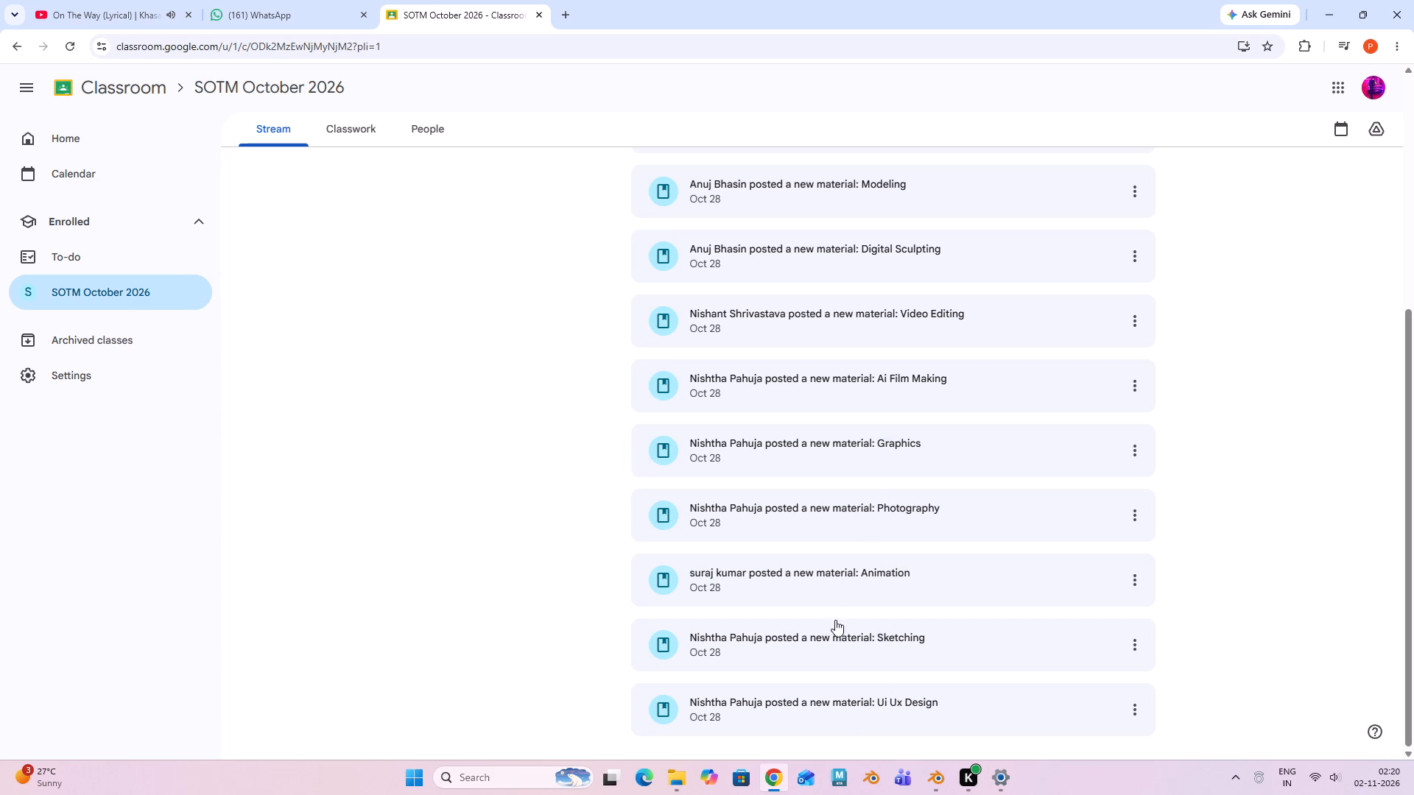
Open the Graphics material's Graphics.docx to check its task brief, and return to the class stream.
{"action": "double_click", "coordinate": [812, 448]}
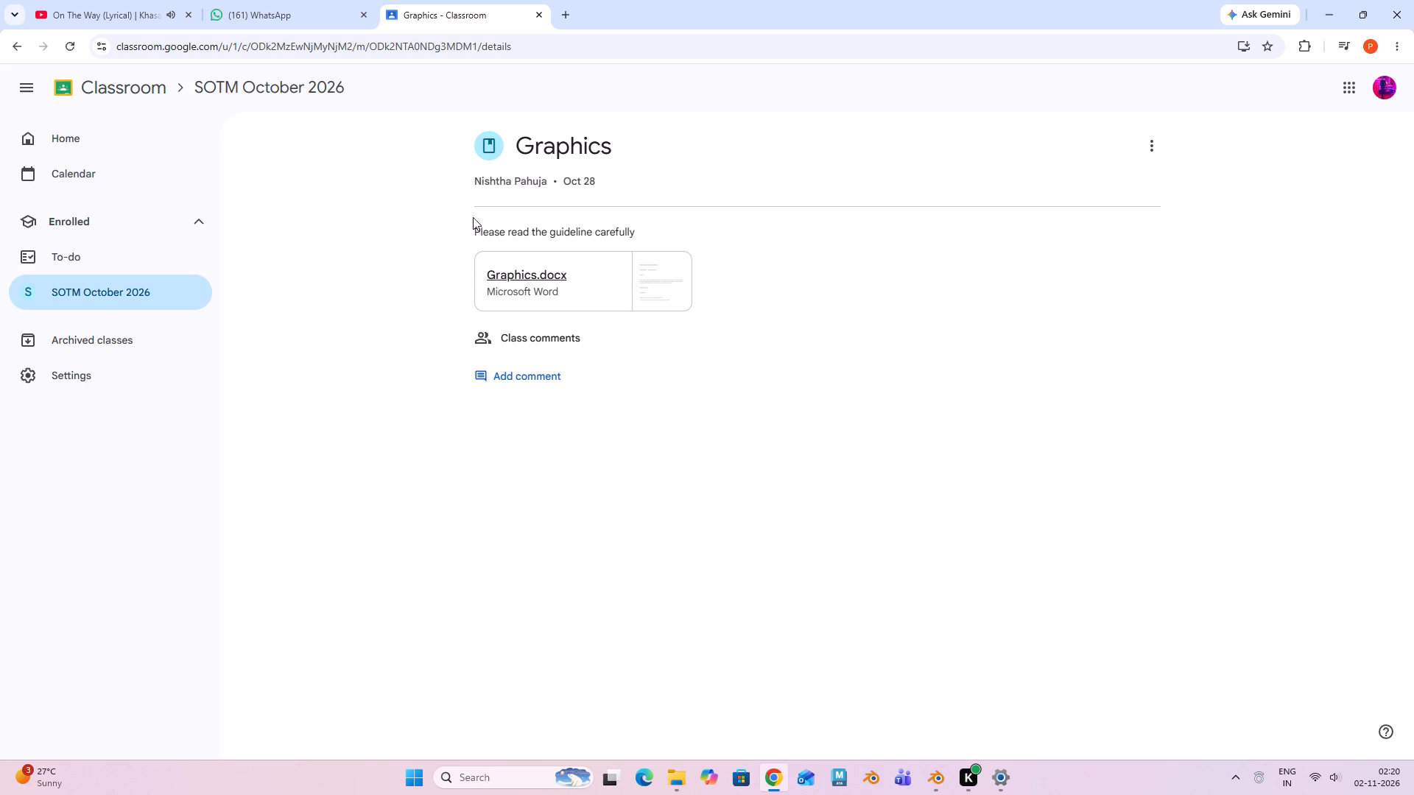
{"action": "double_click", "coordinate": [639, 269]}
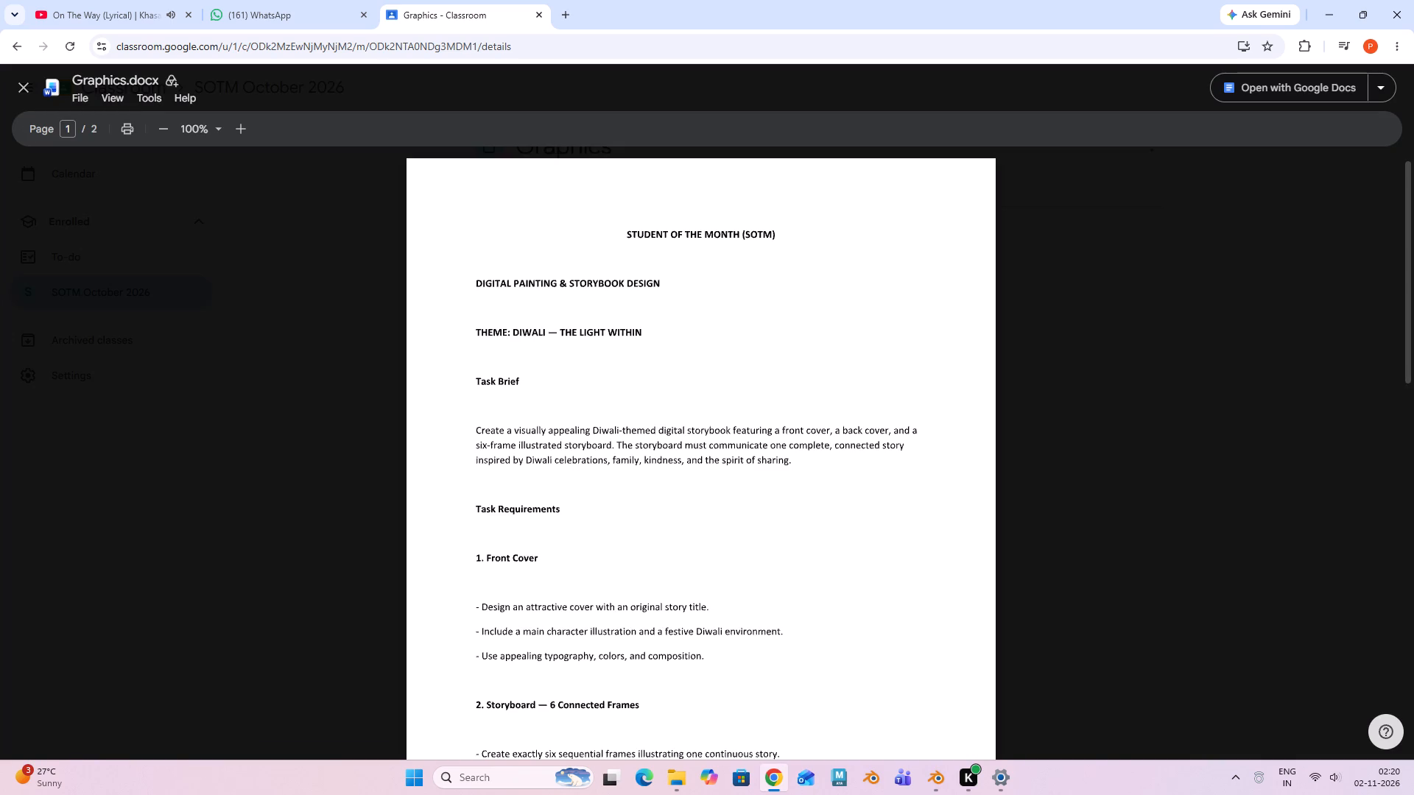
{"action": "left_click", "coordinate": [349, 401]}
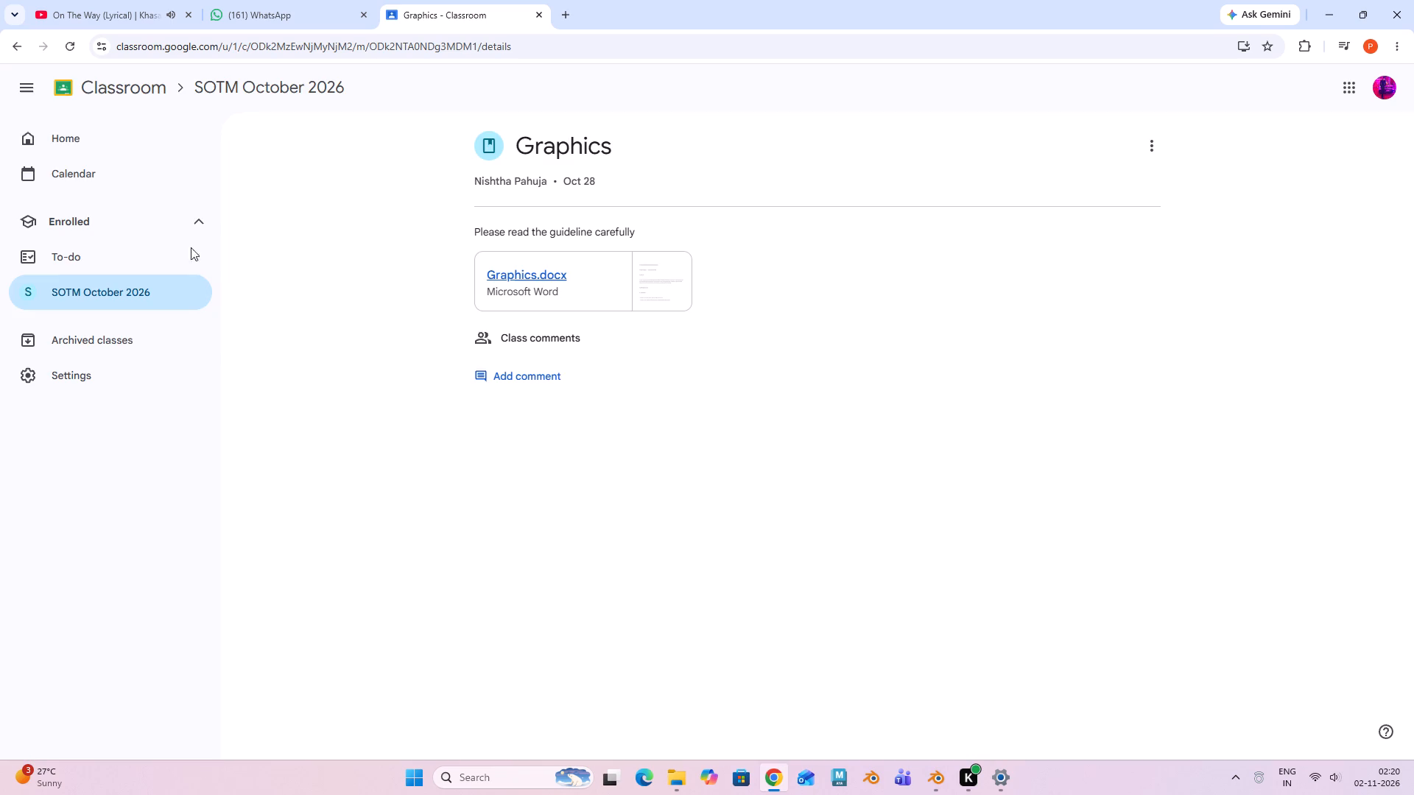
{"action": "left_click", "coordinate": [11, 46]}
Open the Photography material's Photography Task.docx, read its guidelines and reference images through both pages, and return to the class stream.
{"action": "scroll", "coordinate": [886, 635], "scroll_direction": "down", "scroll_amount": 4}
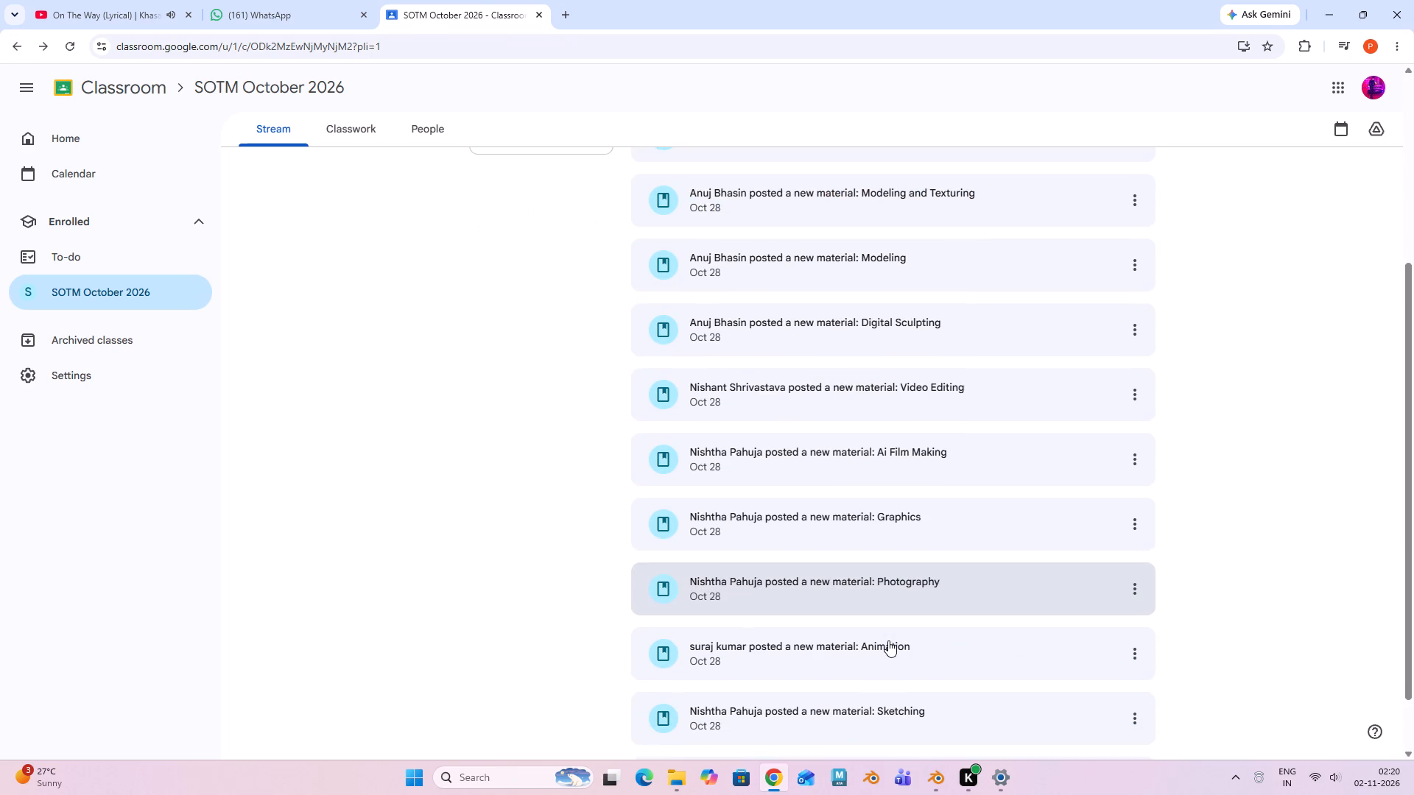
{"action": "scroll", "coordinate": [887, 634], "scroll_direction": "down", "scroll_amount": 8}
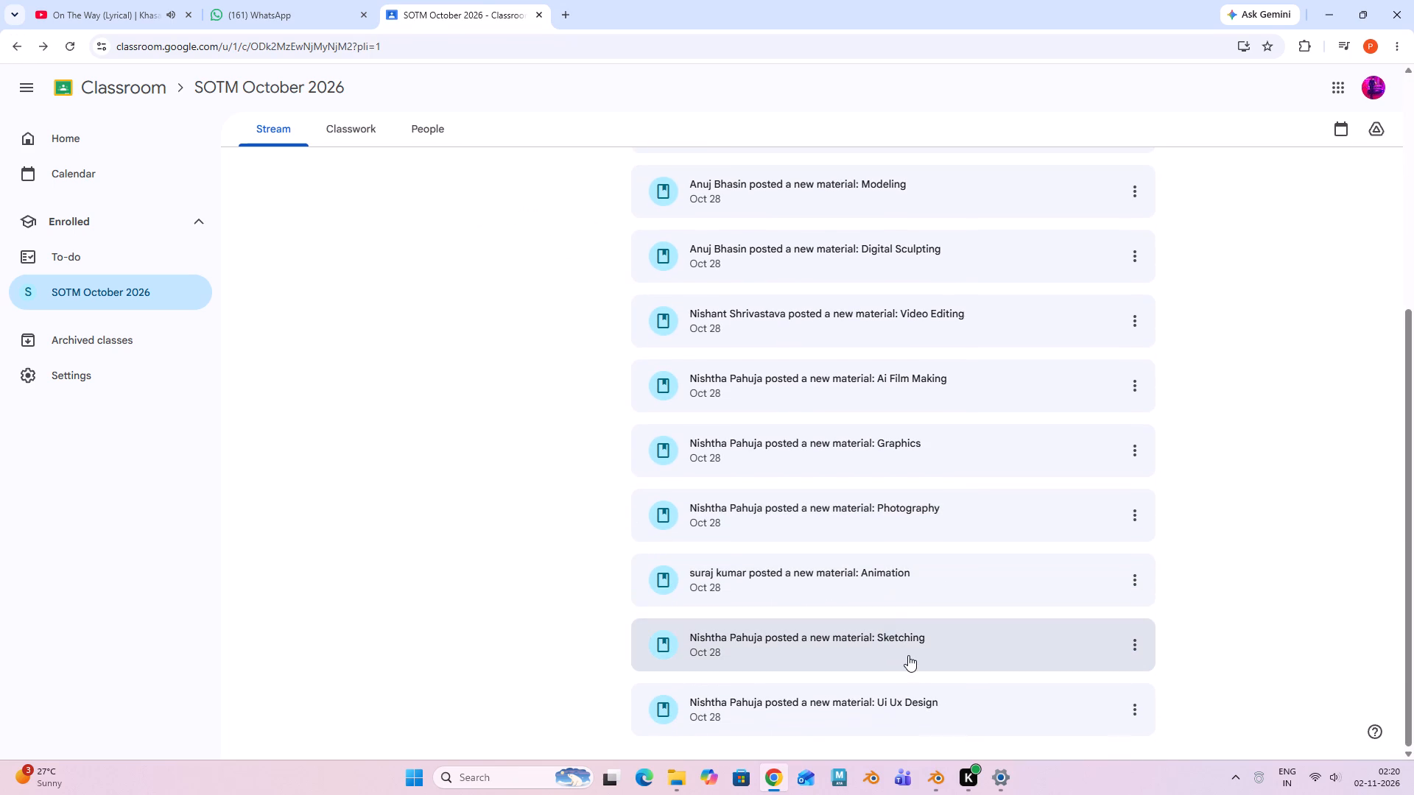
{"action": "double_click", "coordinate": [890, 512]}
{"action": "left_click", "coordinate": [646, 278]}
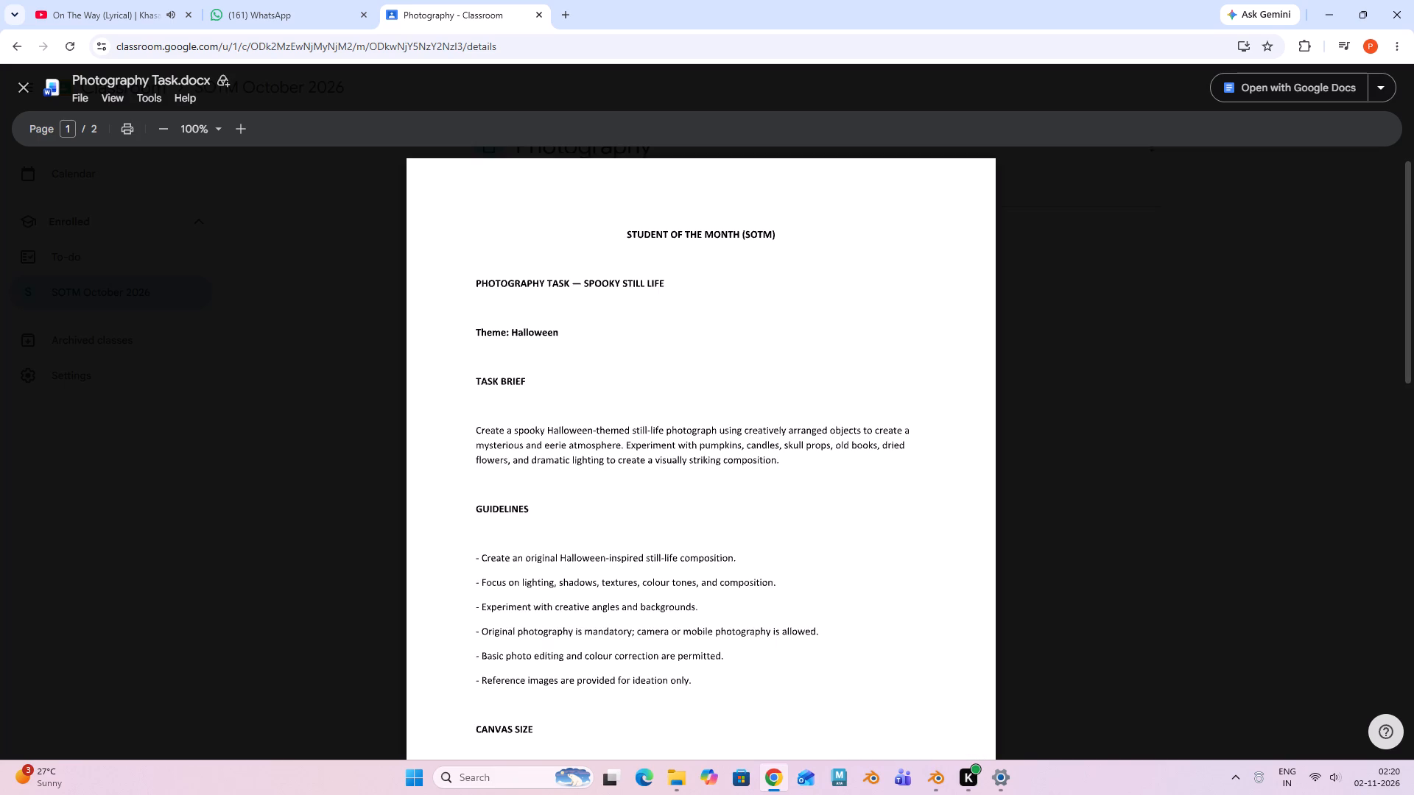
{"action": "scroll", "coordinate": [669, 501], "scroll_direction": "down", "scroll_amount": 2}
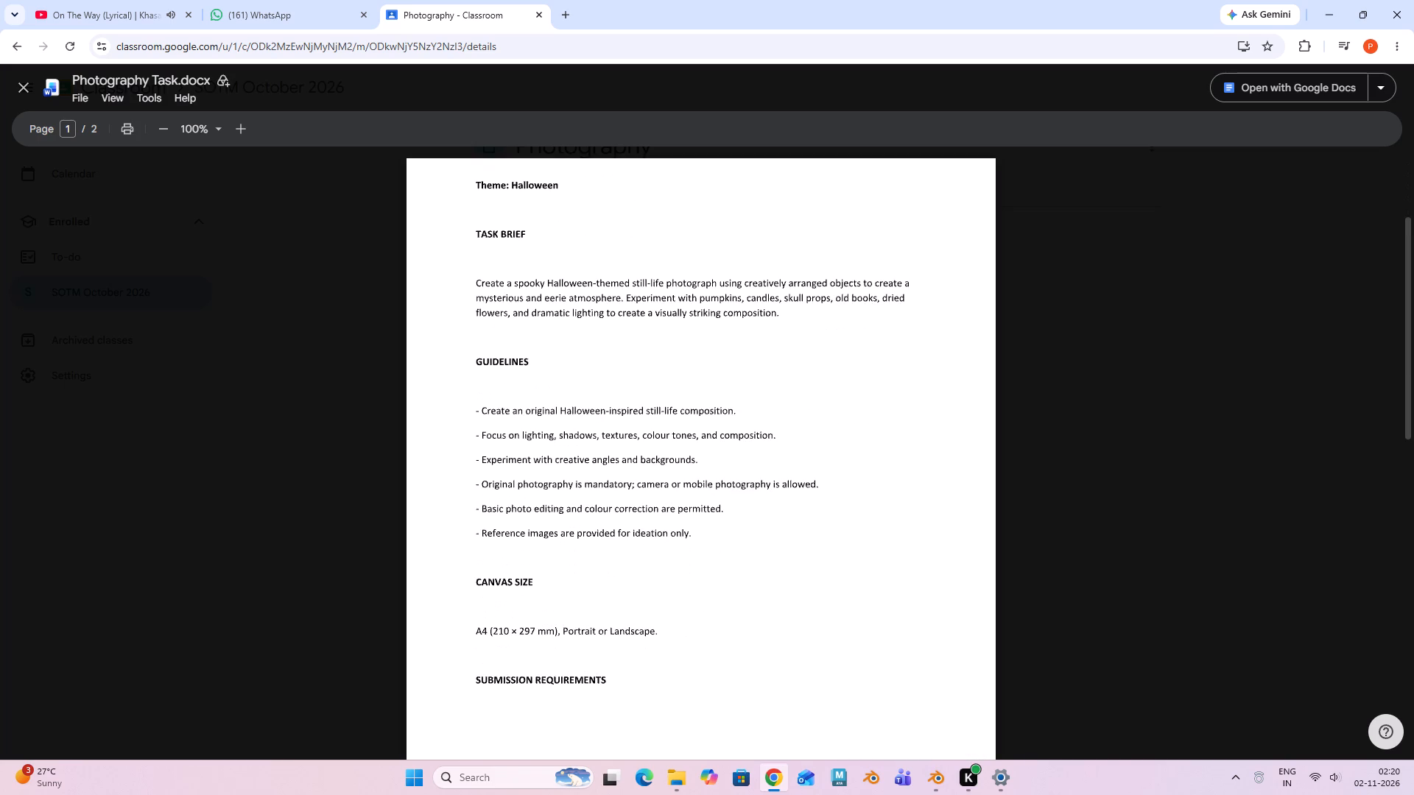
{"action": "scroll", "coordinate": [669, 501], "scroll_direction": "down", "scroll_amount": 2}
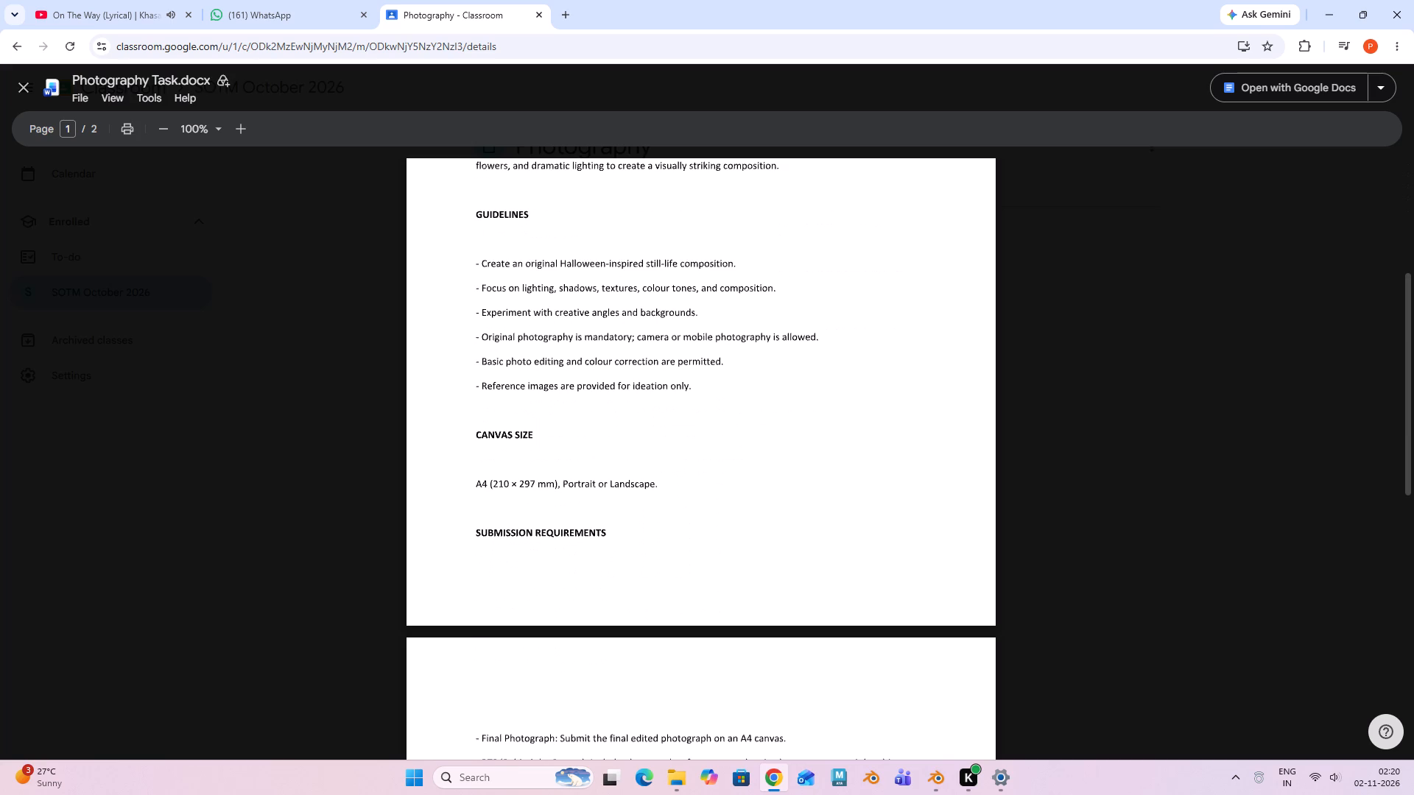
{"action": "scroll", "coordinate": [665, 496], "scroll_direction": "down", "scroll_amount": 5}
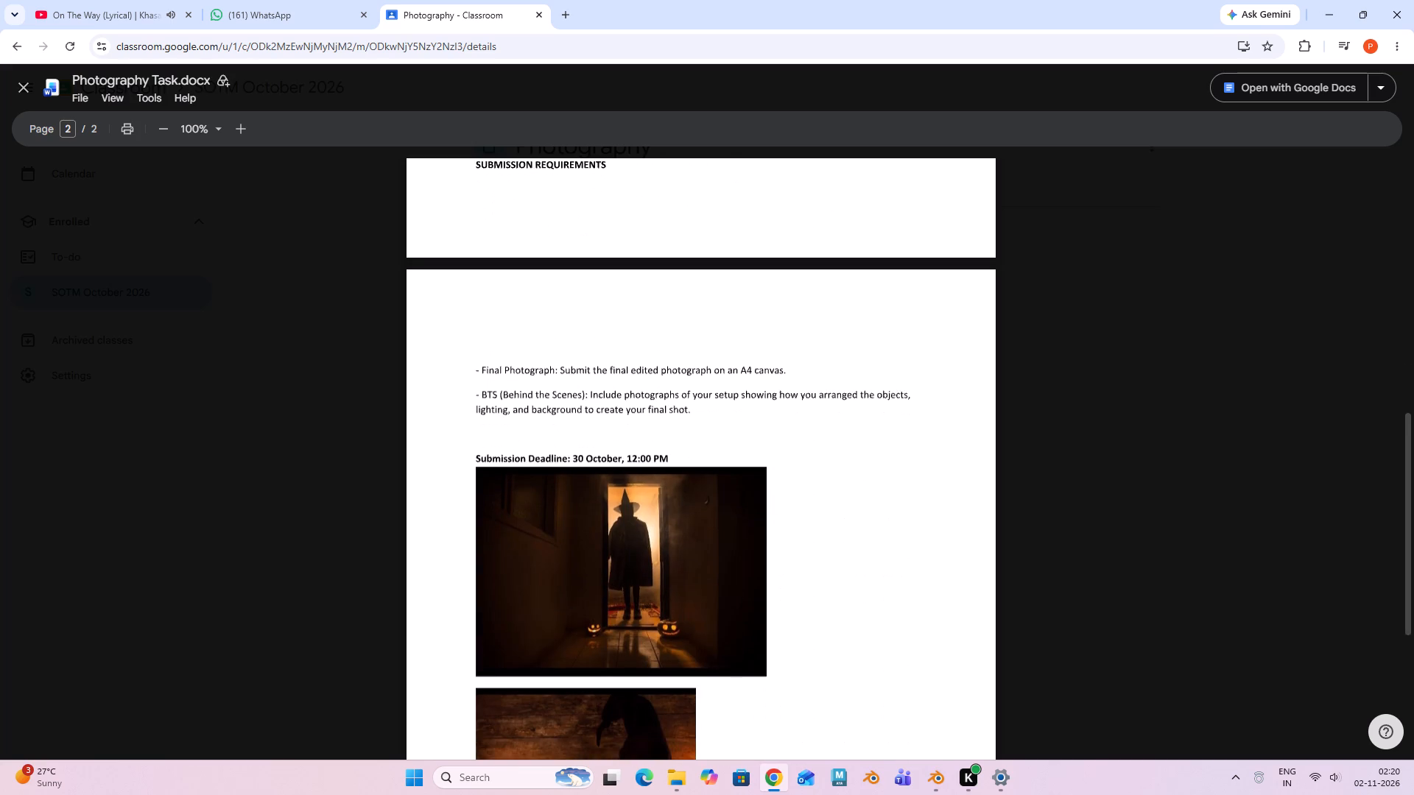
{"action": "scroll", "coordinate": [665, 496], "scroll_direction": "down", "scroll_amount": 9}
{"action": "scroll", "coordinate": [665, 496], "scroll_direction": "up", "scroll_amount": 4}
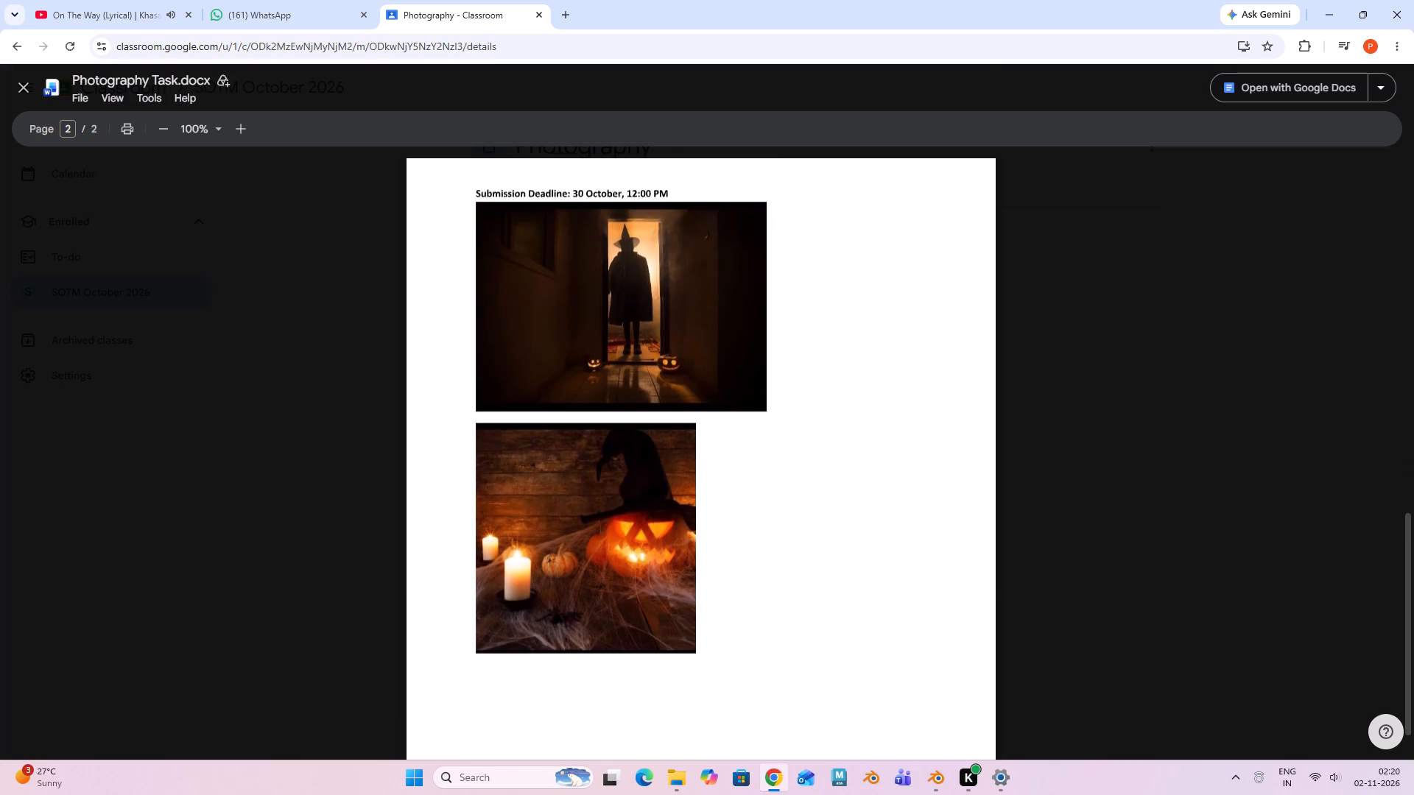
{"action": "scroll", "coordinate": [665, 496], "scroll_direction": "up", "scroll_amount": 10}
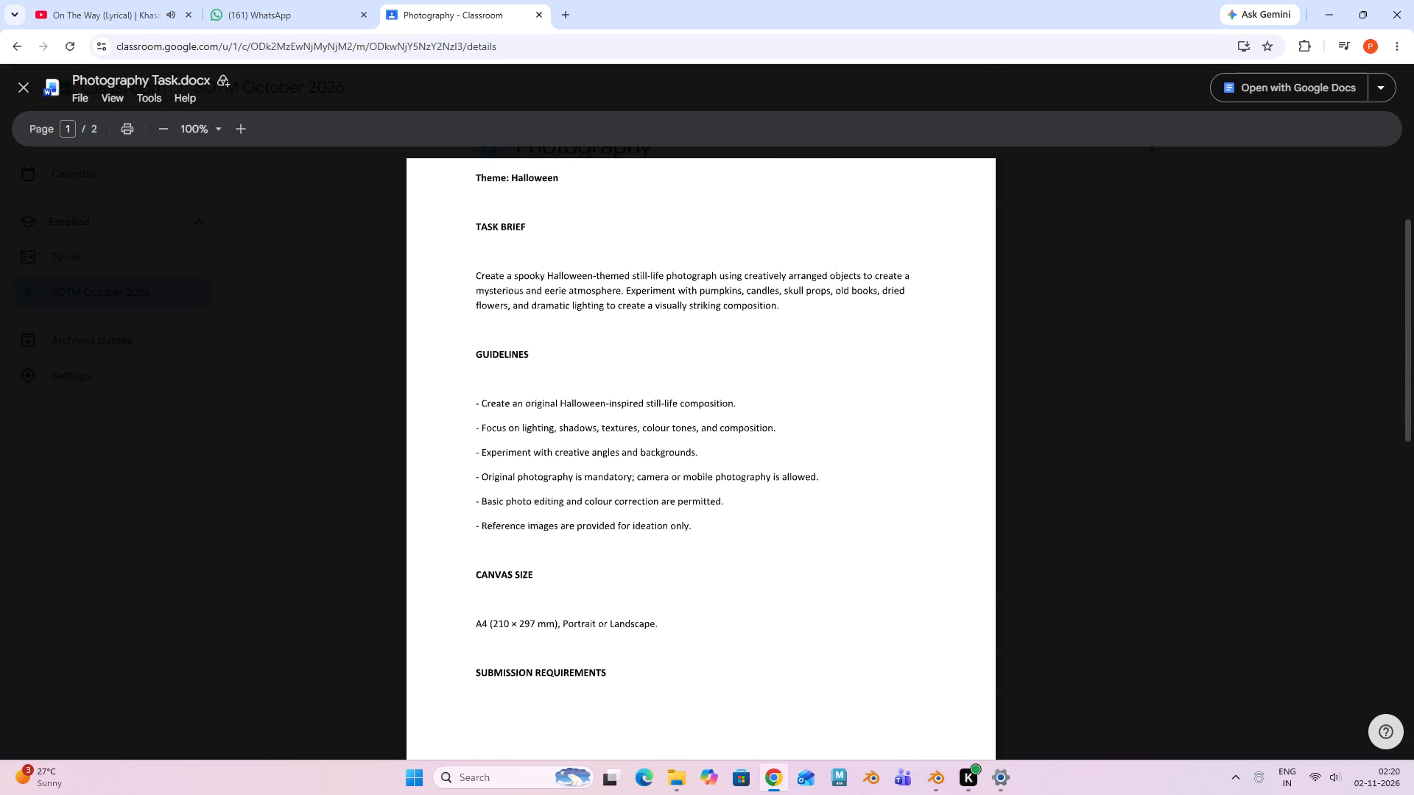
{"action": "left_click", "coordinate": [1153, 227]}
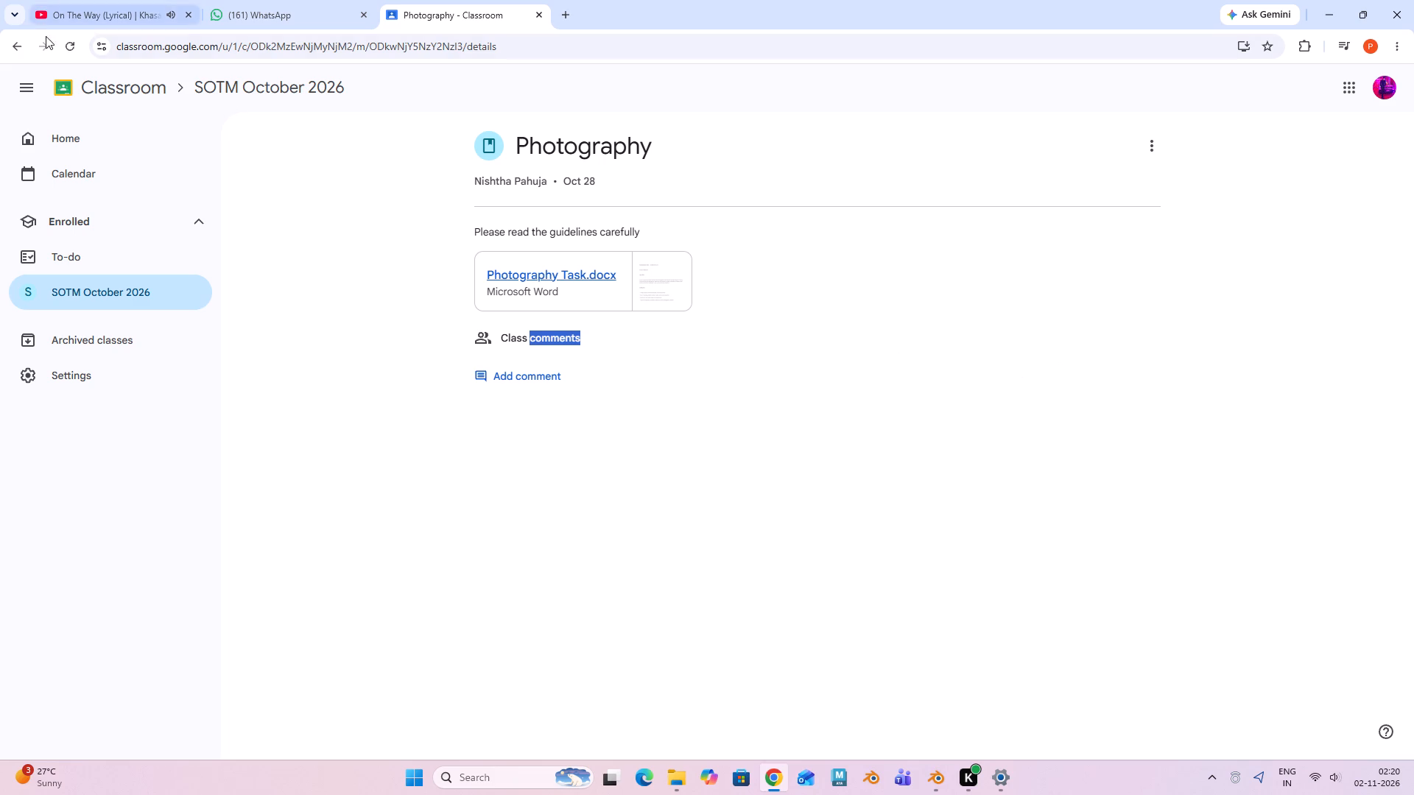
{"action": "left_click", "coordinate": [4, 53]}
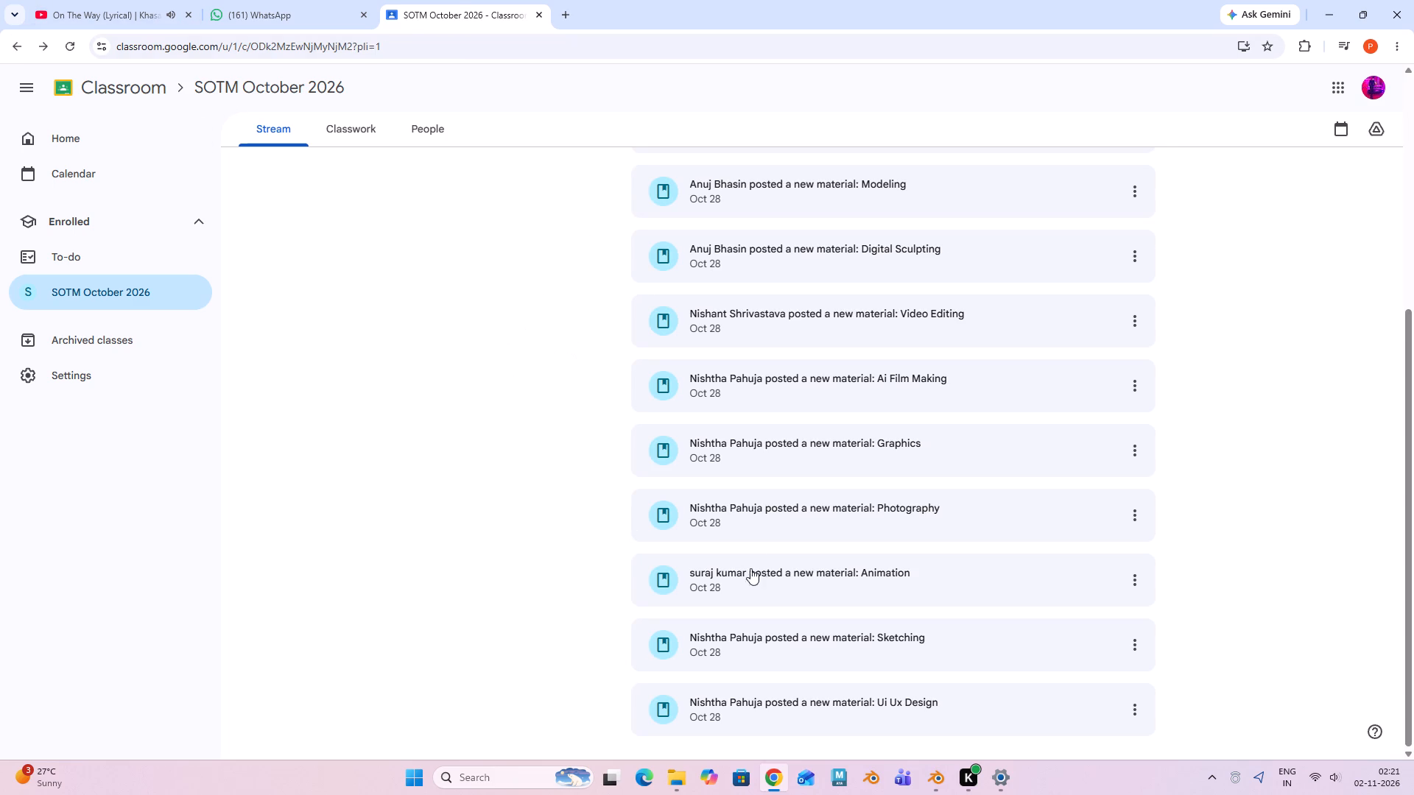
Open the Ui Ux Design material's Ui Ux design.docx and skim the brief's requirements and guidelines on both pages.
{"action": "double_click", "coordinate": [840, 699]}
{"action": "left_click", "coordinate": [674, 280]}
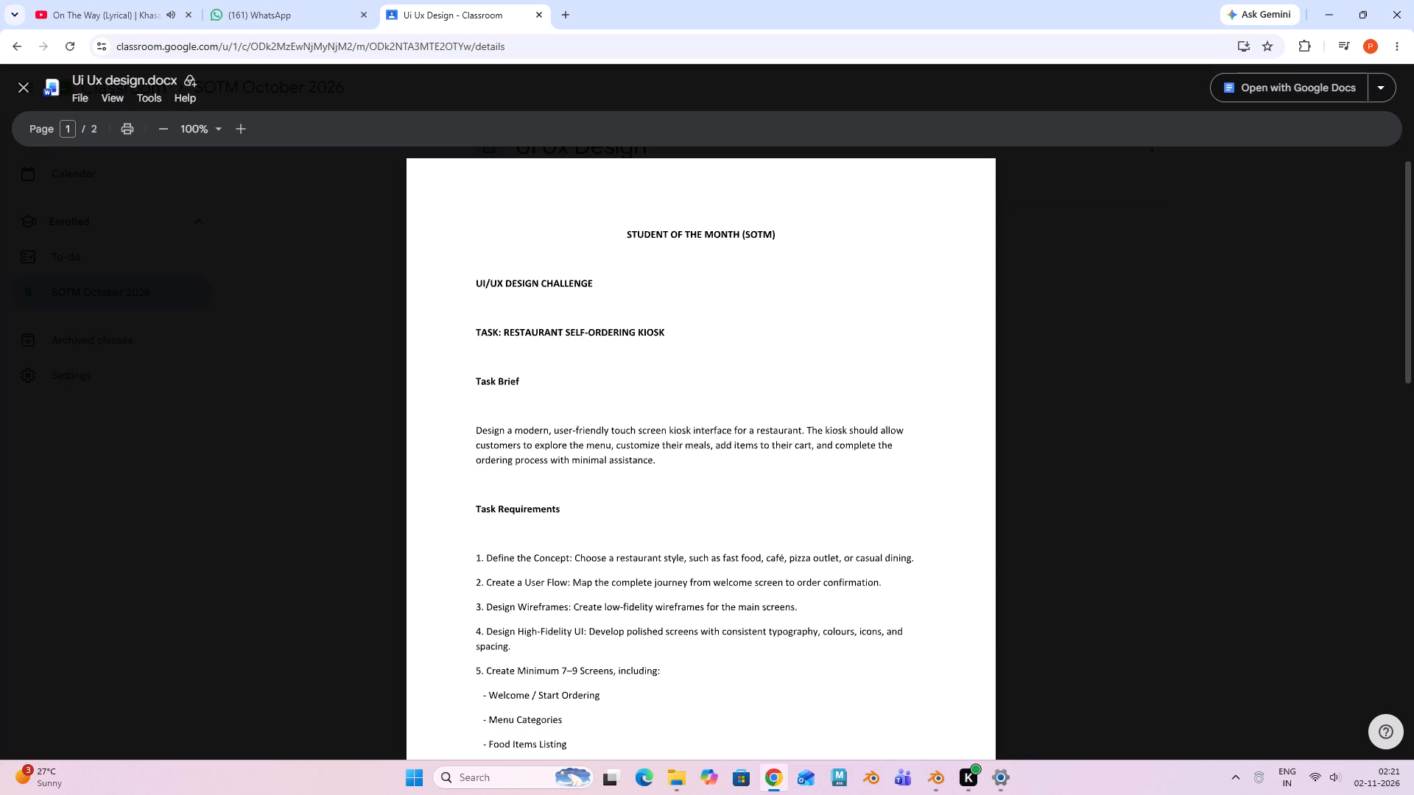
{"action": "scroll", "coordinate": [665, 298], "scroll_direction": "down", "scroll_amount": 14}
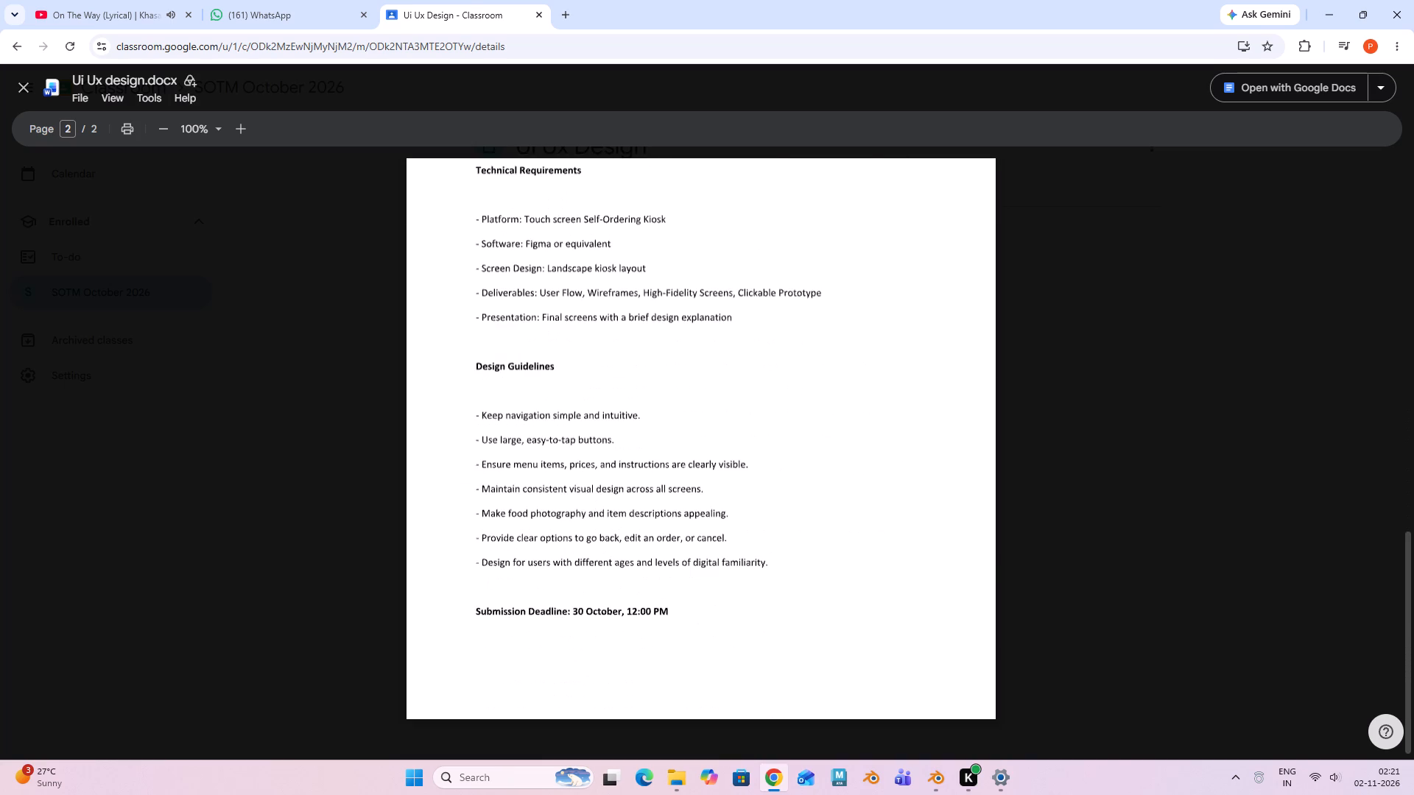
{"action": "scroll", "coordinate": [666, 299], "scroll_direction": "down", "scroll_amount": 5}
{"action": "scroll", "coordinate": [666, 298], "scroll_direction": "up", "scroll_amount": 10}
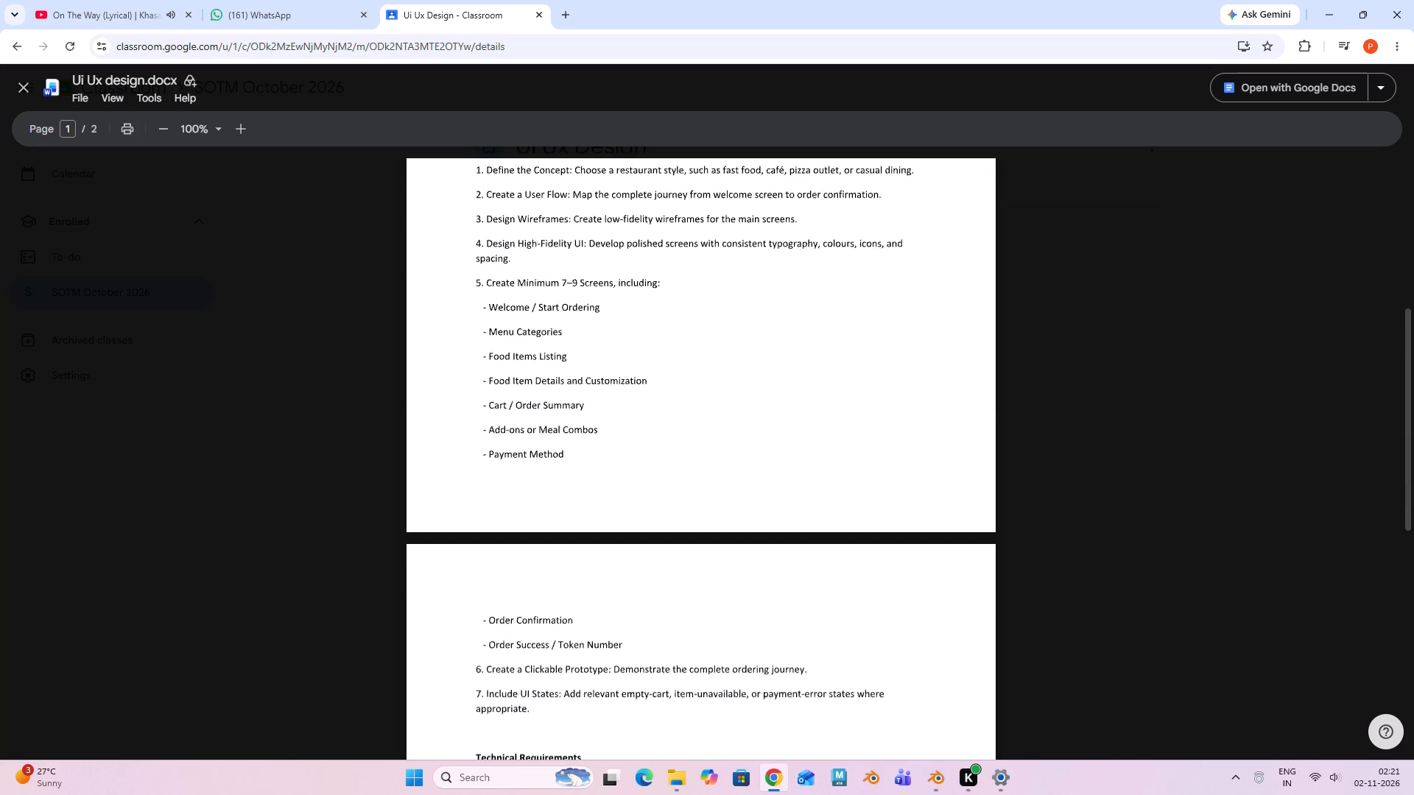
{"action": "scroll", "coordinate": [672, 310], "scroll_direction": "up", "scroll_amount": 3}
{"action": "scroll", "coordinate": [672, 310], "scroll_direction": "down", "scroll_amount": 2}
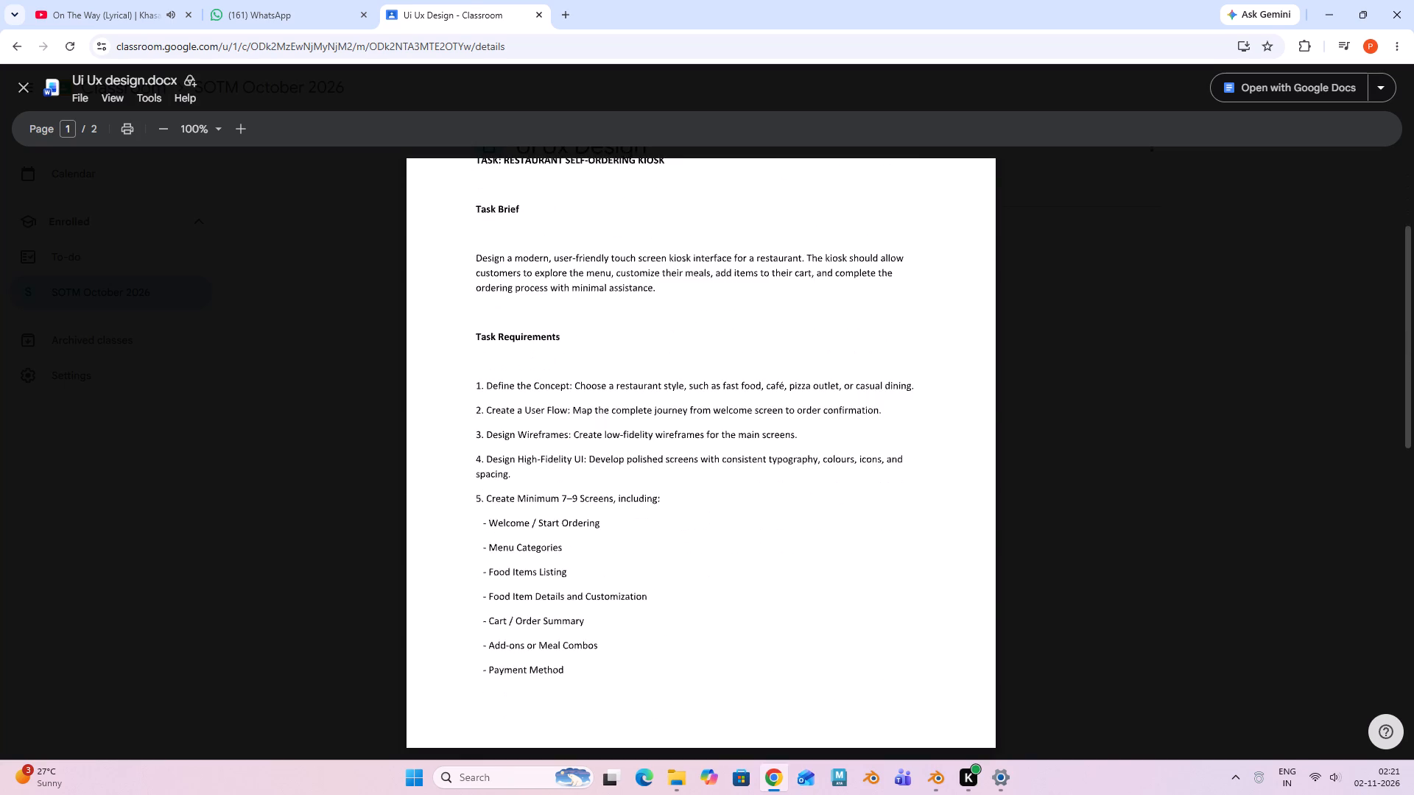
{"action": "scroll", "coordinate": [672, 310], "scroll_direction": "up", "scroll_amount": 2}
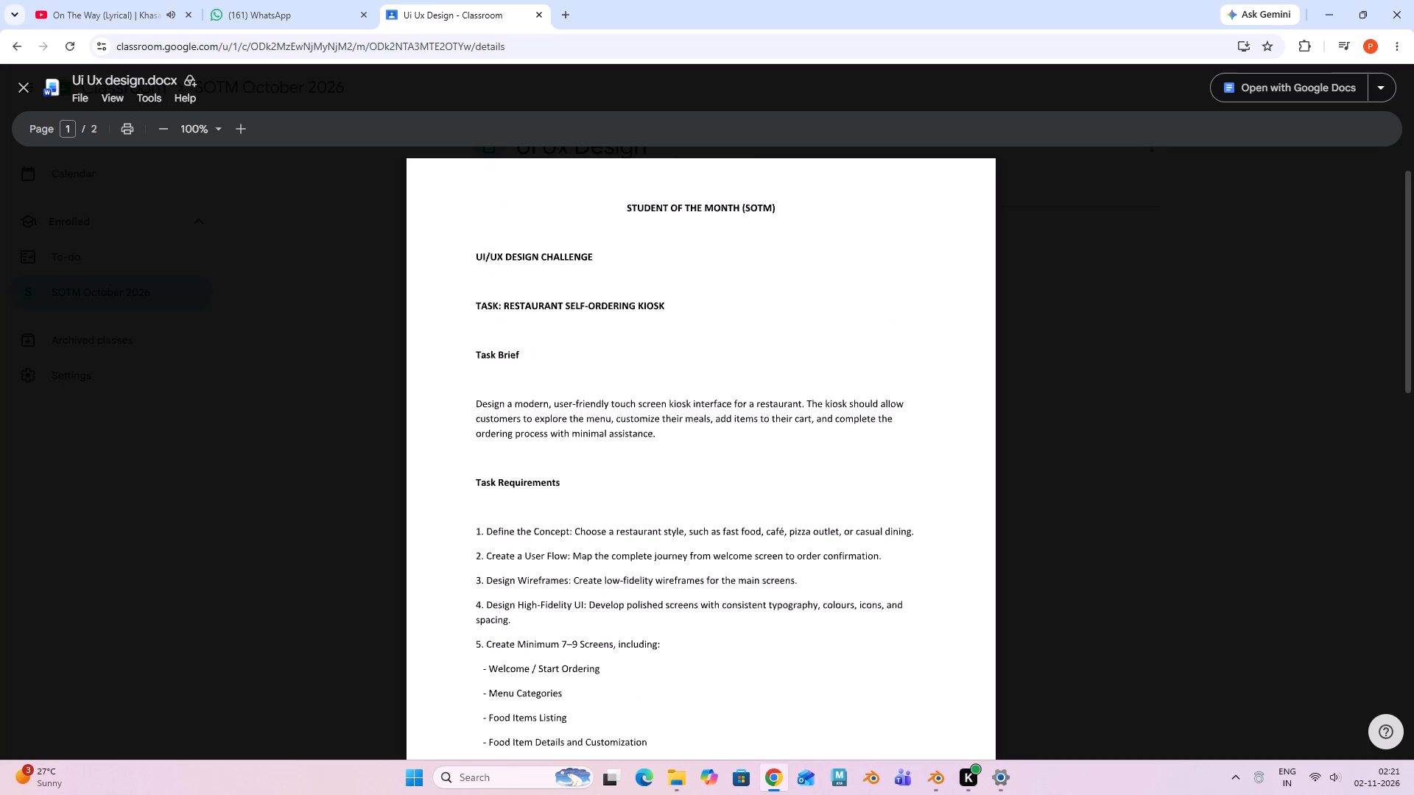
Take a region screenshot of the UI/UX brief's first page, from the task description through the Payment Method item.
{"action": "key", "text": "Down"}
{"action": "key", "text": "Down"}
{"action": "key", "text": "Up"}
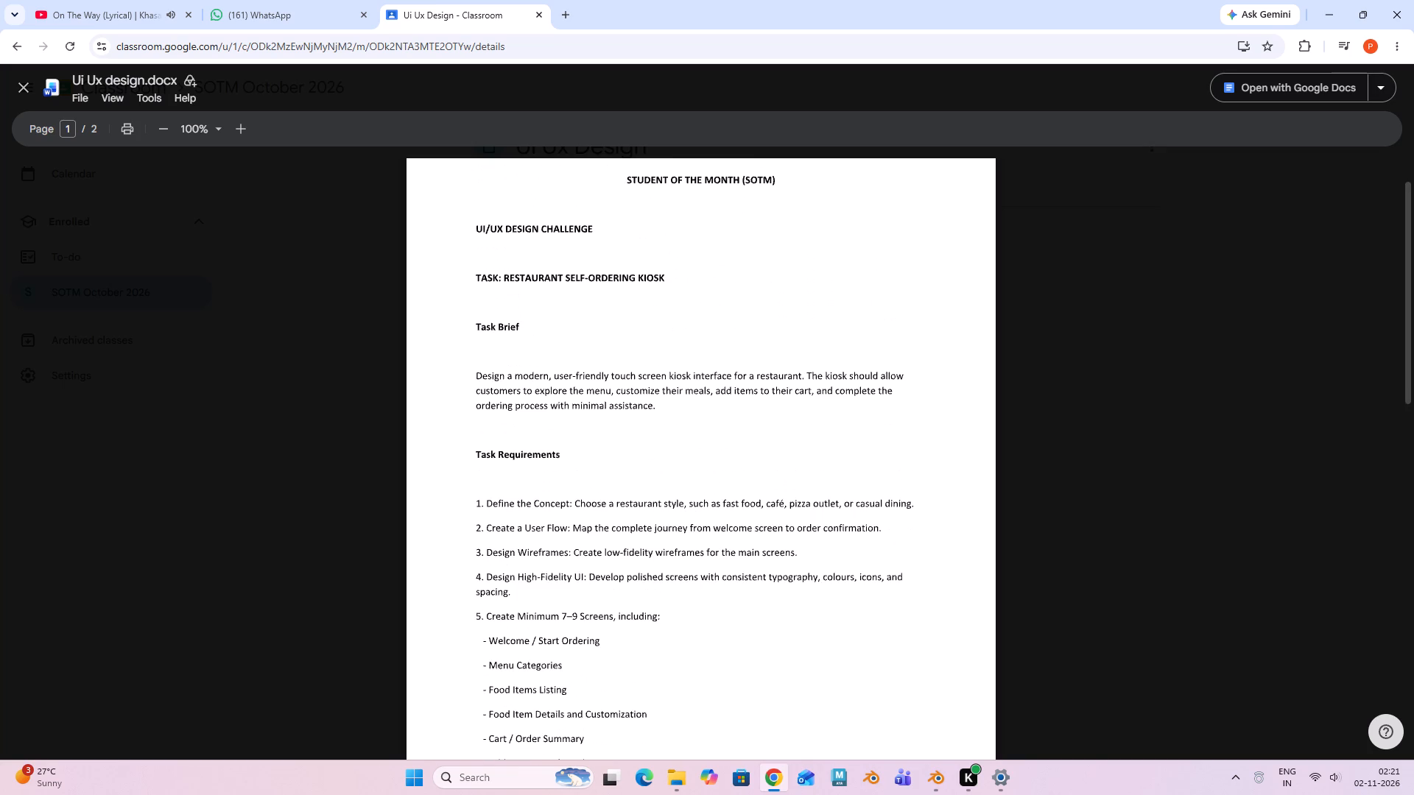
{"action": "key", "text": "Down"}
{"action": "key", "text": "Down"}
{"action": "key", "text": "Down"}
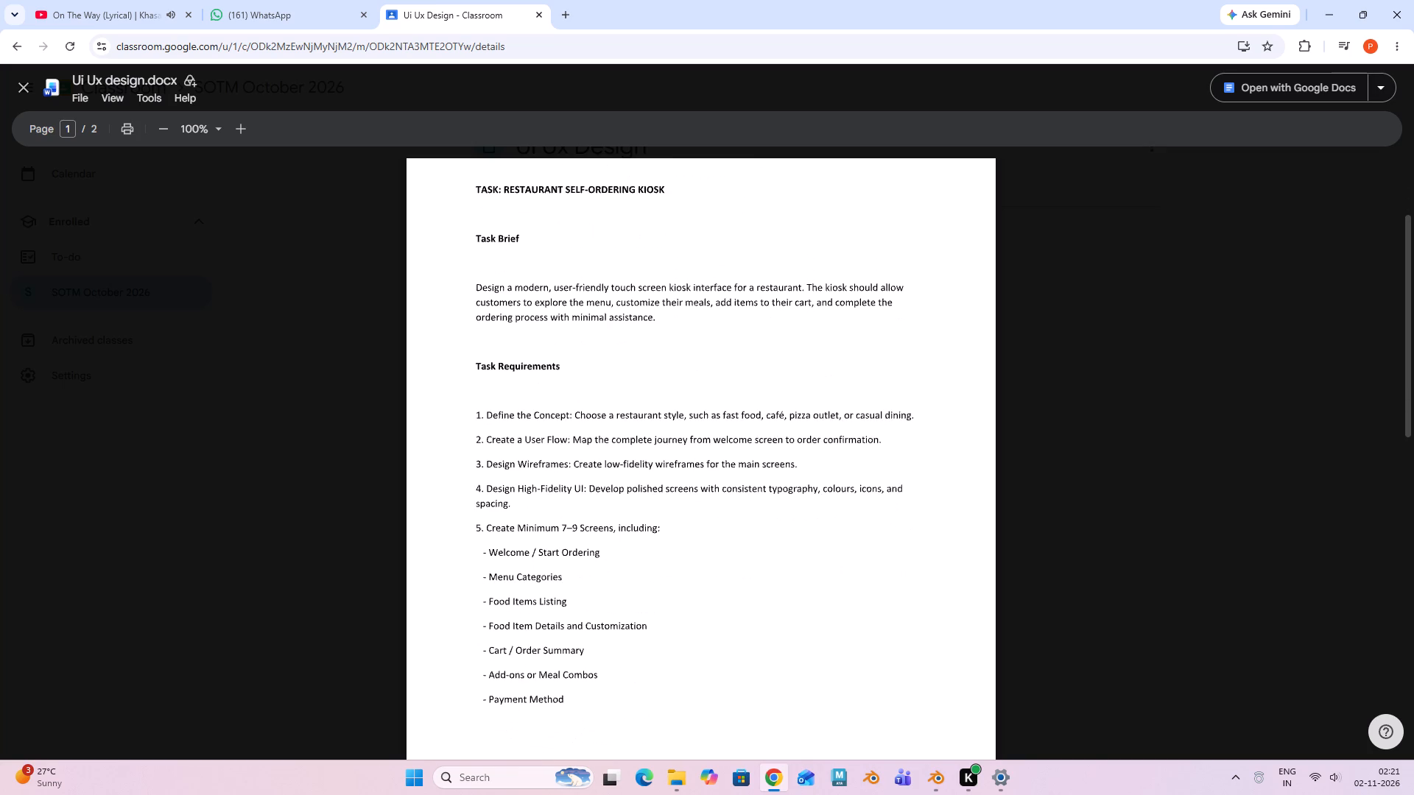
{"action": "key", "text": "Down"}
{"action": "key", "text": "Down"}
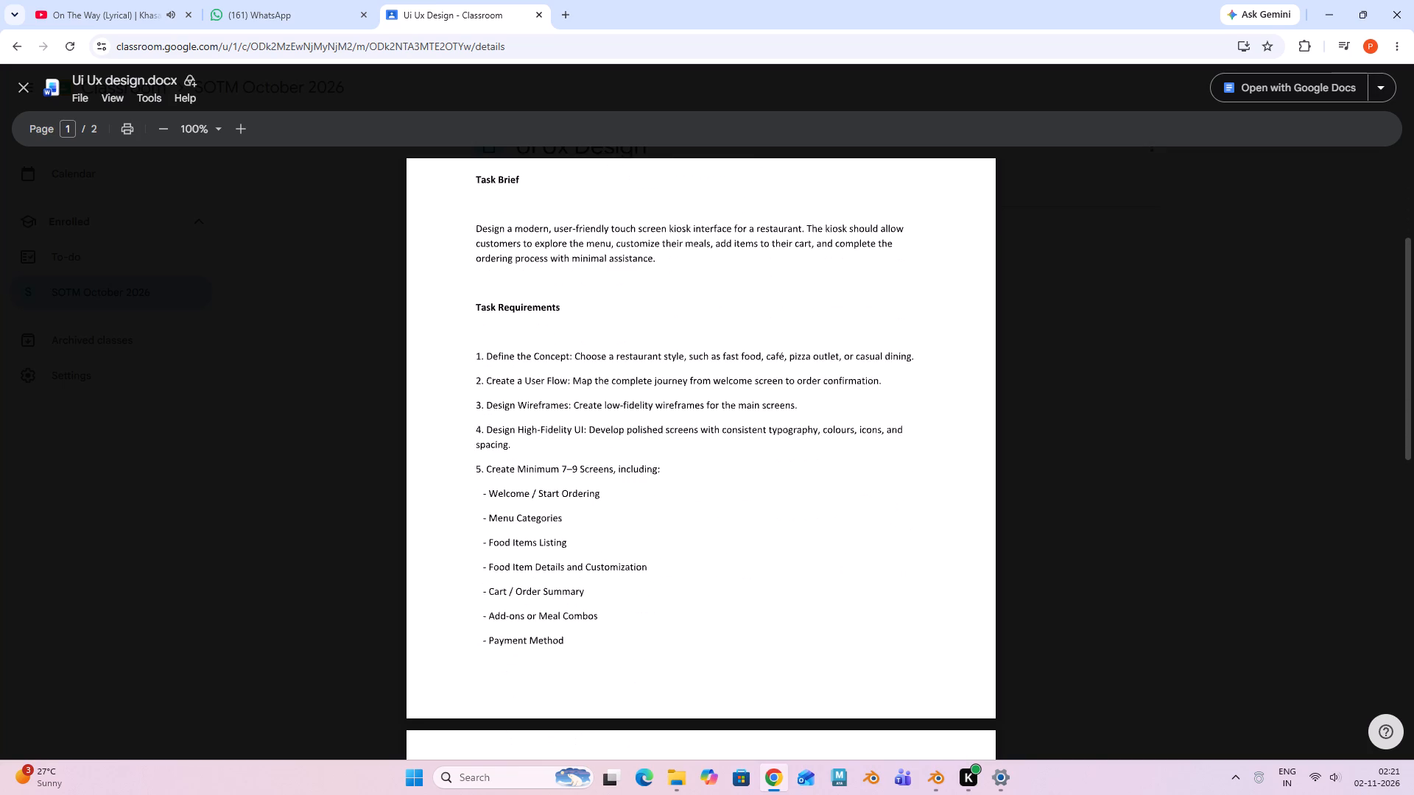
{"action": "key", "text": "Down"}
{"action": "key", "text": "Down"}
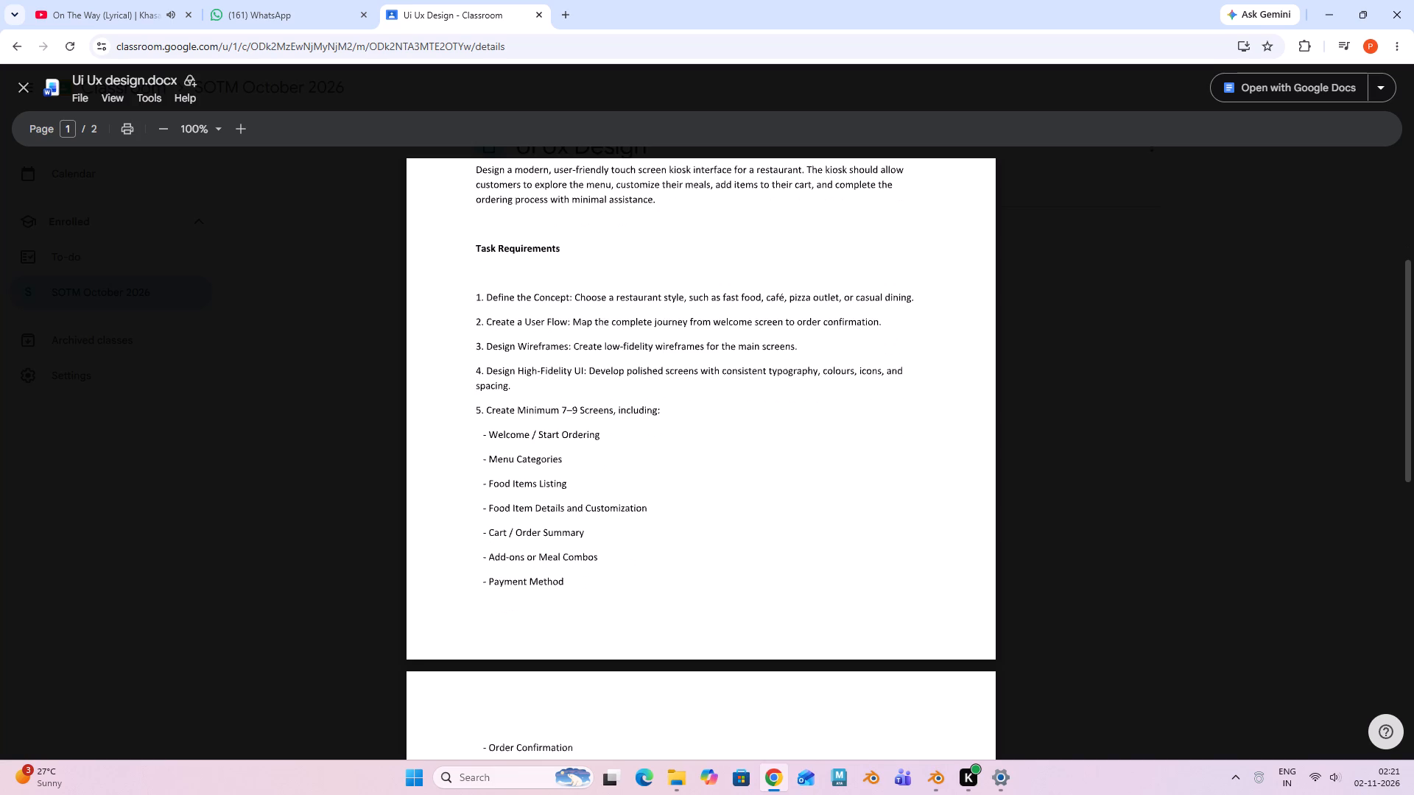
{"action": "key", "text": "Print"}
{"action": "left_click_drag", "start_coordinate": [397, 155], "coordinate": [773, 400]}
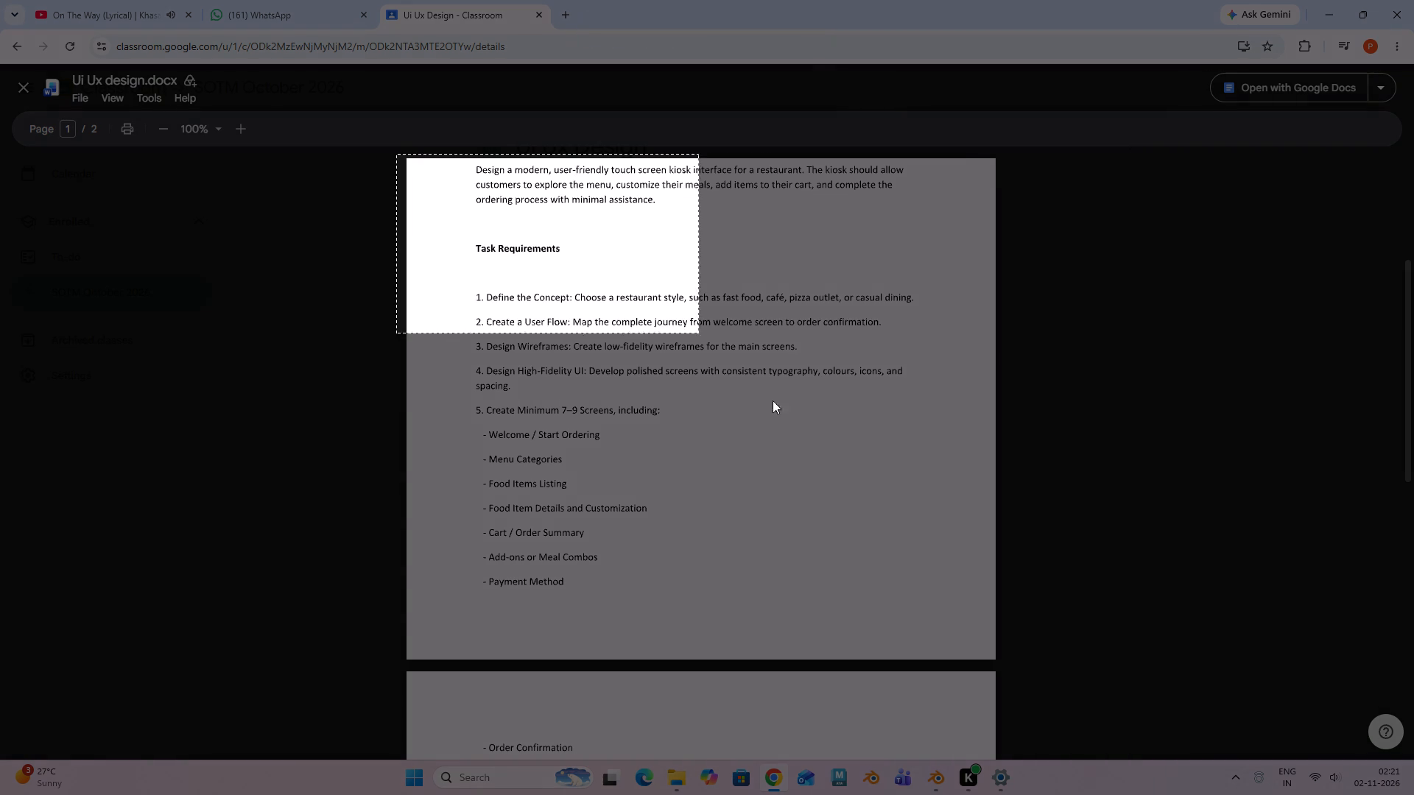
{"action": "left_click_drag", "start_coordinate": [773, 400], "coordinate": [992, 640]}
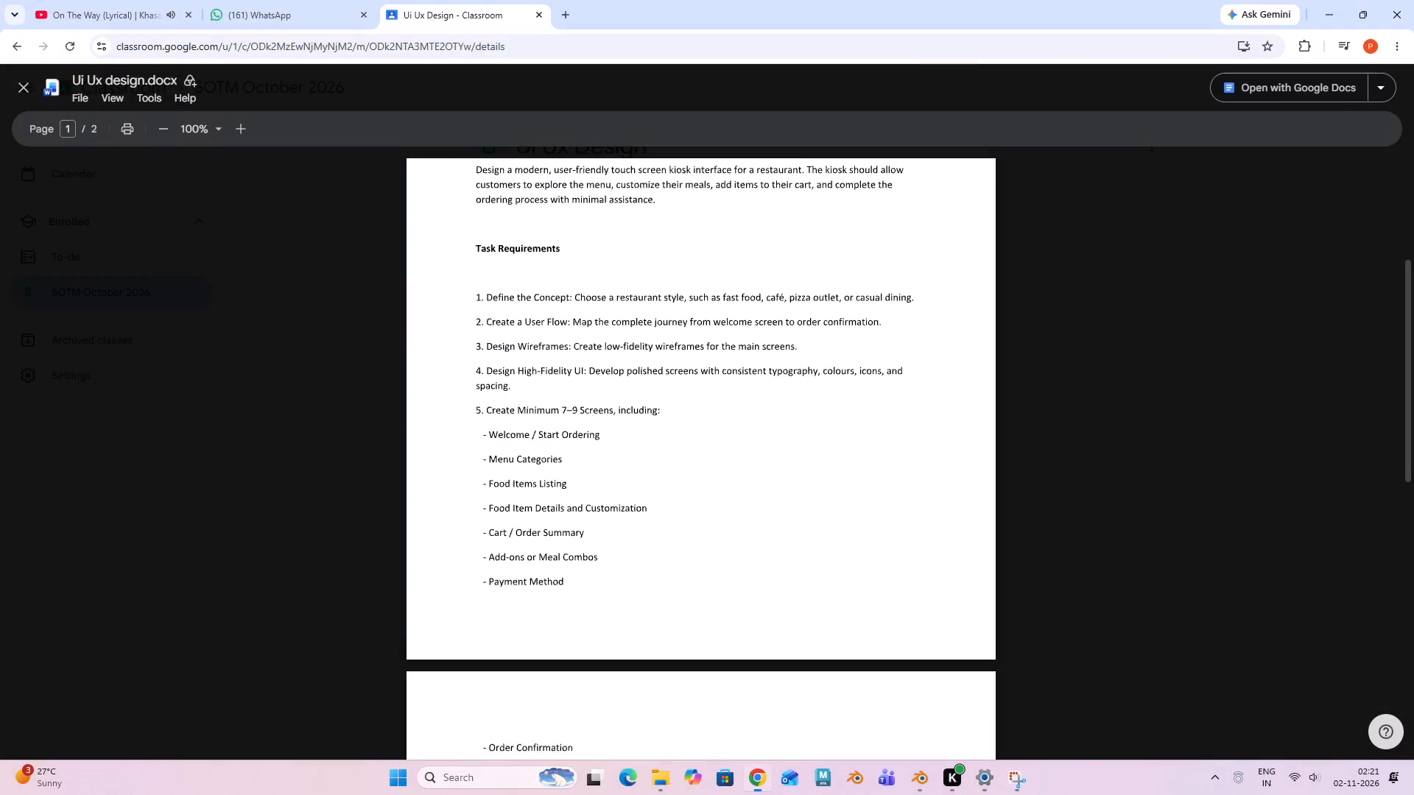
Take a region screenshot of the UI/UX brief's second page, from Order Confirmation through the last design guideline.
{"action": "key", "text": "Down"}
{"action": "key", "text": "Down"}
{"action": "key", "text": "Down"}
{"action": "key", "text": "Down"}
{"action": "key", "text": "Down"}
{"action": "key", "text": "Down"}
{"action": "key", "text": "Down"}
{"action": "key", "text": "Down"}
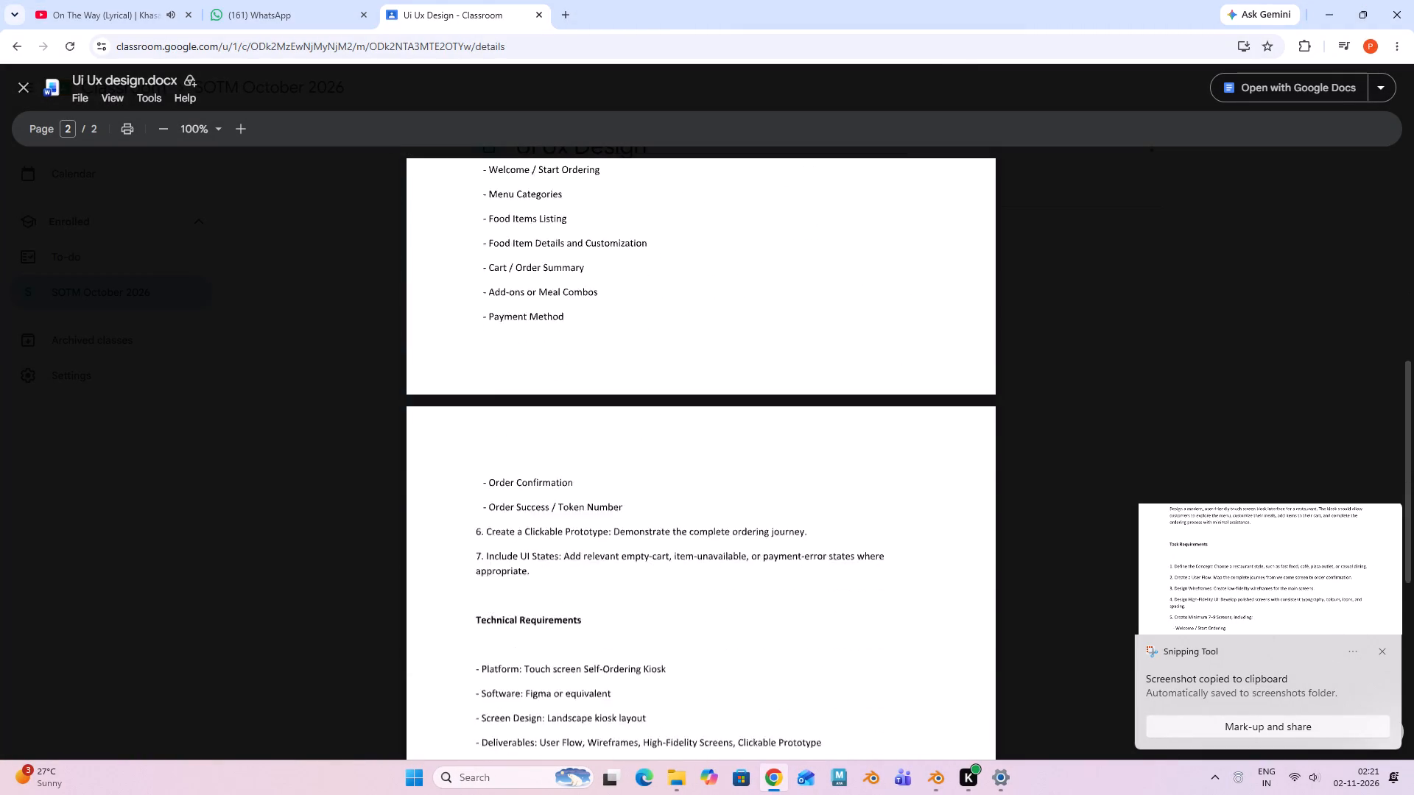
{"action": "key", "text": "Down"}
{"action": "key", "text": "Down"}
{"action": "key", "text": "Down"}
{"action": "key", "text": "Down"}
{"action": "key", "text": "Down"}
{"action": "key", "text": "Down"}
{"action": "key", "text": "Down"}
{"action": "key", "text": "Down"}
{"action": "key", "text": "Down"}
{"action": "key", "text": "Down"}
{"action": "key", "text": "Down"}
{"action": "key", "text": "Down"}
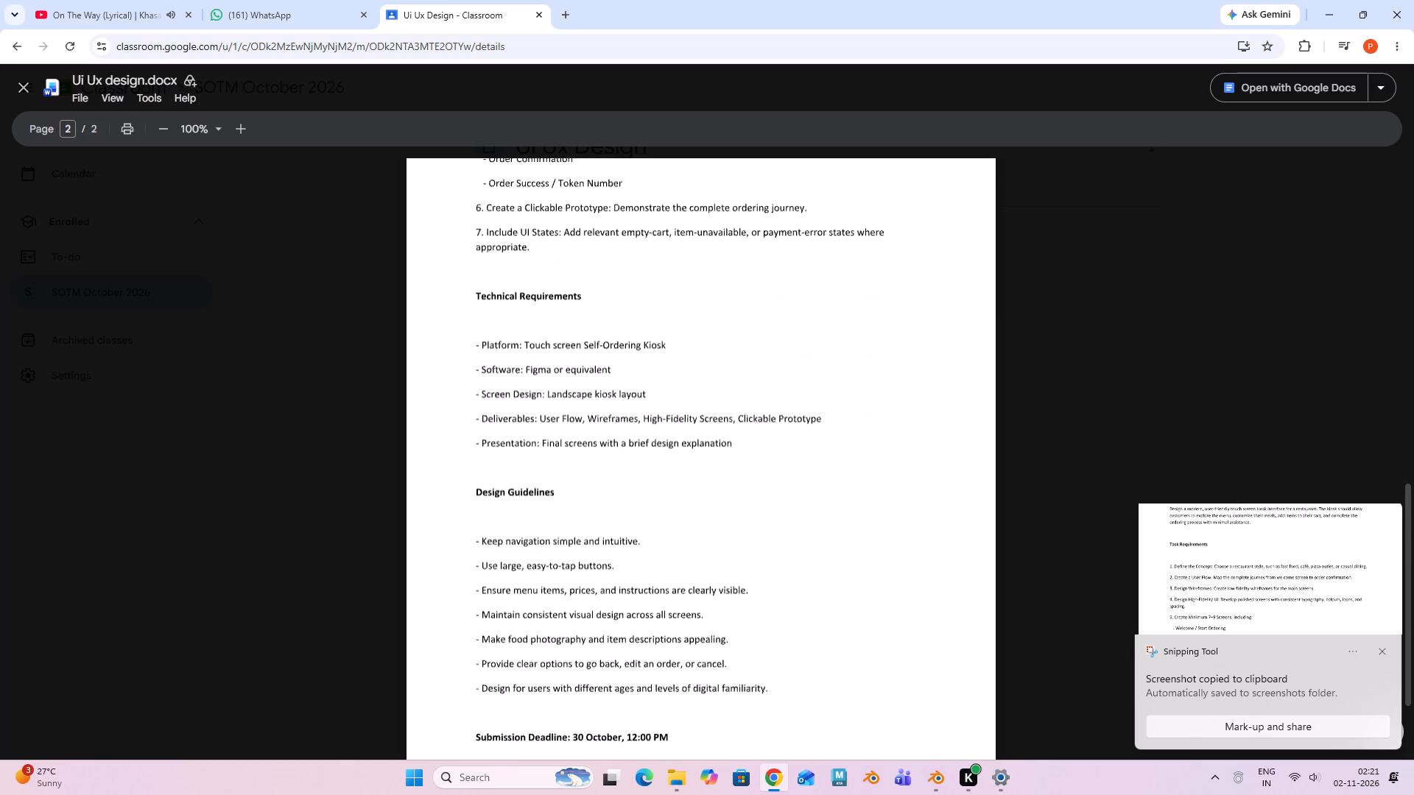
{"action": "key", "text": "Up"}
{"action": "key", "text": "Print"}
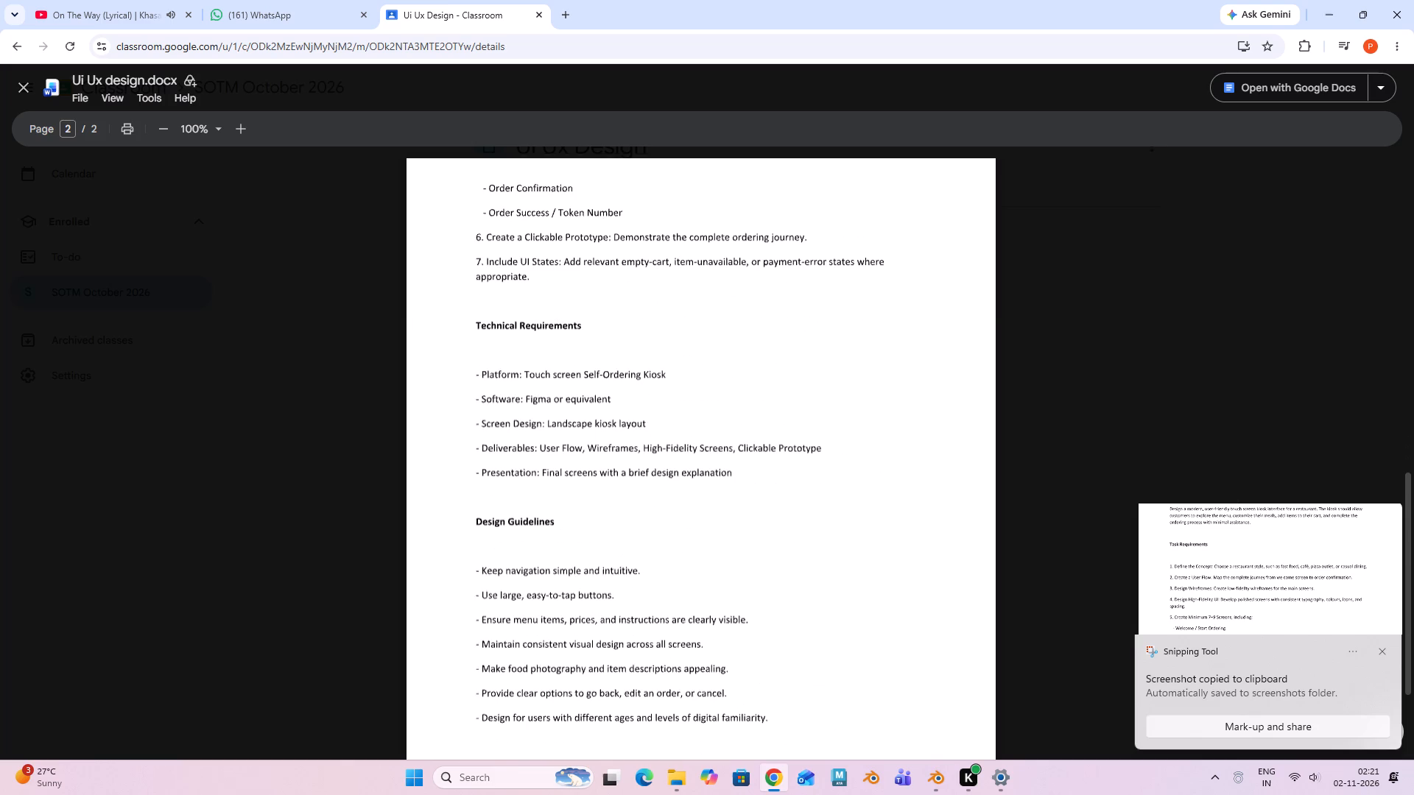
{"action": "left_click_drag", "start_coordinate": [401, 153], "coordinate": [951, 746]}
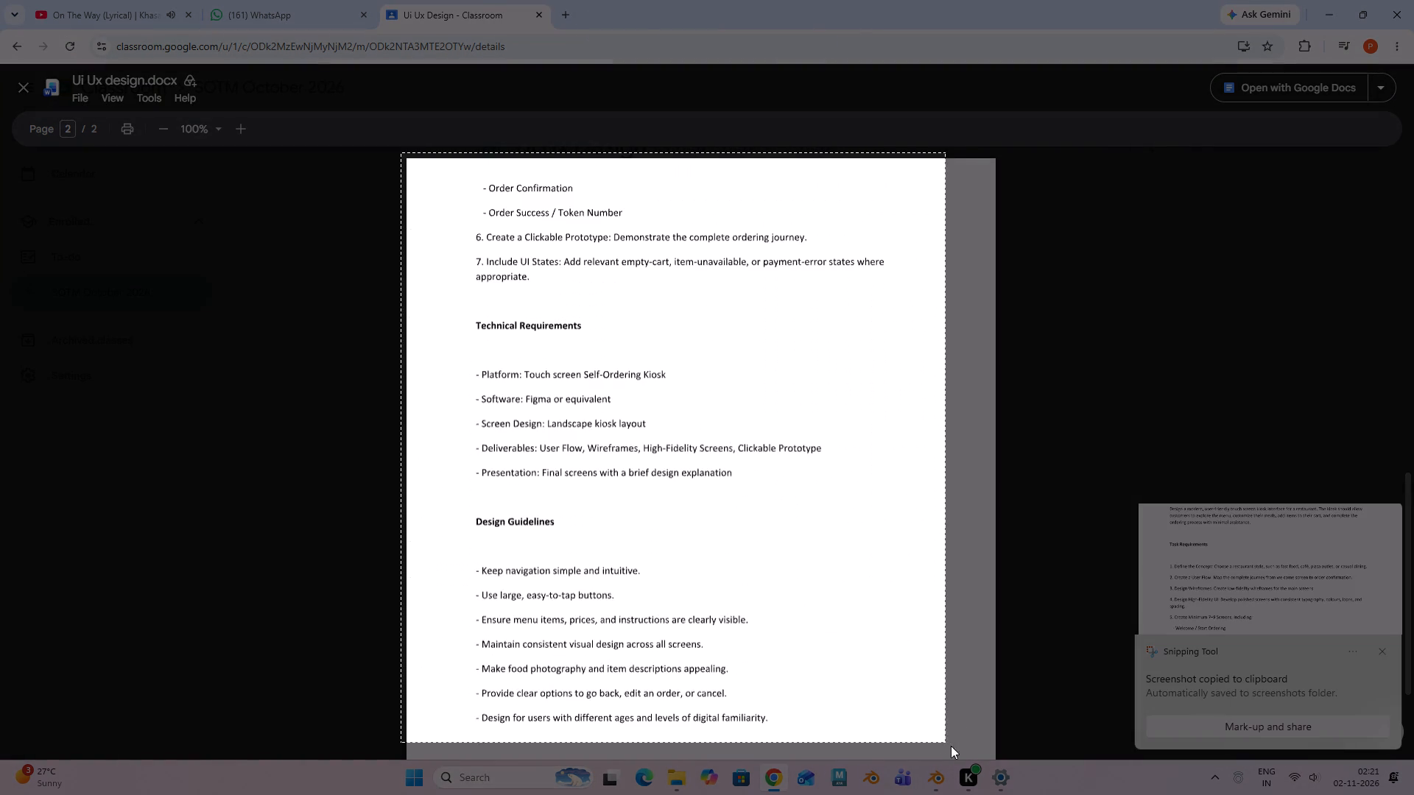
{"action": "left_click_drag", "start_coordinate": [951, 746], "coordinate": [976, 763]}
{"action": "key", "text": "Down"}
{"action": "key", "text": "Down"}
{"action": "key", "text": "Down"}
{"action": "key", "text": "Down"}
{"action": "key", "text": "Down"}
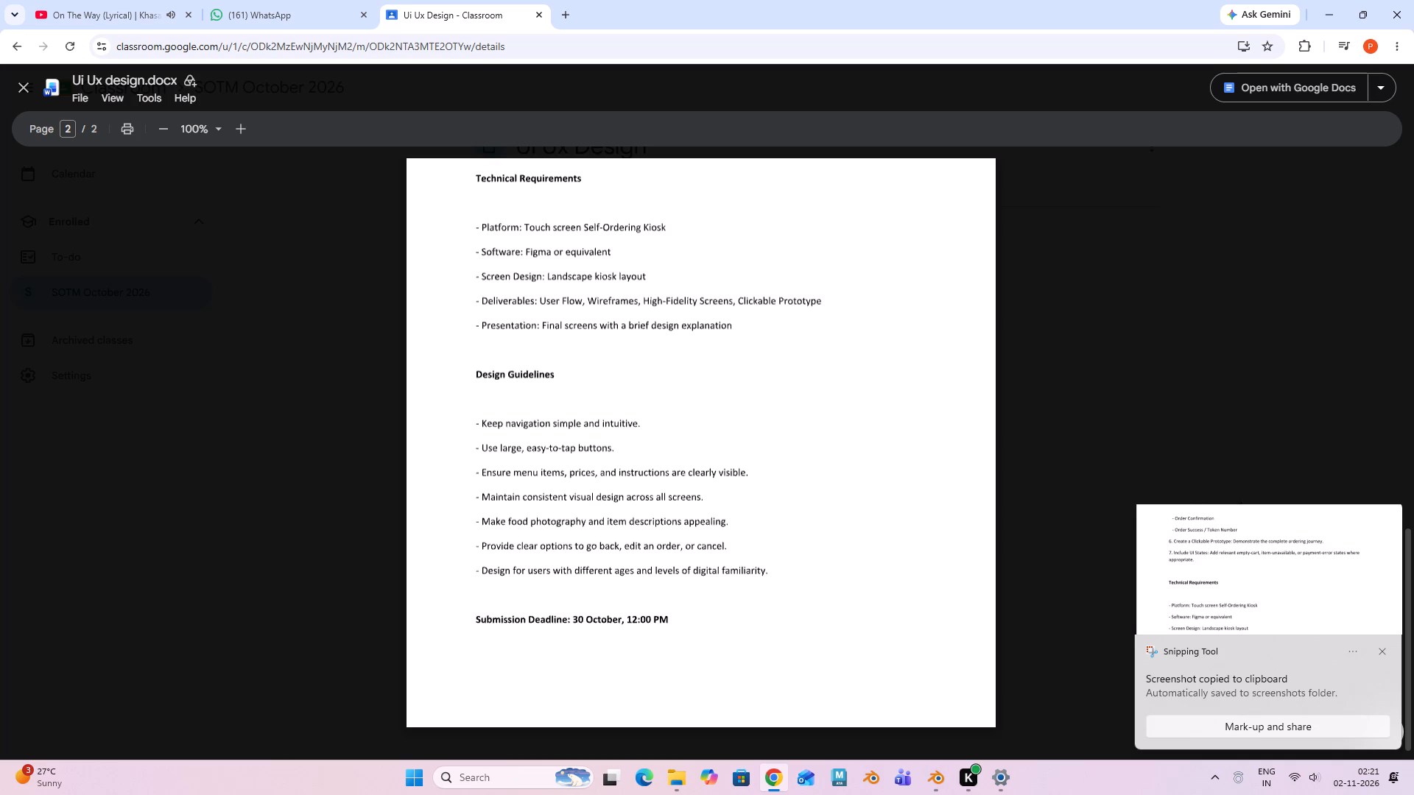
Switch to File Explorer and open the Screenshots folder inside Pictures.
{"action": "left_click", "coordinate": [680, 764]}
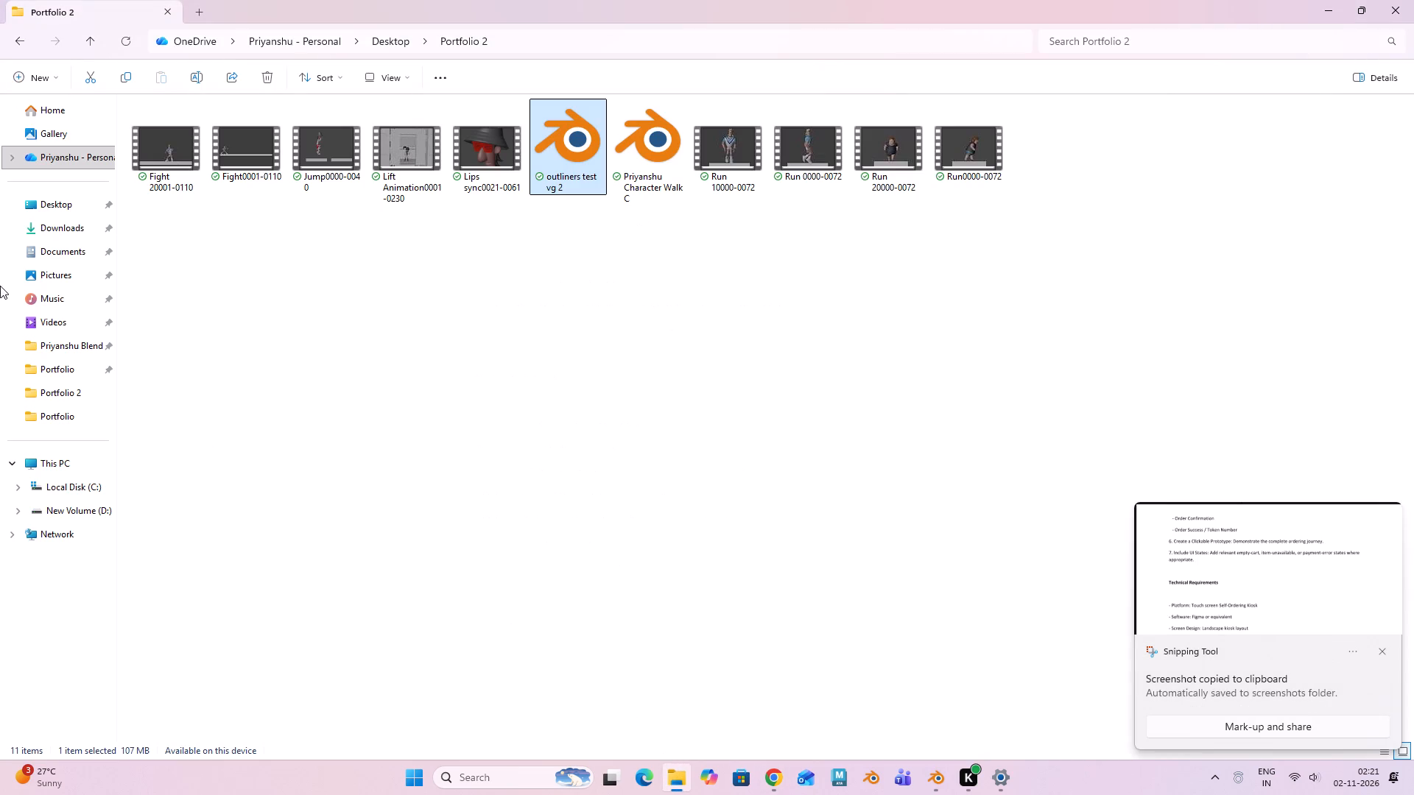
{"action": "left_click", "coordinate": [44, 215]}
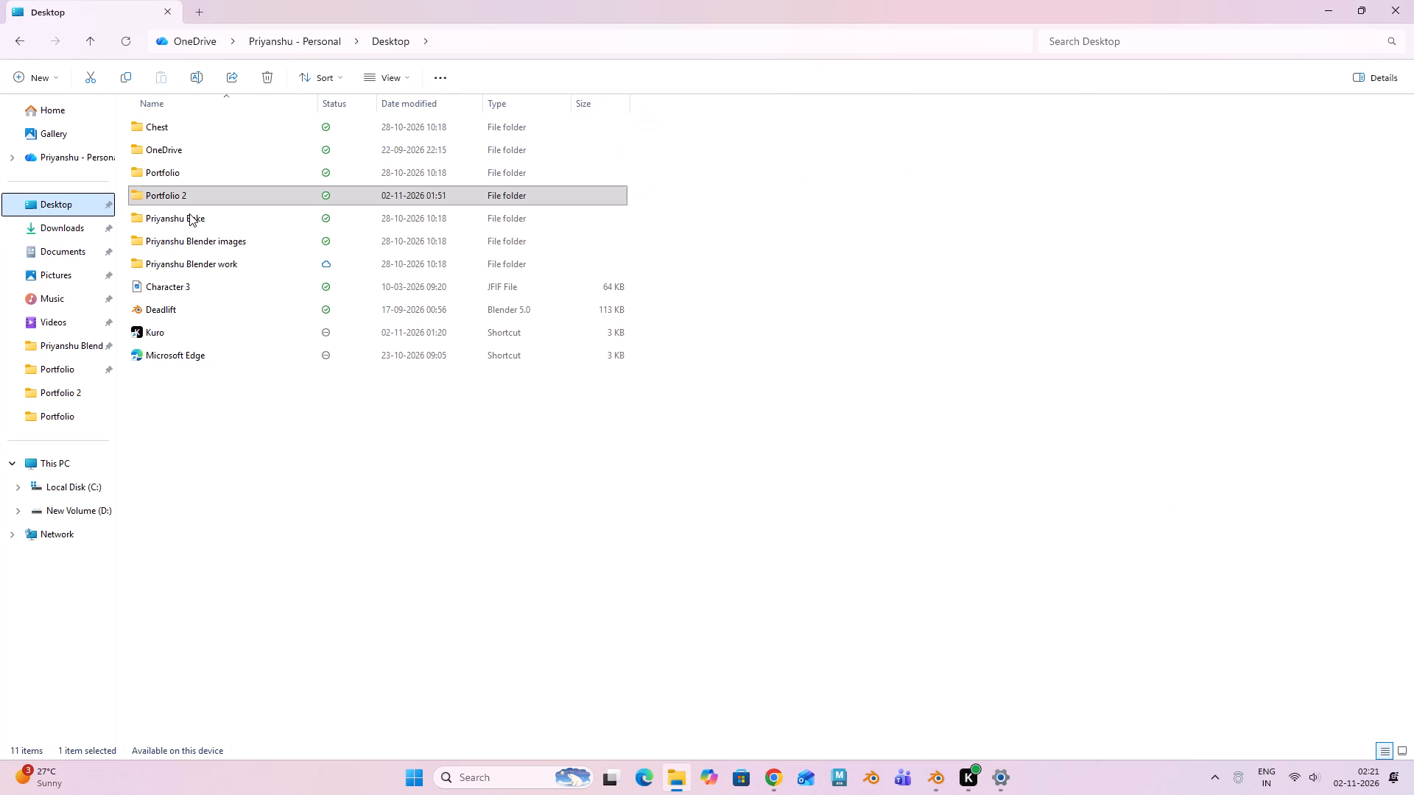
{"action": "left_click", "coordinate": [82, 227]}
{"action": "left_click", "coordinate": [76, 279]}
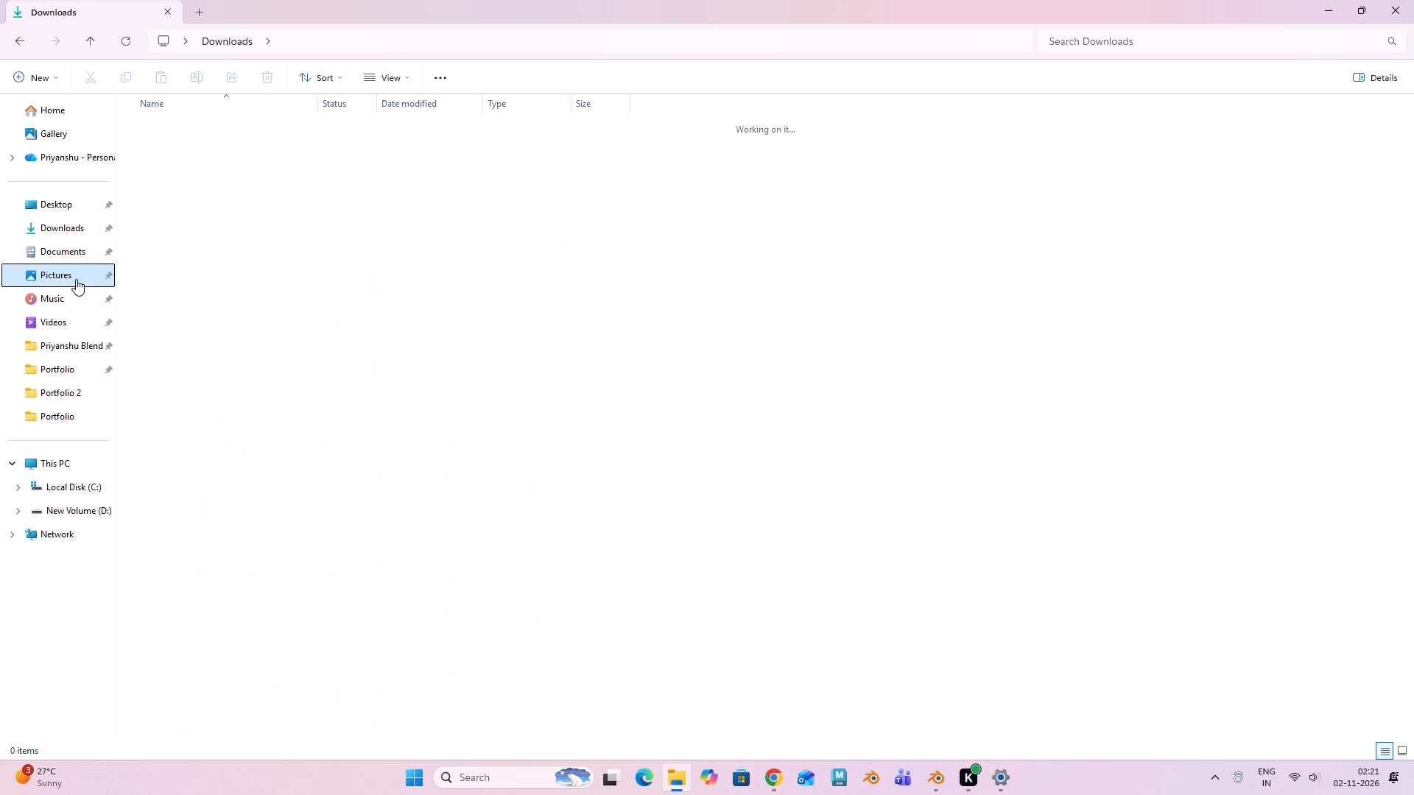
{"action": "double_click", "coordinate": [236, 193]}
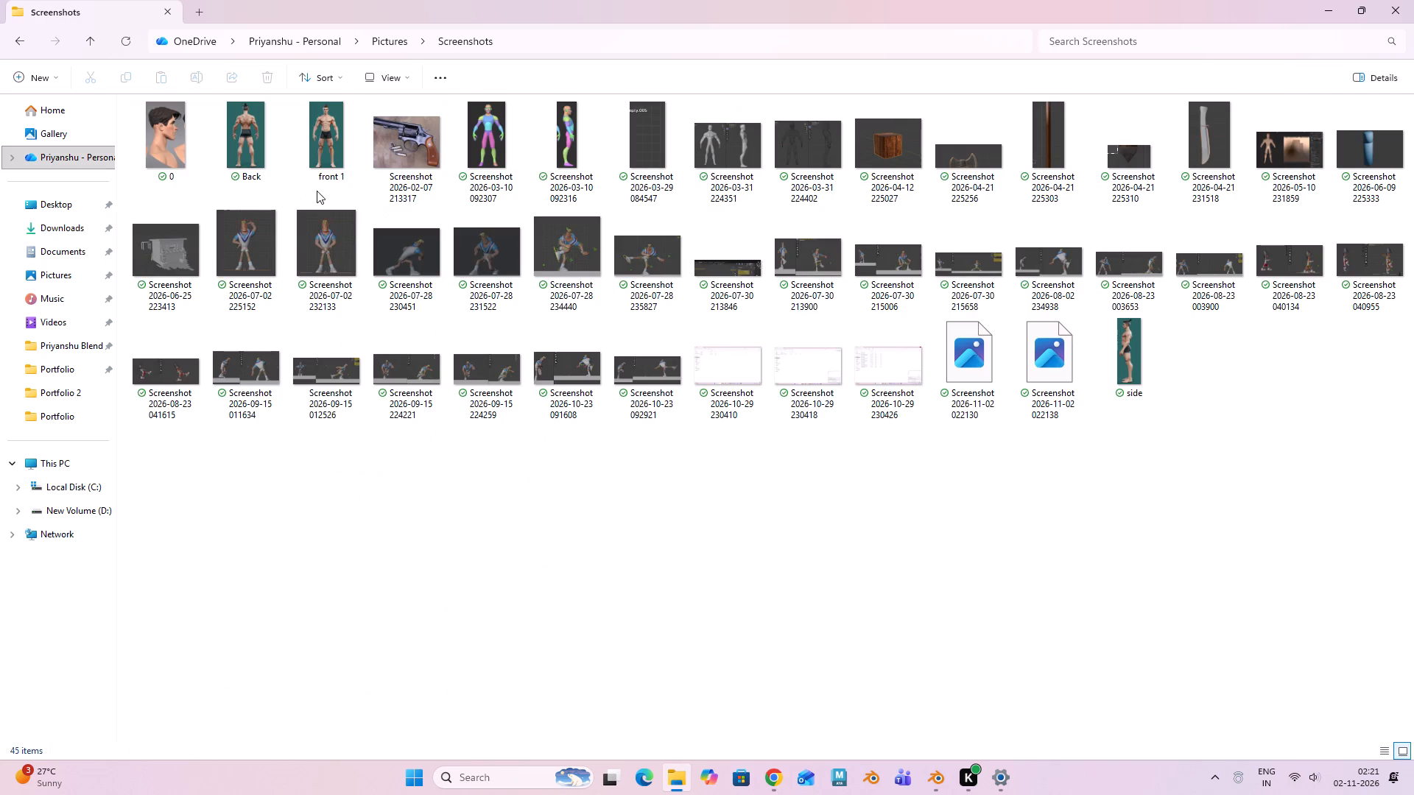
{"action": "double_click", "coordinate": [1023, 370]}
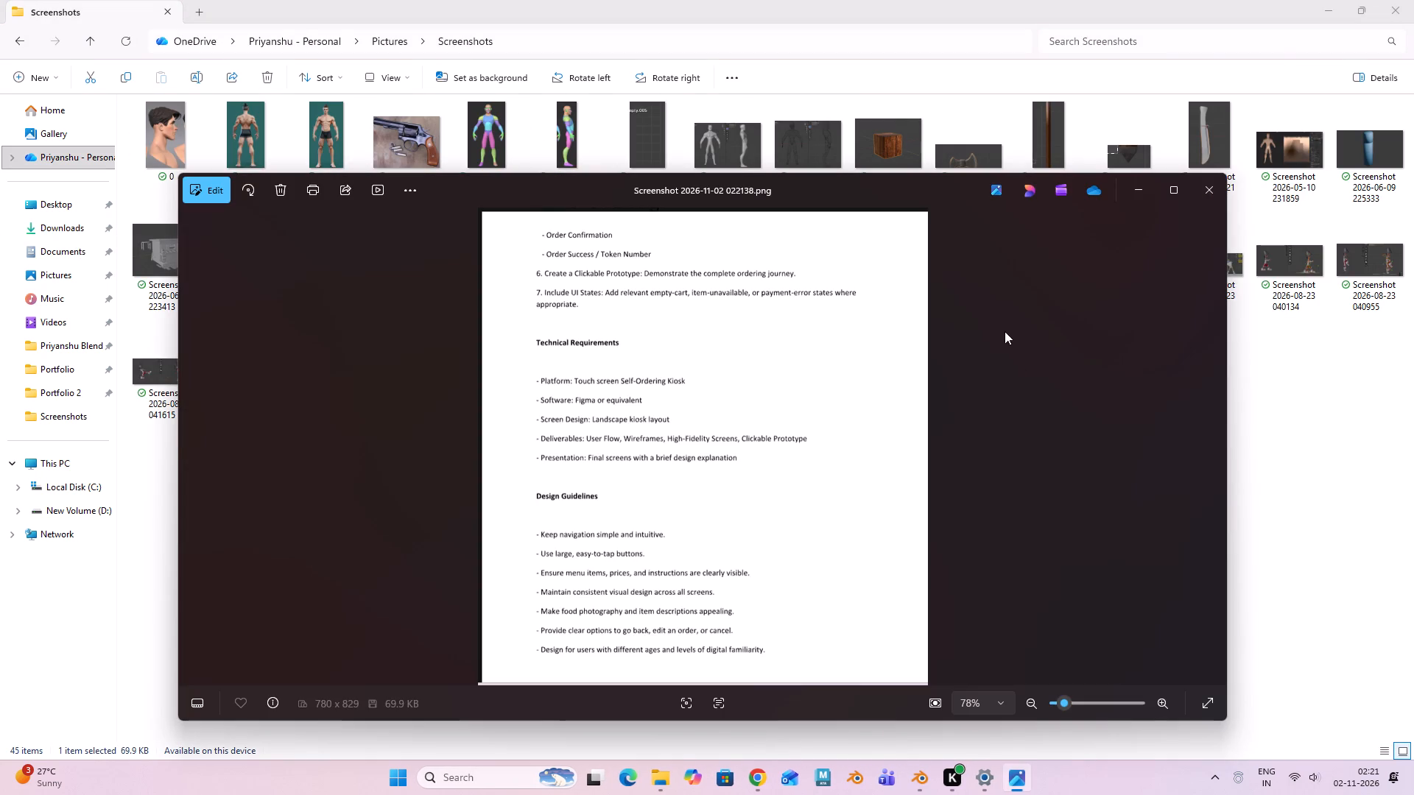
{"action": "left_click", "coordinate": [1218, 198]}
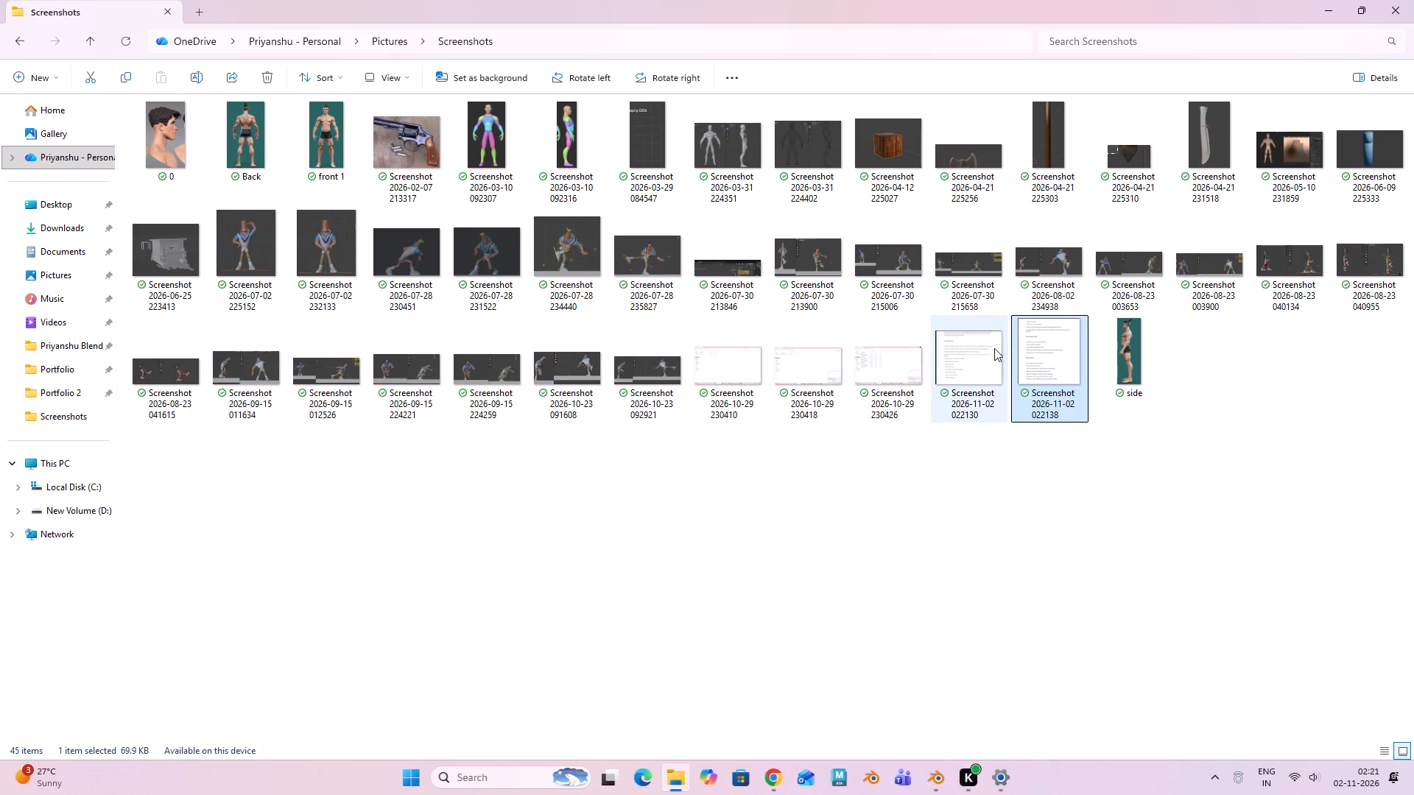
{"action": "left_click", "coordinate": [987, 348], "text": "ctrl"}
{"action": "right_click", "coordinate": [993, 353], "text": "ctrl"}
{"action": "left_click", "coordinate": [1072, 167]}
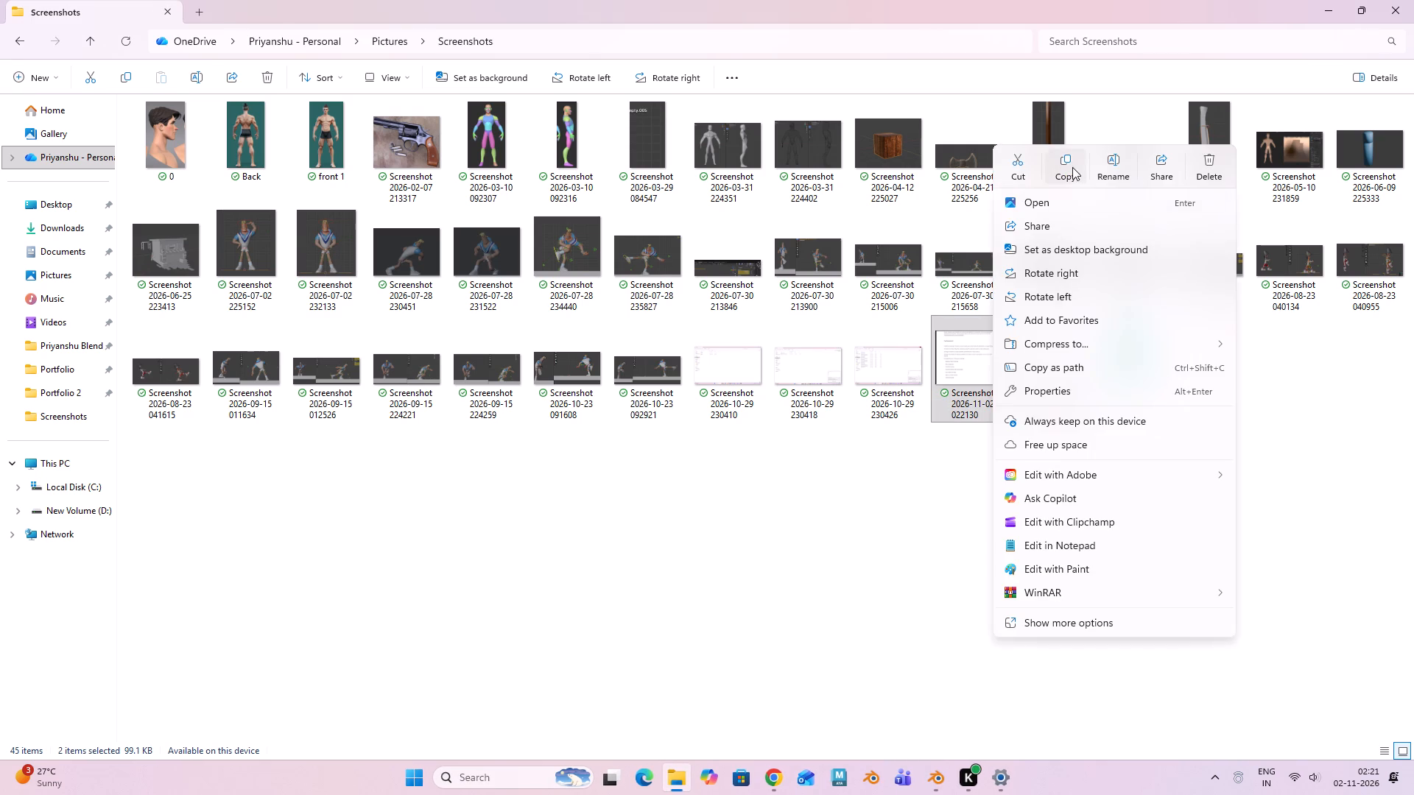
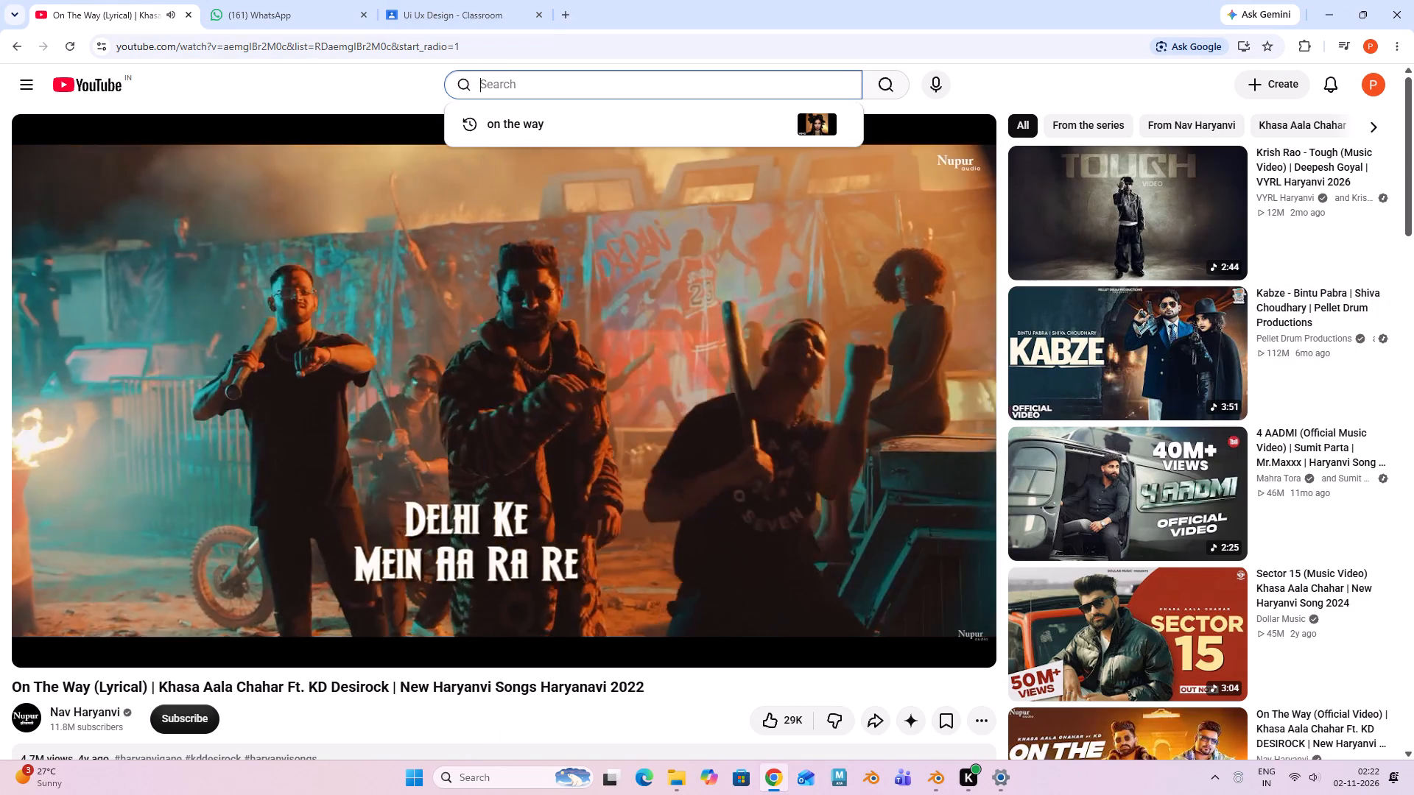
Search YouTube for champ and play the Champ (Official Video) by Vikram Sarkar.
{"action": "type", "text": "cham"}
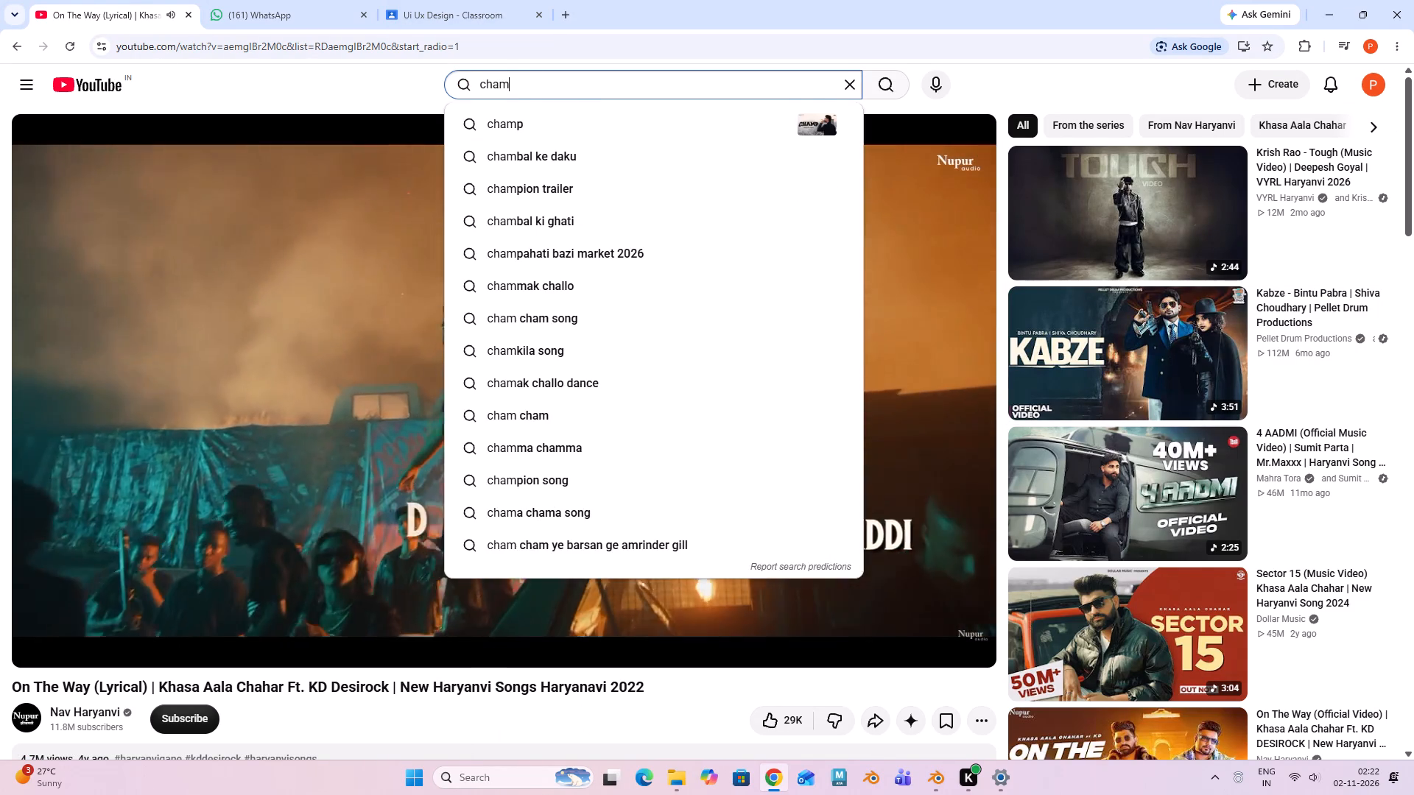
{"action": "left_click", "coordinate": [519, 133]}
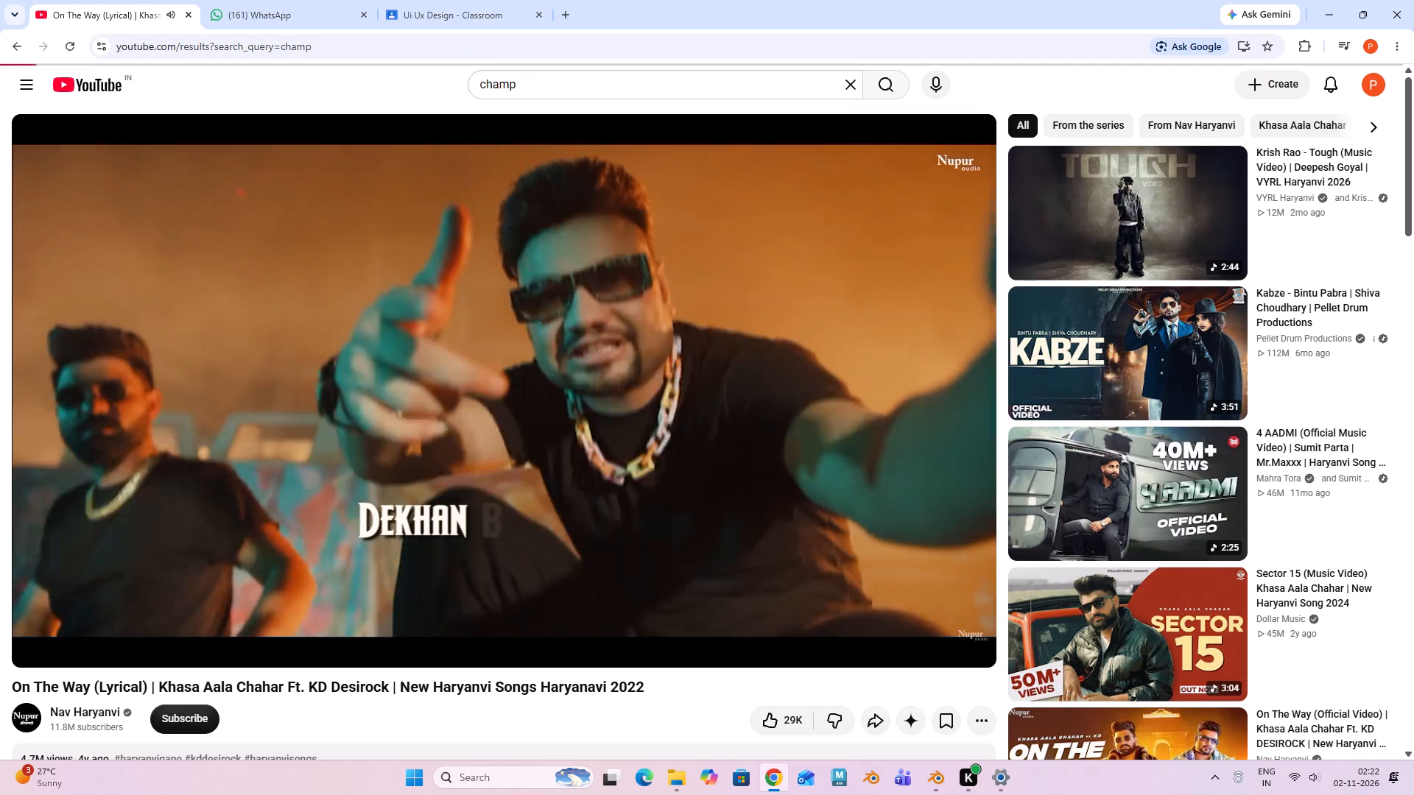
{"action": "left_click", "coordinate": [497, 291]}
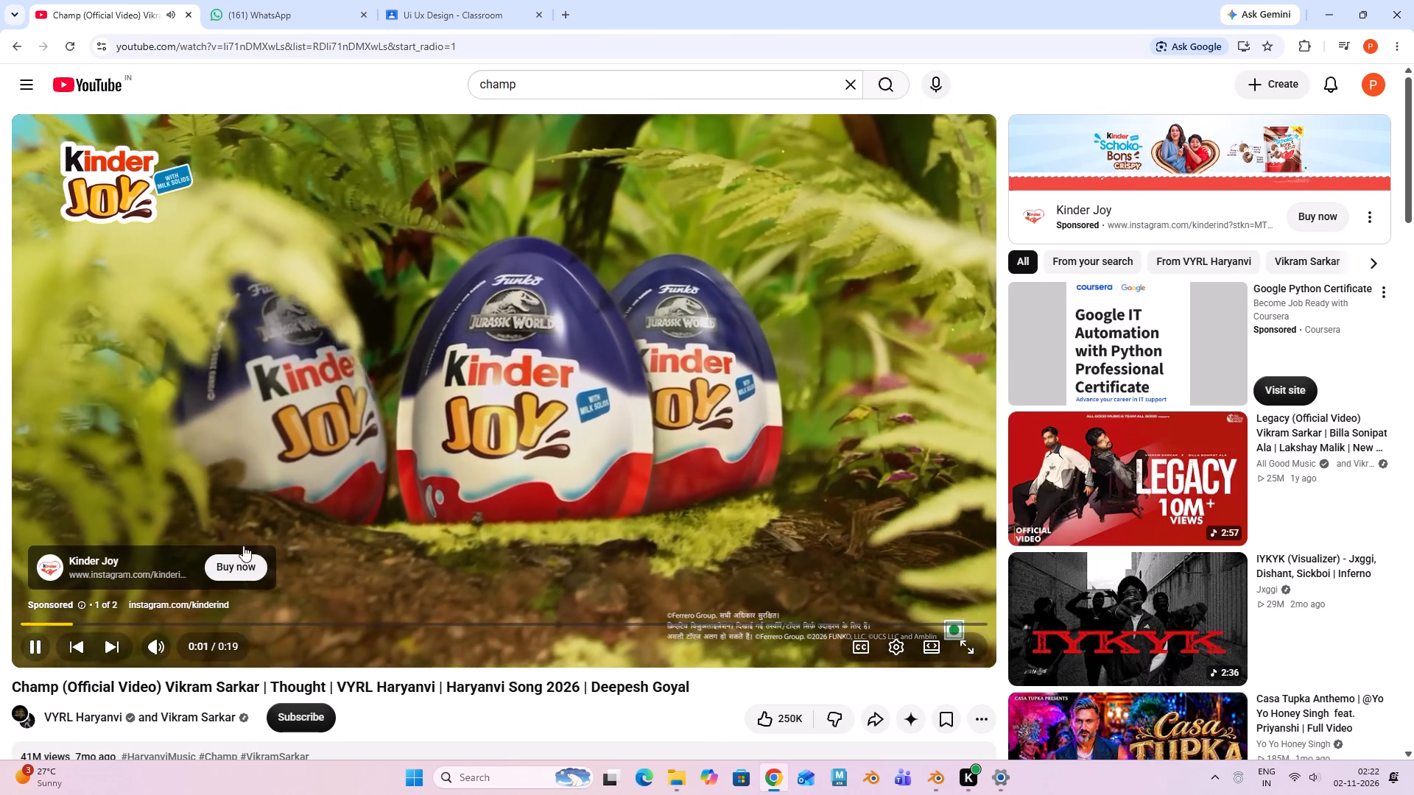
Open the ad options for the sponsored Kinder Joy ad and choose to block it.
{"action": "left_click", "coordinate": [80, 606]}
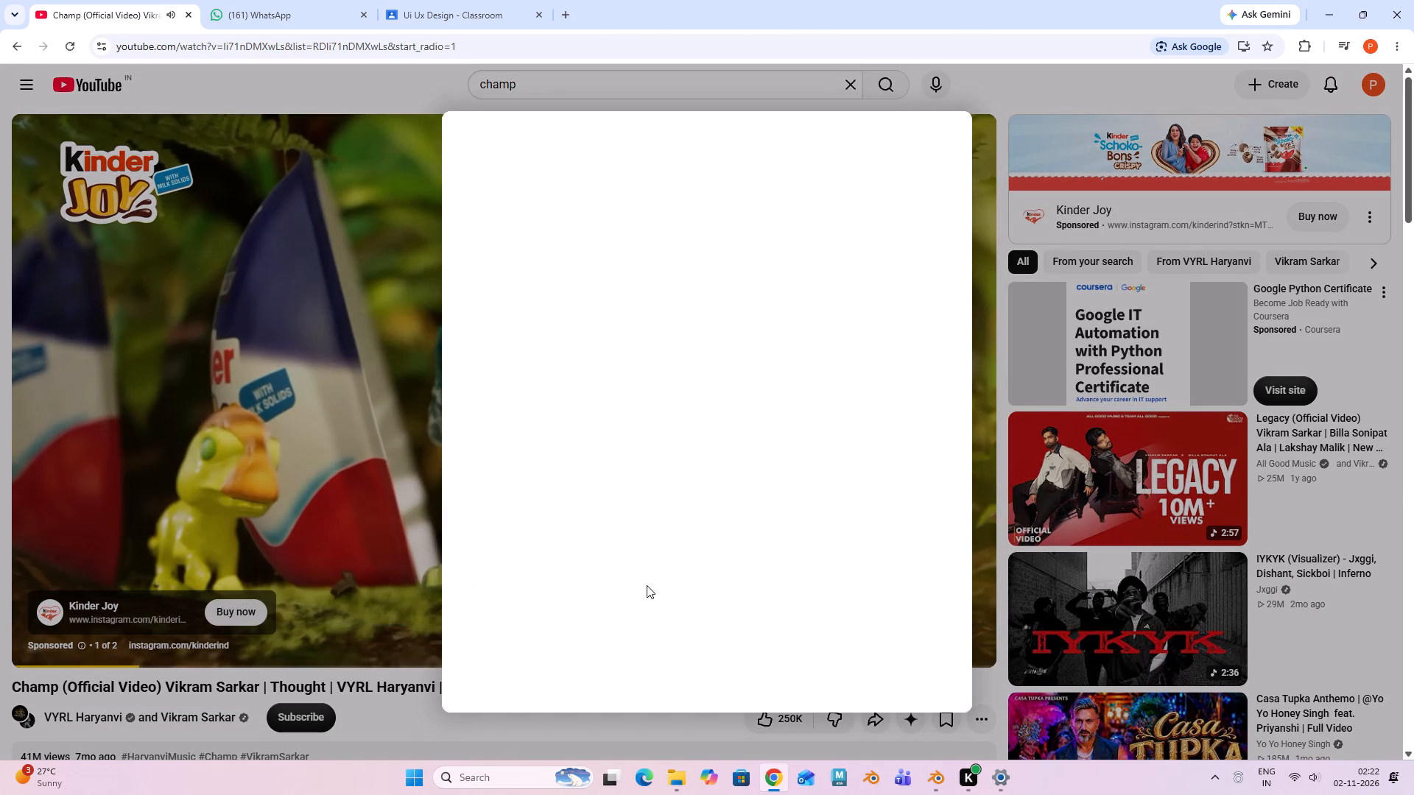
{"action": "left_click", "coordinate": [518, 206]}
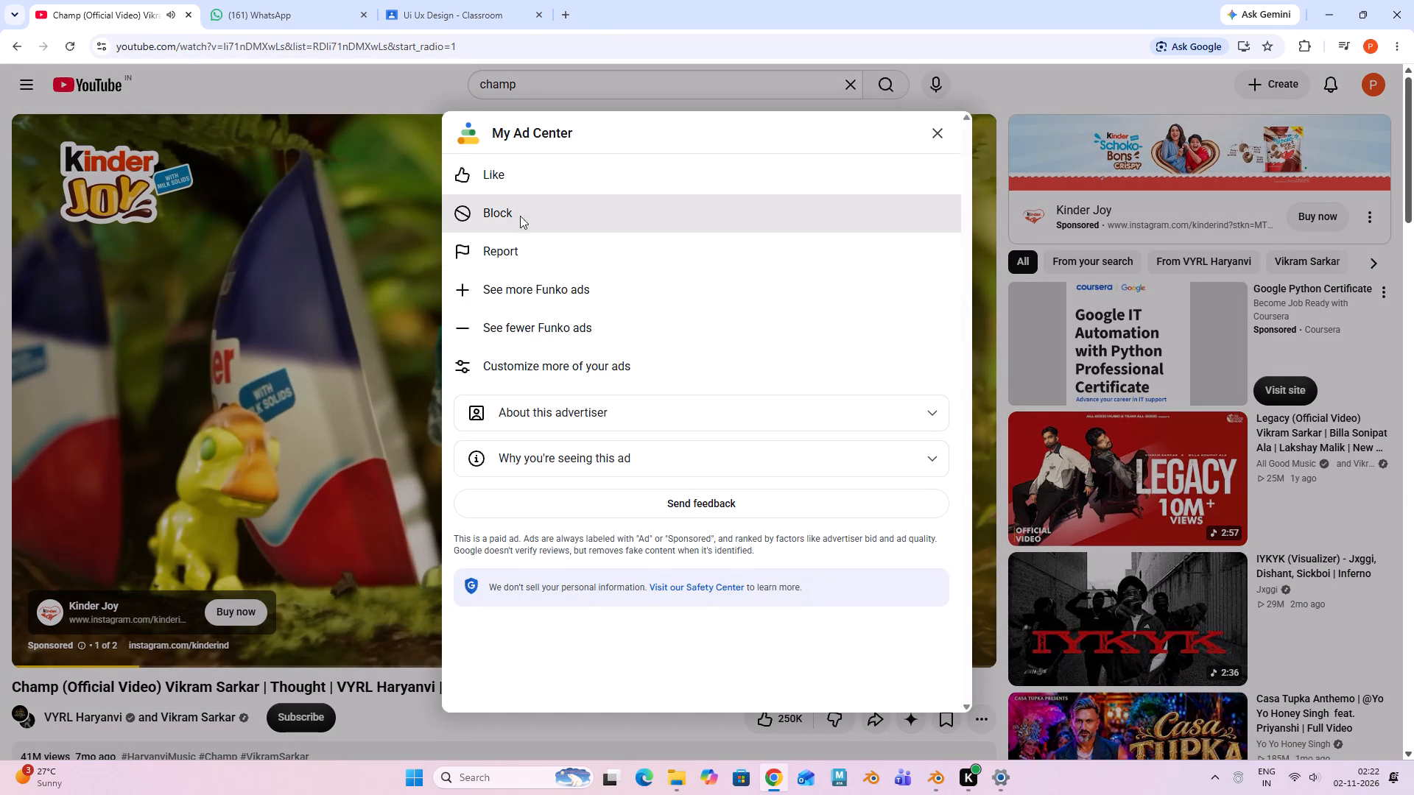
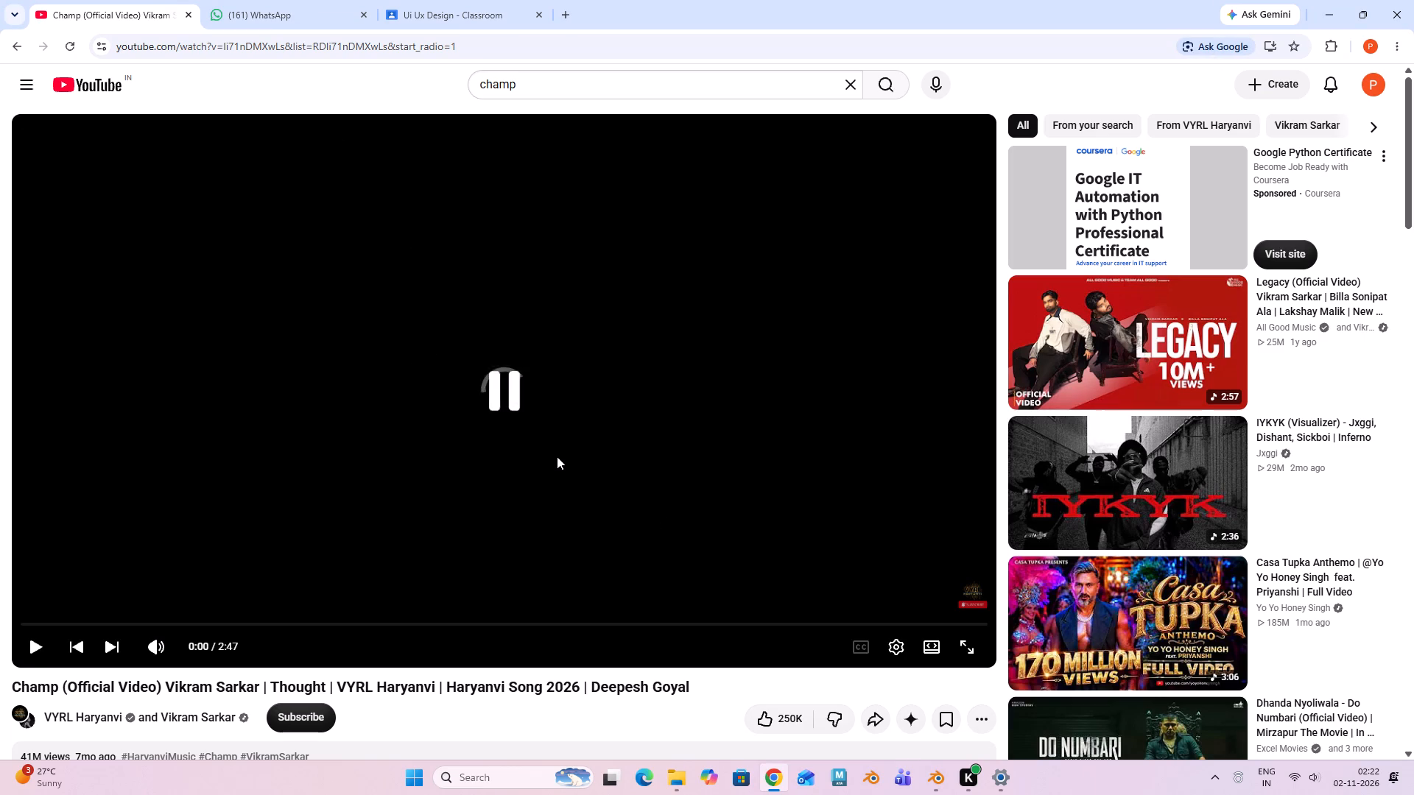
Resume playback of the Champ official music video on YouTube.
{"action": "left_click", "coordinate": [557, 456]}
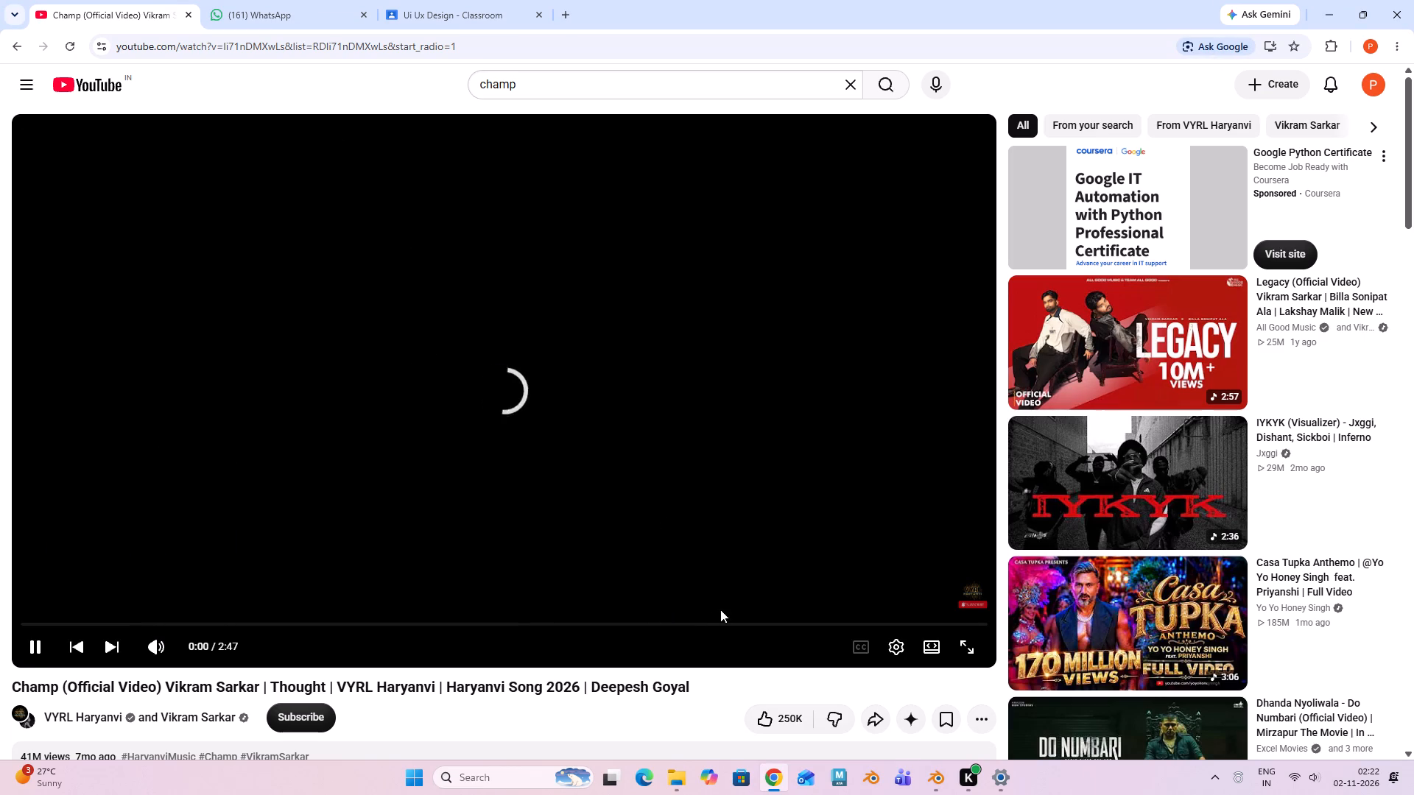
Open the list of playback quality options for the Champ video.
{"action": "left_click", "coordinate": [890, 641]}
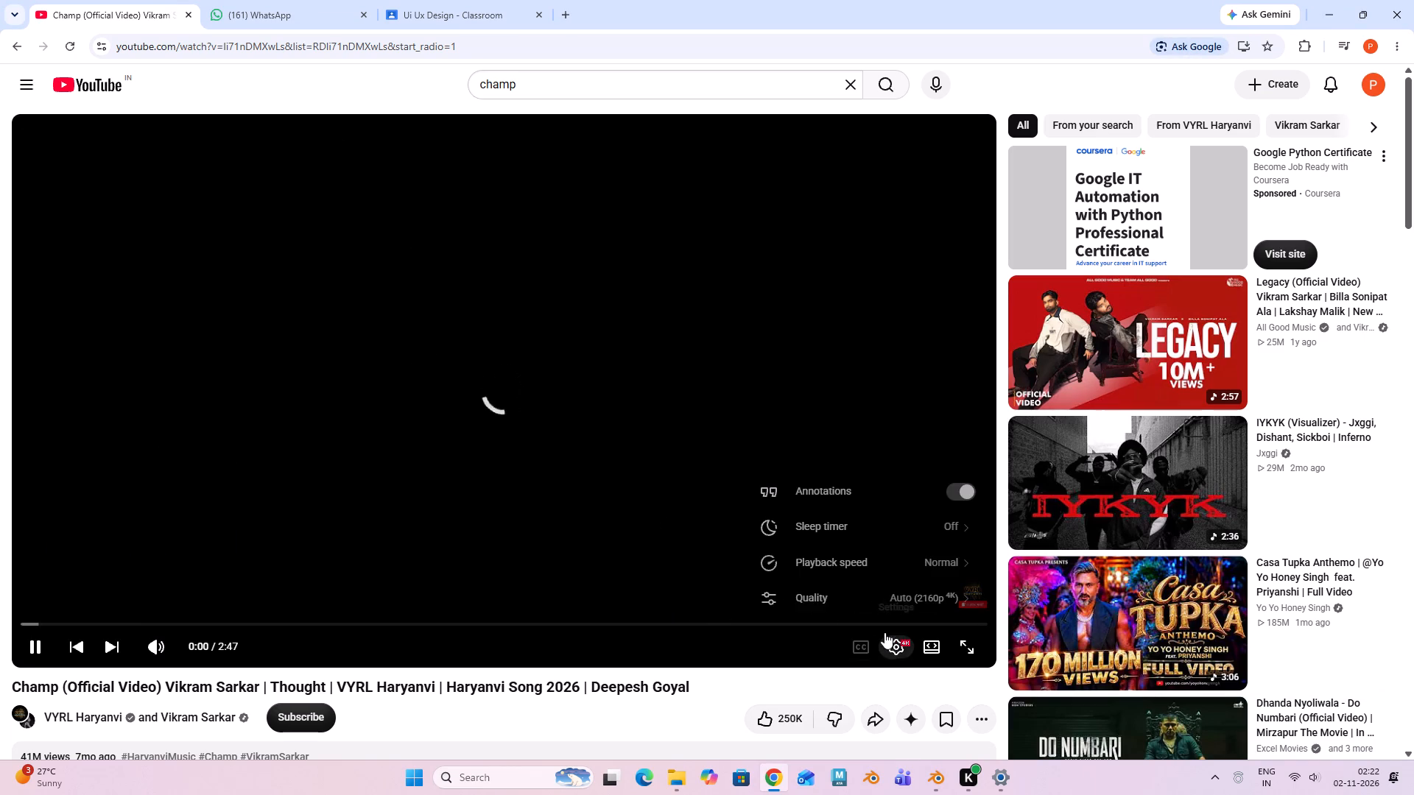
{"action": "left_click", "coordinate": [875, 599]}
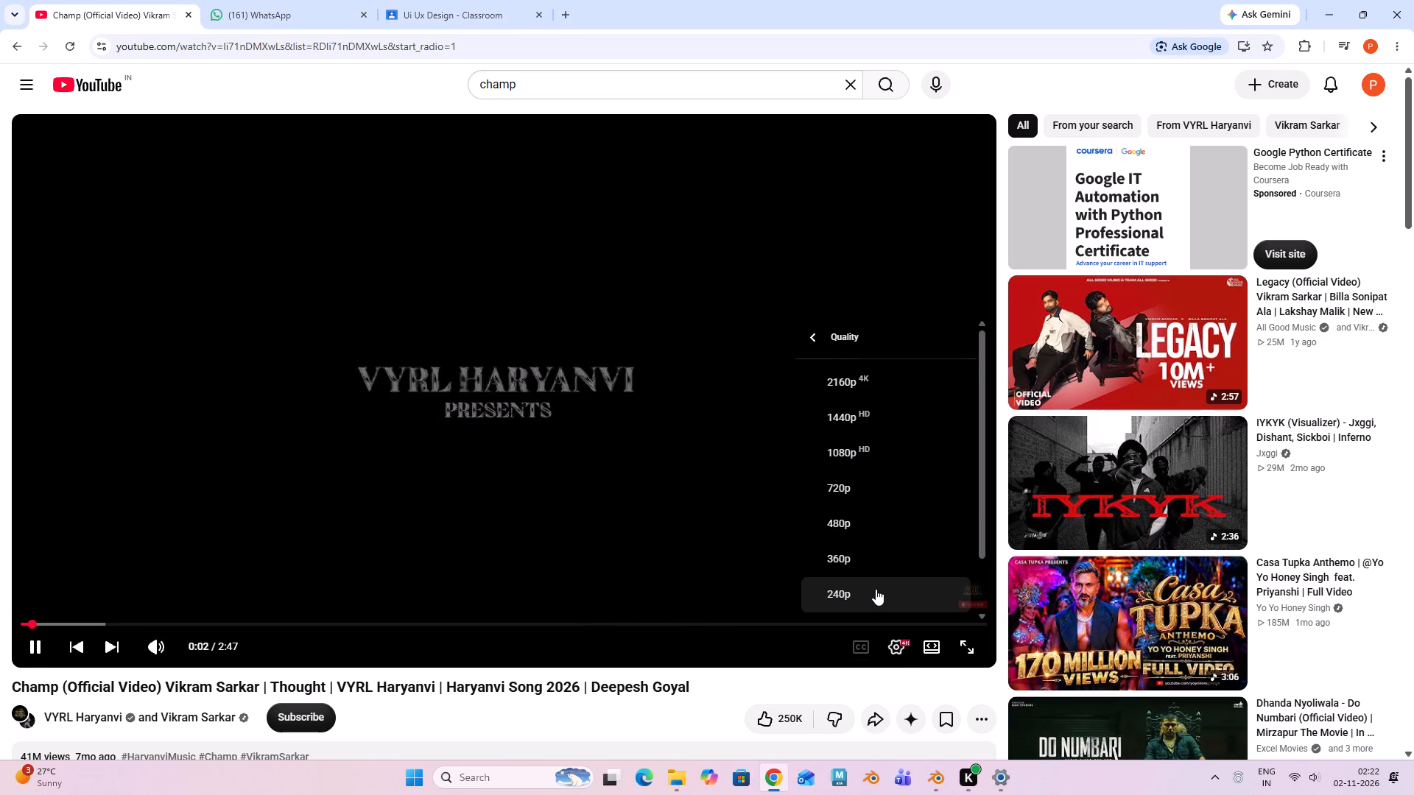
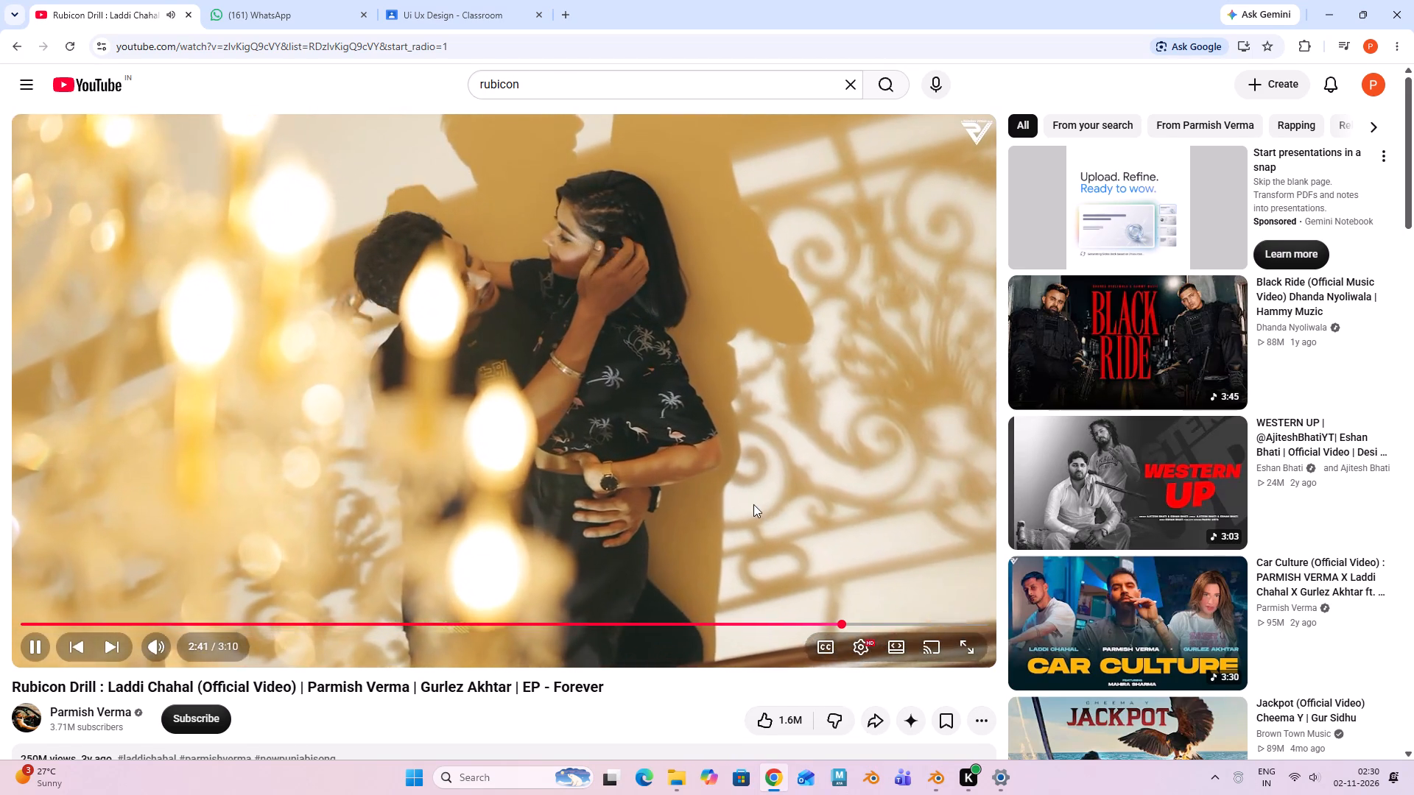
Rewind the Rubicon Drill video to its beginning.
{"action": "left_click_drag", "start_coordinate": [808, 629], "coordinate": [327, 659]}
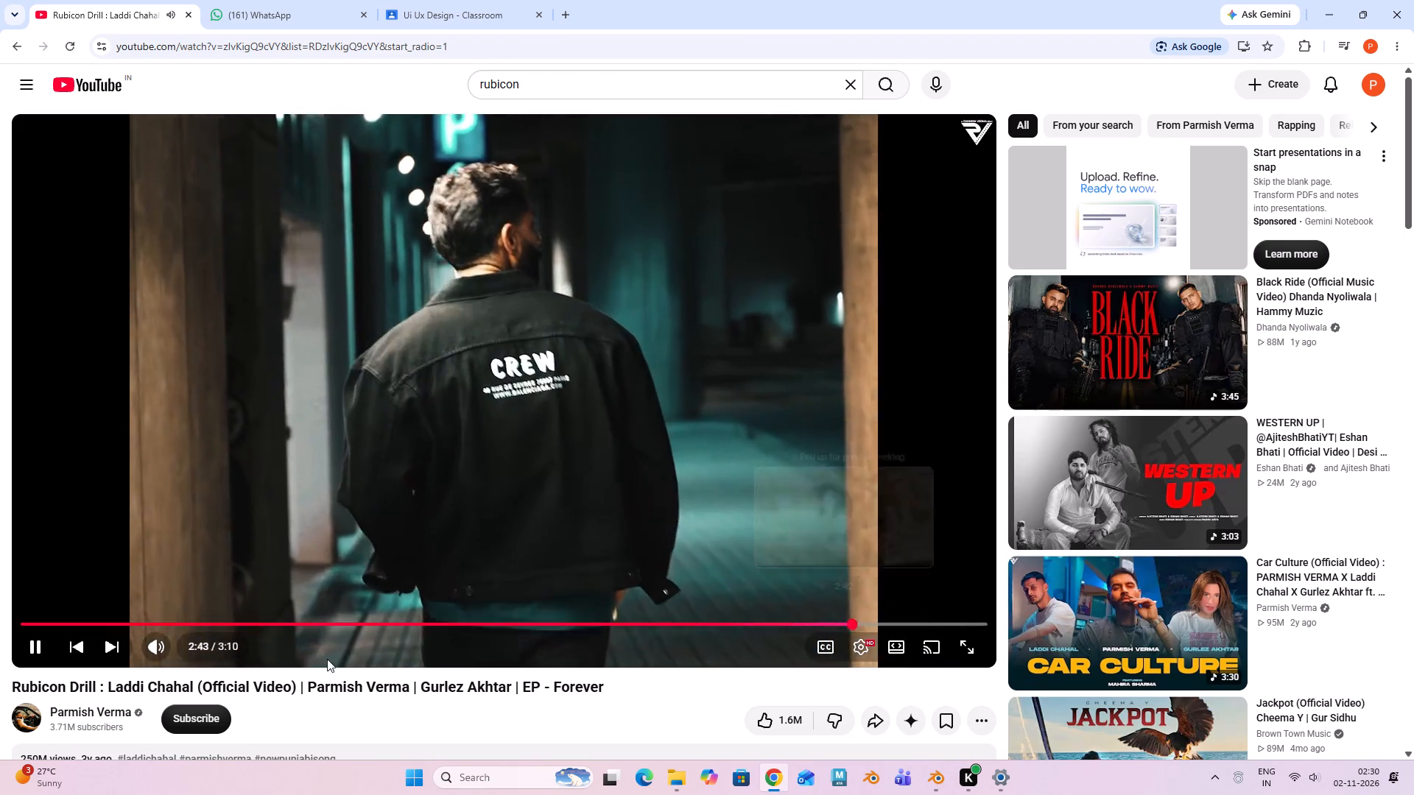
{"action": "left_click_drag", "start_coordinate": [327, 659], "coordinate": [0, 709]}
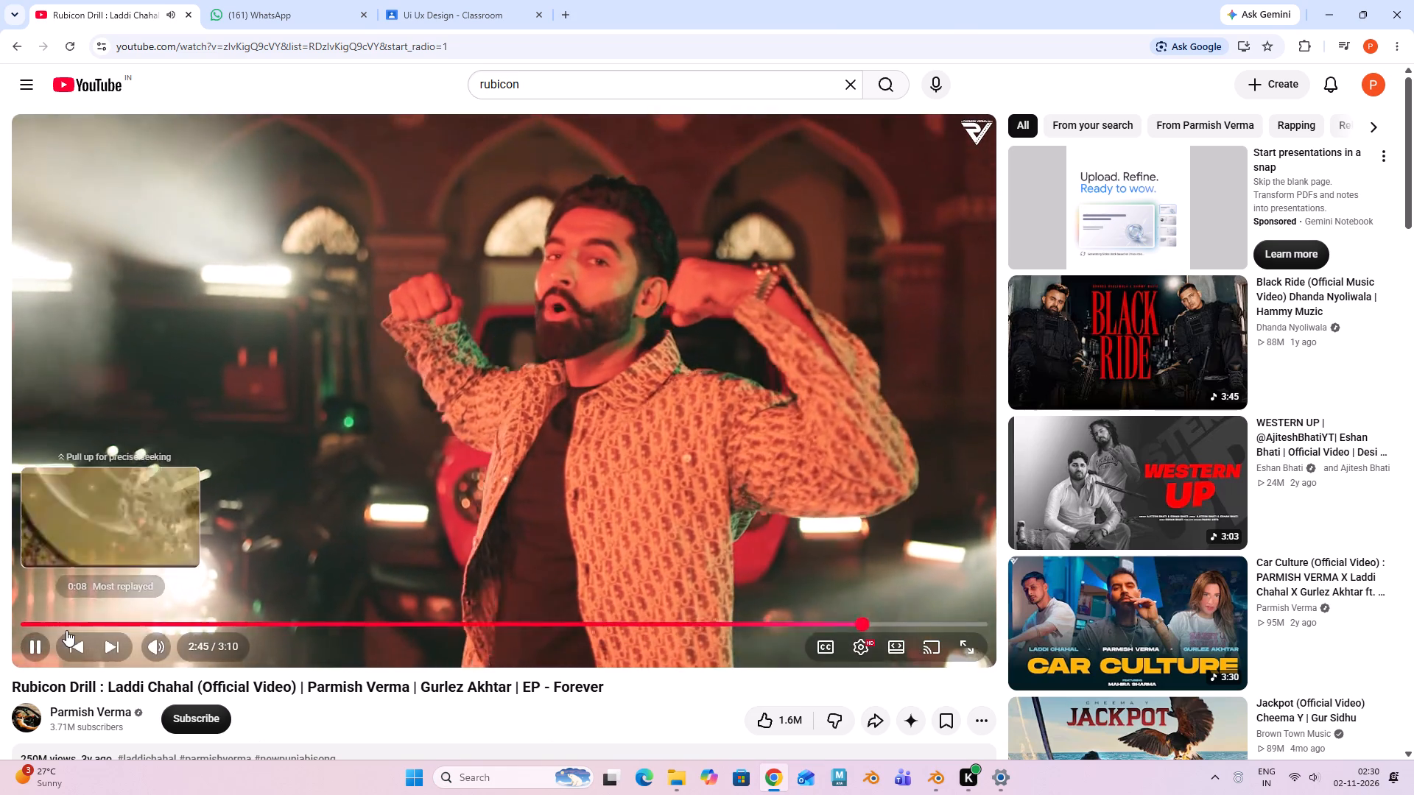
{"action": "left_click_drag", "start_coordinate": [66, 628], "coordinate": [15, 623]}
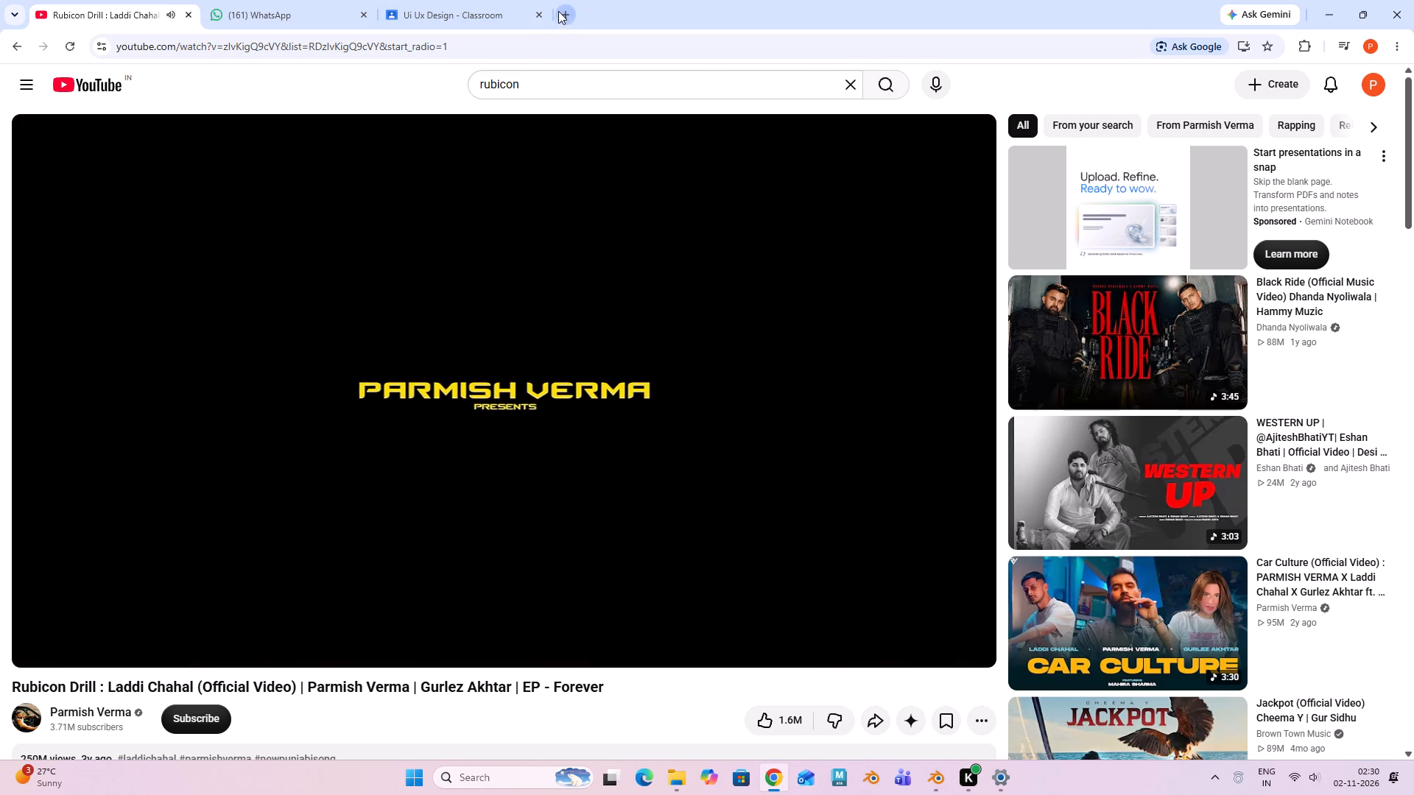
Open Figma's recent files page in a new browser tab.
{"action": "left_click", "coordinate": [561, 18]}
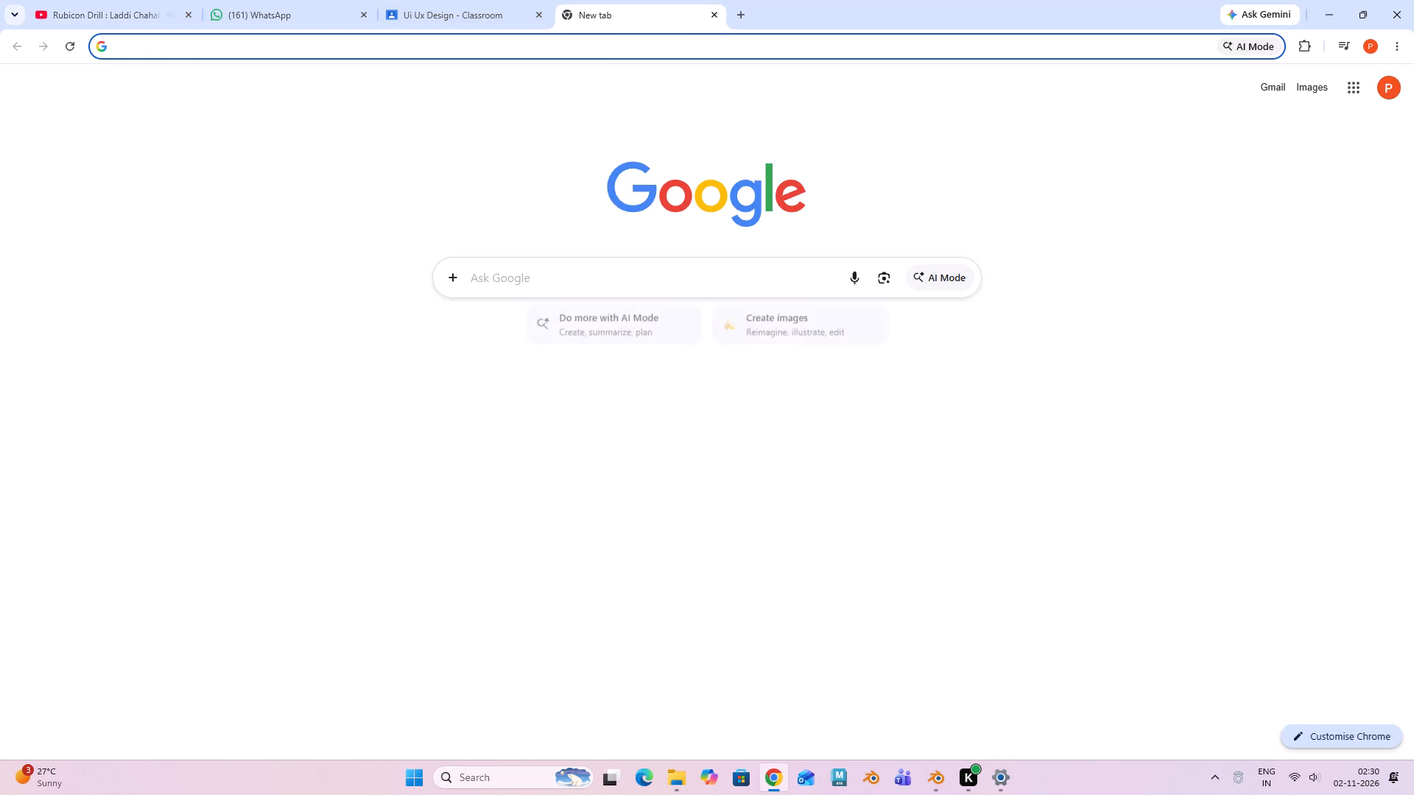
{"action": "left_click", "coordinate": [627, 275]}
{"action": "left_click", "coordinate": [524, 335]}
{"action": "left_click", "coordinate": [284, 218]}
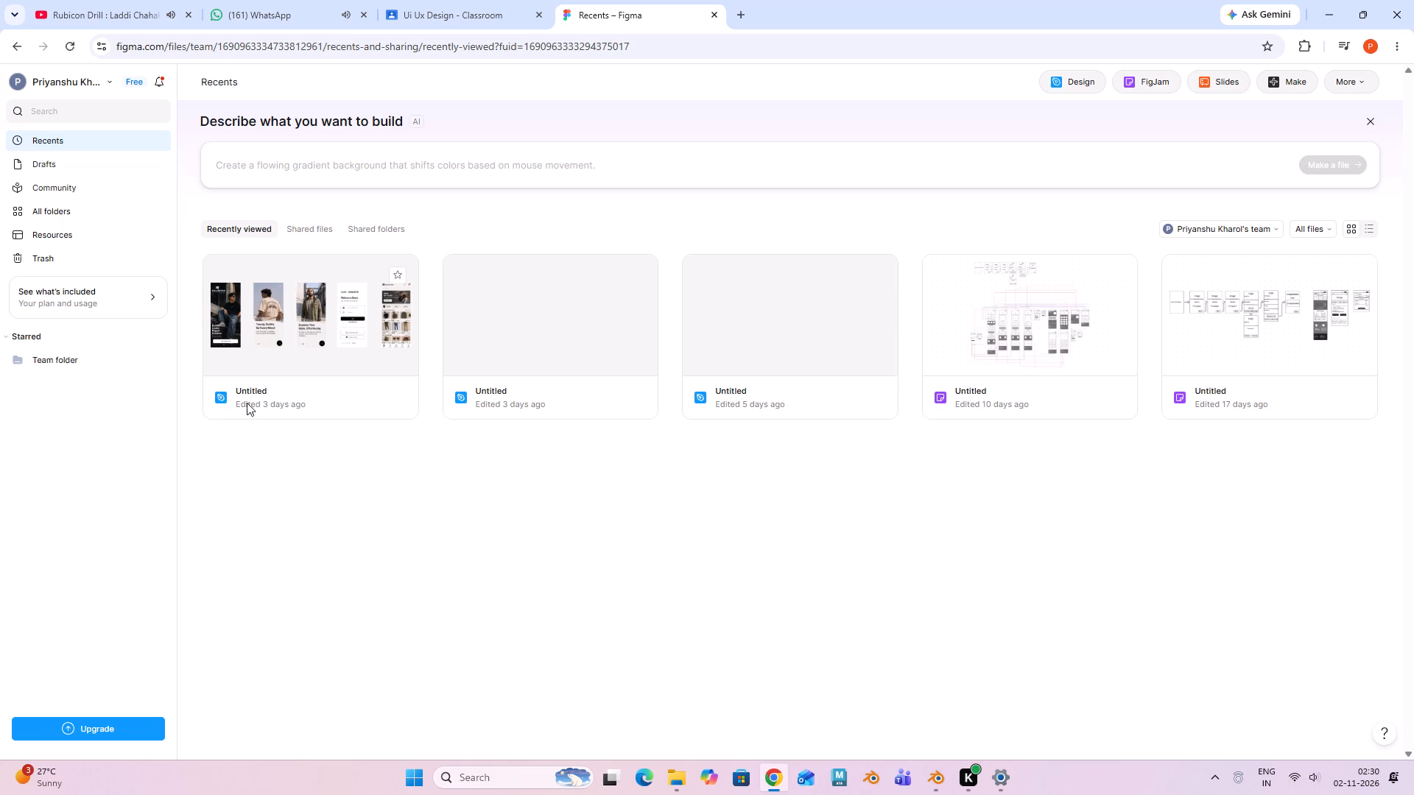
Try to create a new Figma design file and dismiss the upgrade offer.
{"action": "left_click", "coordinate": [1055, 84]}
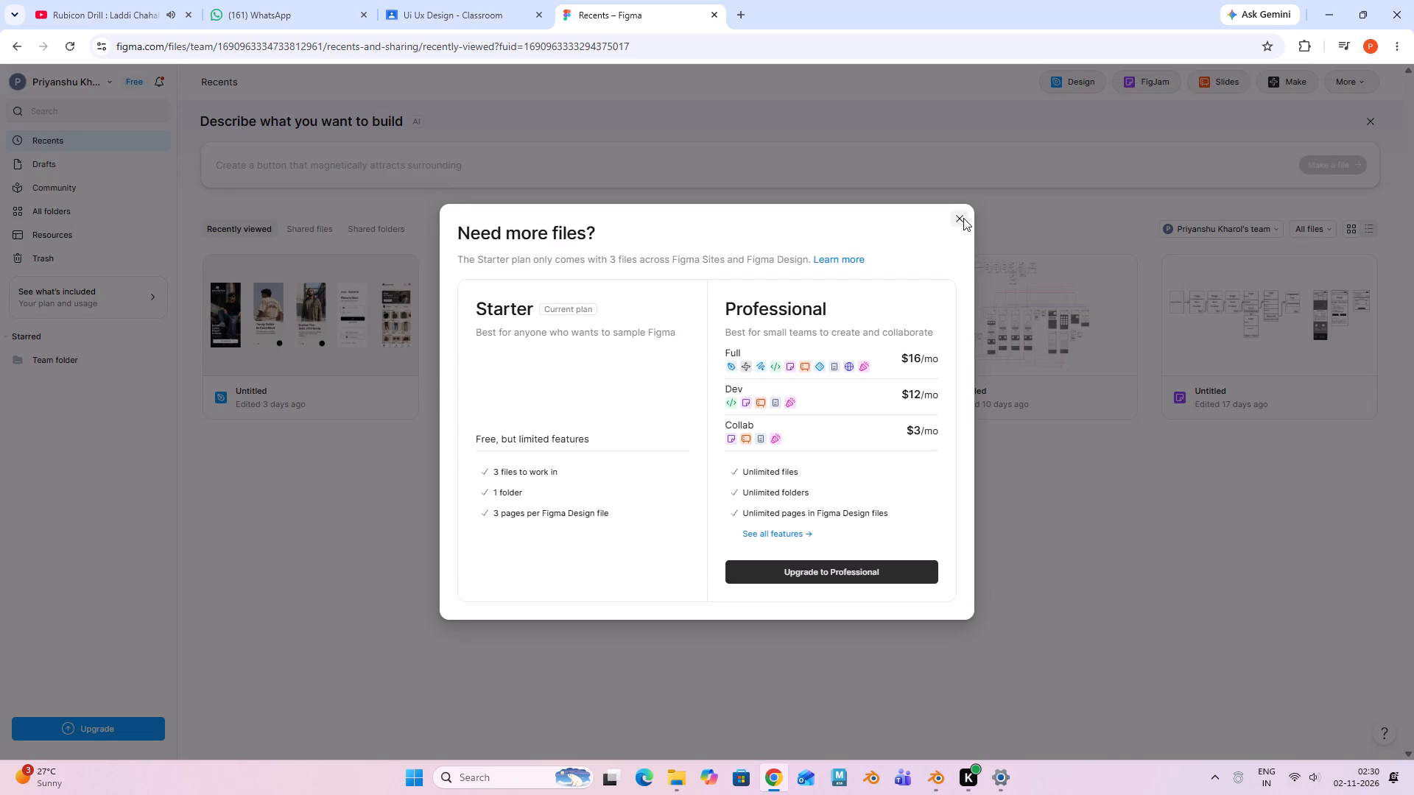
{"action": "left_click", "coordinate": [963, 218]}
Open the existing Untitled design file whose thumbnail shows the five fashion app screens.
{"action": "double_click", "coordinate": [347, 314]}
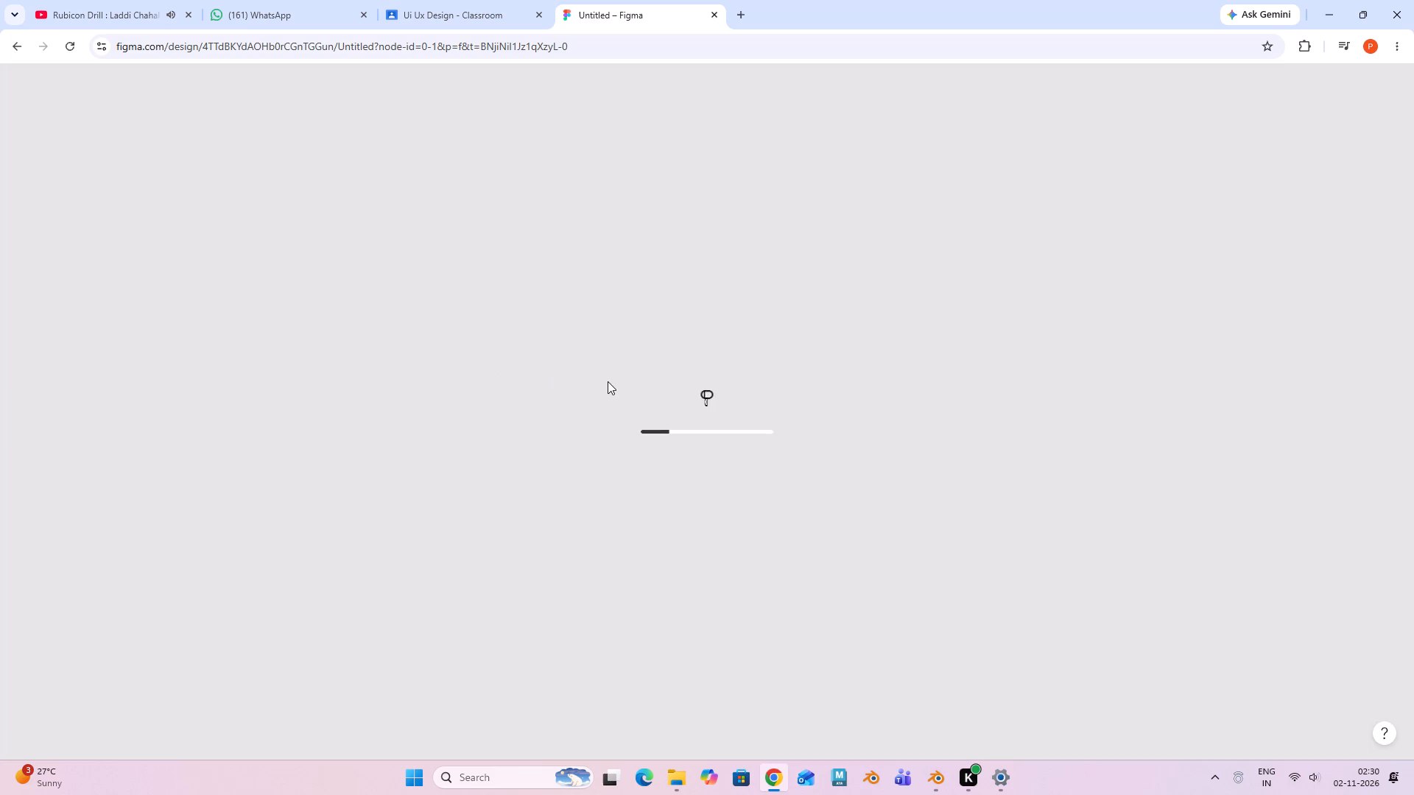
Draw a tall empty frame of about 1664 × 2776 on the canvas below the Roadster phone screens.
{"action": "scroll", "coordinate": [787, 434], "scroll_direction": "down", "scroll_amount": 3}
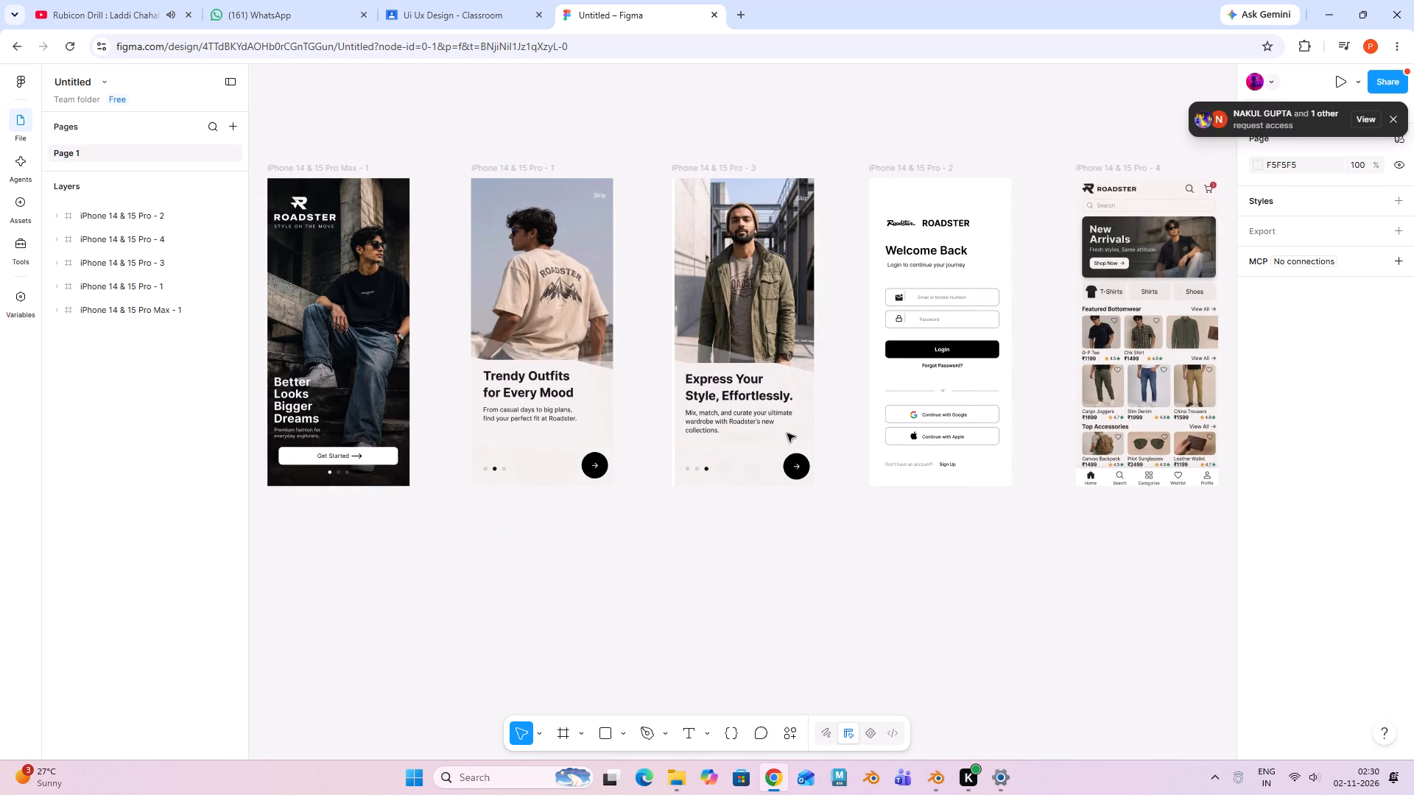
{"action": "key", "text": "minus"}
{"action": "key", "text": "minus"}
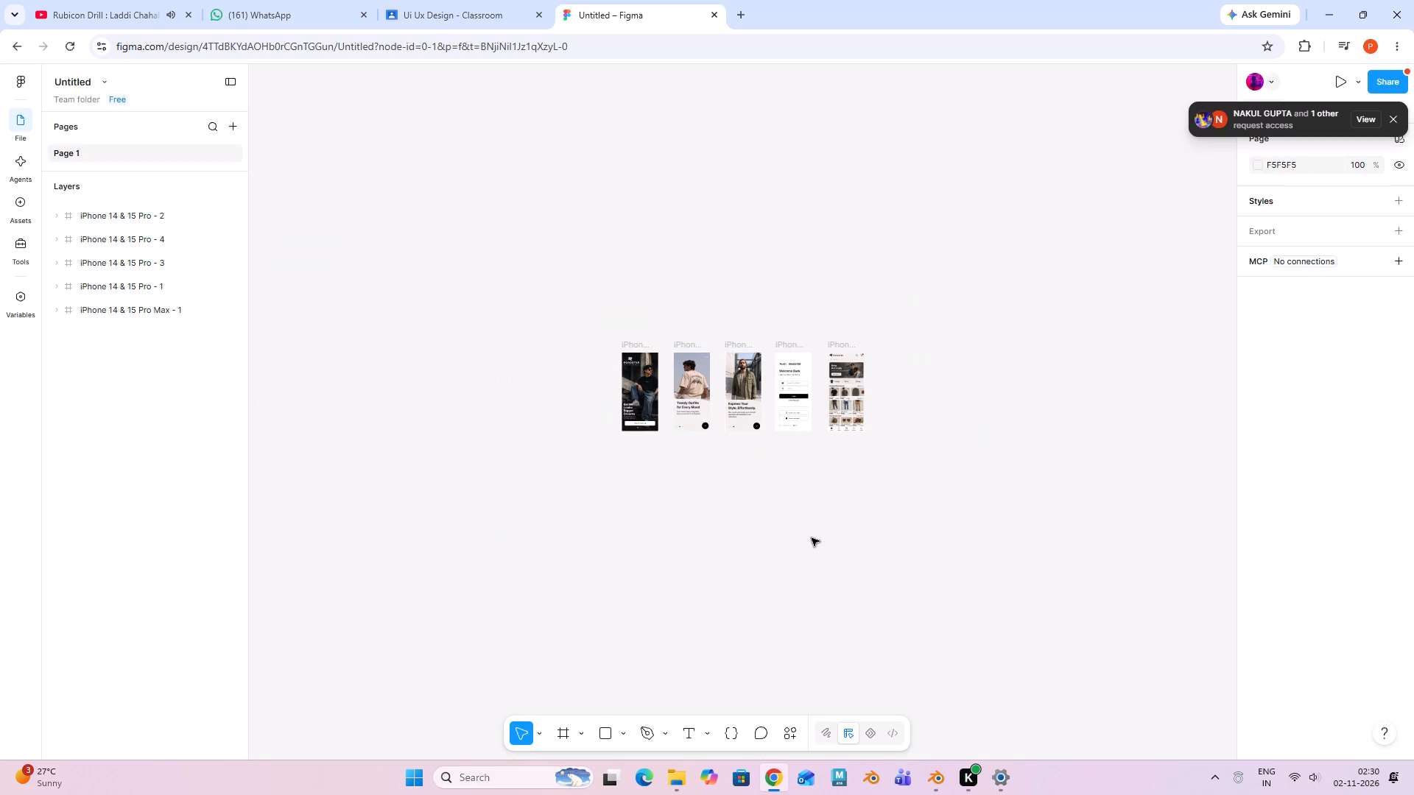
{"action": "middle_click_drag", "start_coordinate": [819, 548], "coordinate": [751, 322], "text": "shift"}
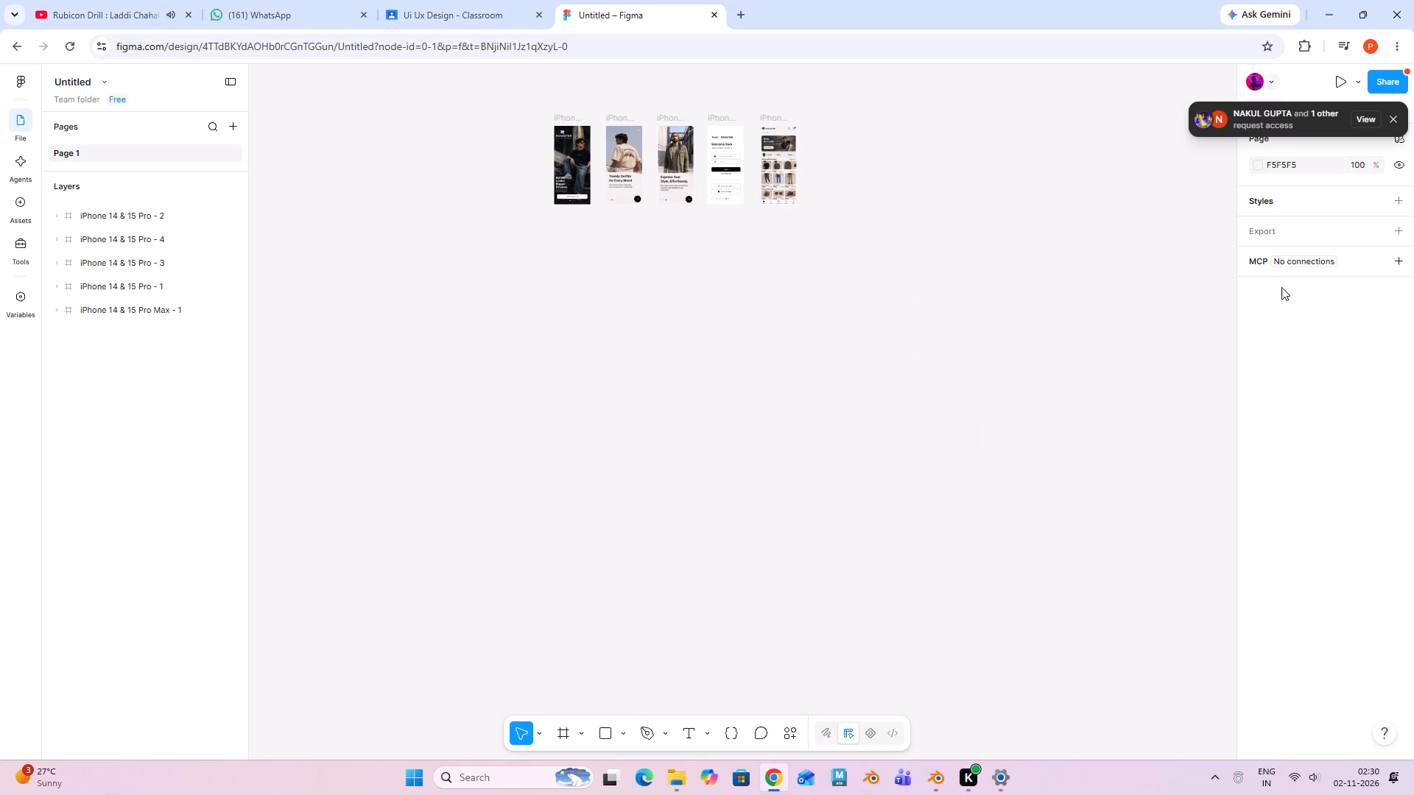
{"action": "left_click", "coordinate": [560, 729]}
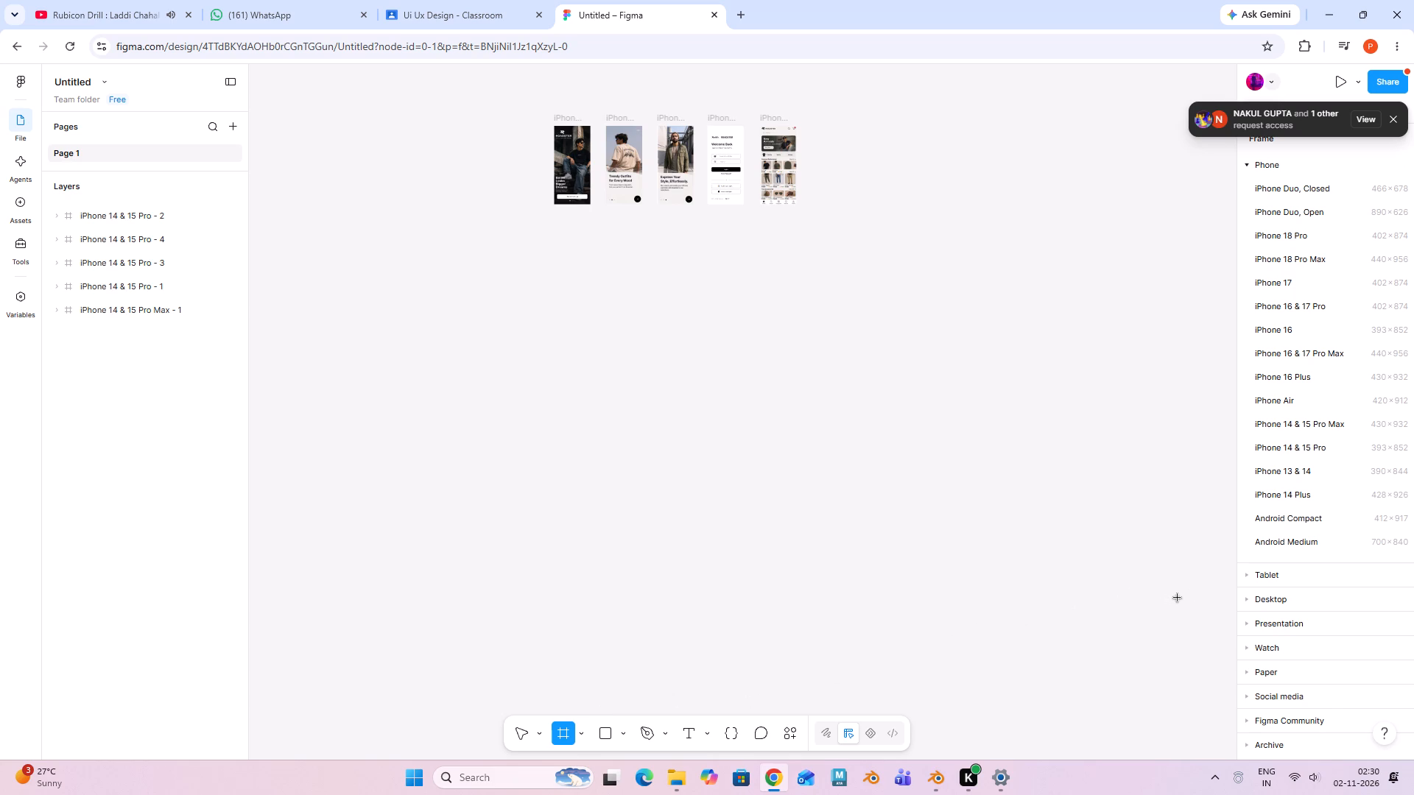
{"action": "scroll", "coordinate": [1318, 483], "scroll_direction": "up", "scroll_amount": 3}
{"action": "left_click_drag", "start_coordinate": [447, 298], "coordinate": [600, 554]}
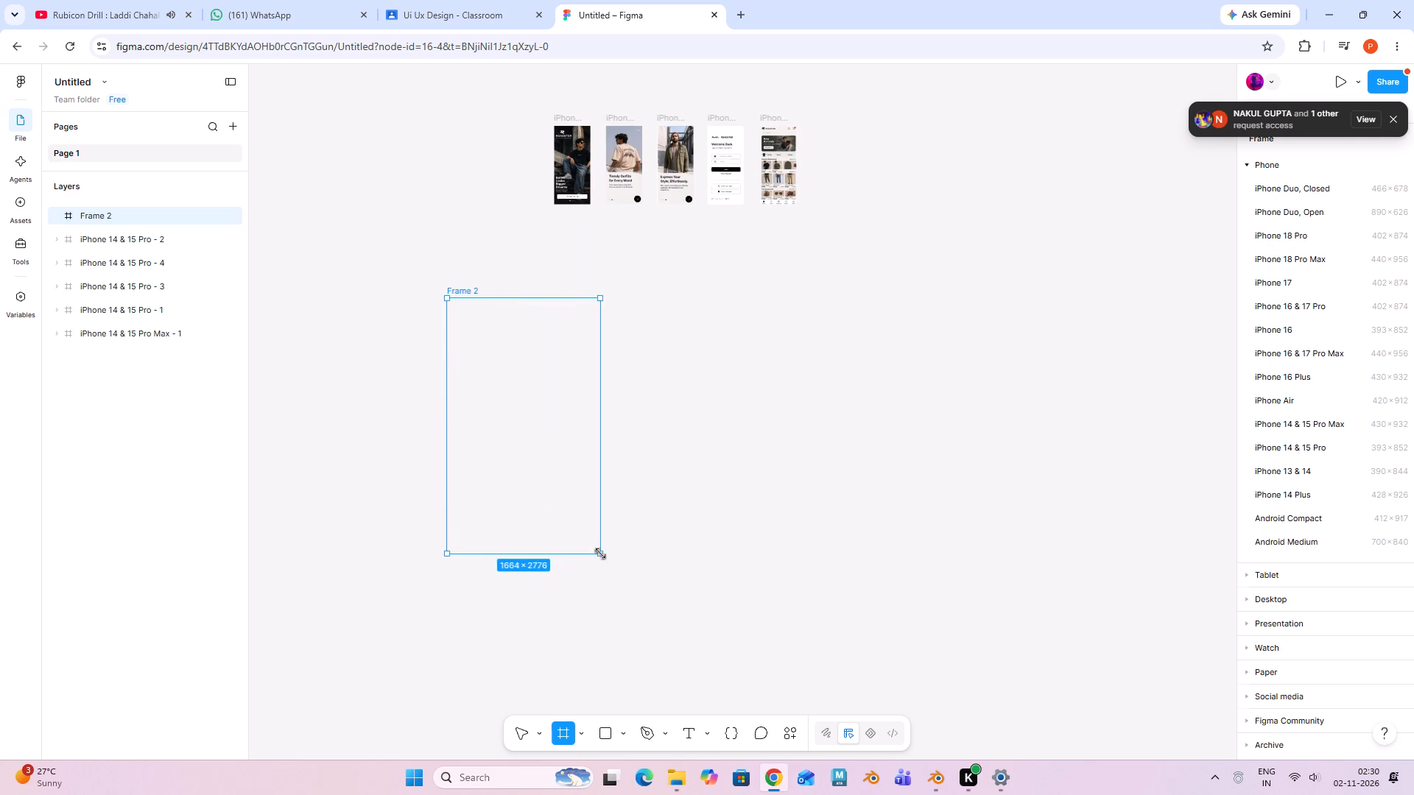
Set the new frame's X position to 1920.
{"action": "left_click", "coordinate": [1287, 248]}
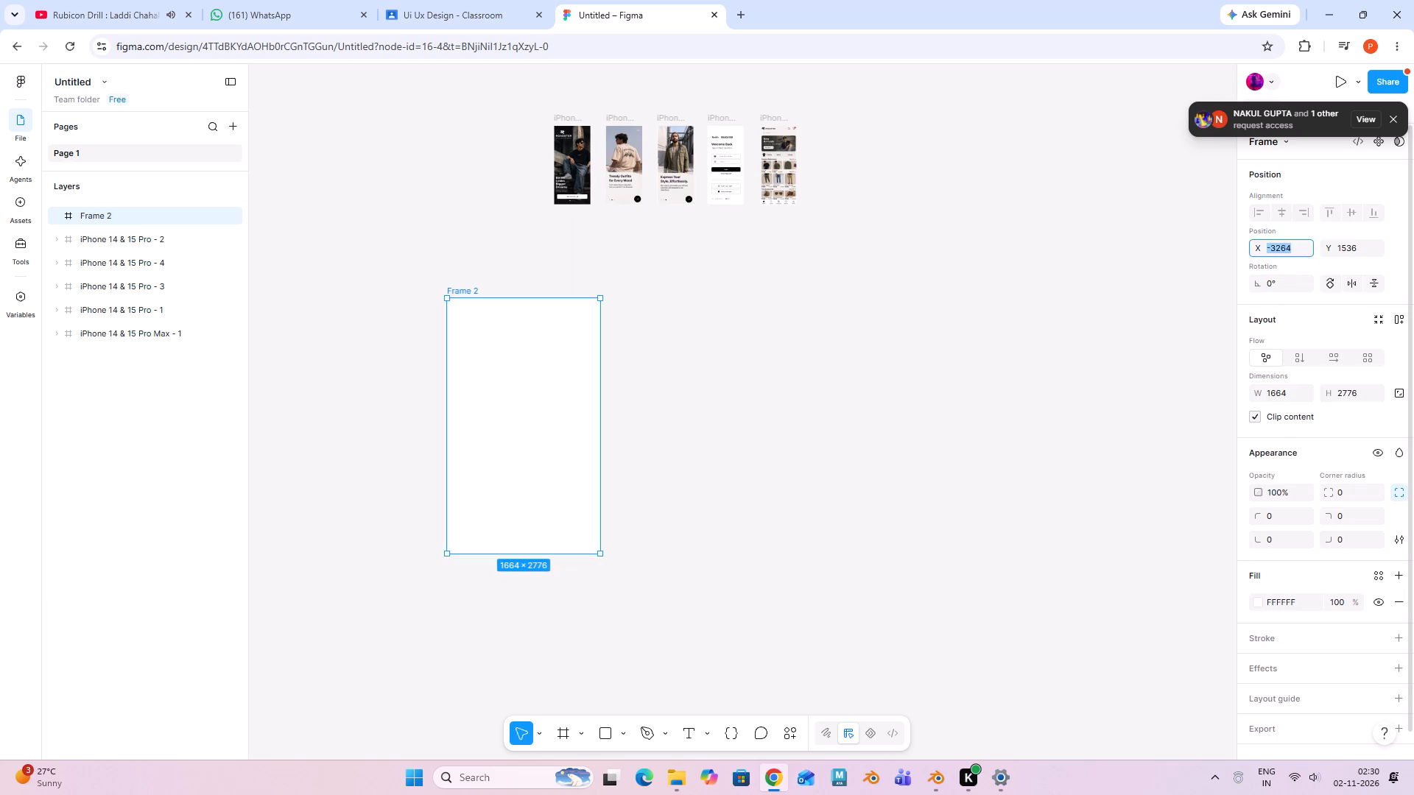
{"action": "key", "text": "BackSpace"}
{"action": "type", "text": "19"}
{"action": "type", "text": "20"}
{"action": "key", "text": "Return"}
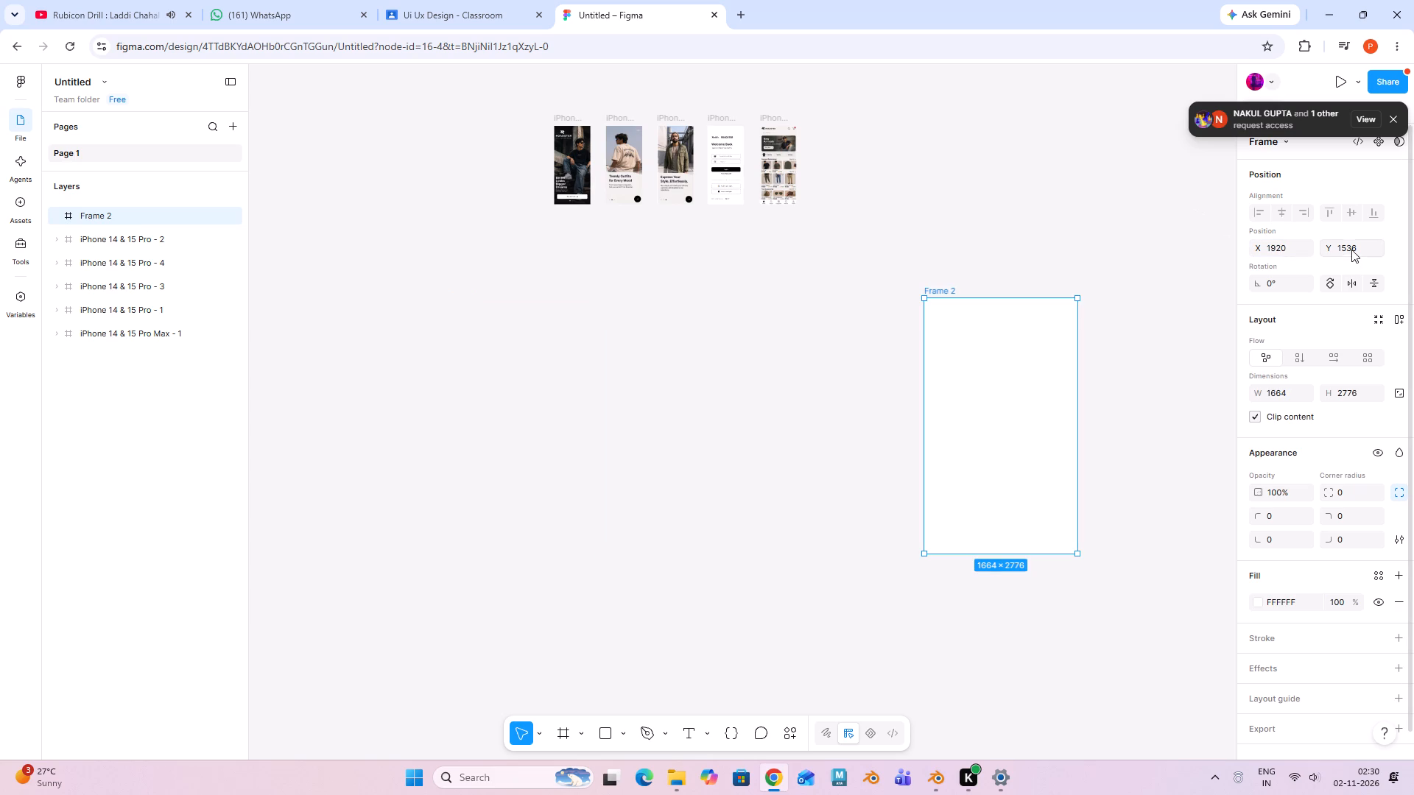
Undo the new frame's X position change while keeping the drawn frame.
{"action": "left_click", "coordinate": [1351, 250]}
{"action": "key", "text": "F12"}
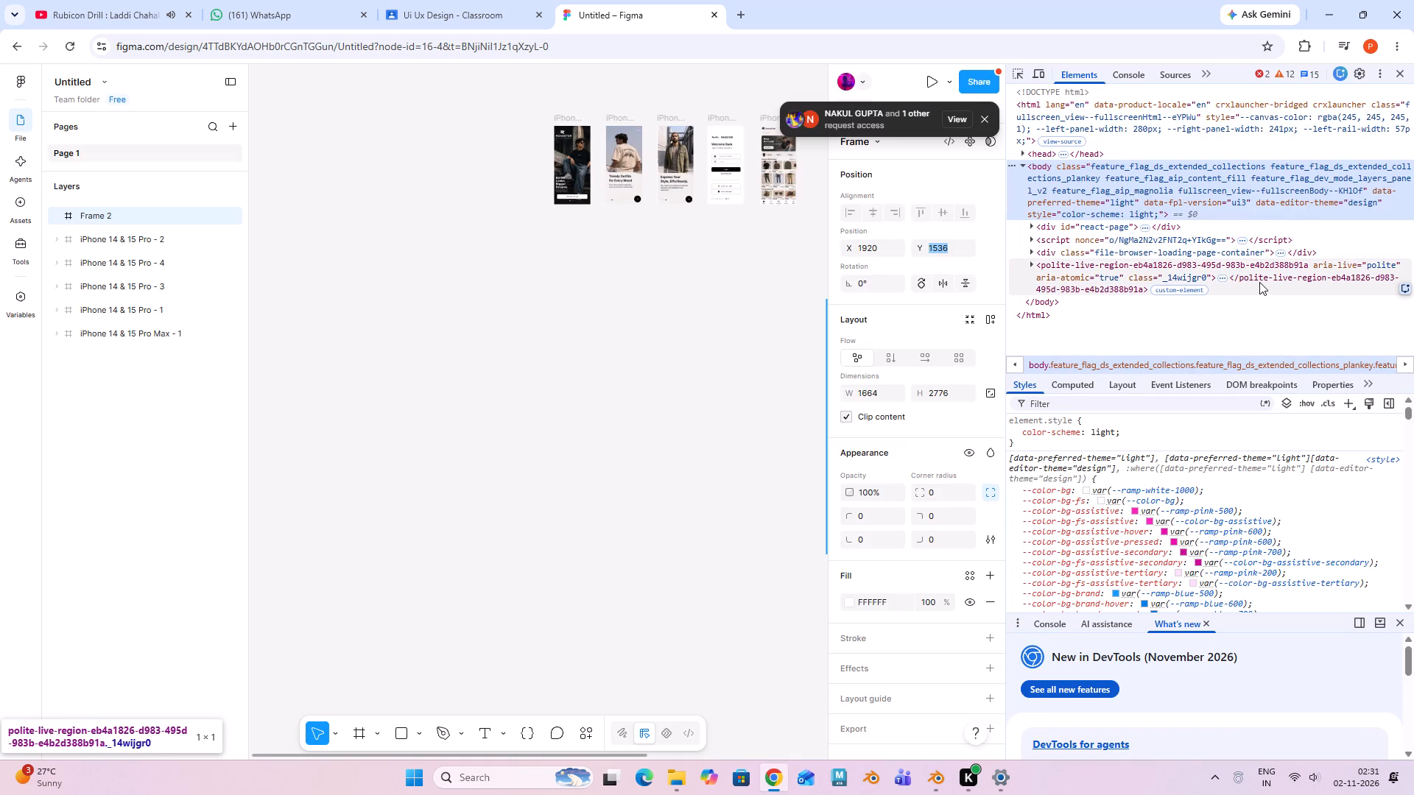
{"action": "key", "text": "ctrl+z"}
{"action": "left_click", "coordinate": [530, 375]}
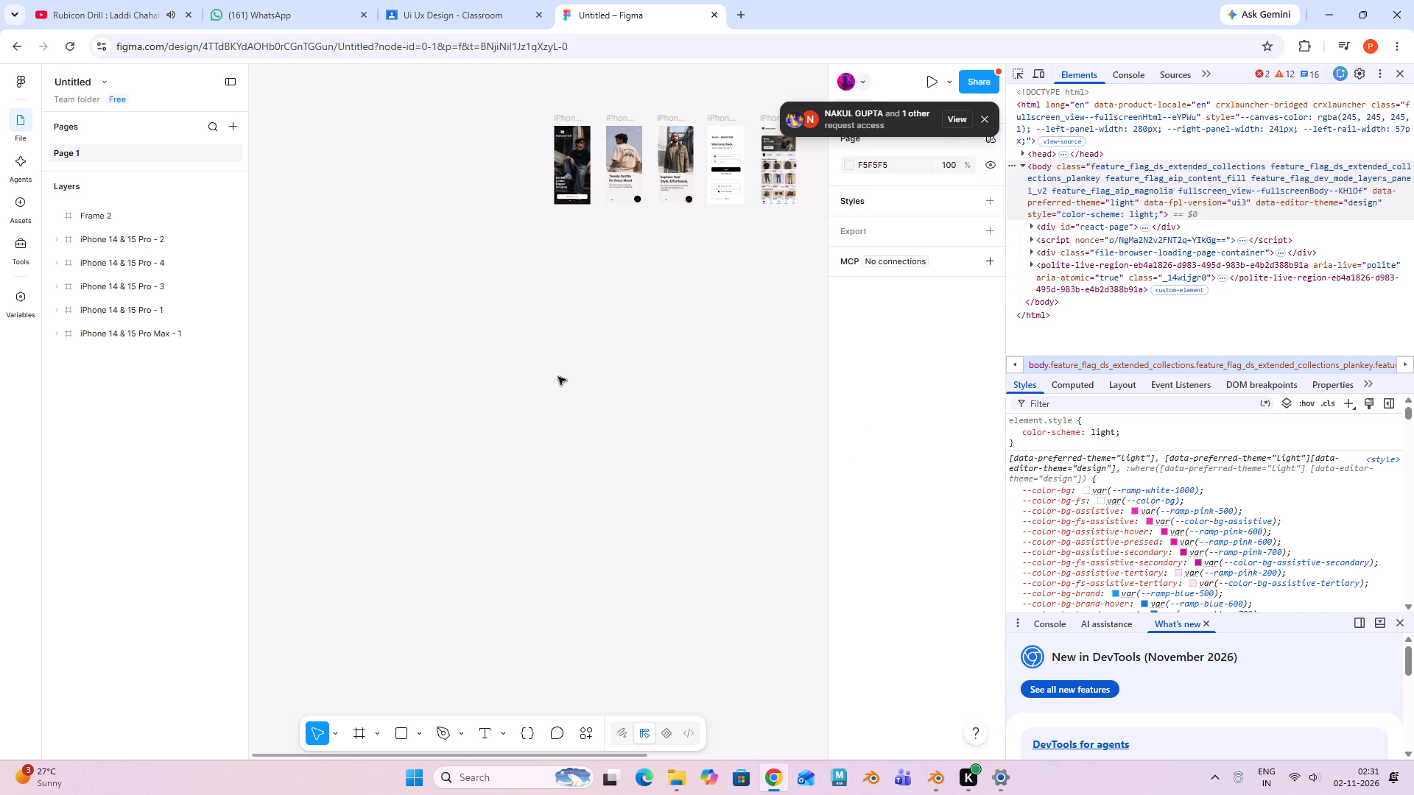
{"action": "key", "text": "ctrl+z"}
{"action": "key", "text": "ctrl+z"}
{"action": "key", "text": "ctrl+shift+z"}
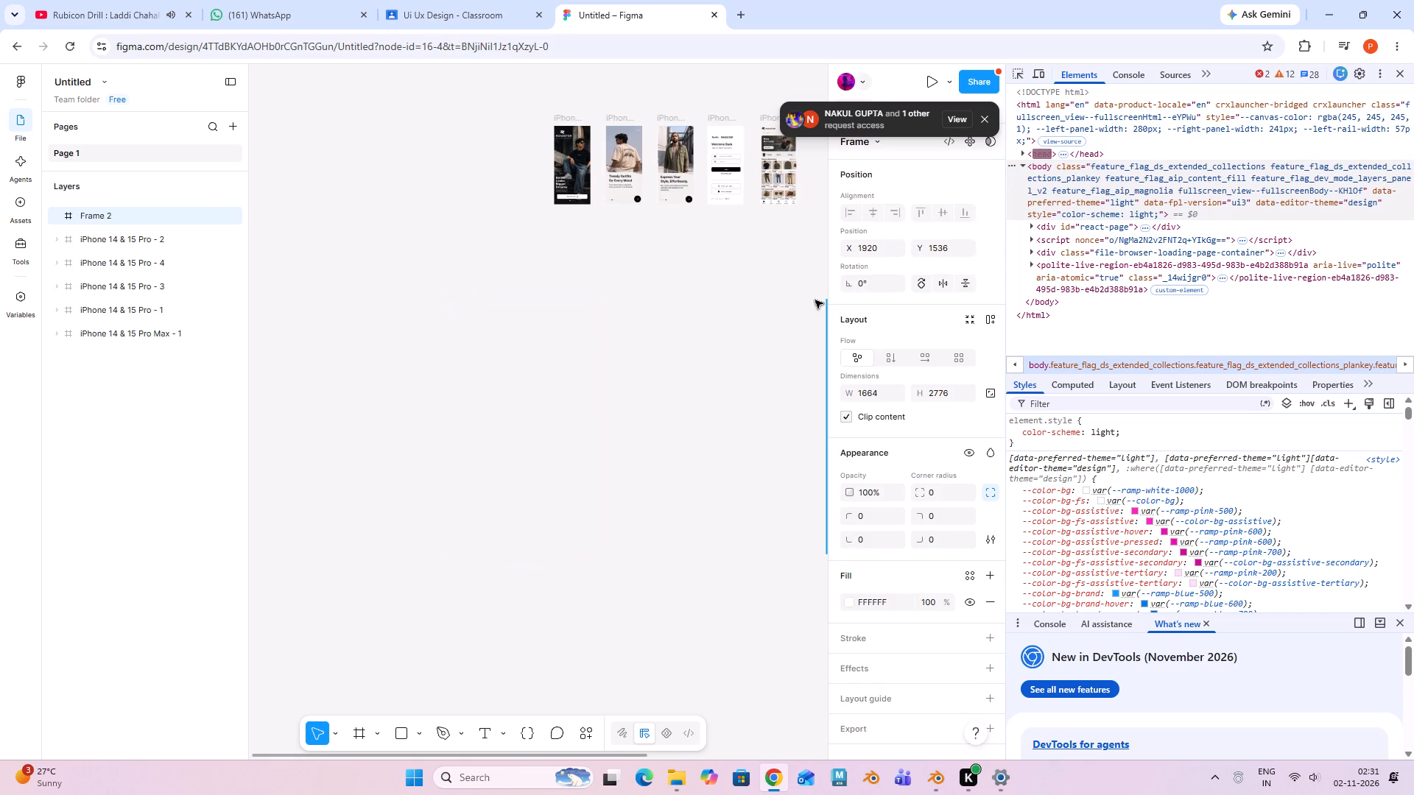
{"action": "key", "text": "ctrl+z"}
Set the new frame's X position to 1920.
{"action": "left_click_drag", "start_coordinate": [879, 247], "coordinate": [857, 248]}
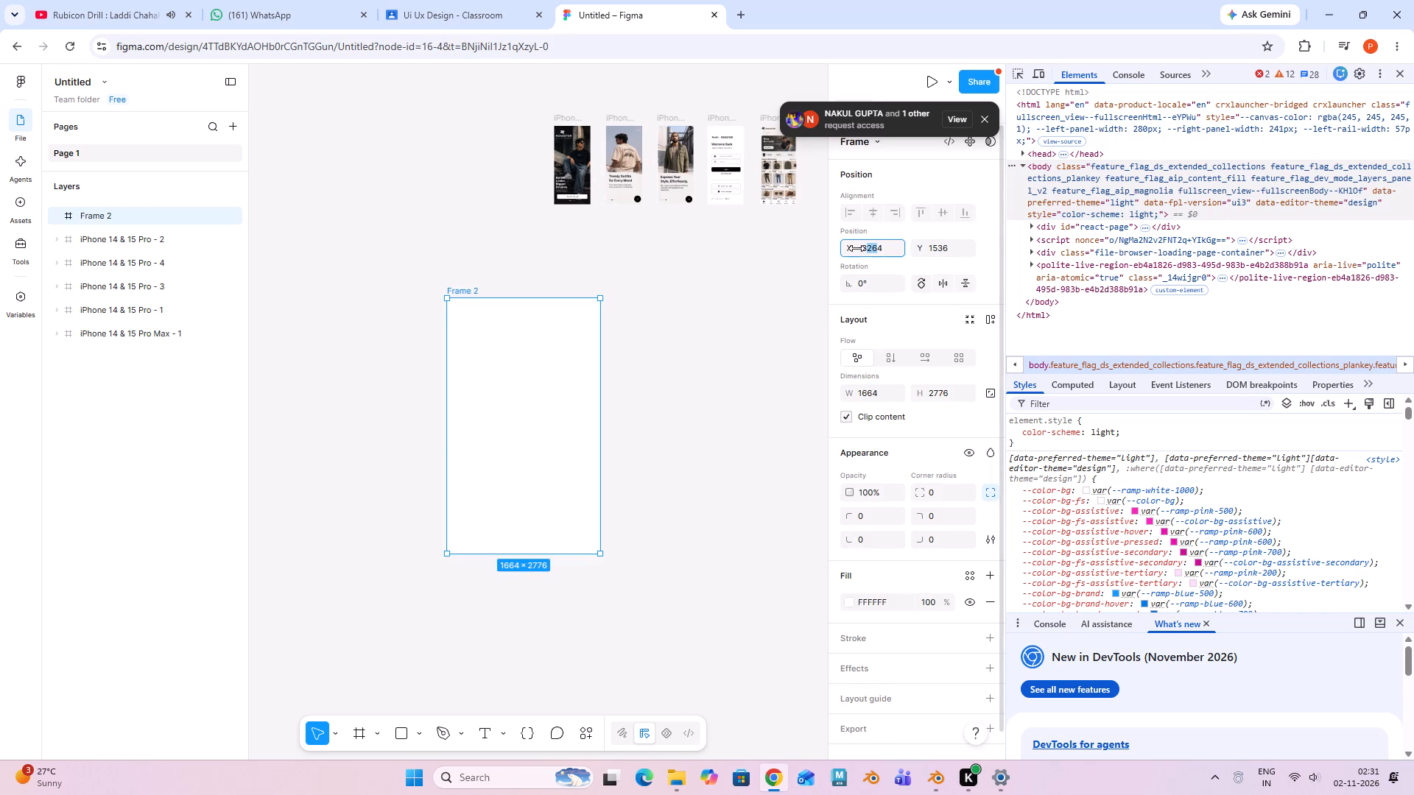
{"action": "left_click_drag", "start_coordinate": [857, 248], "coordinate": [851, 248]}
{"action": "left_click", "coordinate": [848, 249]}
{"action": "left_click", "coordinate": [884, 247]}
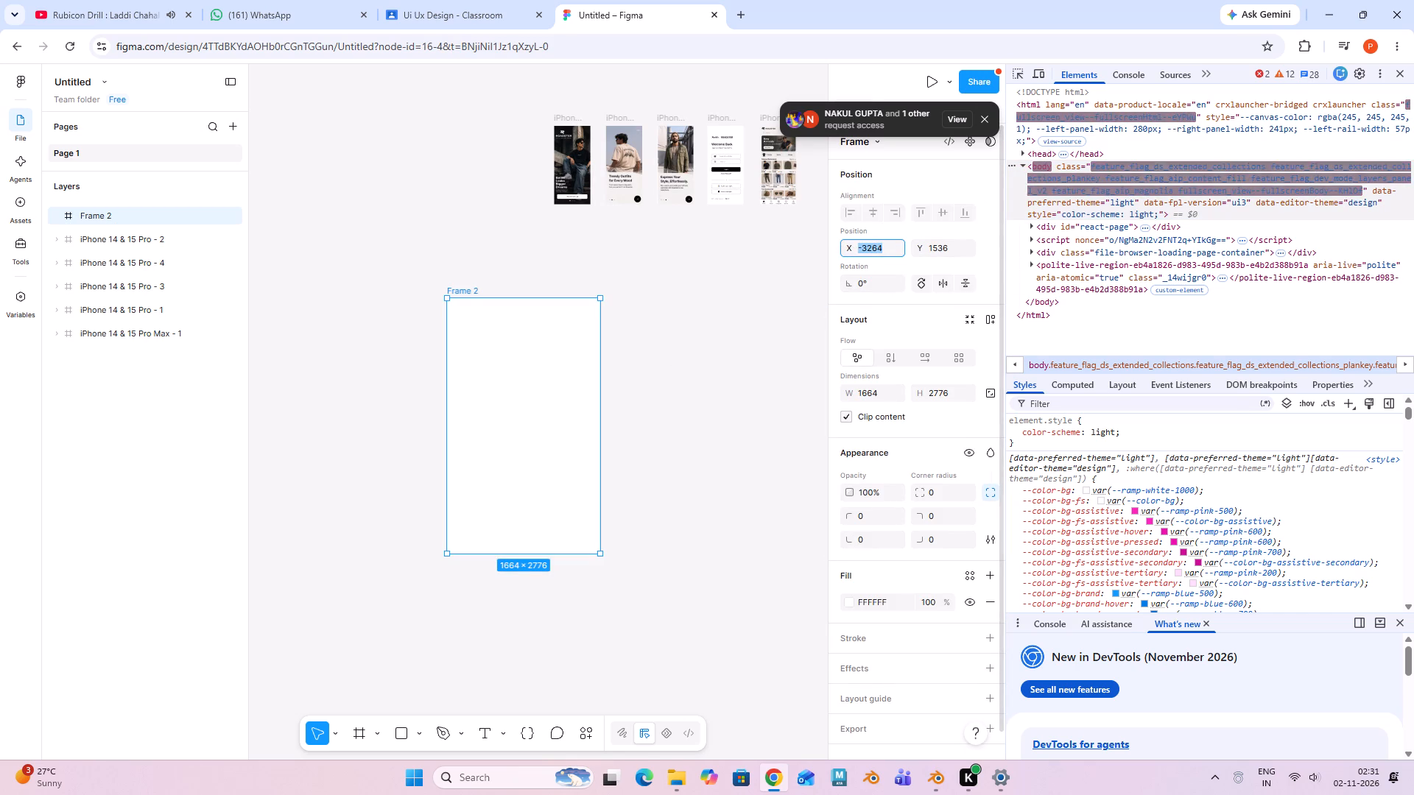
{"action": "key", "text": "BackSpace"}
{"action": "key", "text": "BackSpace"}
{"action": "key", "text": "BackSpace"}
{"action": "key", "text": "BackSpace"}
{"action": "key", "text": "BackSpace"}
{"action": "key", "text": "1"}
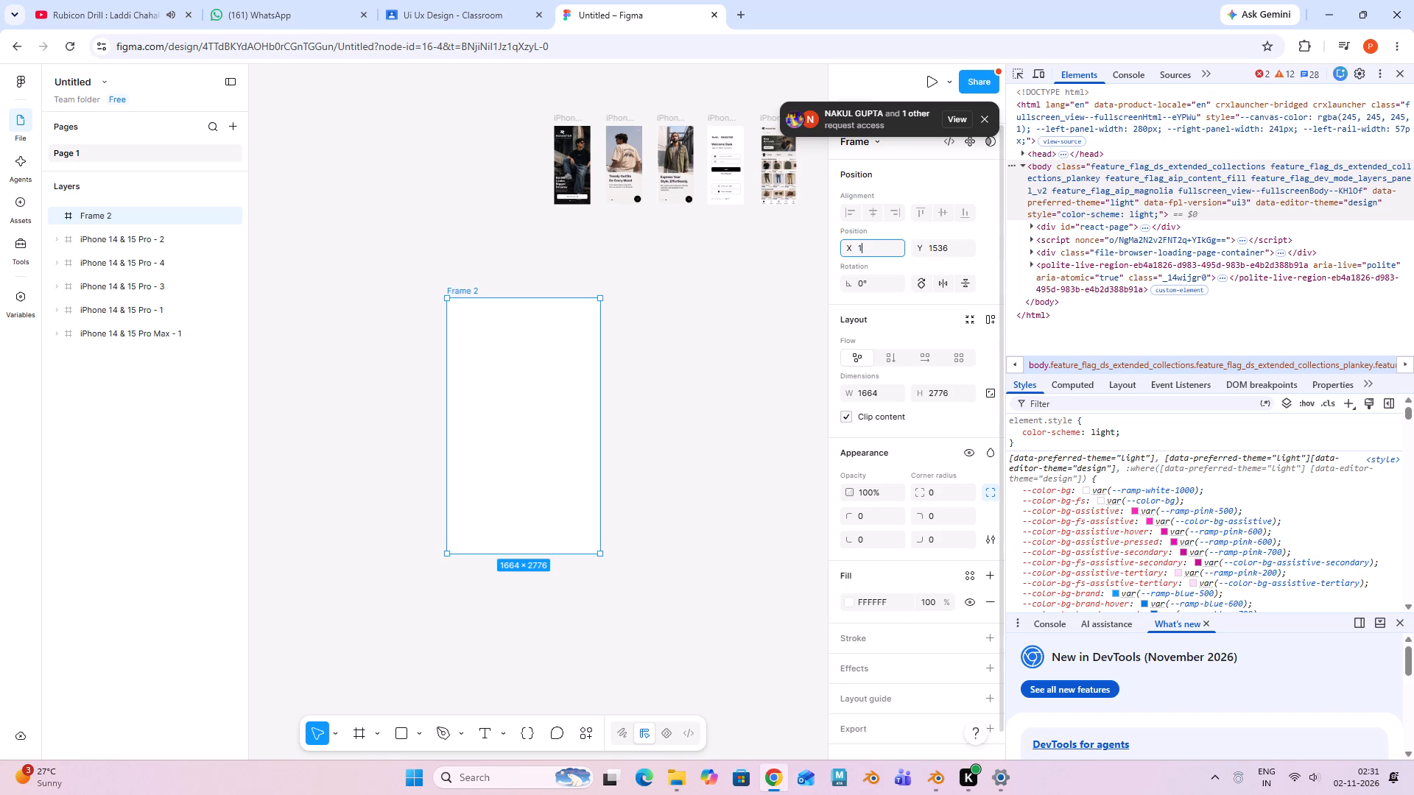
{"action": "type", "text": "920"}
{"action": "key", "text": "Return"}
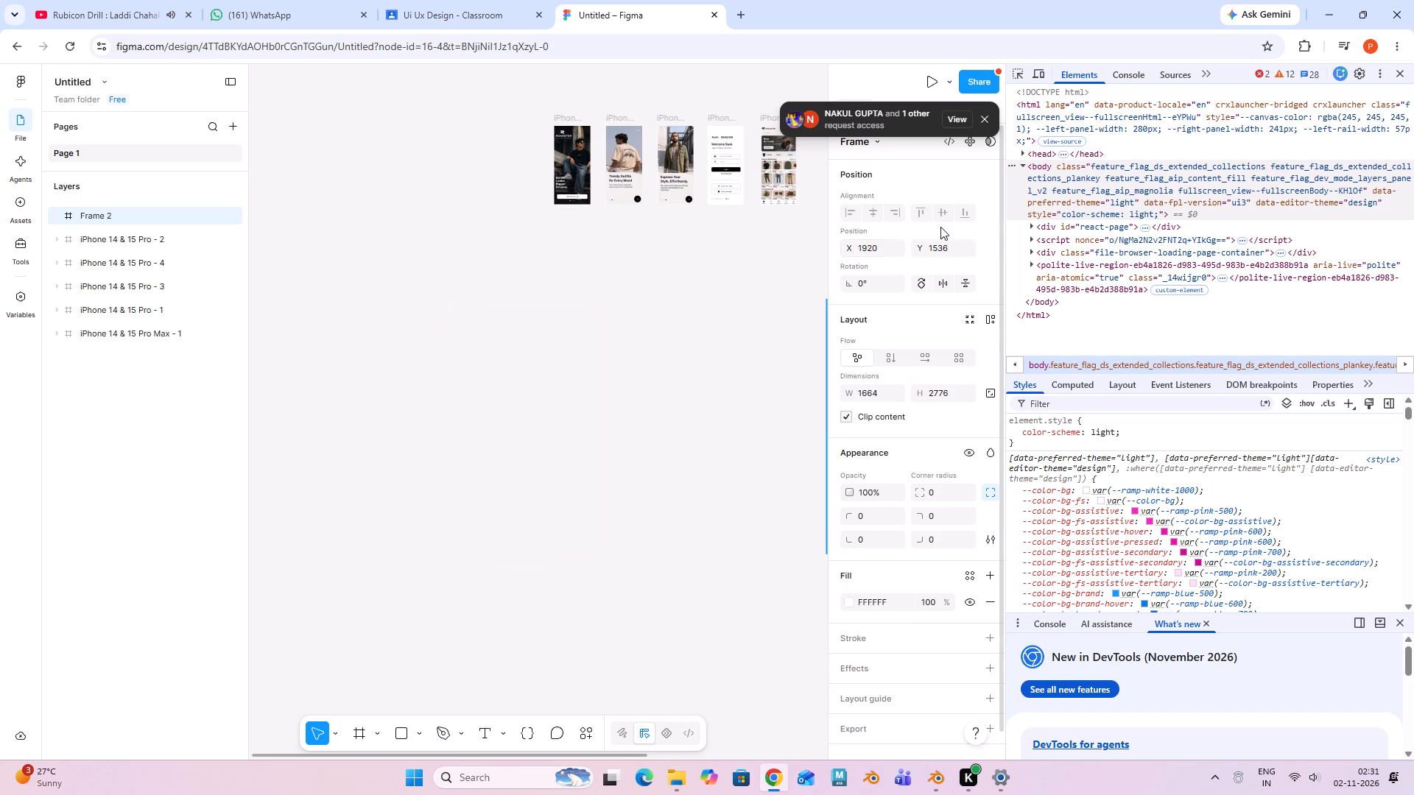
Set the new frame's Y position to 1080 and close the browser's developer tools.
{"action": "left_click", "coordinate": [946, 247]}
{"action": "key", "text": "BackSpace"}
{"action": "type", "text": "1080"}
{"action": "key", "text": "Return"}
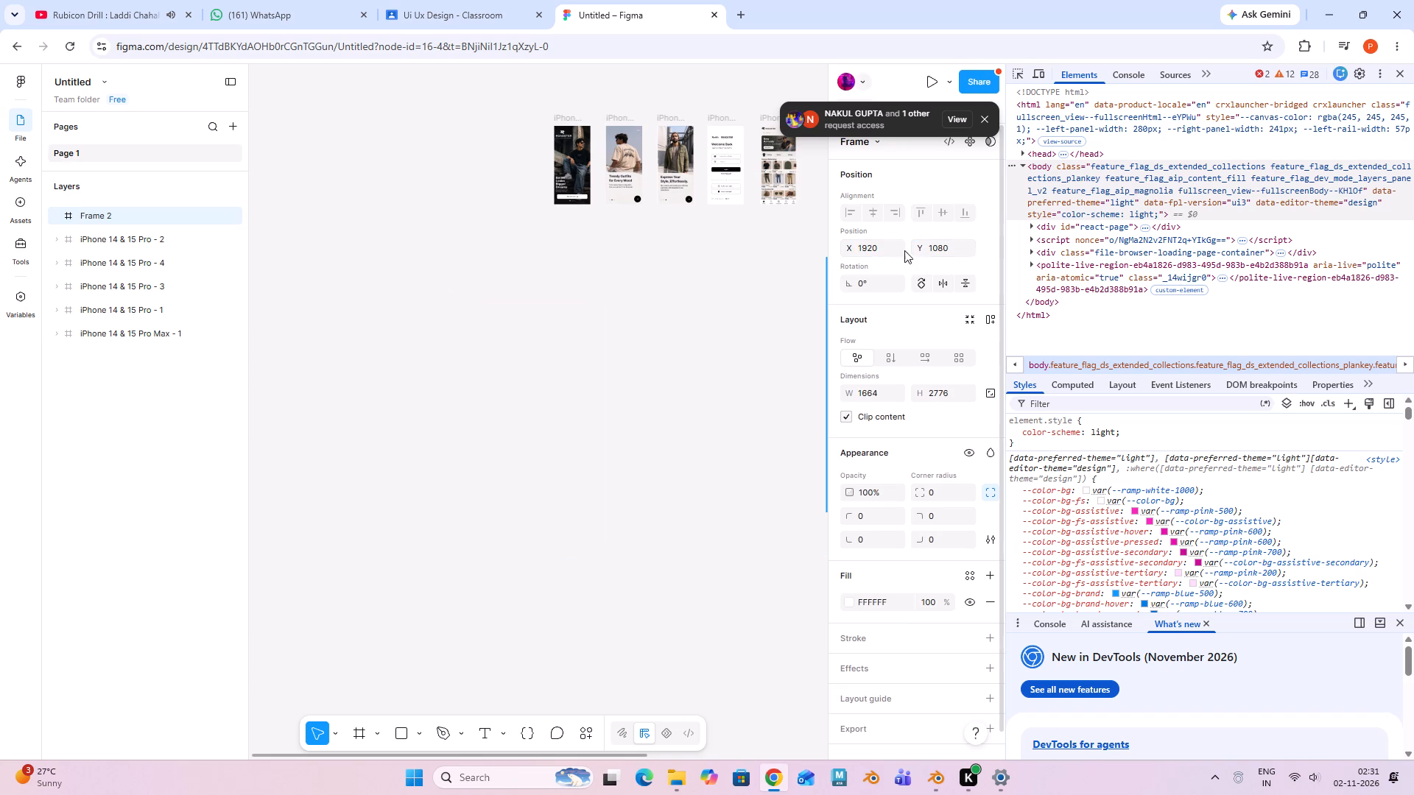
{"action": "left_click", "coordinate": [1401, 74]}
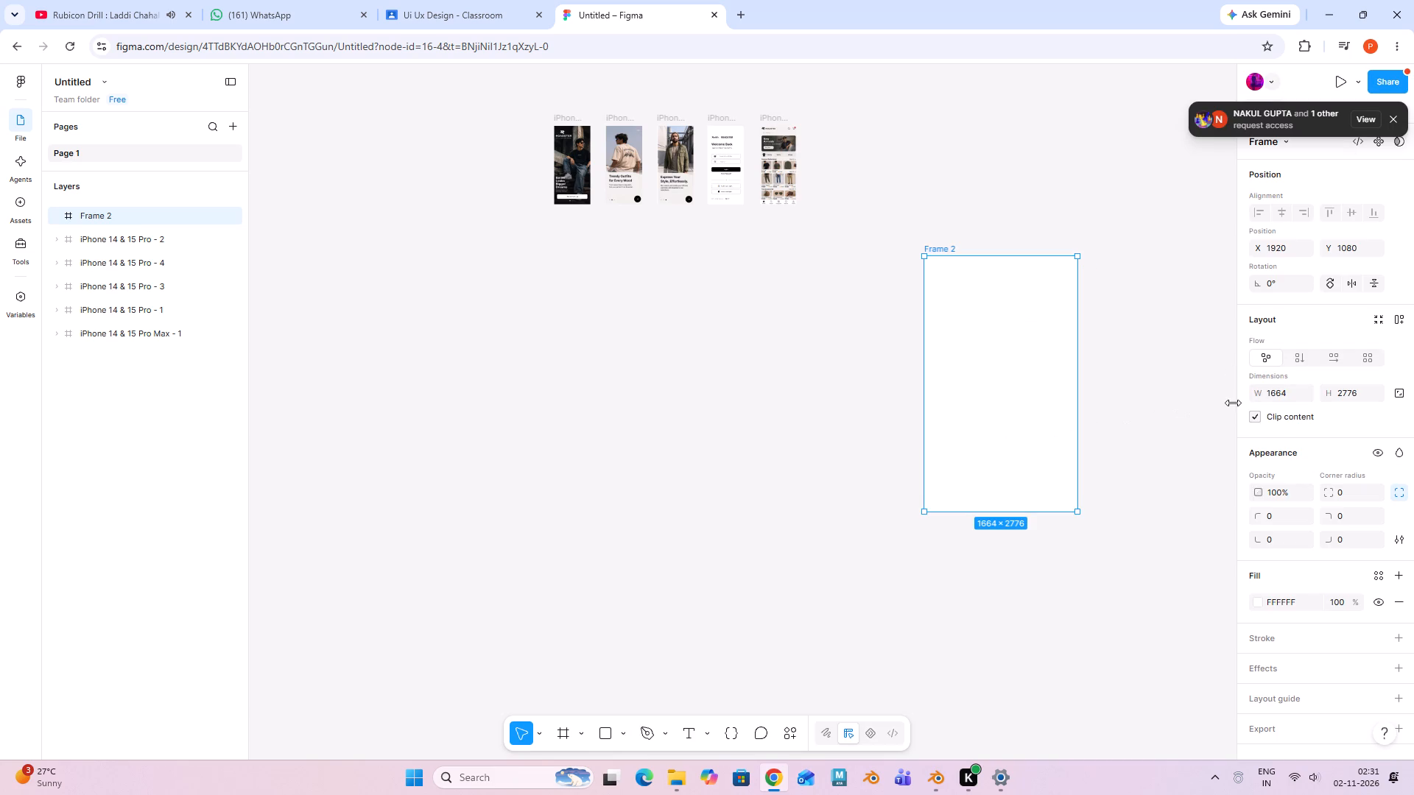
Resize the new frame to a width of 1920 and a height of 1080.
{"action": "left_click", "coordinate": [1277, 391]}
{"action": "key", "text": "BackSpace"}
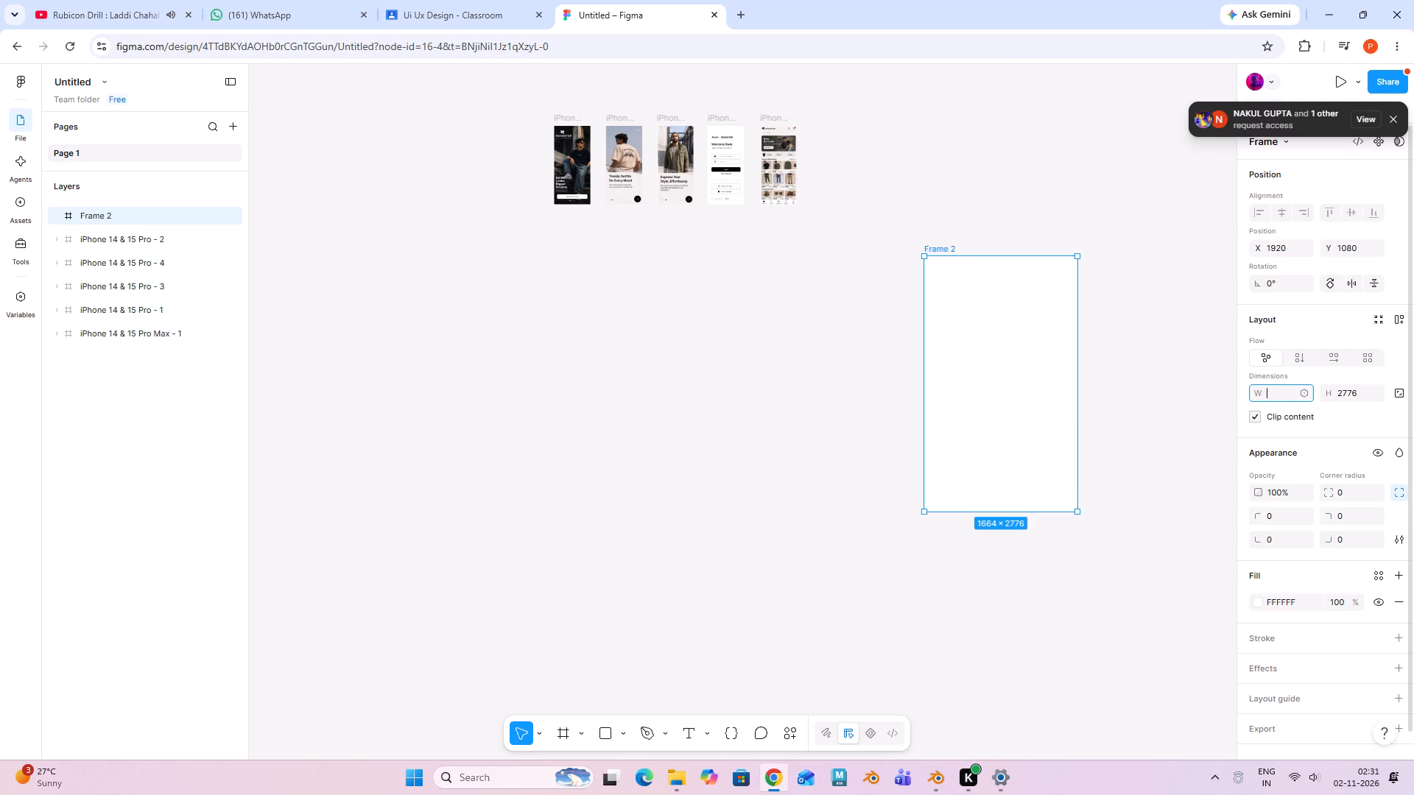
{"action": "type", "text": "01"}
{"action": "key", "text": "BackSpace"}
{"action": "key", "text": "BackSpace"}
{"action": "key", "text": "BackSpace"}
{"action": "key", "text": "1"}
{"action": "key", "text": "9"}
{"action": "type", "text": "20"}
{"action": "key", "text": "Return"}
{"action": "left_click", "coordinate": [1348, 393]}
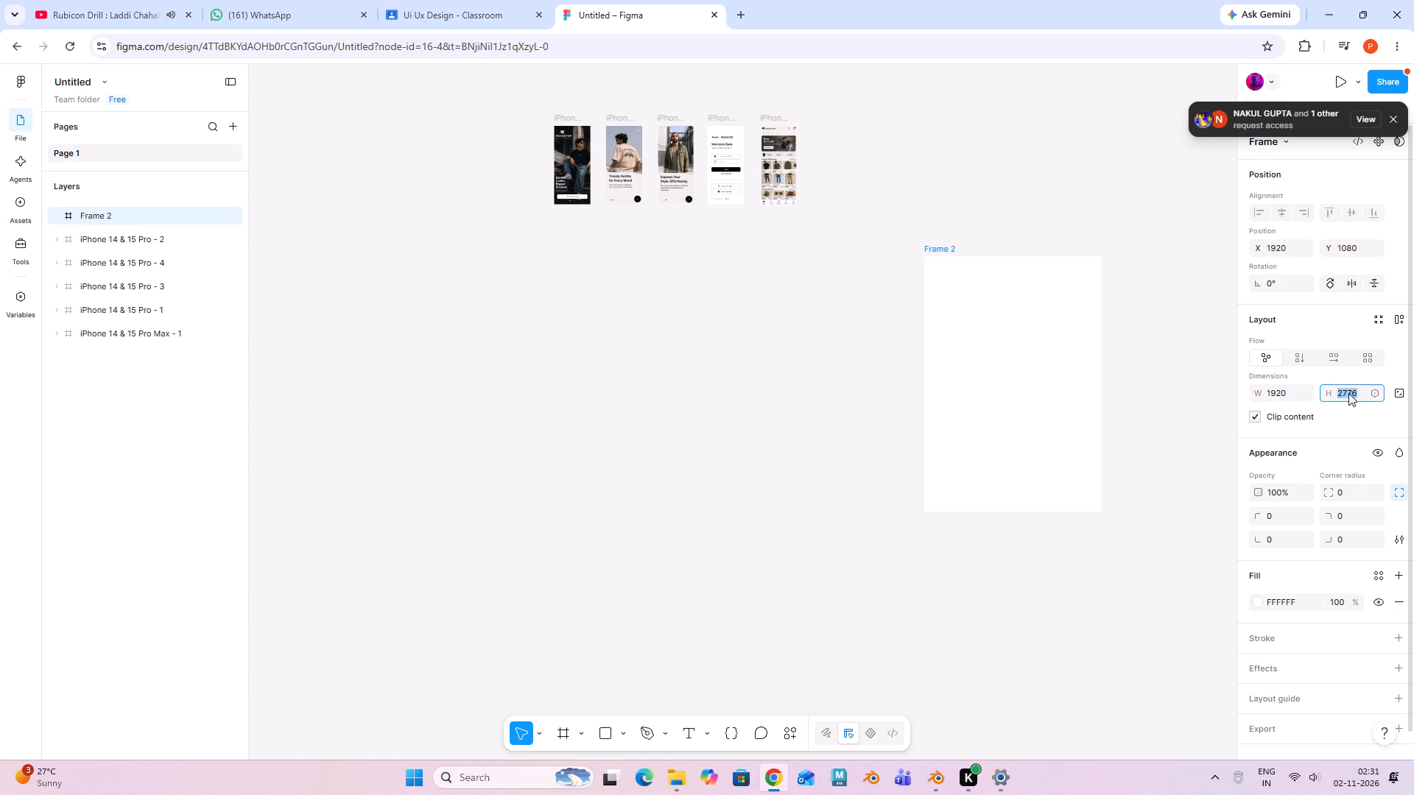
{"action": "key", "text": "BackSpace"}
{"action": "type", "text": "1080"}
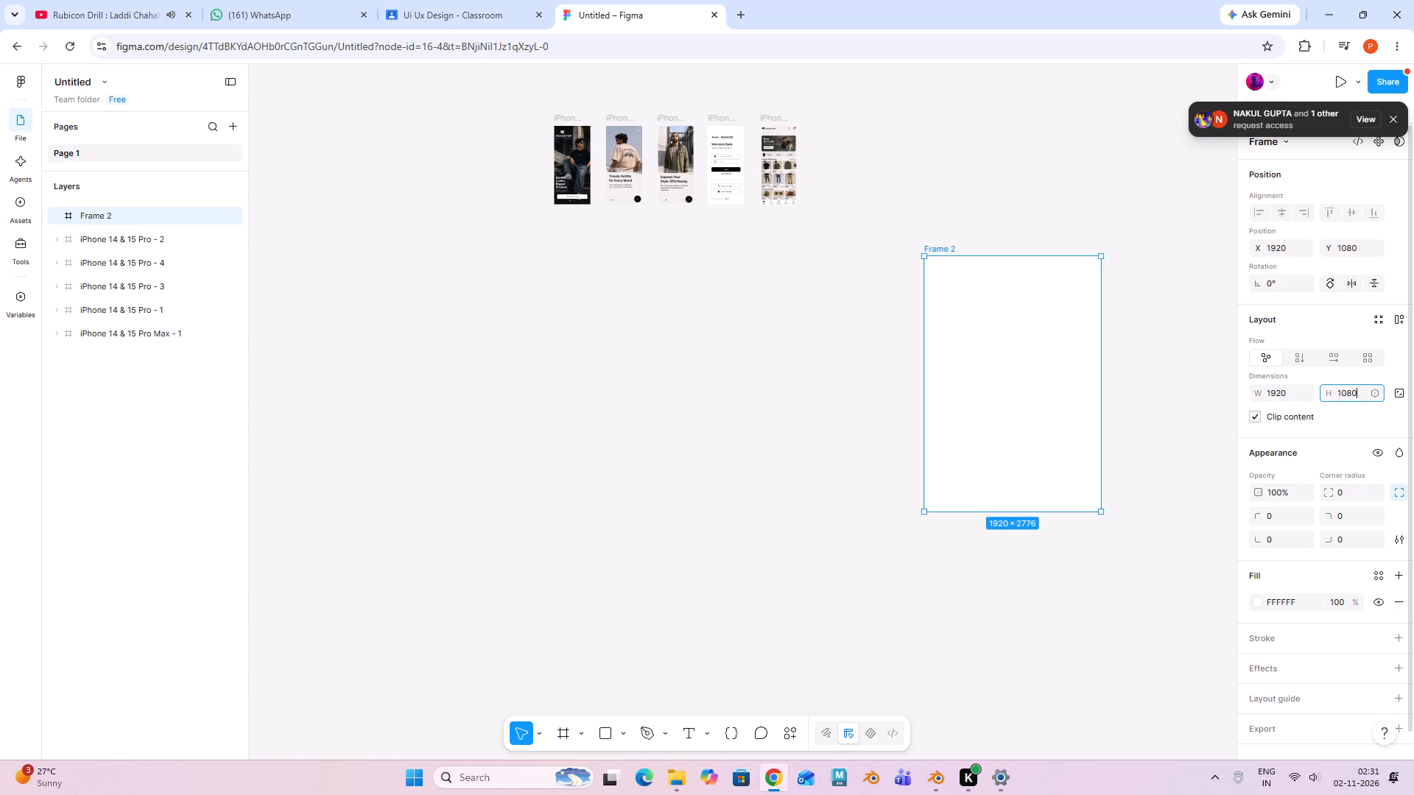
Apply the 1080 height to Frame 2 and move it below the phone screens, to about X -4216, Y 1920.
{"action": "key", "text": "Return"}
{"action": "left_click_drag", "start_coordinate": [1019, 323], "coordinate": [337, 451]}
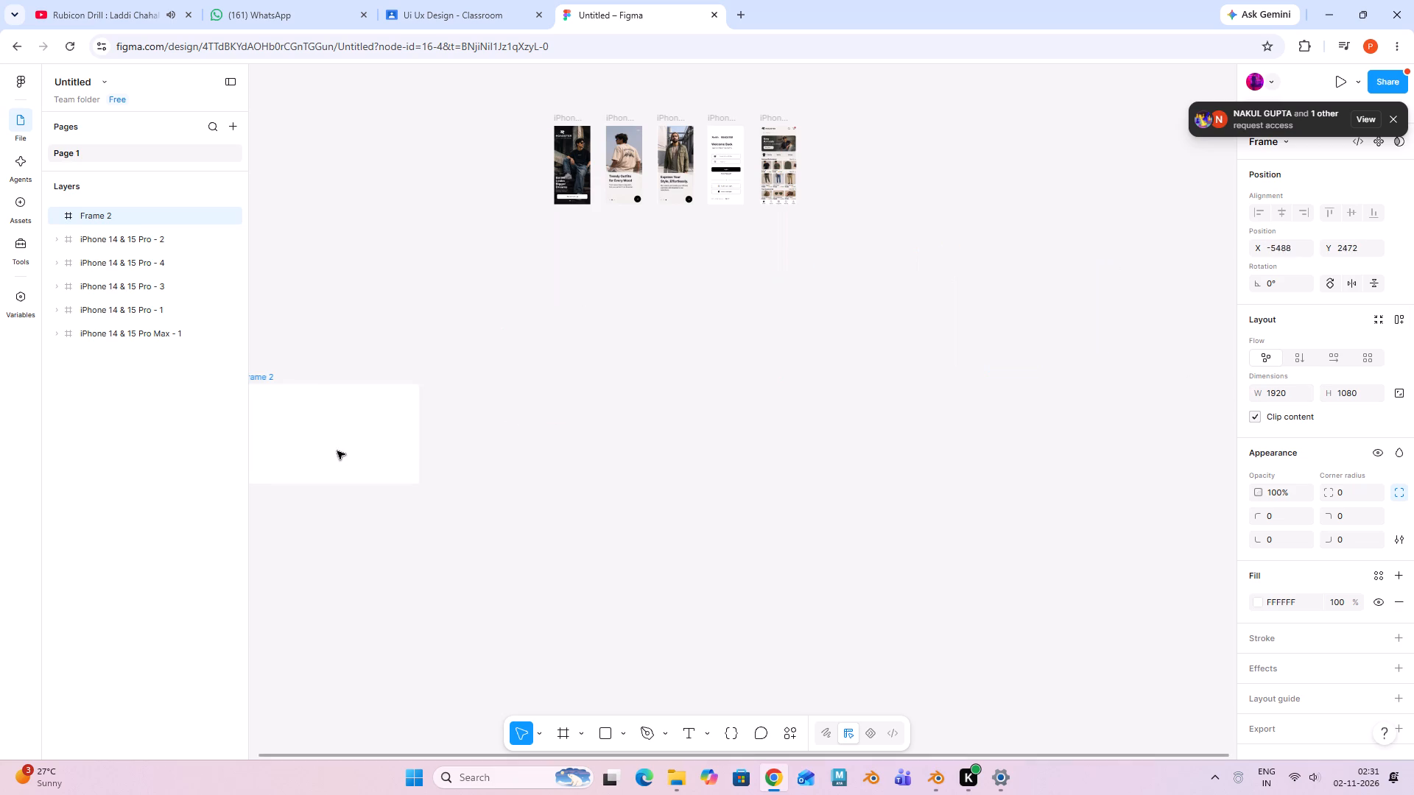
{"action": "left_click_drag", "start_coordinate": [337, 451], "coordinate": [454, 400]}
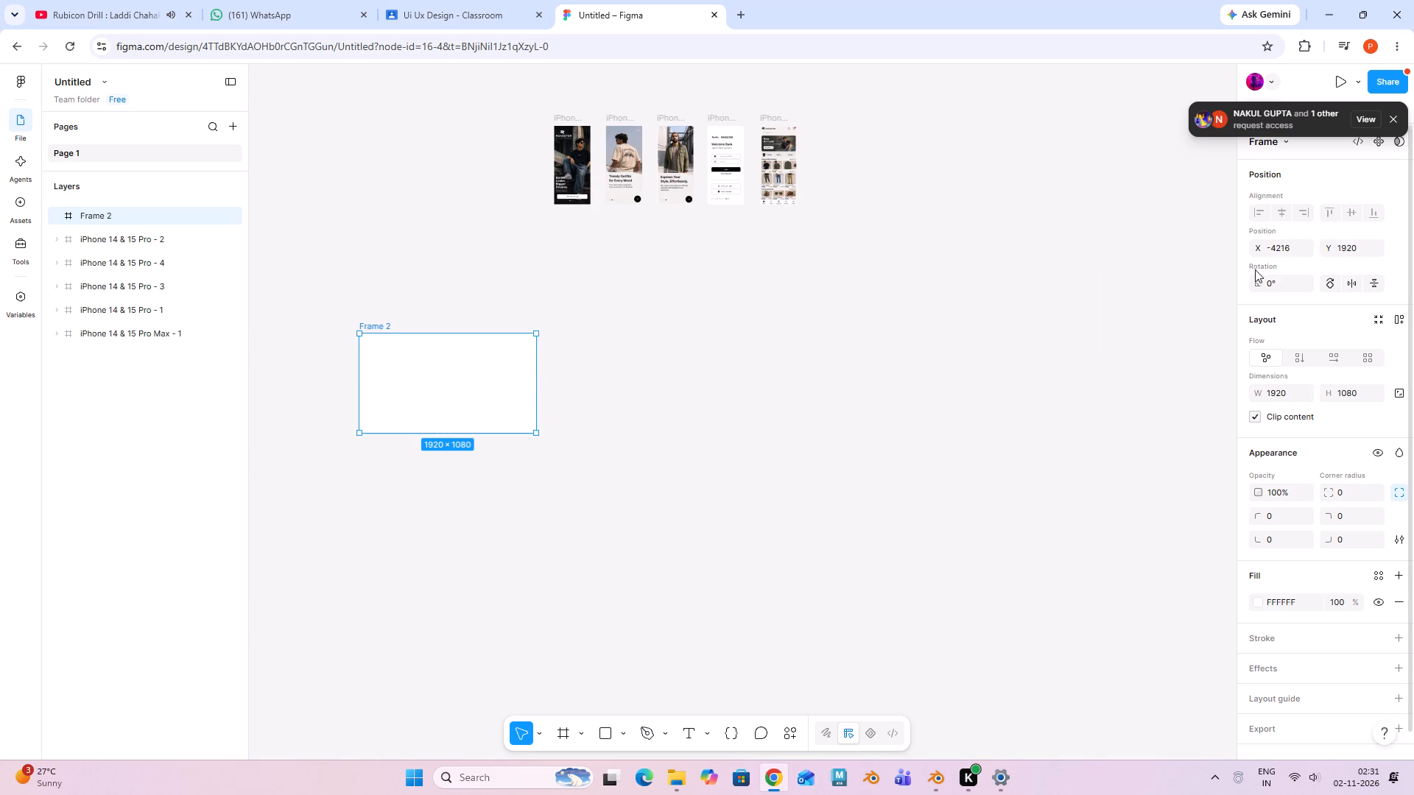
Bring the empty 1920 × 1080 frame into close view on the canvas.
{"action": "scroll", "coordinate": [524, 395], "scroll_direction": "up", "scroll_amount": 3}
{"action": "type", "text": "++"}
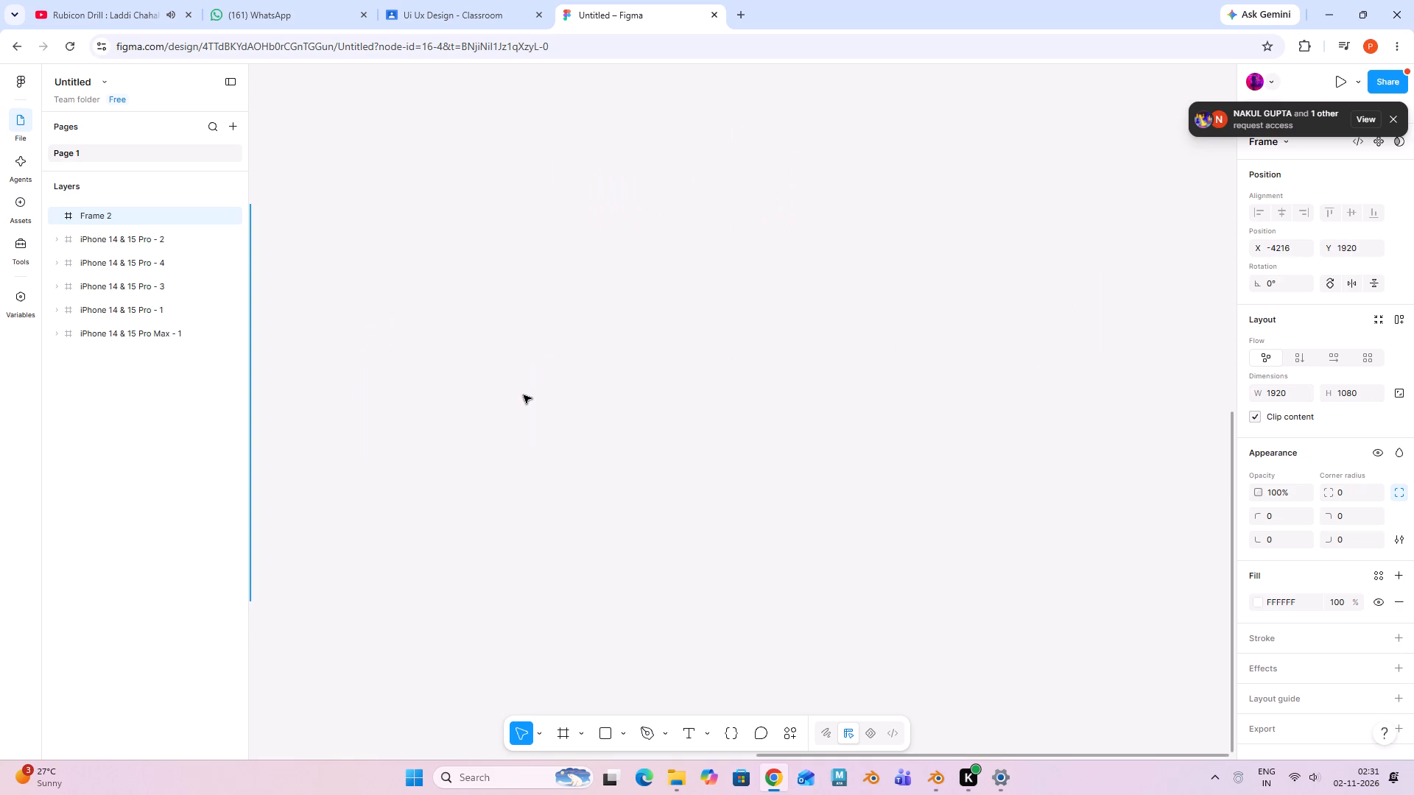
{"action": "middle_click_drag", "start_coordinate": [549, 408], "coordinate": [993, 430], "text": "shift"}
{"action": "scroll", "coordinate": [615, 409], "scroll_direction": "down", "scroll_amount": 2}
{"action": "middle_click_drag", "start_coordinate": [594, 417], "coordinate": [1254, 449], "text": "shift"}
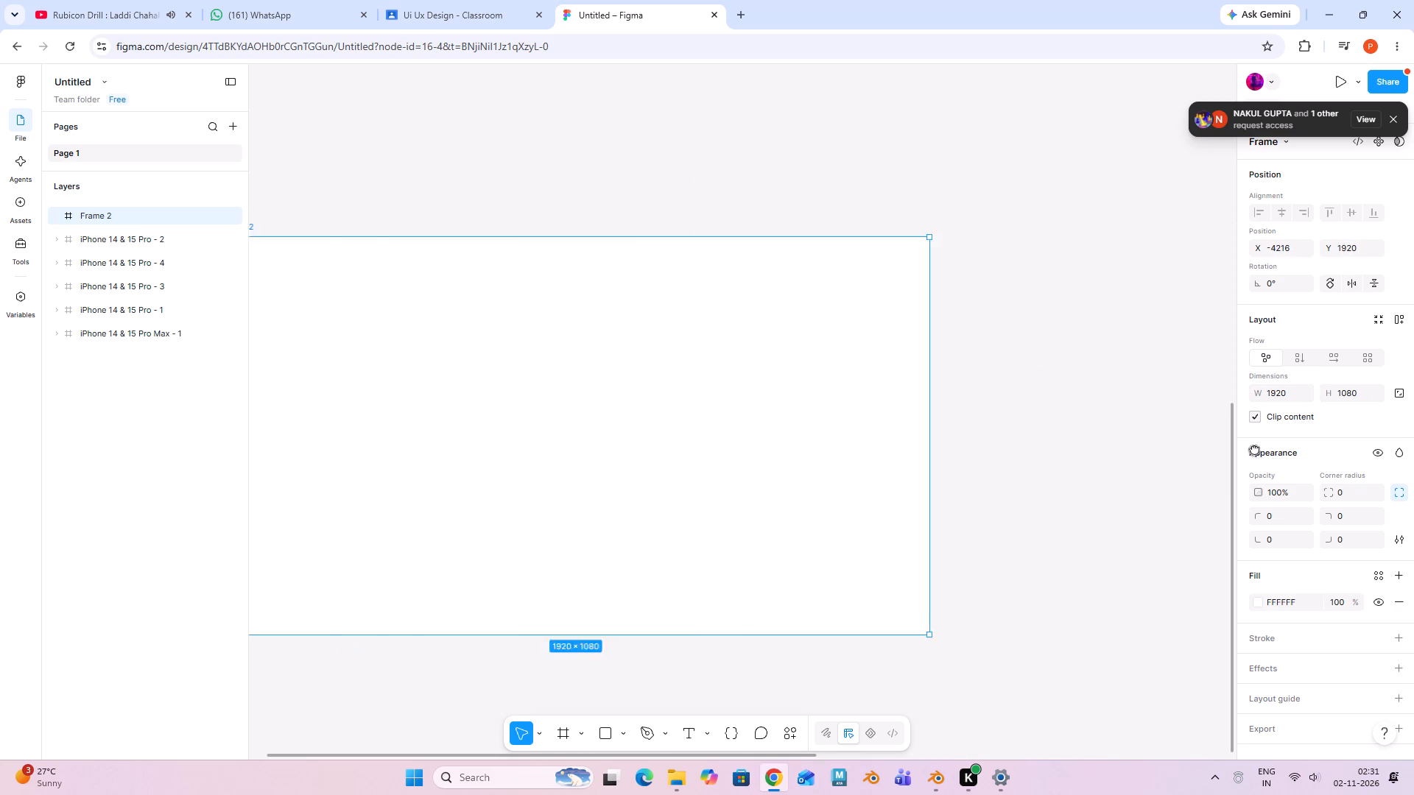
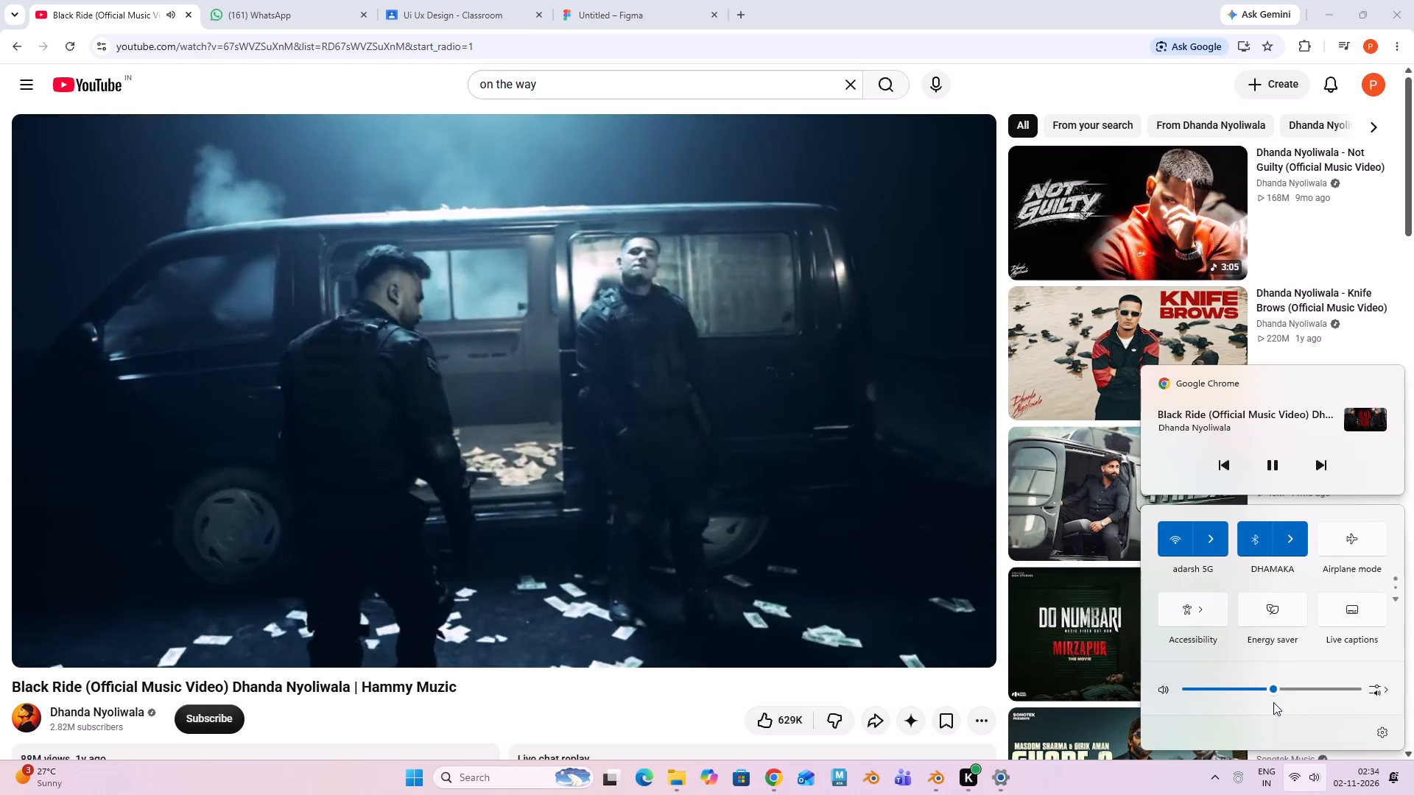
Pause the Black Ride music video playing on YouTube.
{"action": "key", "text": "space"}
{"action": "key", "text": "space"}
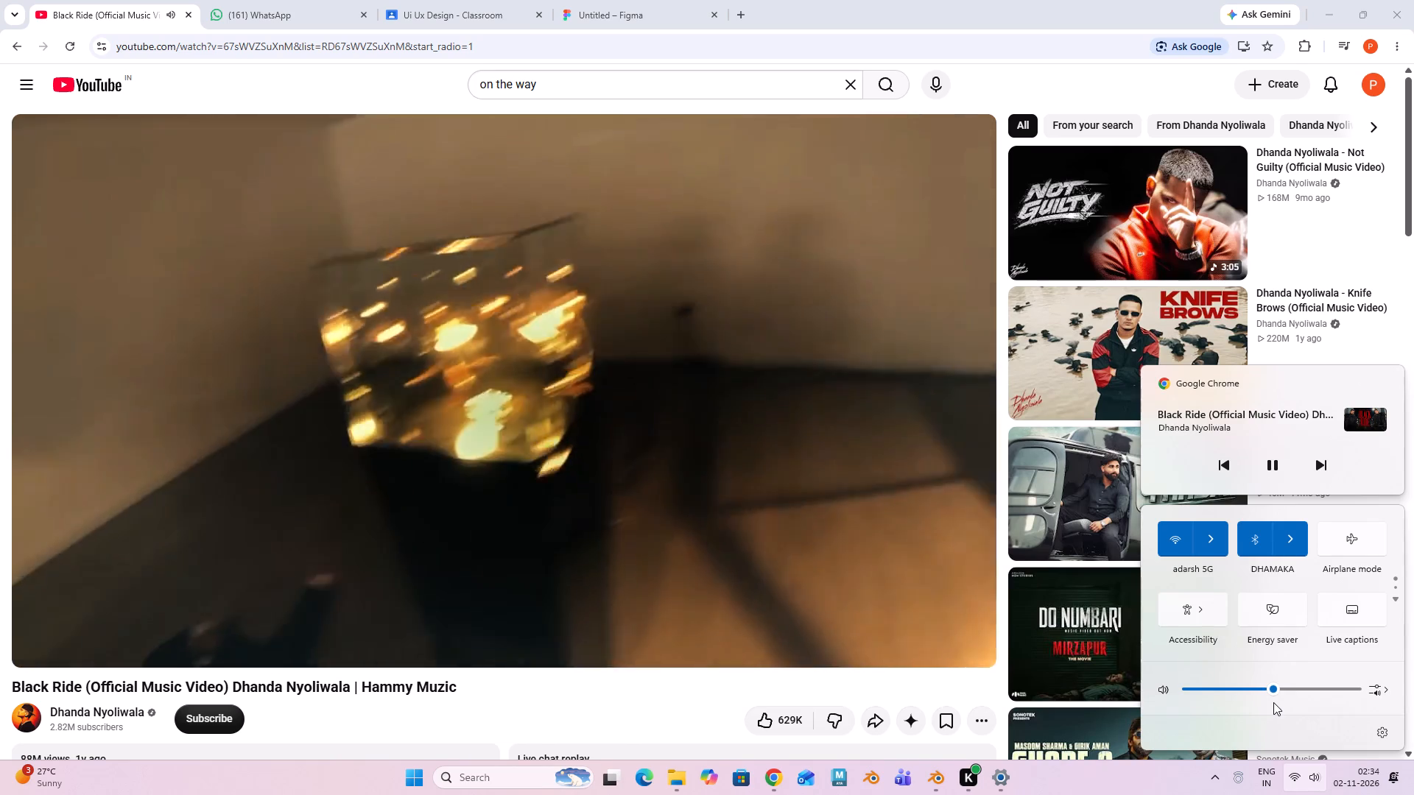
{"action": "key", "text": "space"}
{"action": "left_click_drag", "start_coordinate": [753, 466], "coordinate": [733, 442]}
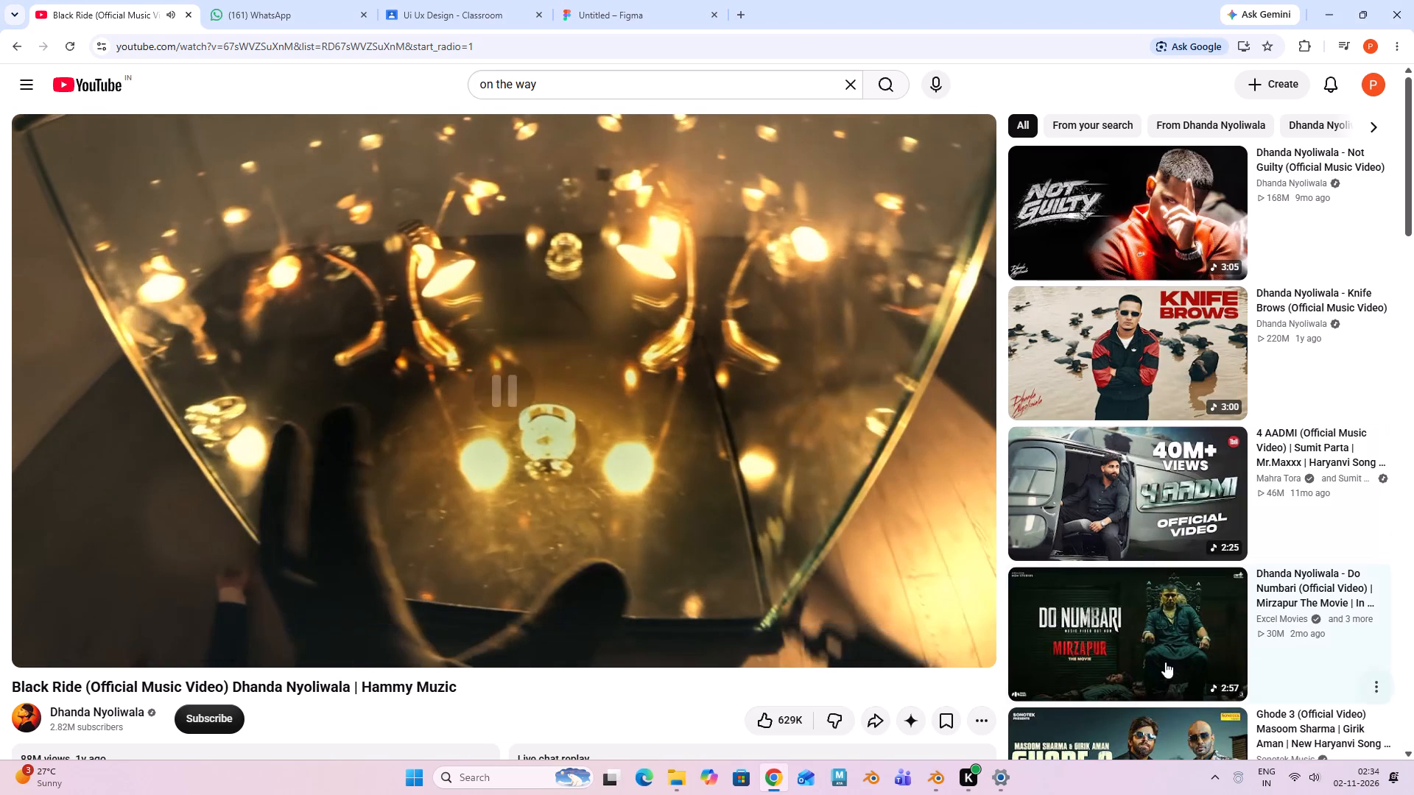
Lower the system's sound volume to roughly a quarter of its range.
{"action": "left_click", "coordinate": [1325, 774]}
{"action": "left_click", "coordinate": [1316, 777]}
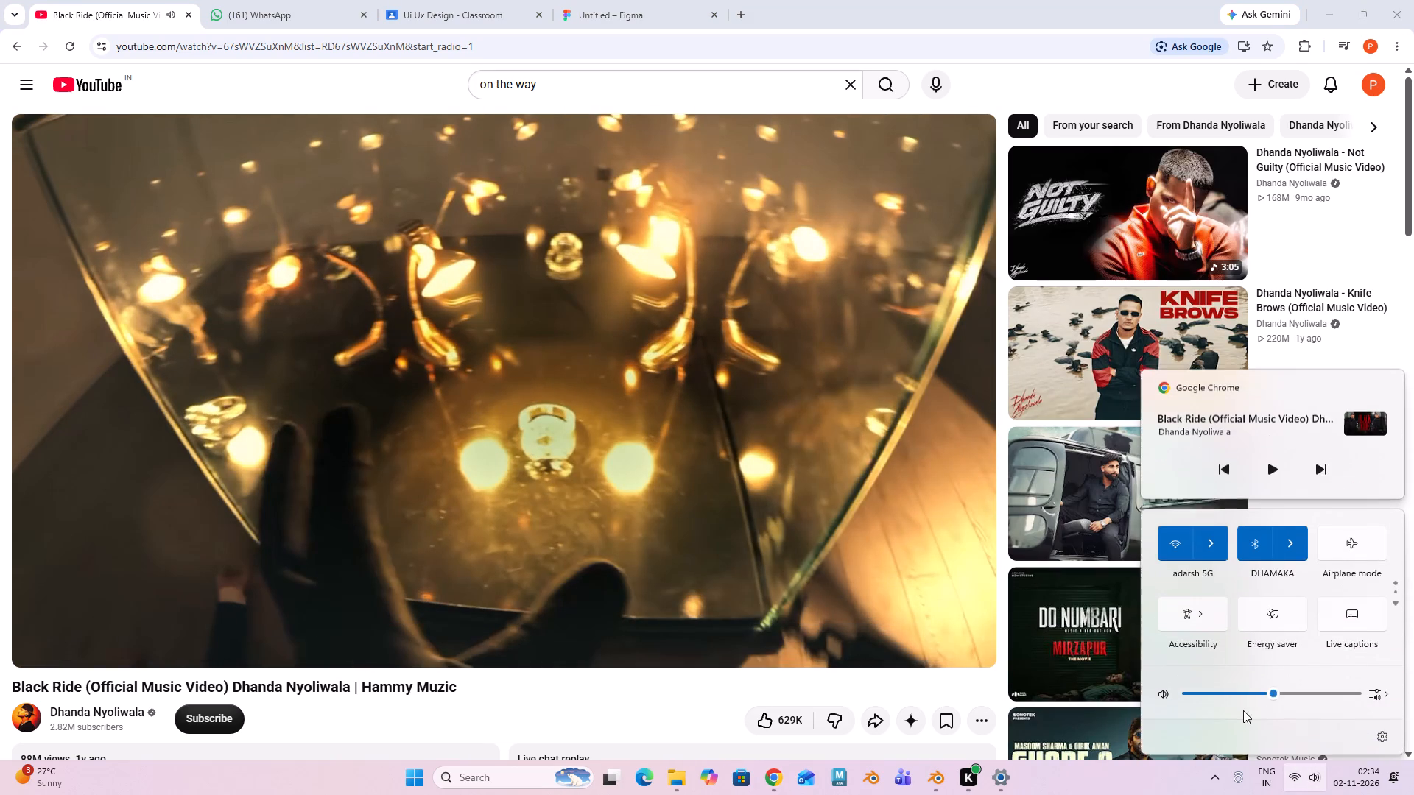
{"action": "left_click_drag", "start_coordinate": [1278, 690], "coordinate": [1229, 692]}
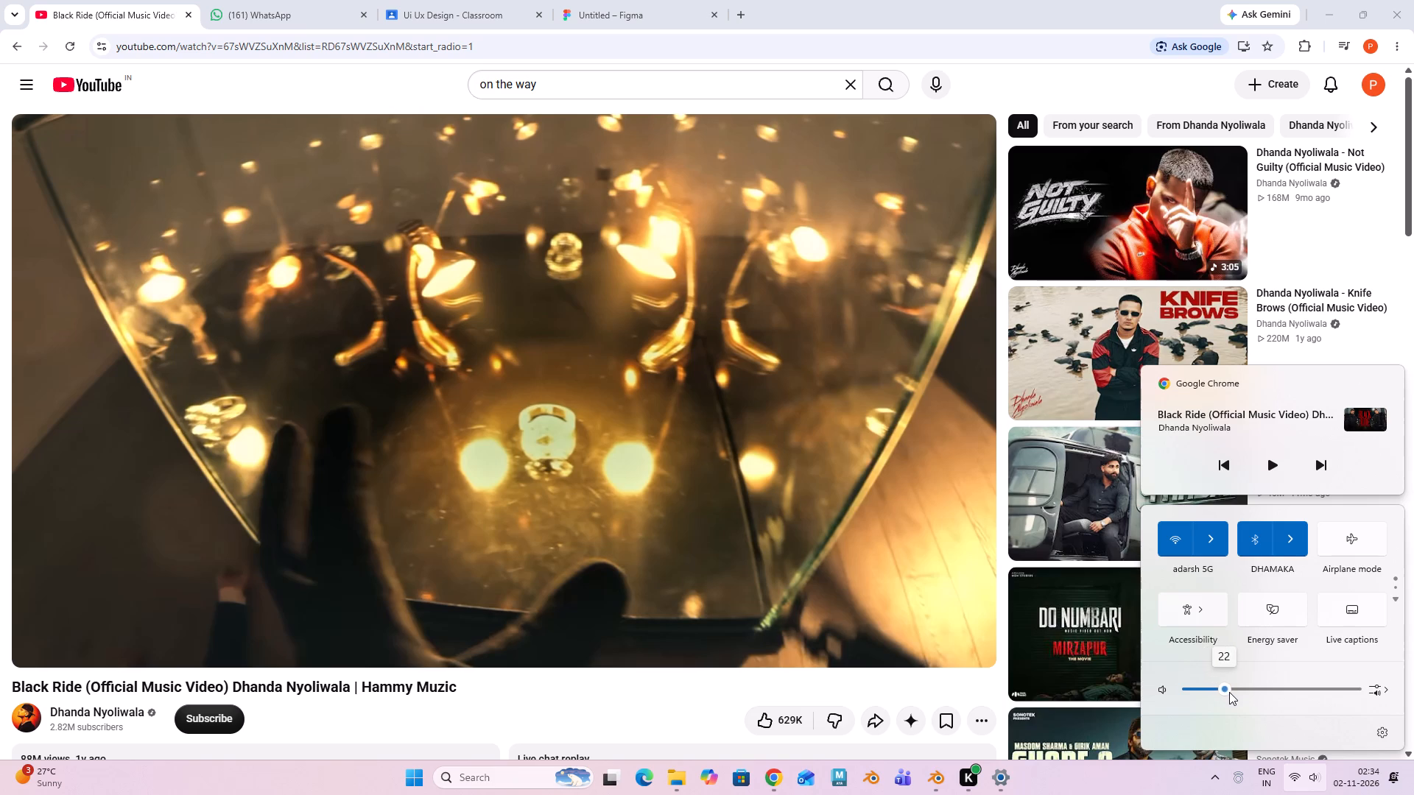
{"action": "left_click_drag", "start_coordinate": [1229, 692], "coordinate": [1236, 694]}
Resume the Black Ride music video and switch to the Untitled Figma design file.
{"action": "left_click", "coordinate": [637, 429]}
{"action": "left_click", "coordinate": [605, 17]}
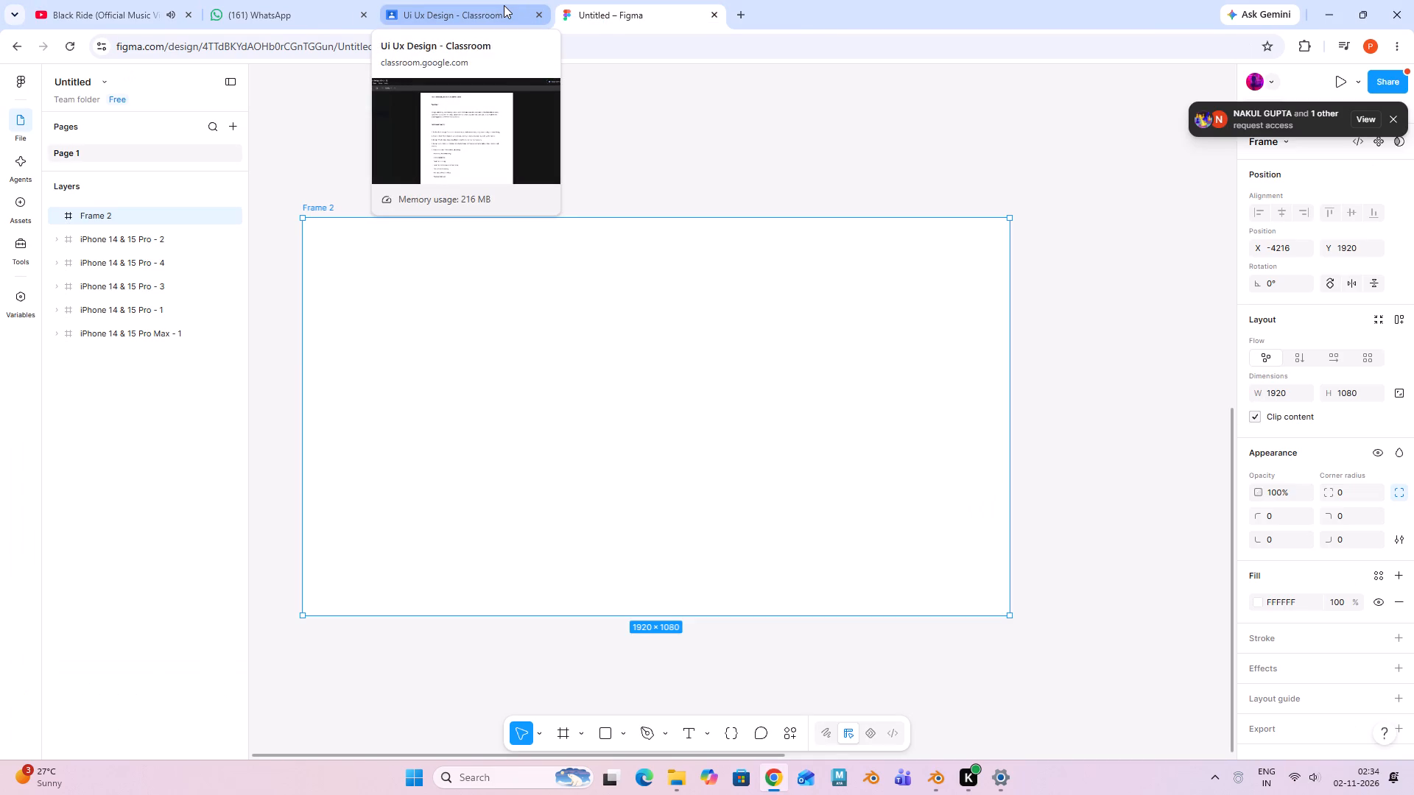
Switch back to the YouTube music video and pause its playback.
{"action": "left_click", "coordinate": [80, 4]}
{"action": "left_click", "coordinate": [706, 278]}
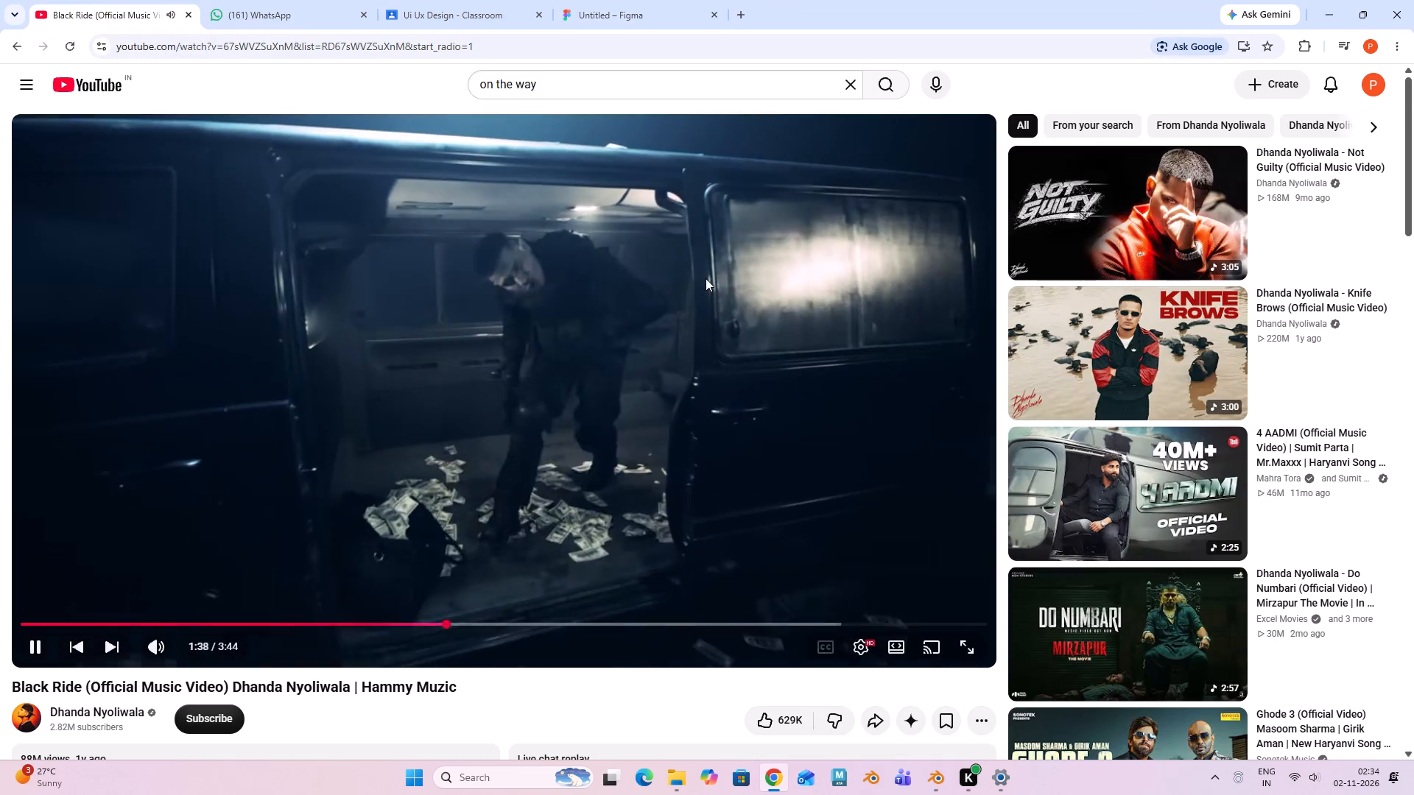
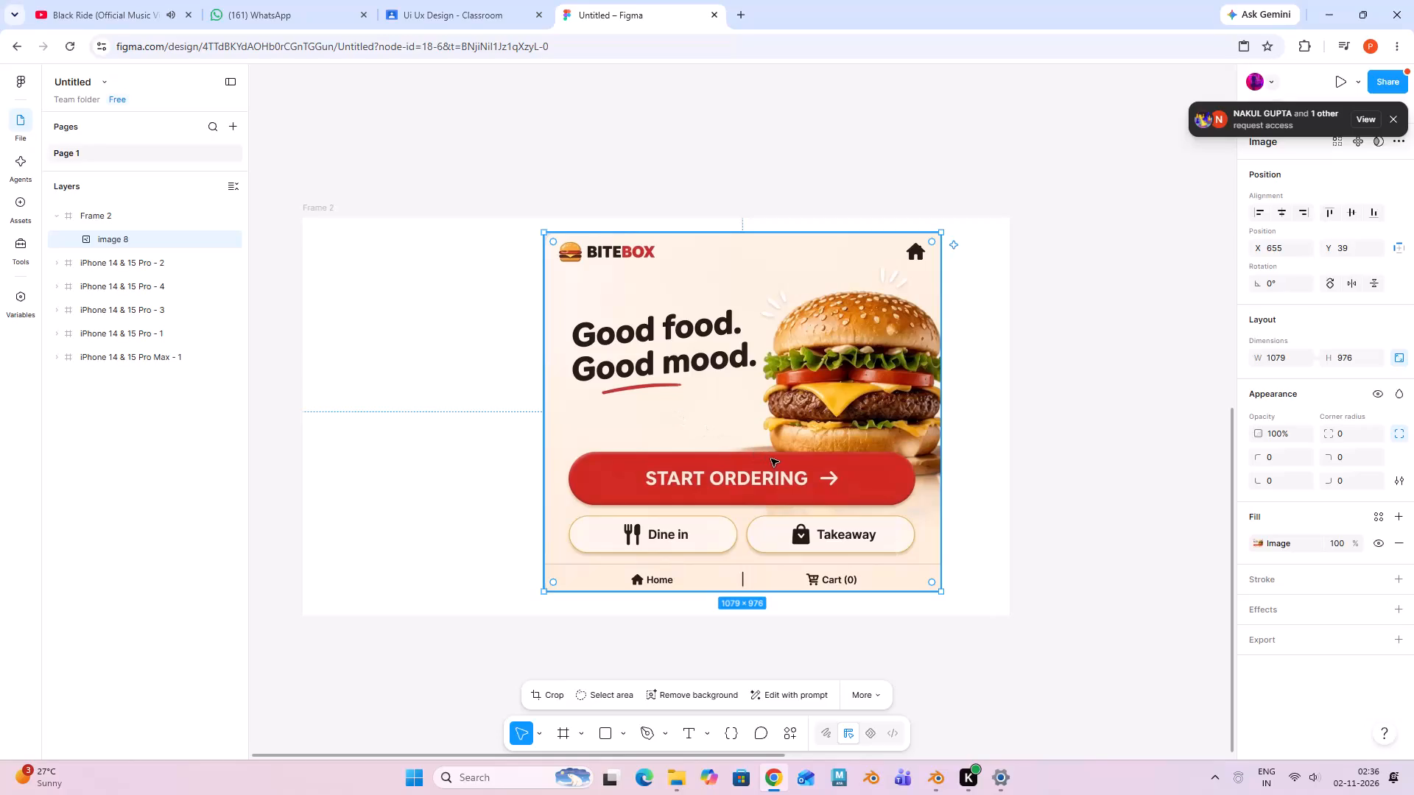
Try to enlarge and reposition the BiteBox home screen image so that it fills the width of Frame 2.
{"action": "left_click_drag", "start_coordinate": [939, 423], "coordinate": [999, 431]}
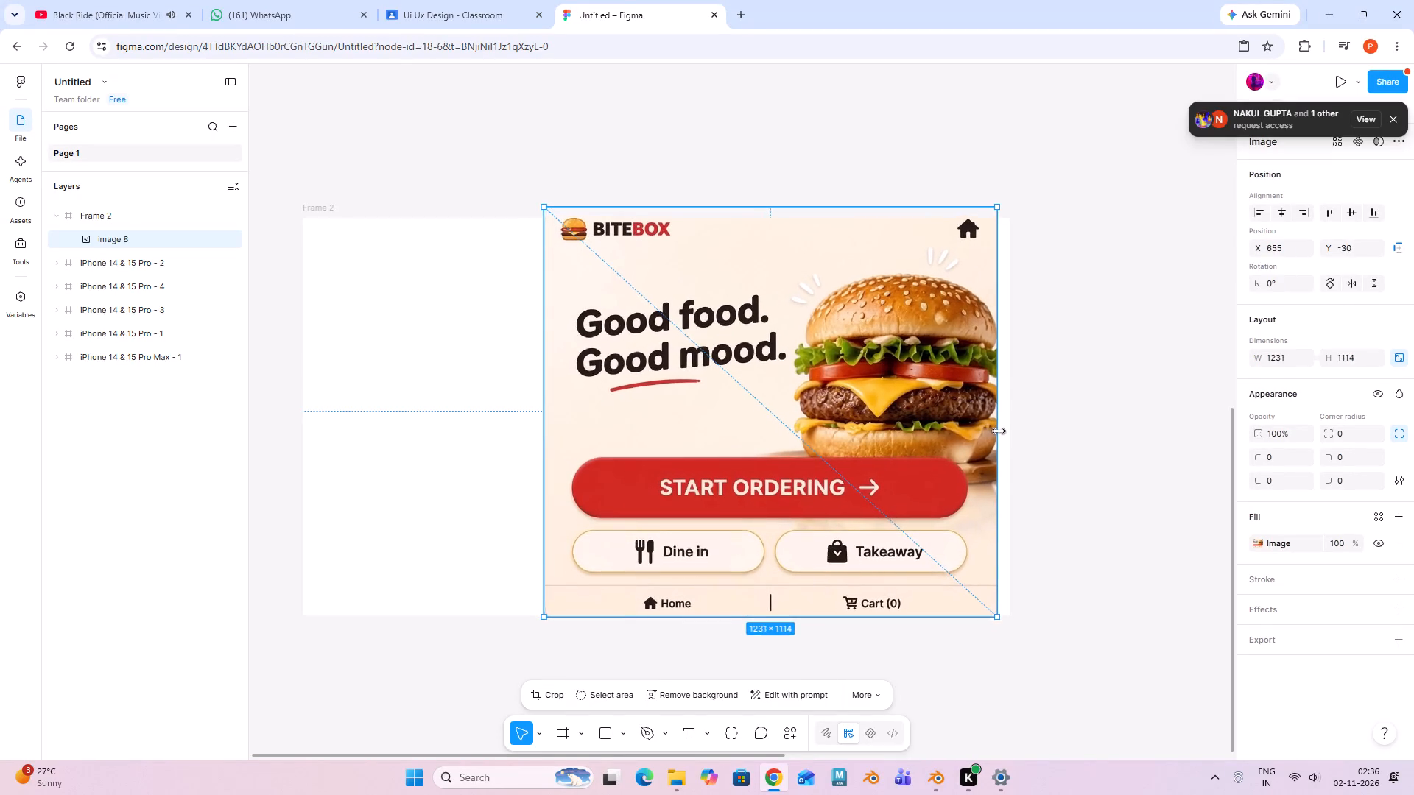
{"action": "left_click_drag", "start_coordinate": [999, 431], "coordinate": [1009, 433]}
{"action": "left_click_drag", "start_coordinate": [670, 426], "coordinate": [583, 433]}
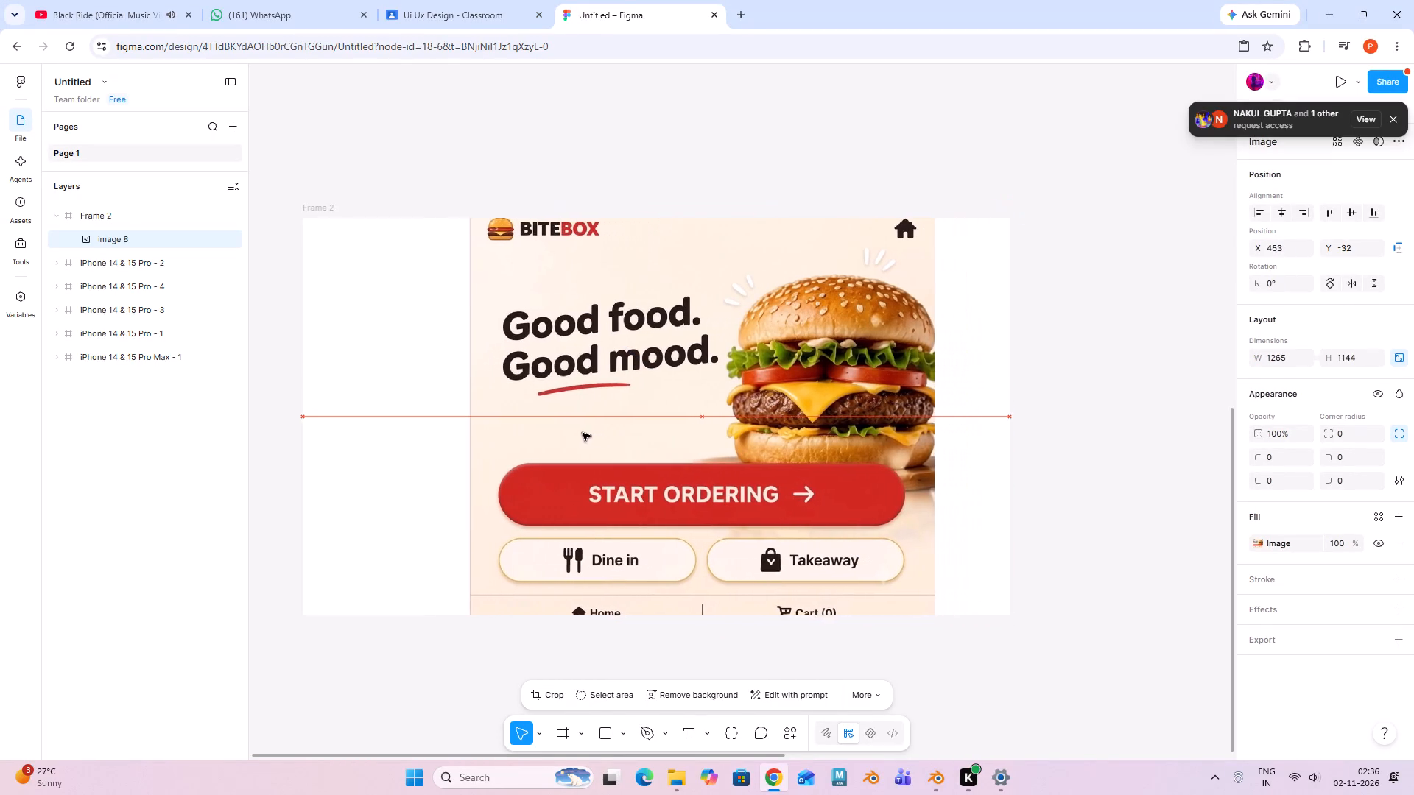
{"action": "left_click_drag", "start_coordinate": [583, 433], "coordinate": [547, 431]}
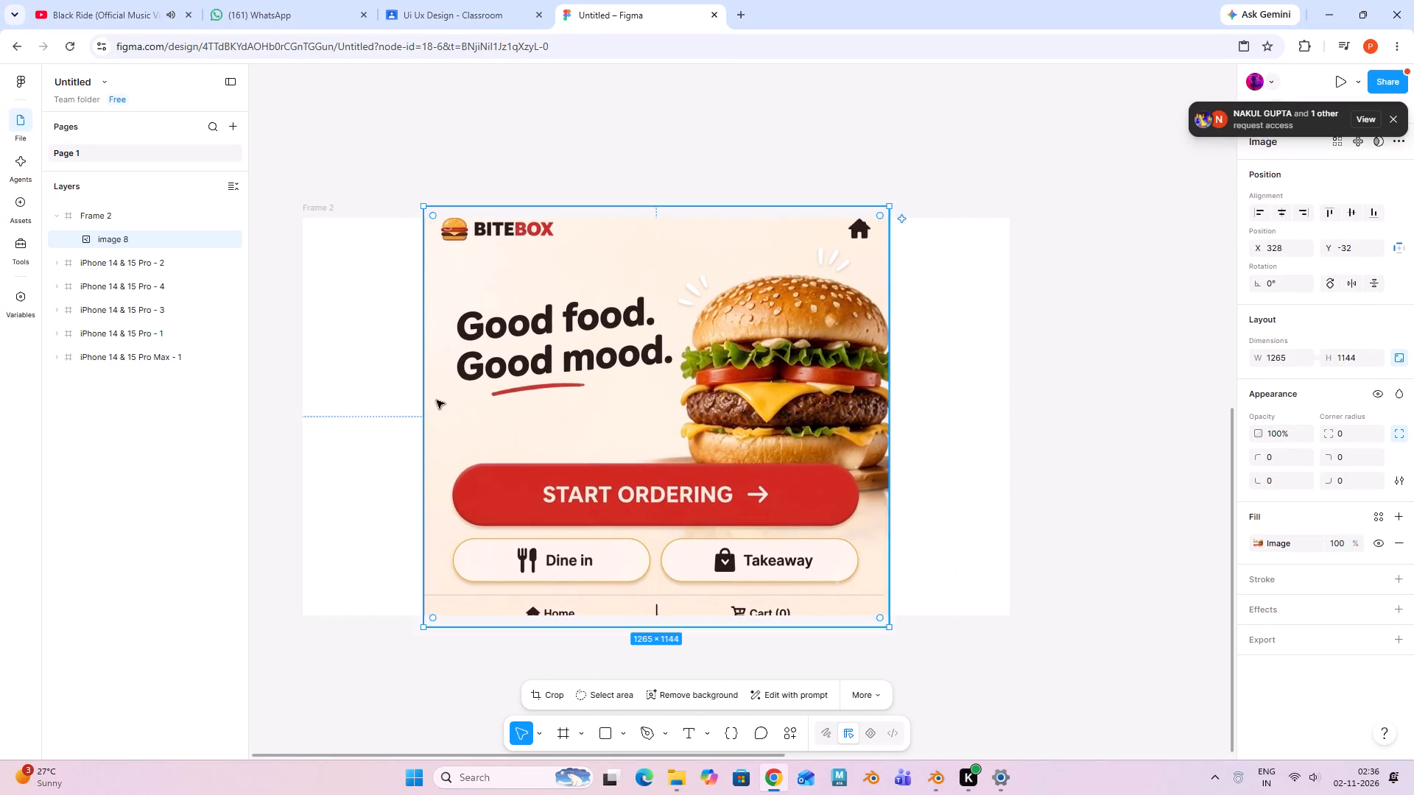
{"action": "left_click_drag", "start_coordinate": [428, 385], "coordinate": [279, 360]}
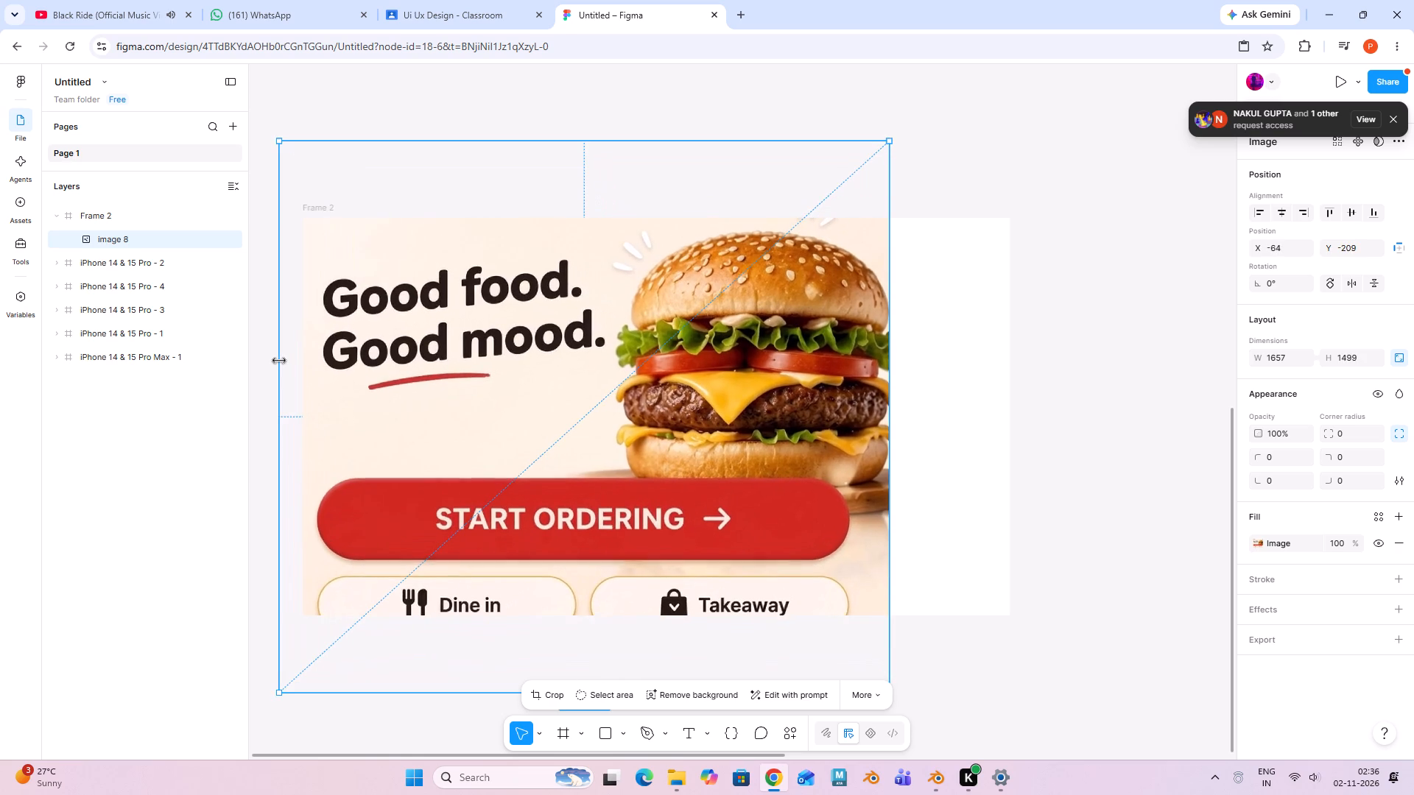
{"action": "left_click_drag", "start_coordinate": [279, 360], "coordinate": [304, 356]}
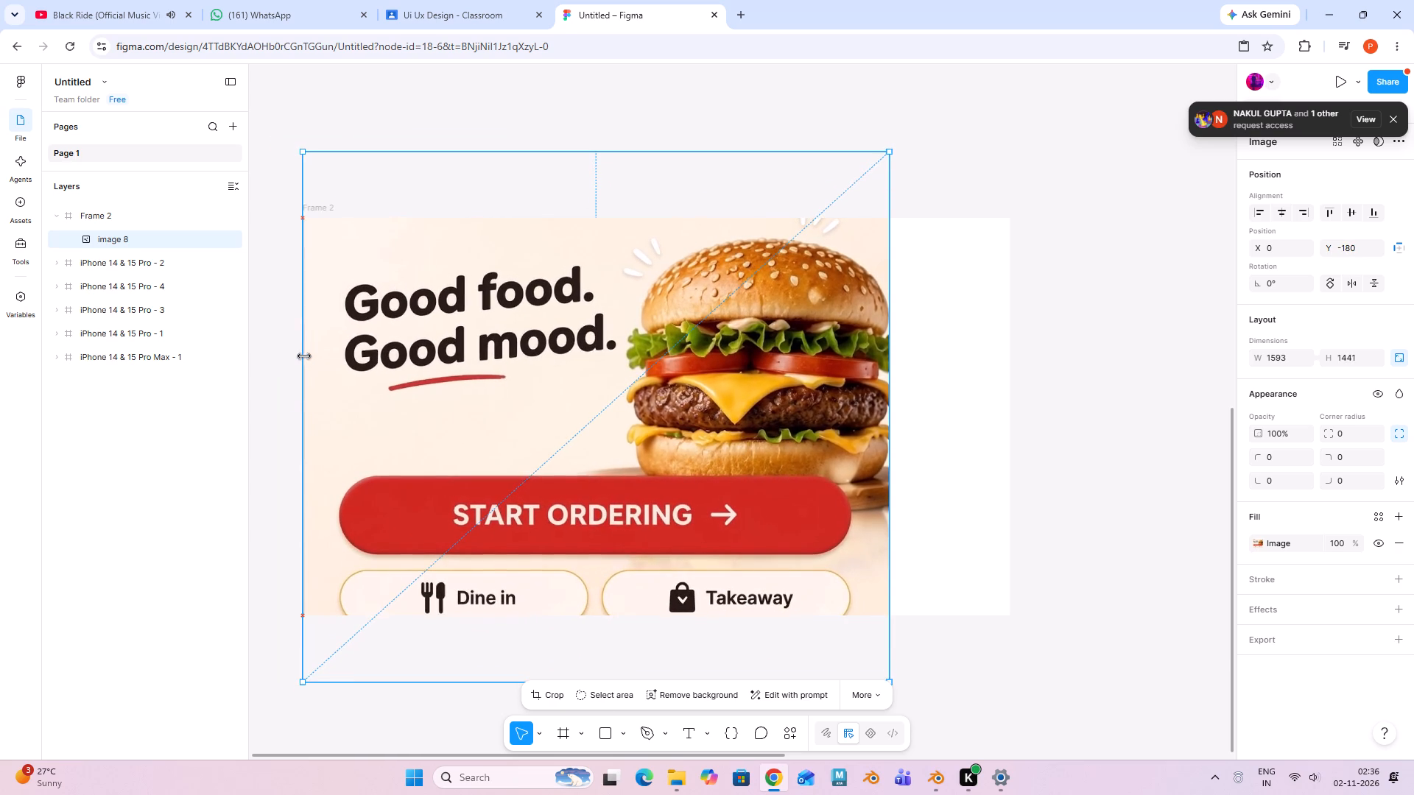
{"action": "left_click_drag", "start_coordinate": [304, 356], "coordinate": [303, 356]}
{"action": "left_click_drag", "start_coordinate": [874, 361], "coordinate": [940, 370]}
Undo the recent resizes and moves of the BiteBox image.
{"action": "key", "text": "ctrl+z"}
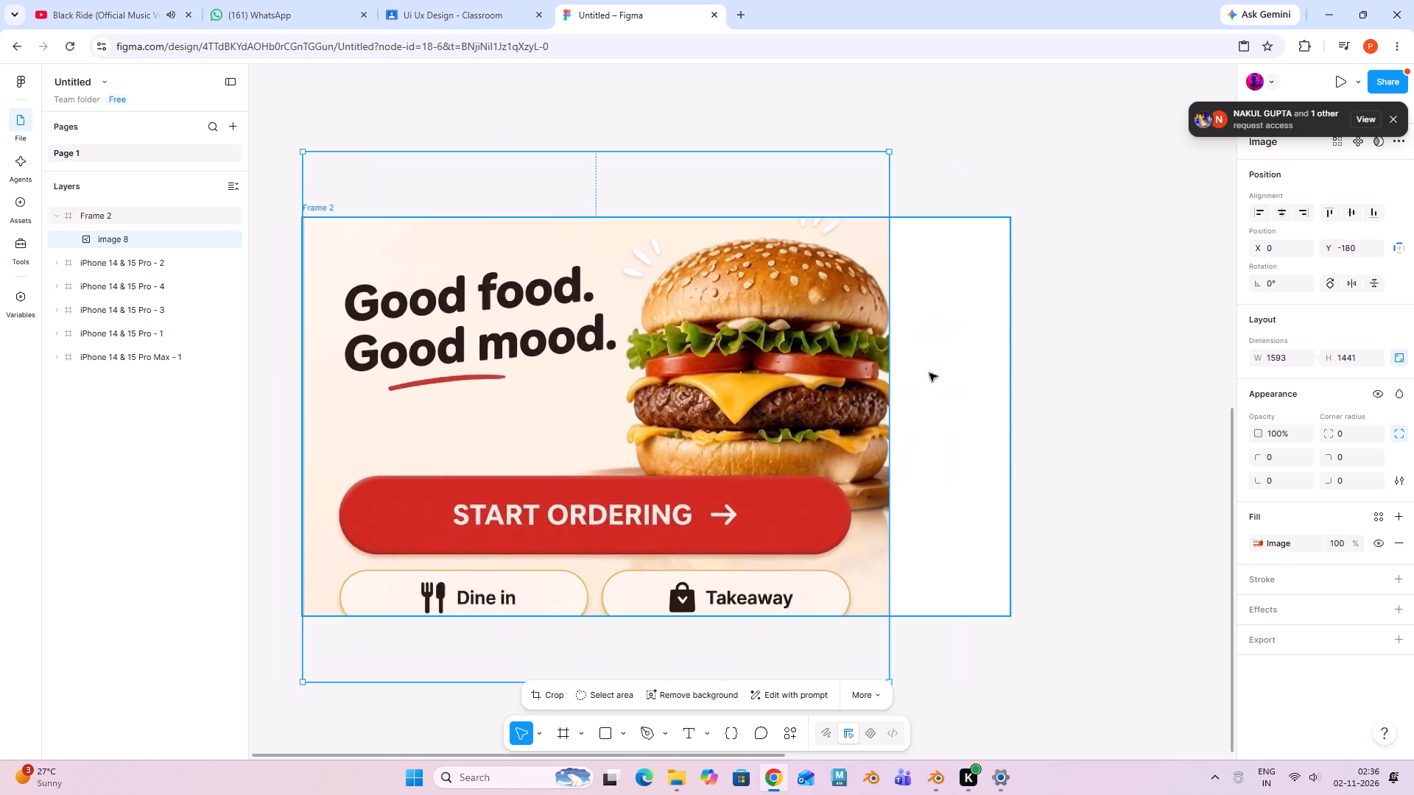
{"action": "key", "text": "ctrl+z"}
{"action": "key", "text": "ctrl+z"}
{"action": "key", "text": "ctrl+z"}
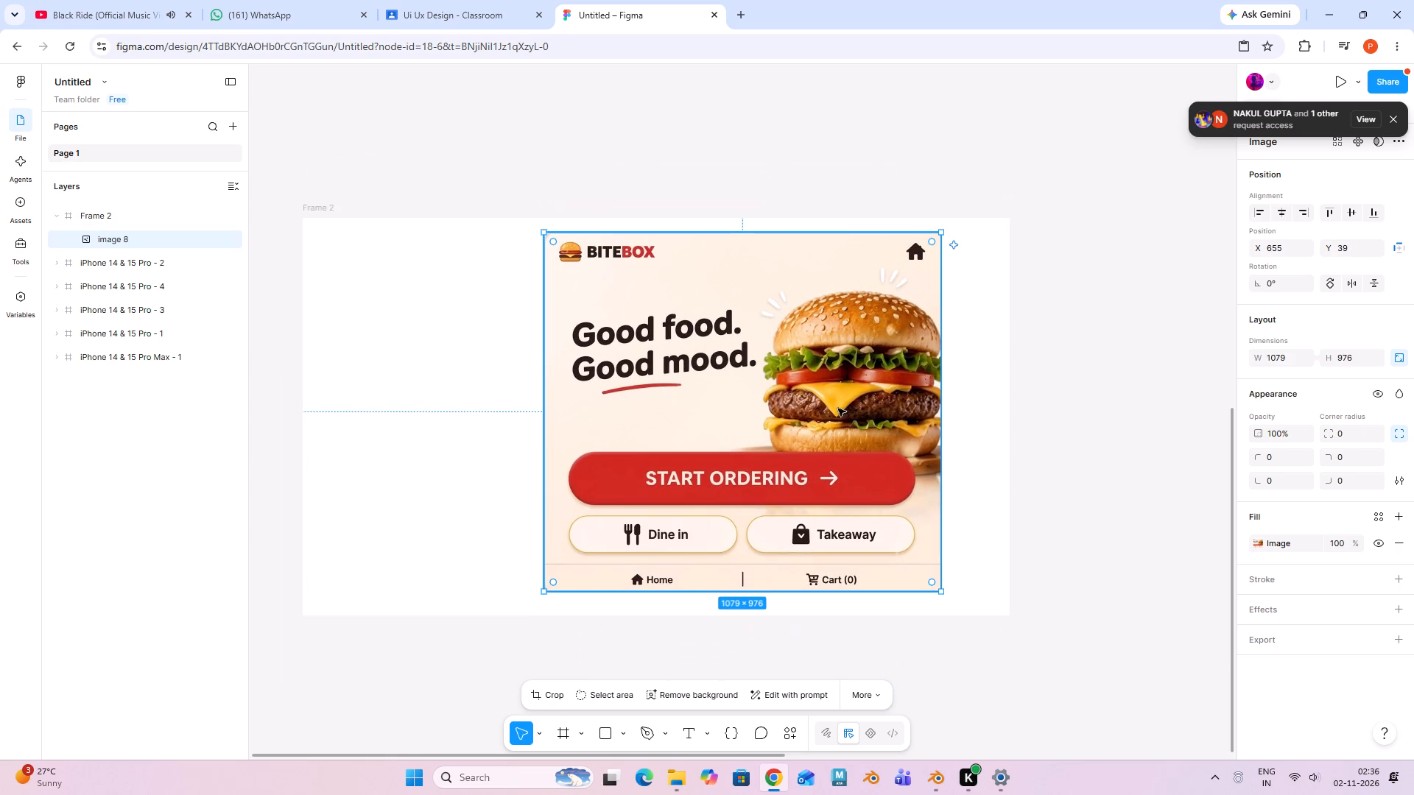
Move the BiteBox image within Frame 2 to about X 483, Y 41.
{"action": "left_click_drag", "start_coordinate": [831, 423], "coordinate": [772, 433]}
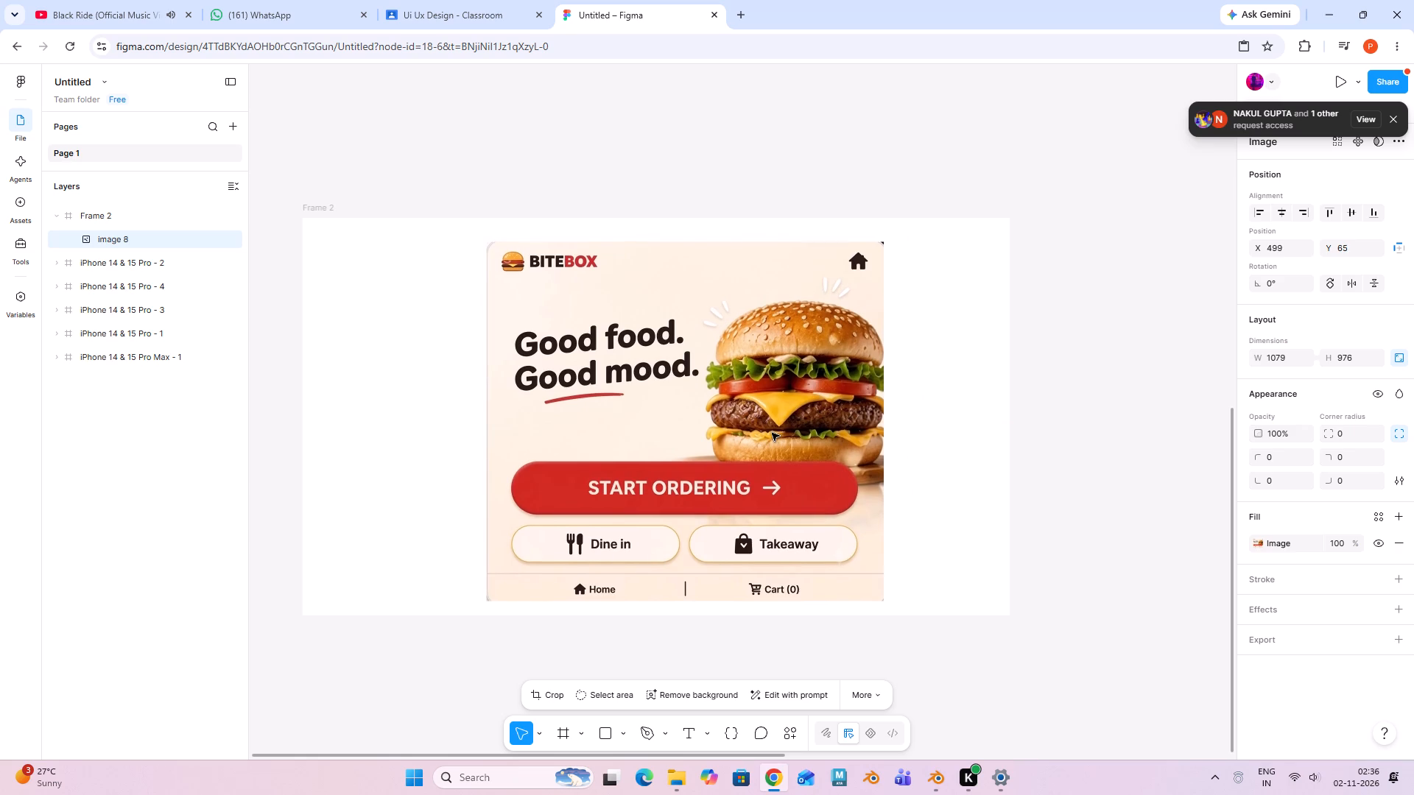
{"action": "left_click_drag", "start_coordinate": [772, 433], "coordinate": [767, 424]}
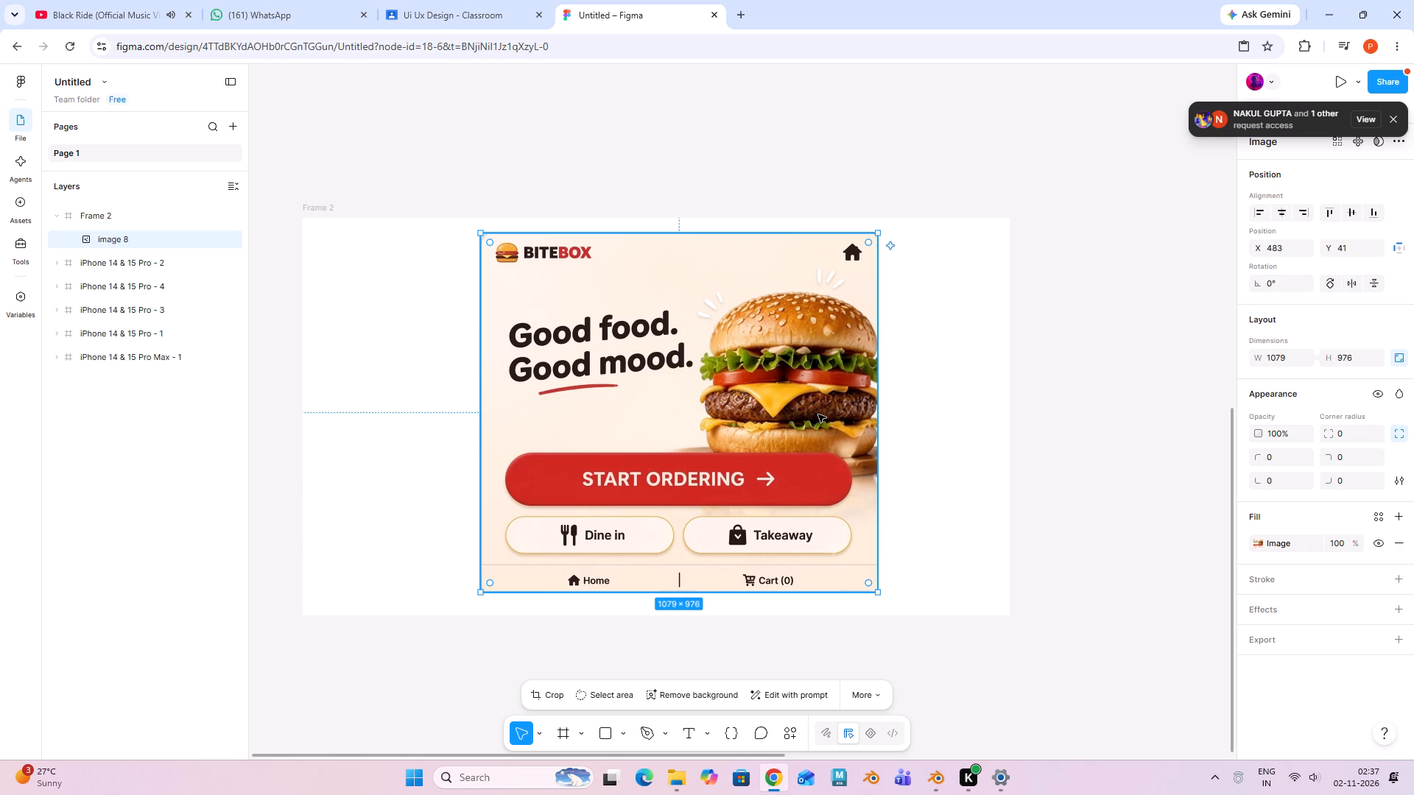
Switch to the YouTube music video and play the suggested Ghode 3 official video instead.
{"action": "left_click", "coordinate": [88, 11]}
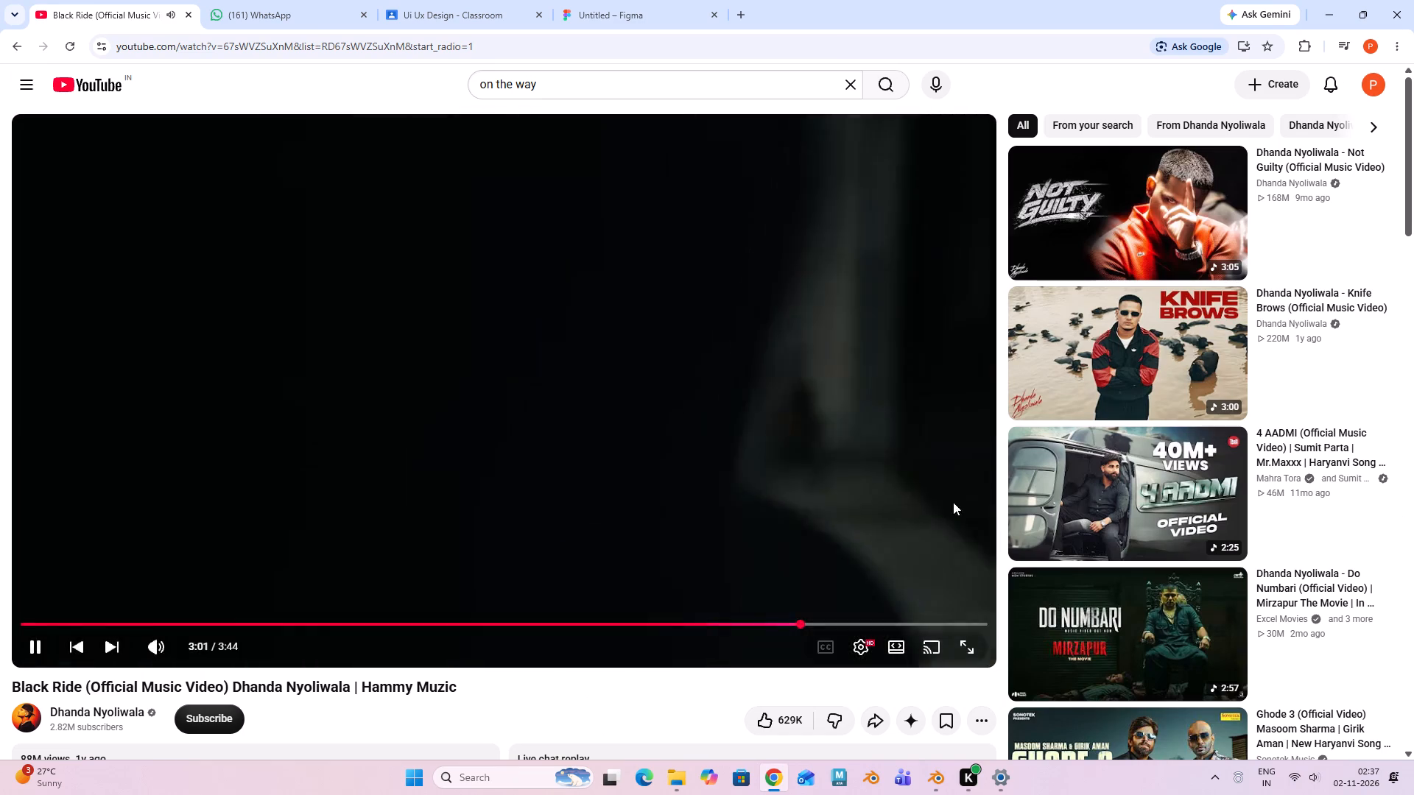
{"action": "scroll", "coordinate": [1111, 563], "scroll_direction": "down", "scroll_amount": 3}
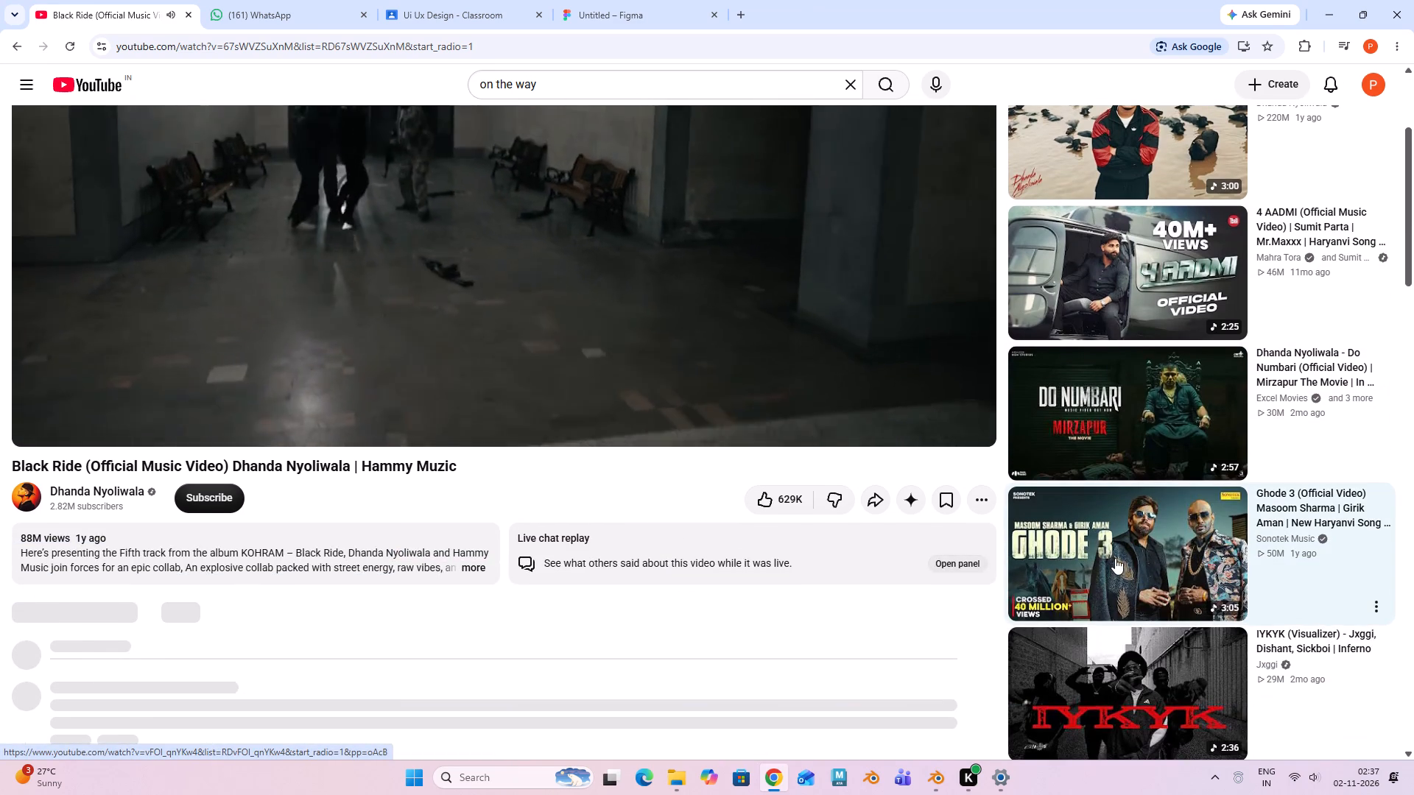
{"action": "left_click", "coordinate": [1119, 556]}
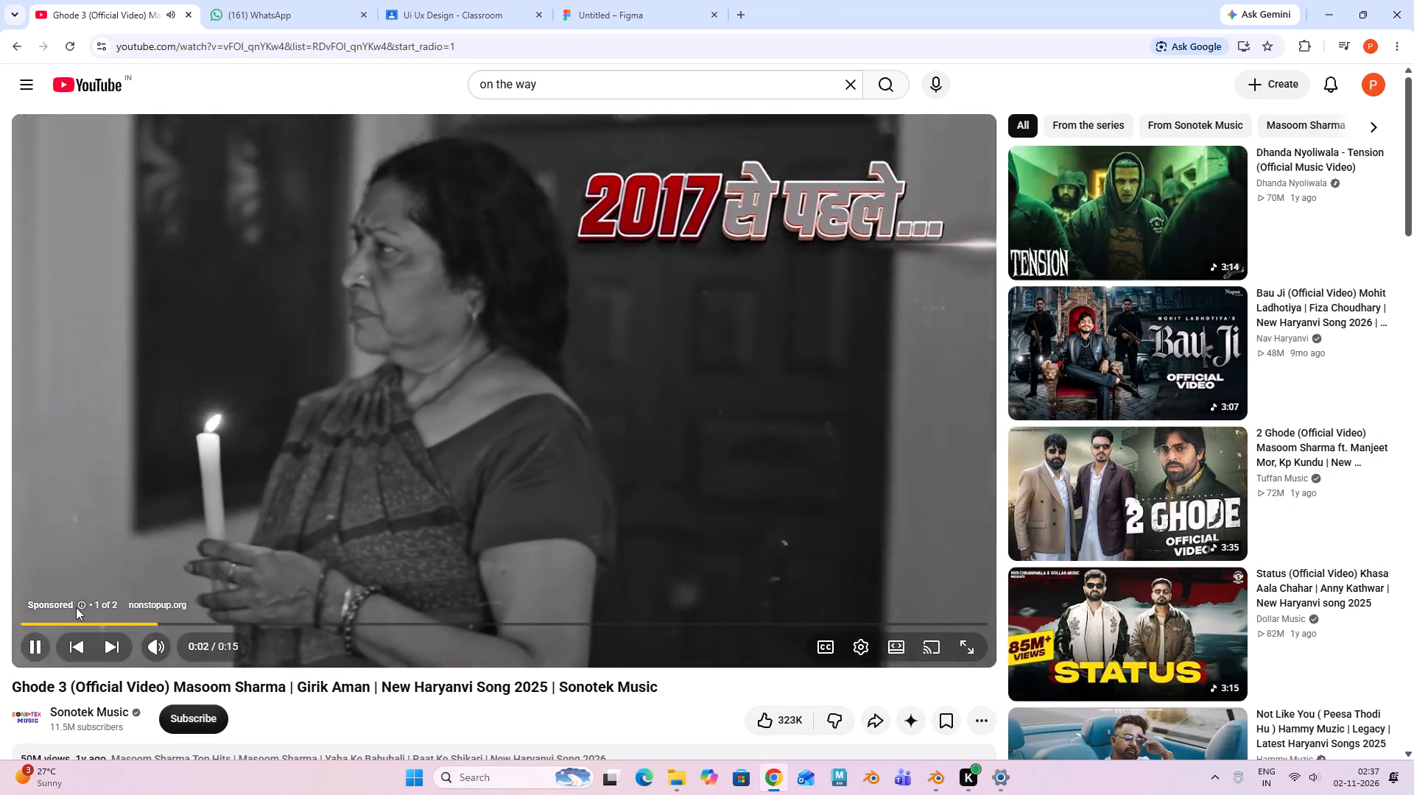
Open the ad information for the sponsored video and choose to block the ad.
{"action": "left_click", "coordinate": [76, 607]}
{"action": "left_click", "coordinate": [79, 604]}
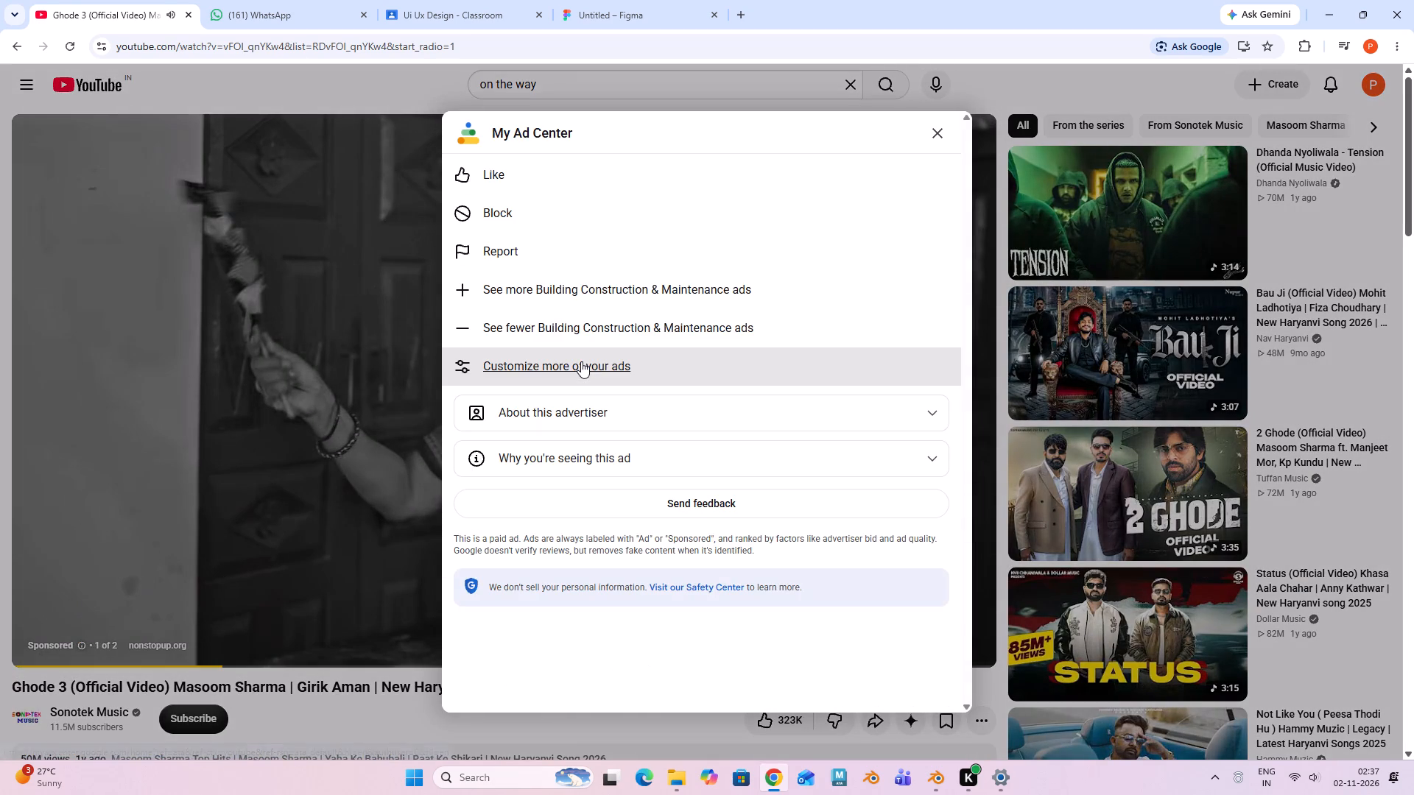
{"action": "left_click", "coordinate": [562, 208]}
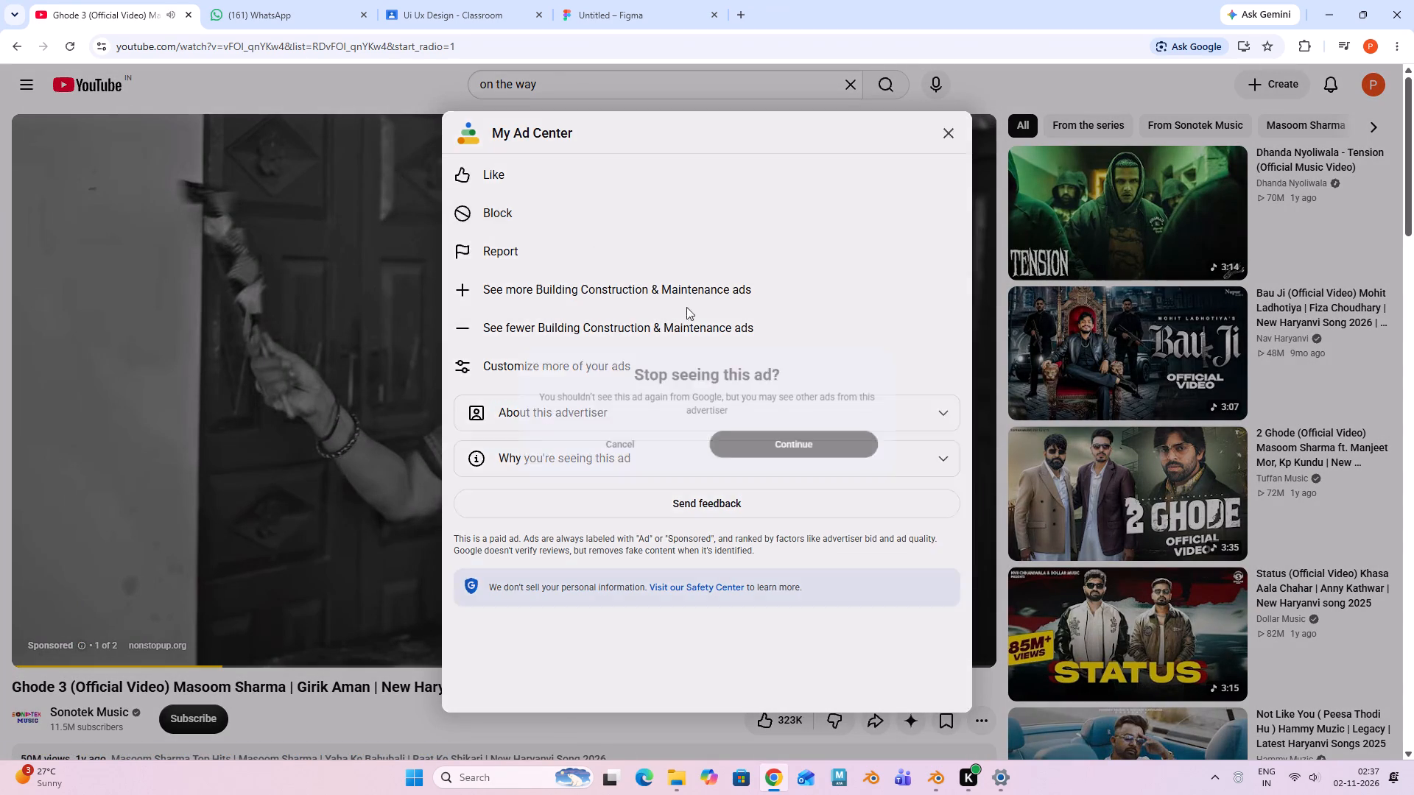
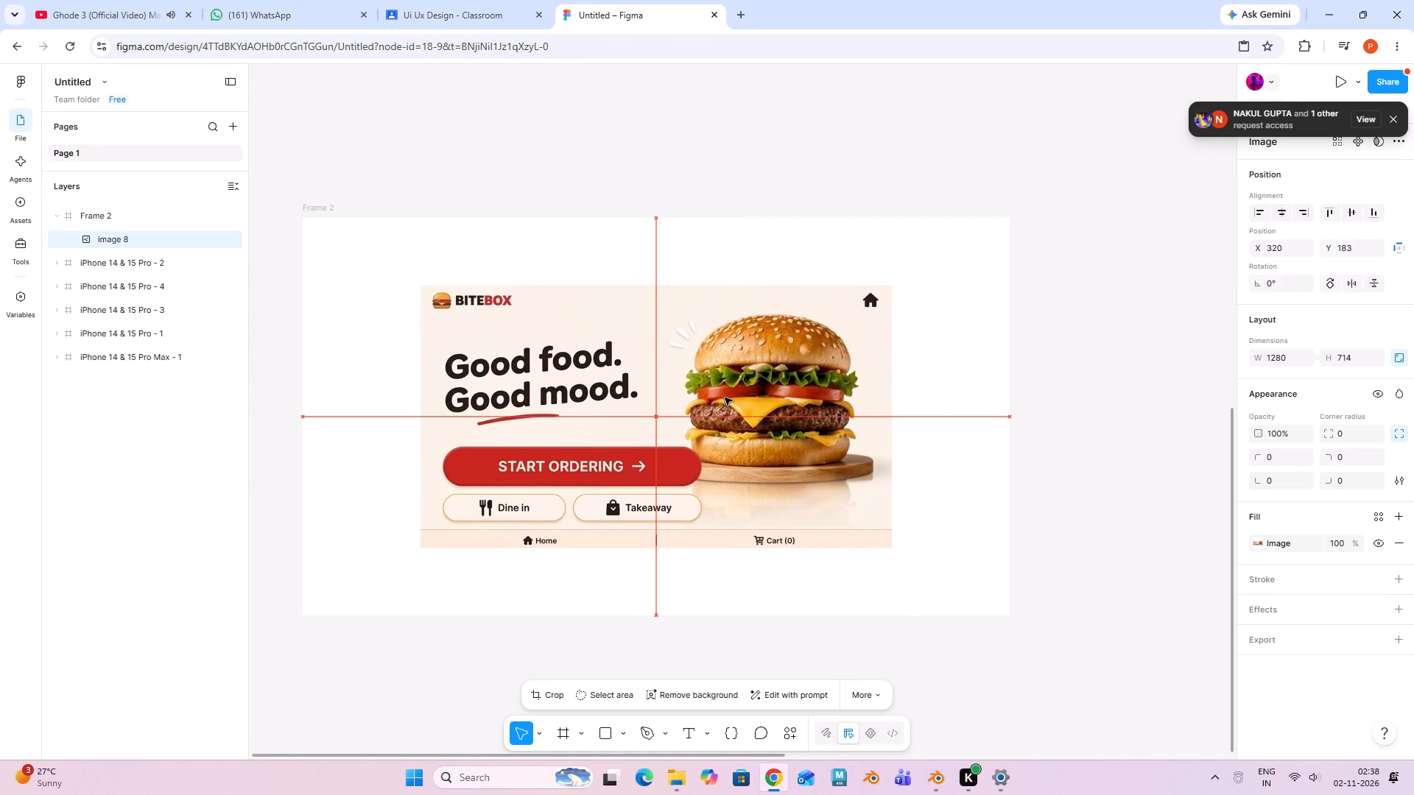
Centre the BiteBox image in Frame 2 and enlarge it proportionally to 1928 × 1076 so it fills the frame.
{"action": "left_click_drag", "start_coordinate": [725, 397], "coordinate": [722, 397]}
{"action": "left_click_drag", "start_coordinate": [893, 422], "coordinate": [974, 438]}
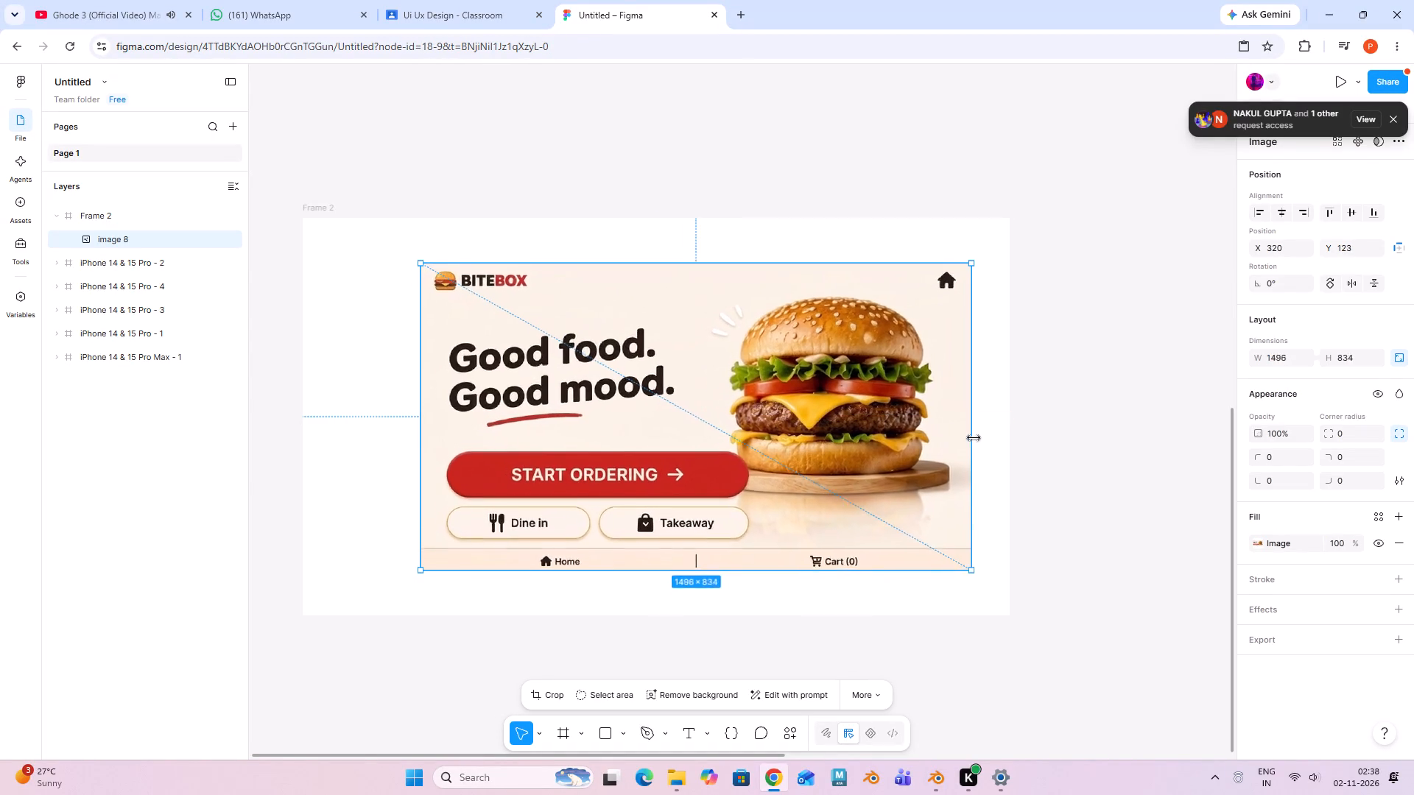
{"action": "left_click_drag", "start_coordinate": [974, 438], "coordinate": [1009, 445]}
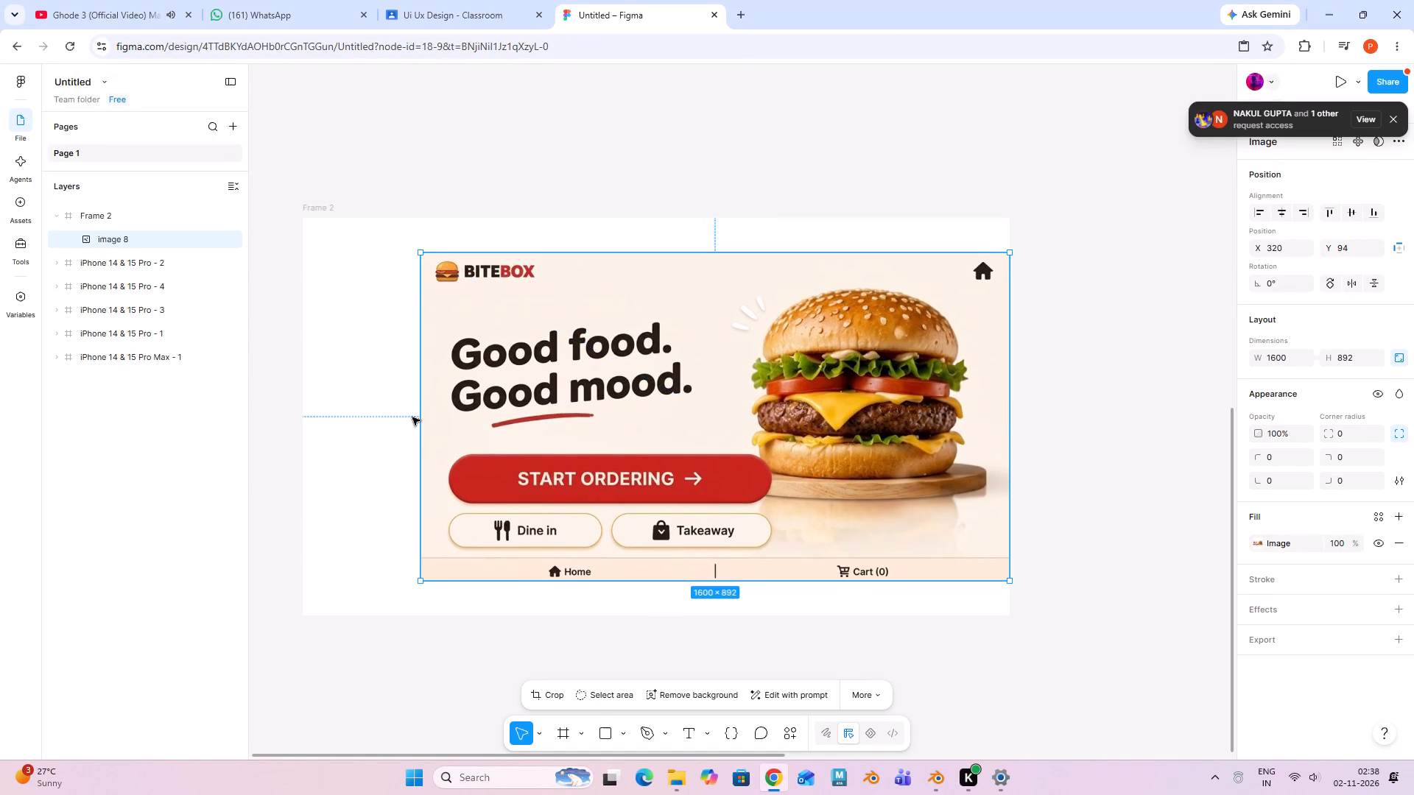
{"action": "left_click_drag", "start_coordinate": [423, 417], "coordinate": [303, 415]}
{"action": "left_click", "coordinate": [1097, 435]}
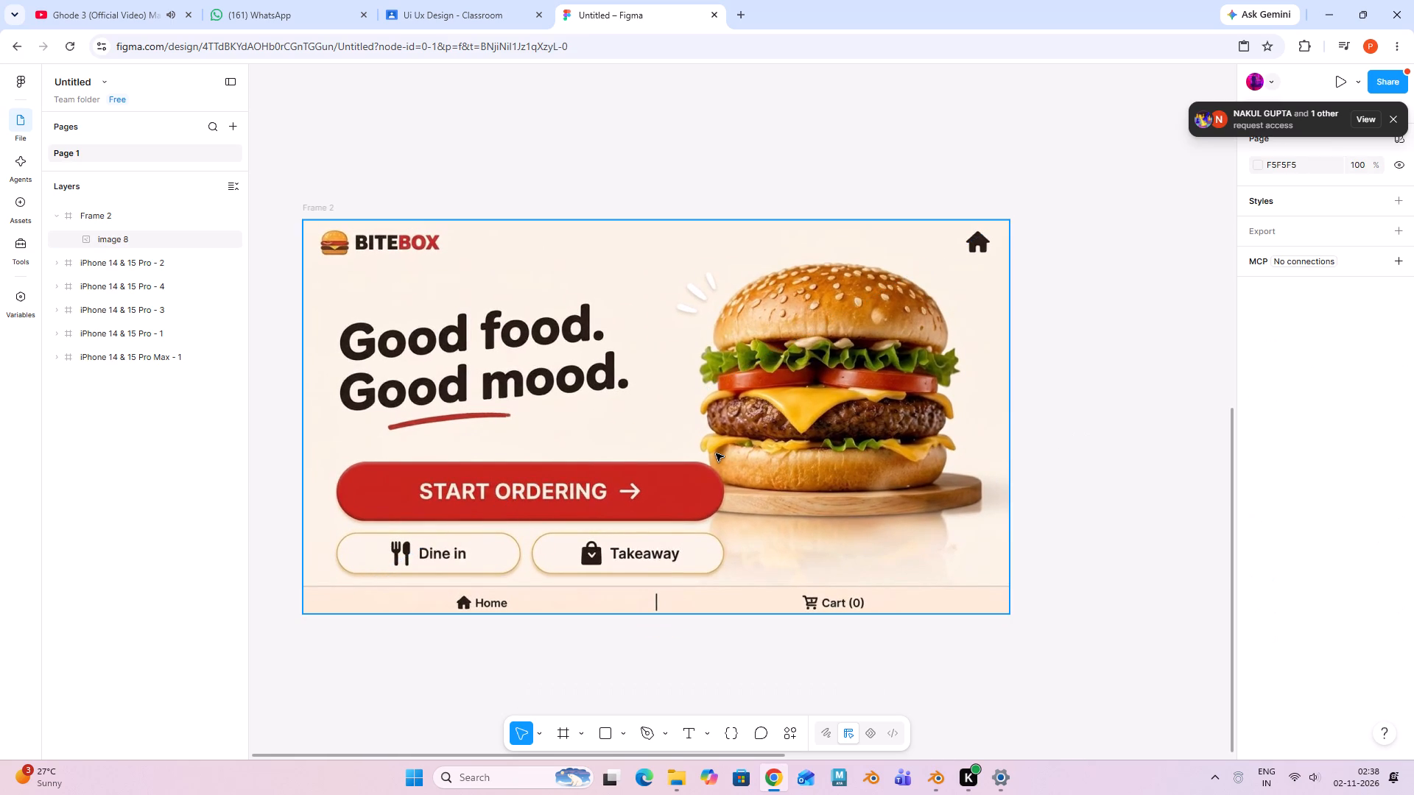
{"action": "left_click", "coordinate": [804, 439]}
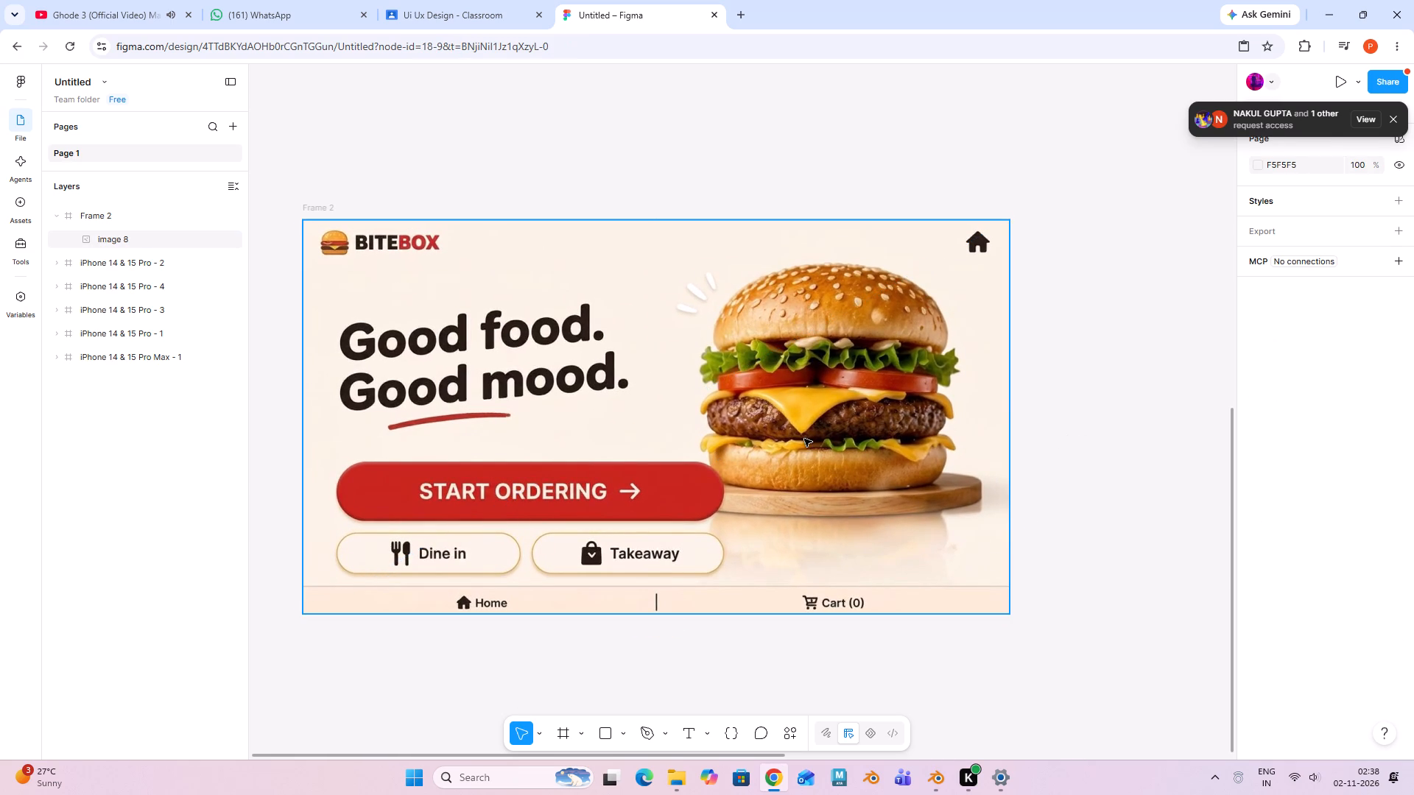
{"action": "left_click", "coordinate": [669, 220]}
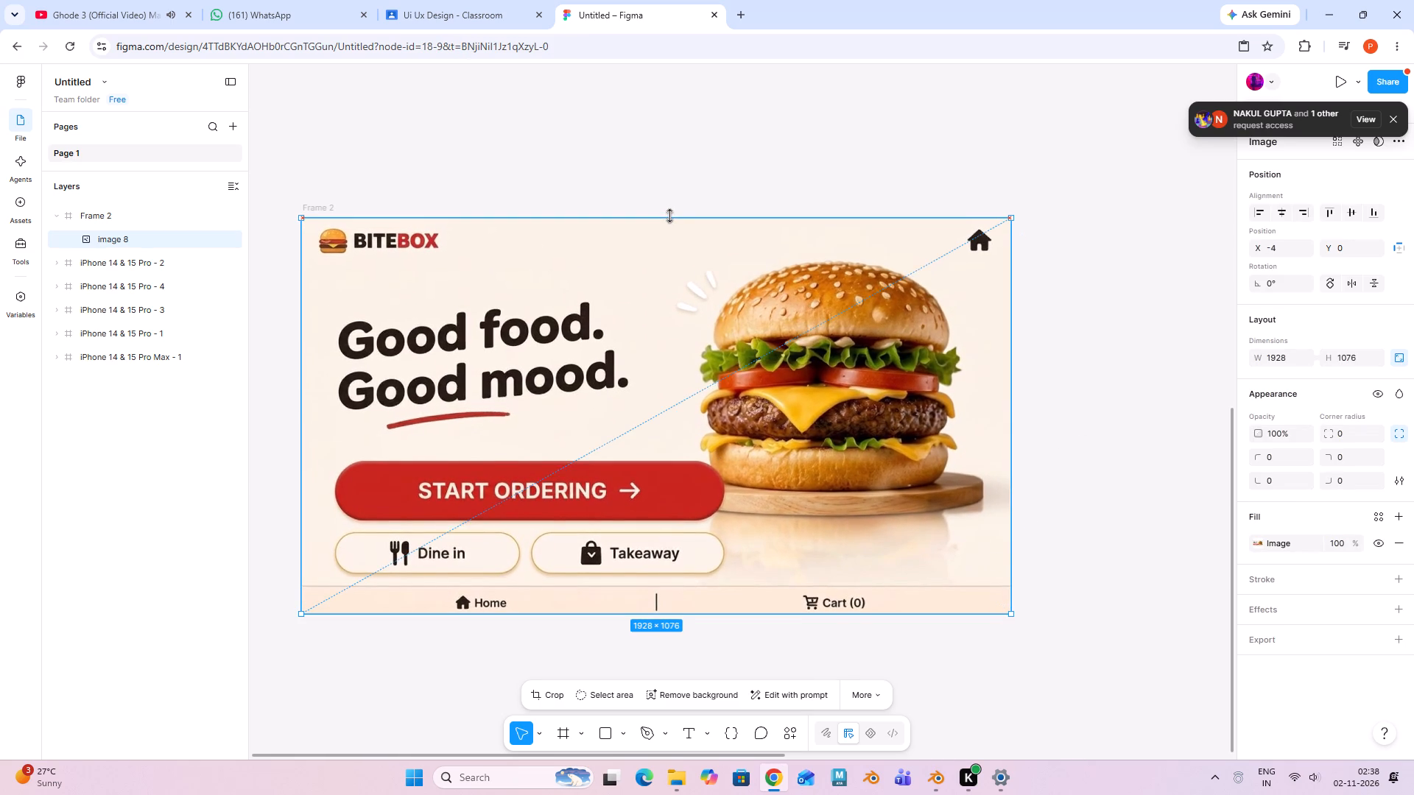
{"action": "left_click_drag", "start_coordinate": [680, 584], "coordinate": [681, 568]}
{"action": "key", "text": "ctrl+z"}
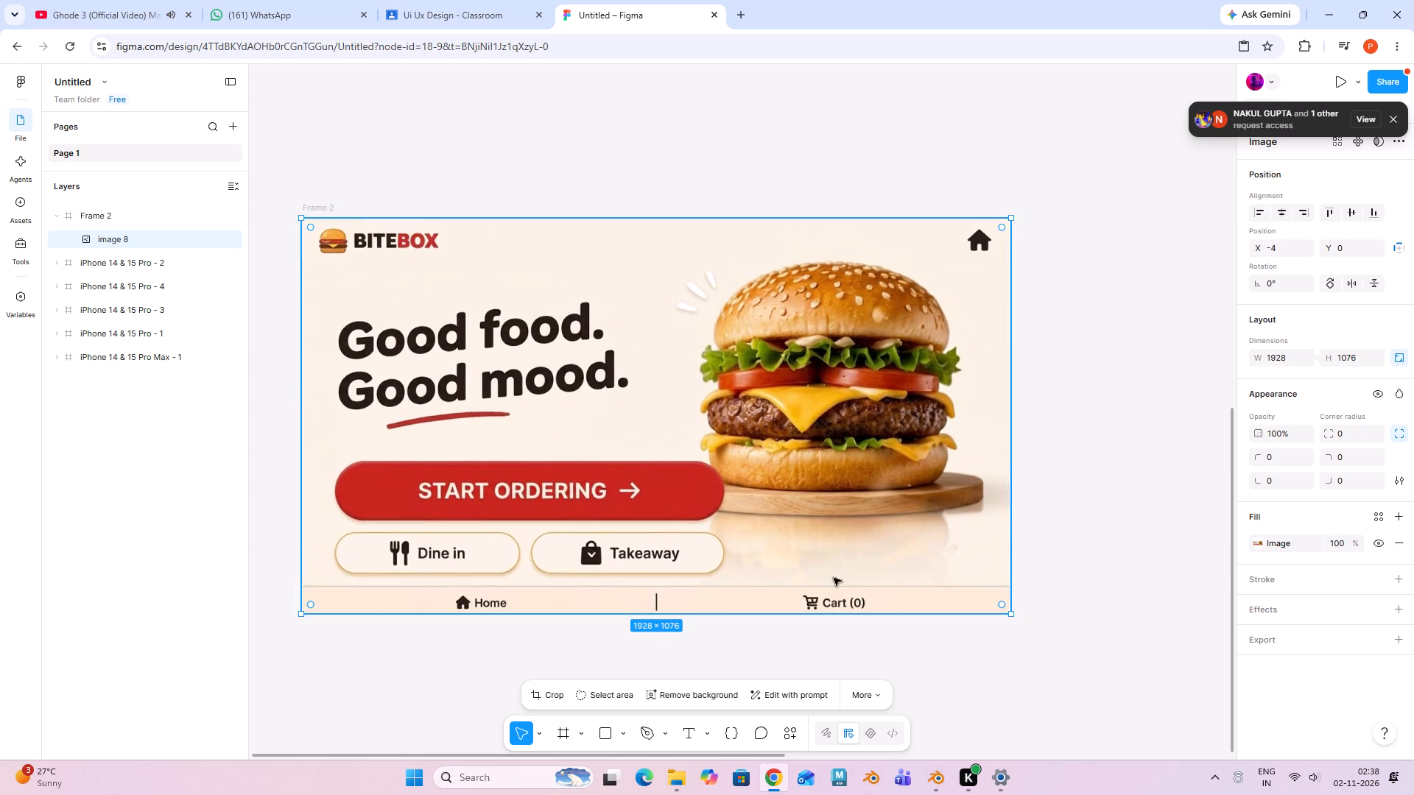
{"action": "left_click", "coordinate": [1391, 469]}
{"action": "left_click", "coordinate": [1059, 395]}
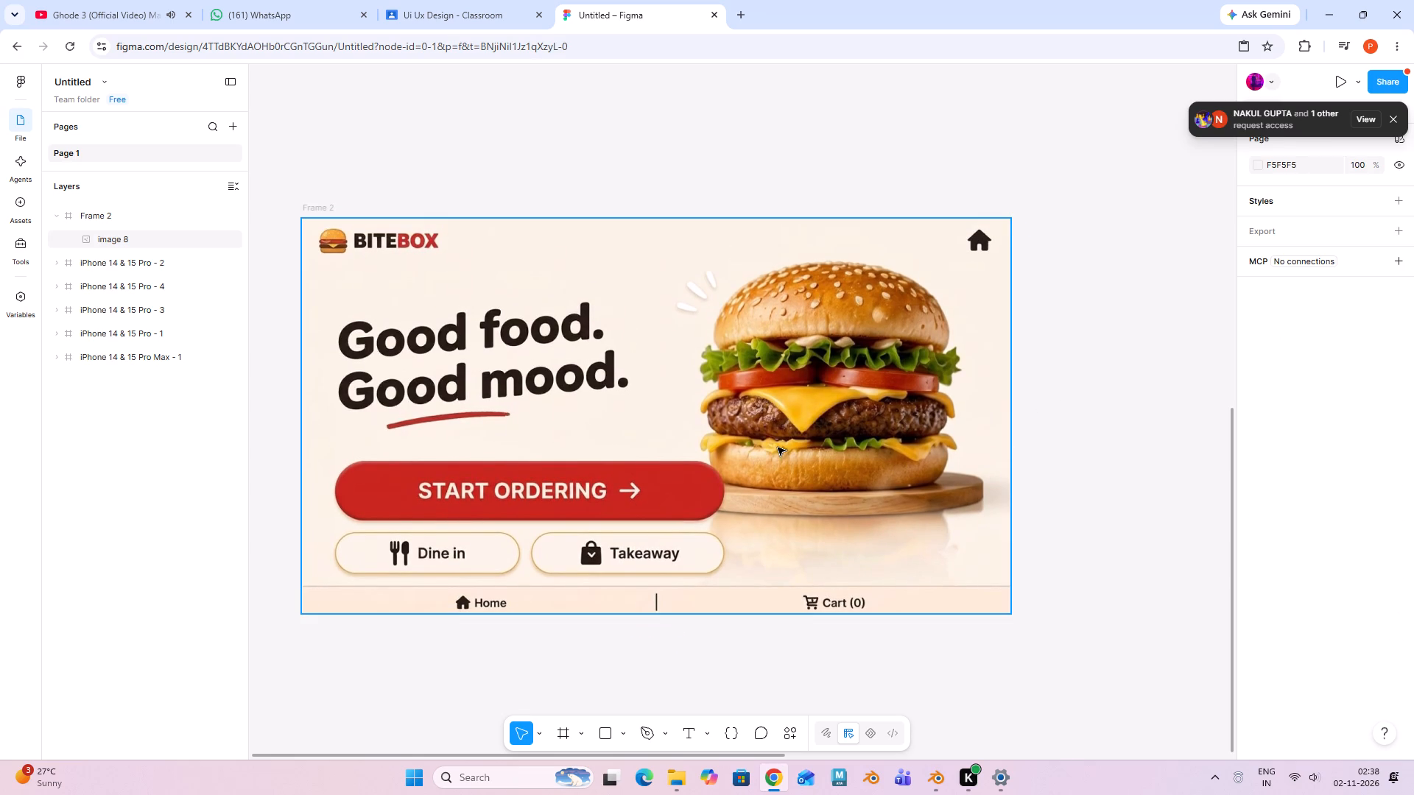
{"action": "left_click", "coordinate": [636, 488]}
{"action": "left_click", "coordinate": [1099, 442]}
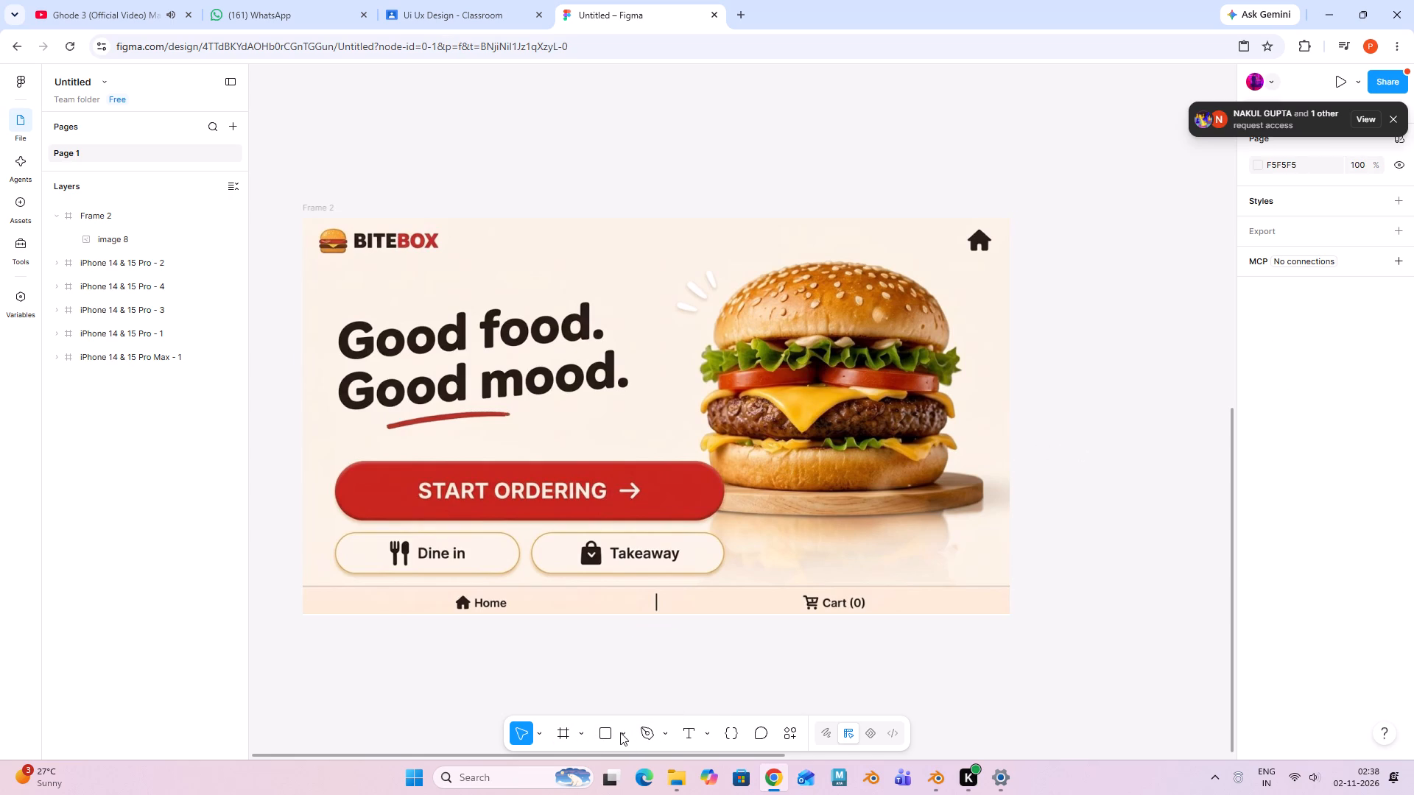
Dismiss the file access request notification.
{"action": "left_click", "coordinate": [1393, 119]}
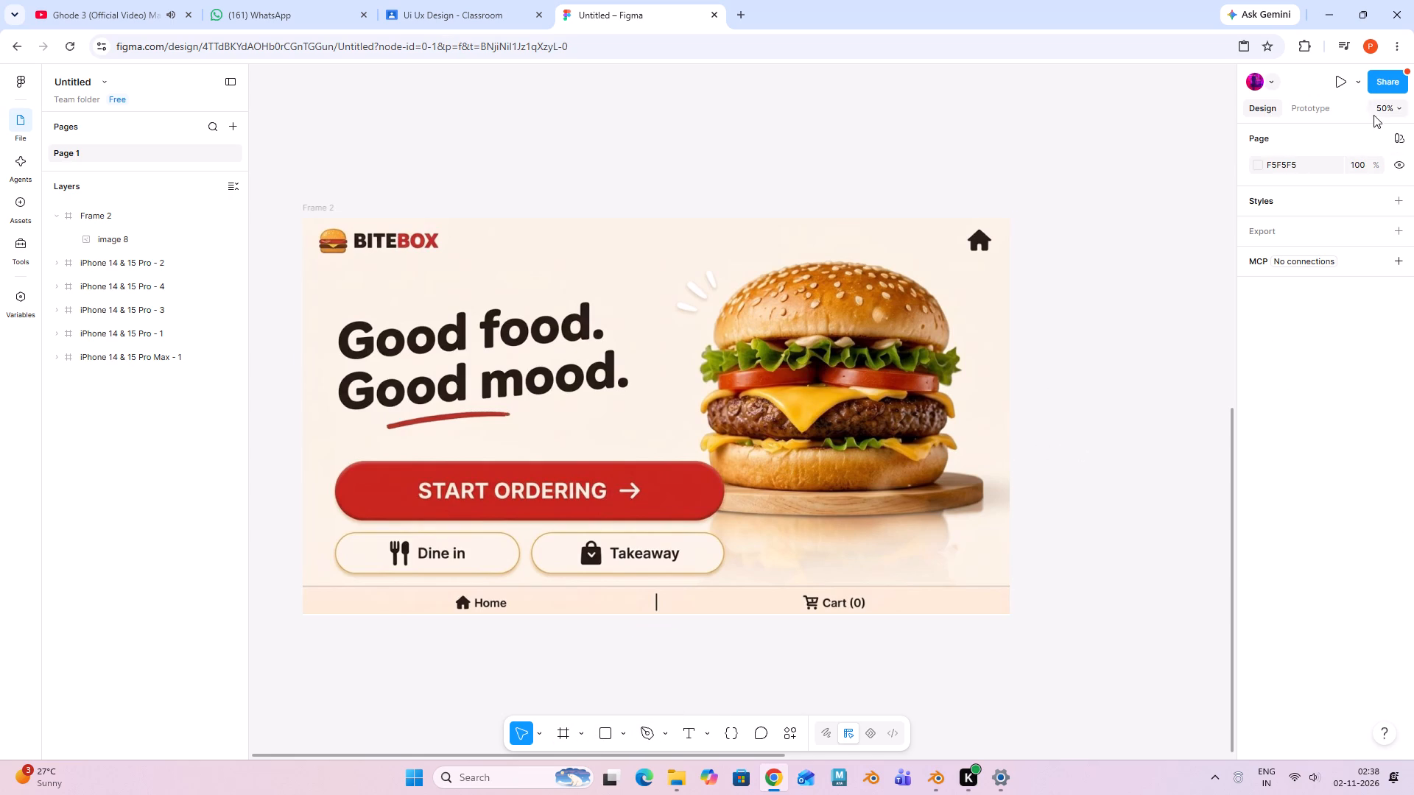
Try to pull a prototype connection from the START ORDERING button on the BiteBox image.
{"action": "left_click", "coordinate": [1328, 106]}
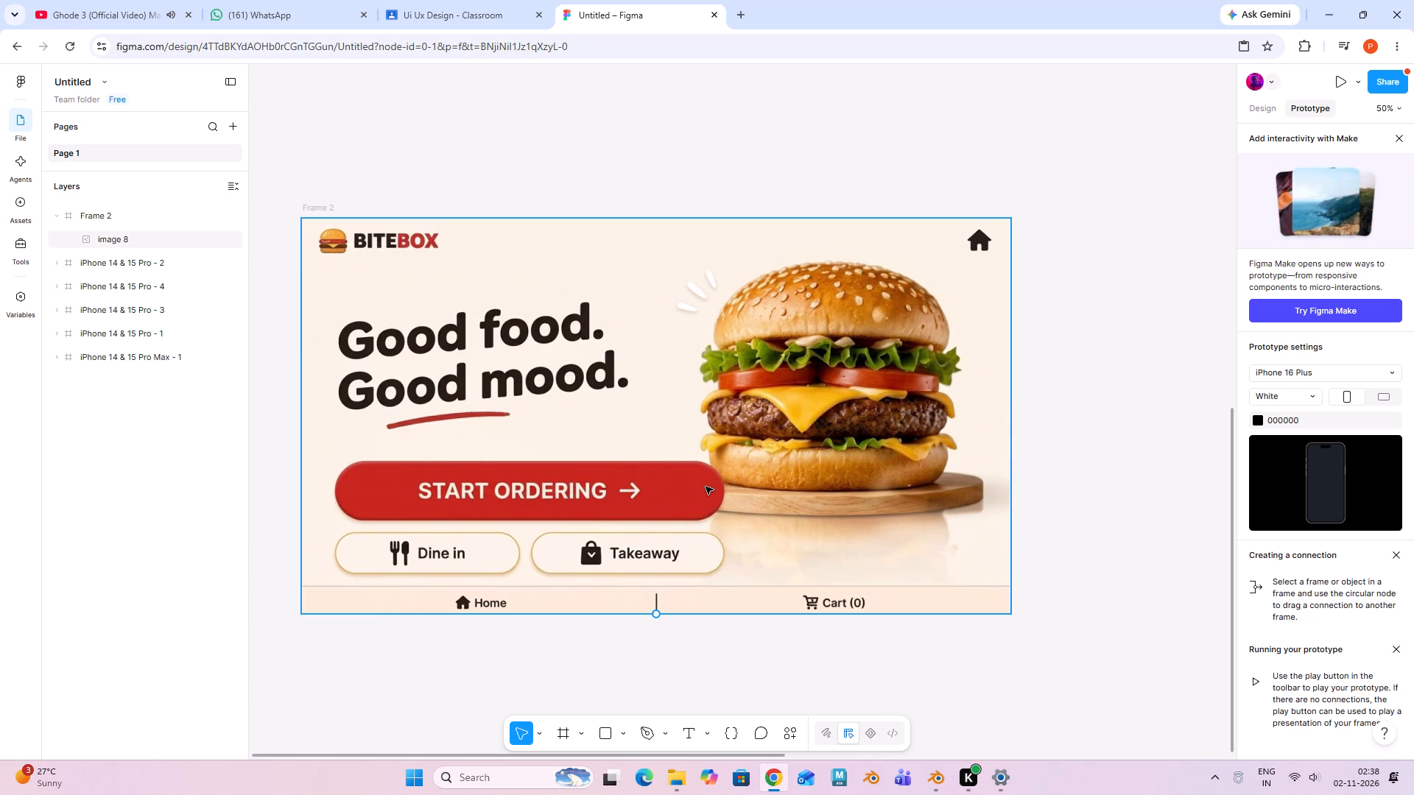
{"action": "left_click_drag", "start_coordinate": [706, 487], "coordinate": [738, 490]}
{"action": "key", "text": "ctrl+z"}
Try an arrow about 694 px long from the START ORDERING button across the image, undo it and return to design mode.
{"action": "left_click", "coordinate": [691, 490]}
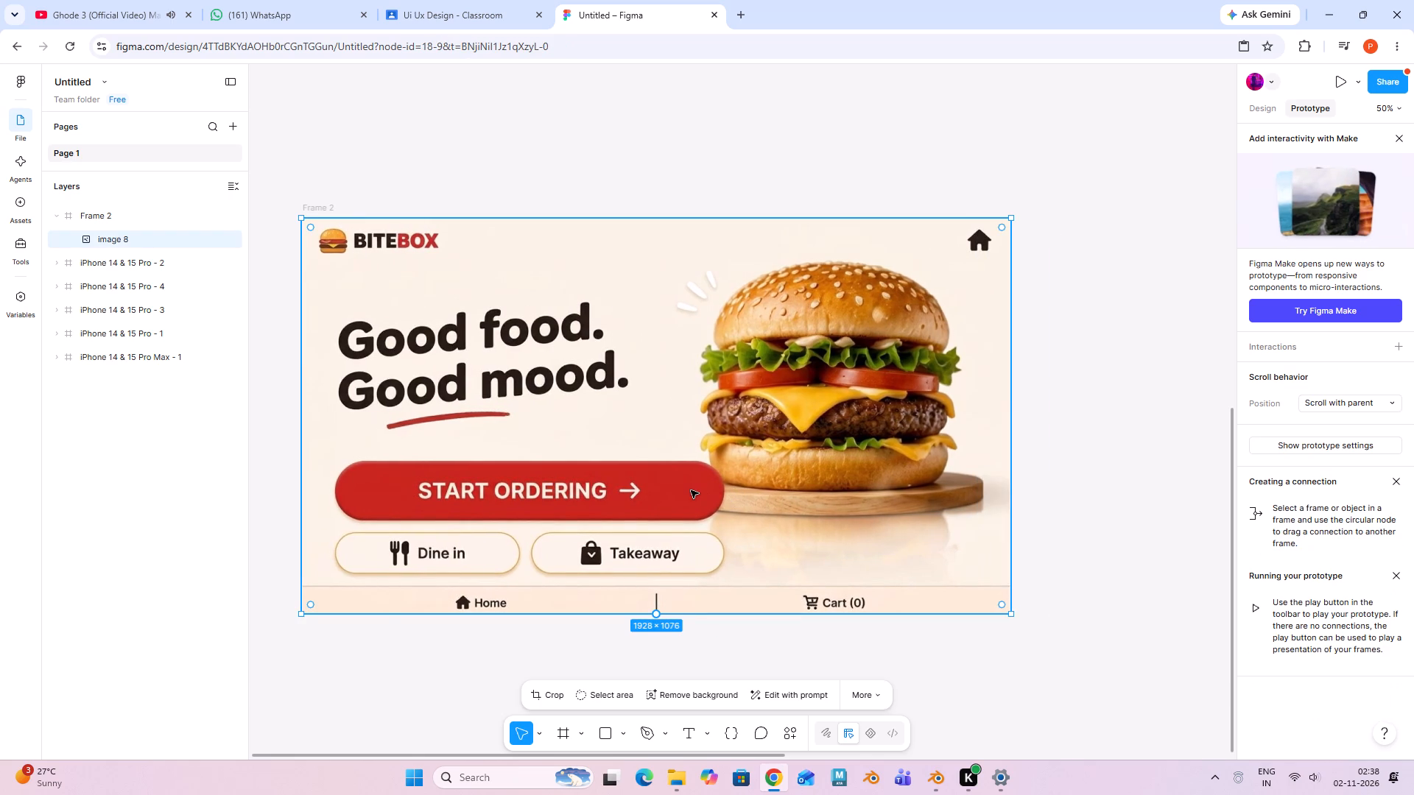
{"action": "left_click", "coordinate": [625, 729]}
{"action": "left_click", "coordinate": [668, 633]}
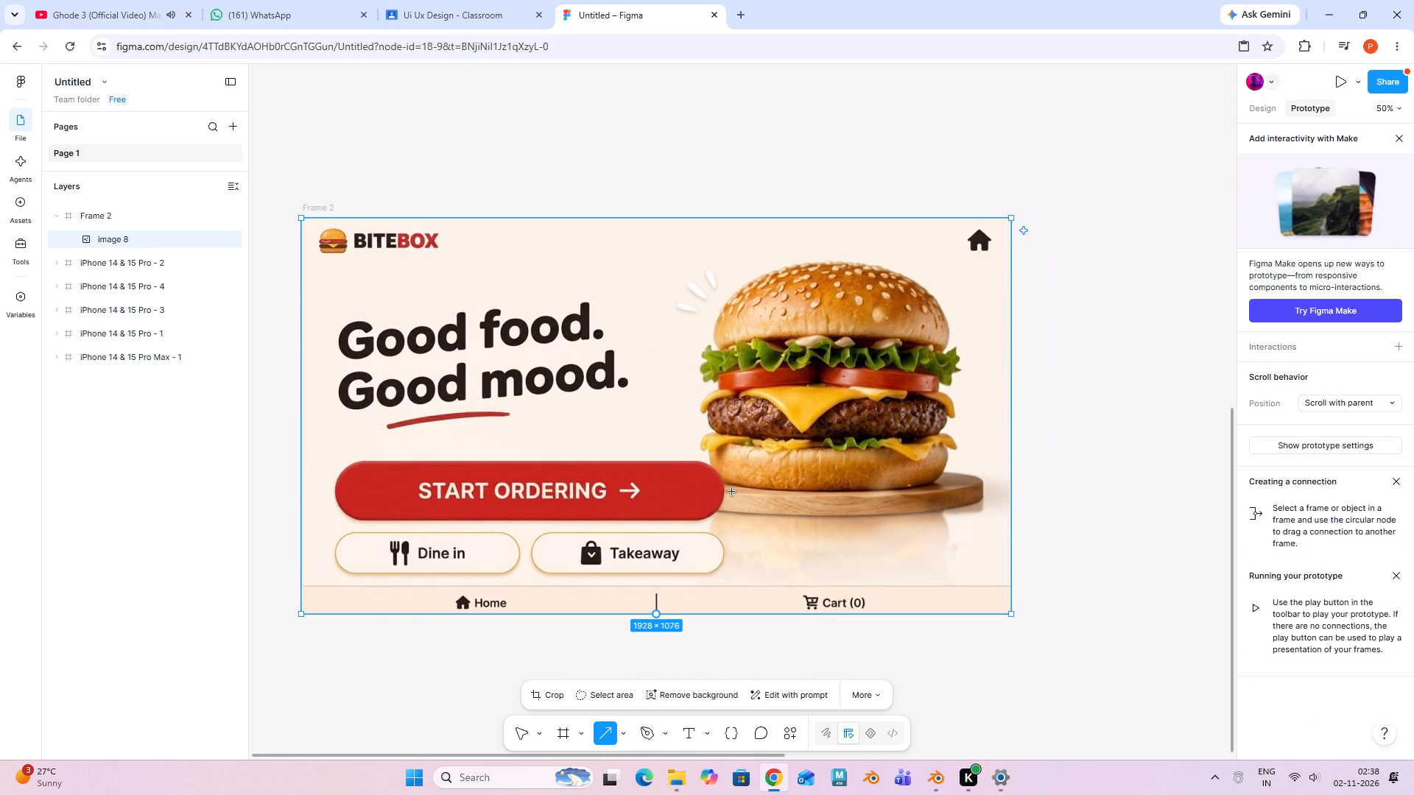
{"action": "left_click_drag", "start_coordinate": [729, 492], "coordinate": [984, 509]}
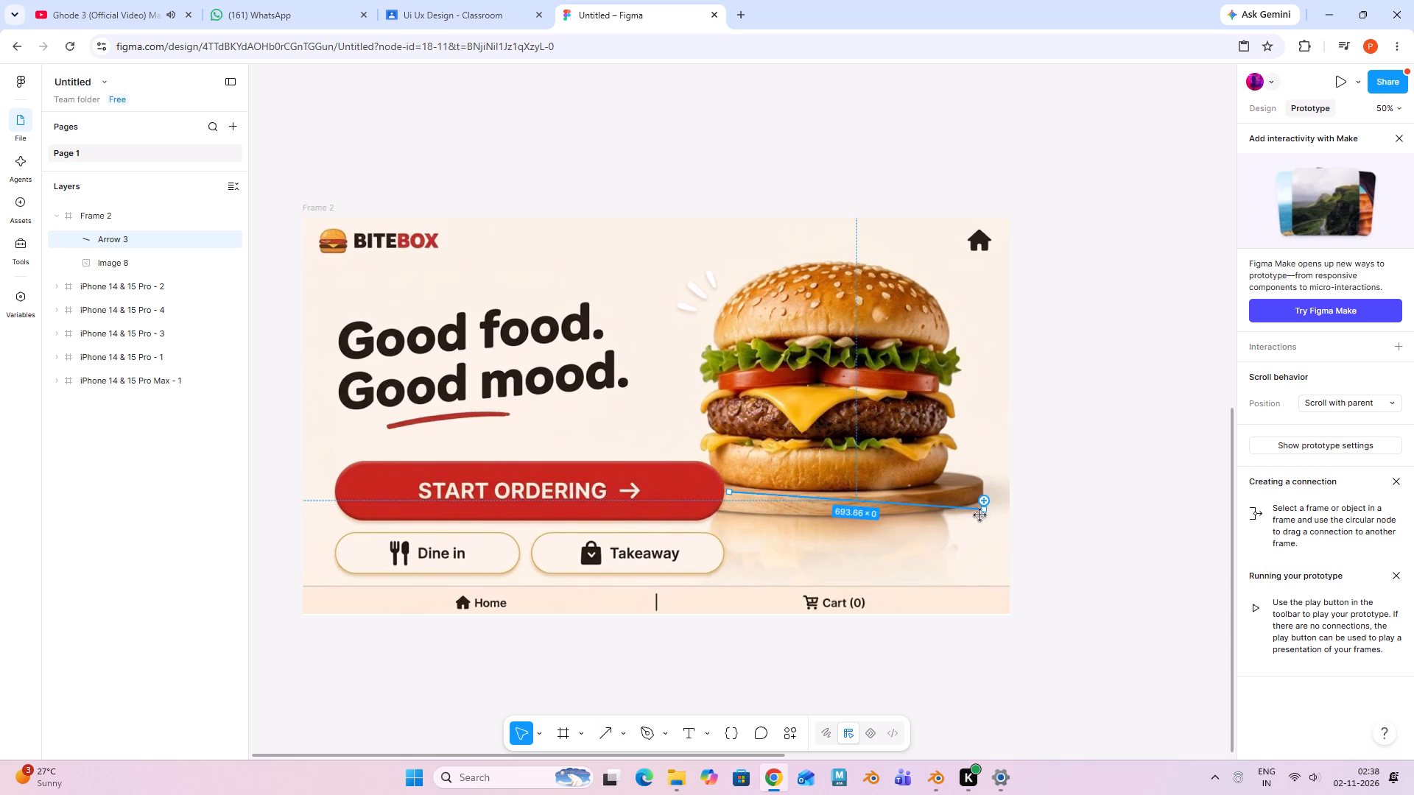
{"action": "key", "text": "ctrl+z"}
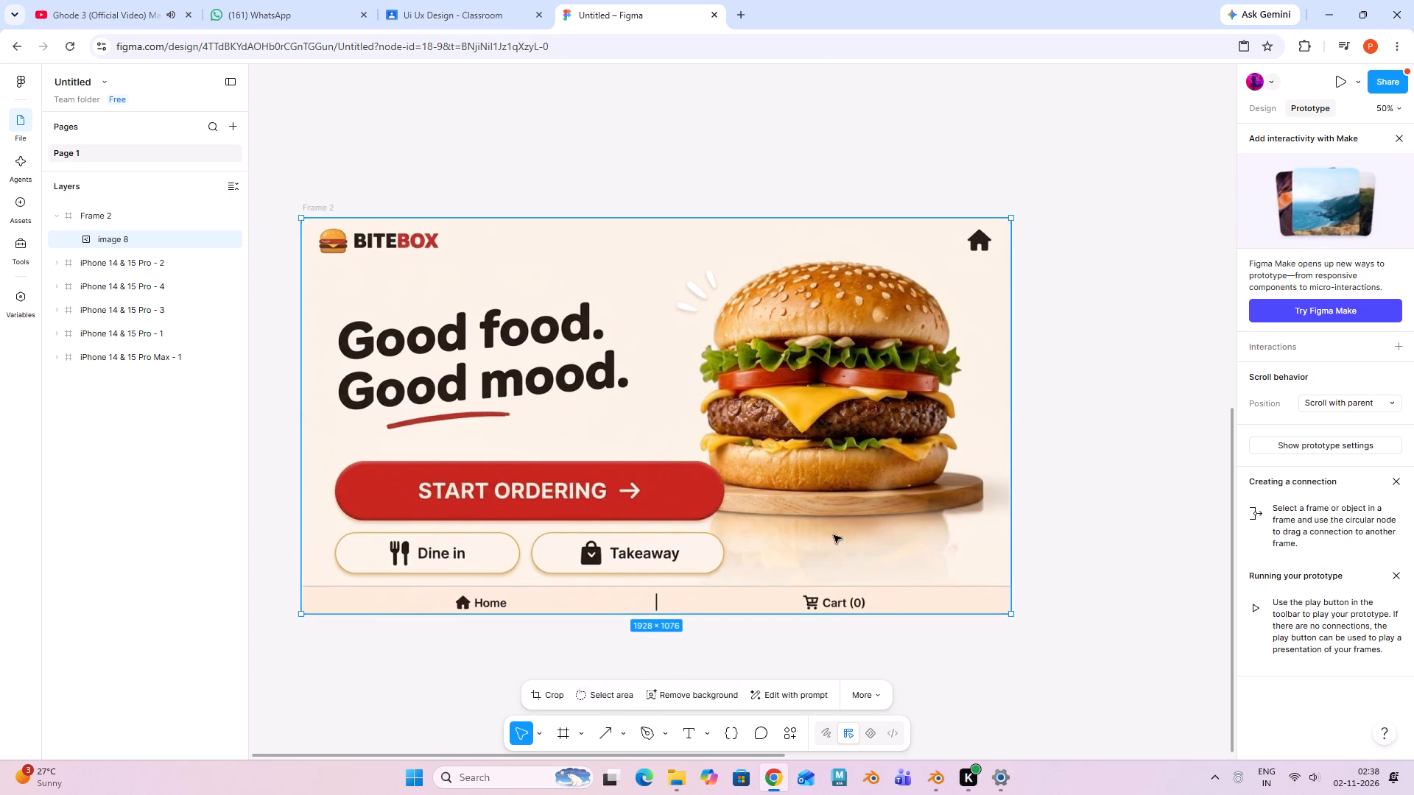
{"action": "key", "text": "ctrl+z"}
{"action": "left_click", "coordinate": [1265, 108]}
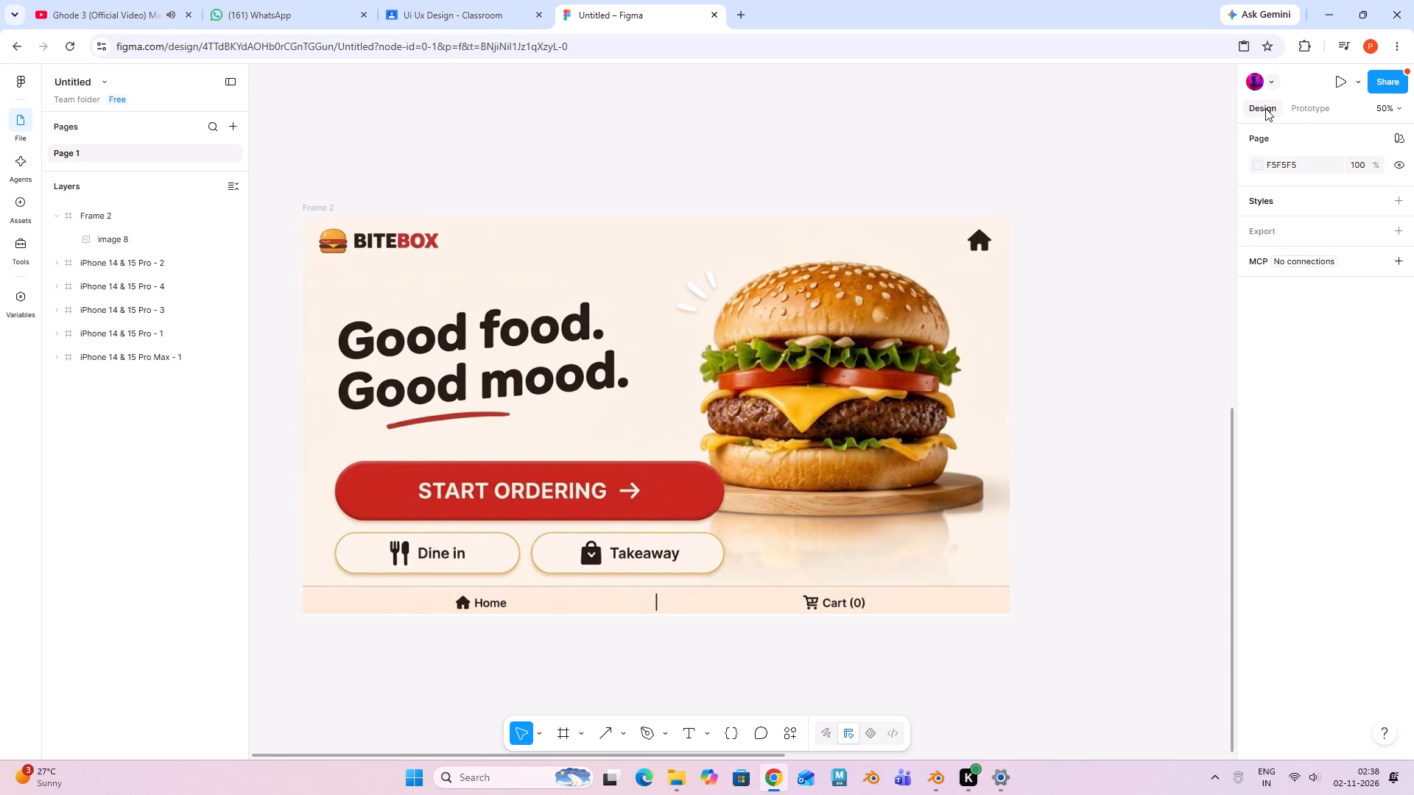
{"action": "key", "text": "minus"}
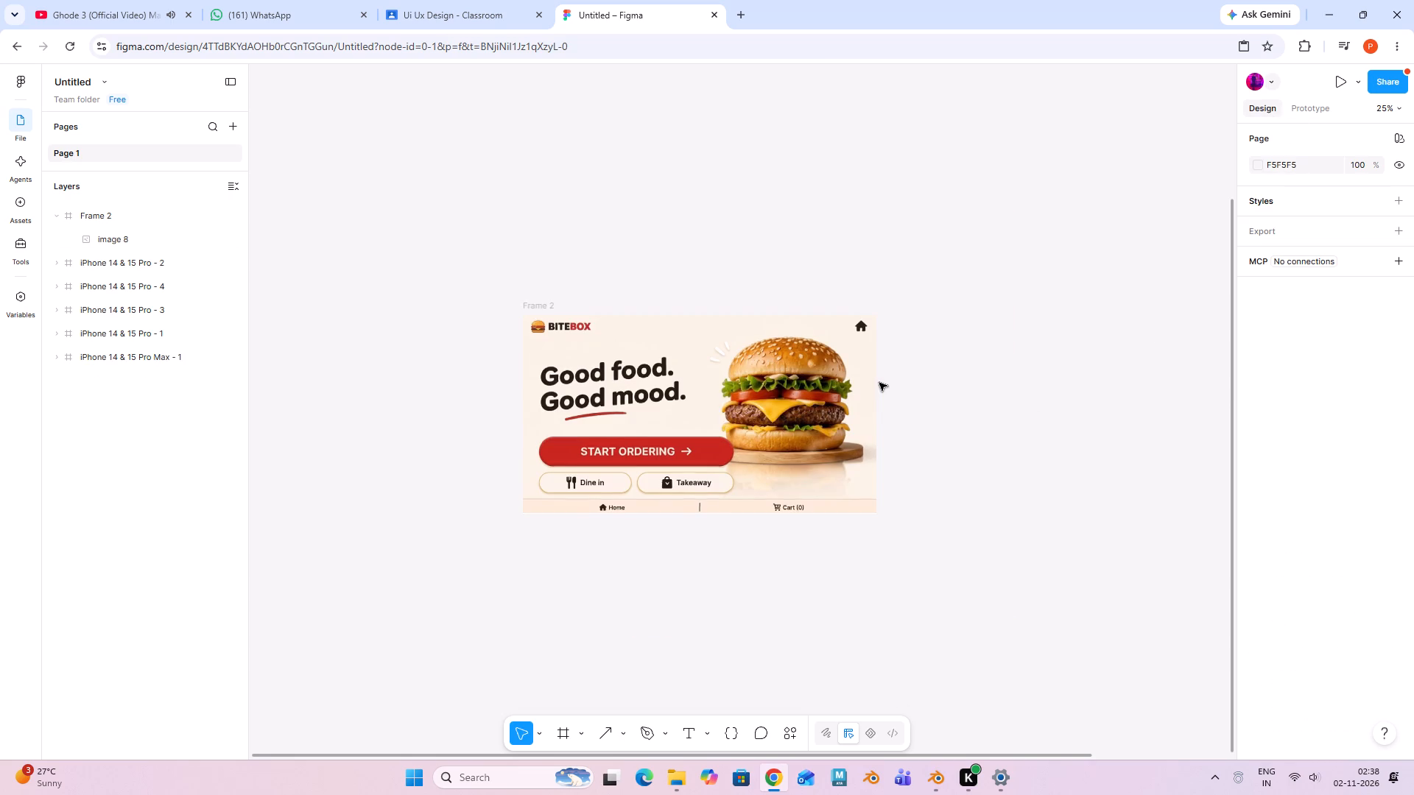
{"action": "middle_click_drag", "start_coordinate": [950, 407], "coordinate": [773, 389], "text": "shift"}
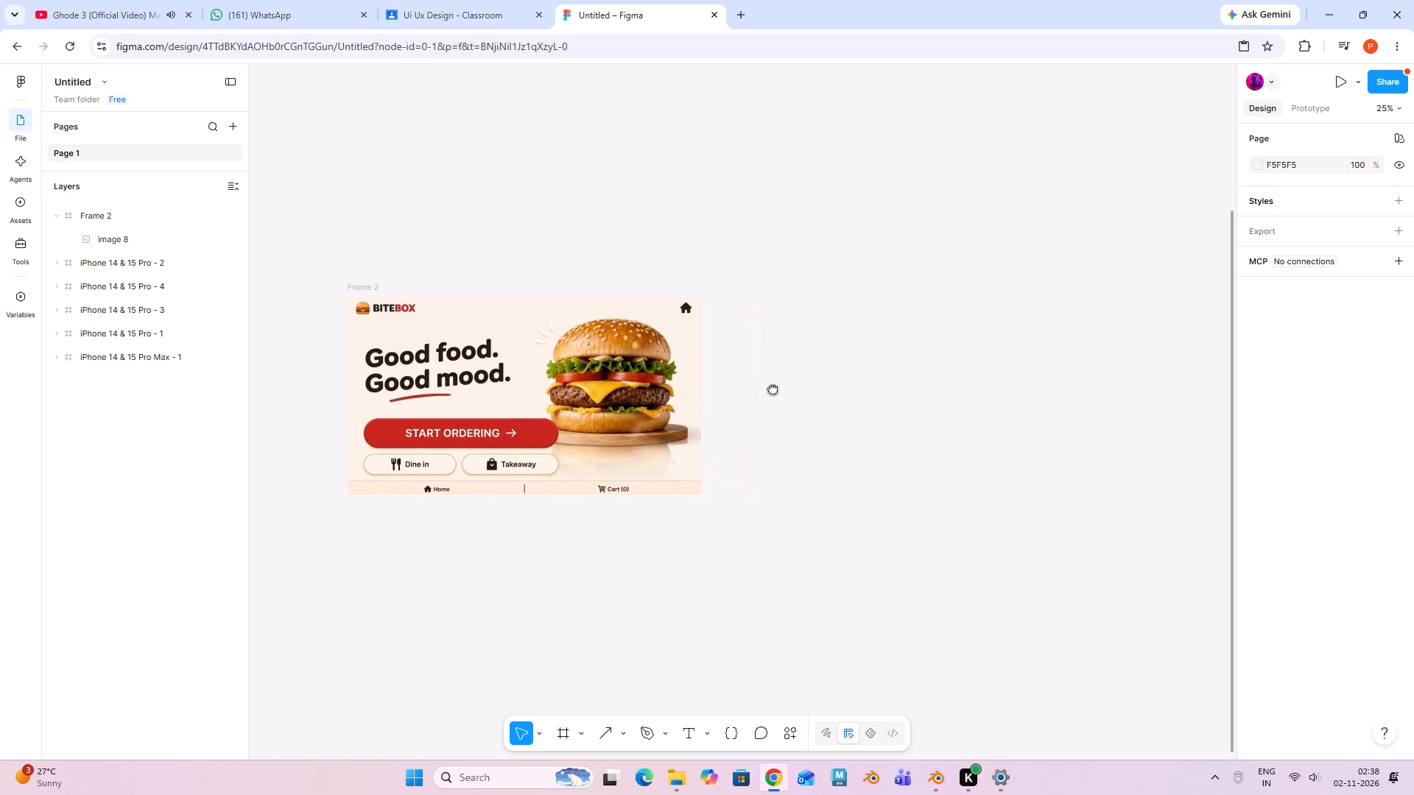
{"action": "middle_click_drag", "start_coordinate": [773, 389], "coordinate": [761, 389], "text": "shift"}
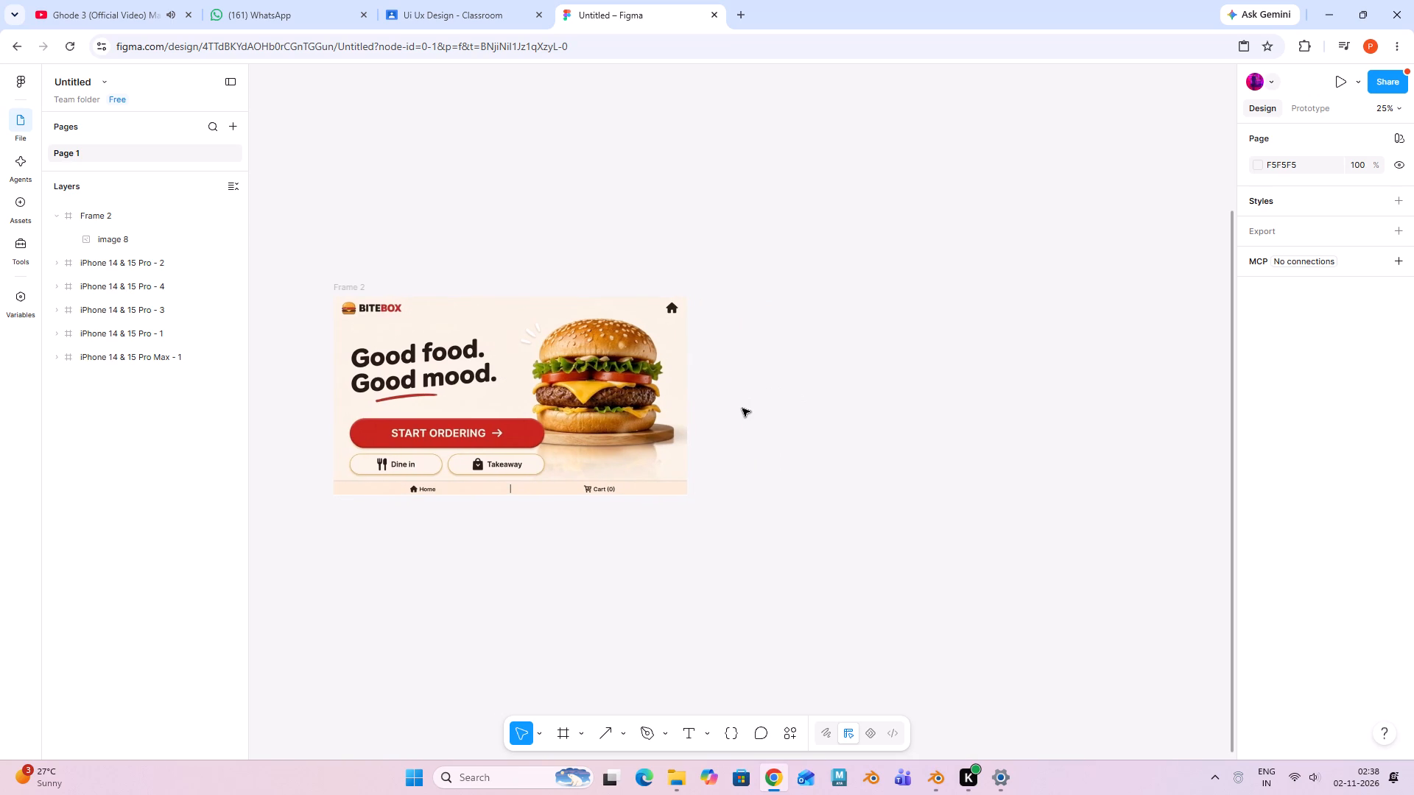
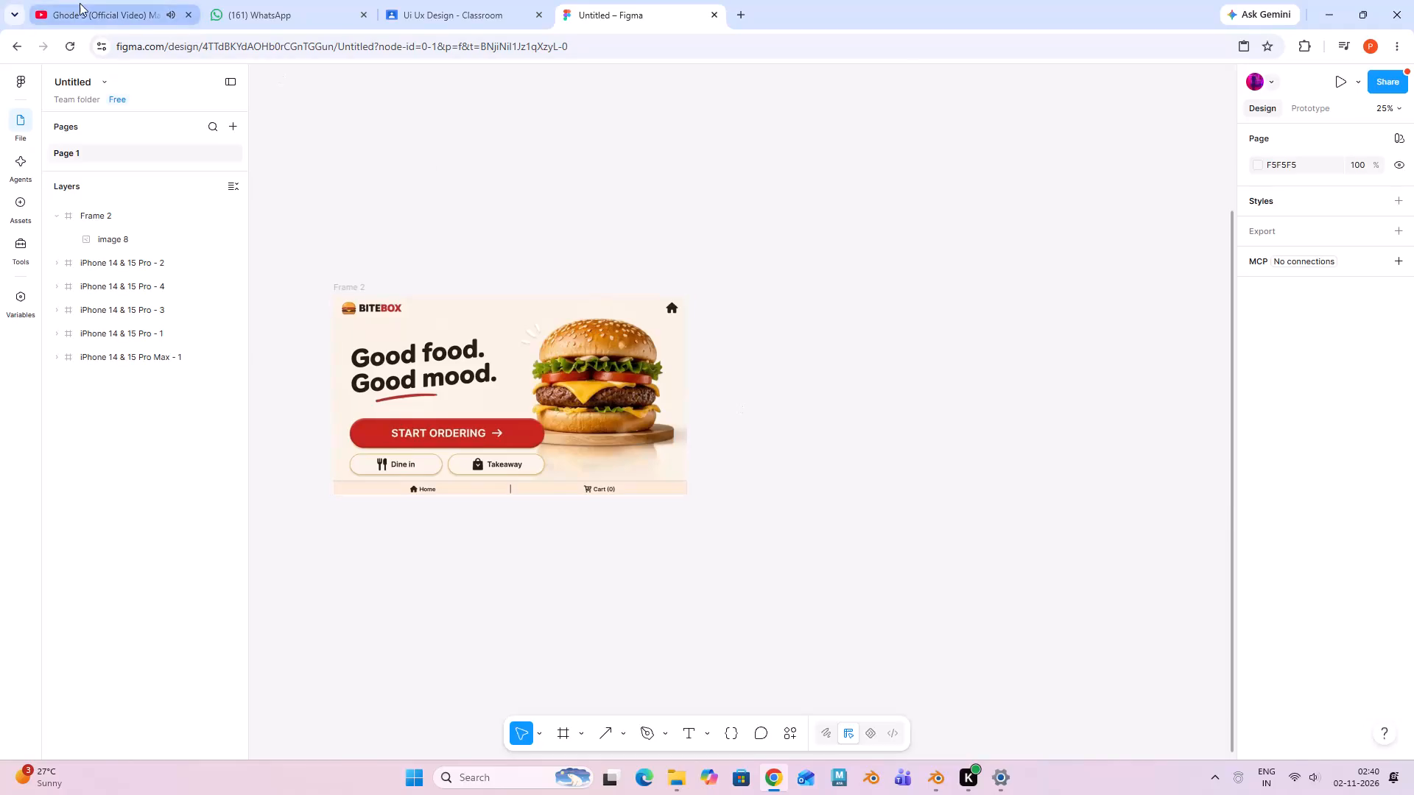
Switch to YouTube, pause the current song and open the suggested video "Status (Official Video)" by Khasa Aala Chahar.
{"action": "left_click", "coordinate": [81, 4]}
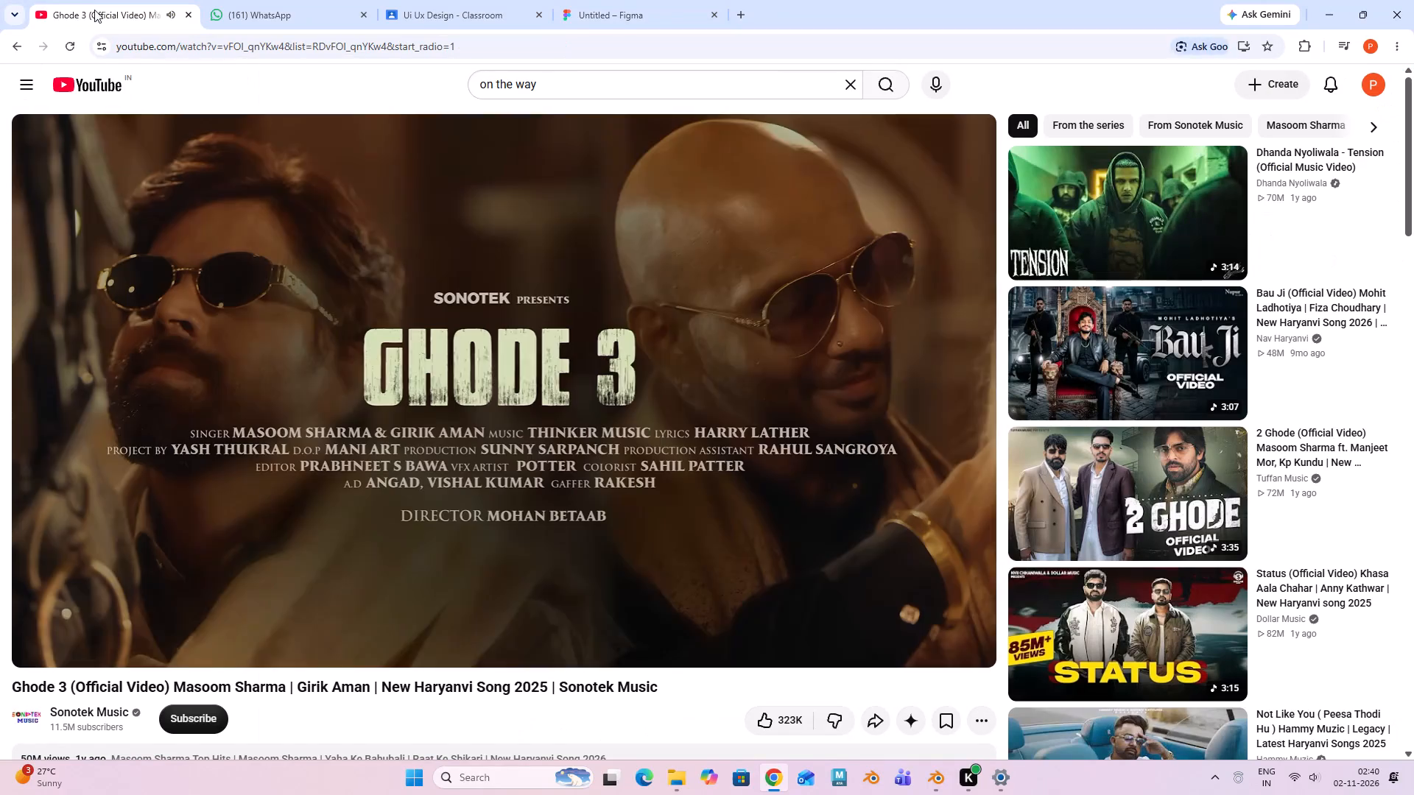
{"action": "left_click", "coordinate": [480, 256]}
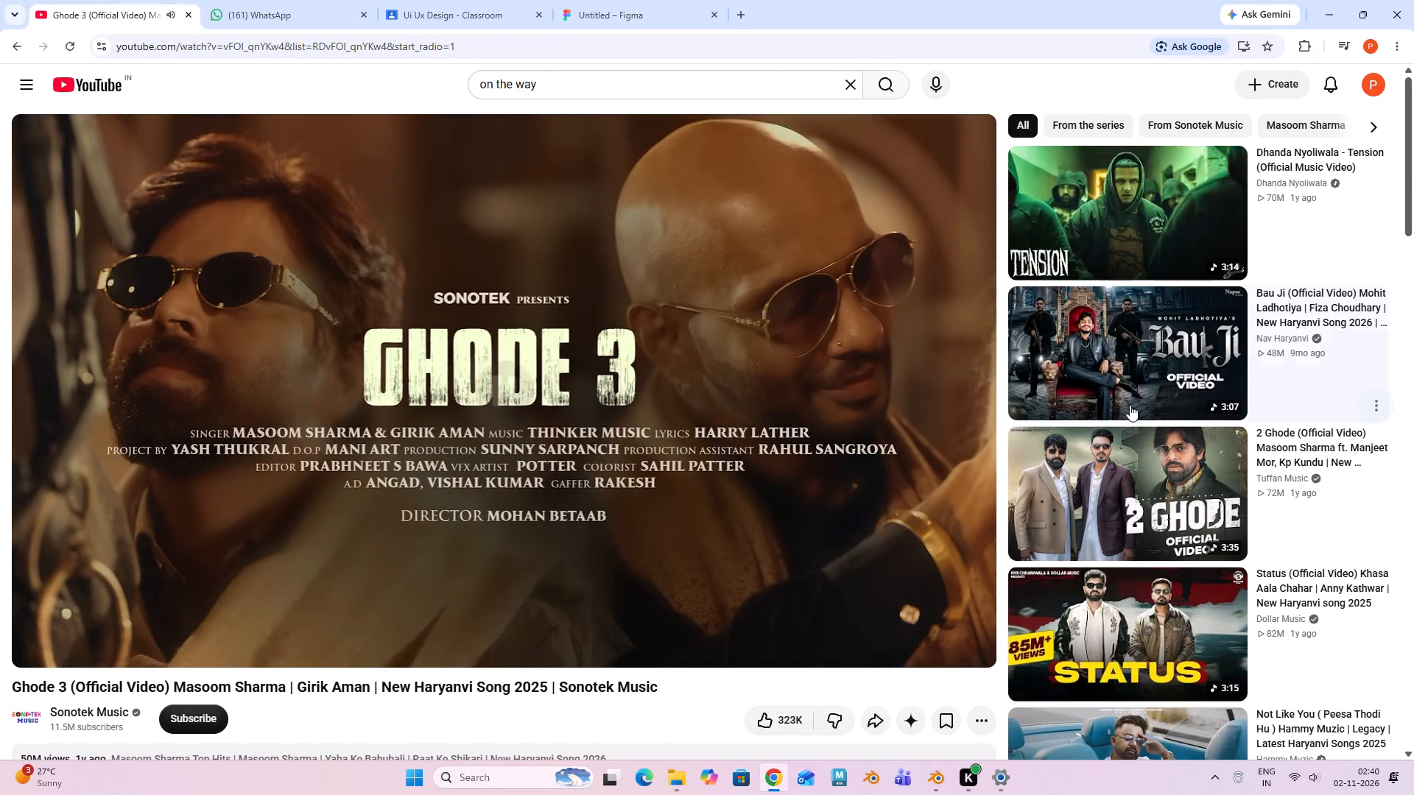
{"action": "left_click", "coordinate": [1136, 631]}
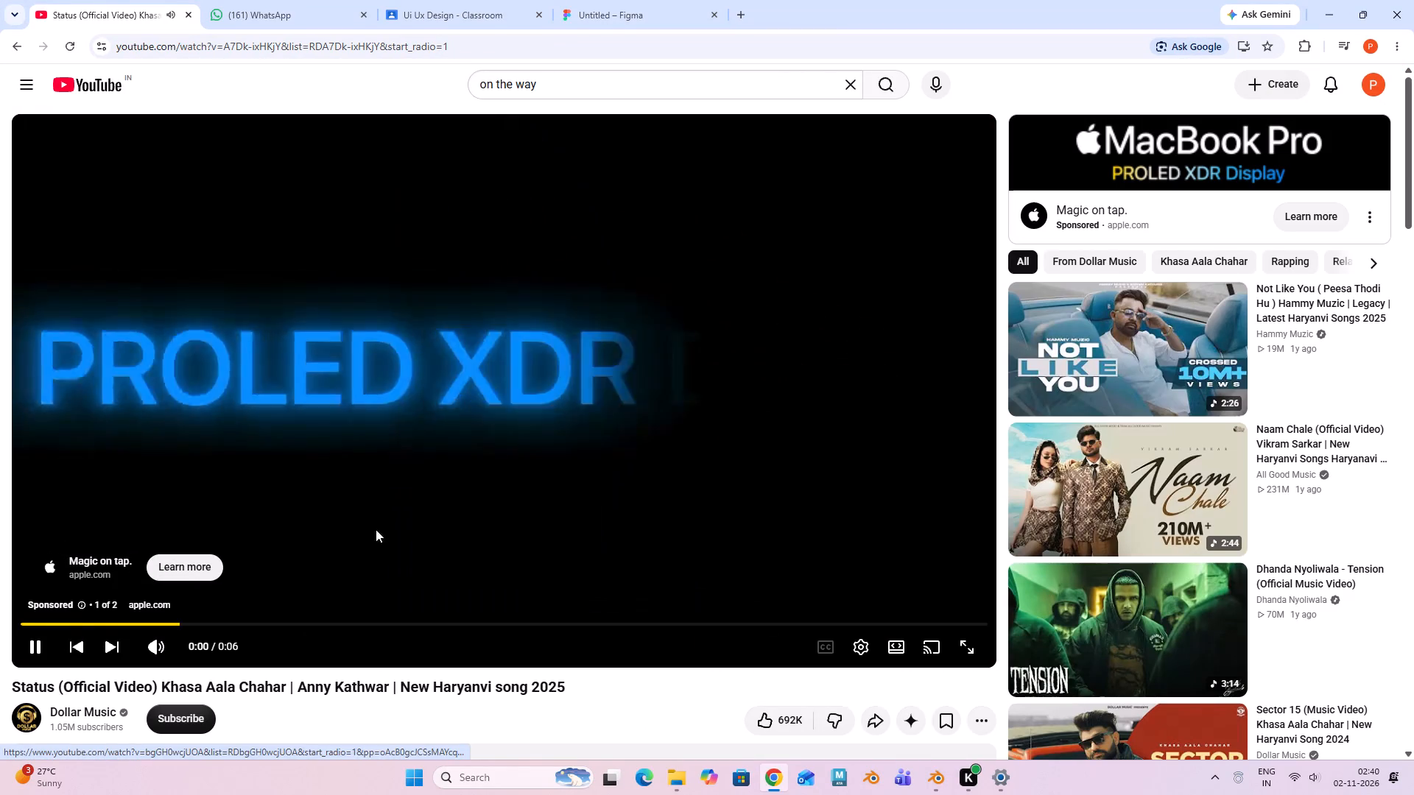
Open My Ad Center for the sponsored MacBook Pro ad and try to block the ad.
{"action": "left_click", "coordinate": [80, 607]}
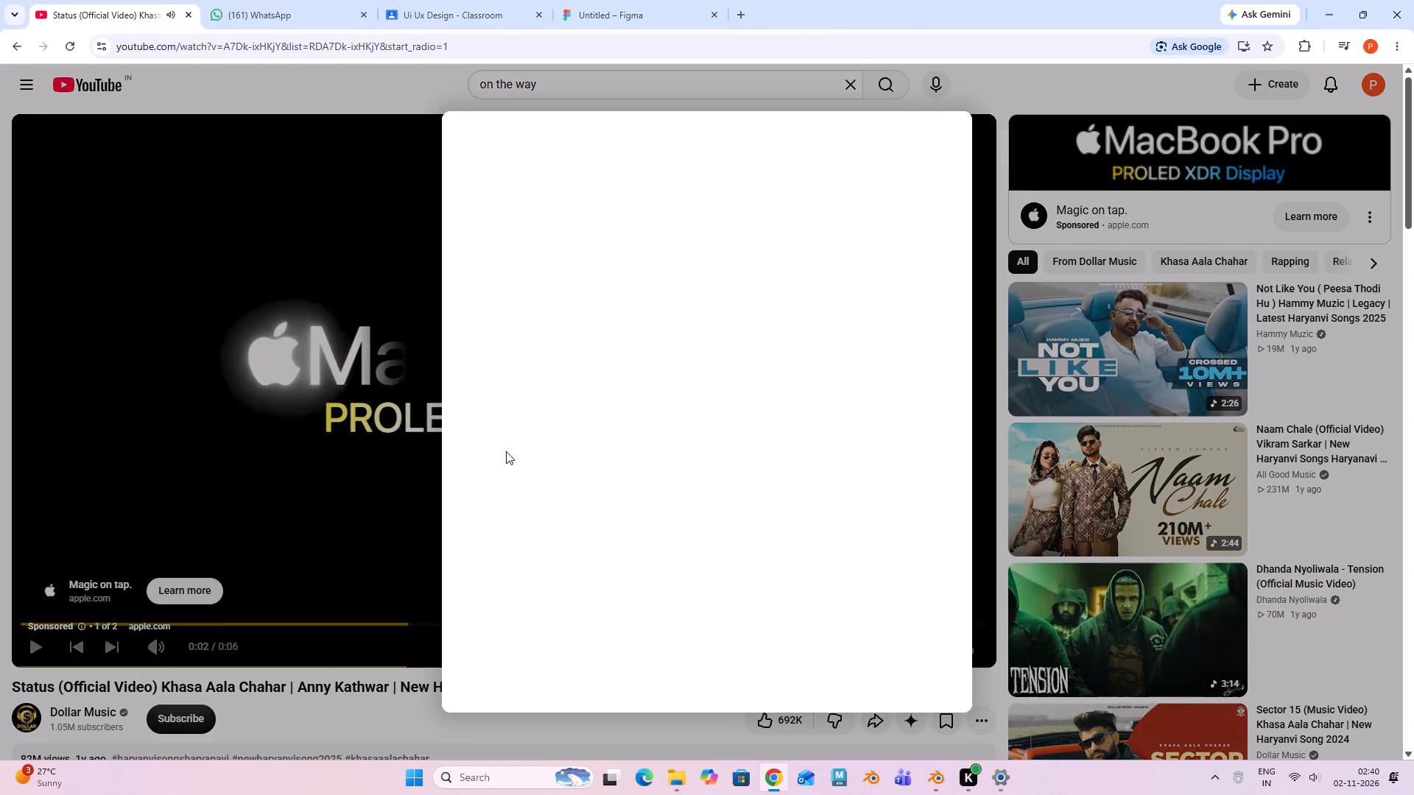
{"action": "left_click", "coordinate": [548, 230]}
{"action": "left_click", "coordinate": [869, 452]}
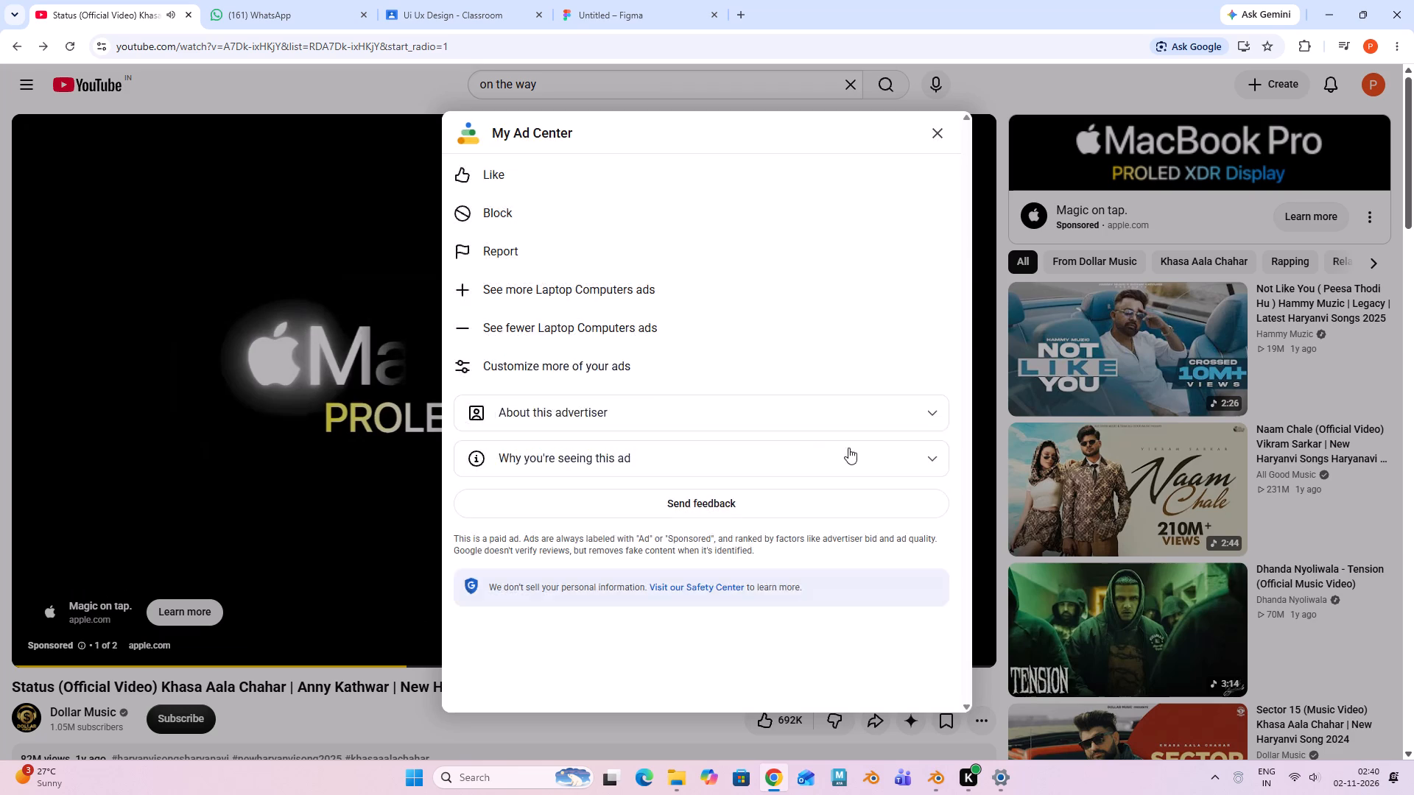
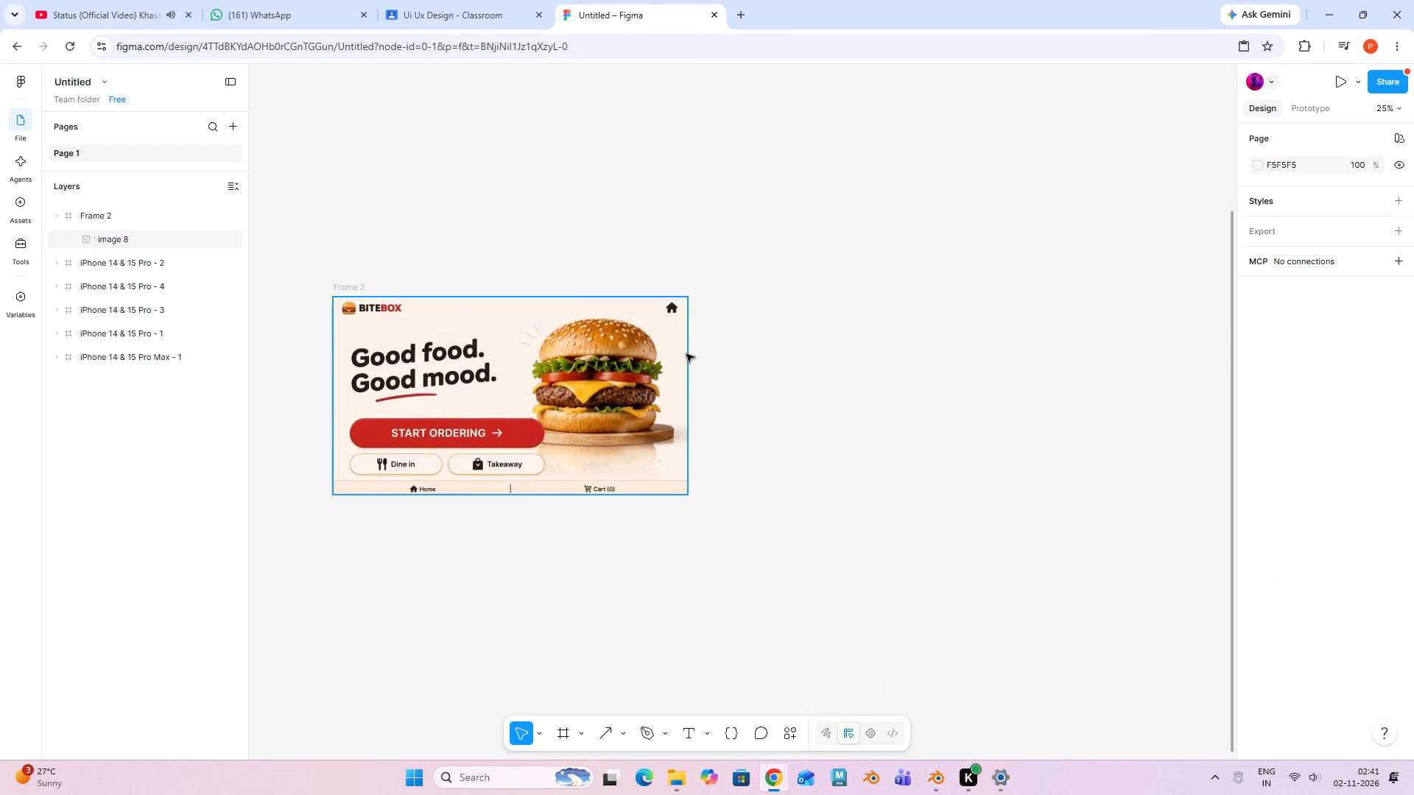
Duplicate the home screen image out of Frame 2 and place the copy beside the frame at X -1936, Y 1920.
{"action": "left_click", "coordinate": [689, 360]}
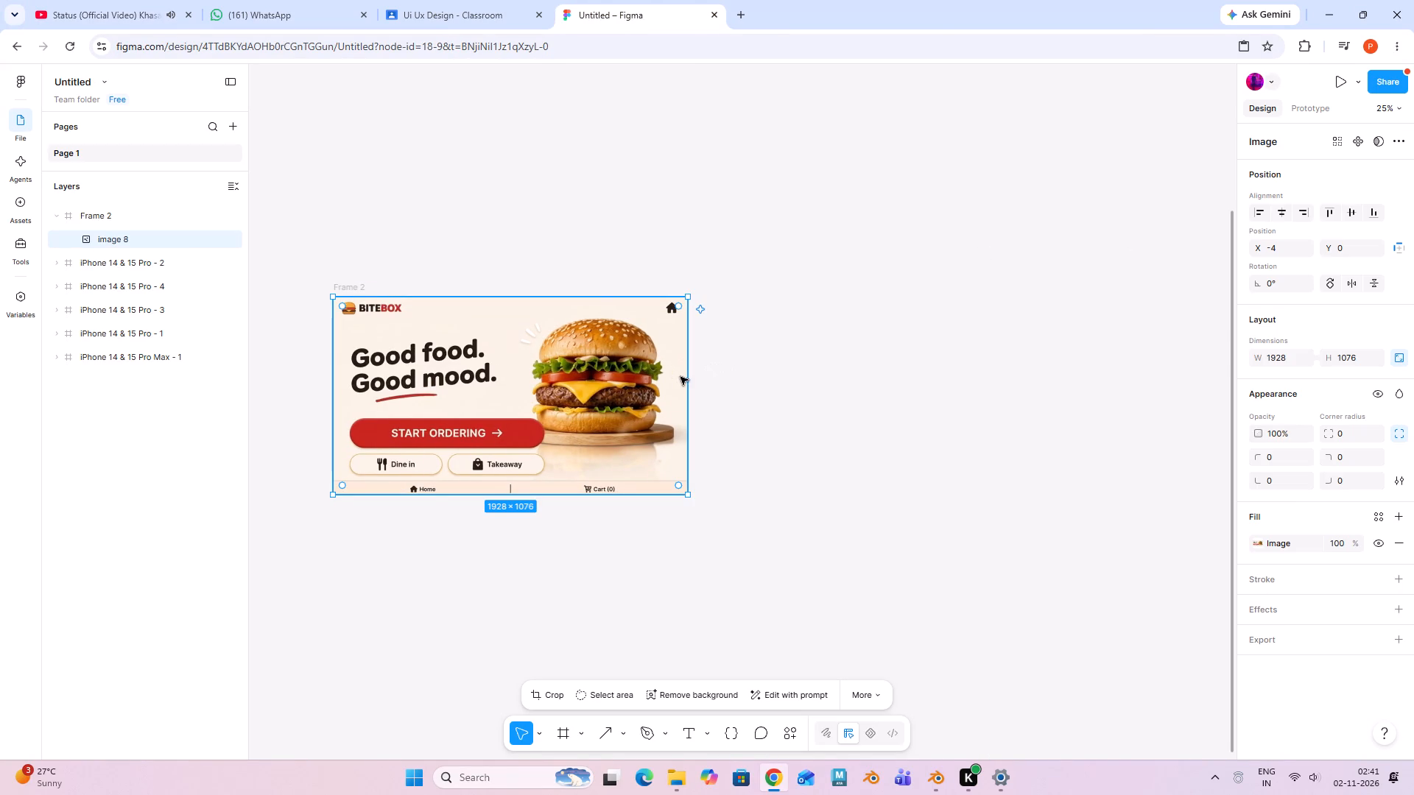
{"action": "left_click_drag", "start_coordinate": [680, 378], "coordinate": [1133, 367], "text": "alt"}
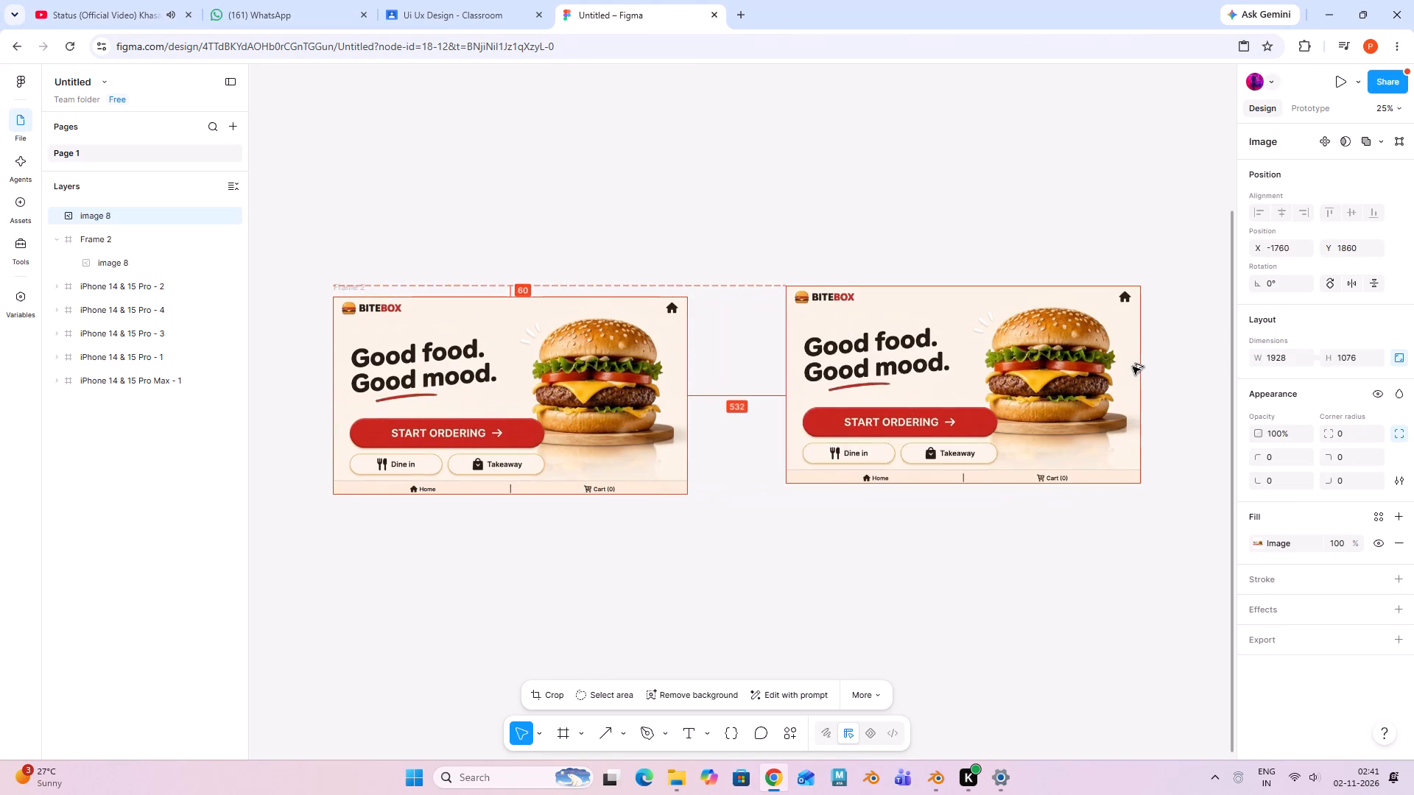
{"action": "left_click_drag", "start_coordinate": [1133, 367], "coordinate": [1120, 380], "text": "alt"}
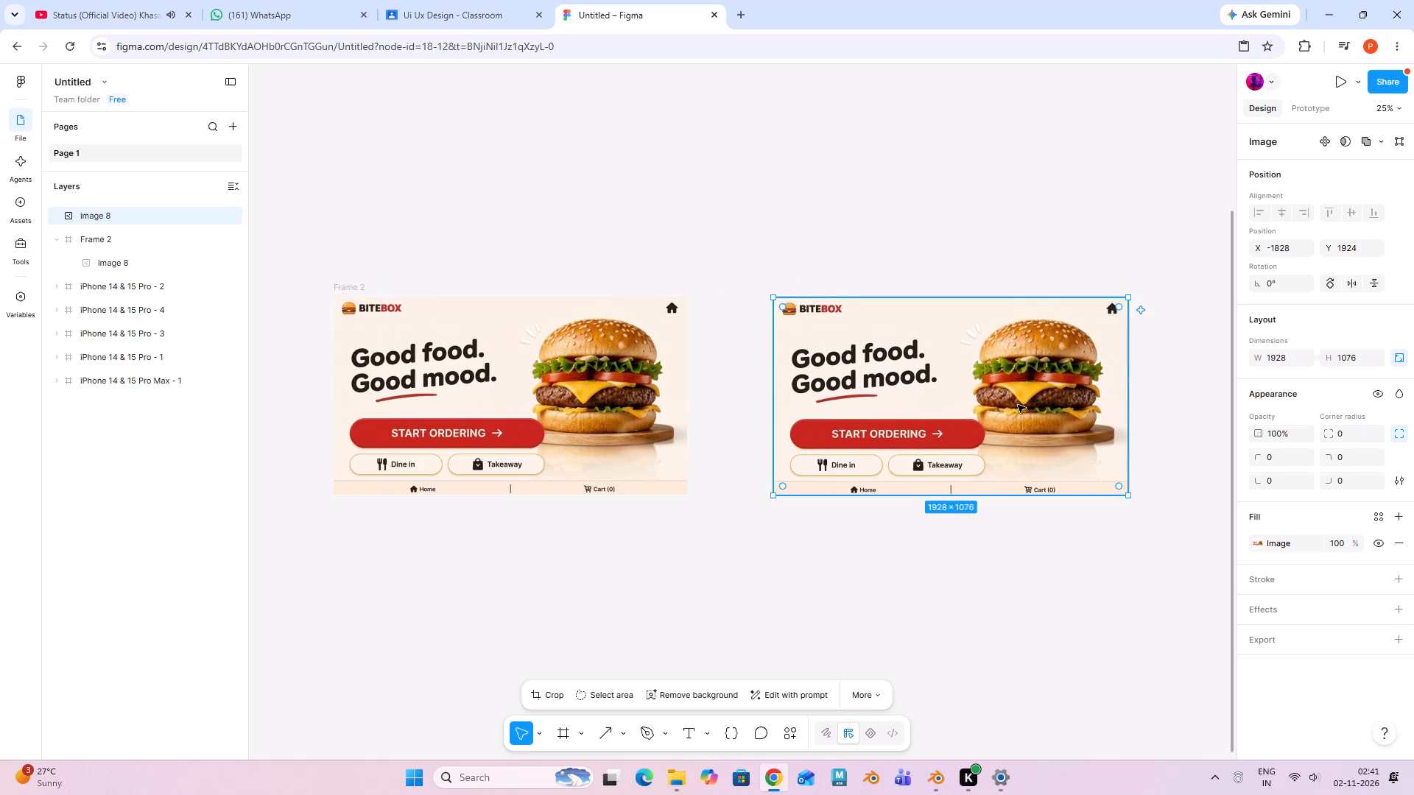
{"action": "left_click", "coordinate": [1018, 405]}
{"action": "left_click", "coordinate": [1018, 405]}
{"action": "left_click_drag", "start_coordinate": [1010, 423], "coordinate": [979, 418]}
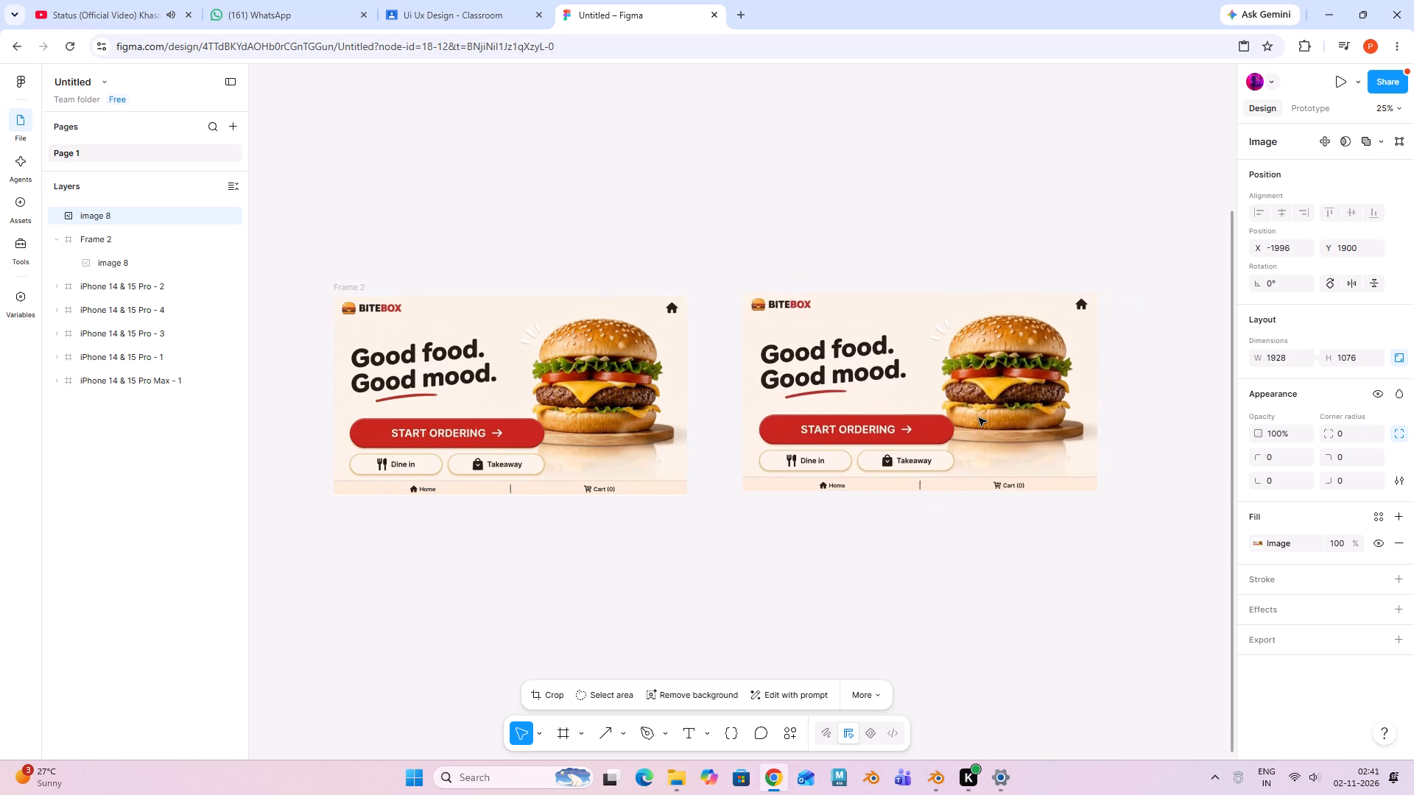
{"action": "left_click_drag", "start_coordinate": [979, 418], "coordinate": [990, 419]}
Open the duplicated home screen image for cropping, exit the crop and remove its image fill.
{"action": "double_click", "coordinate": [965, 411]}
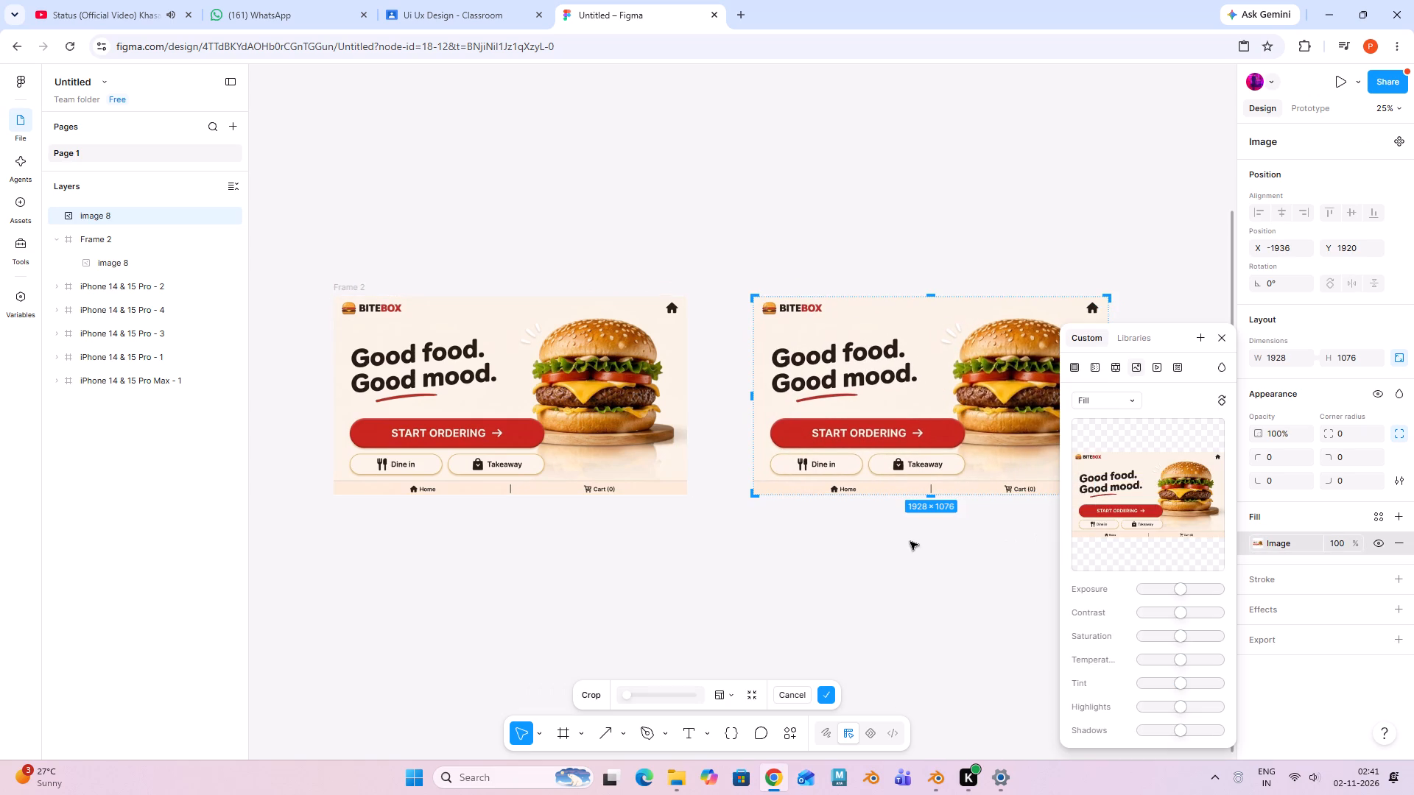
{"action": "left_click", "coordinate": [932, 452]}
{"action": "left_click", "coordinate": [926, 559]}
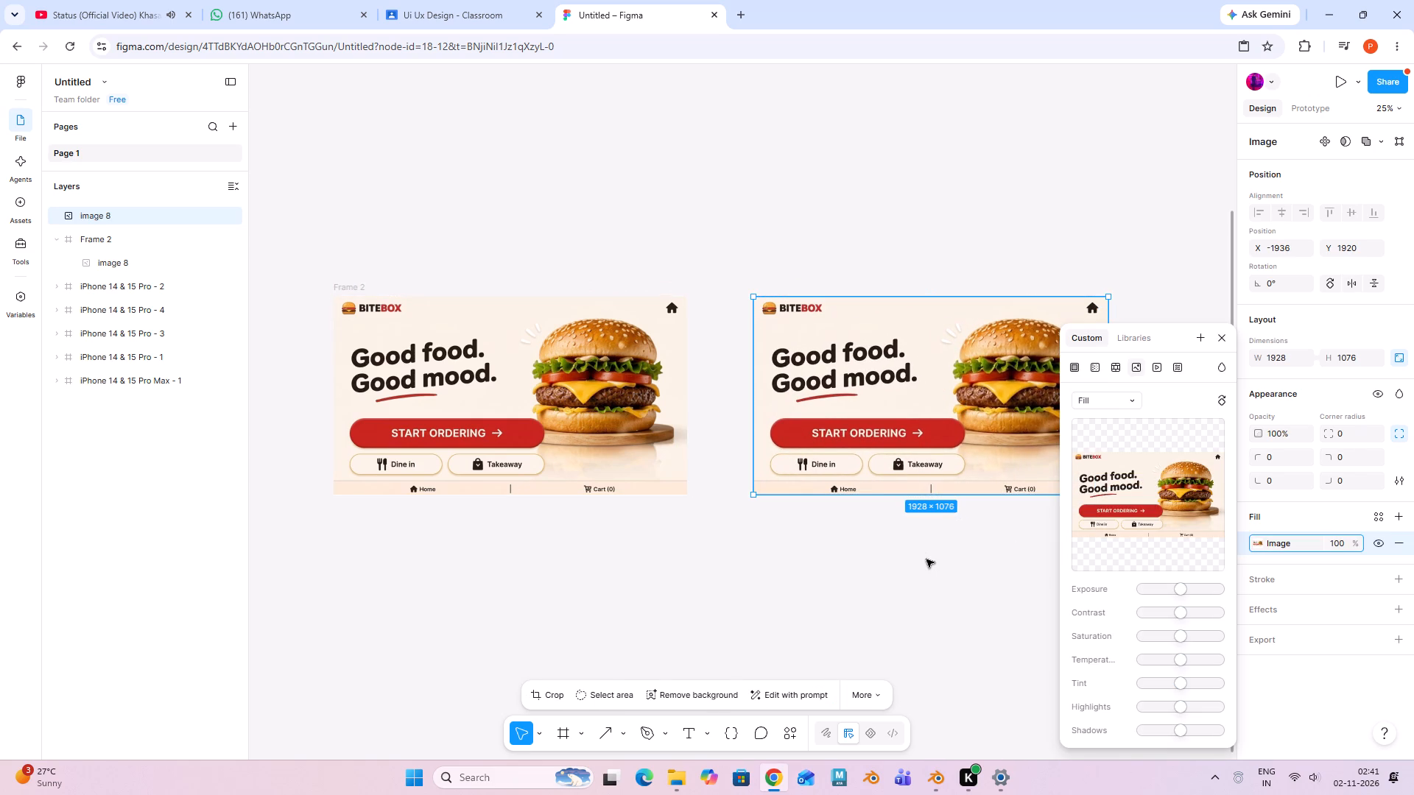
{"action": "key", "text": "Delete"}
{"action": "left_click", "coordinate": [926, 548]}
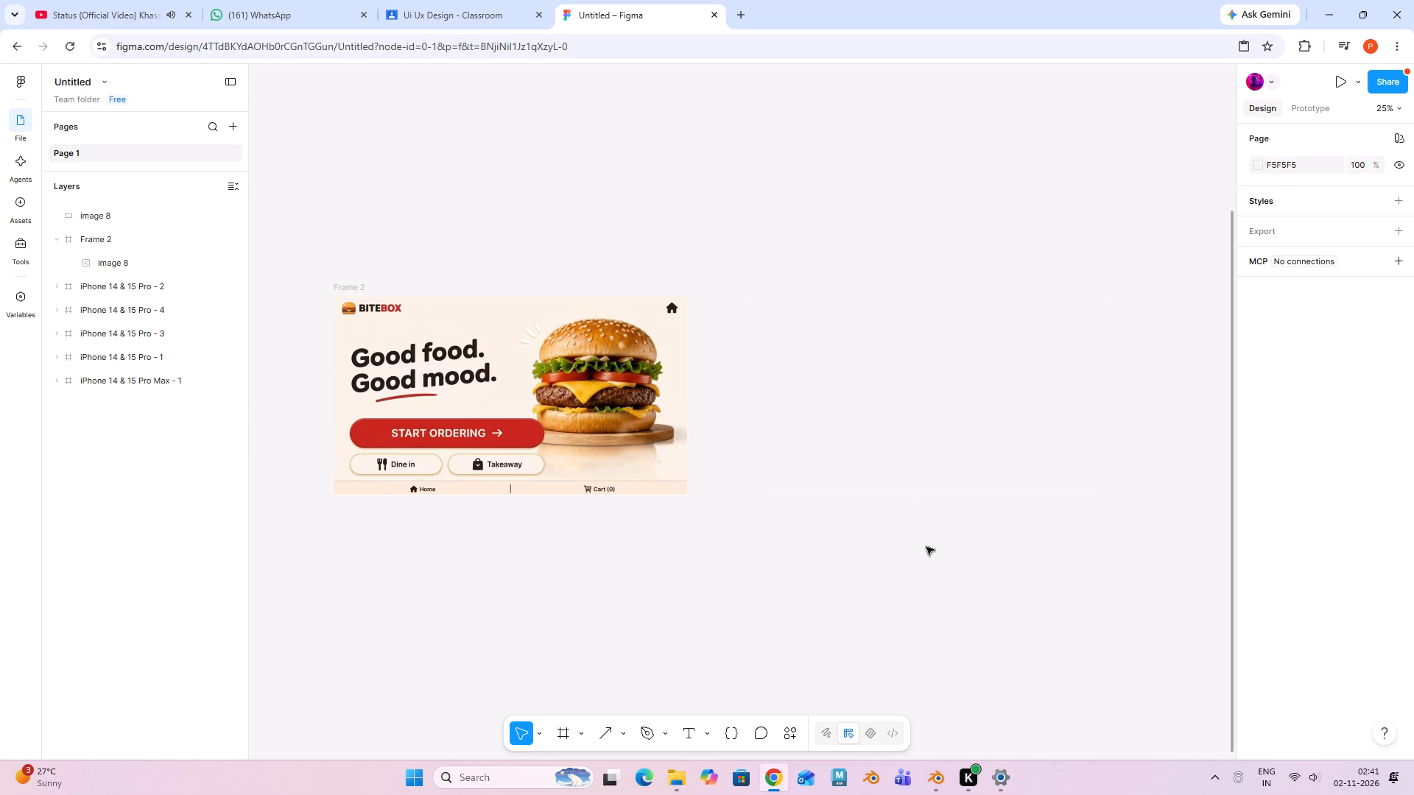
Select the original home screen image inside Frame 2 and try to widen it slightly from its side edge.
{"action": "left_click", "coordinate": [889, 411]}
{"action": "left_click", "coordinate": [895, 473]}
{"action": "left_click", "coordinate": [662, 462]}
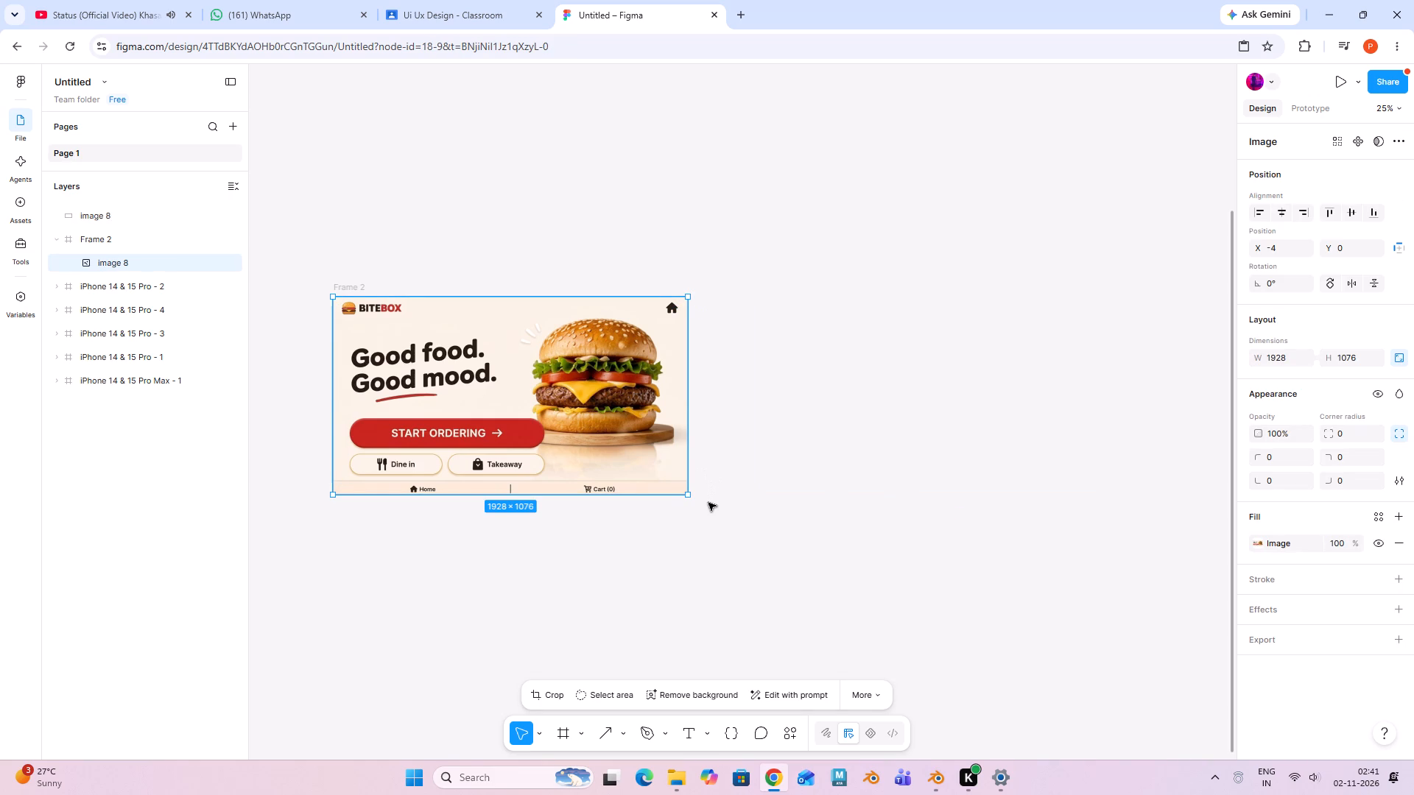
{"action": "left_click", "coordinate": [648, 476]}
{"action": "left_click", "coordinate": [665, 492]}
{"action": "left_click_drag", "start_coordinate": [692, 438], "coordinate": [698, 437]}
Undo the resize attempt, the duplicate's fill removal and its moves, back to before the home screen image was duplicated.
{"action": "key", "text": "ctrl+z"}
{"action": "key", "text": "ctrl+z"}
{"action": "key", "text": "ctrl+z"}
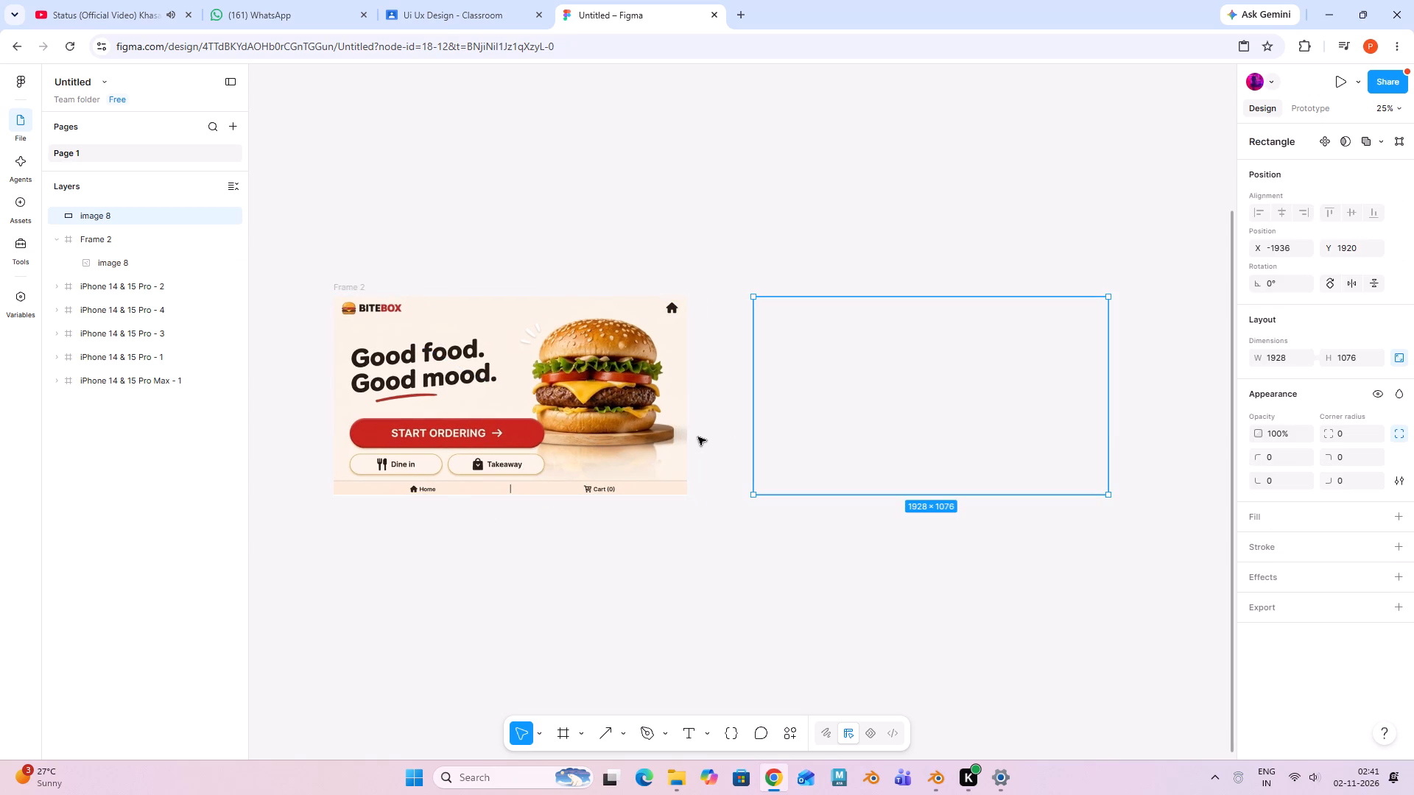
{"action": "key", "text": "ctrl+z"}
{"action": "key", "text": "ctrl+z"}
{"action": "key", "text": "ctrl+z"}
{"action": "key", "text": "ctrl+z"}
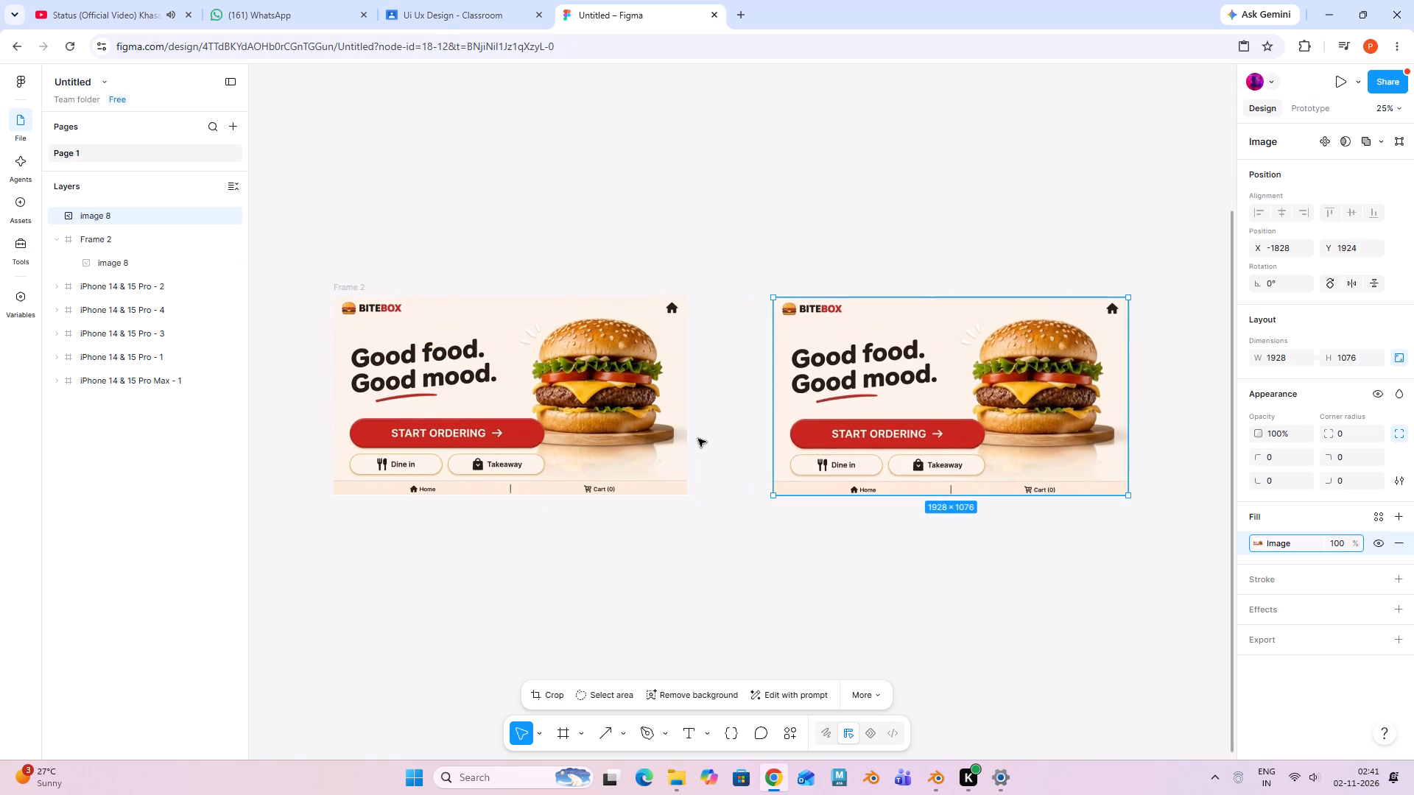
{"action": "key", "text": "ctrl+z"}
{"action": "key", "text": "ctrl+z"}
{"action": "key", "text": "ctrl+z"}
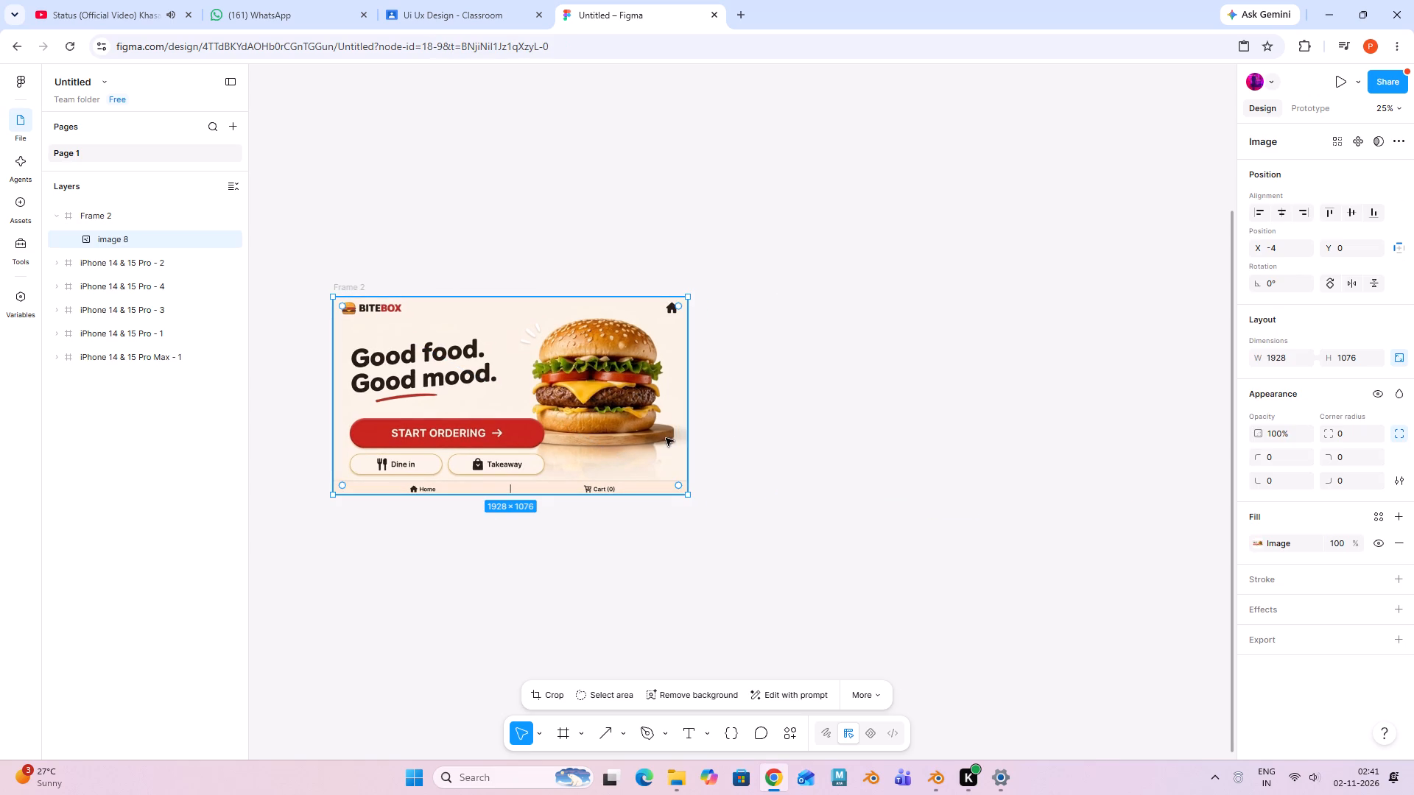
Set the width of the home screen image in Frame 2 to 1920 and its height to 1080.
{"action": "left_click", "coordinate": [1290, 350]}
{"action": "left_click", "coordinate": [1286, 358]}
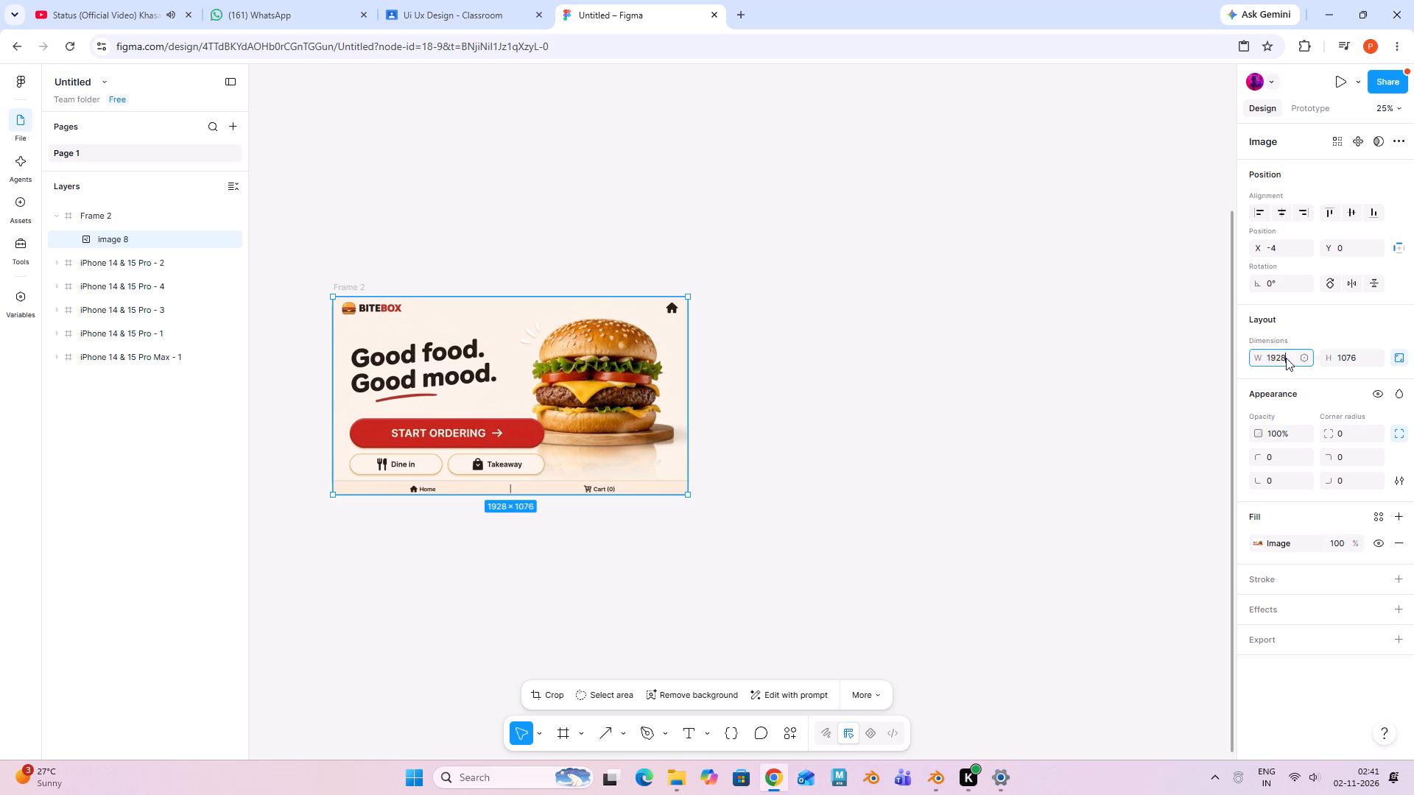
{"action": "key", "text": "BackSpace"}
{"action": "key", "text": "0"}
{"action": "left_click", "coordinate": [1362, 356]}
{"action": "left_click", "coordinate": [1358, 354]}
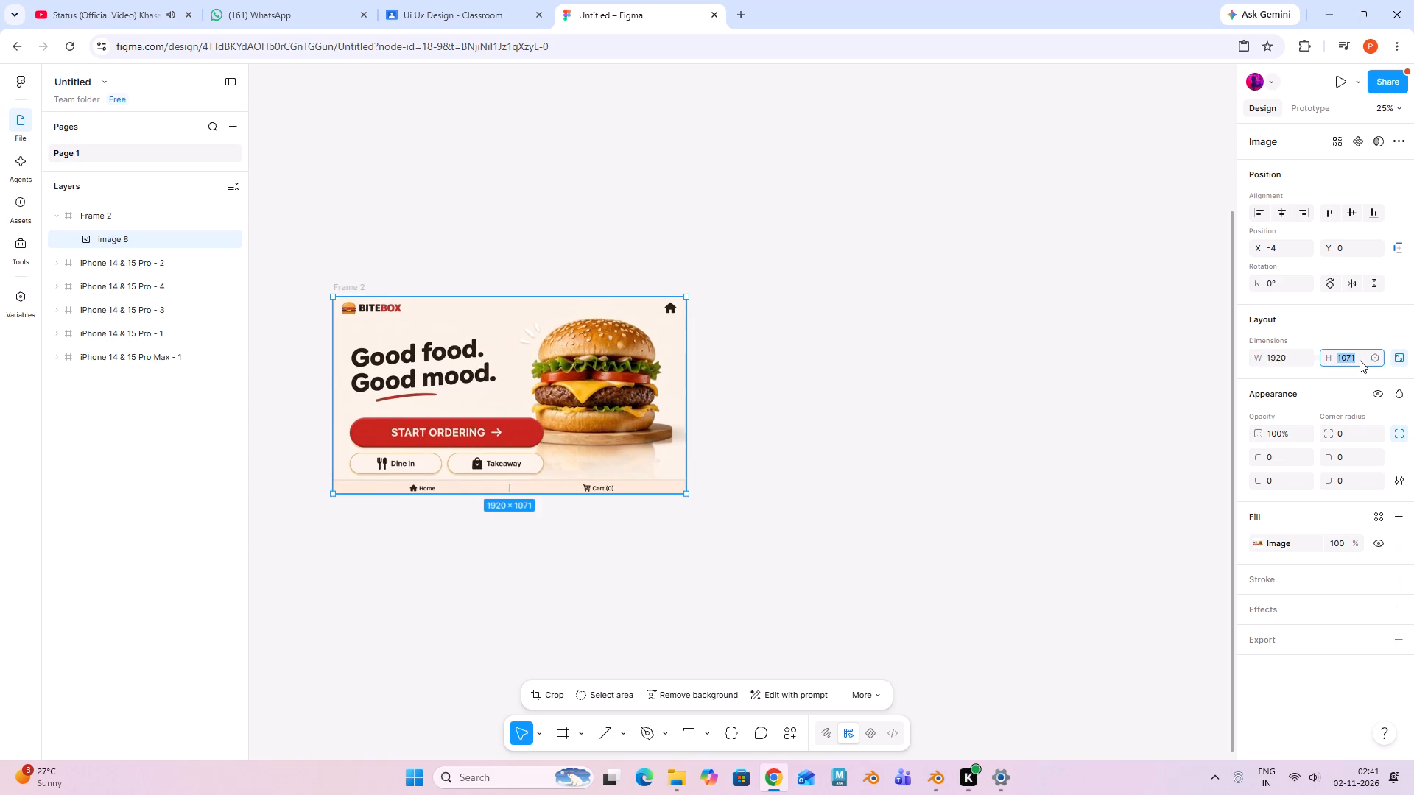
{"action": "key", "text": "BackSpace"}
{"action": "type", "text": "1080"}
Commit the home screen image's height entry and deselect the image.
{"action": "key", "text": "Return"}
{"action": "left_click", "coordinate": [917, 370]}
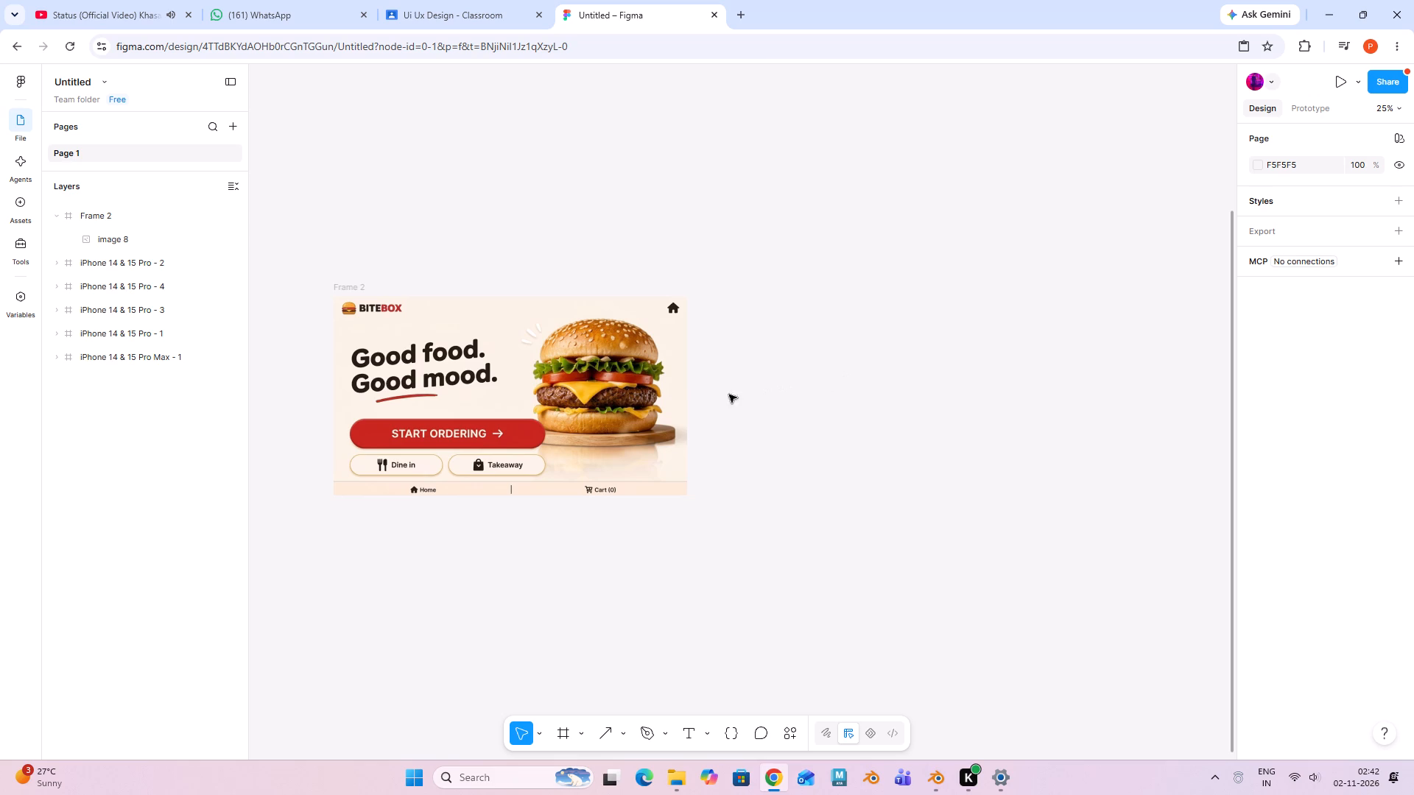
Draw a new empty frame about 1852 × 980 on the canvas, just to the right of Frame 2.
{"action": "left_click", "coordinate": [567, 732]}
{"action": "left_click_drag", "start_coordinate": [759, 306], "coordinate": [761, 308]}
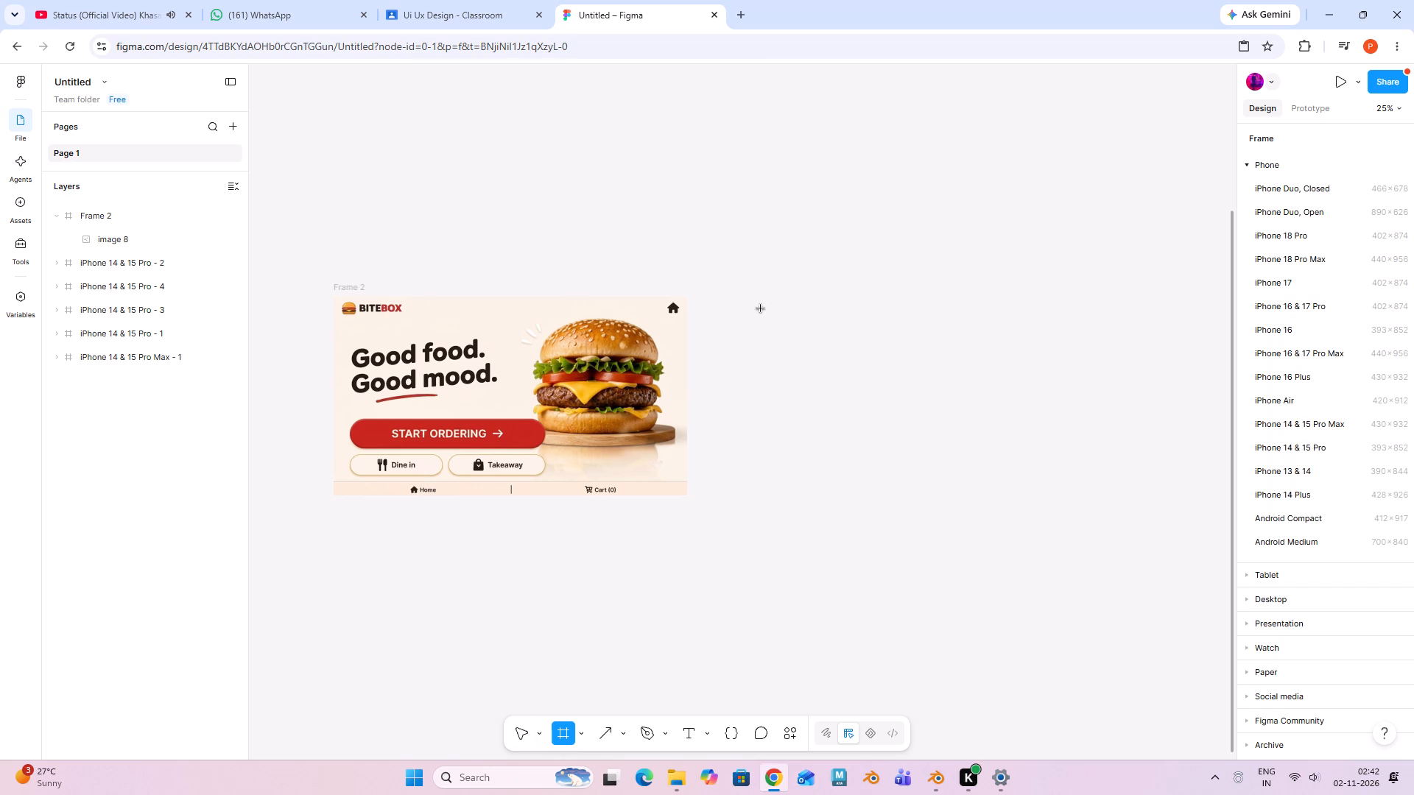
{"action": "left_click_drag", "start_coordinate": [761, 308], "coordinate": [1100, 487]}
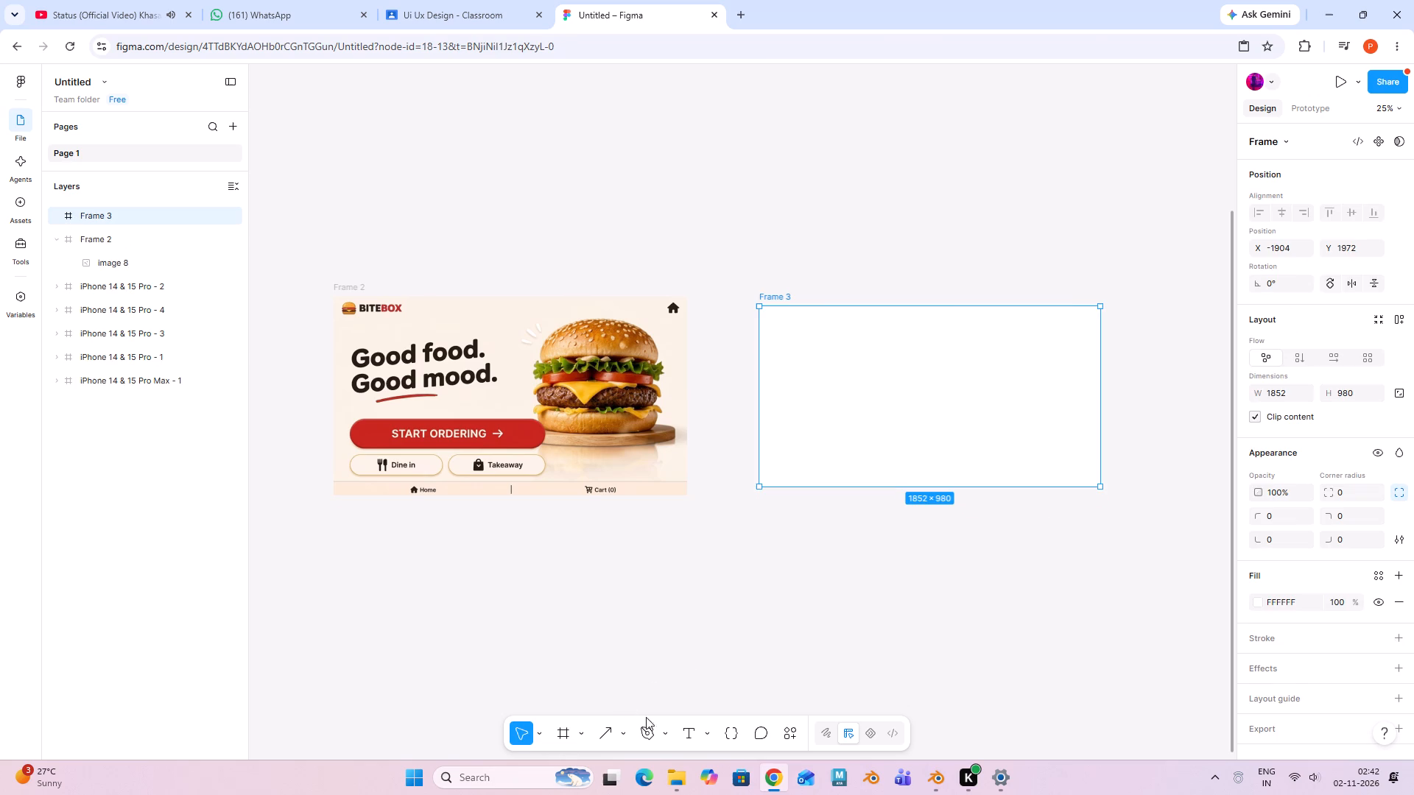
Set the new frame's width to 1920 and its height to 1080.
{"action": "left_click", "coordinate": [1286, 391]}
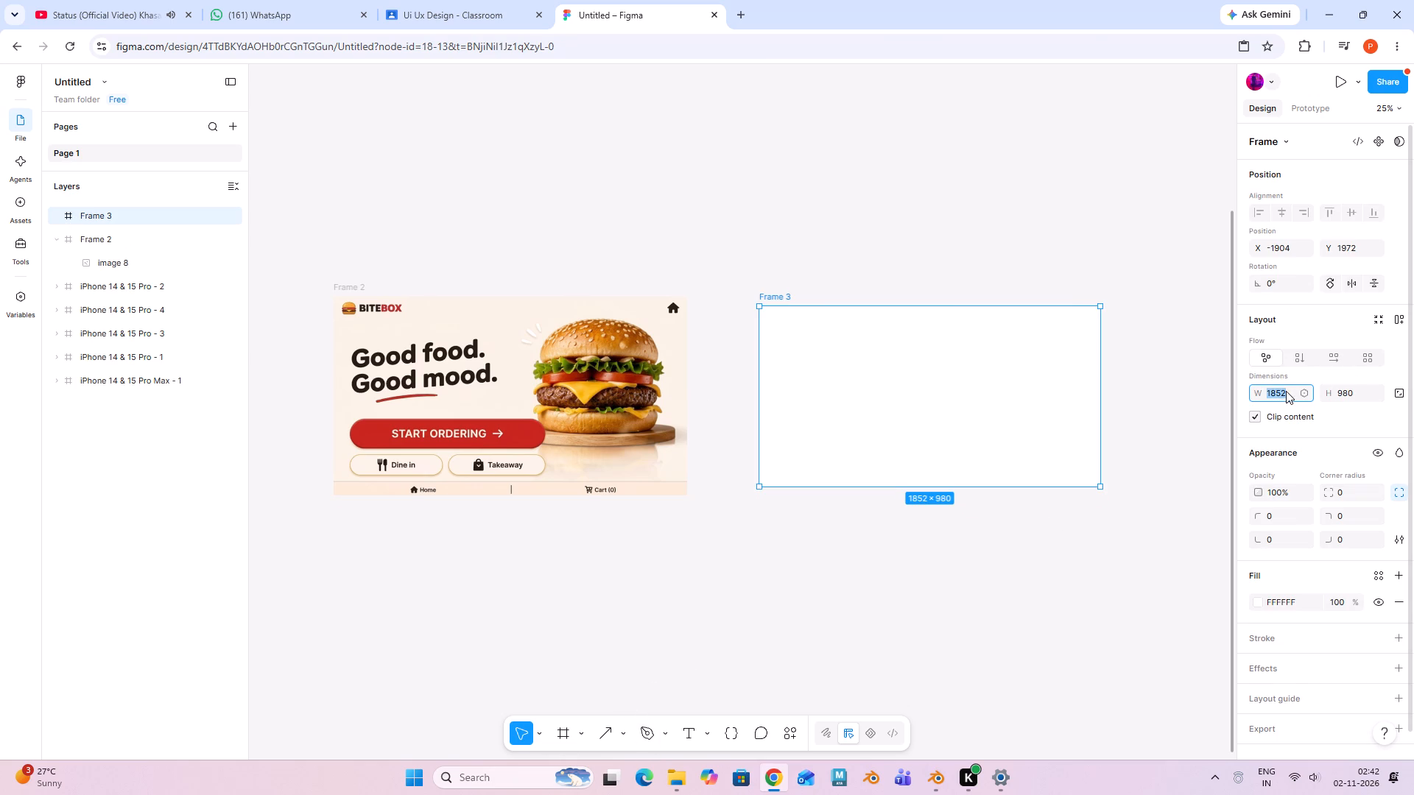
{"action": "key", "text": "BackSpace"}
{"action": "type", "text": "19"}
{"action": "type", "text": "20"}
{"action": "left_click_drag", "start_coordinate": [1329, 392], "coordinate": [707, 411]}
{"action": "key", "text": "BackSpace"}
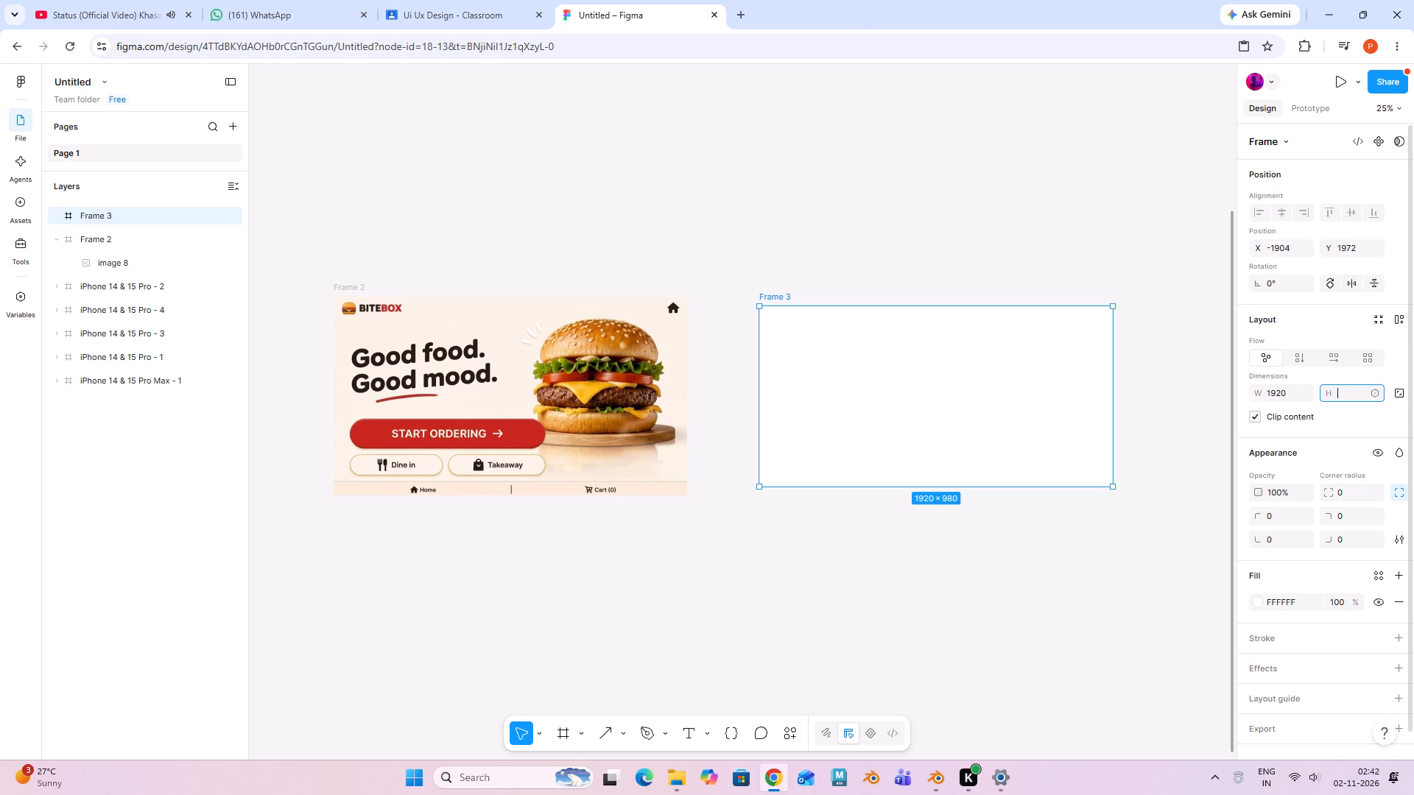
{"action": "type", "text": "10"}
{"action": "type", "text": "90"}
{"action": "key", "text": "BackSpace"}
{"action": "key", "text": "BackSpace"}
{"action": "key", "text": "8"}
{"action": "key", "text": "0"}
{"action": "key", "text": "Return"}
{"action": "left_click_drag", "start_coordinate": [967, 448], "coordinate": [965, 446]}
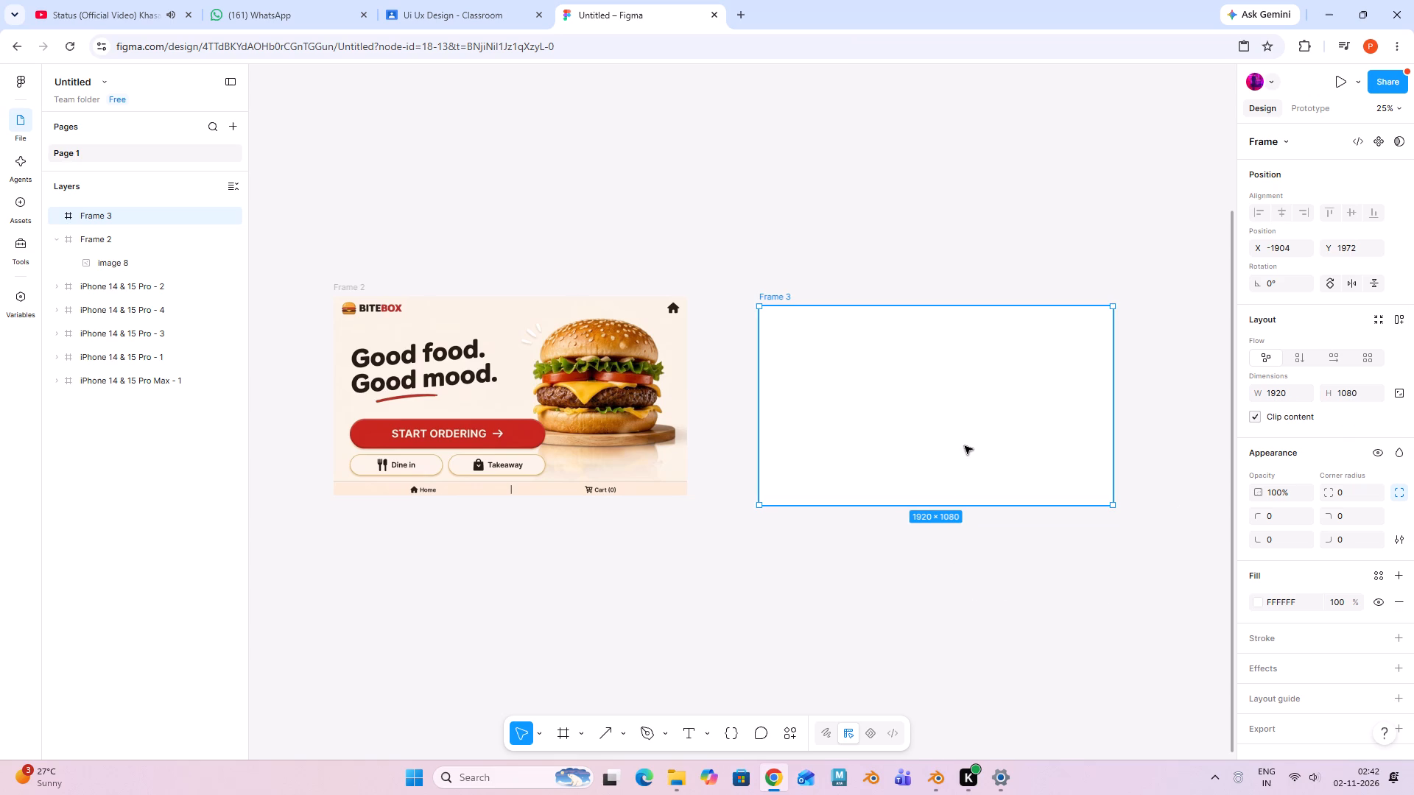
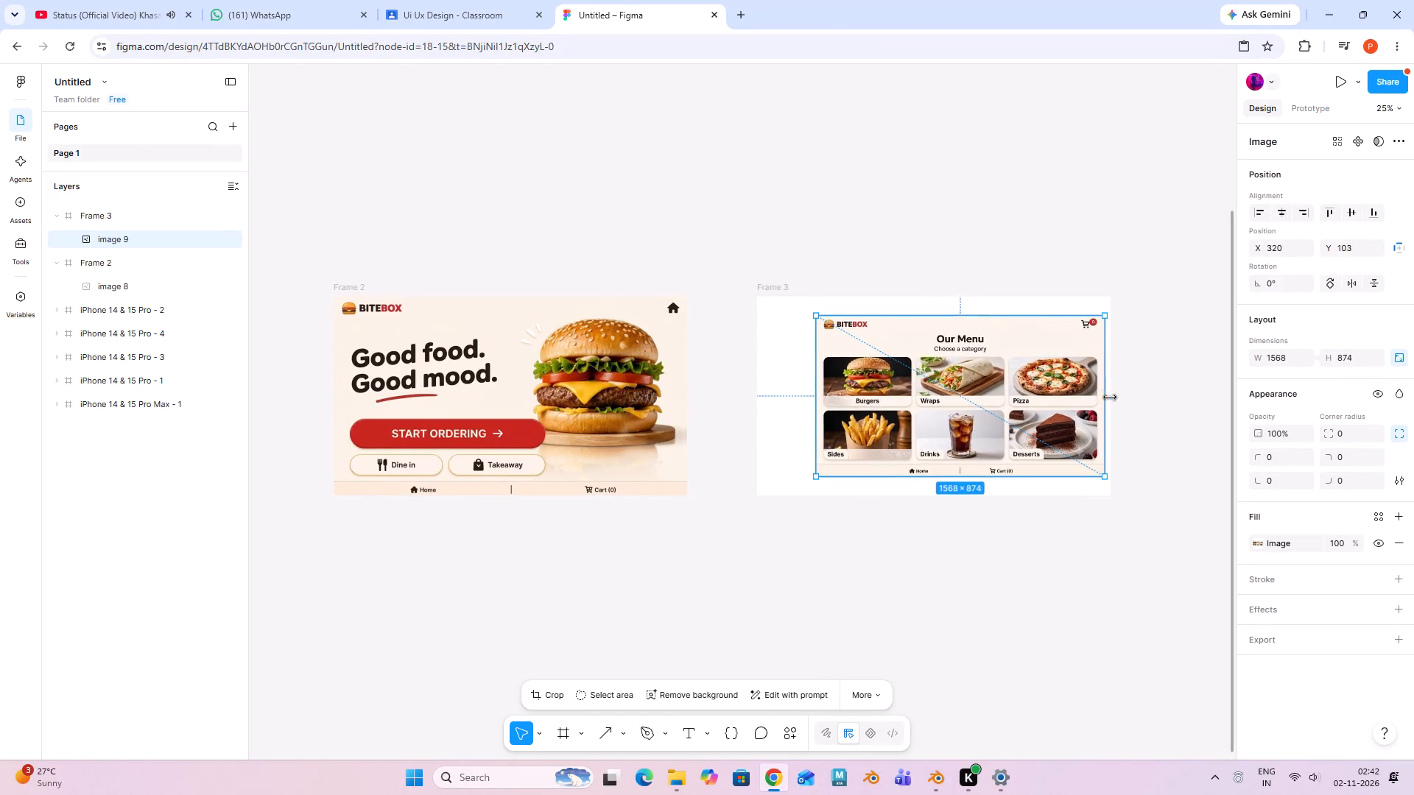
Enlarge the menu image in Frame 3 from its side edges to about 1856 × 1035 so it nearly fills the frame.
{"action": "left_click_drag", "start_coordinate": [1110, 397], "coordinate": [1116, 320]}
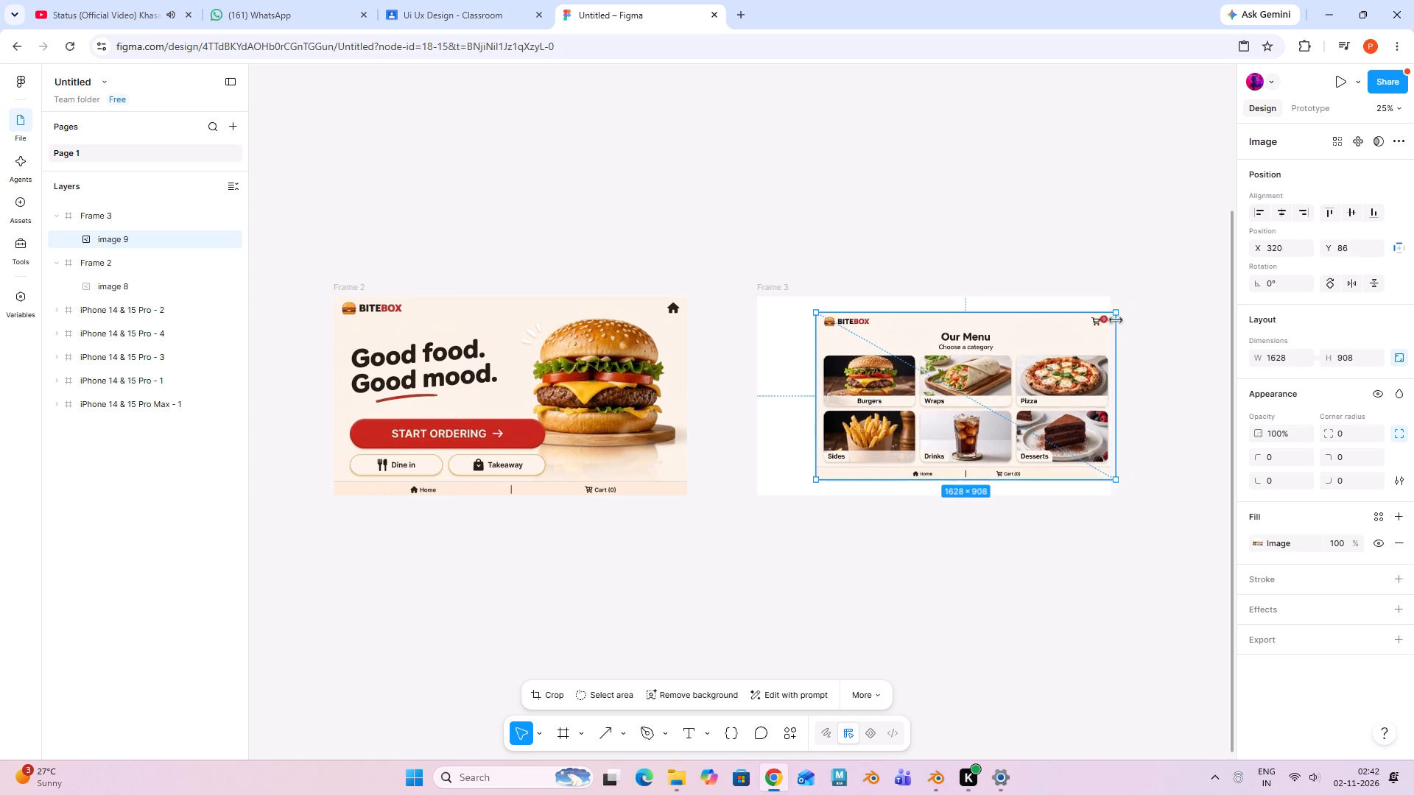
{"action": "left_click_drag", "start_coordinate": [1116, 320], "coordinate": [1108, 353]}
{"action": "left_click_drag", "start_coordinate": [817, 413], "coordinate": [769, 413]}
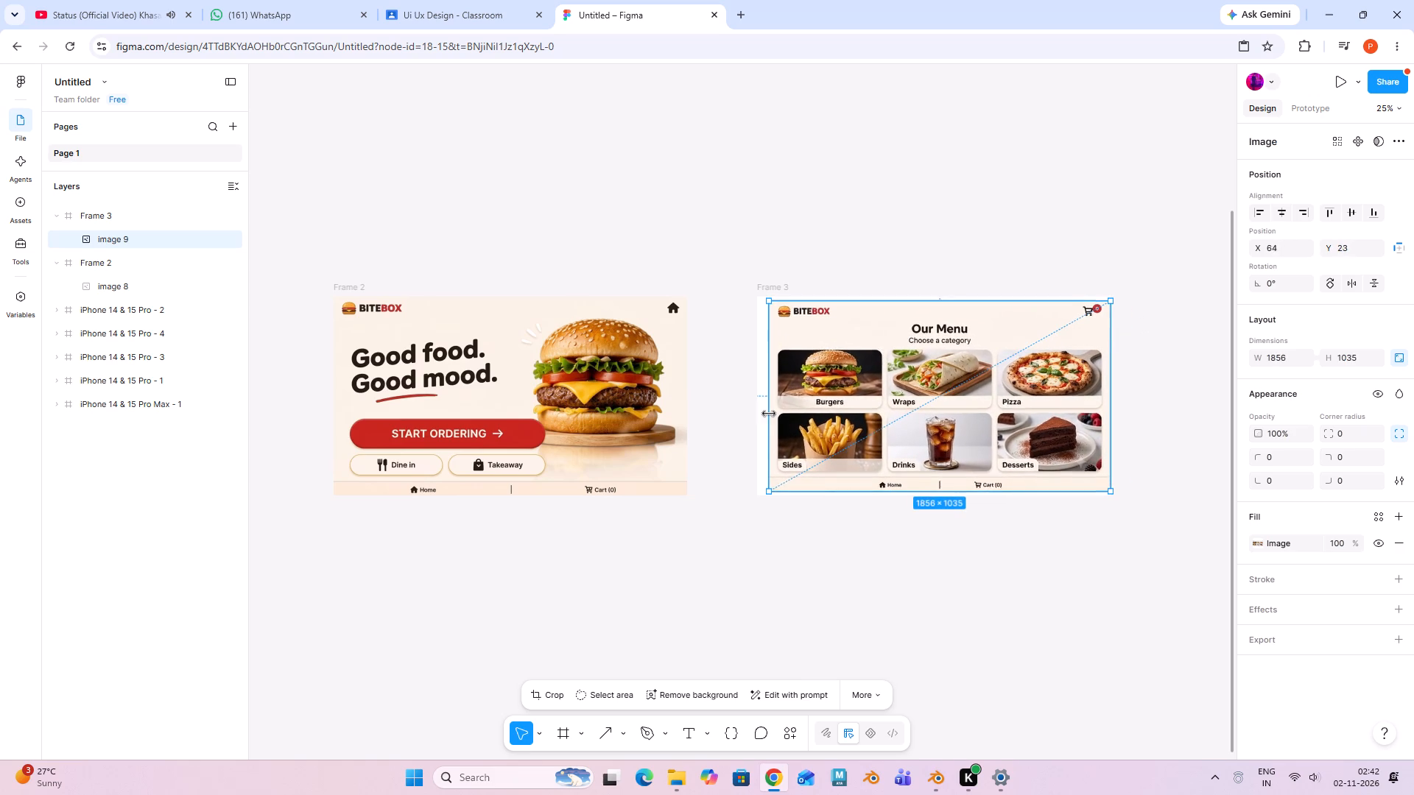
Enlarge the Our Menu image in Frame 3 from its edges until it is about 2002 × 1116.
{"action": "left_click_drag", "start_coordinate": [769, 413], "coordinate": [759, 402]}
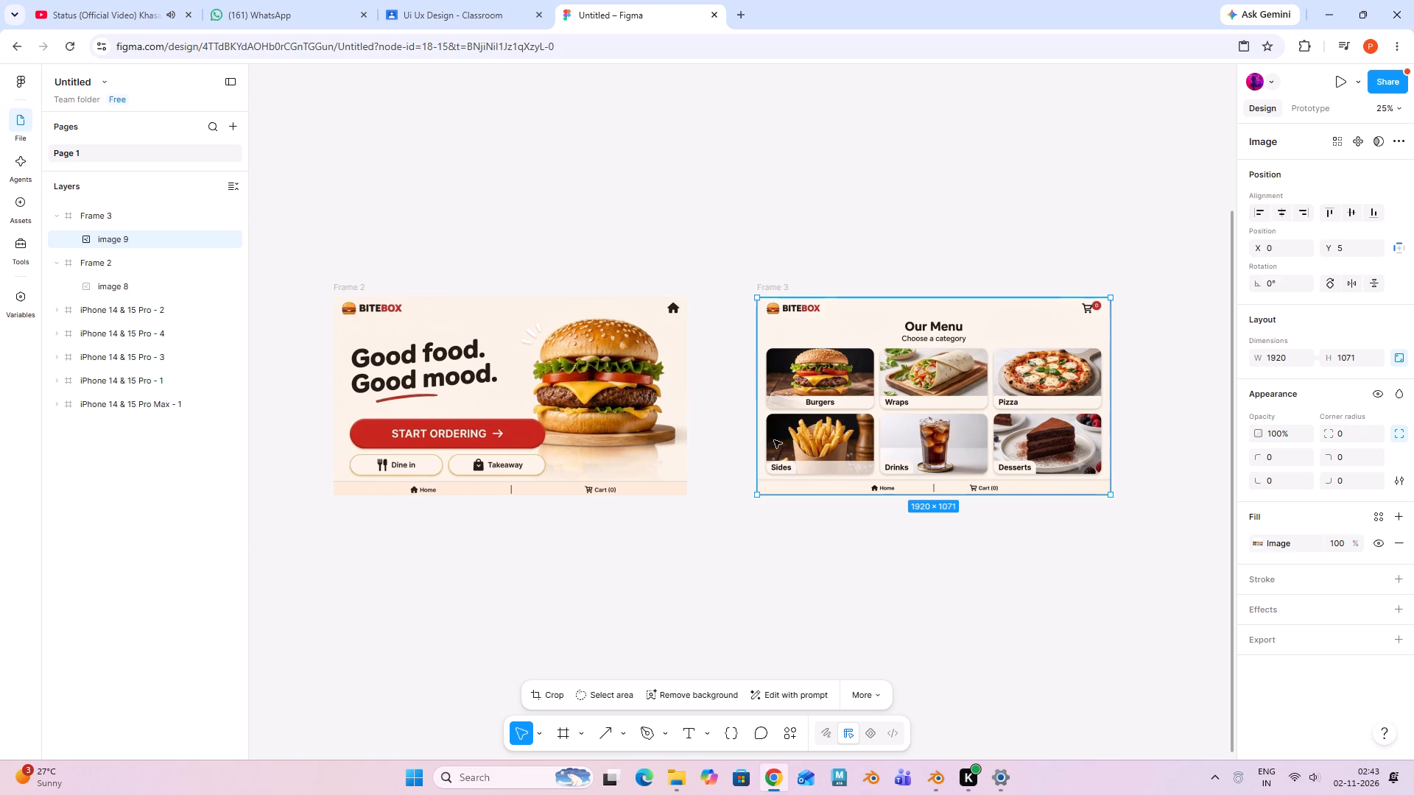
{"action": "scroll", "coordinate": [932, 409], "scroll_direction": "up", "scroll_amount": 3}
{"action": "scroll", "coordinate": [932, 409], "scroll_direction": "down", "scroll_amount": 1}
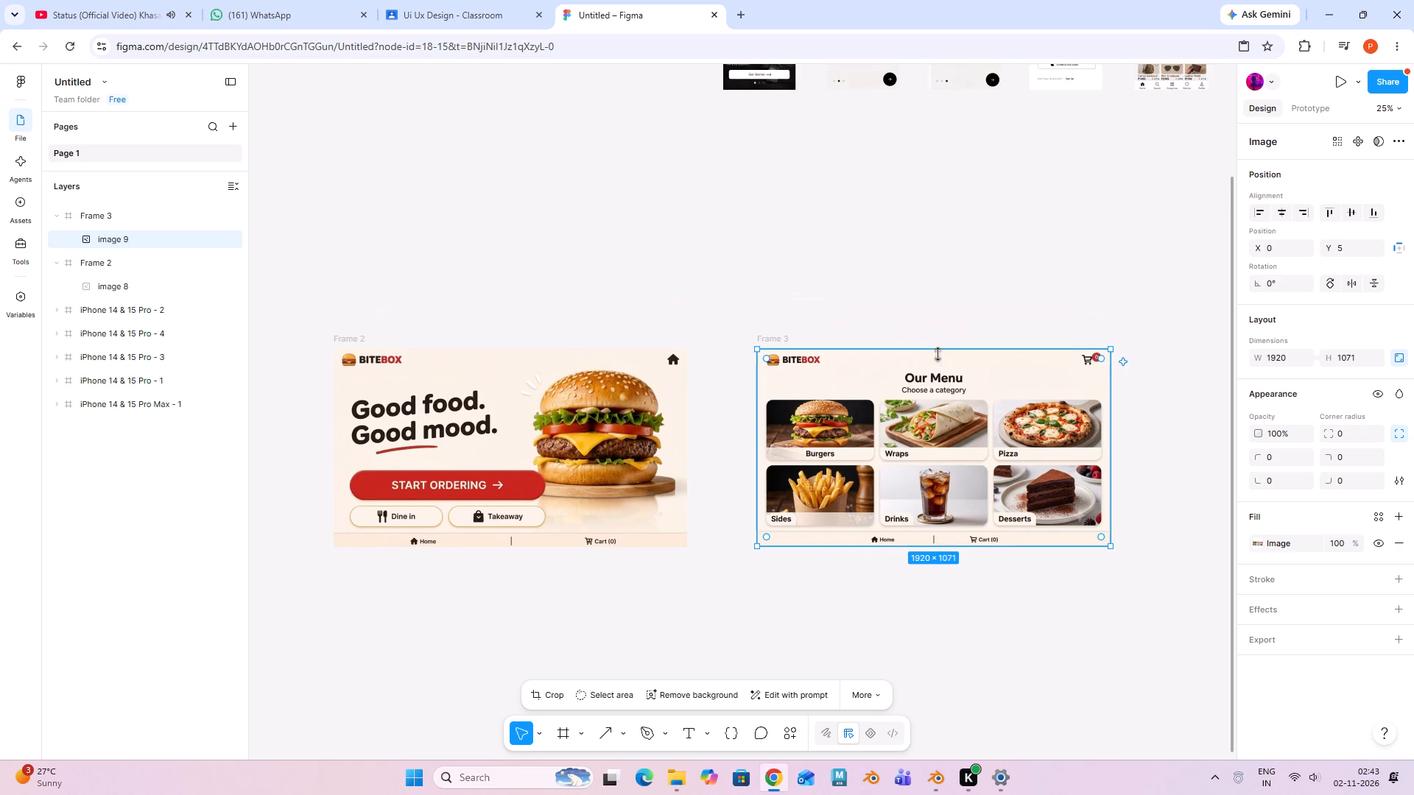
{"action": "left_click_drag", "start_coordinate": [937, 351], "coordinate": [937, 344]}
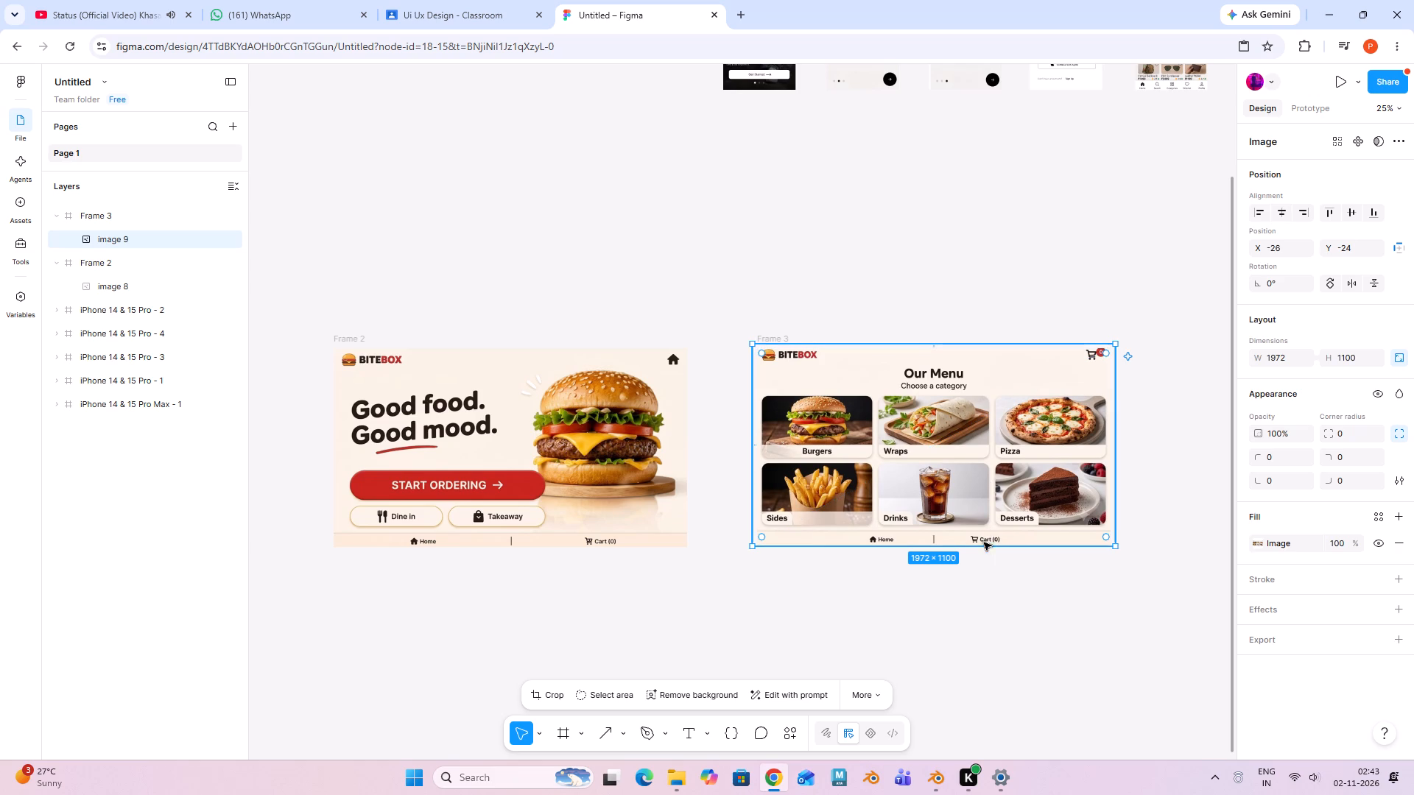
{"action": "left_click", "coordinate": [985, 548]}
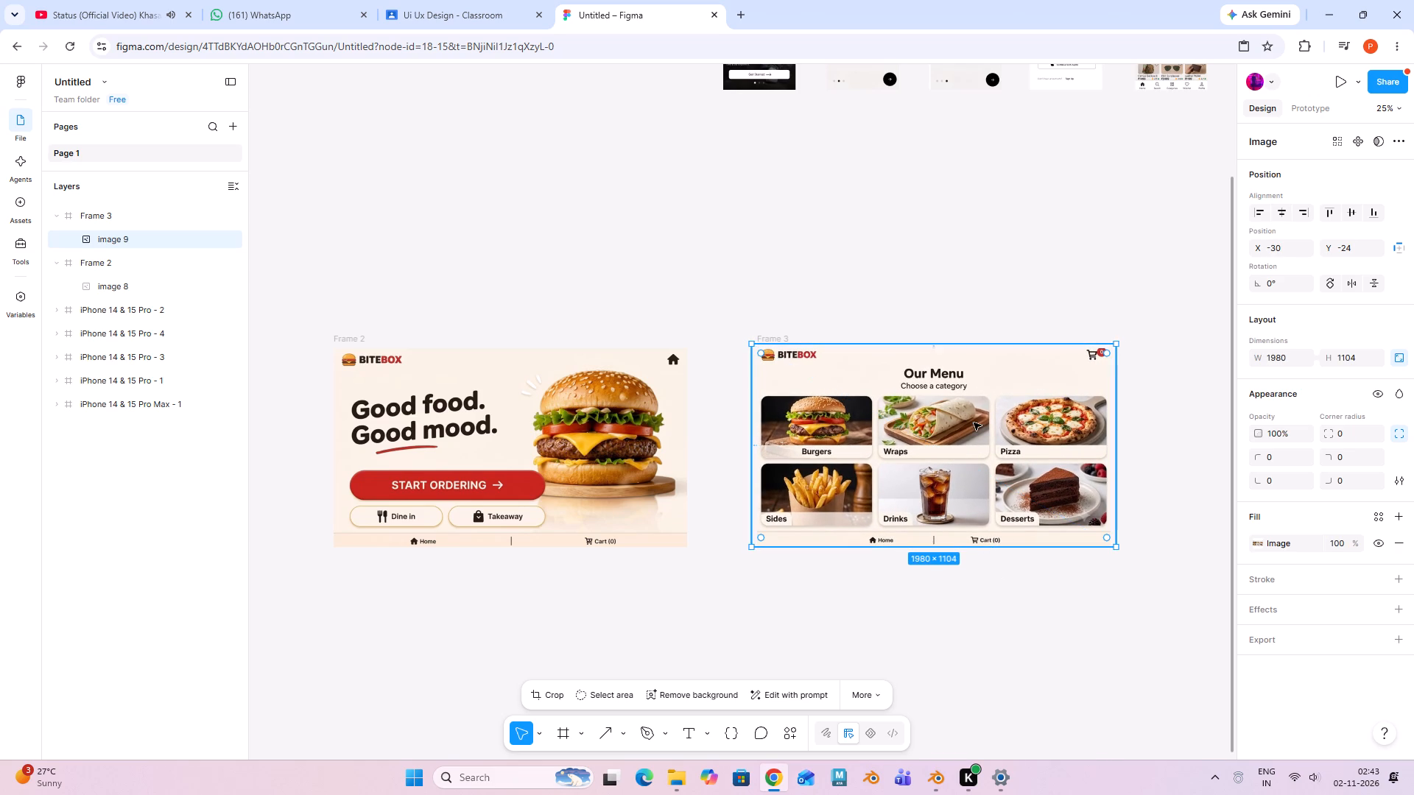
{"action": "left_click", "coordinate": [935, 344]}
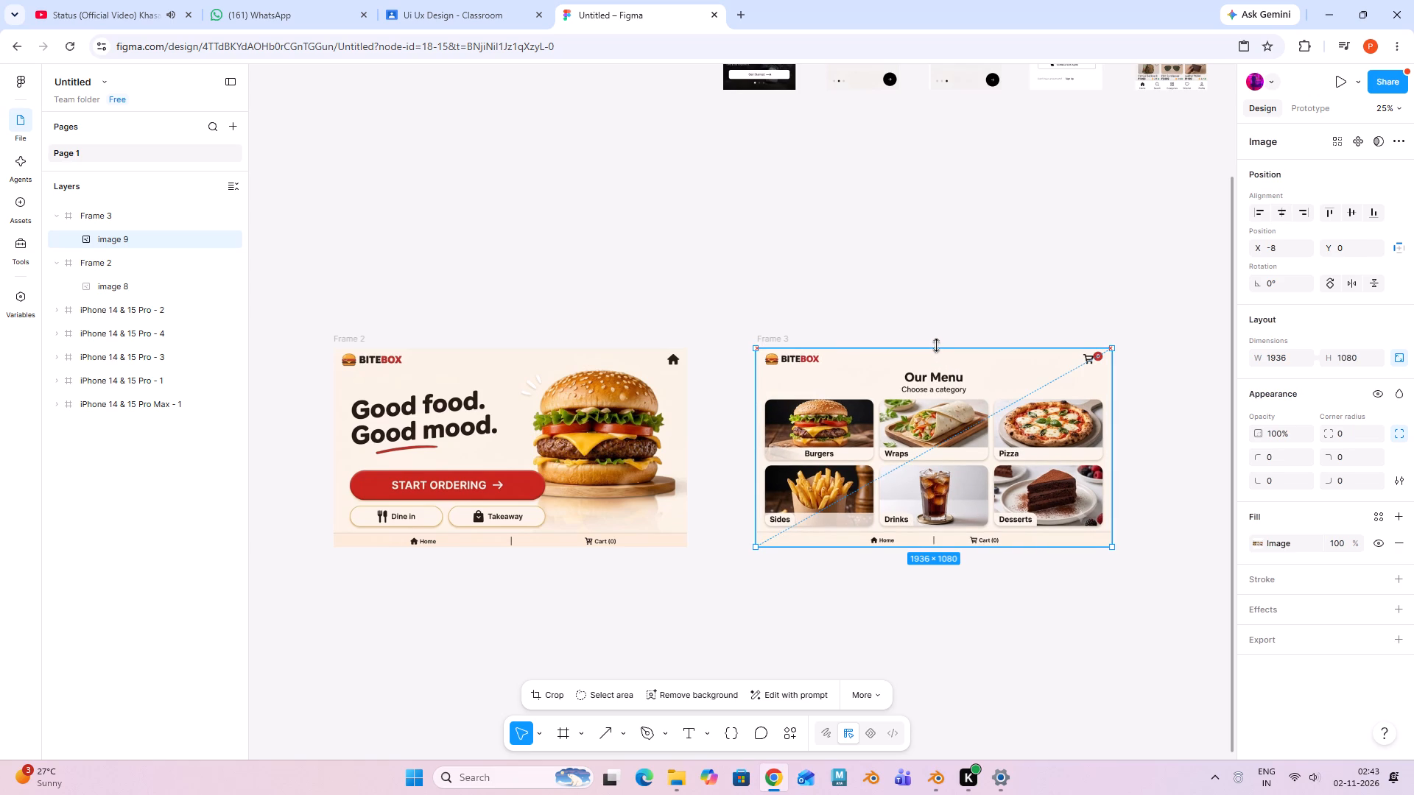
Set the Our Menu image's width to 1920, and then its height to 1080.
{"action": "left_click", "coordinate": [1280, 356]}
{"action": "key", "text": "BackSpace"}
{"action": "type", "text": "190"}
{"action": "key", "text": "BackSpace"}
{"action": "type", "text": "20"}
{"action": "key", "text": "Return"}
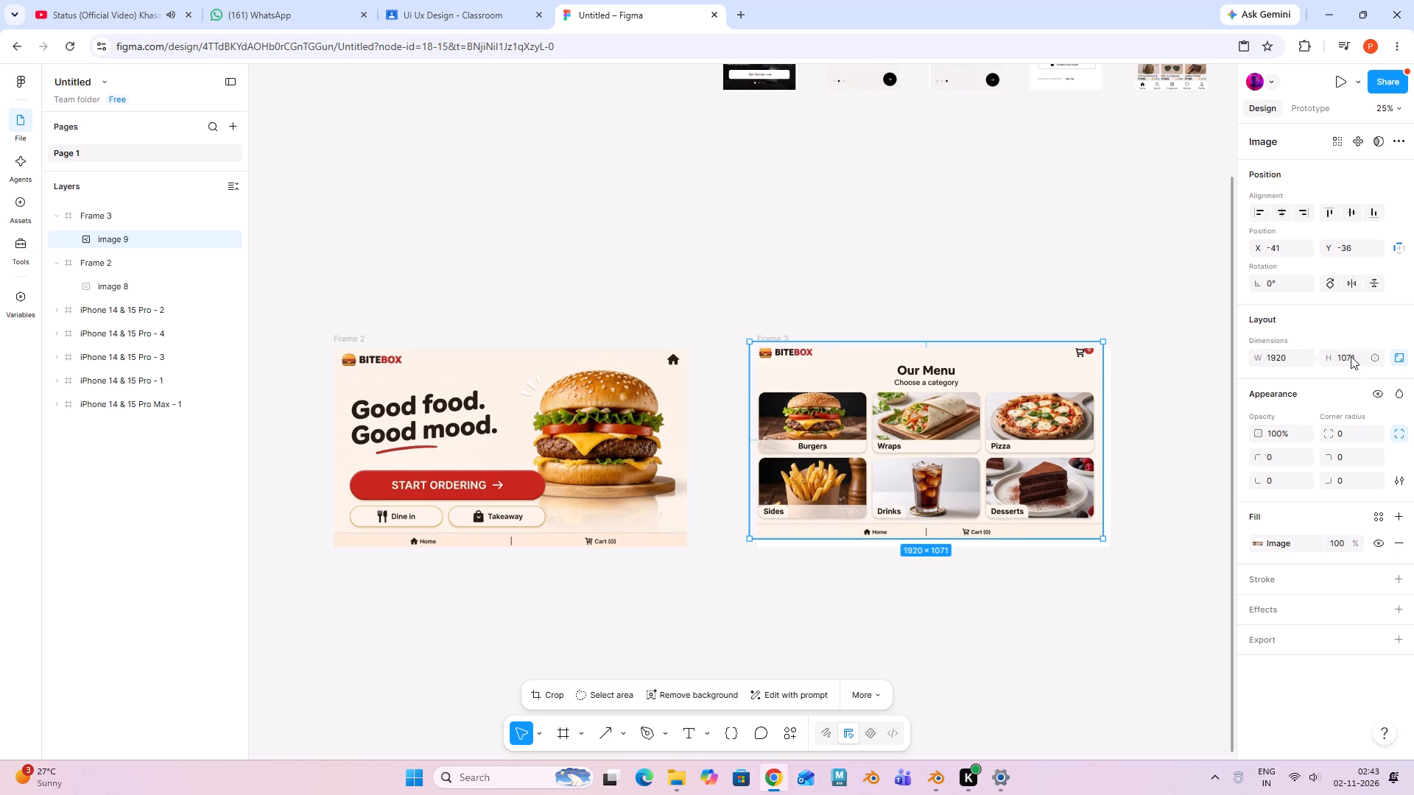
{"action": "left_click", "coordinate": [1351, 356]}
{"action": "left_click", "coordinate": [1351, 359]}
{"action": "key", "text": "Right"}
{"action": "key", "text": "BackSpace"}
{"action": "type", "text": "80"}
{"action": "key", "text": "BackSpace"}
{"action": "key", "text": "BackSpace"}
{"action": "key", "text": "BackSpace"}
{"action": "type", "text": "80"}
{"action": "key", "text": "Return"}
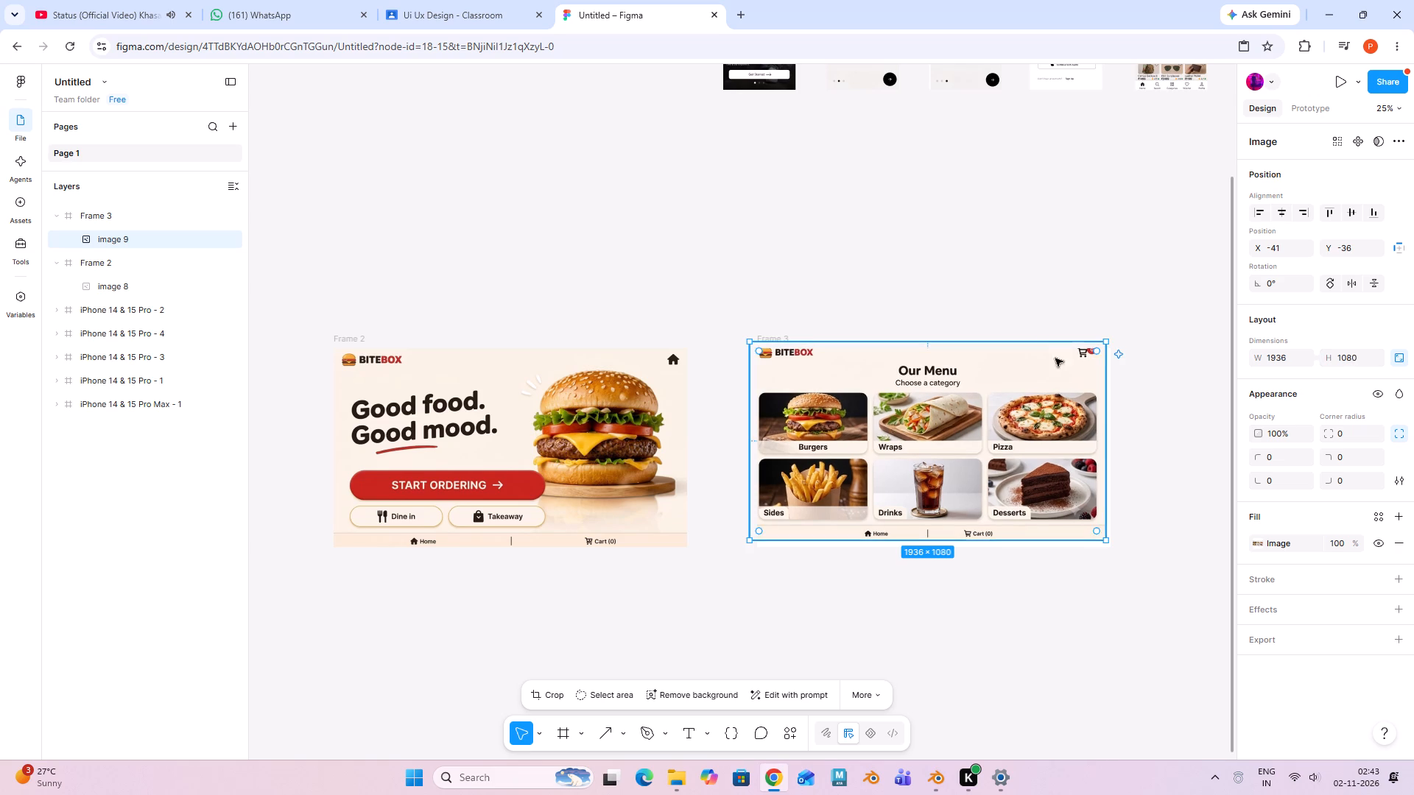
{"action": "left_click", "coordinate": [1005, 283]}
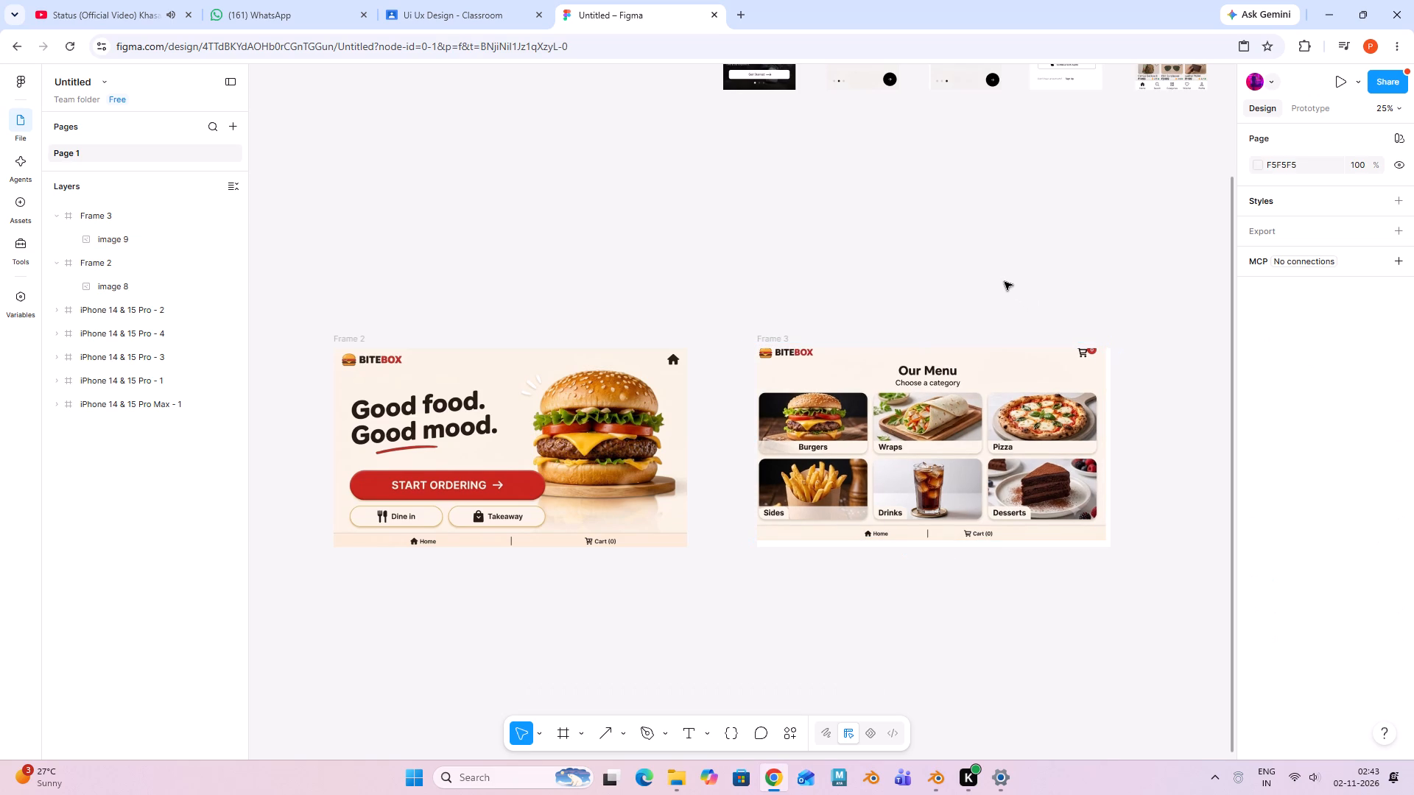
Move the Our Menu image so that it covers the whole of Frame 3.
{"action": "left_click", "coordinate": [1010, 451]}
{"action": "left_click_drag", "start_coordinate": [1004, 448], "coordinate": [1007, 460]}
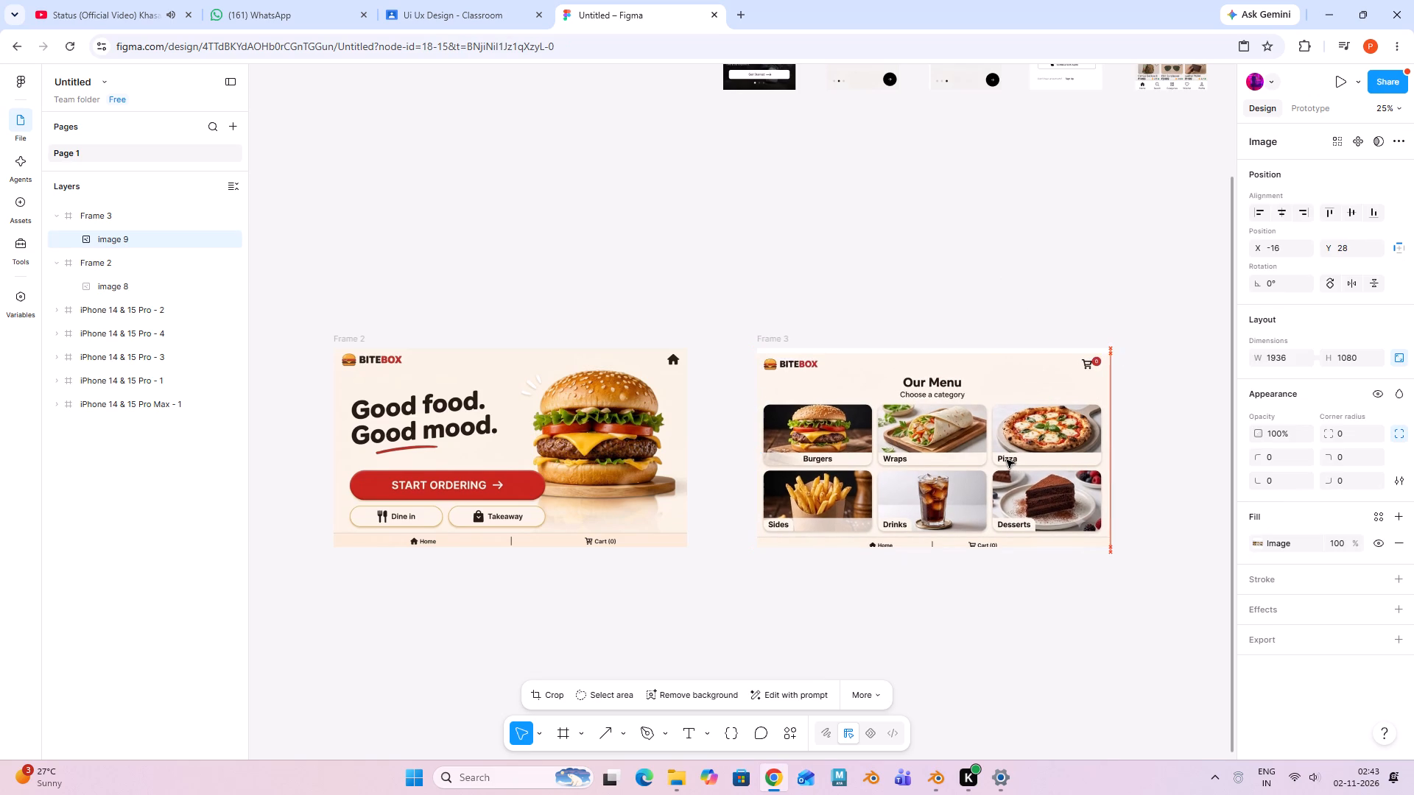
{"action": "left_click_drag", "start_coordinate": [1007, 460], "coordinate": [1007, 457]}
{"action": "left_click", "coordinate": [1051, 652]}
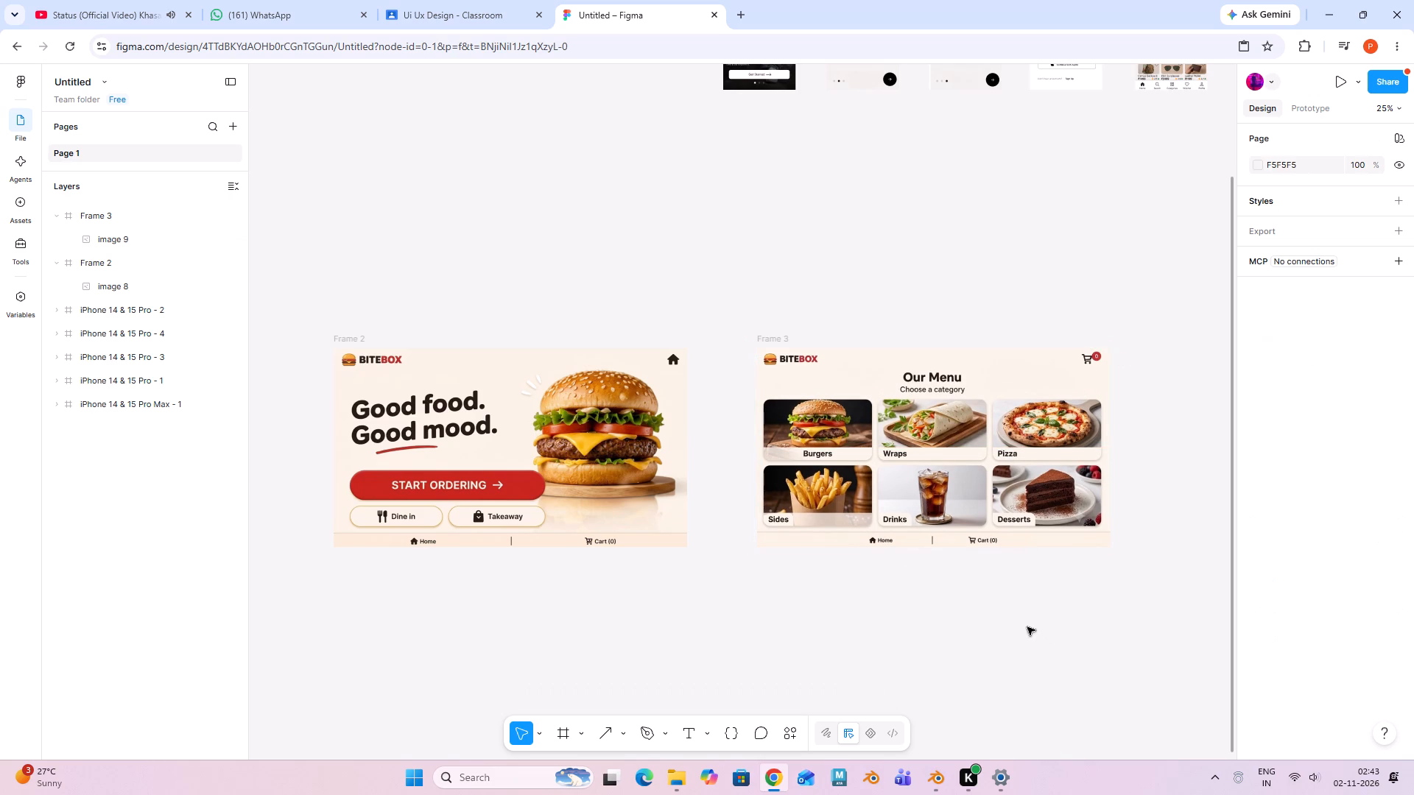
Move Frame 2 and Frame 3 together leftward on the canvas, placing Frame 3 at about X -4580, Y 2016.
{"action": "left_click", "coordinate": [559, 460]}
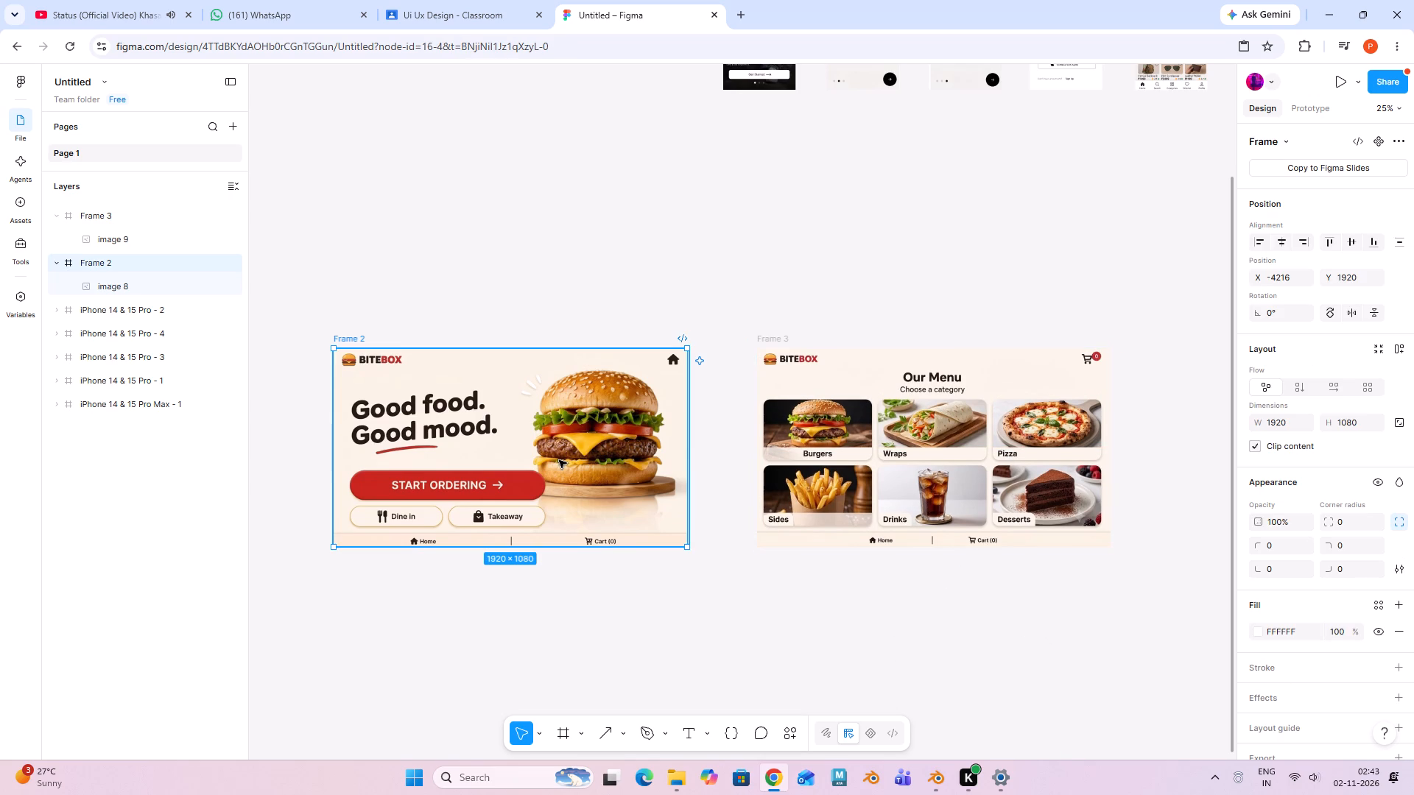
{"action": "left_click", "coordinate": [912, 468]}
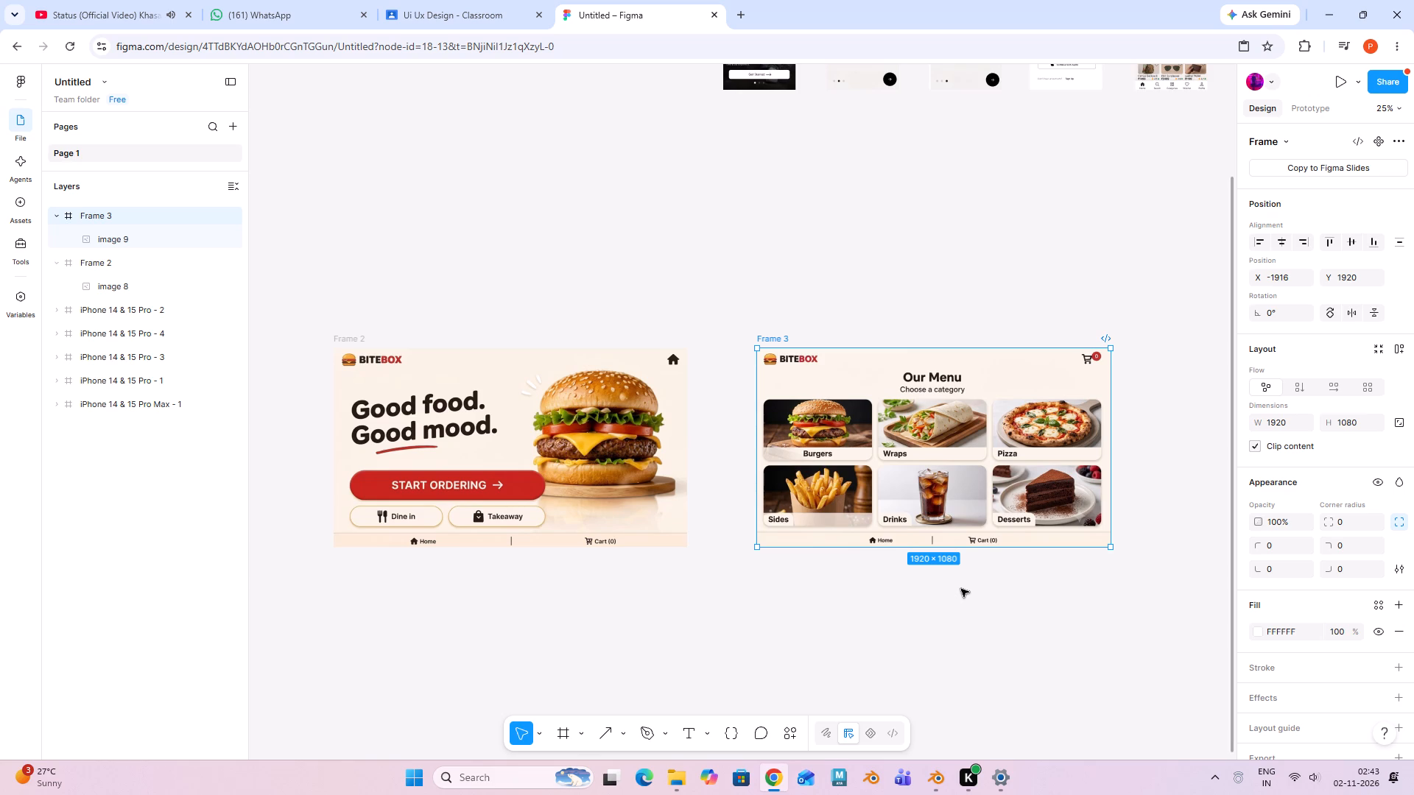
{"action": "key", "text": "minus"}
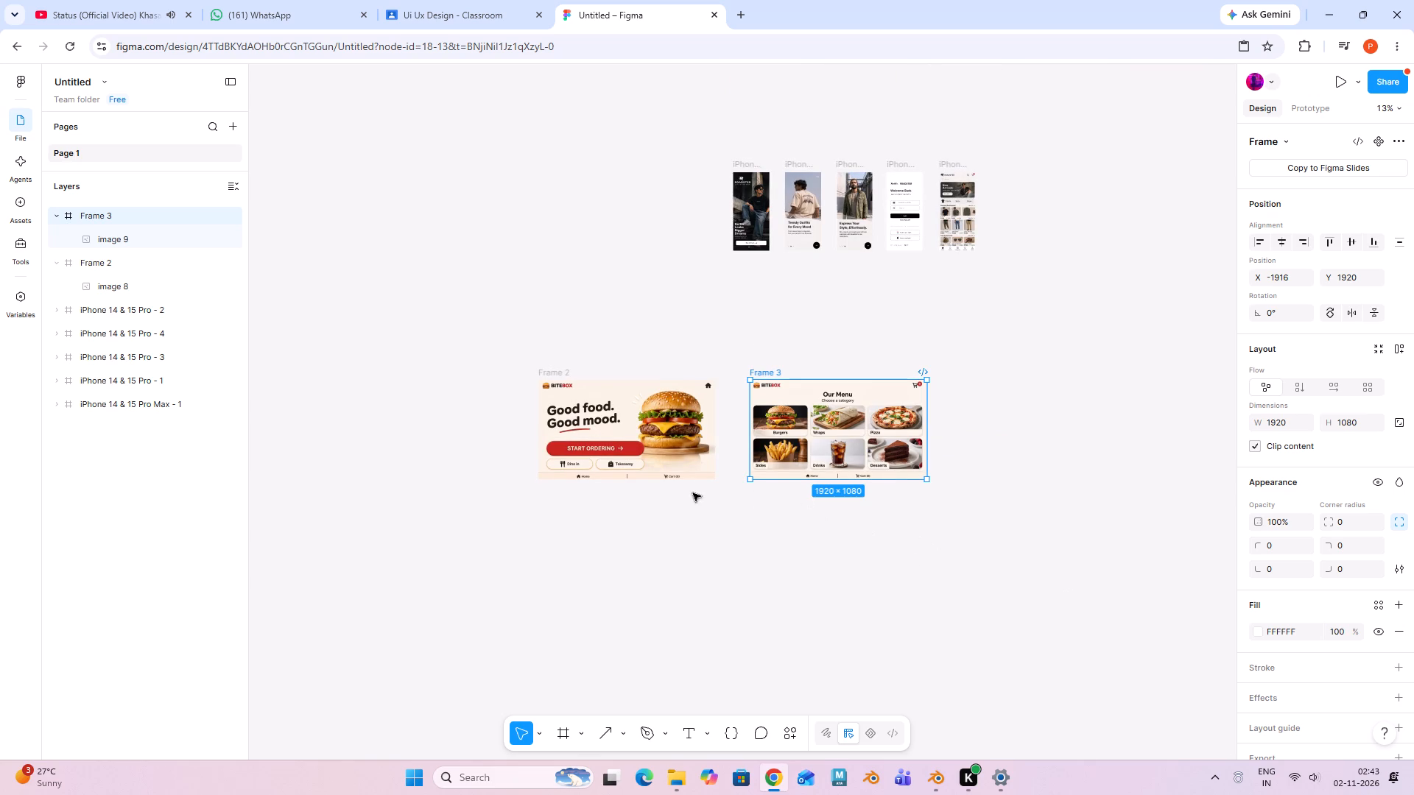
{"action": "left_click_drag", "start_coordinate": [471, 336], "coordinate": [1011, 542], "text": "shift"}
{"action": "left_click", "coordinate": [862, 460], "text": "shift"}
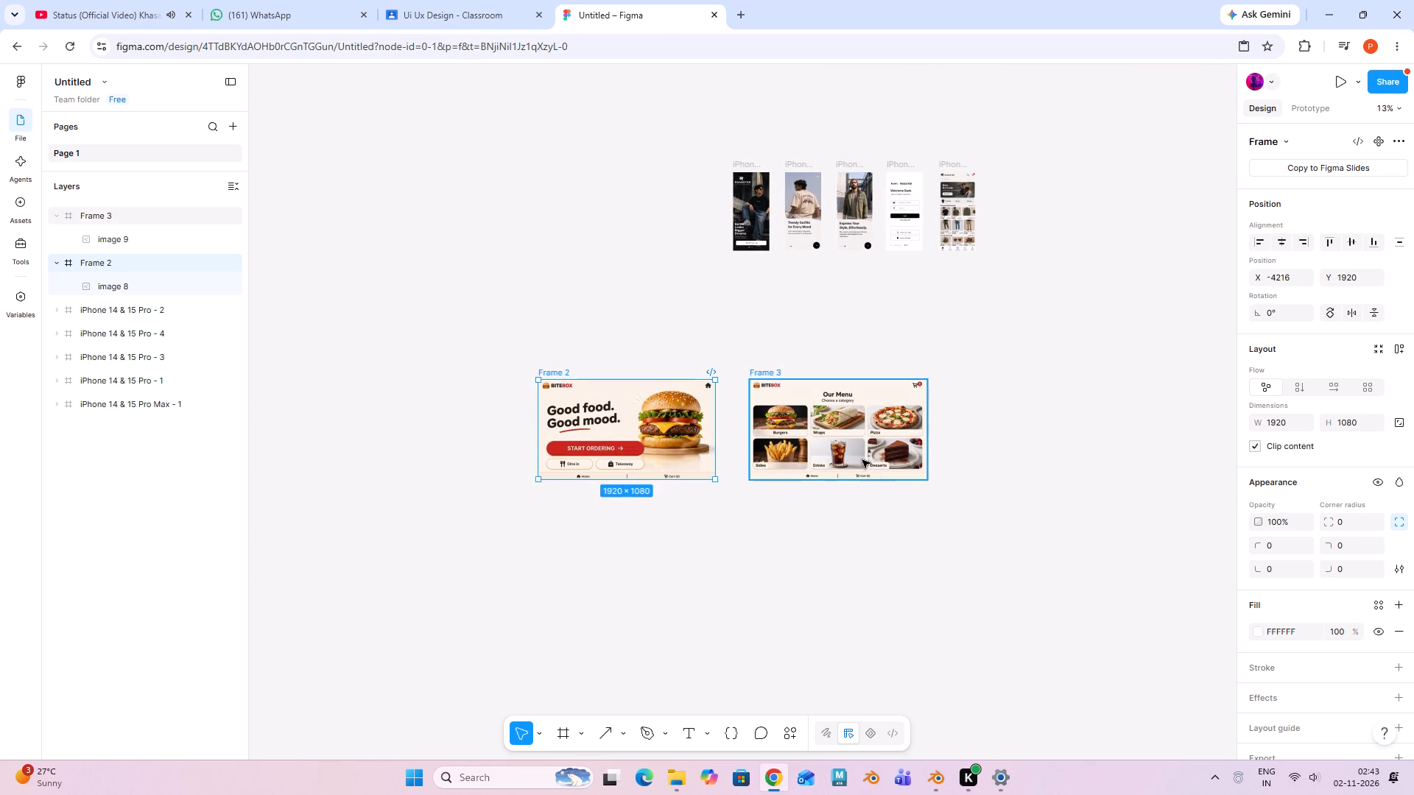
{"action": "left_click_drag", "start_coordinate": [862, 458], "coordinate": [616, 467]}
{"action": "left_click", "coordinate": [788, 497]}
{"action": "left_click", "coordinate": [622, 463]}
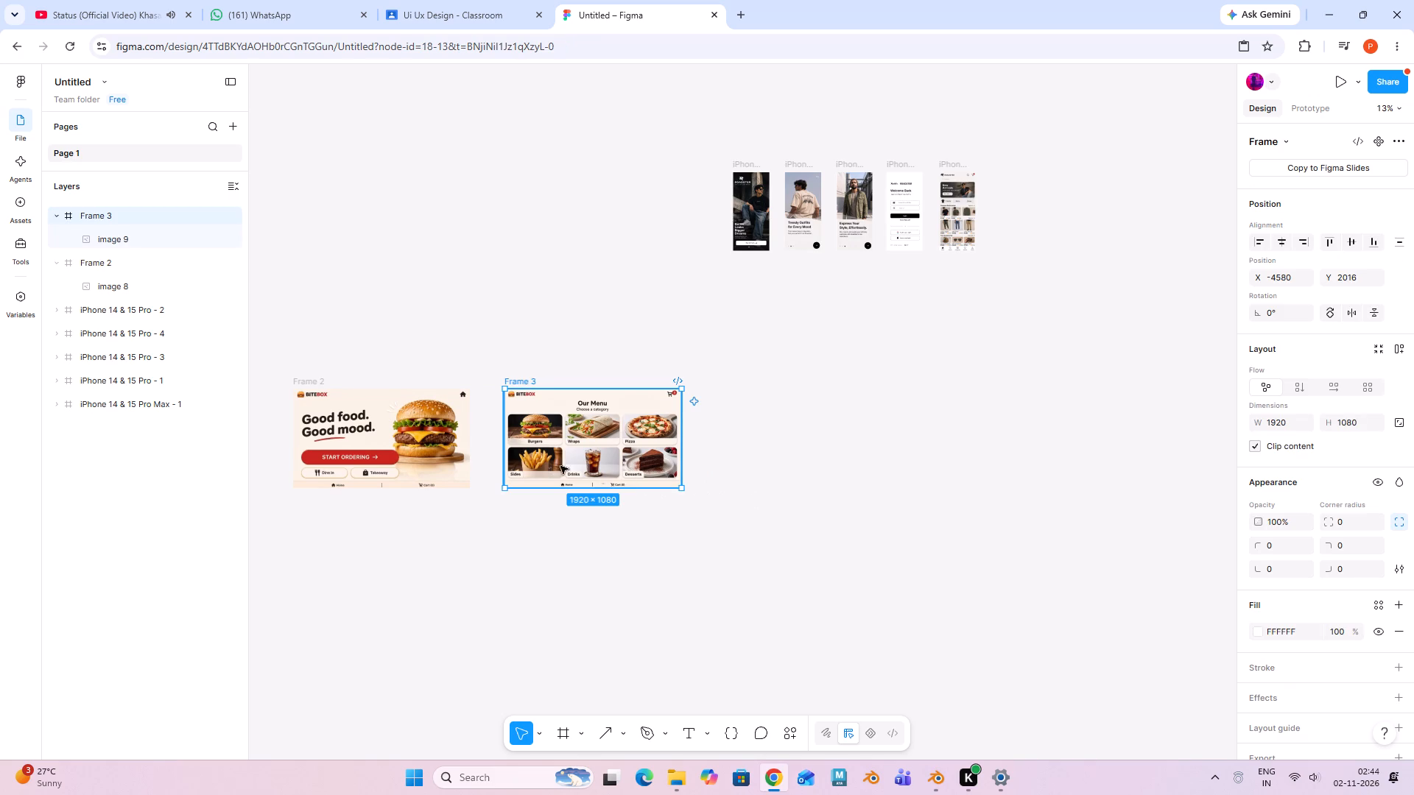
{"action": "left_click", "coordinate": [946, 488]}
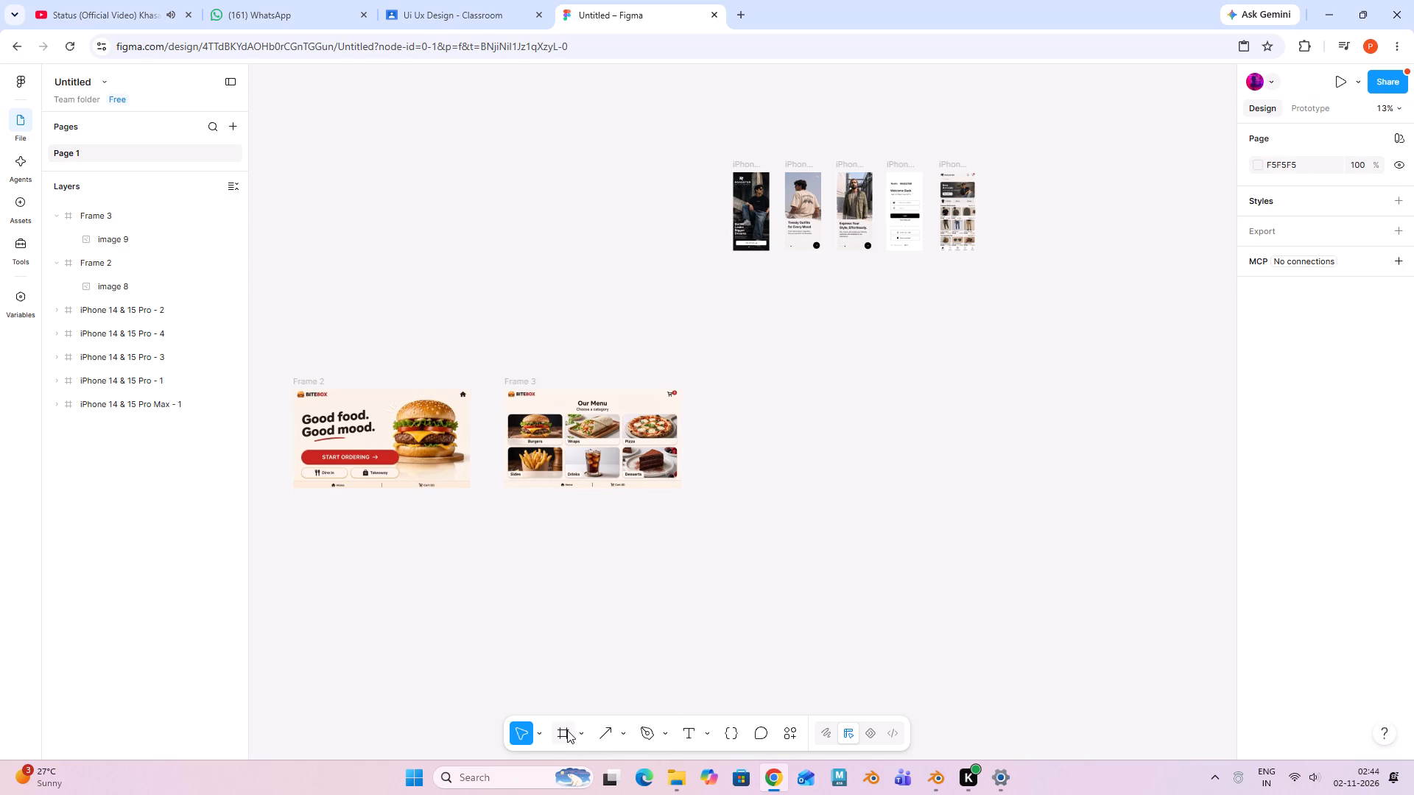
Draw a new frame of about 2500 × 992 to the right of Frame 3.
{"action": "left_click", "coordinate": [567, 730]}
{"action": "left_click_drag", "start_coordinate": [735, 391], "coordinate": [977, 476]}
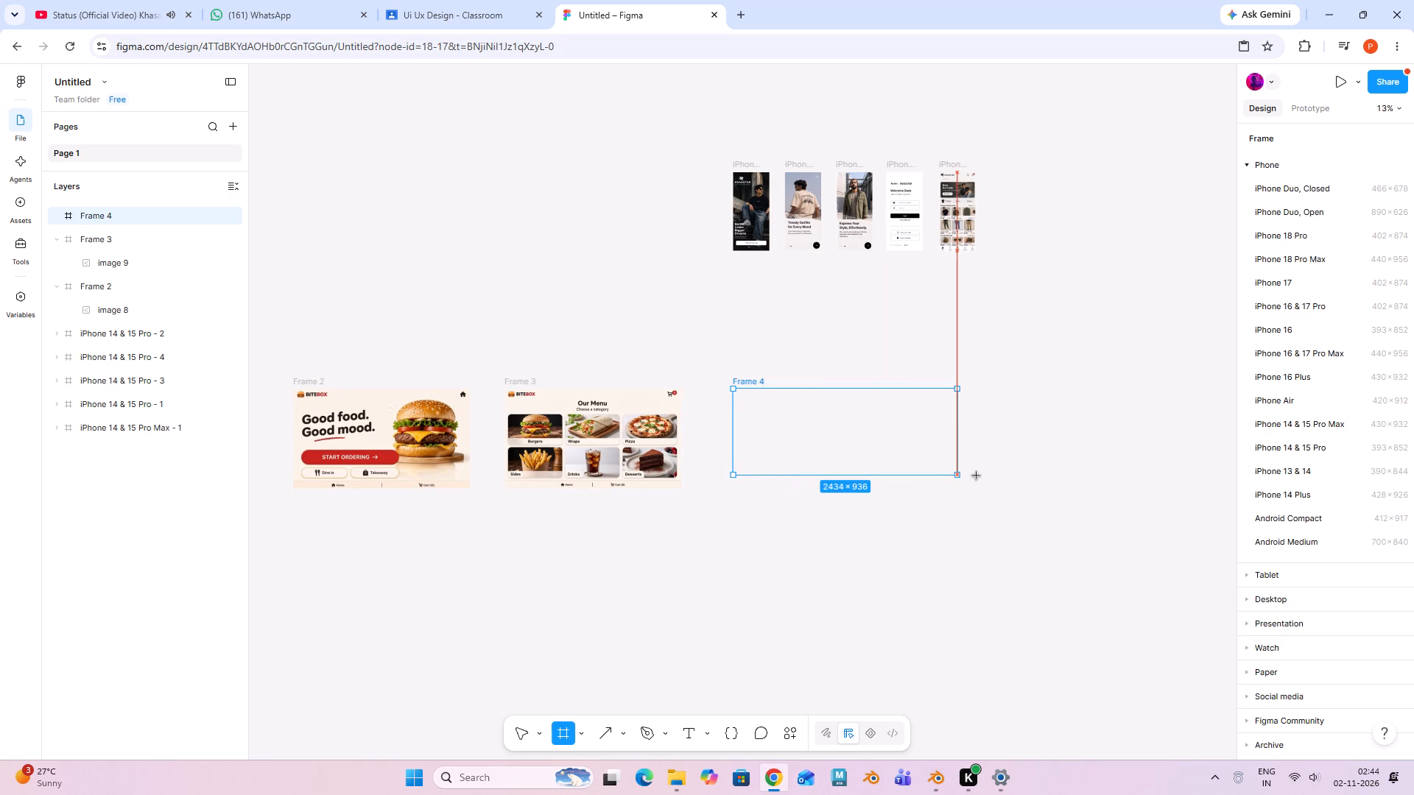
{"action": "left_click_drag", "start_coordinate": [977, 476], "coordinate": [963, 480]}
Set the new frame's width to 1920.
{"action": "left_click", "coordinate": [1290, 391]}
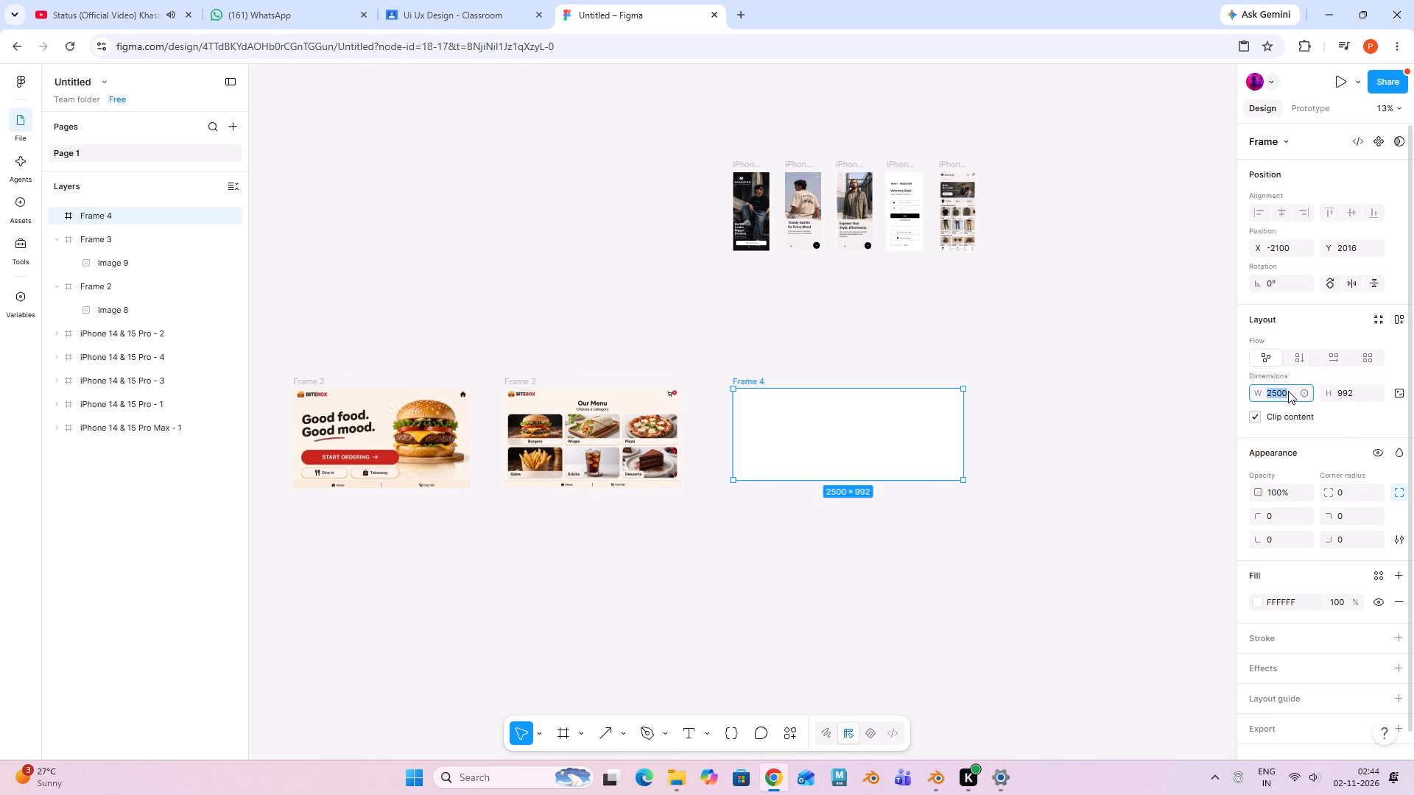
{"action": "key", "text": "BackSpace"}
{"action": "type", "text": "190"}
{"action": "key", "text": "BackSpace"}
{"action": "type", "text": "20"}
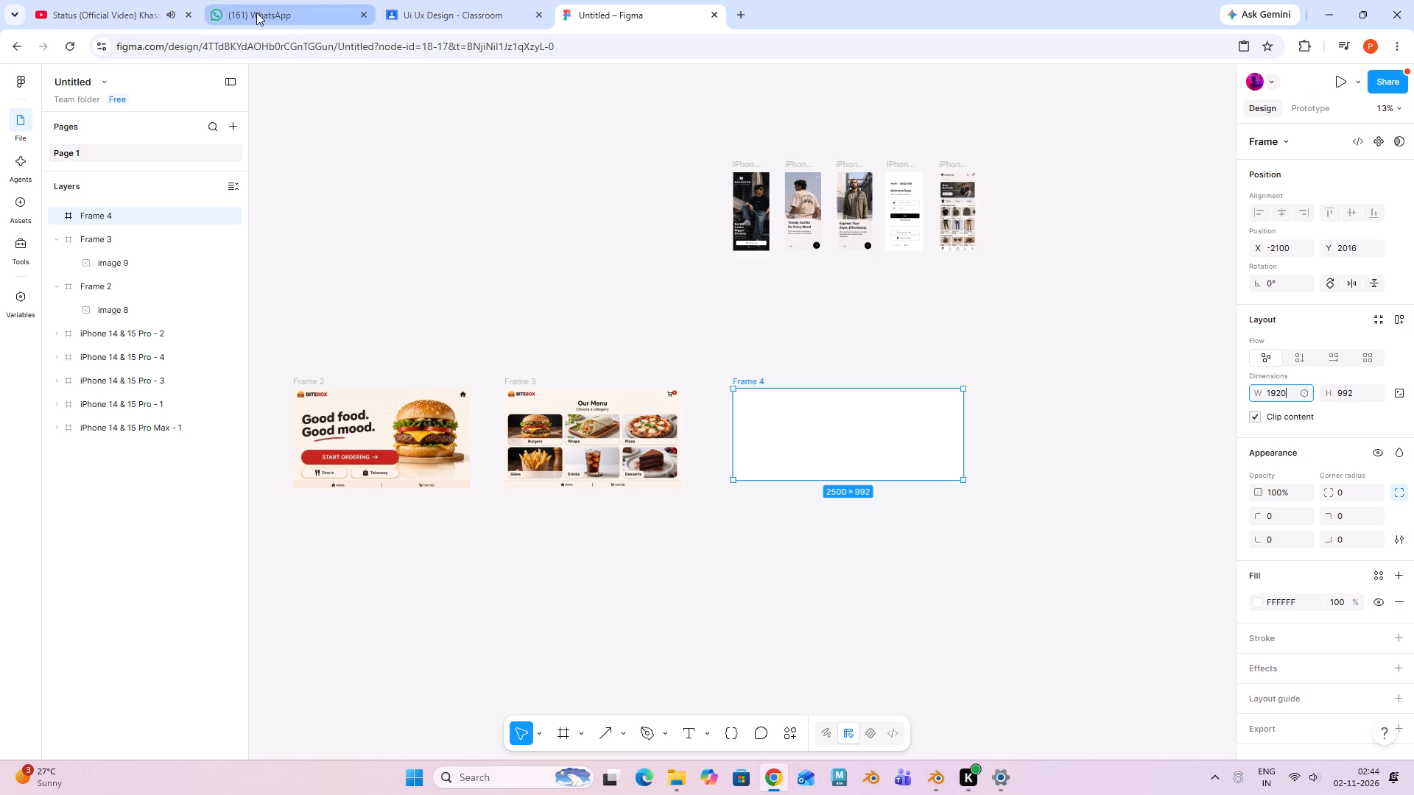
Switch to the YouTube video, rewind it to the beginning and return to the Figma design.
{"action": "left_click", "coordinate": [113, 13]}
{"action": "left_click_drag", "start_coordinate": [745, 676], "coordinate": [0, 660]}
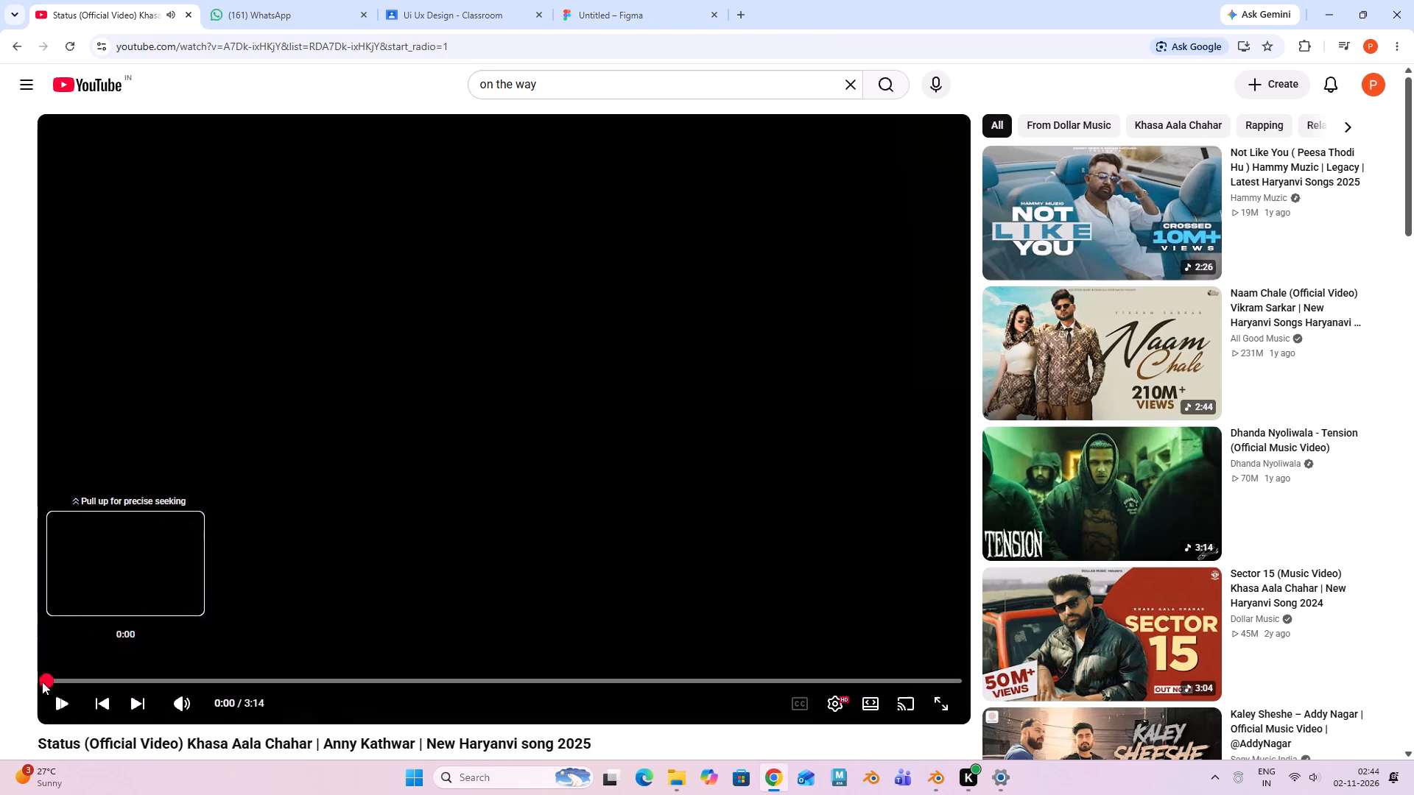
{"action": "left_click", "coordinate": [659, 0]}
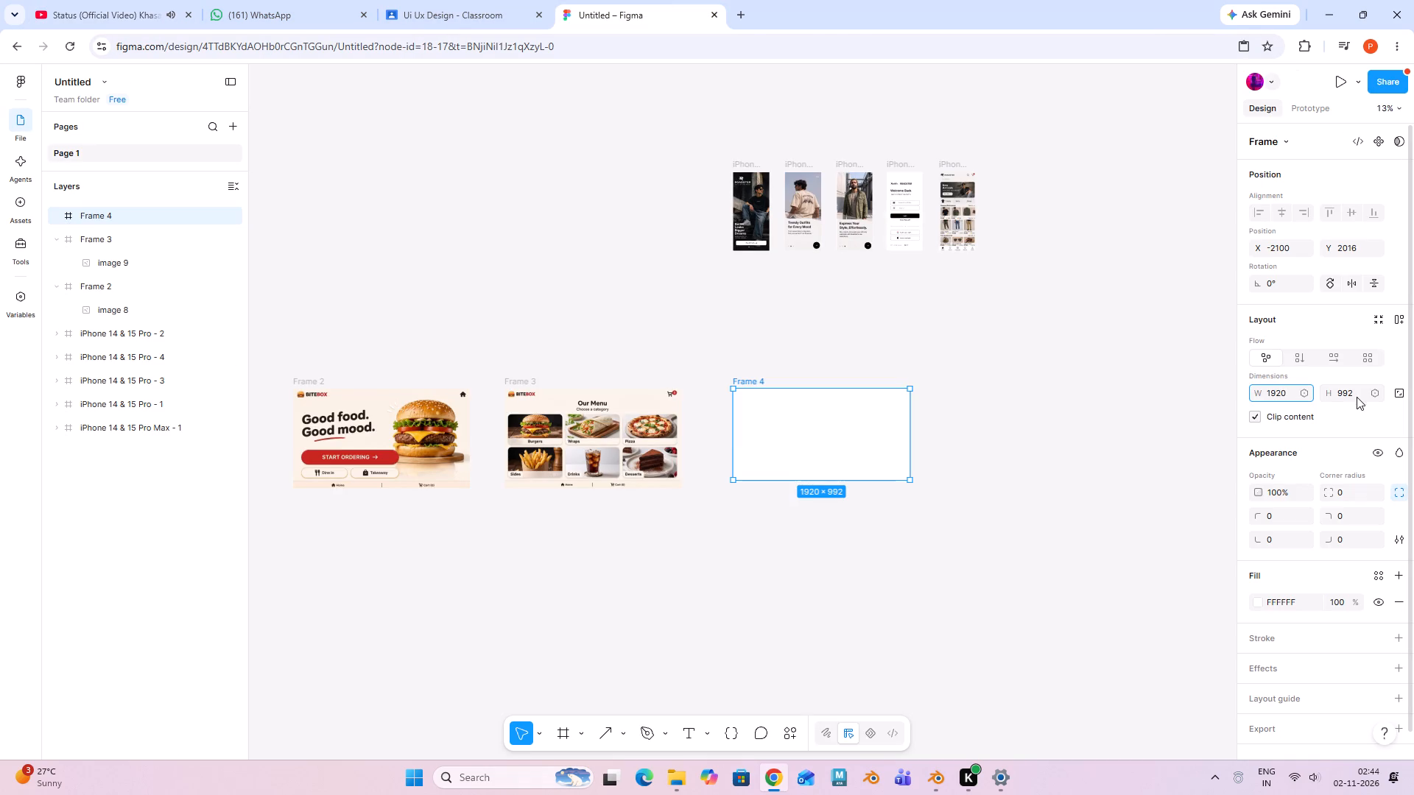
Set the new frame's height to 1080.
{"action": "left_click", "coordinate": [1354, 392]}
{"action": "key", "text": "BackSpace"}
{"action": "type", "text": "1080"}
{"action": "key", "text": "Return"}
{"action": "left_click", "coordinate": [993, 471]}
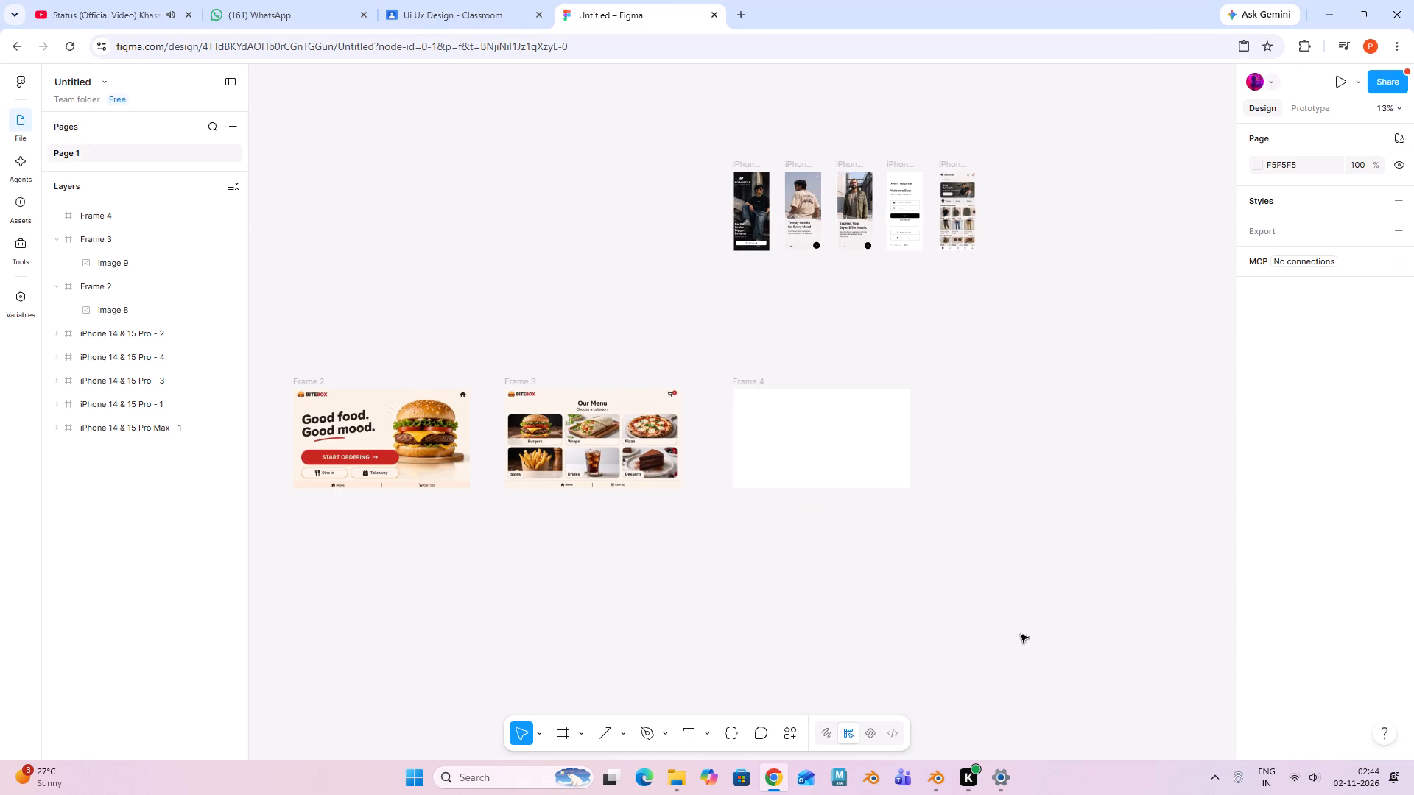
Select the empty Frame 4 beside the menu screen.
{"action": "left_click", "coordinate": [840, 473]}
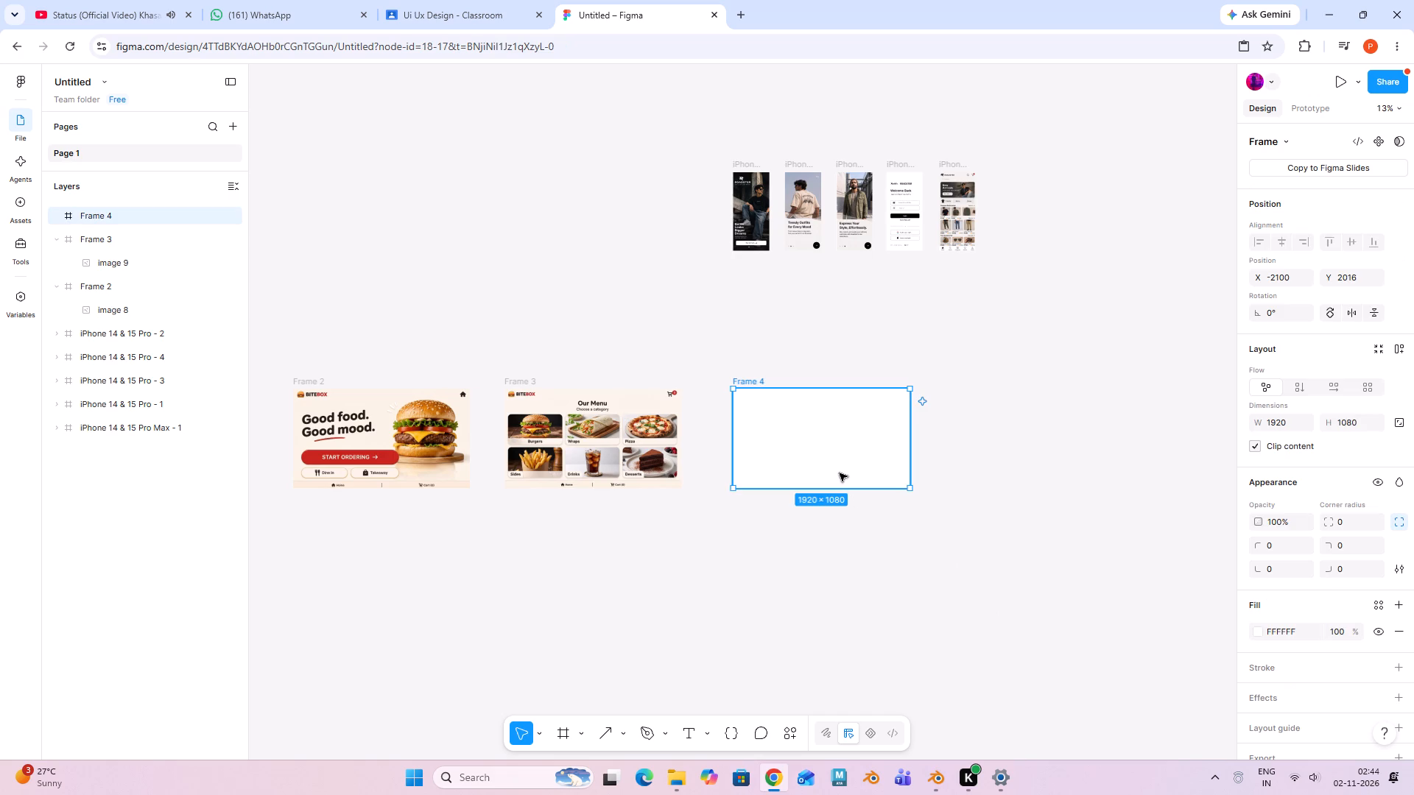
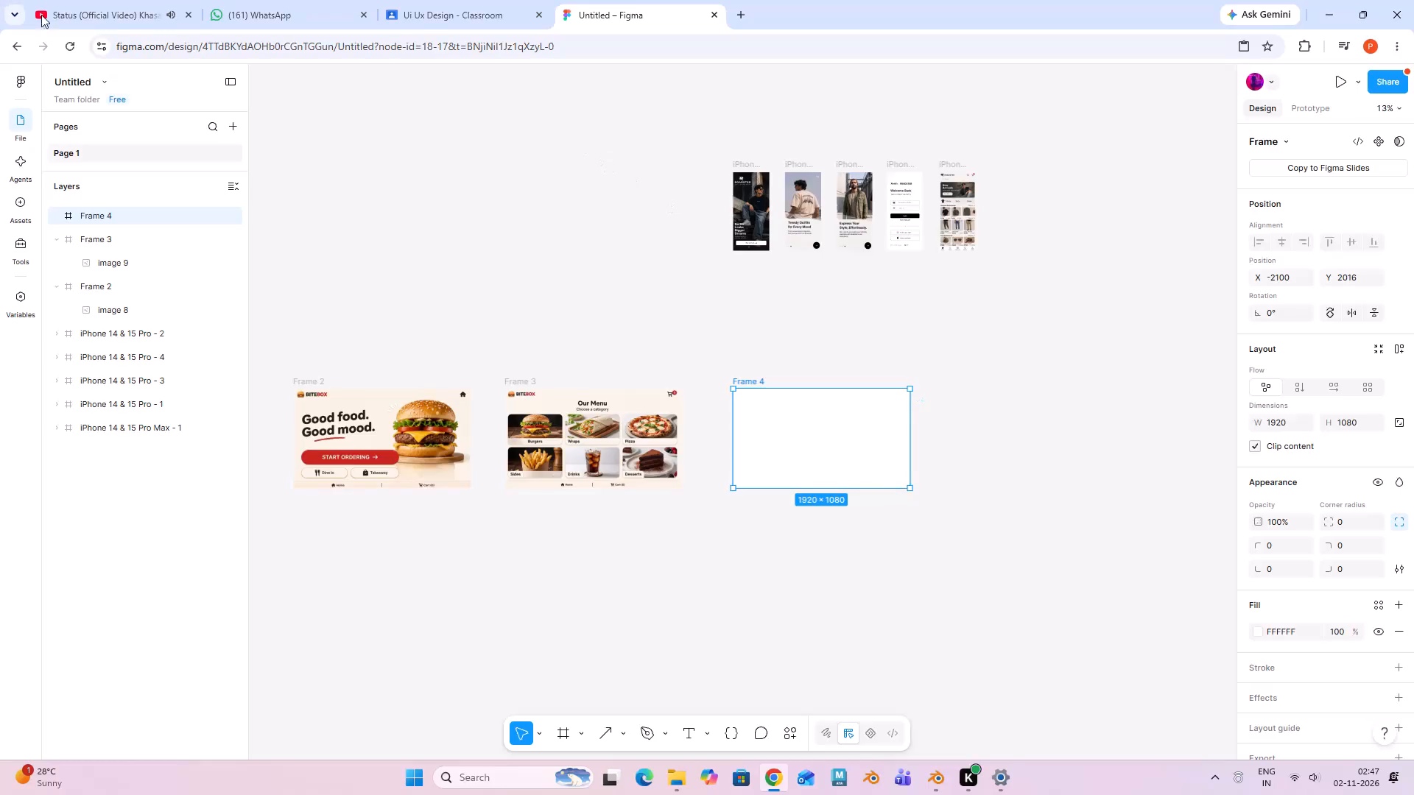
Switch to YouTube and play the recommended Dhanda Nyoliwala video "Tension (Official Music Video)".
{"action": "left_click", "coordinate": [108, 2]}
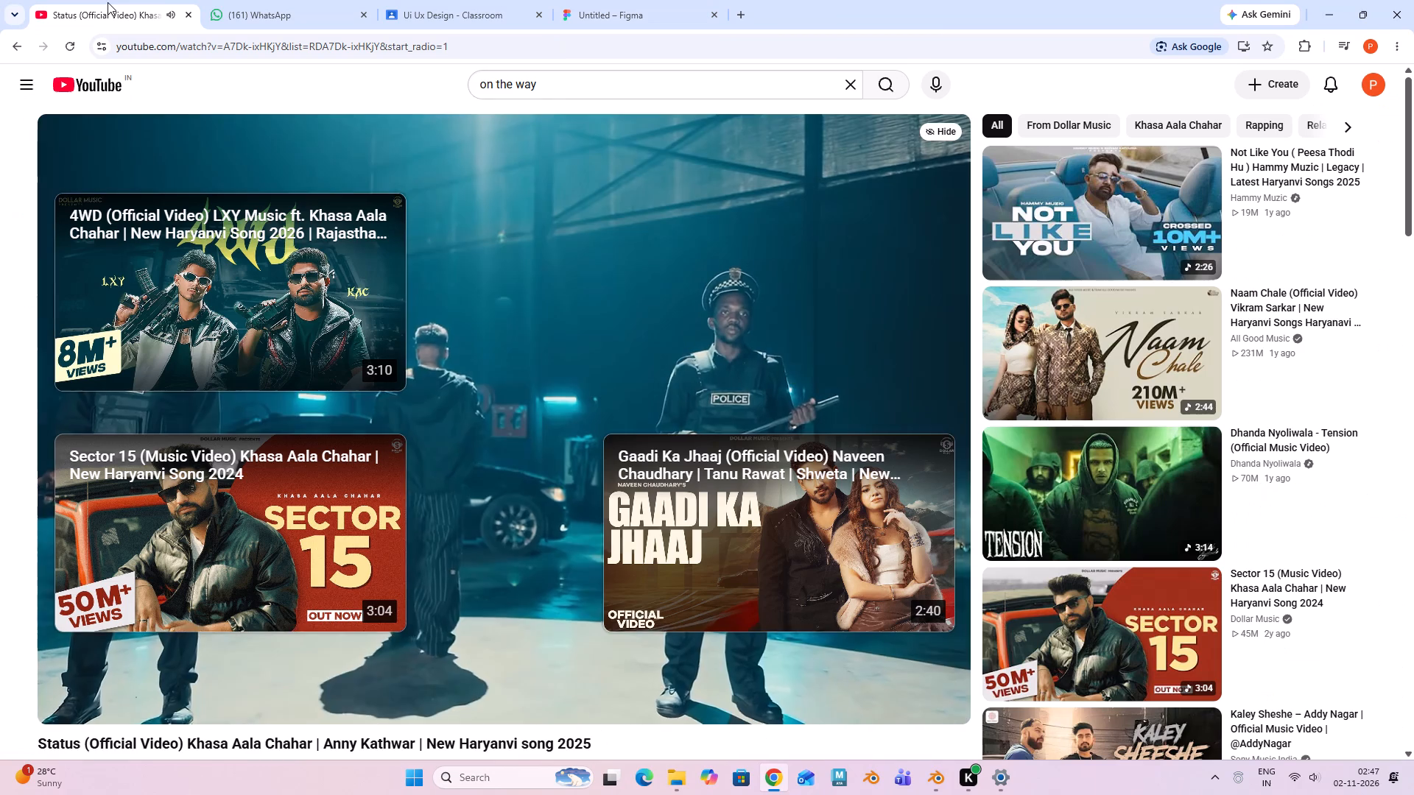
{"action": "left_click", "coordinate": [1167, 459]}
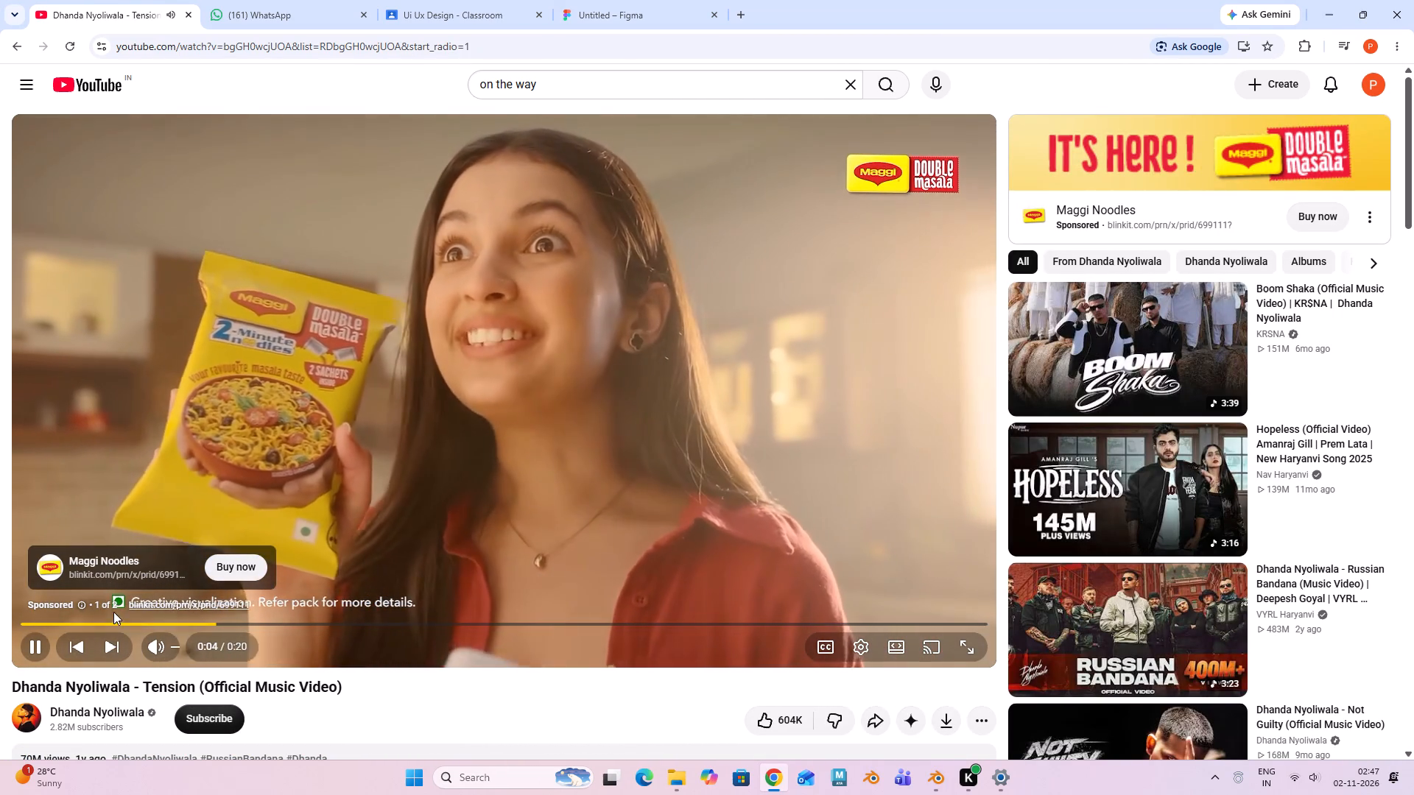
Block the Maggi Noodles ad playing before the video through its My Ad Center options.
{"action": "left_click", "coordinate": [80, 599]}
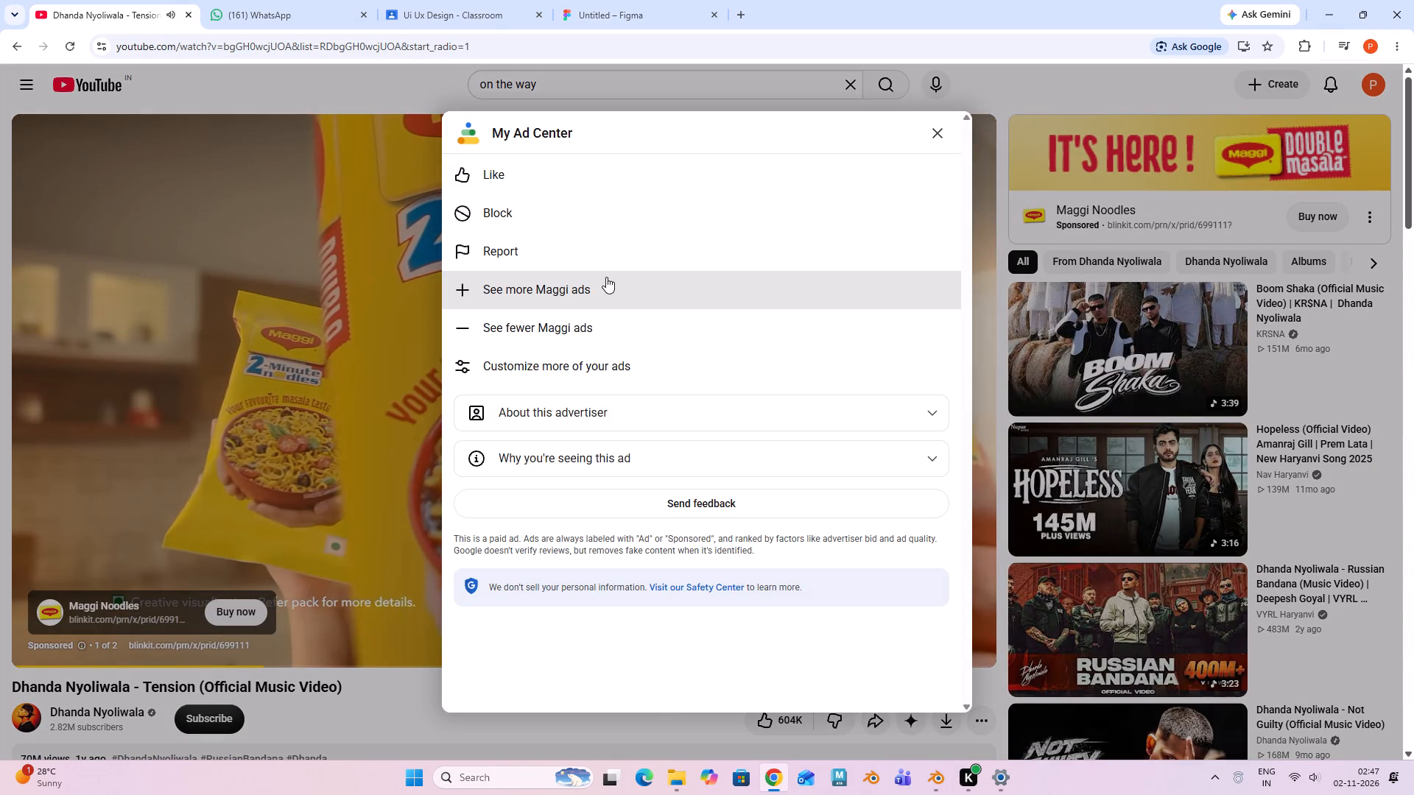
{"action": "left_click", "coordinate": [574, 211]}
{"action": "left_click", "coordinate": [825, 456]}
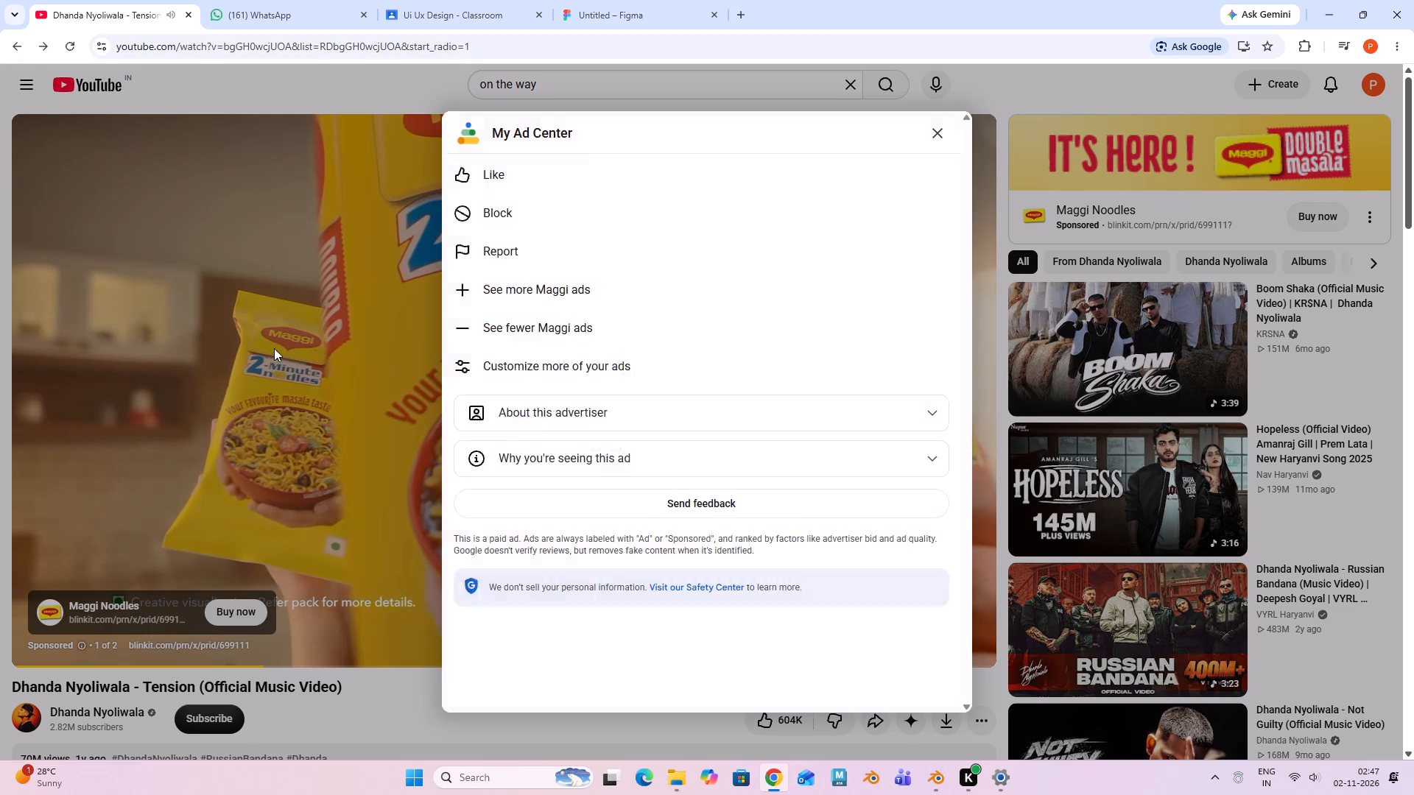
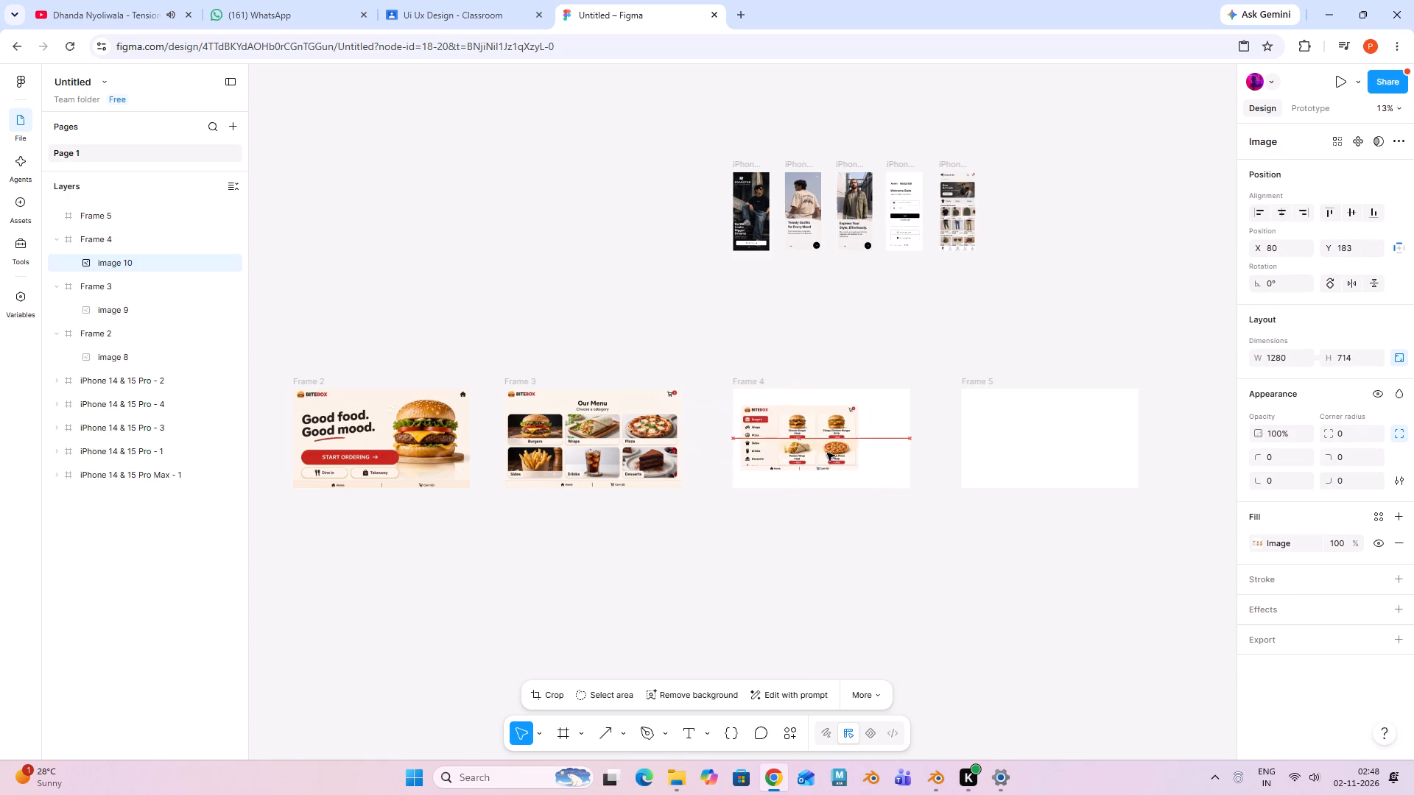
Centre the burger menu image horizontally inside Frame 4, at X 360, Y 183.
{"action": "left_click_drag", "start_coordinate": [827, 453], "coordinate": [846, 448]}
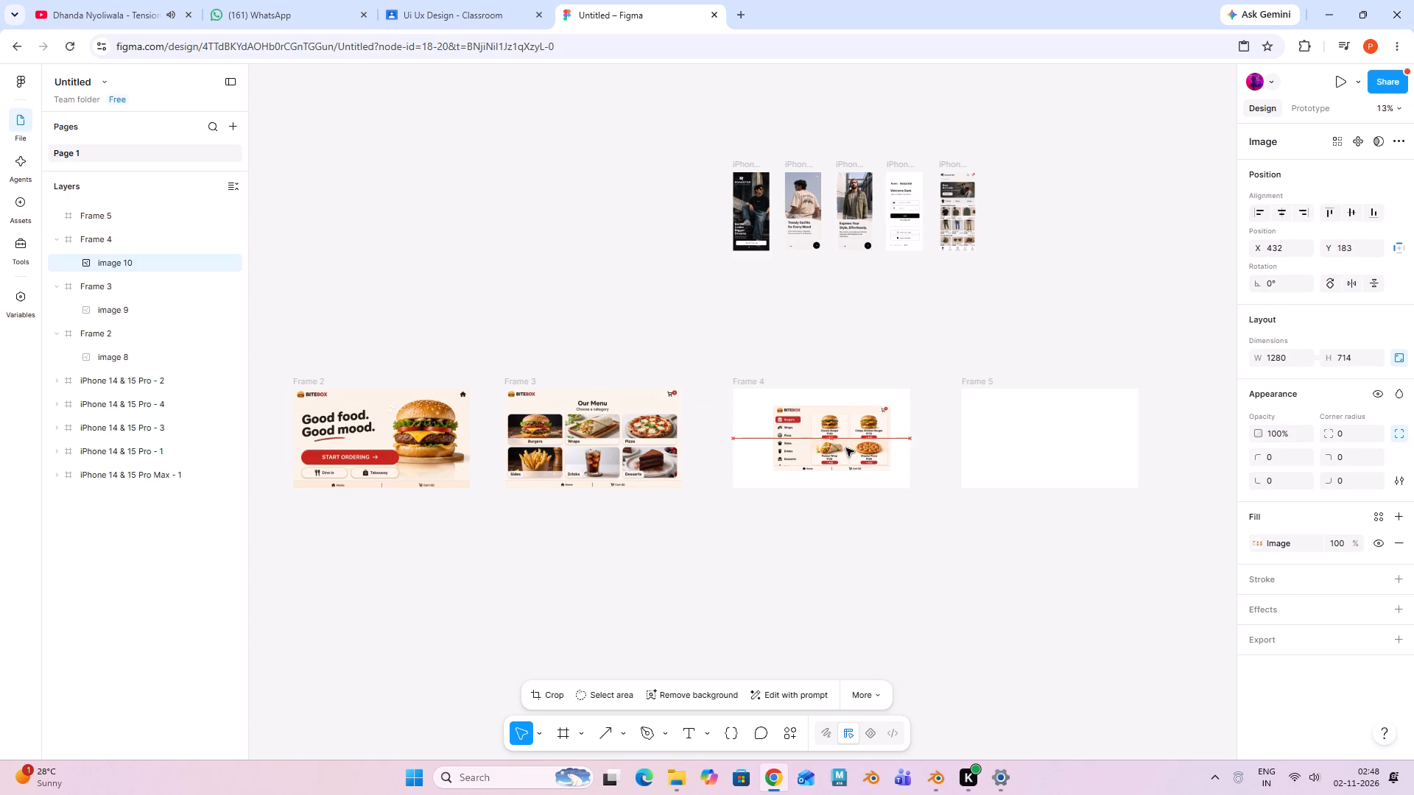
{"action": "left_click_drag", "start_coordinate": [846, 448], "coordinate": [840, 448]}
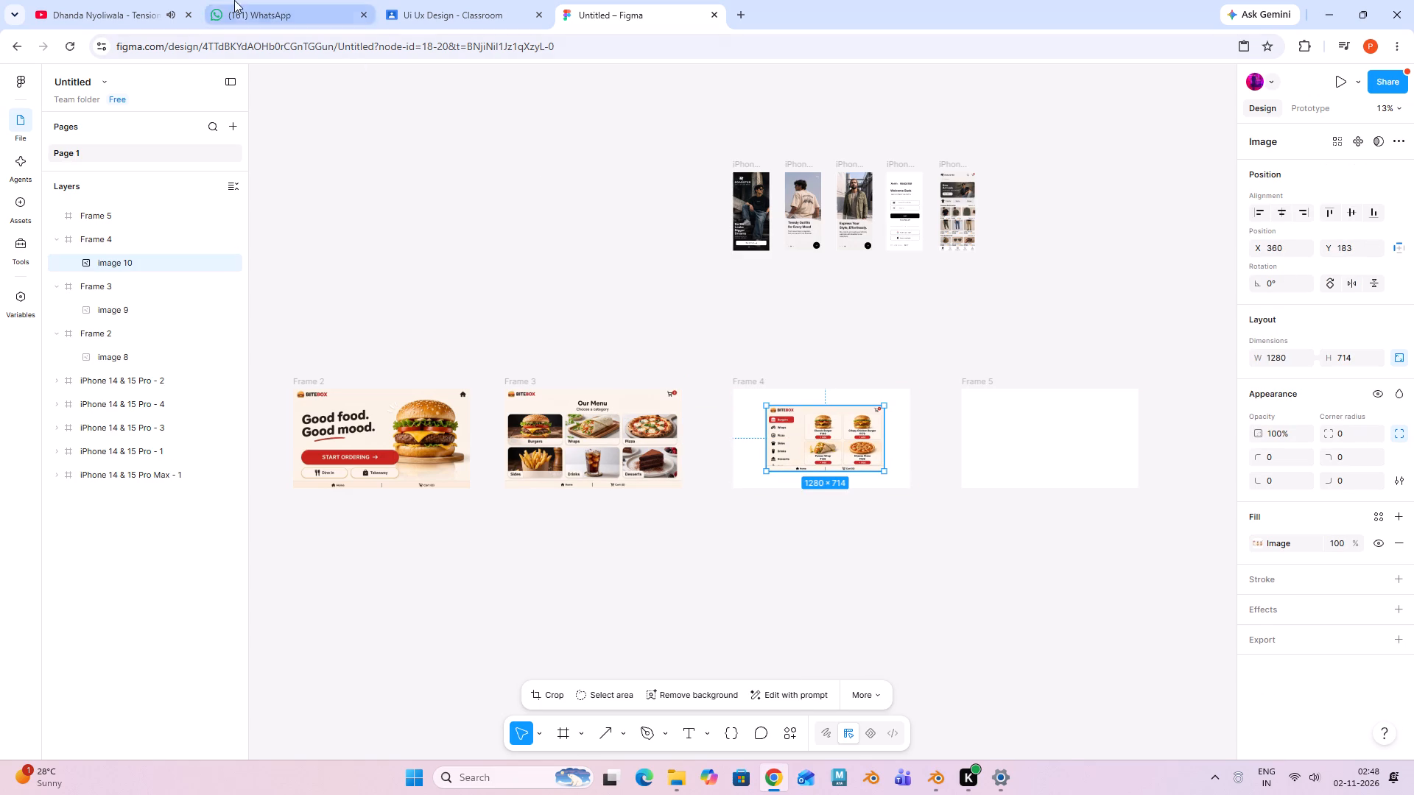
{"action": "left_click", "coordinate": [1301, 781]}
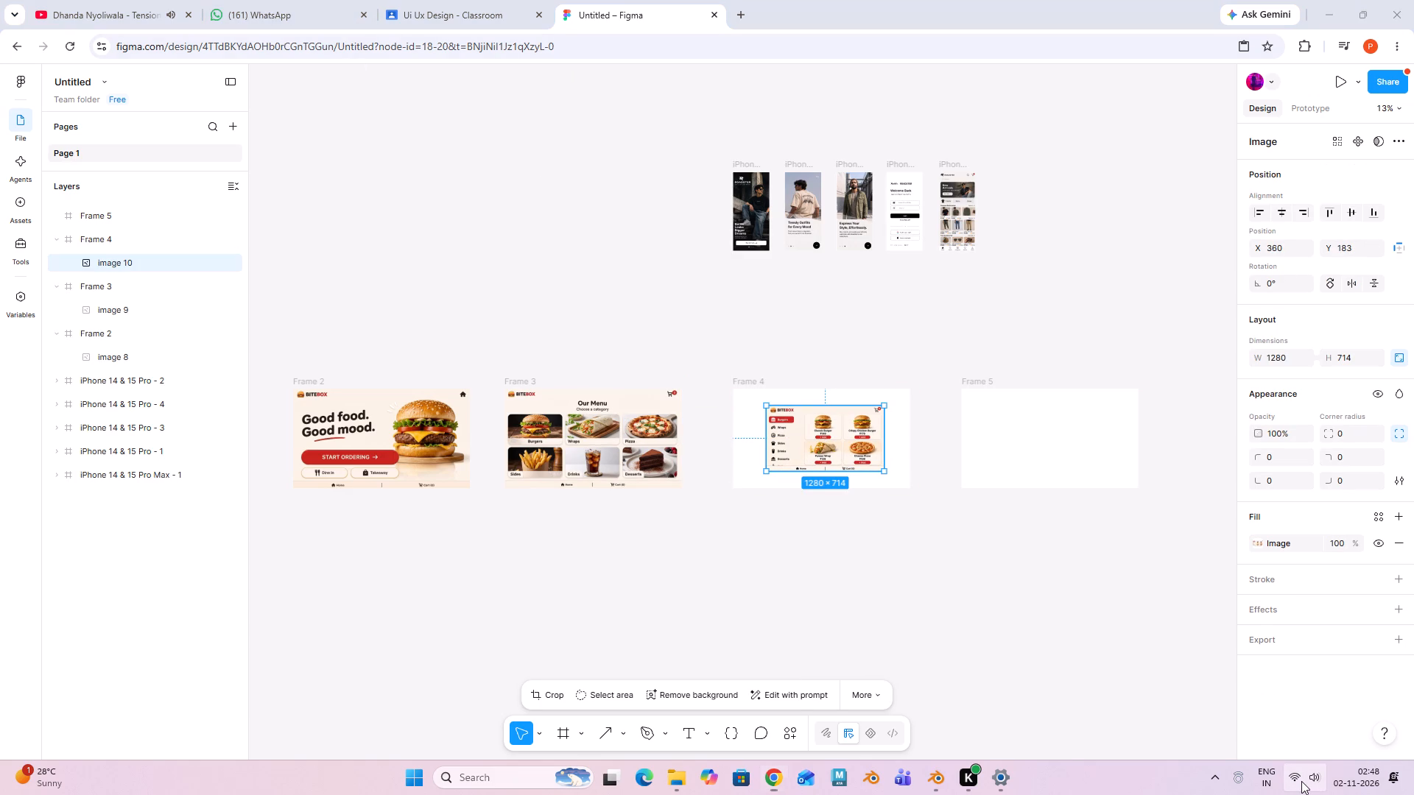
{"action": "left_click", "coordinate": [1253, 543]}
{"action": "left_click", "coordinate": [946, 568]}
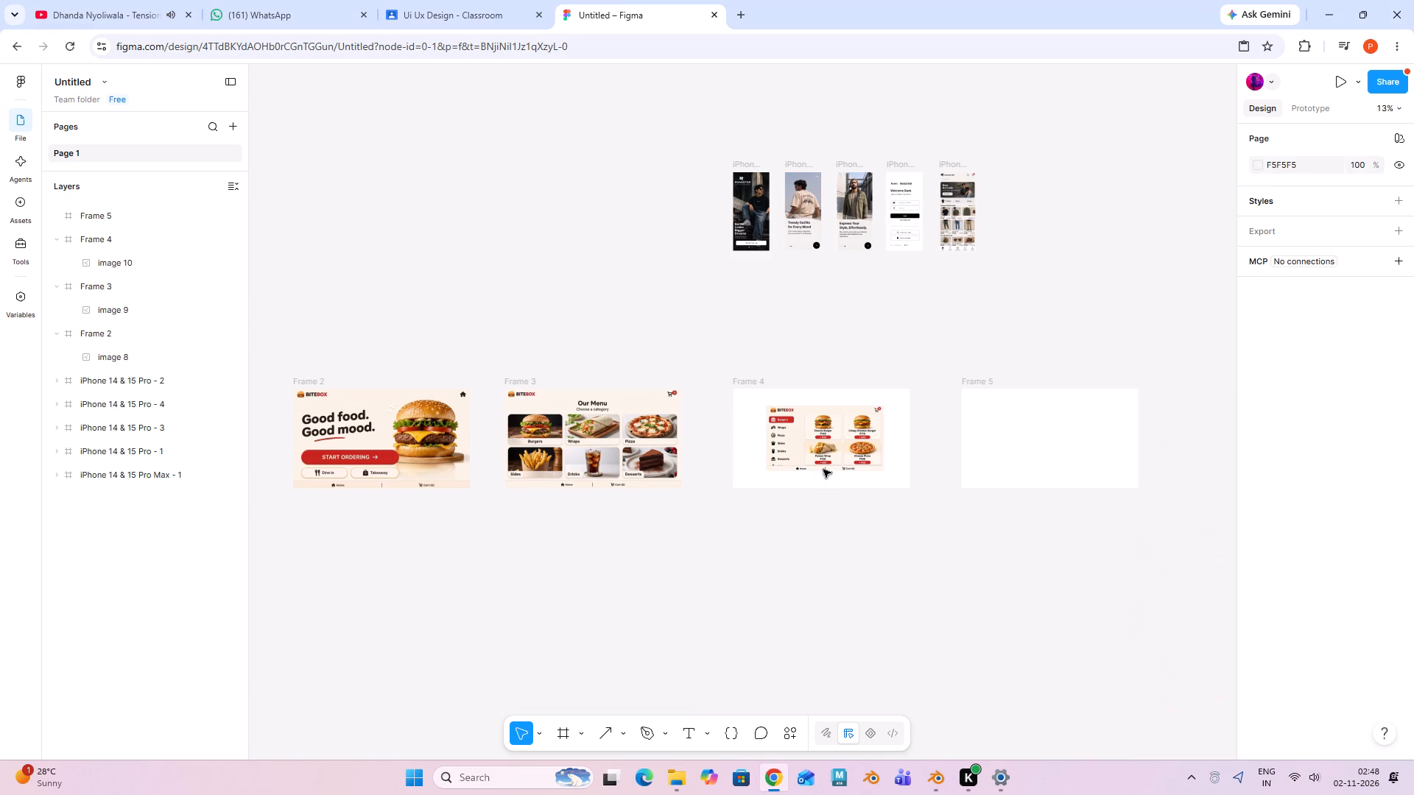
Resize the burger menu image in Frame 4, entering a width of 1920 and a height of 1080.
{"action": "left_click", "coordinate": [824, 457]}
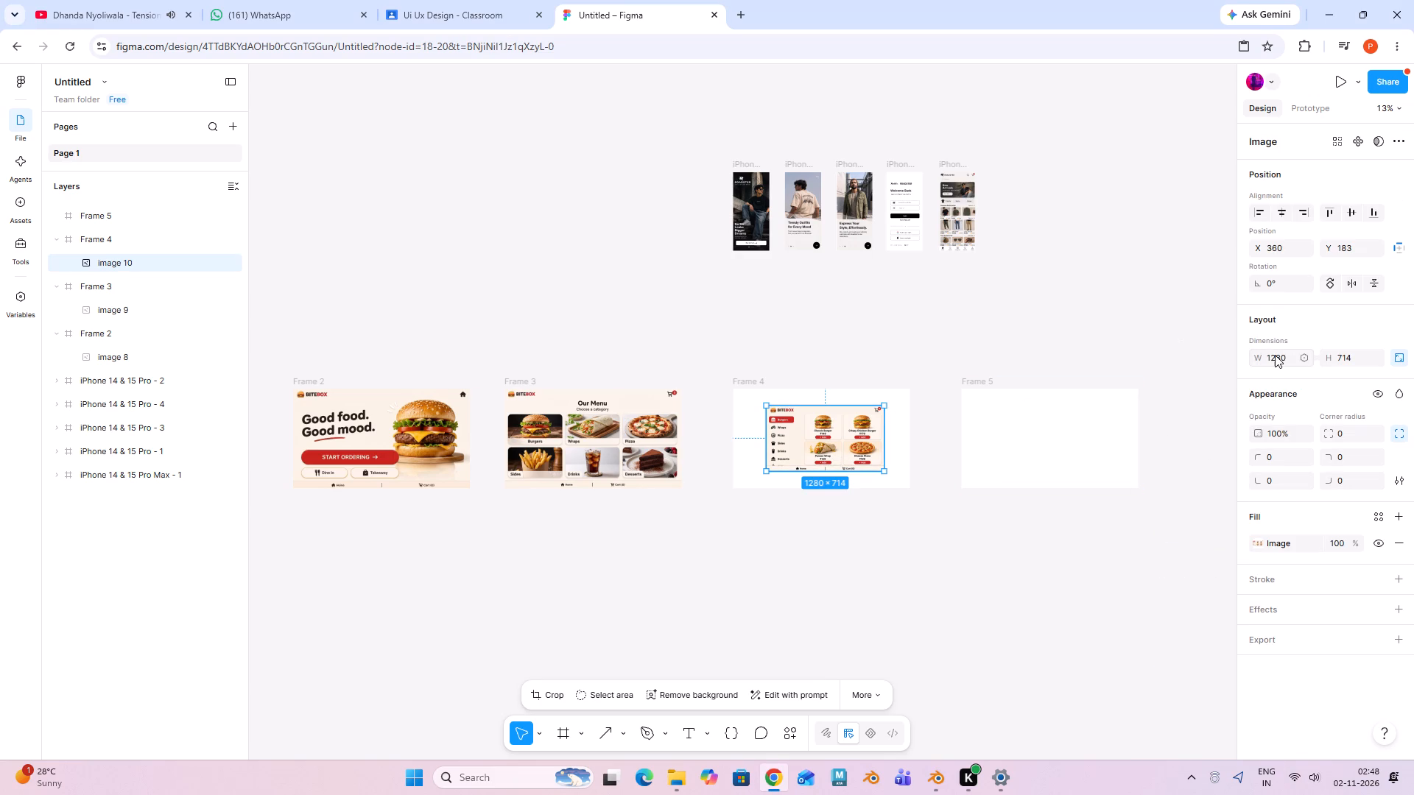
{"action": "left_click", "coordinate": [1275, 355]}
{"action": "key", "text": "BackSpace"}
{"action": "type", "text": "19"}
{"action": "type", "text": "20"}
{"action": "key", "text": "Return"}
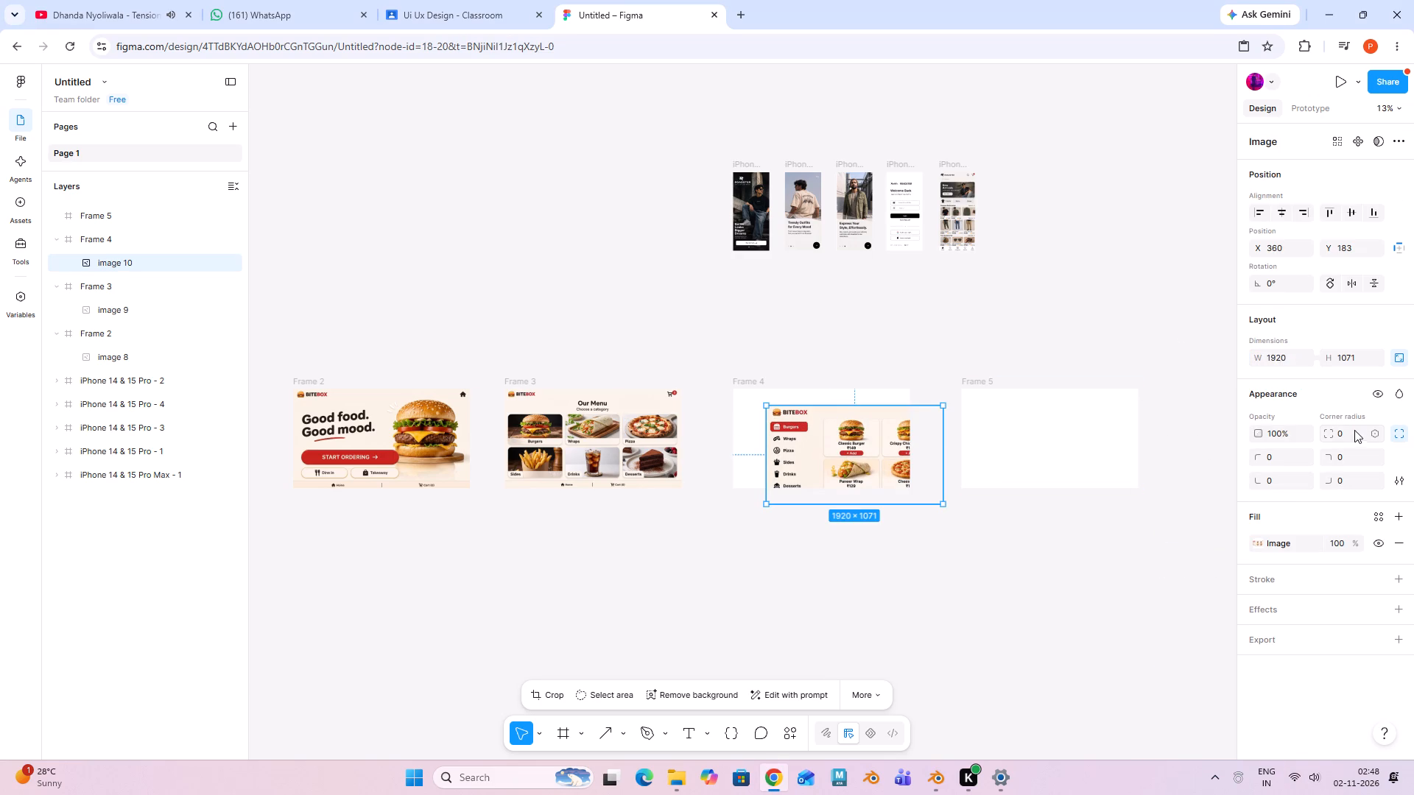
{"action": "left_click_drag", "start_coordinate": [1334, 356], "coordinate": [708, 412]}
{"action": "key", "text": "BackSpace"}
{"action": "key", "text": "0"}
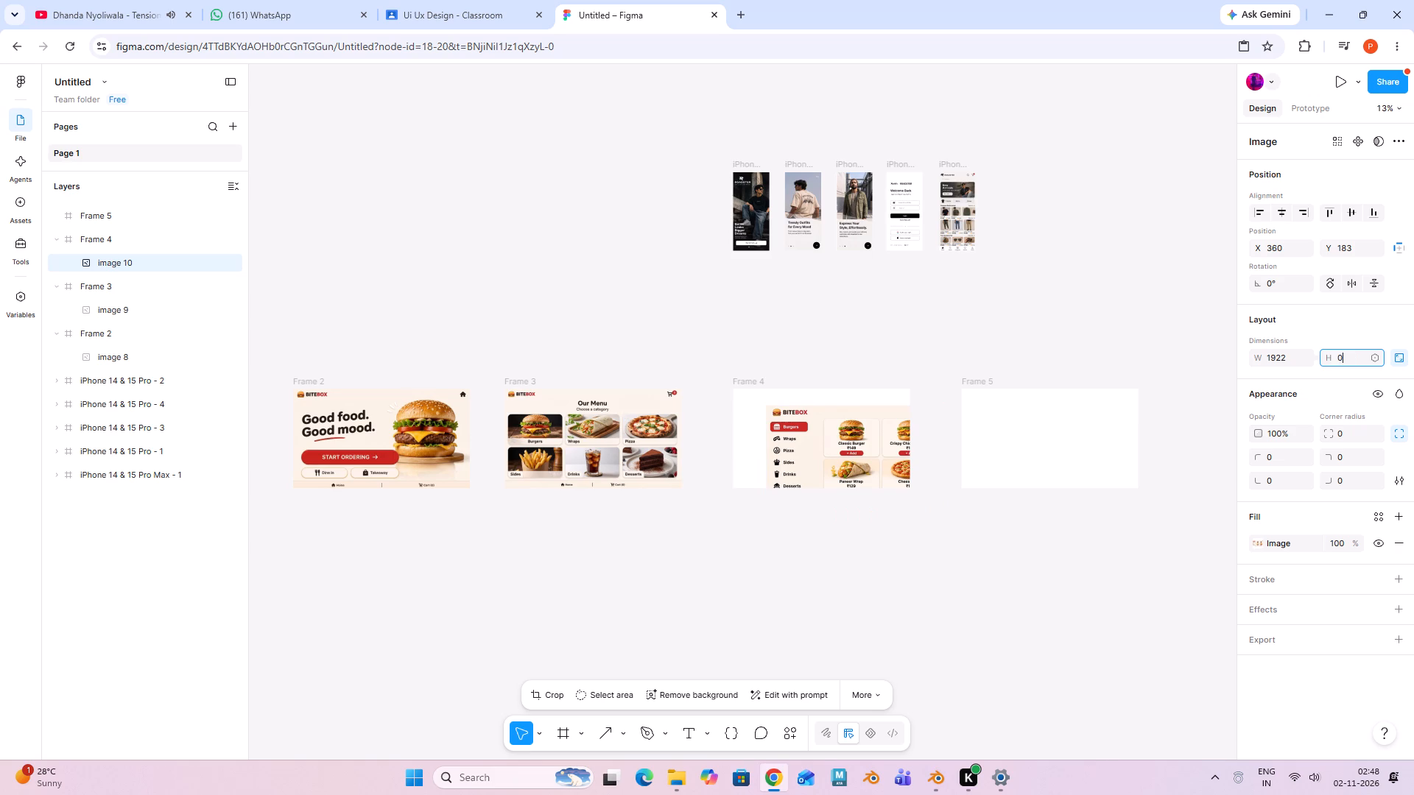
{"action": "key", "text": "BackSpace"}
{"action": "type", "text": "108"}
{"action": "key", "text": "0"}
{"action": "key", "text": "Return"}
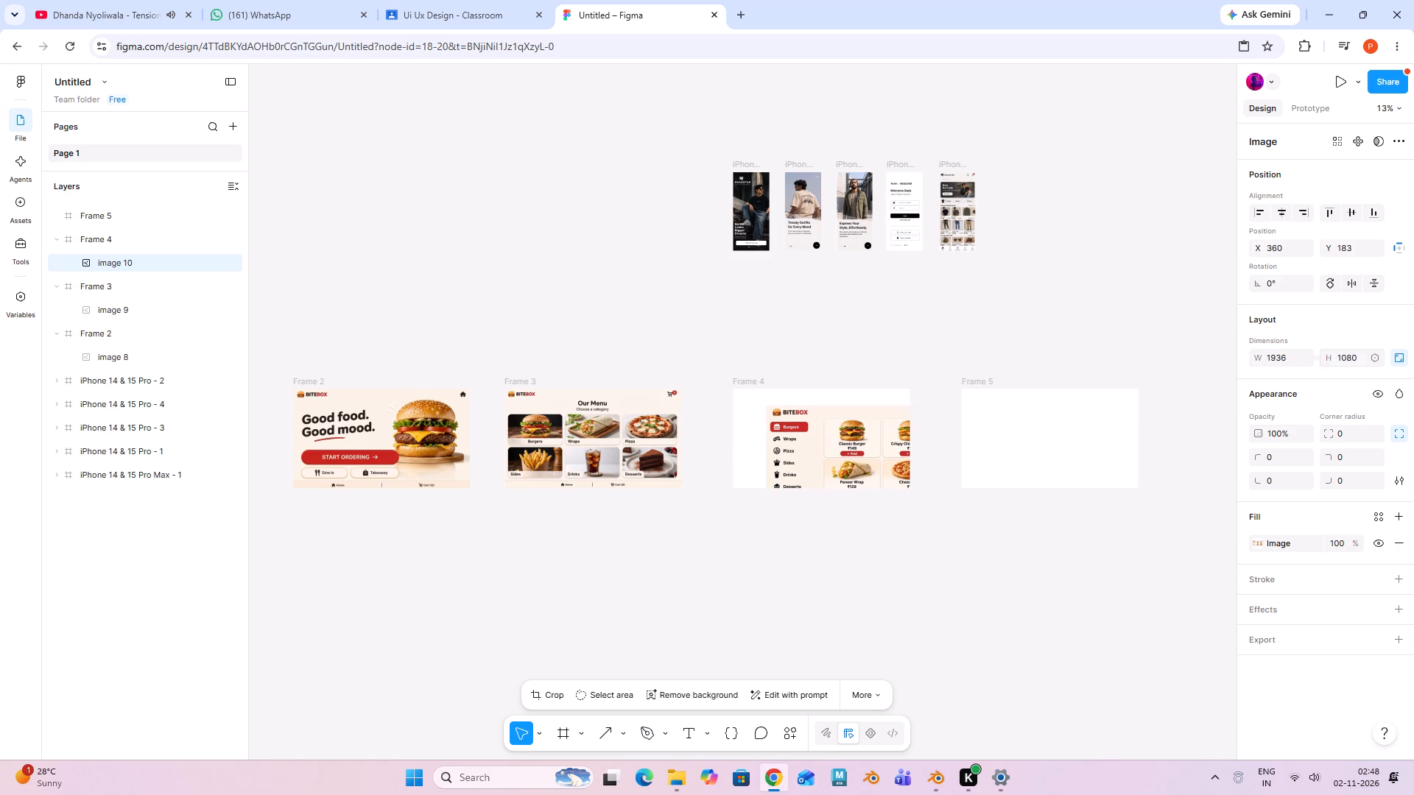
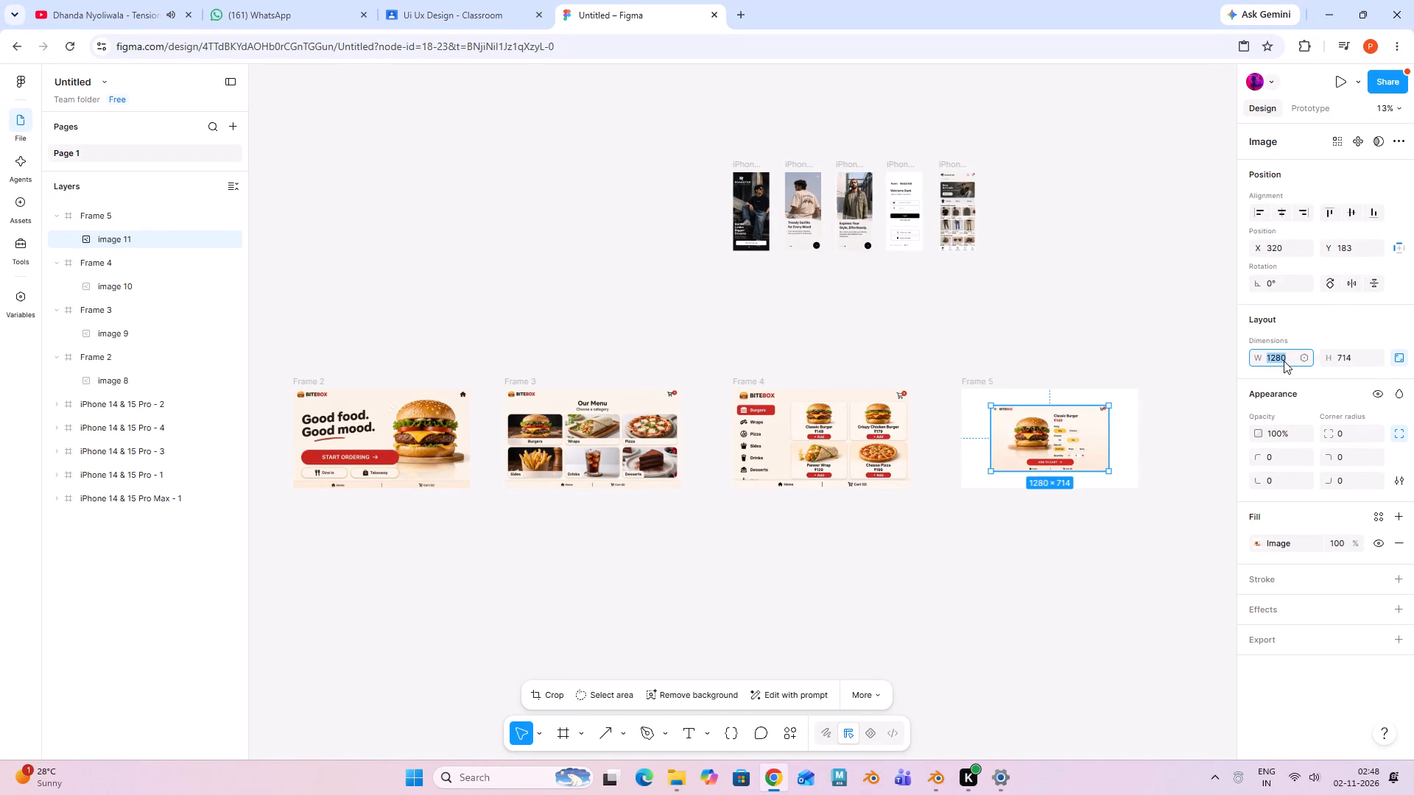
Resize the Classic Burger image inside Frame 5 to a width of 1920 and a height of 1080.
{"action": "key", "text": "BackSpace"}
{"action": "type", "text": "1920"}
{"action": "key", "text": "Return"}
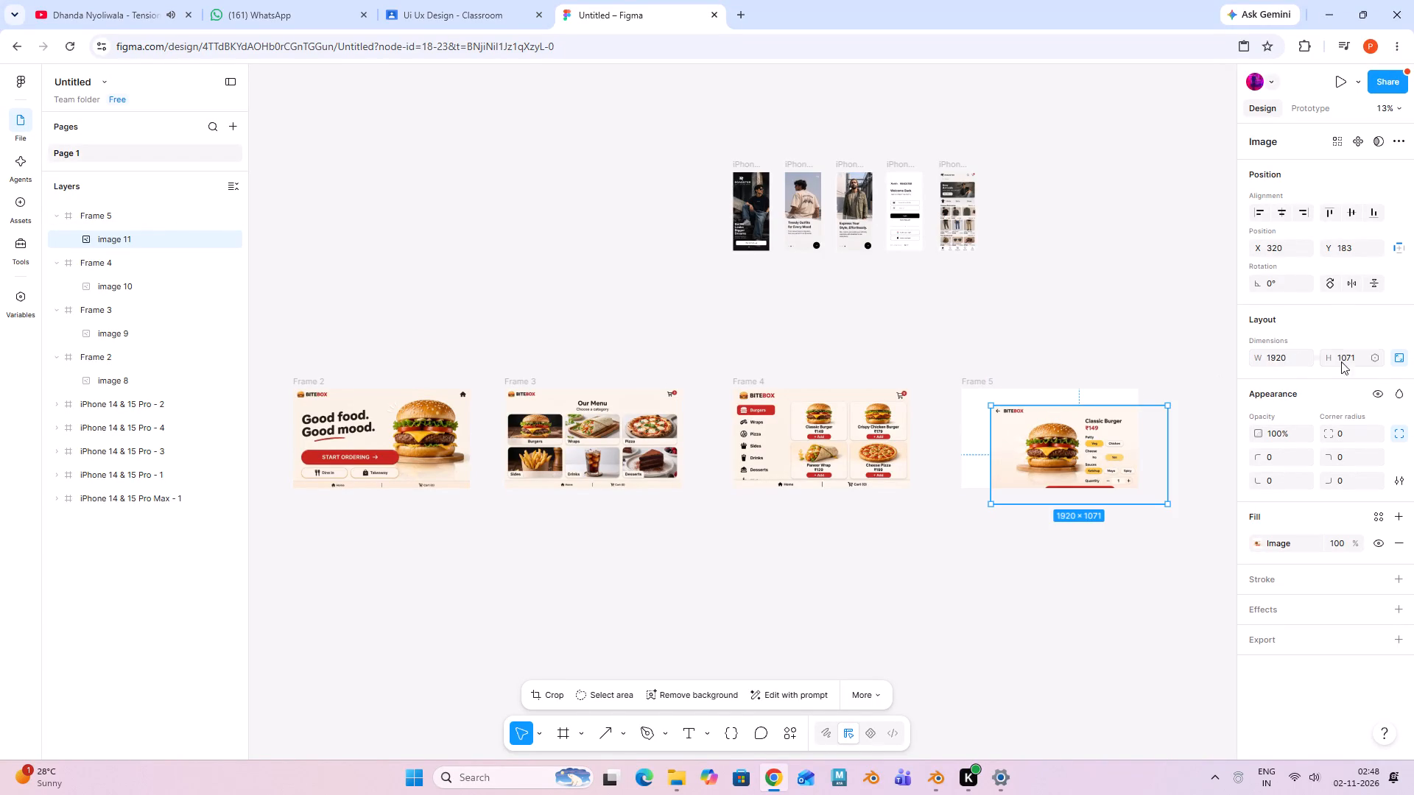
{"action": "left_click", "coordinate": [1357, 356]}
{"action": "key", "text": "BackSpace"}
Set the height of the Classic Burger image in Frame 5 to 1080.
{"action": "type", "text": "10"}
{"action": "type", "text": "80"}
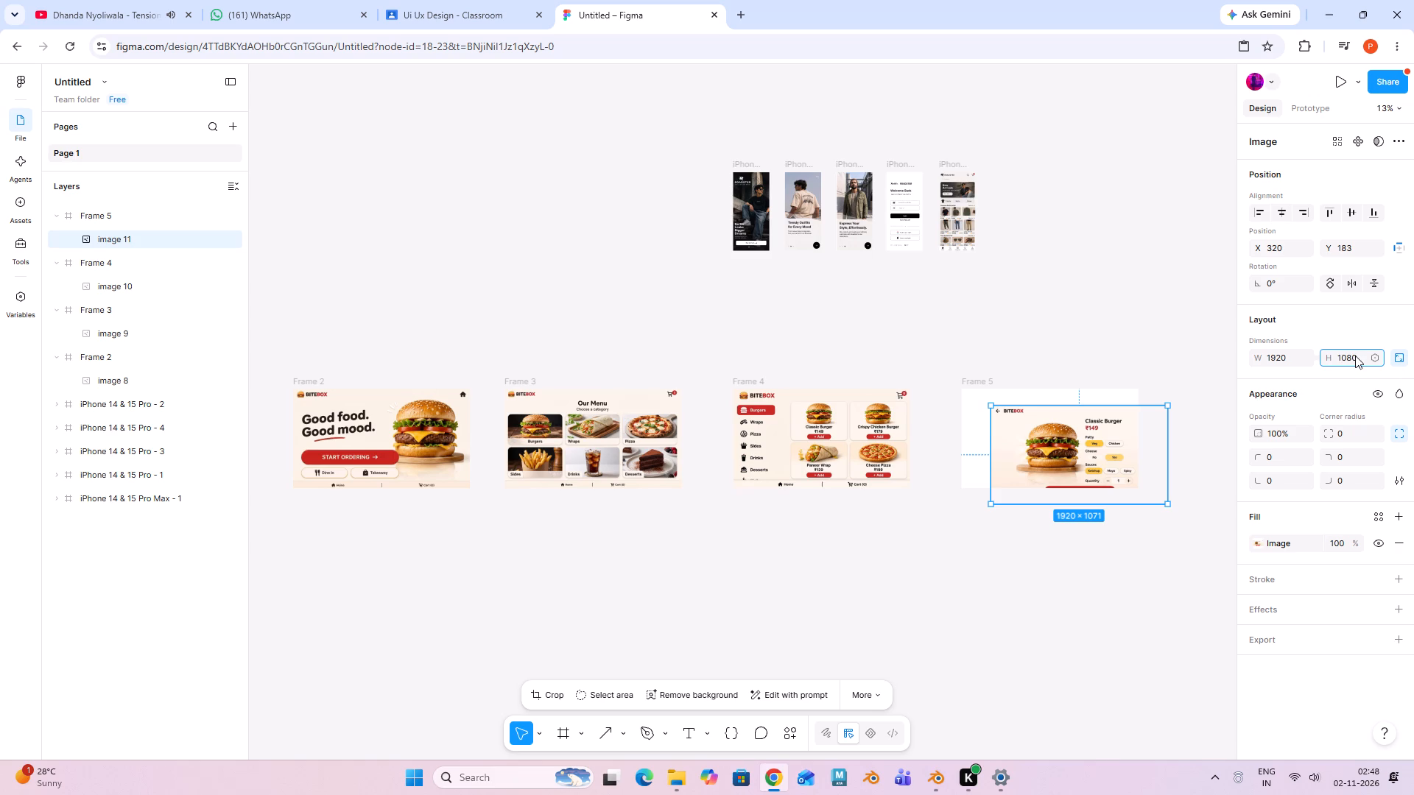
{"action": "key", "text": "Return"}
Align the Classic Burger image with Frame 5's top-left corner at X 0, Y 0, and deselect it.
{"action": "left_click_drag", "start_coordinate": [1087, 455], "coordinate": [1066, 442]}
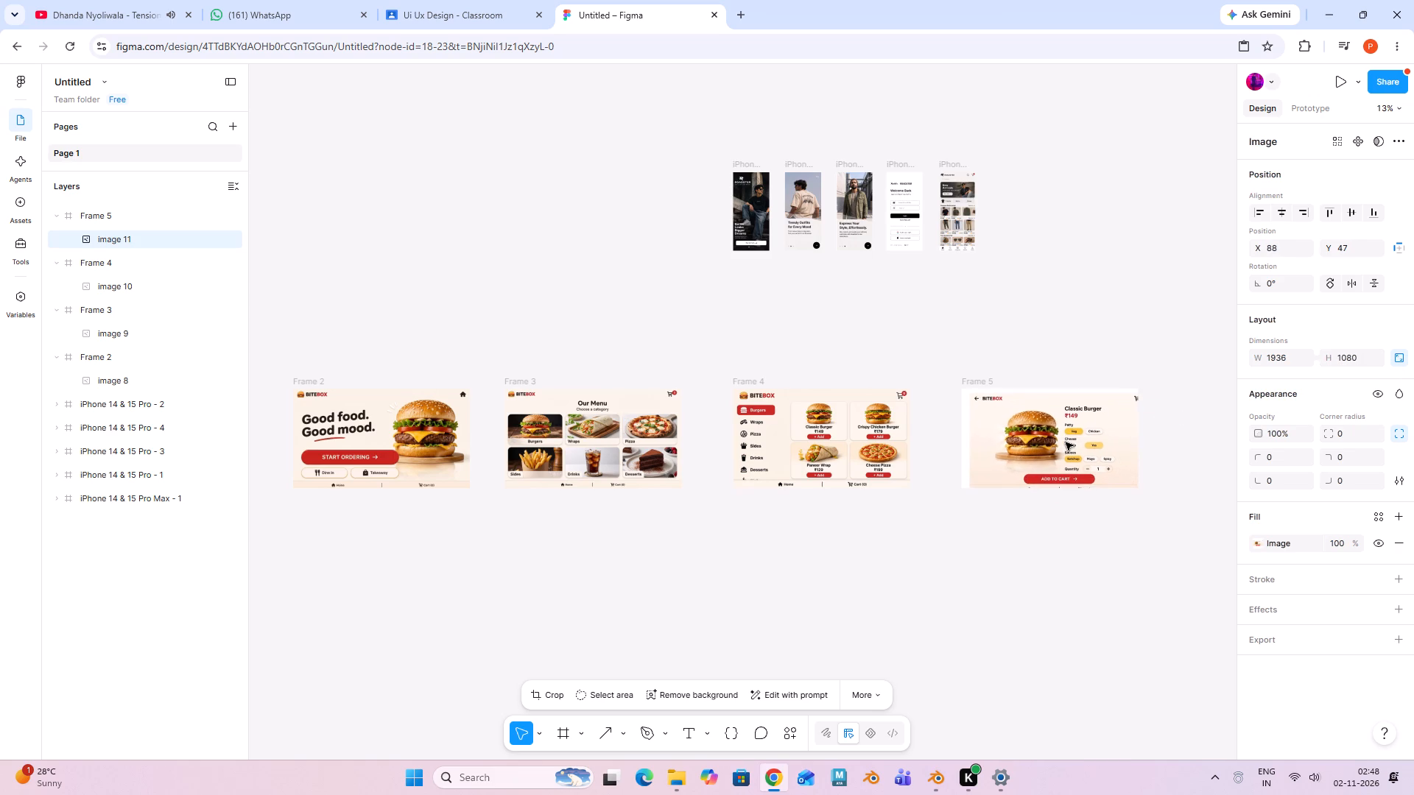
{"action": "left_click_drag", "start_coordinate": [1066, 442], "coordinate": [1059, 439]}
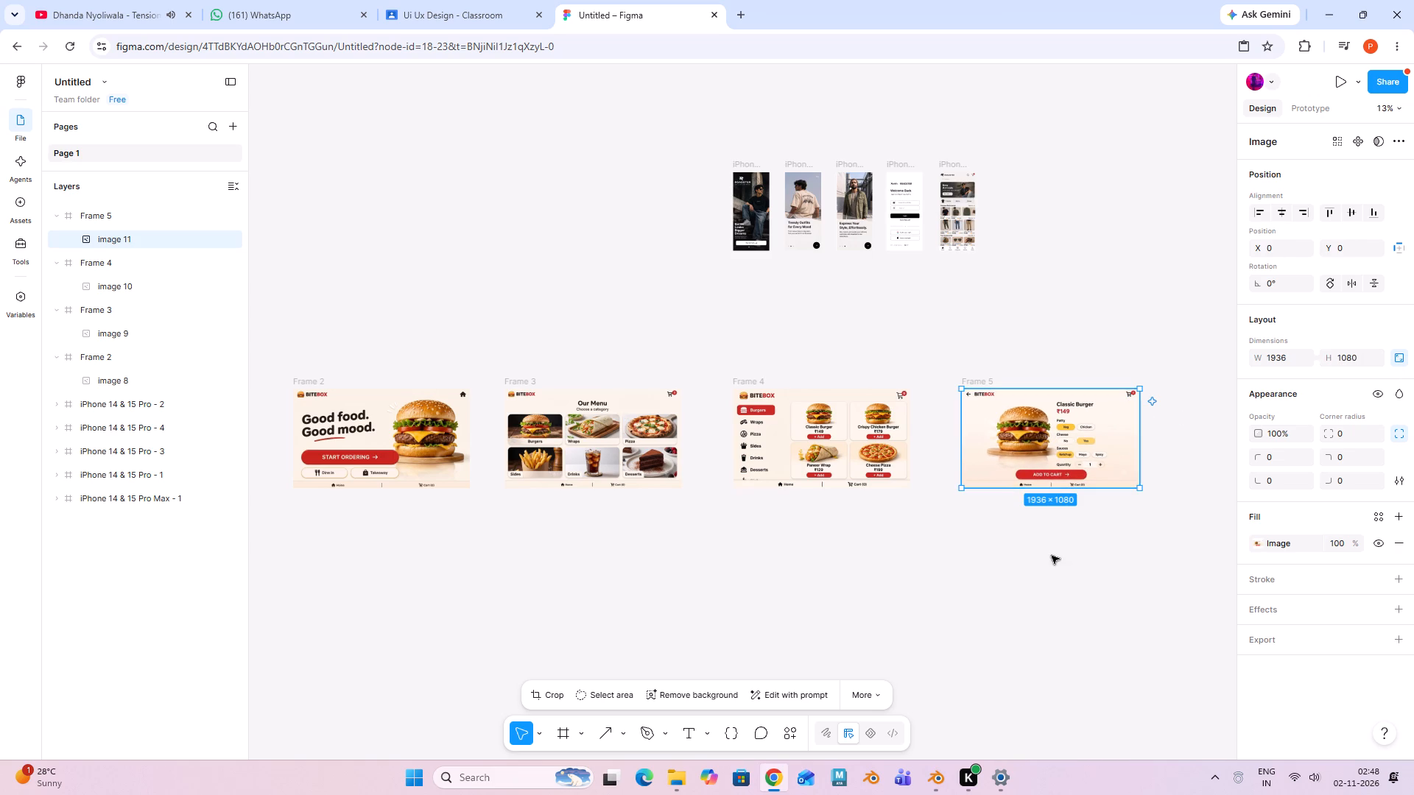
{"action": "left_click", "coordinate": [1052, 568]}
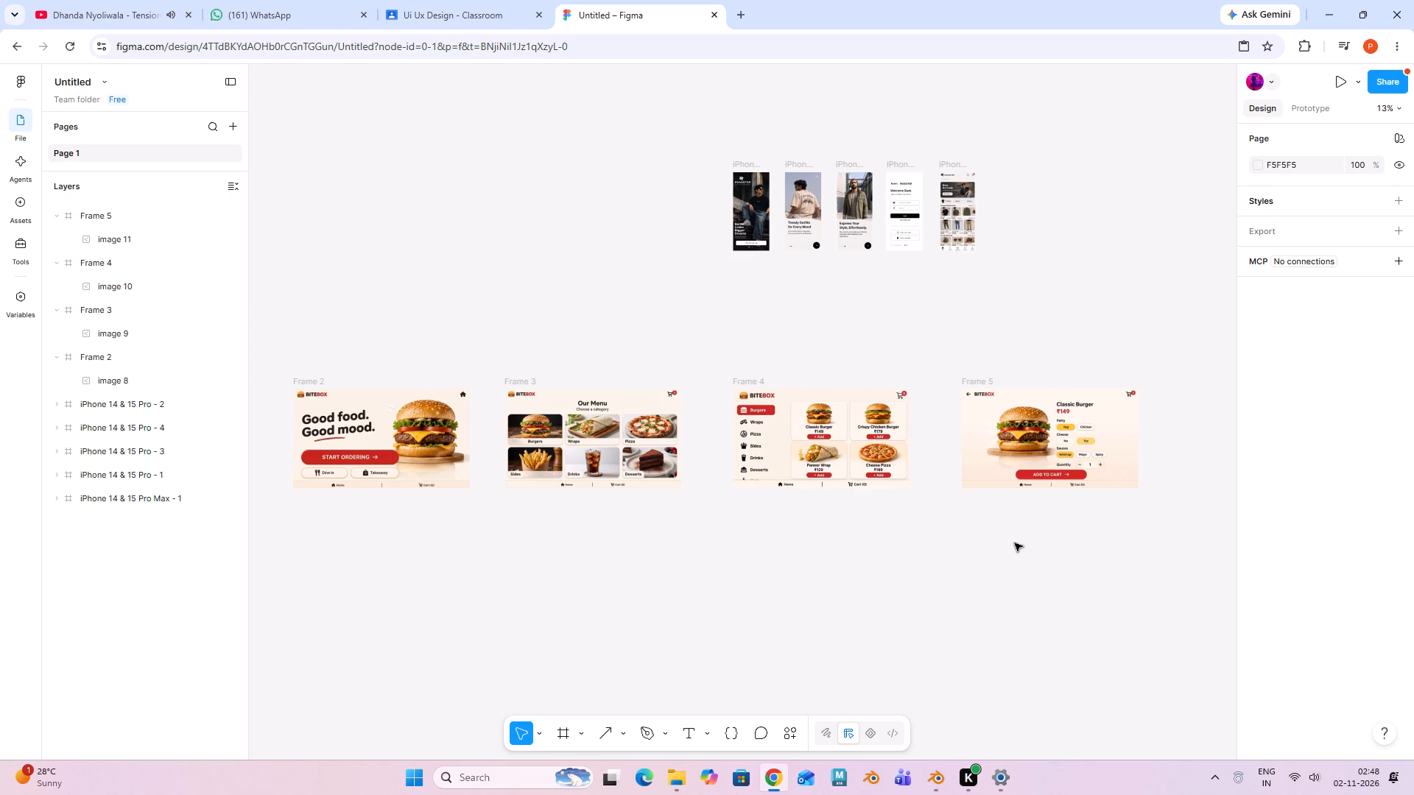
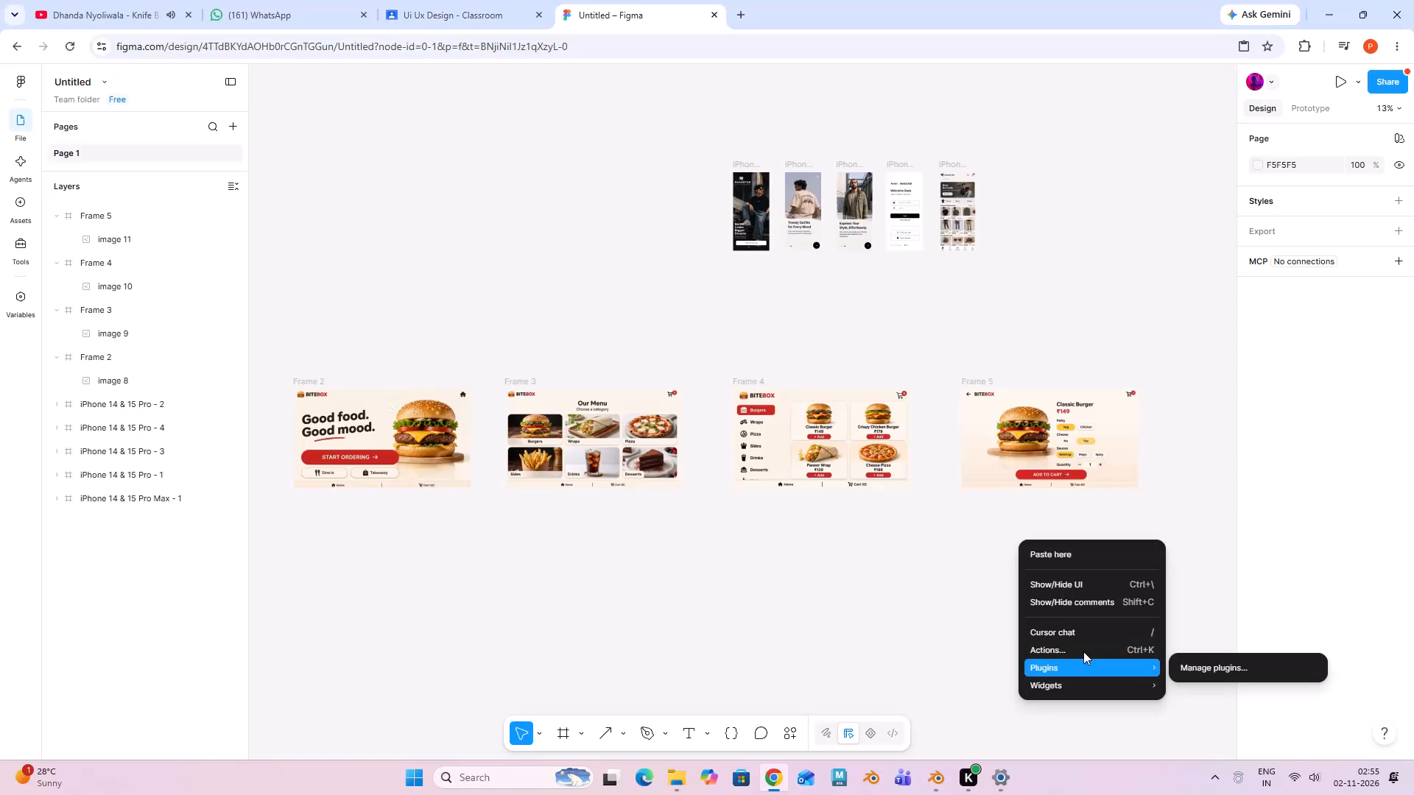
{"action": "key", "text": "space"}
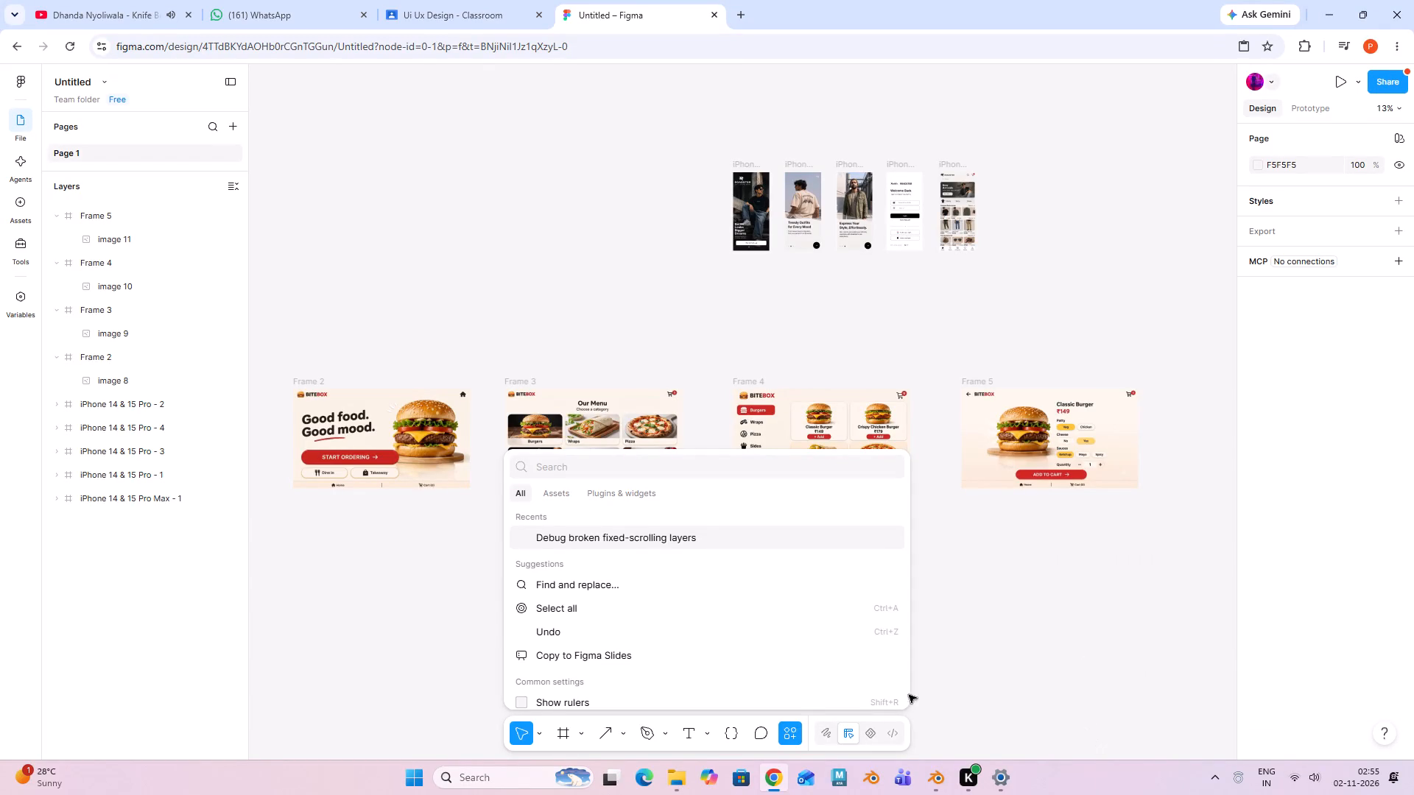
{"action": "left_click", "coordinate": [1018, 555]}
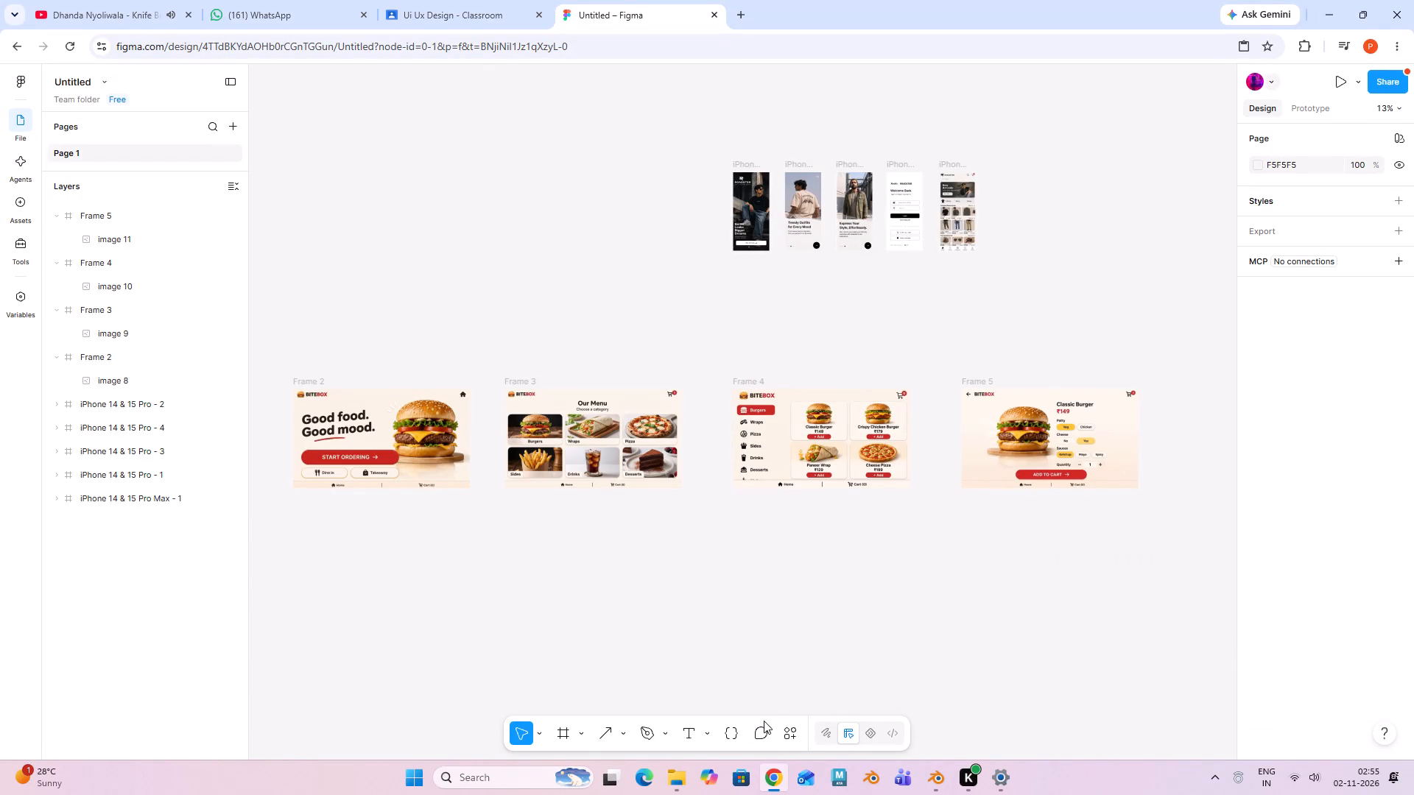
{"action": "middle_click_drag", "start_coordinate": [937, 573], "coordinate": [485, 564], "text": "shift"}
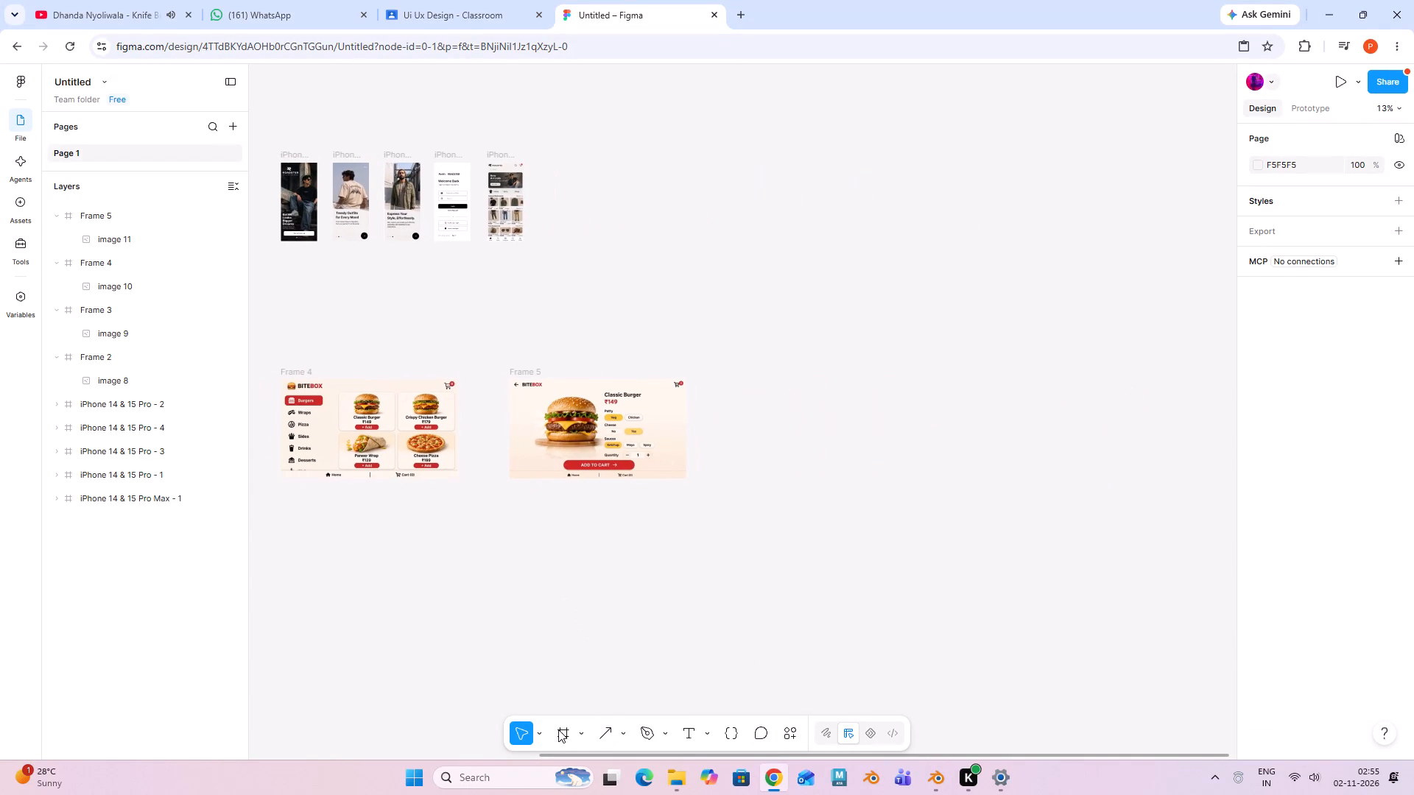
Draw a new frame beside the Classic Burger screen in Frame 5 and size it to 1920 × 1080.
{"action": "left_click", "coordinate": [556, 729]}
{"action": "left_click_drag", "start_coordinate": [747, 399], "coordinate": [852, 498]}
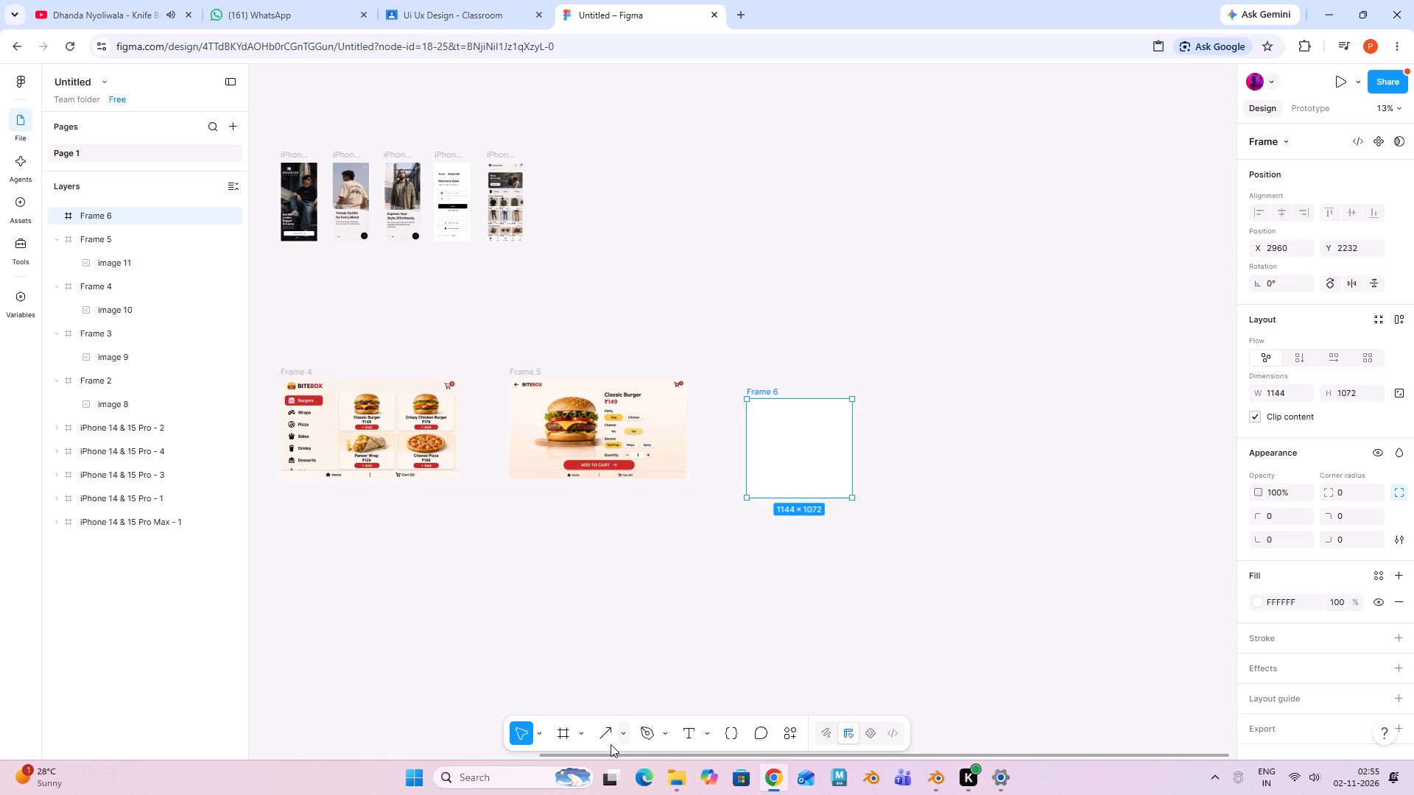
{"action": "left_click", "coordinate": [1279, 396]}
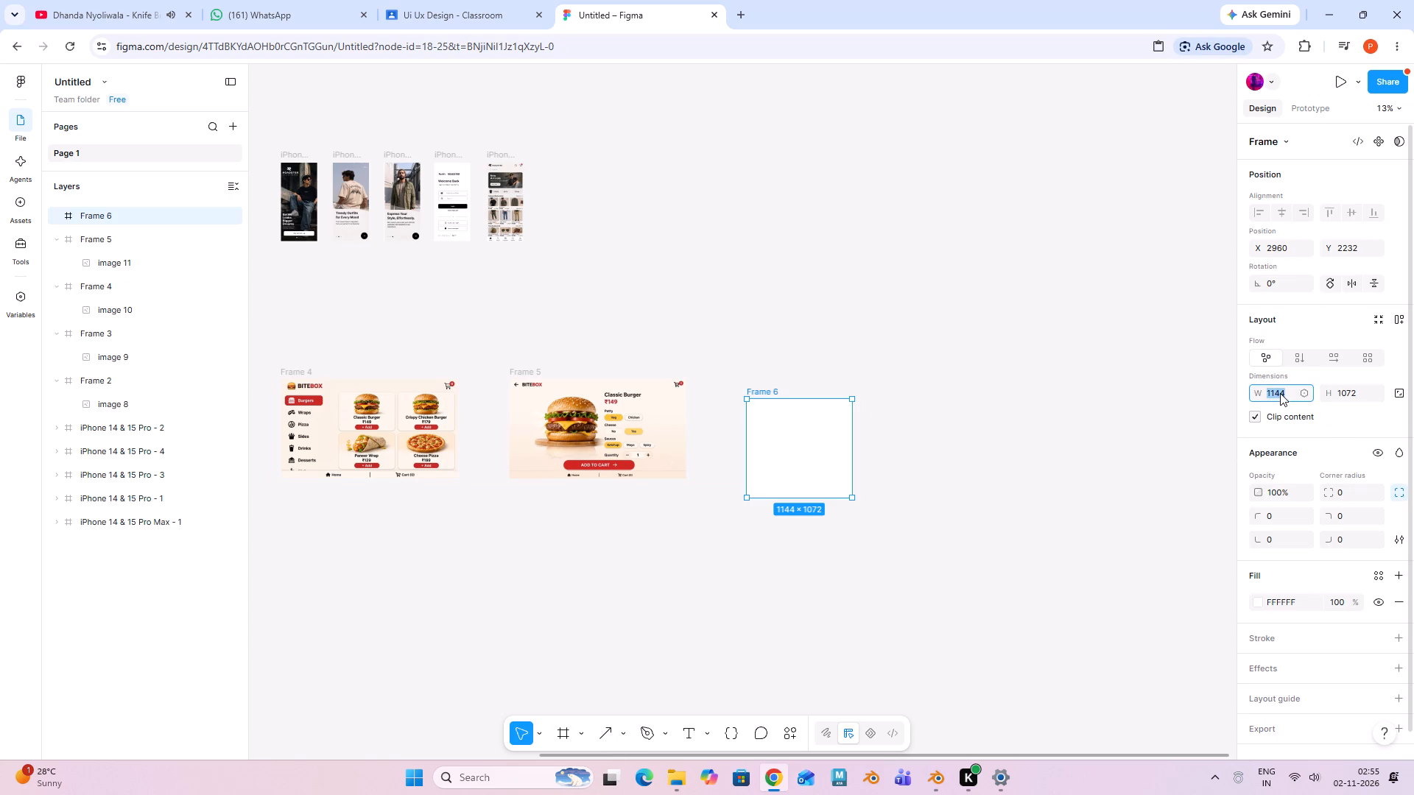
{"action": "key", "text": "BackSpace"}
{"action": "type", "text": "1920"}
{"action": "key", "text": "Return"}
{"action": "left_click", "coordinate": [1362, 390]}
{"action": "key", "text": "BackSpace"}
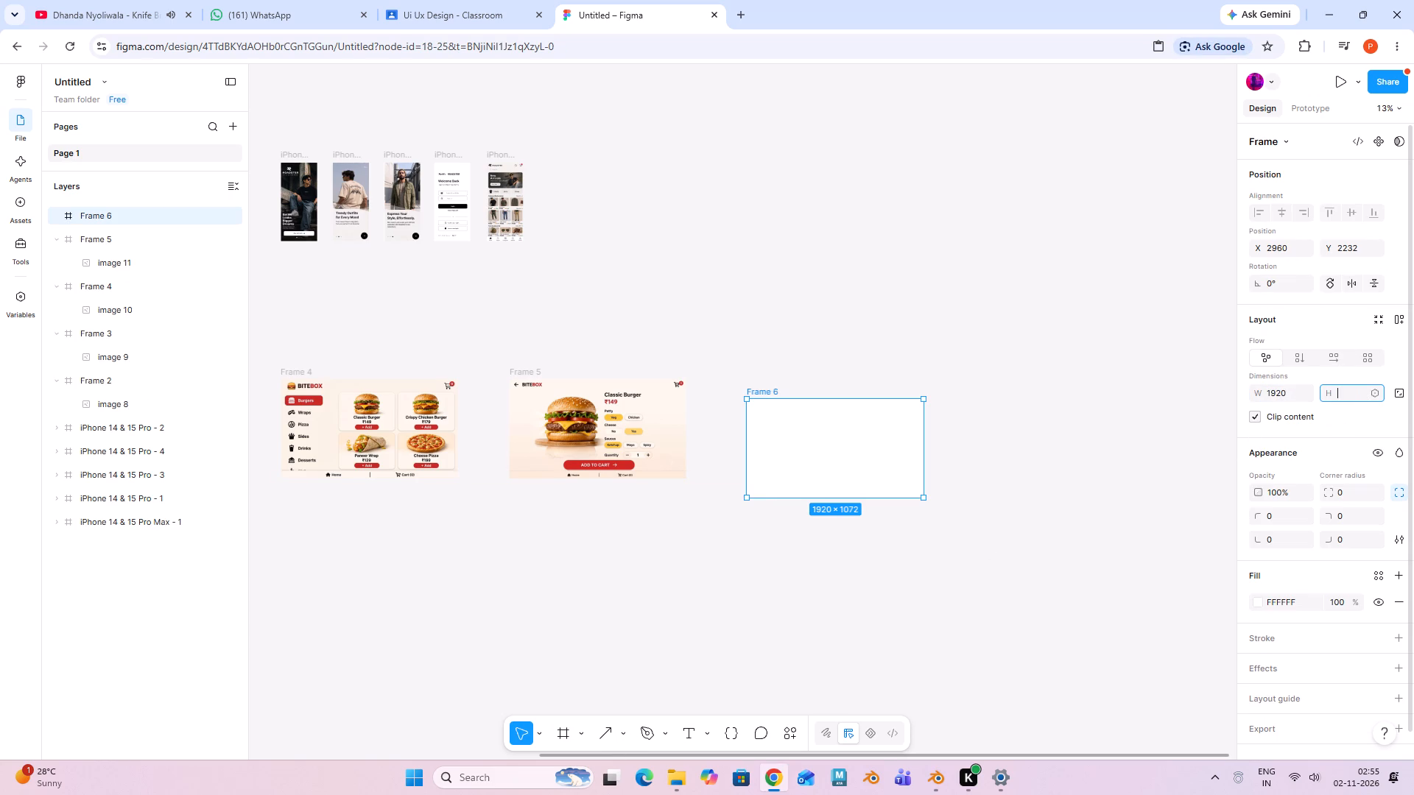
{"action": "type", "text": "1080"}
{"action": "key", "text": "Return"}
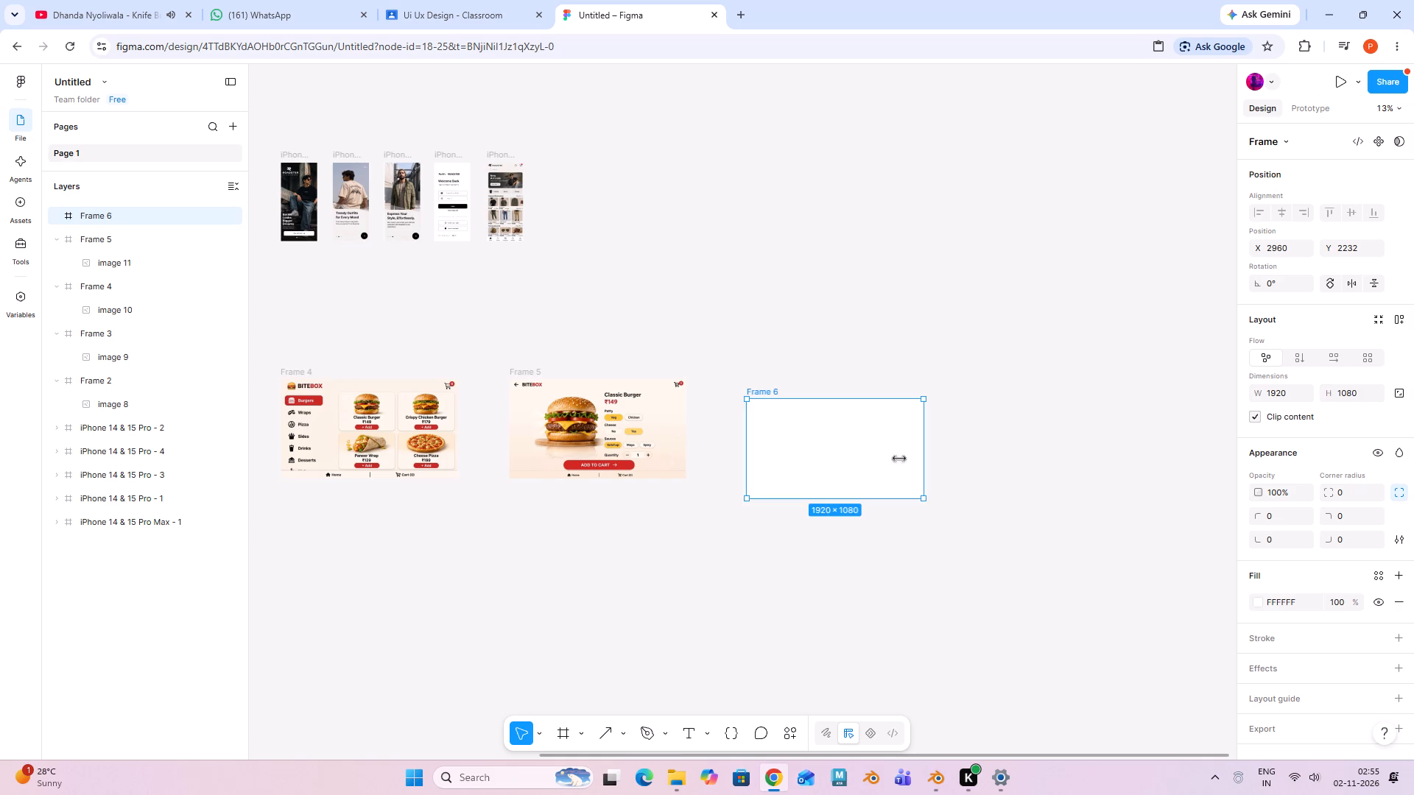
Move the new frame into line with Frame 5 at Y 2016, matching the gap between Frames 4 and 5.
{"action": "left_click_drag", "start_coordinate": [848, 466], "coordinate": [845, 445]}
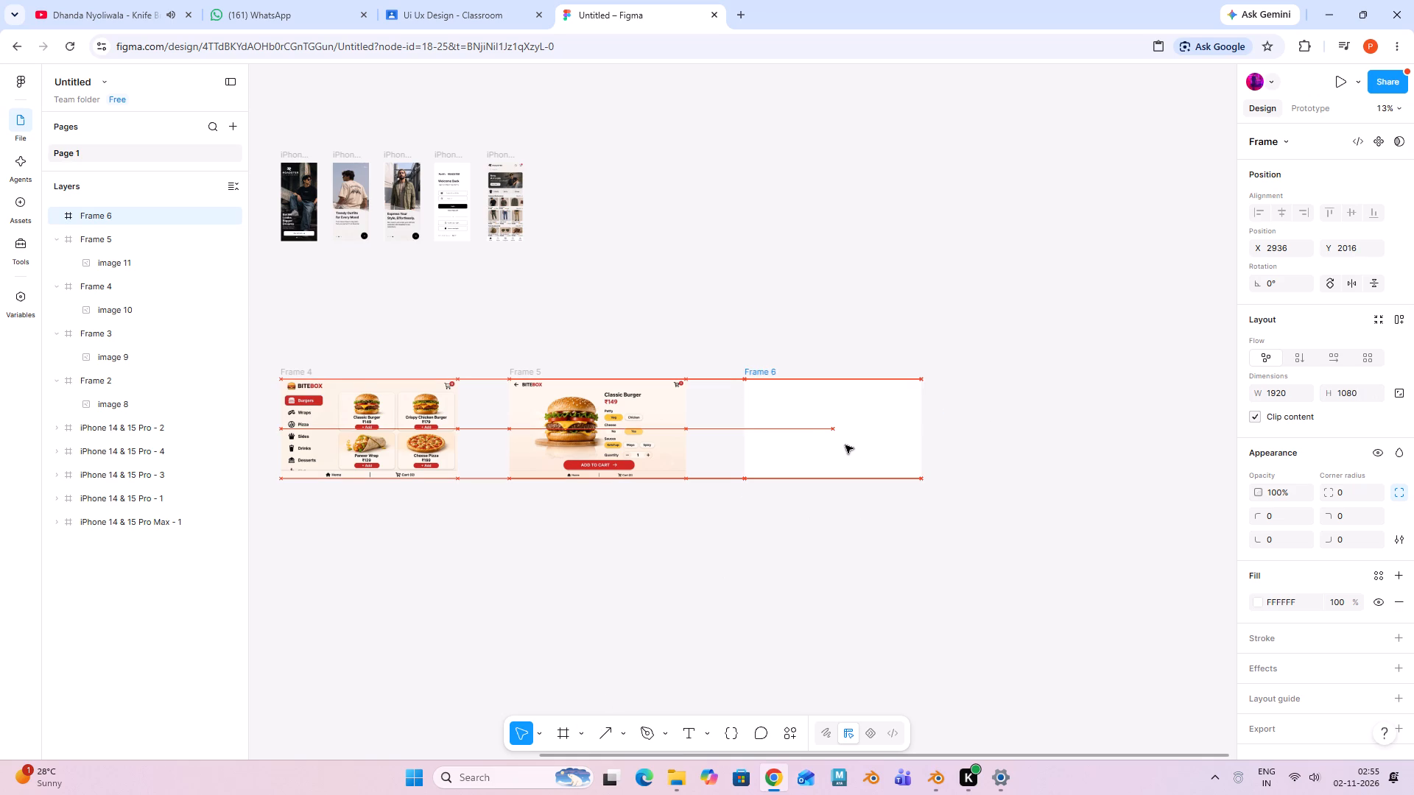
{"action": "left_click_drag", "start_coordinate": [845, 445], "coordinate": [837, 445]}
Duplicate the empty 1920 × 1080 frame three times along the row at Y 2016, placing the copies at X 5340, 7820 and 10300.
{"action": "left_click_drag", "start_coordinate": [843, 454], "coordinate": [1035, 457], "text": "alt"}
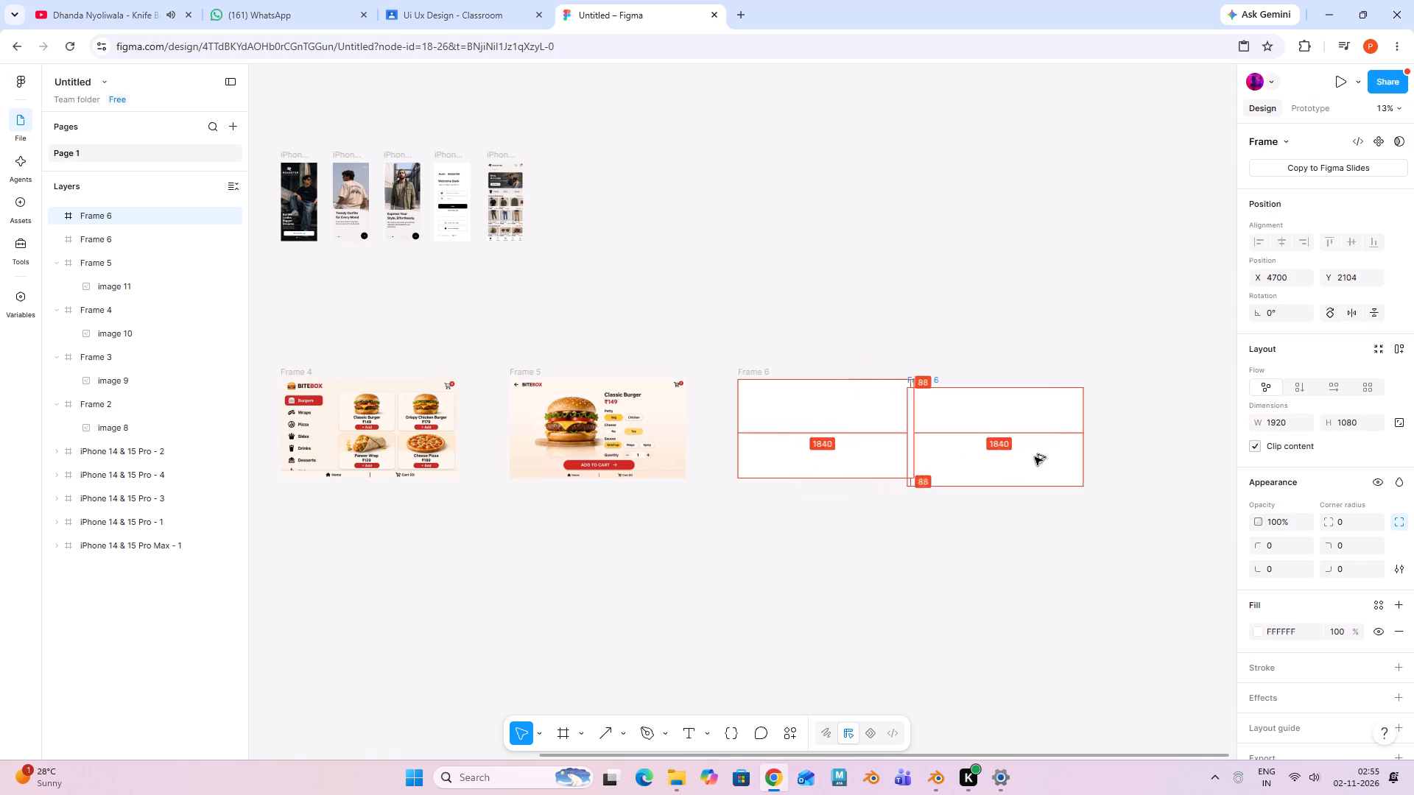
{"action": "left_click_drag", "start_coordinate": [1035, 457], "coordinate": [1070, 452], "text": "alt"}
{"action": "middle_click_drag", "start_coordinate": [1108, 543], "coordinate": [801, 539], "text": "shift"}
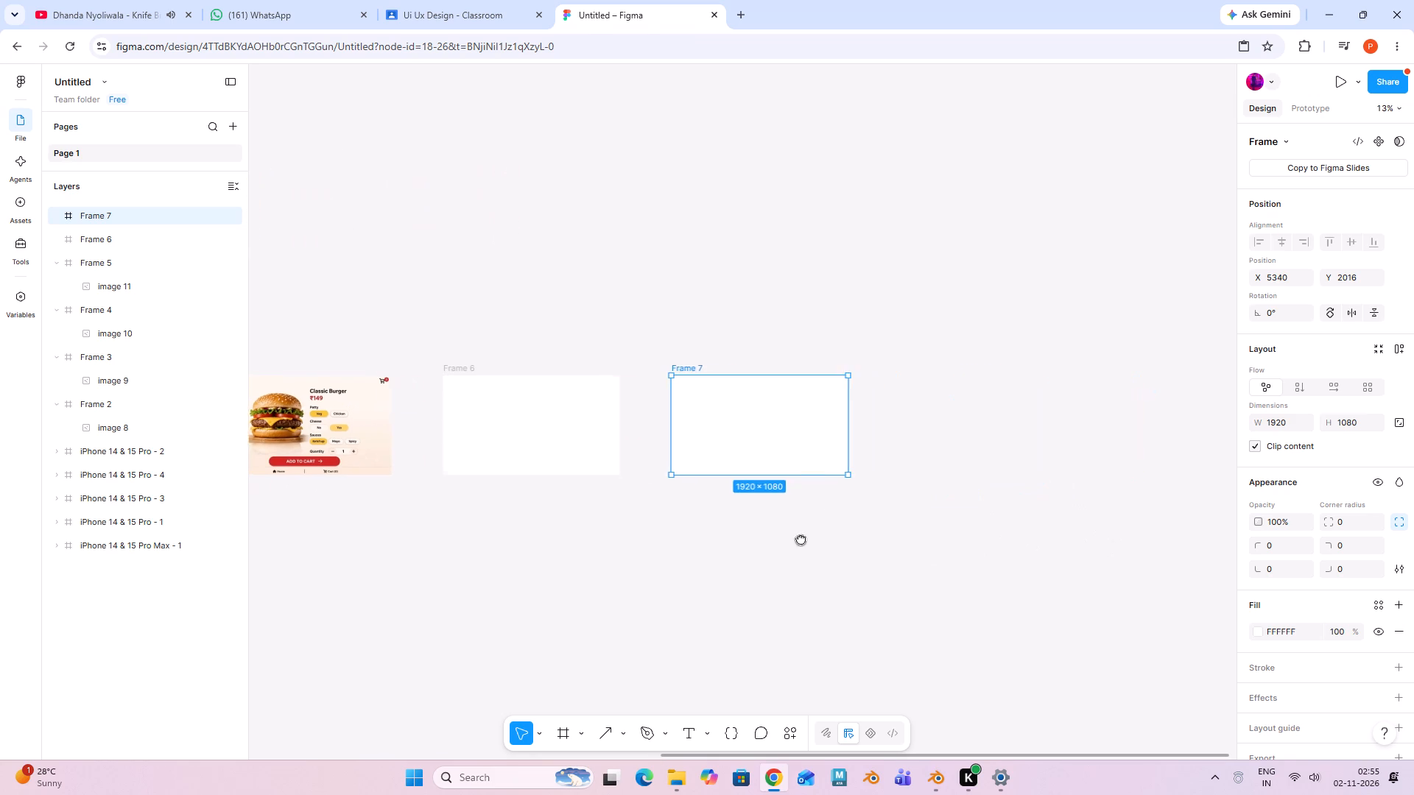
{"action": "middle_click_drag", "start_coordinate": [801, 539], "coordinate": [801, 538], "text": "shift"}
{"action": "left_click_drag", "start_coordinate": [761, 445], "coordinate": [994, 447], "text": "alt"}
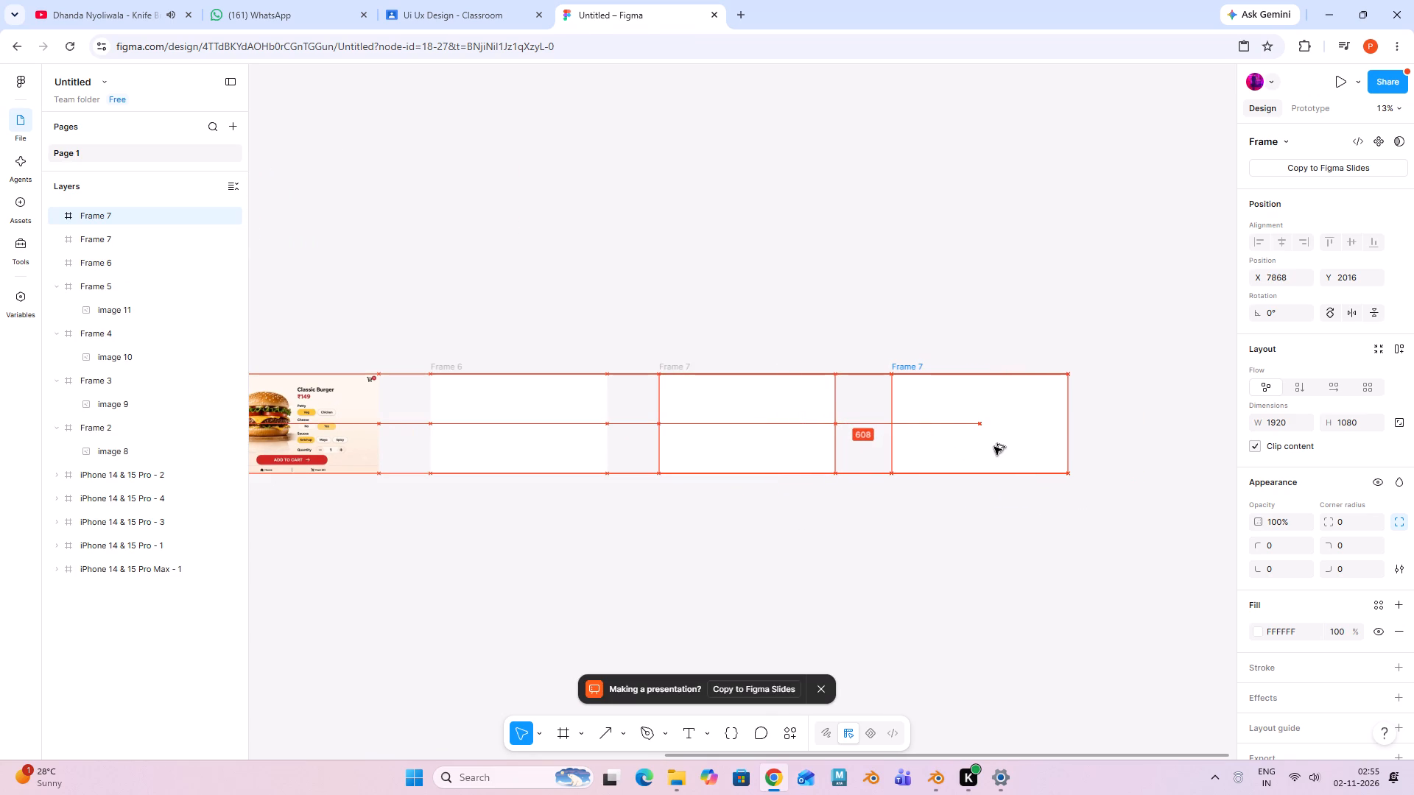
{"action": "left_click_drag", "start_coordinate": [994, 447], "coordinate": [990, 445], "text": "alt"}
{"action": "scroll", "coordinate": [1041, 565], "scroll_direction": "up", "scroll_amount": 1, "text": "shift"}
{"action": "middle_click_drag", "start_coordinate": [1038, 565], "coordinate": [817, 556], "text": "shift"}
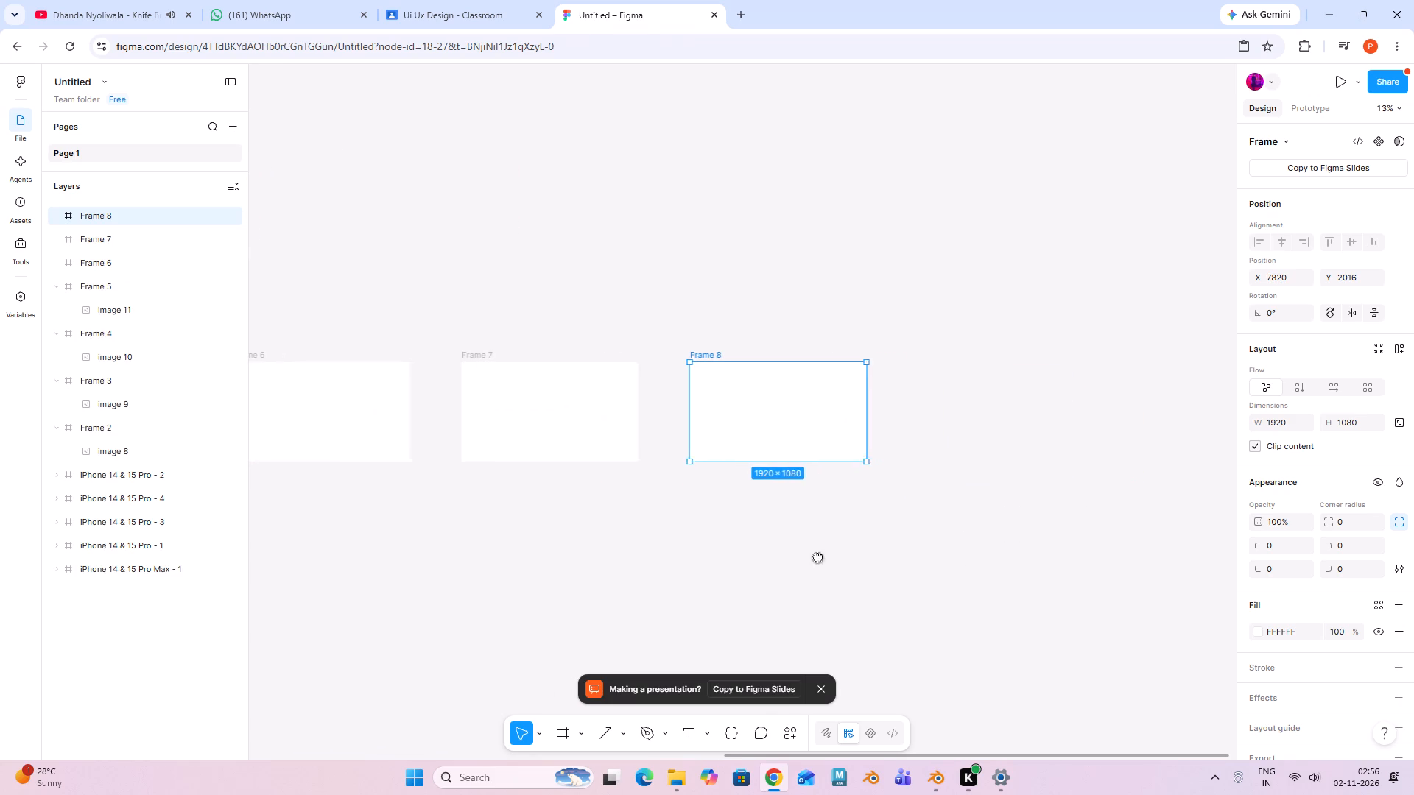
{"action": "middle_click_drag", "start_coordinate": [817, 556], "coordinate": [812, 558], "text": "shift"}
{"action": "left_click_drag", "start_coordinate": [773, 439], "coordinate": [1013, 440], "text": "alt"}
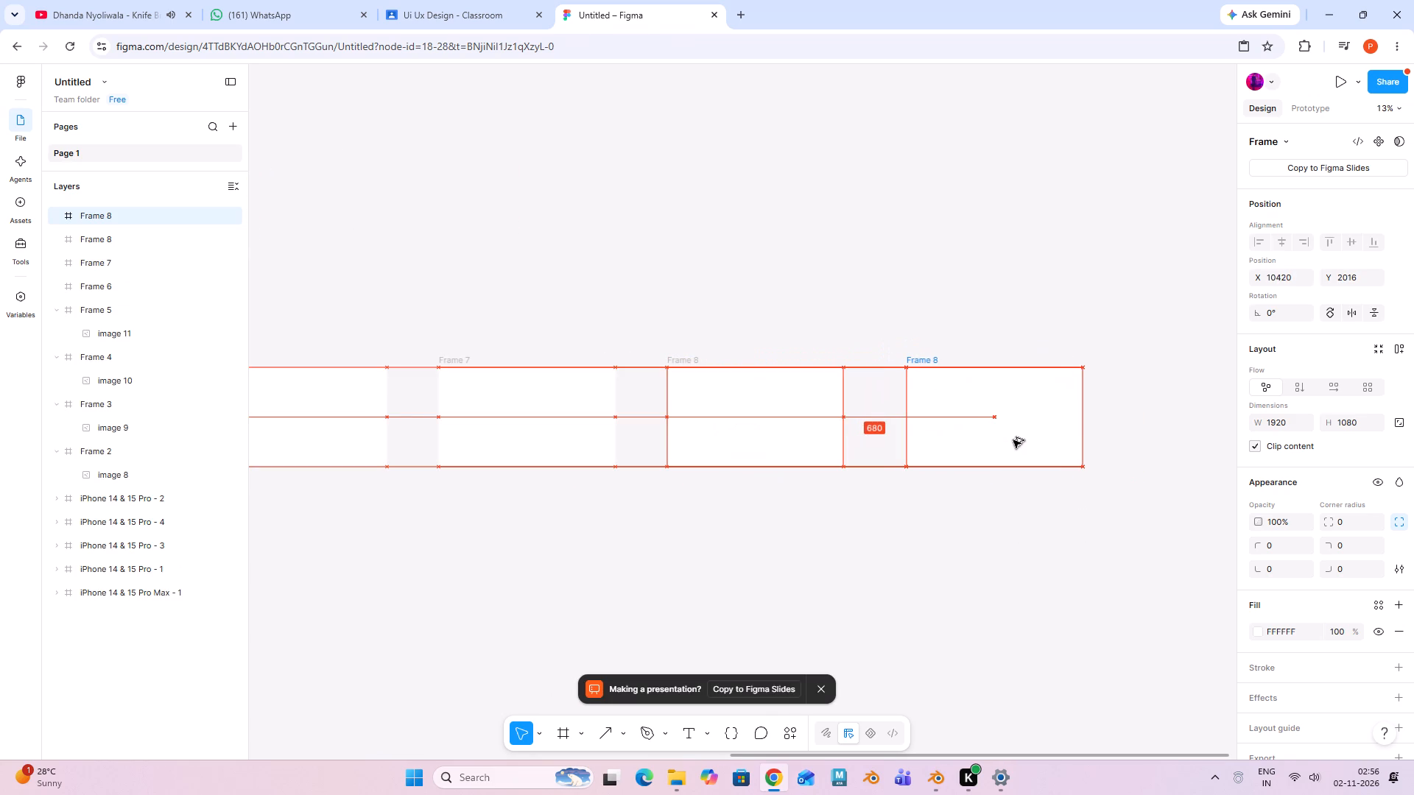
{"action": "left_click_drag", "start_coordinate": [1013, 440], "coordinate": [1004, 440], "text": "alt"}
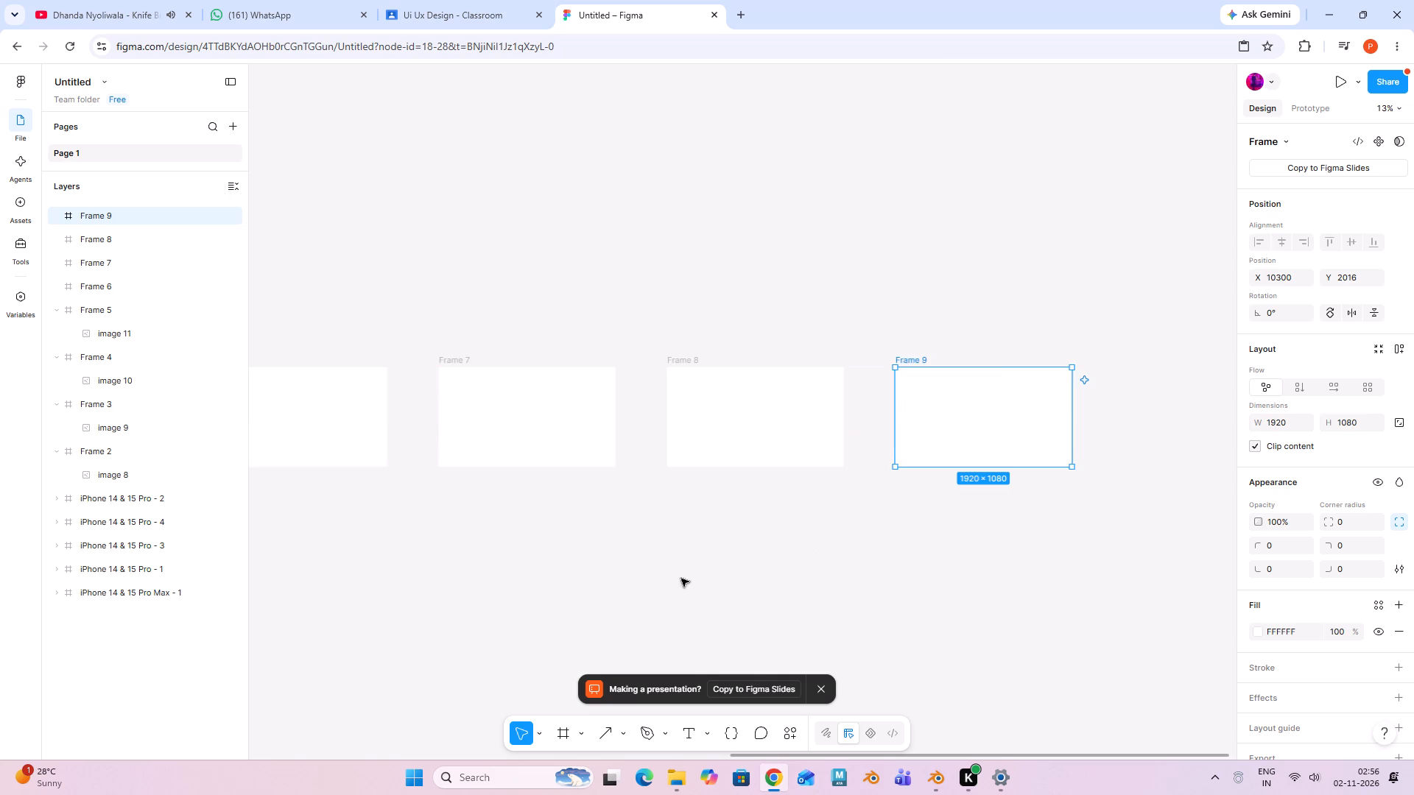
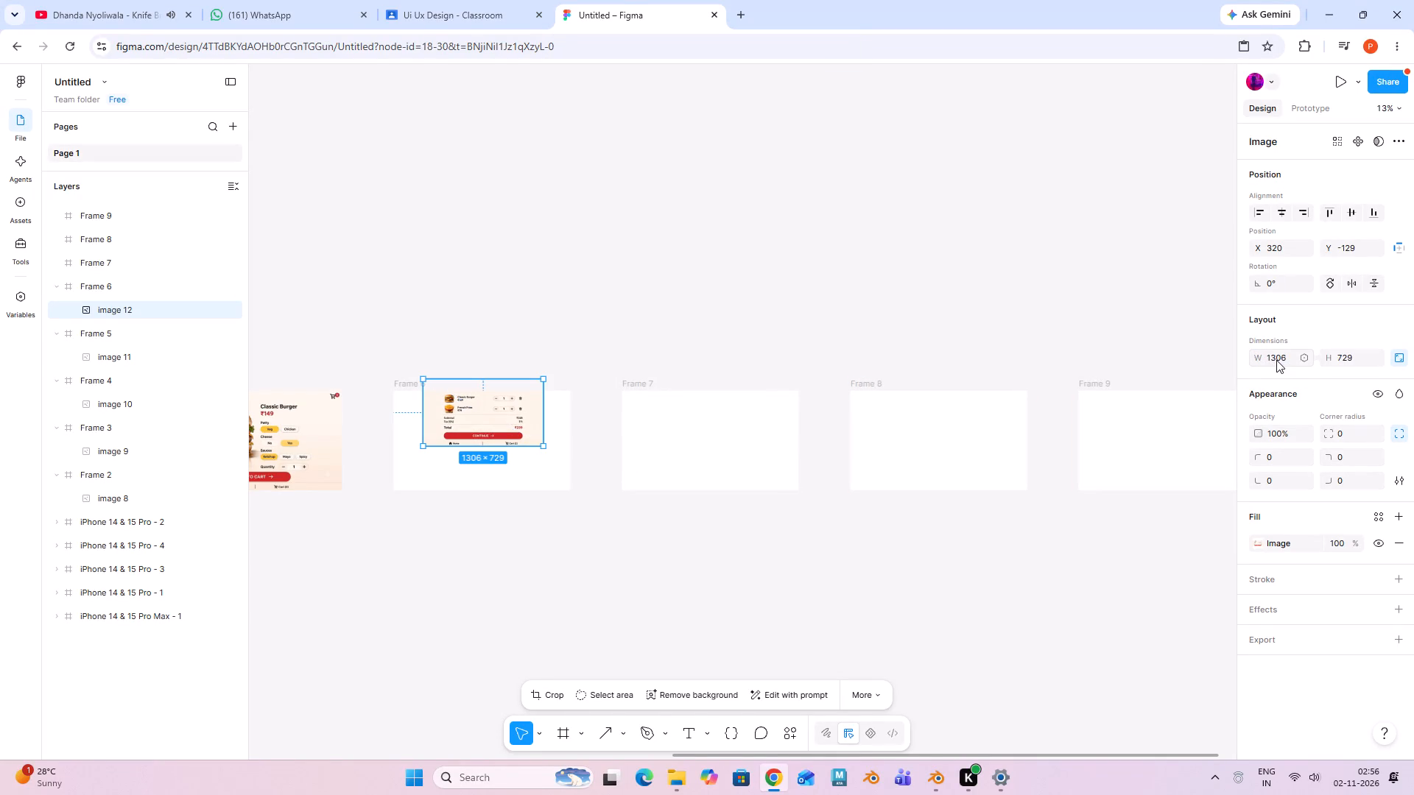
{"action": "left_click", "coordinate": [1276, 360]}
{"action": "key", "text": "BackSpace"}
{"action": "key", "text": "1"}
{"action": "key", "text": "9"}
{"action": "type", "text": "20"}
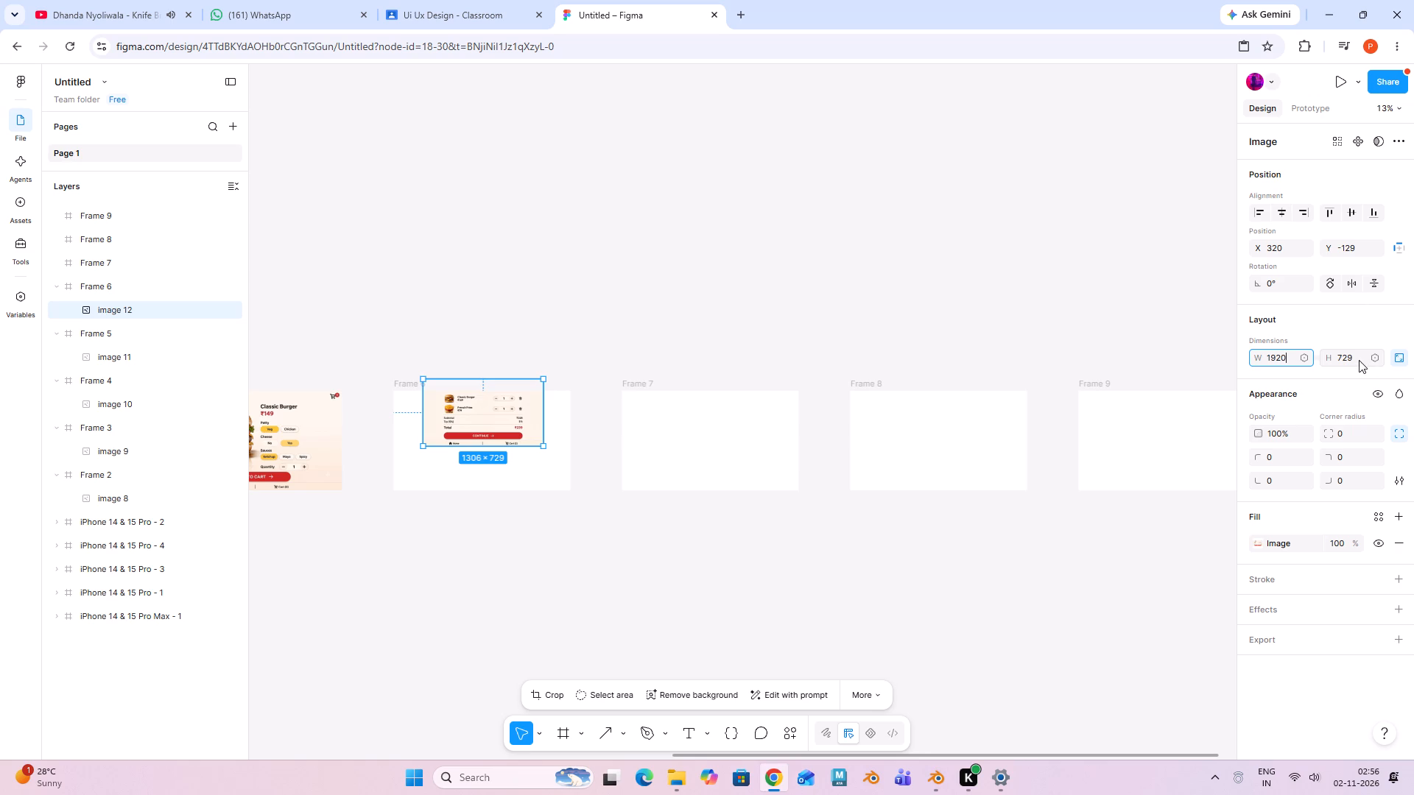
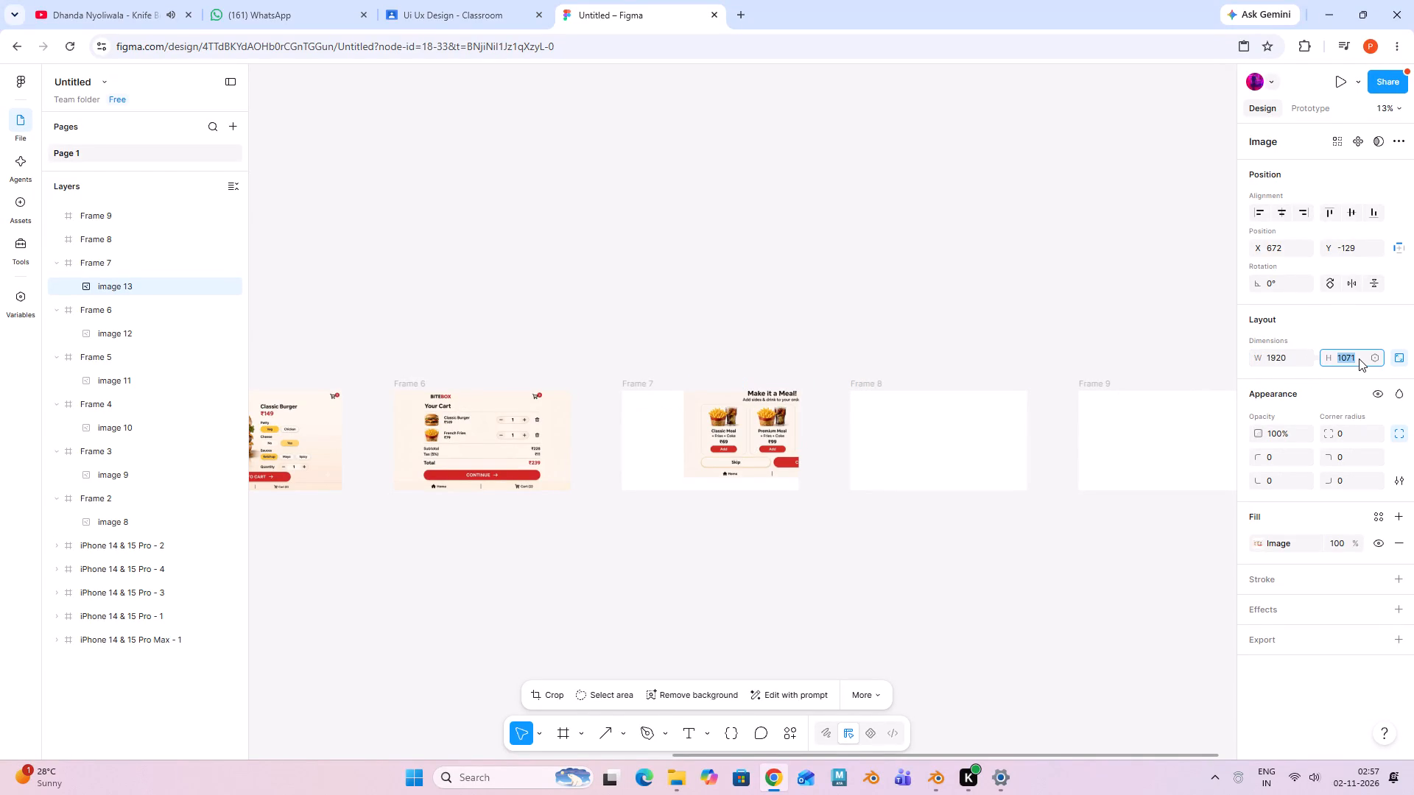
Set the height of the Make it a Meal! image in Frame 7 to 1080.
{"action": "key", "text": "BackSpace"}
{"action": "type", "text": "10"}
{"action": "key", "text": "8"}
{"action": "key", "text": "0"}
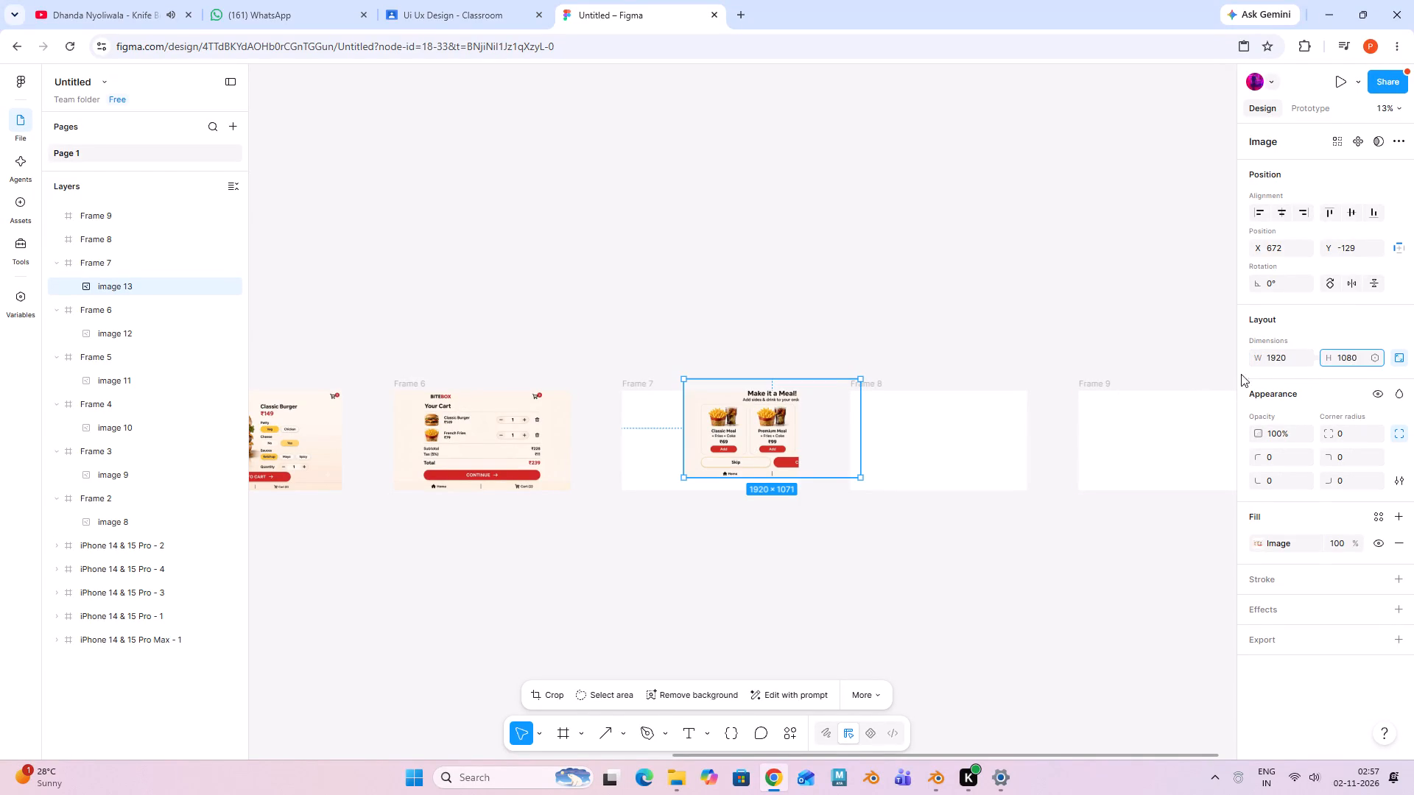
{"action": "left_click", "coordinate": [934, 440]}
Move the Make it a Meal! image to cover Frame 7 at X -16, Y 0, and deselect it.
{"action": "left_click", "coordinate": [752, 460]}
{"action": "left_click_drag", "start_coordinate": [775, 461], "coordinate": [725, 471]}
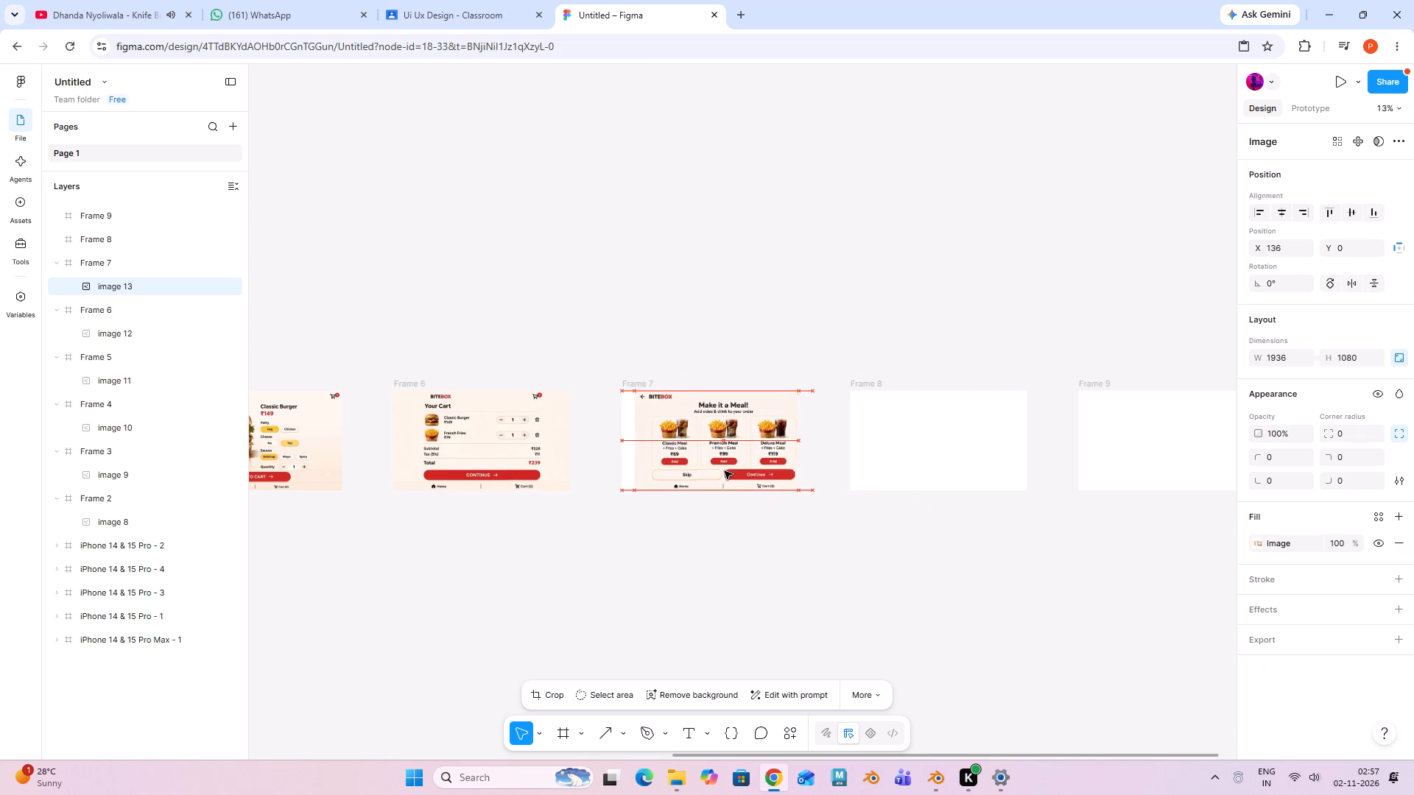
{"action": "left_click_drag", "start_coordinate": [725, 471], "coordinate": [711, 471]}
{"action": "left_click", "coordinate": [731, 463]}
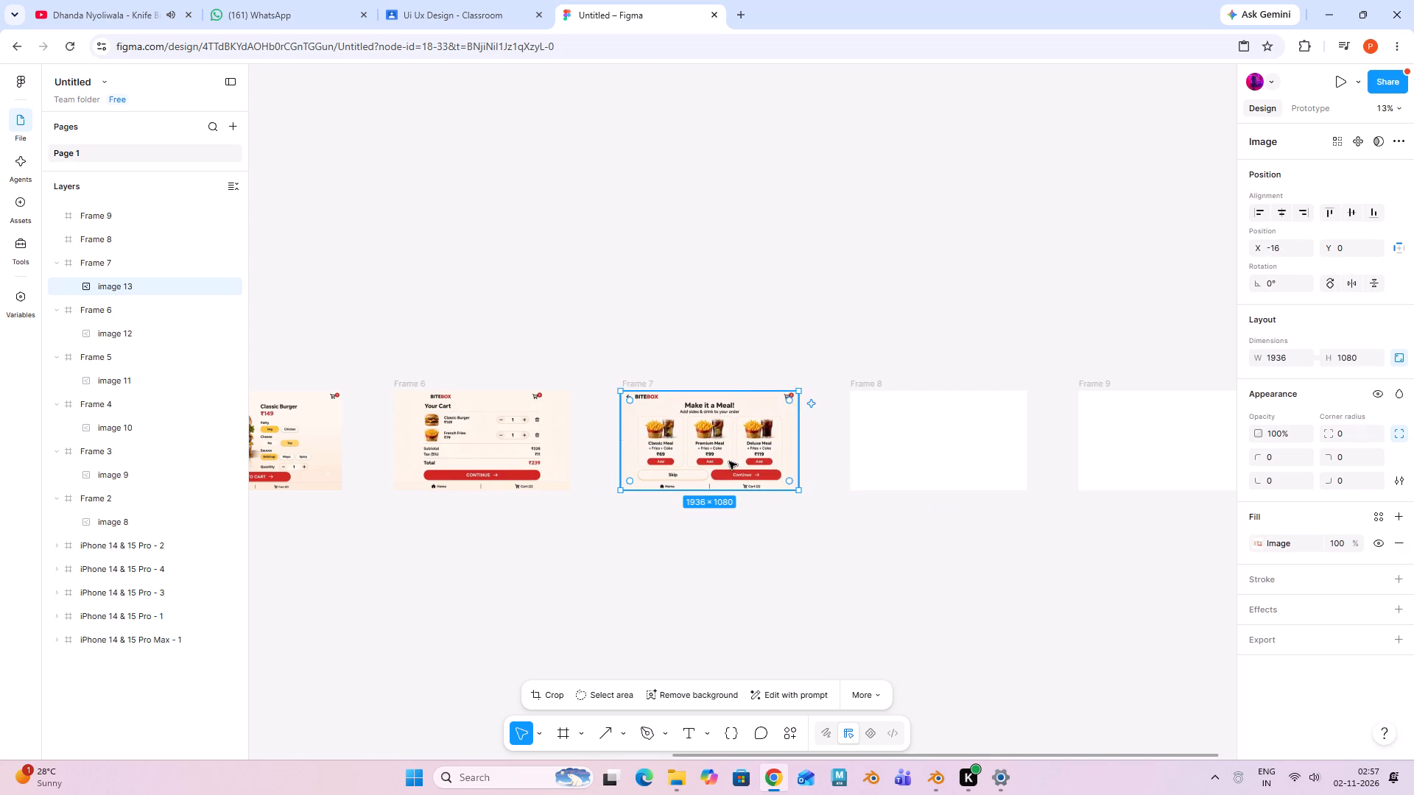
{"action": "left_click", "coordinate": [780, 529]}
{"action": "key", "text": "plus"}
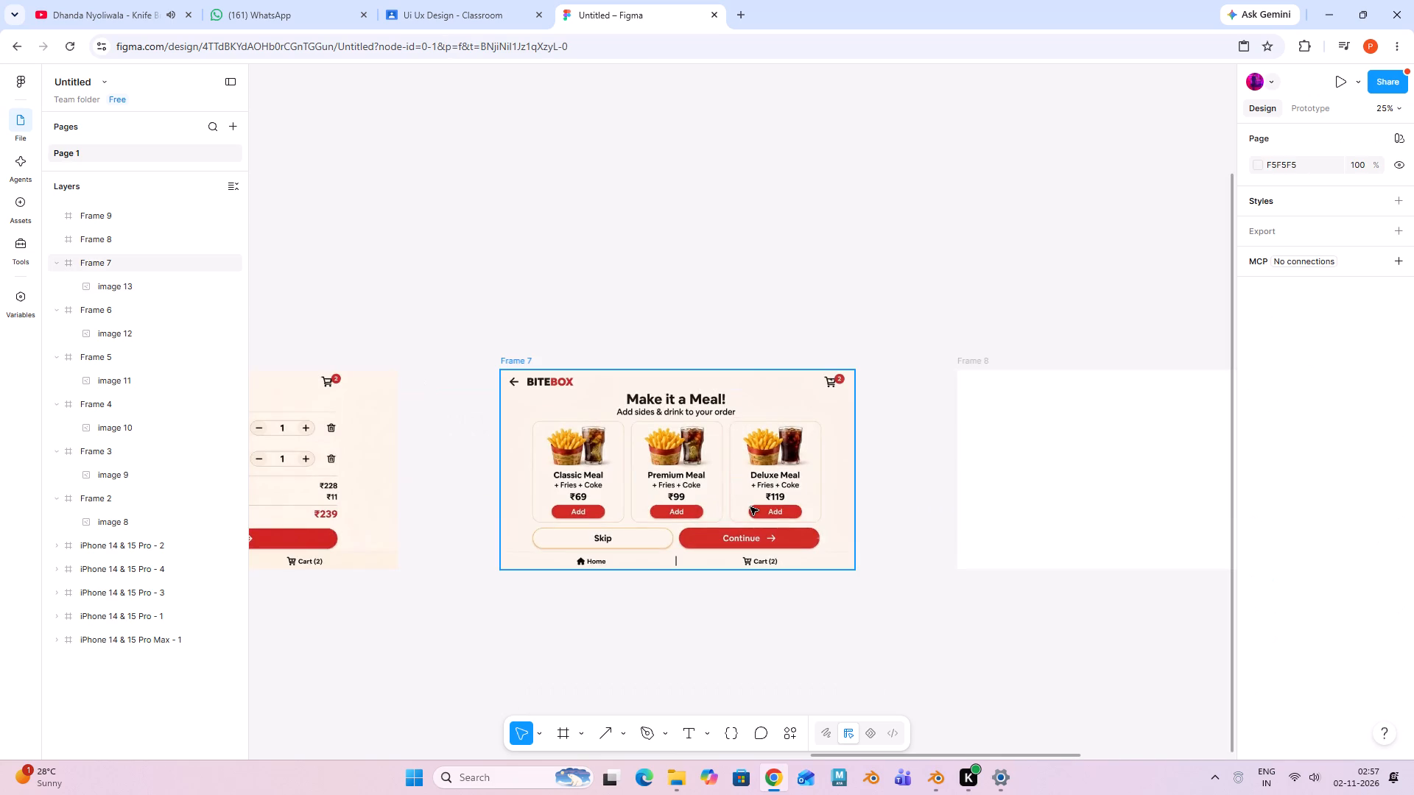
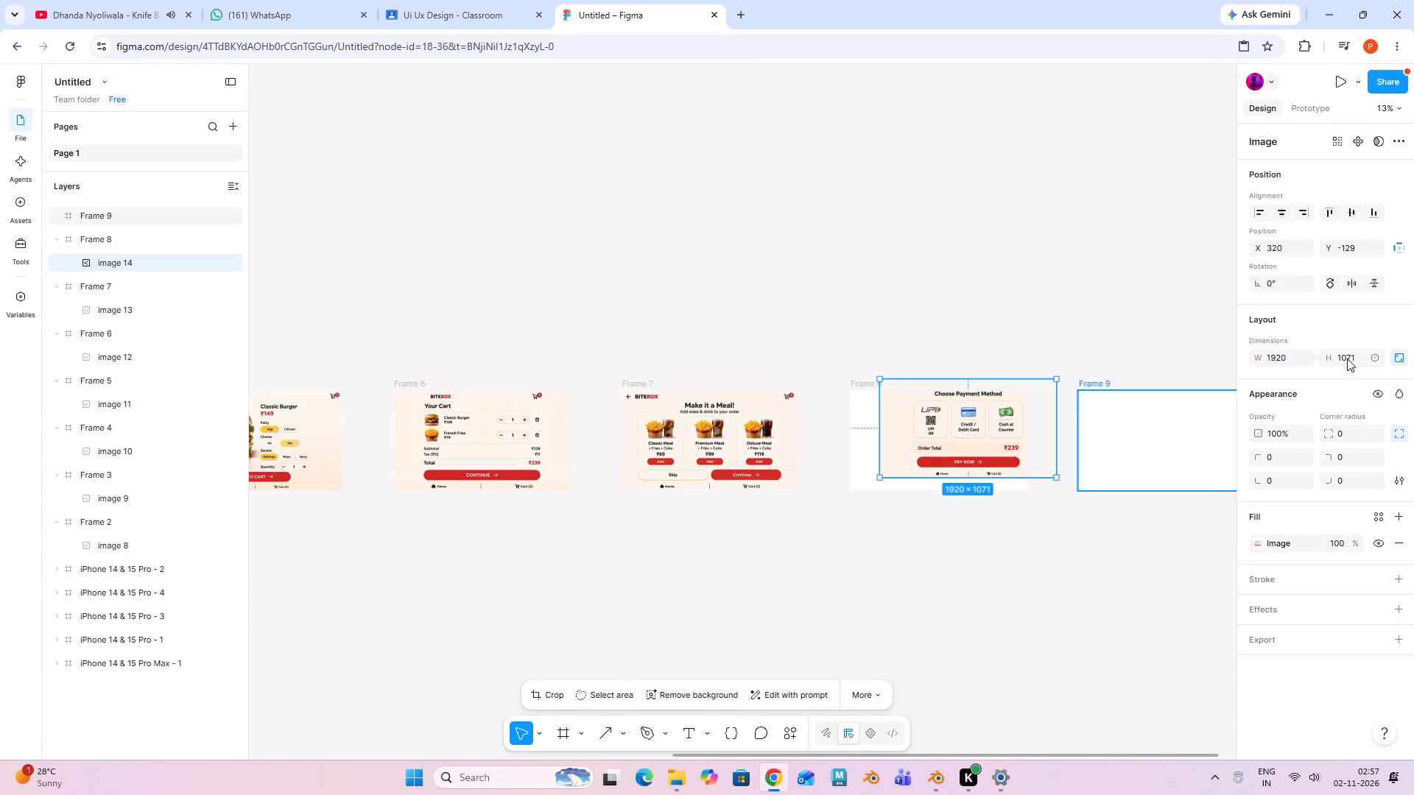
Set the height of the Choose Payment Method image to 1080 with its proportions kept.
{"action": "left_click", "coordinate": [1347, 358]}
{"action": "key", "text": "BackSpace"}
{"action": "type", "text": "108"}
{"action": "key", "text": "0"}
{"action": "key", "text": "Return"}
Move the Choose Payment Method image into place over Frame 8, snapped to the frame's edges so it covers the frame.
{"action": "left_click_drag", "start_coordinate": [996, 451], "coordinate": [991, 452]}
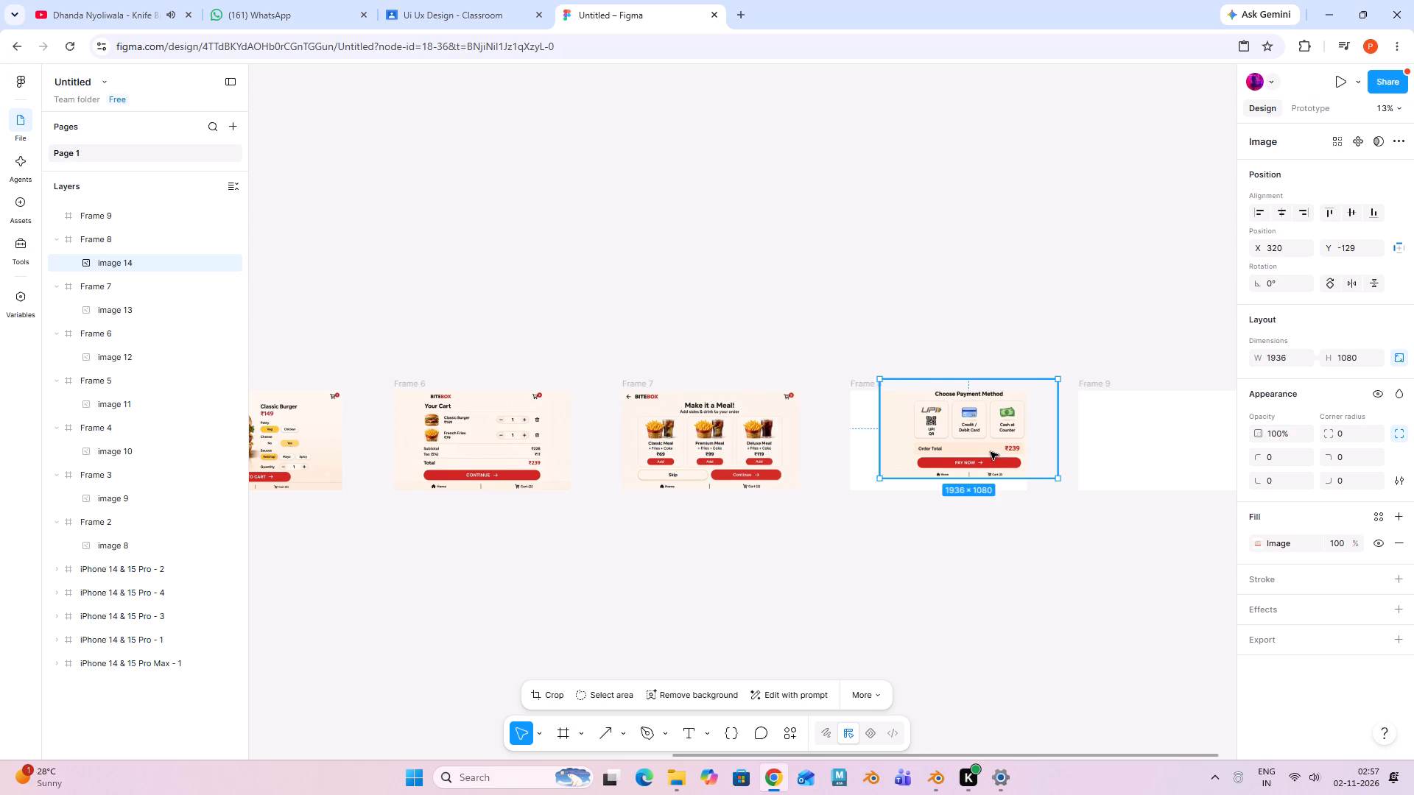
{"action": "left_click_drag", "start_coordinate": [991, 452], "coordinate": [967, 463]}
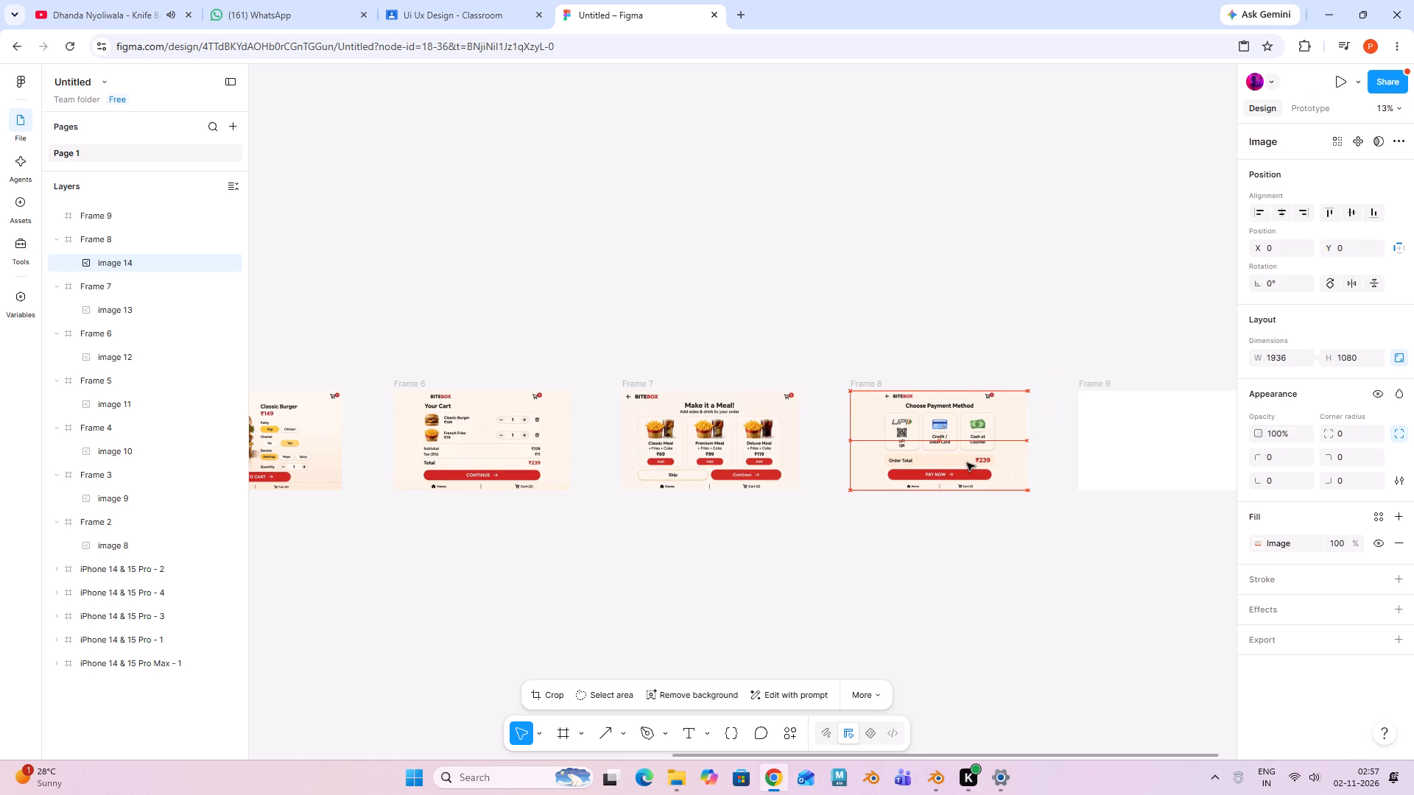
{"action": "left_click_drag", "start_coordinate": [967, 463], "coordinate": [965, 463]}
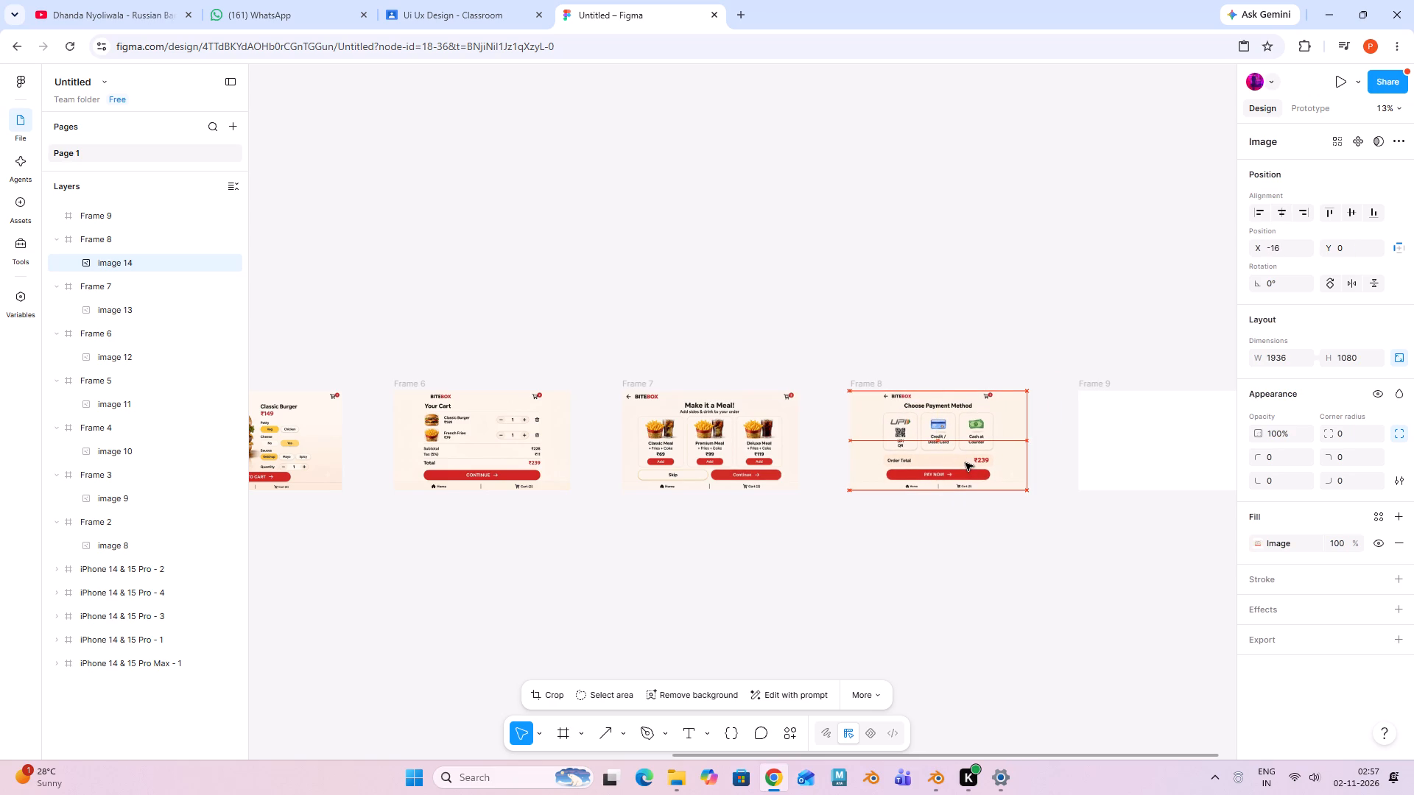
{"action": "left_click_drag", "start_coordinate": [965, 463], "coordinate": [966, 464]}
{"action": "left_click", "coordinate": [996, 576]}
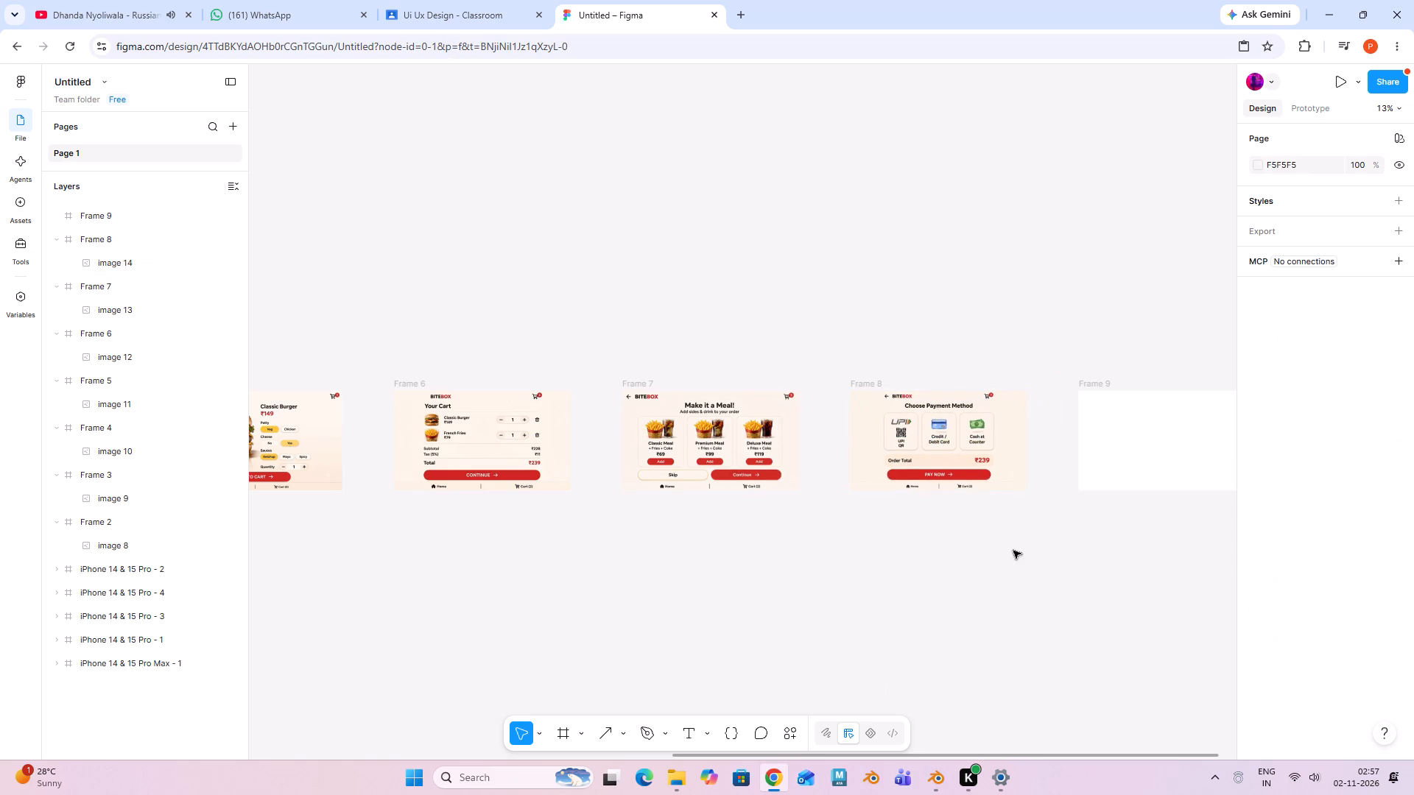
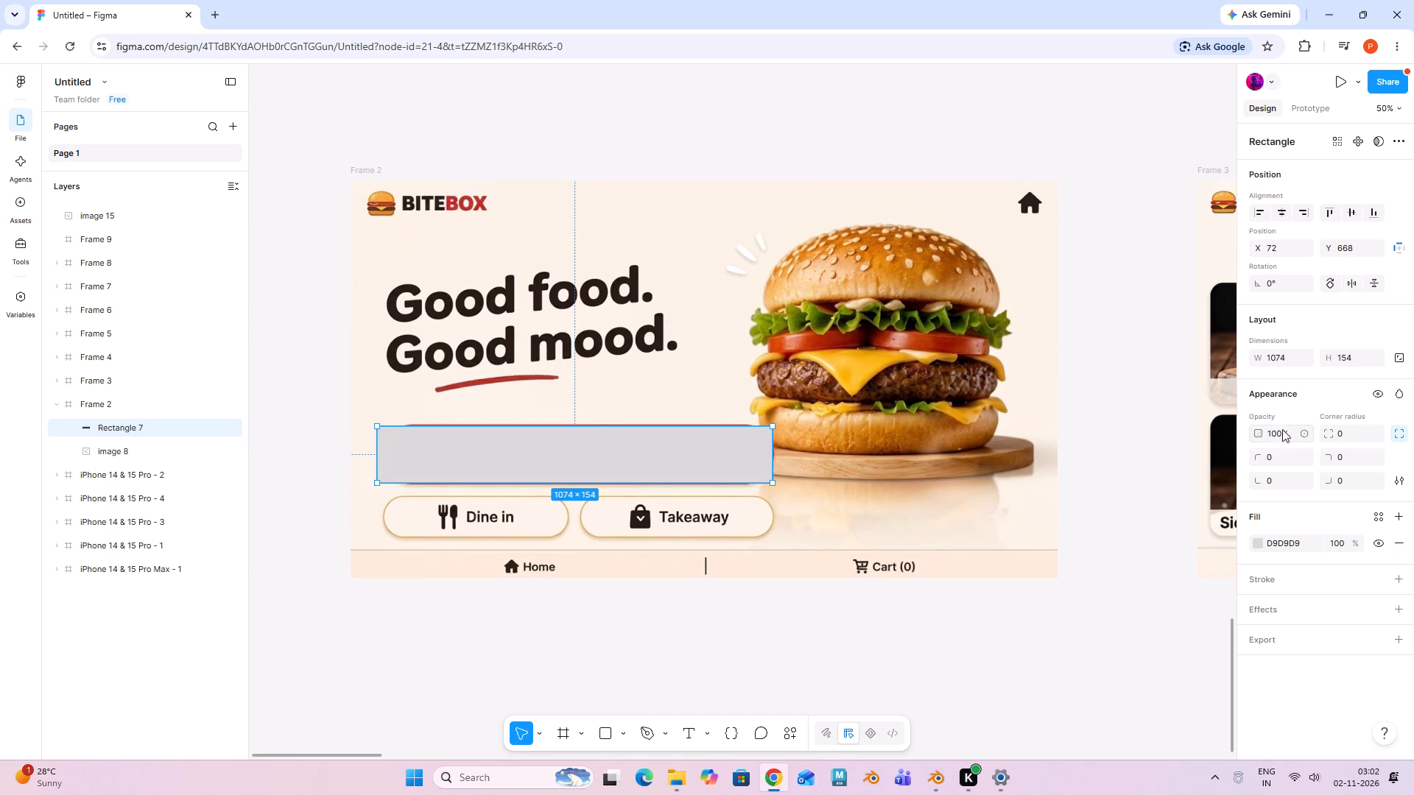
Move Rectangle 7 in Frame 2 down to uncover the START ORDERING button and sample its red, C8251E, as the rectangle's fill.
{"action": "left_click_drag", "start_coordinate": [1257, 434], "coordinate": [707, 411]}
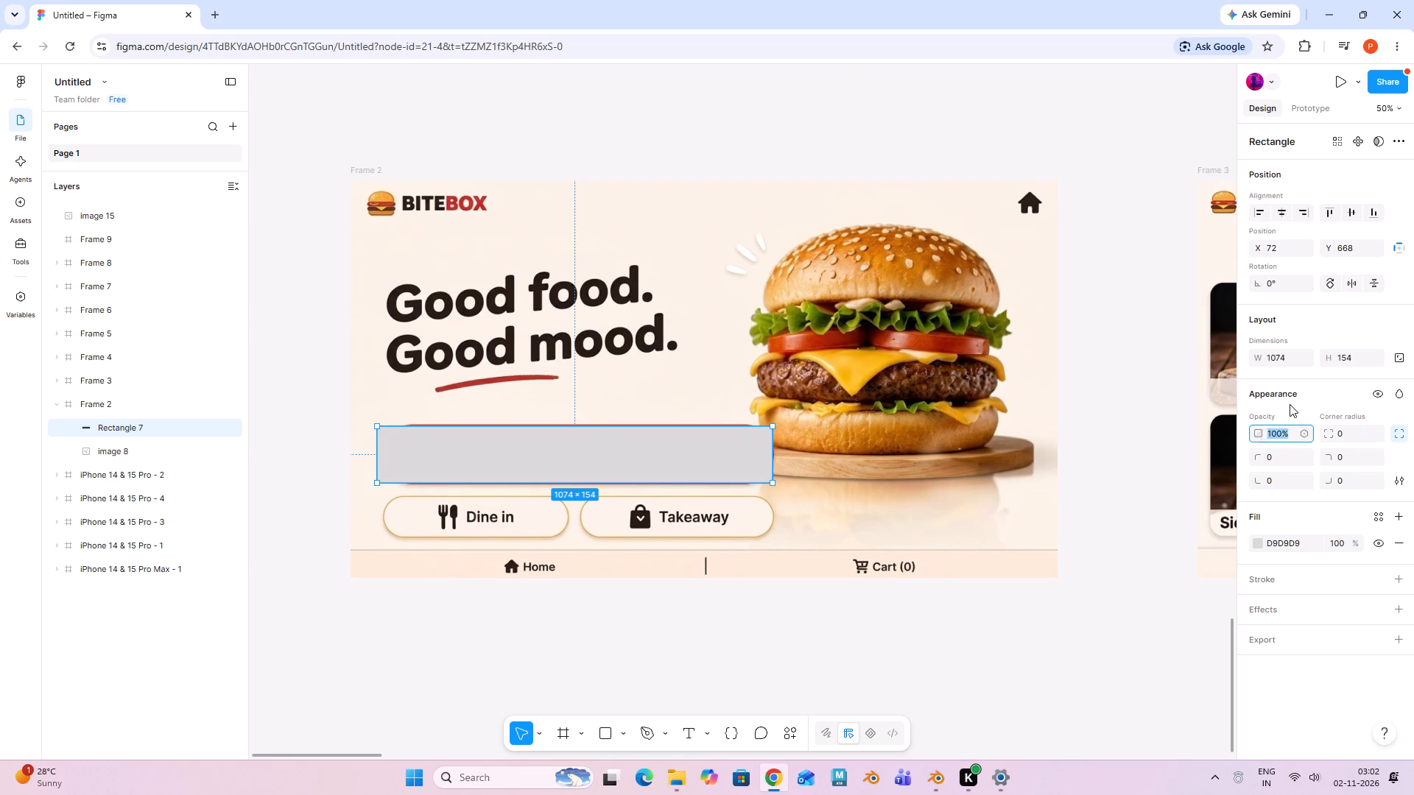
{"action": "left_click", "coordinate": [1292, 402]}
{"action": "left_click", "coordinate": [1255, 551]}
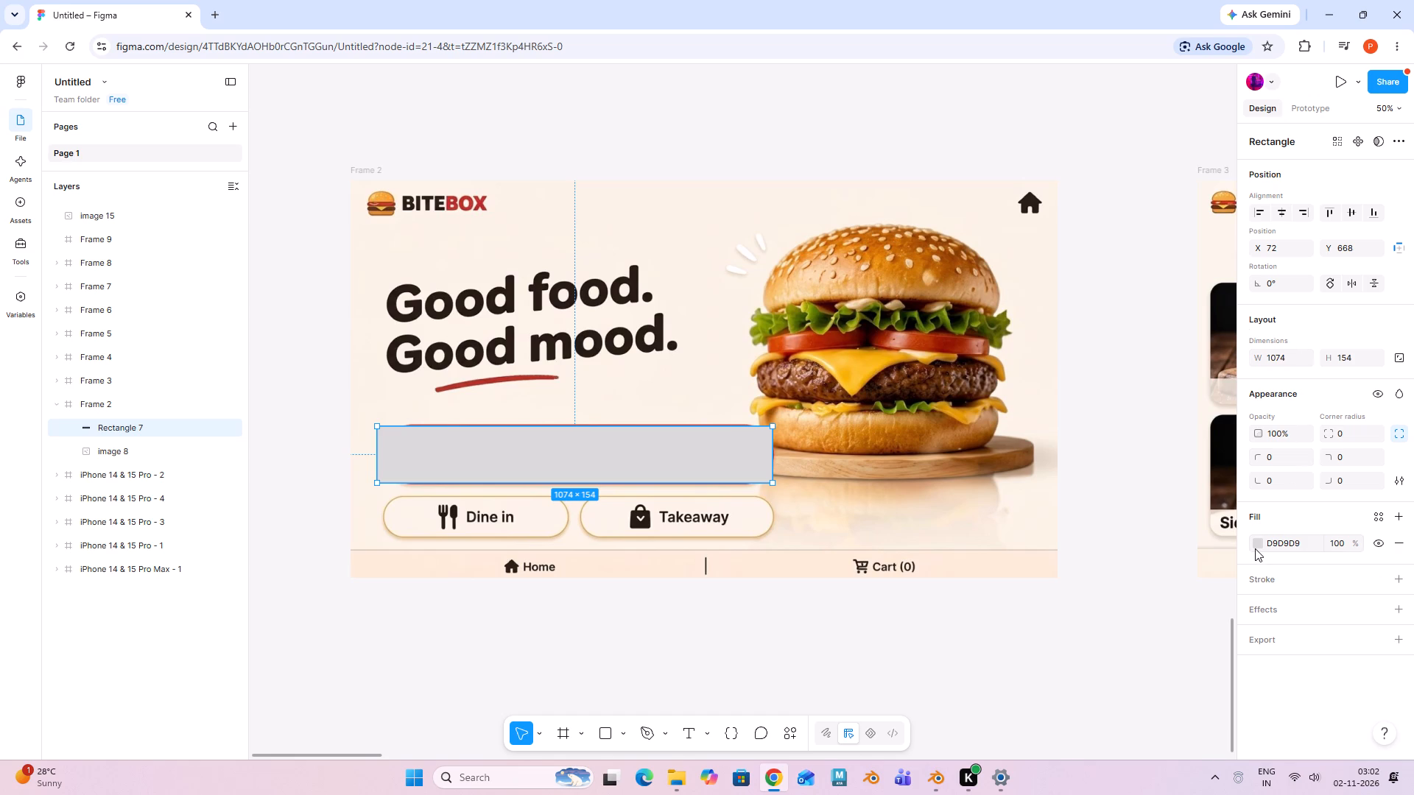
{"action": "left_click", "coordinate": [1261, 543]}
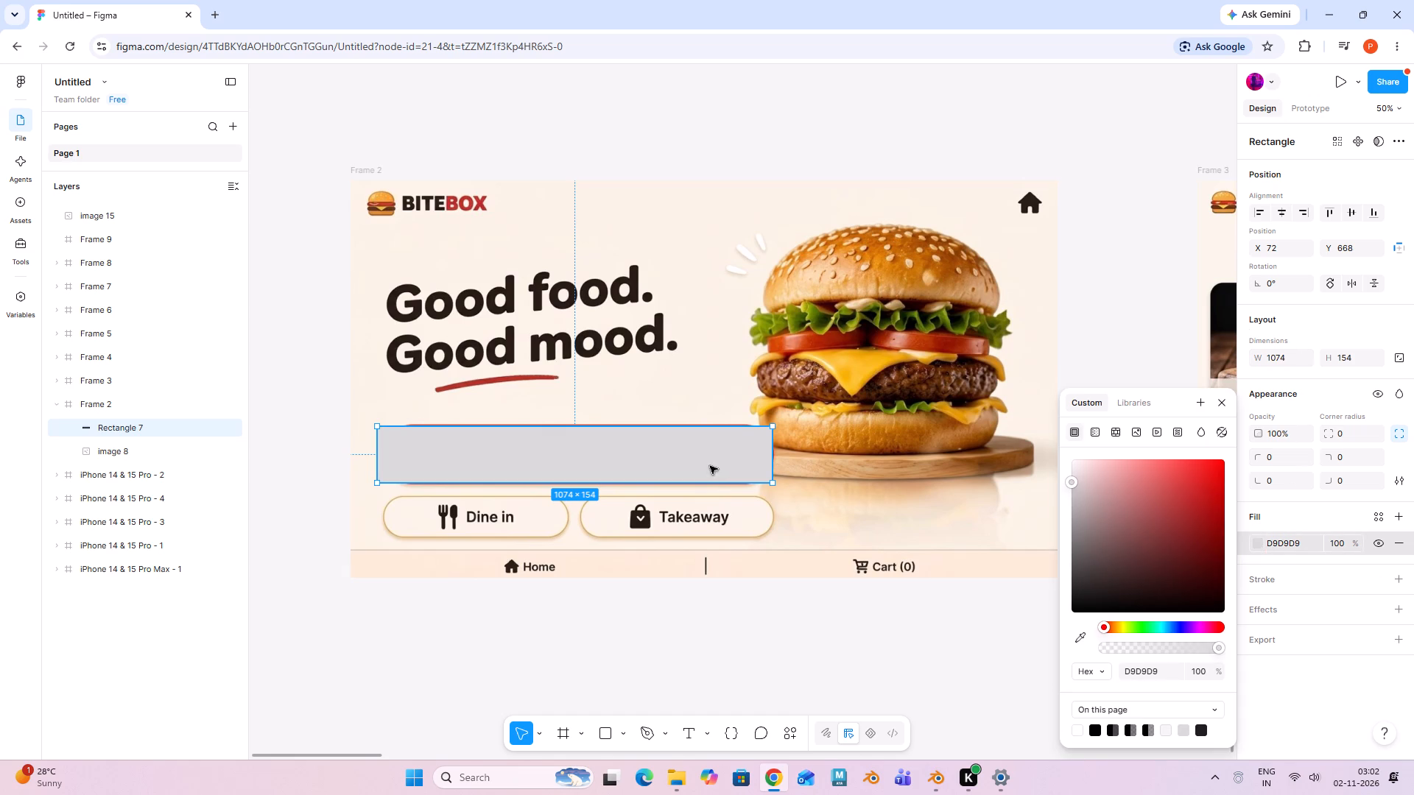
{"action": "left_click_drag", "start_coordinate": [709, 464], "coordinate": [708, 492]}
{"action": "left_click", "coordinate": [1083, 634]}
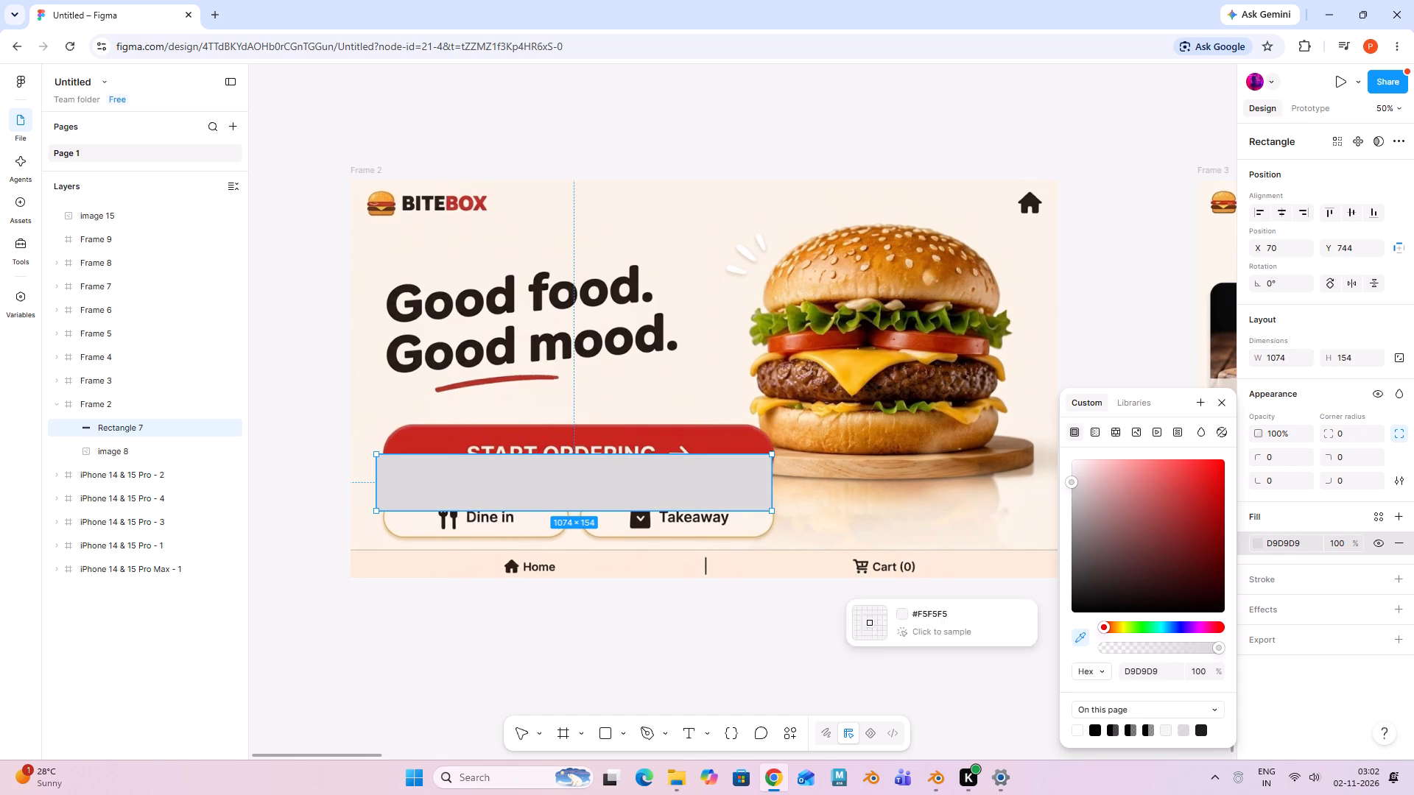
{"action": "left_click", "coordinate": [727, 438]}
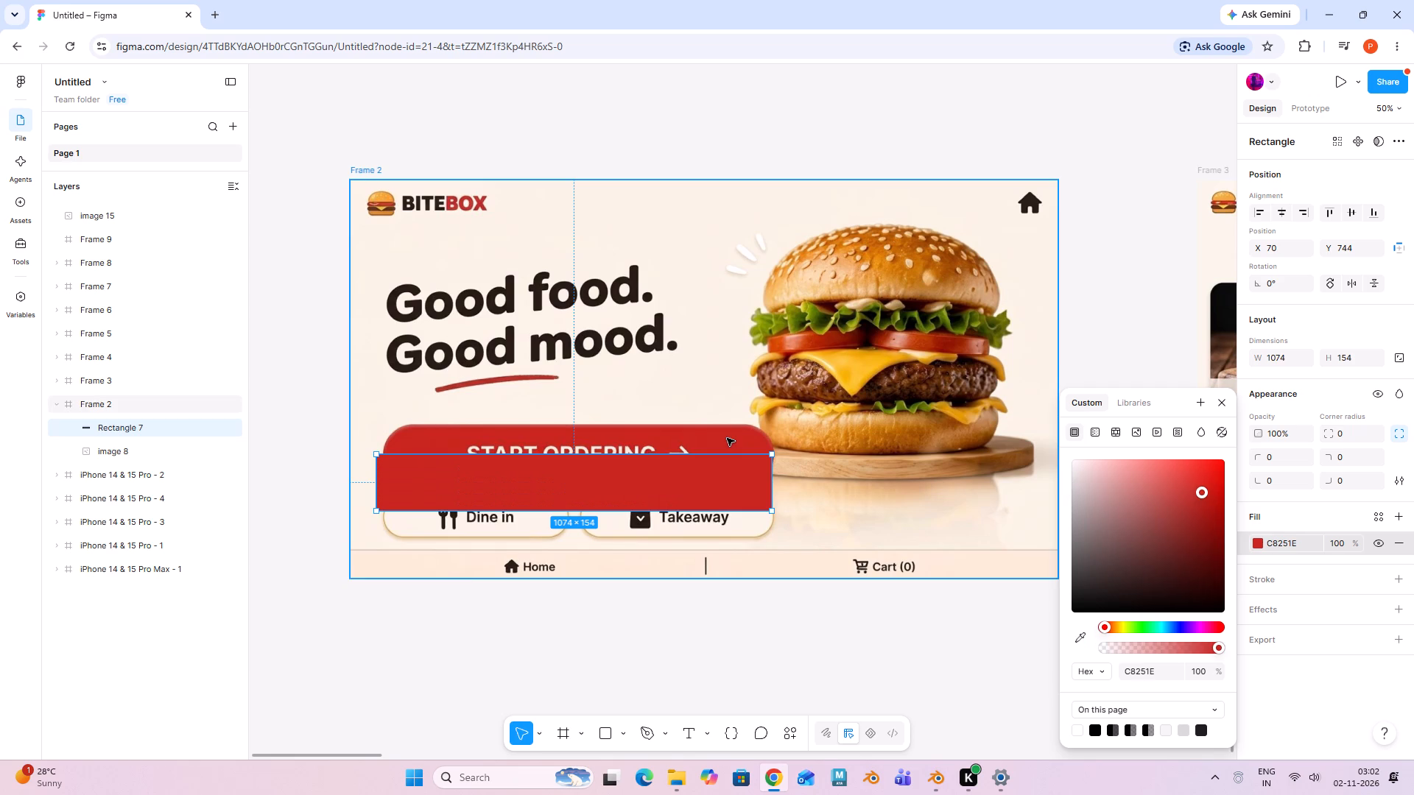
{"action": "left_click", "coordinate": [1320, 511]}
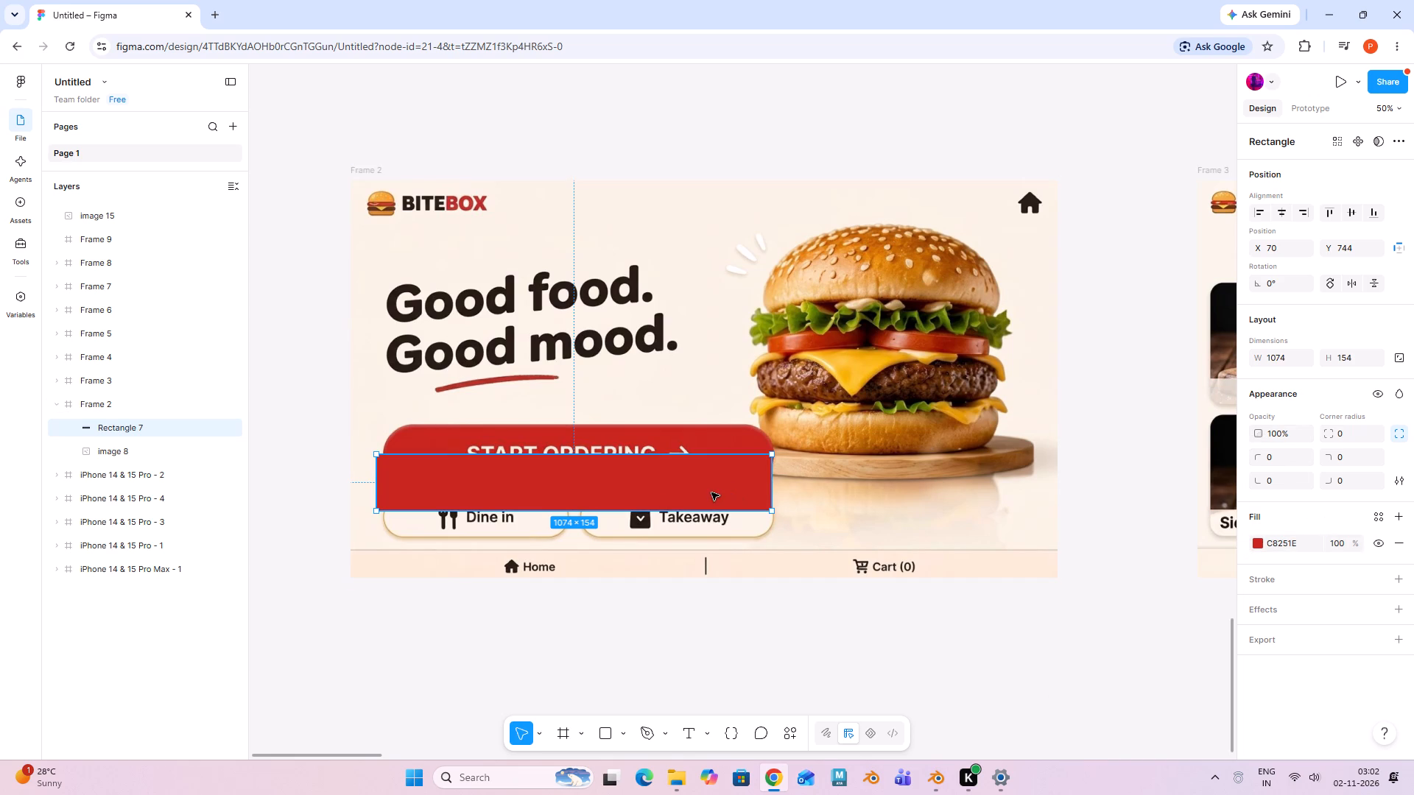
Move the red rectangle back over the START ORDERING button, at about X 78, Y 666.
{"action": "left_click_drag", "start_coordinate": [706, 494], "coordinate": [711, 464]}
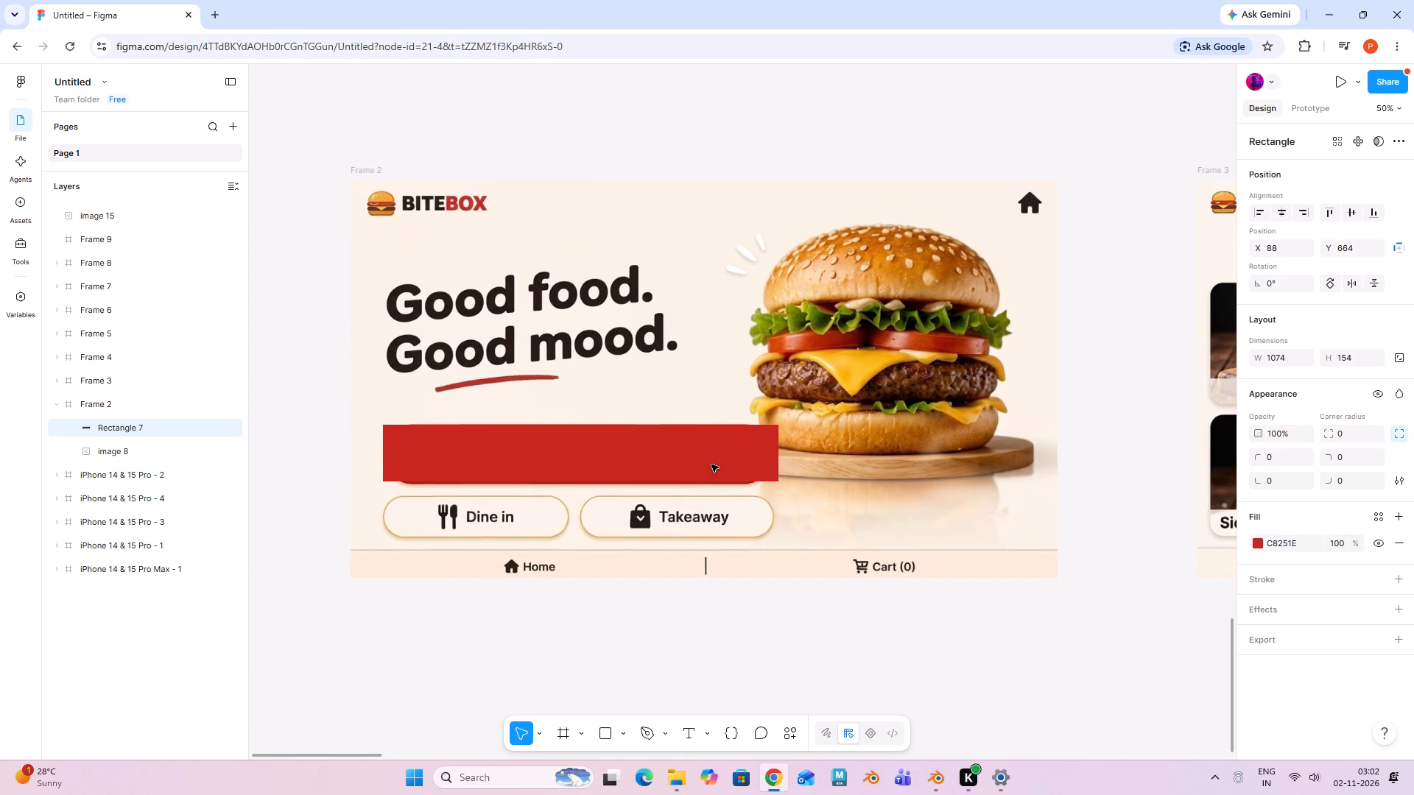
{"action": "left_click_drag", "start_coordinate": [711, 464], "coordinate": [708, 465]}
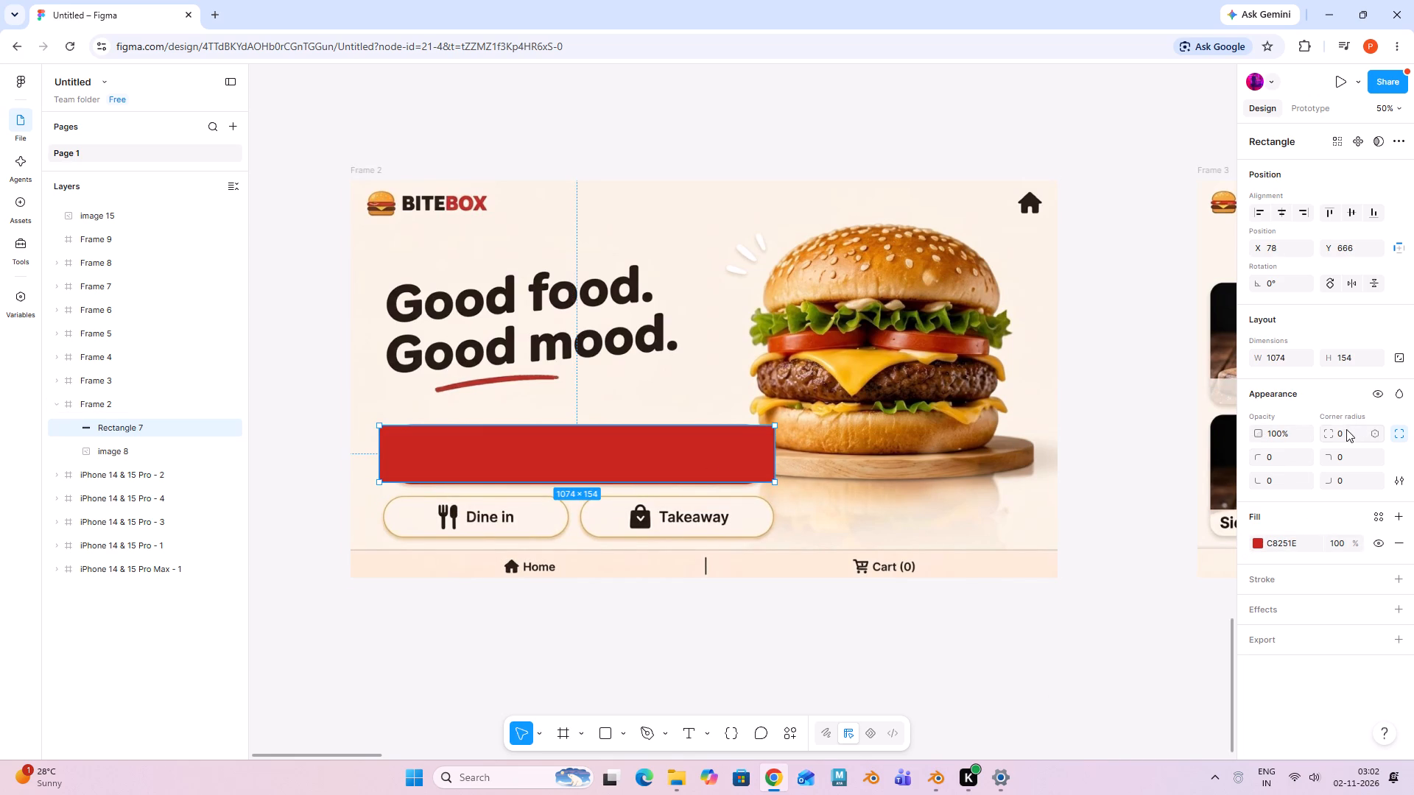
Set the red rectangle's corner radius to 100 on all corners.
{"action": "left_click_drag", "start_coordinate": [1326, 434], "coordinate": [737, 415]}
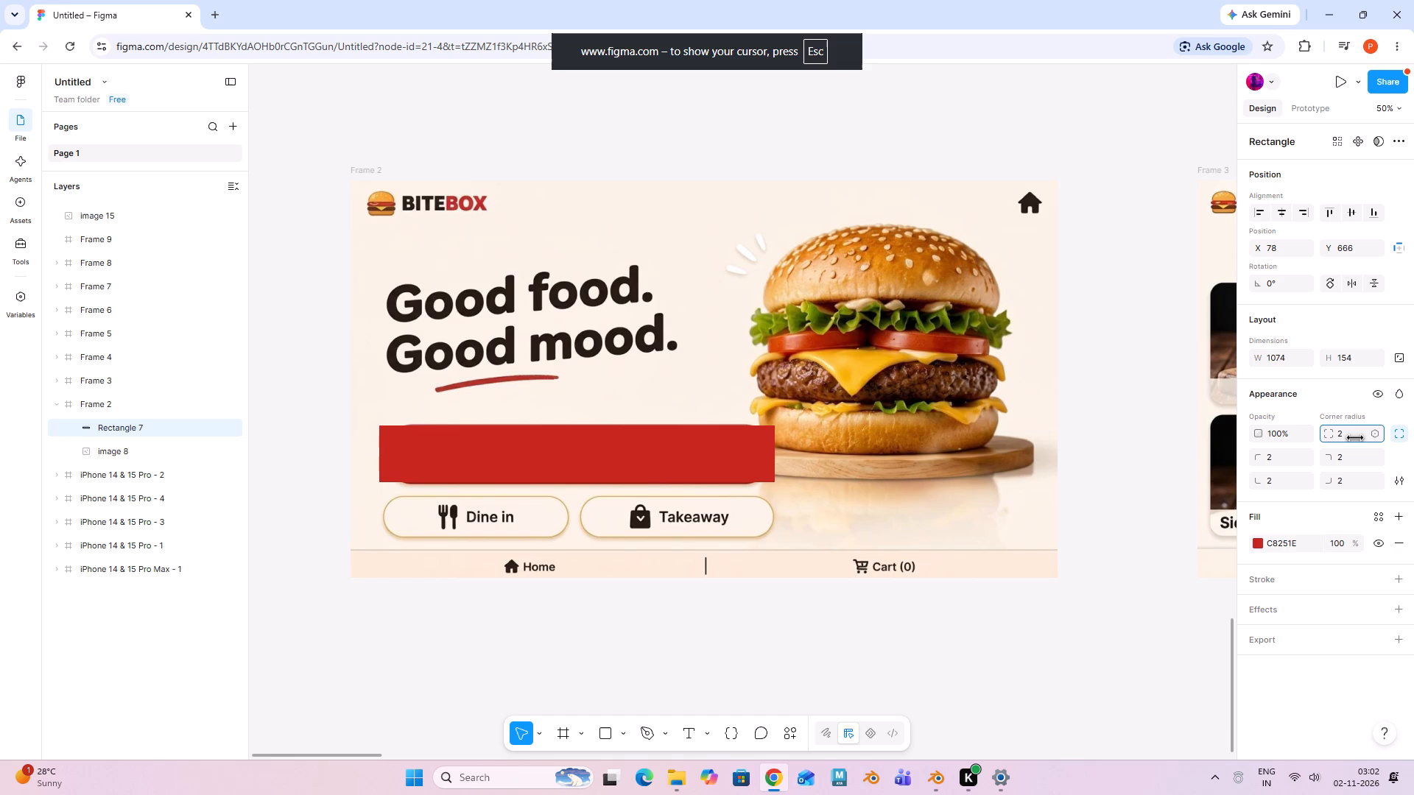
{"action": "left_click_drag", "start_coordinate": [737, 415], "coordinate": [862, 414]}
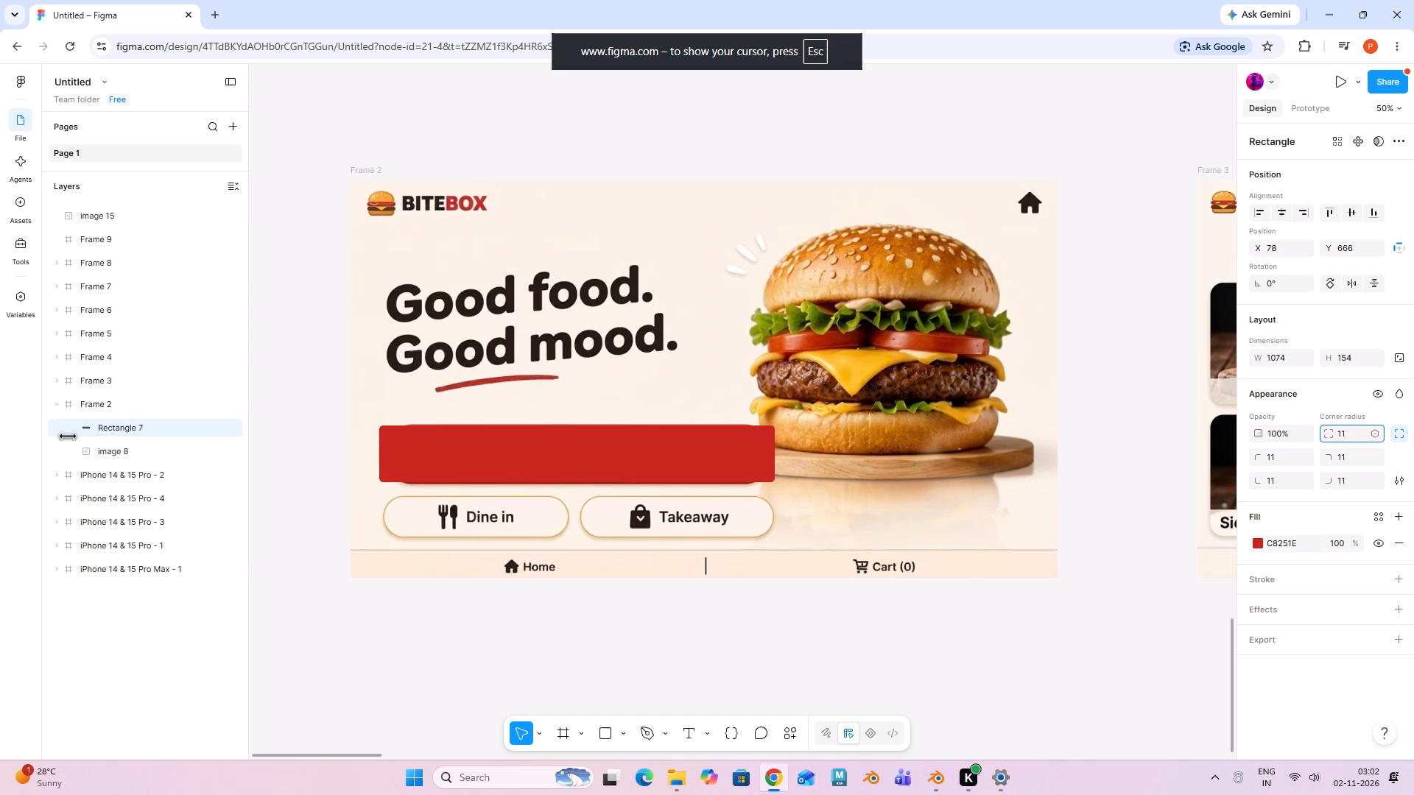
{"action": "left_click_drag", "start_coordinate": [862, 414], "coordinate": [888, 379]}
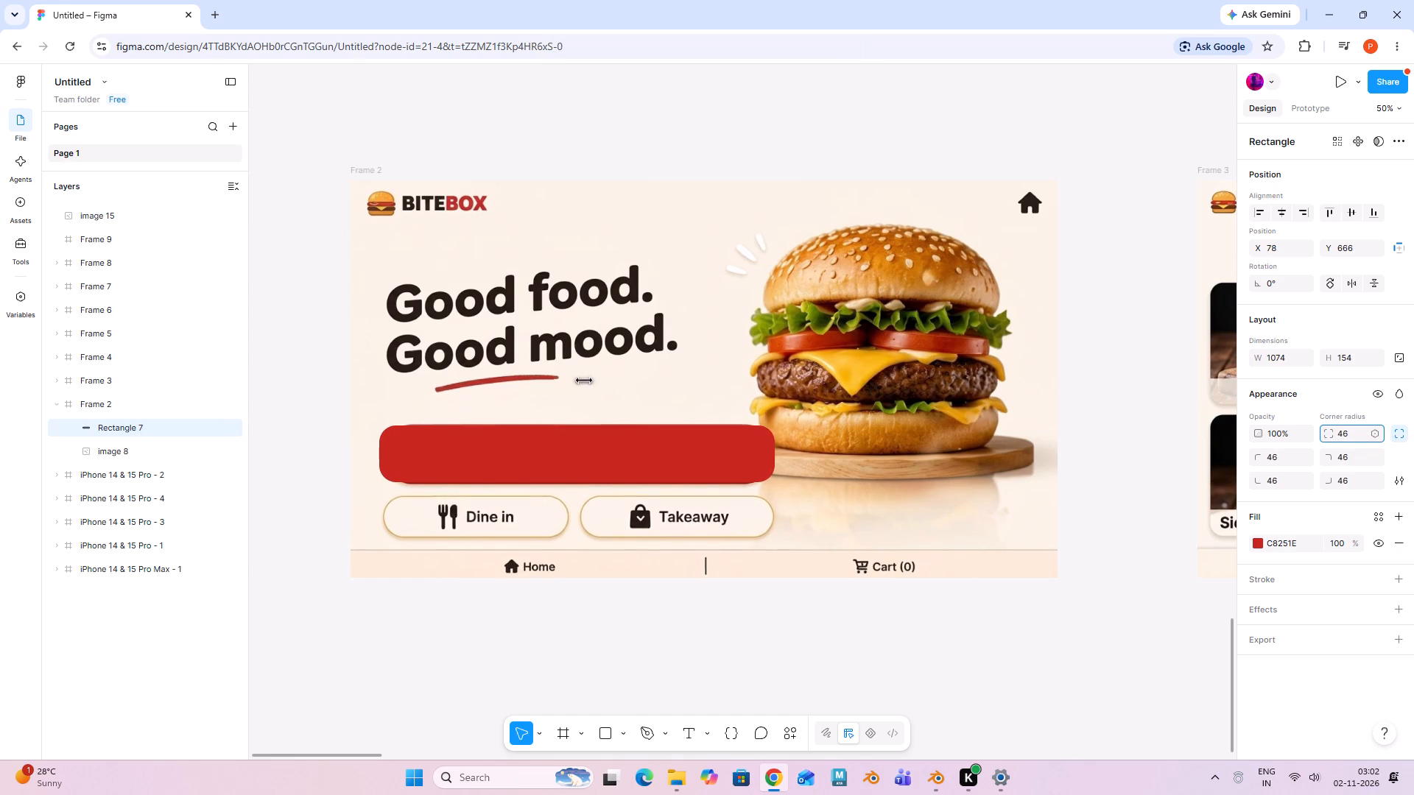
{"action": "left_click_drag", "start_coordinate": [888, 379], "coordinate": [931, 375]}
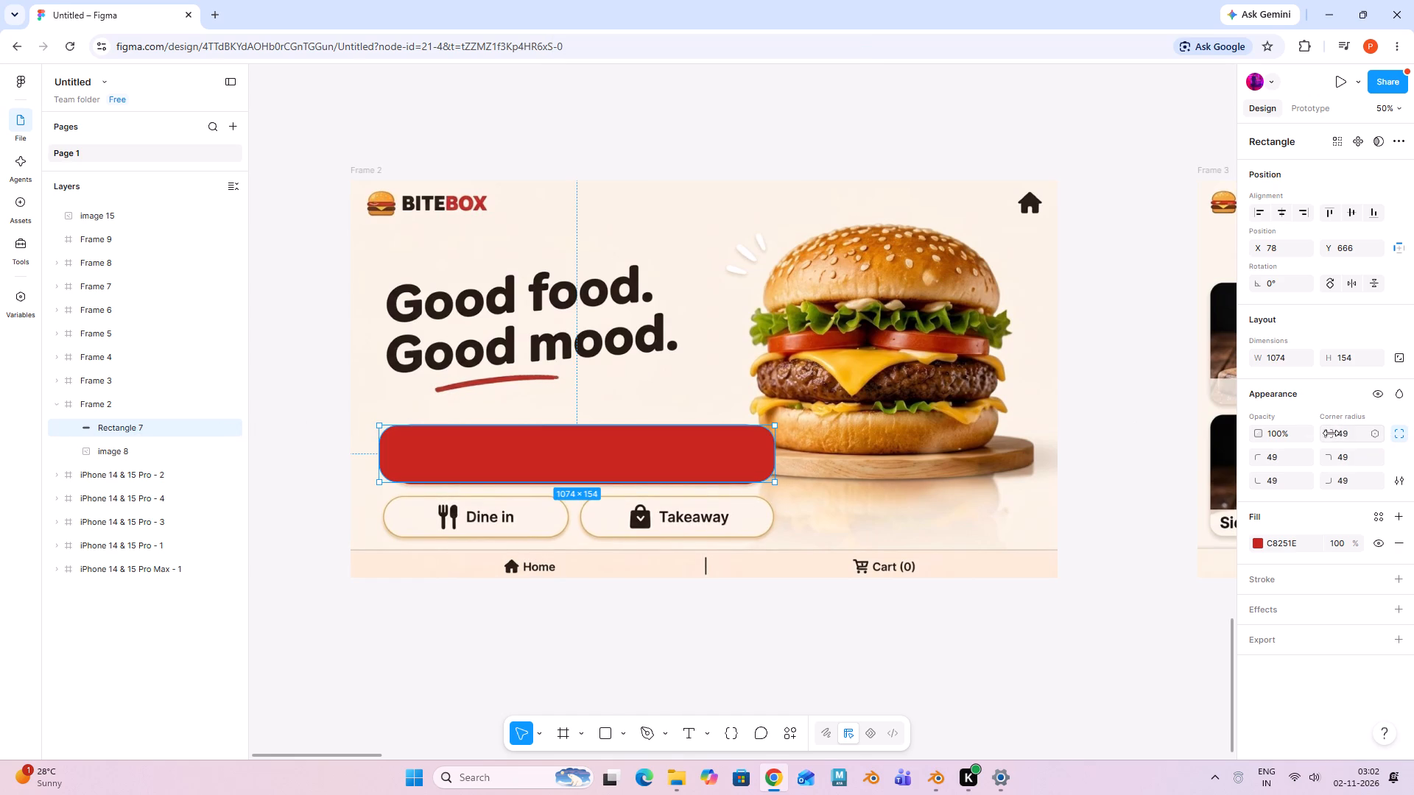
{"action": "left_click_drag", "start_coordinate": [1330, 433], "coordinate": [778, 419]}
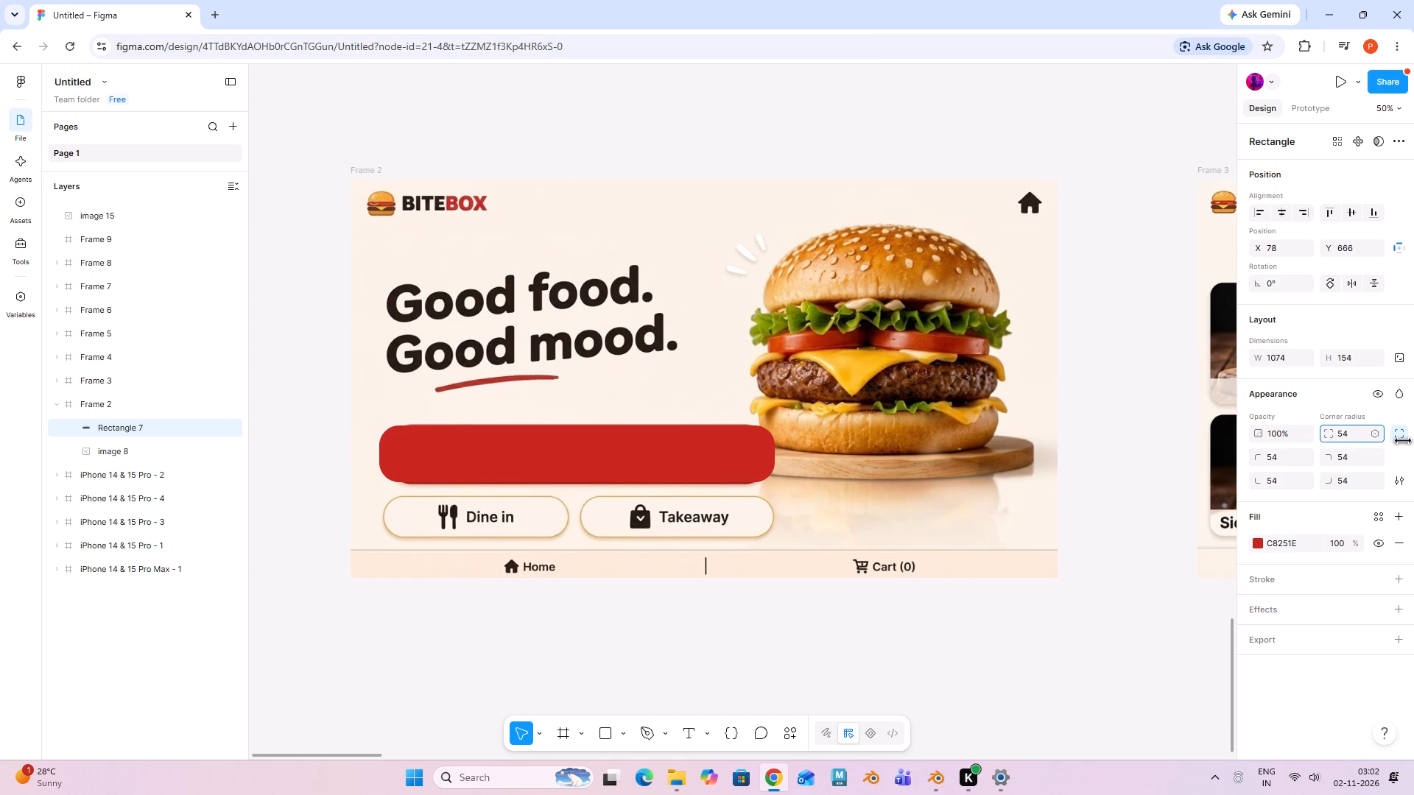
{"action": "left_click_drag", "start_coordinate": [778, 419], "coordinate": [889, 420]}
{"action": "left_click", "coordinate": [697, 465]}
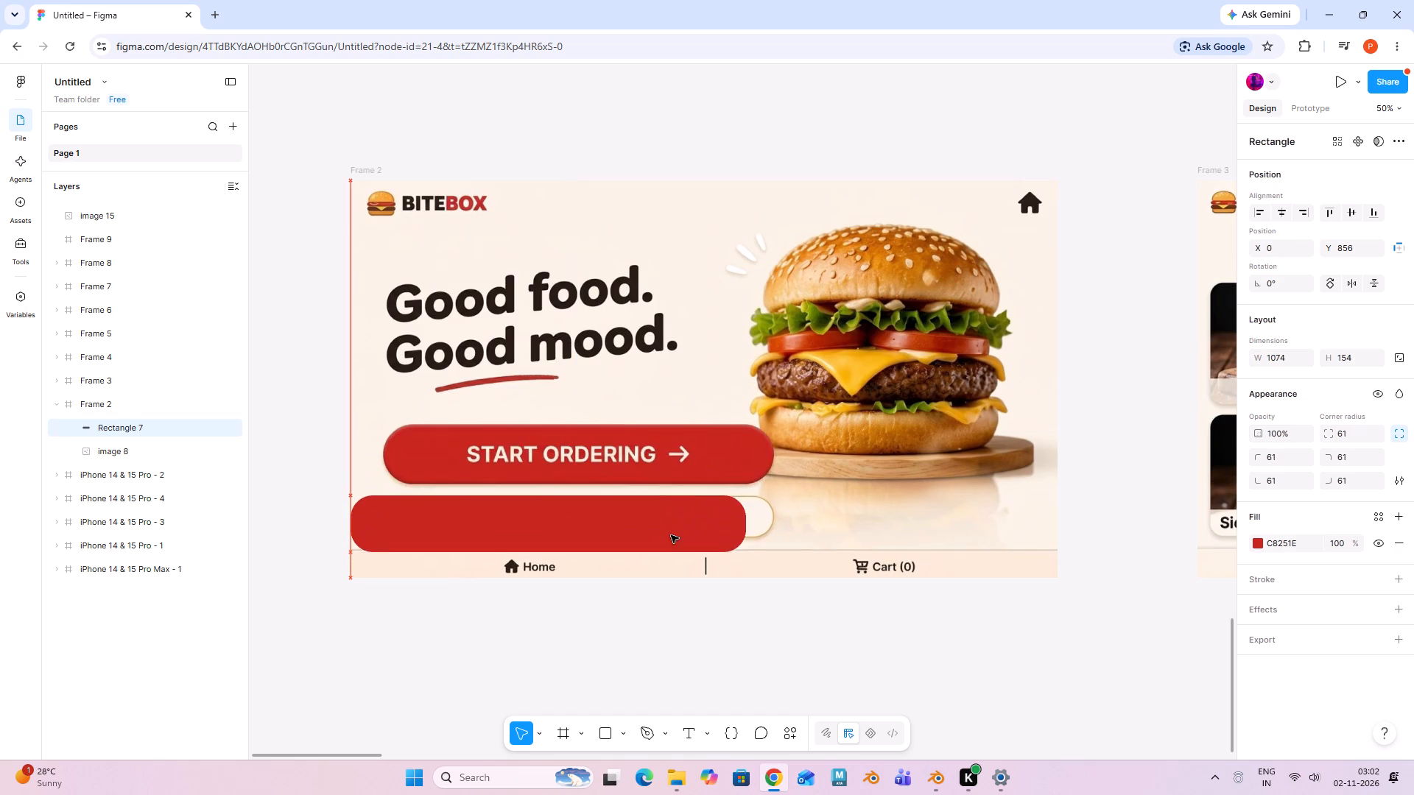
{"action": "left_click", "coordinate": [1360, 429]}
{"action": "key", "text": "BackSpace"}
{"action": "type", "text": "100"}
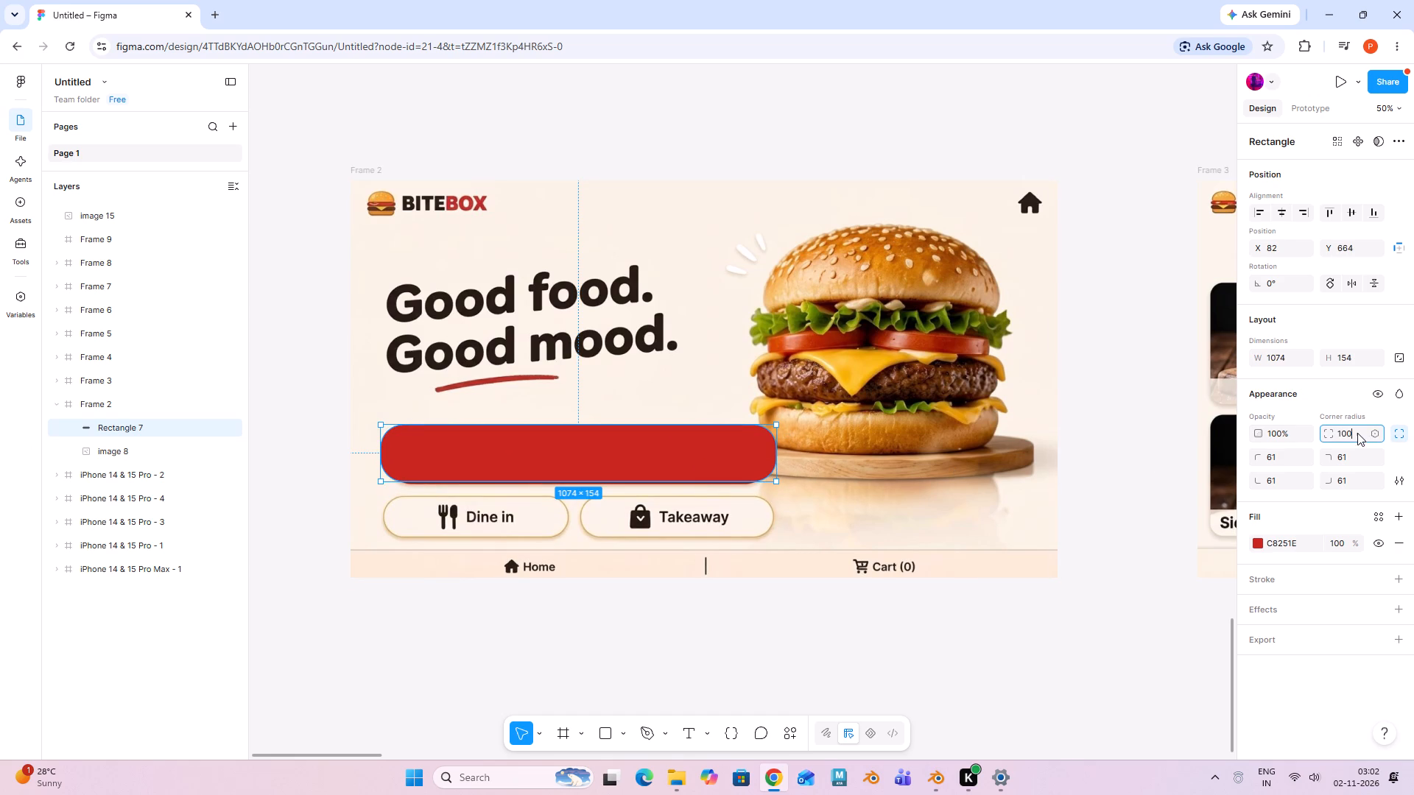
{"action": "key", "text": "Return"}
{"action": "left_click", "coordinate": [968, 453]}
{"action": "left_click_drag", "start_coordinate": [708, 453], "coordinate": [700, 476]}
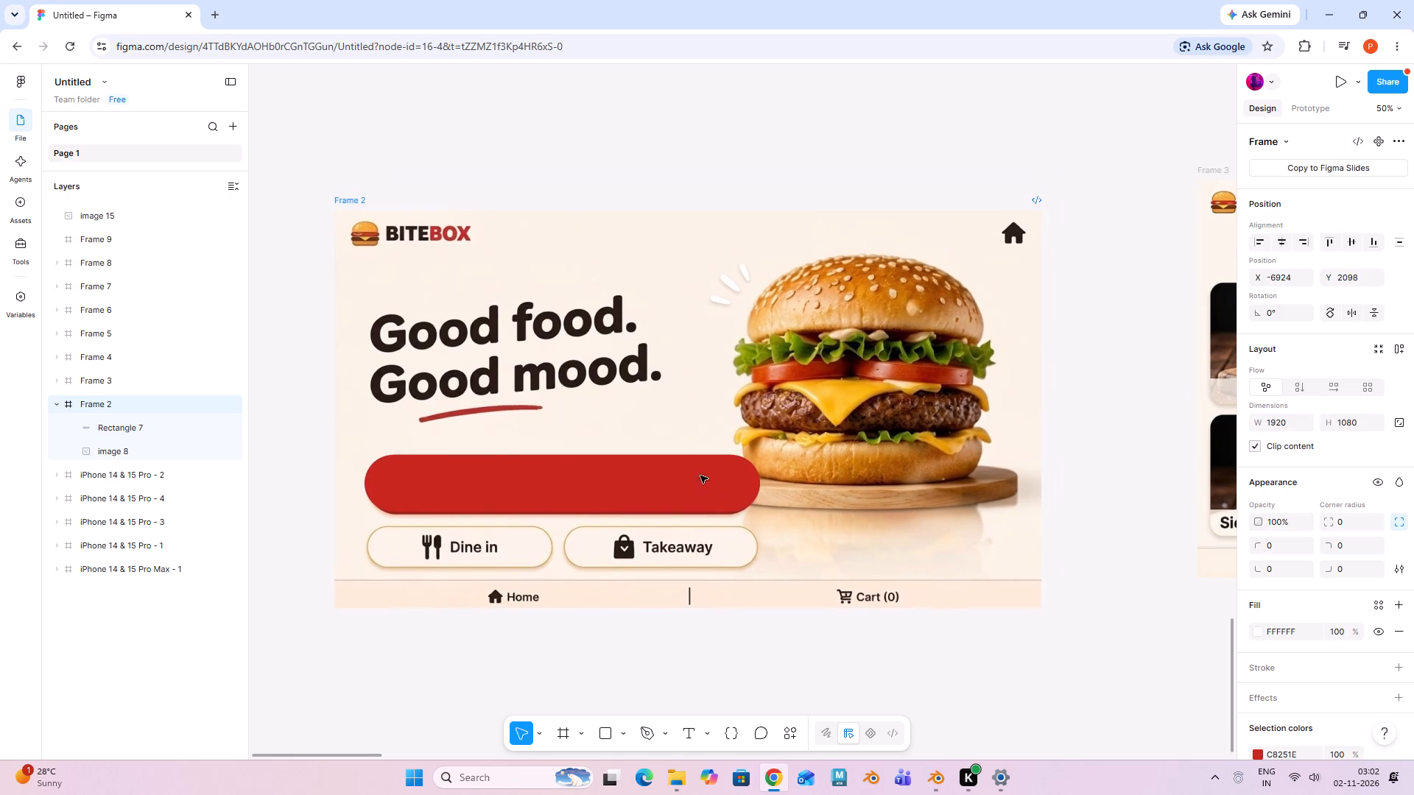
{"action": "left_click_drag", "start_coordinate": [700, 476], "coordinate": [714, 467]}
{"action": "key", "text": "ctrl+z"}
Resize the red rectangle to about 176 high and position it at about X 78, Y 660, covering the START ORDERING button.
{"action": "left_click", "coordinate": [707, 466]}
{"action": "left_click", "coordinate": [700, 462]}
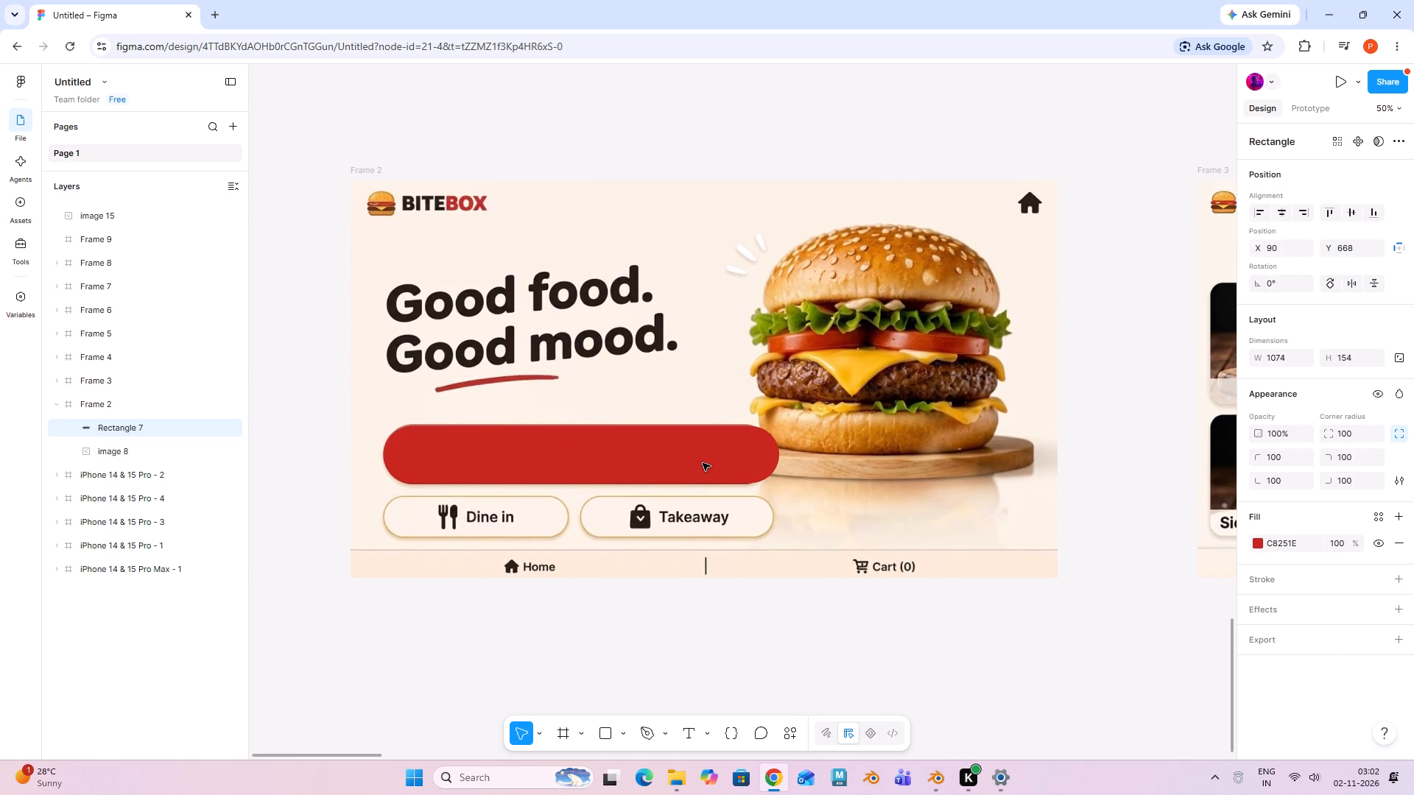
{"action": "left_click", "coordinate": [602, 425]}
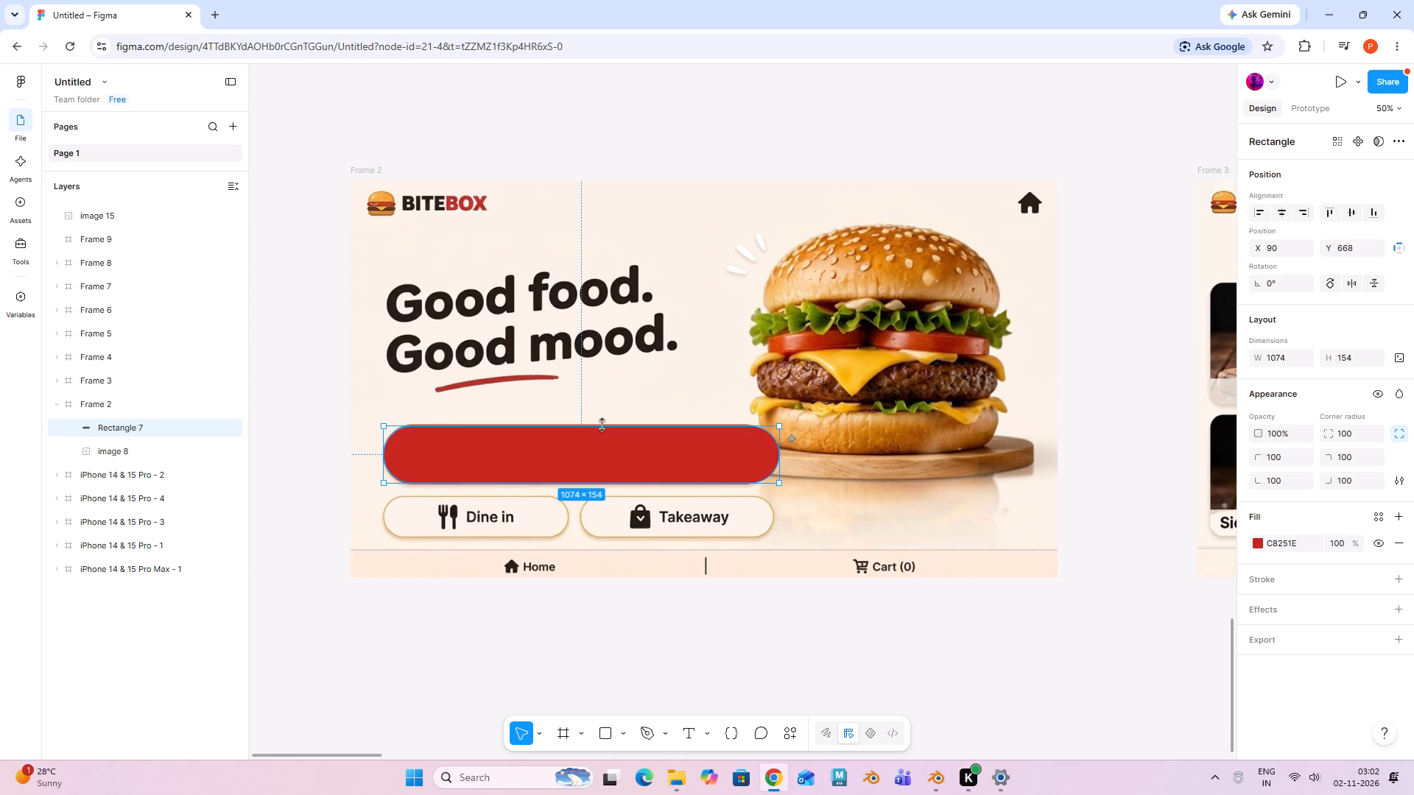
{"action": "left_click", "coordinate": [591, 481]}
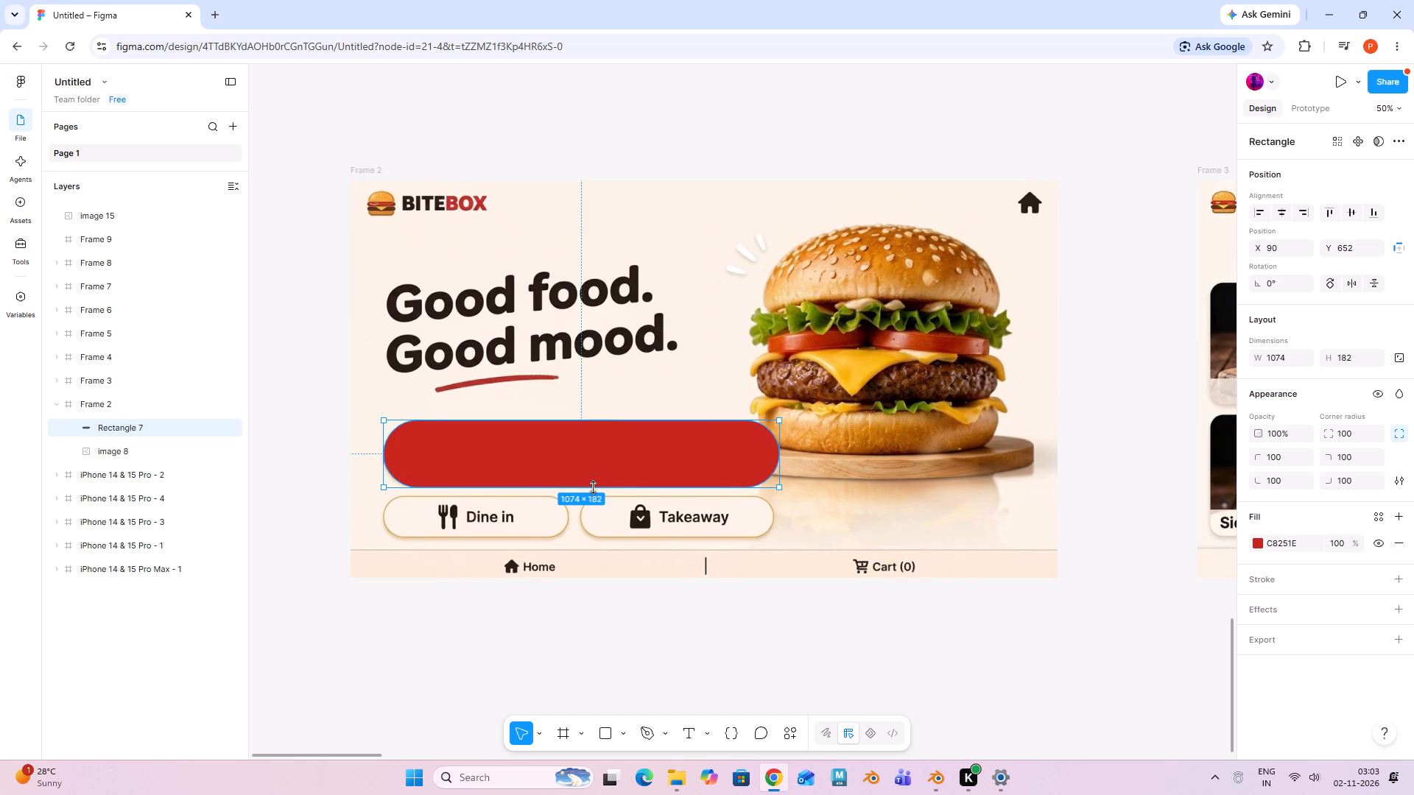
{"action": "left_click", "coordinate": [624, 463]}
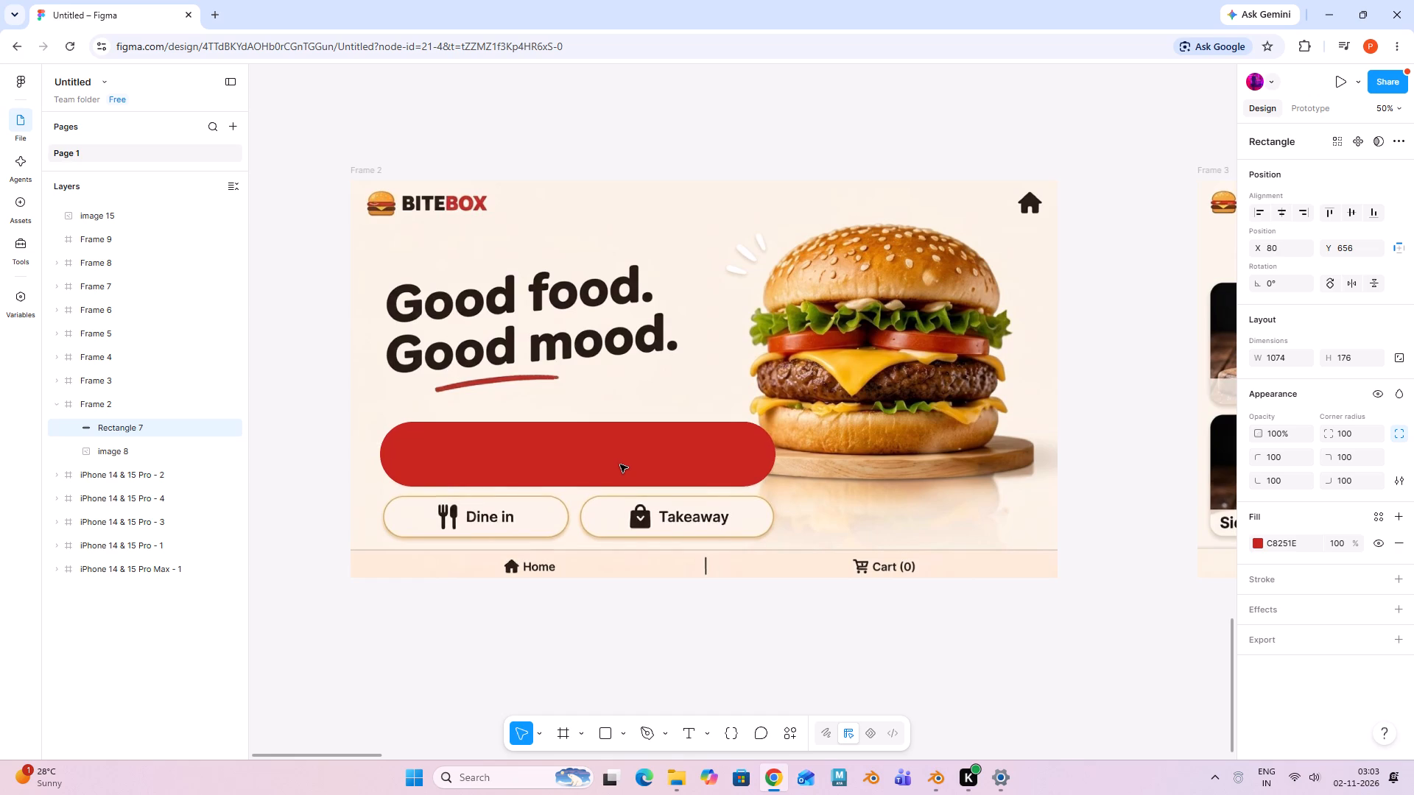
{"action": "key", "text": "ctrl+z"}
{"action": "left_click", "coordinate": [635, 468]}
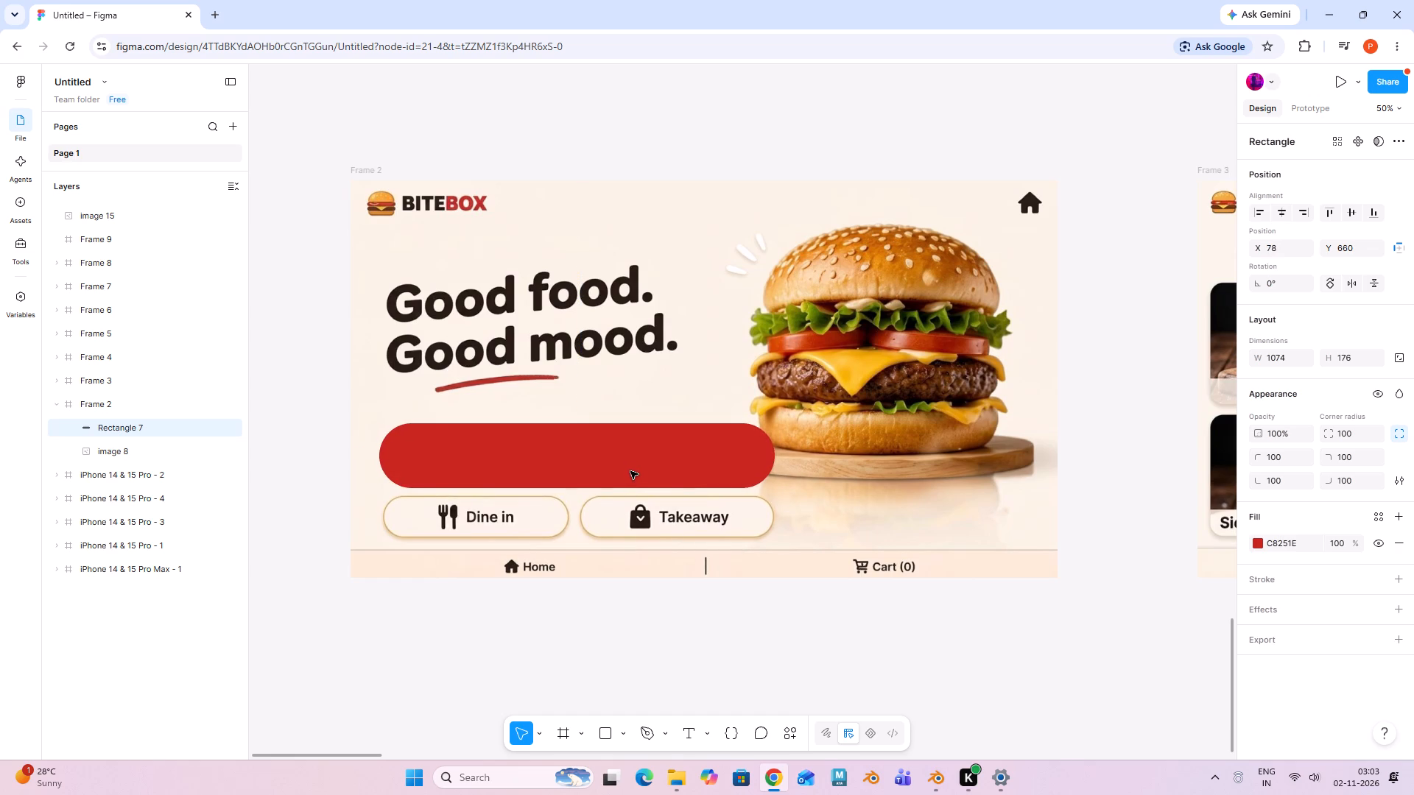
{"action": "left_click_drag", "start_coordinate": [630, 467], "coordinate": [629, 520]}
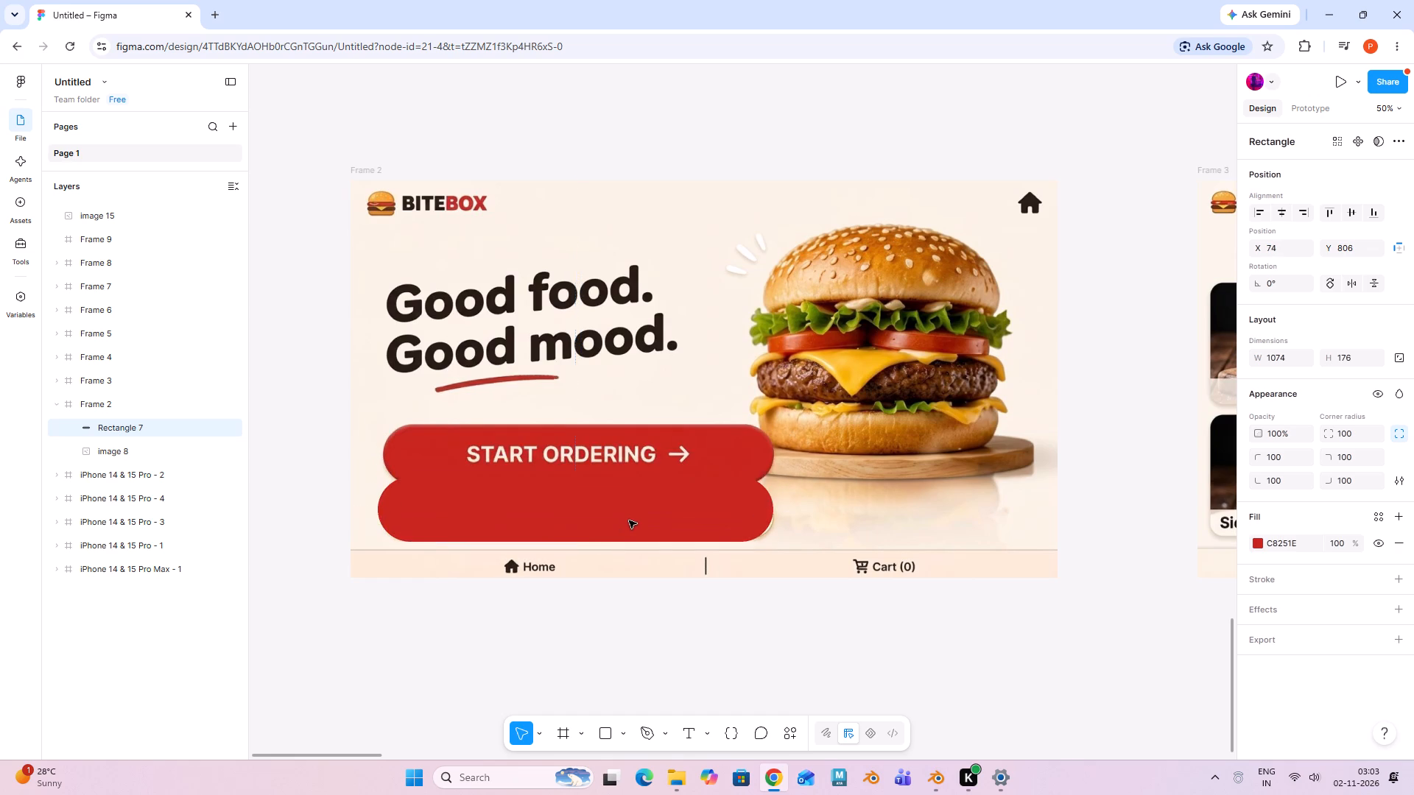
{"action": "key", "text": "ctrl+z"}
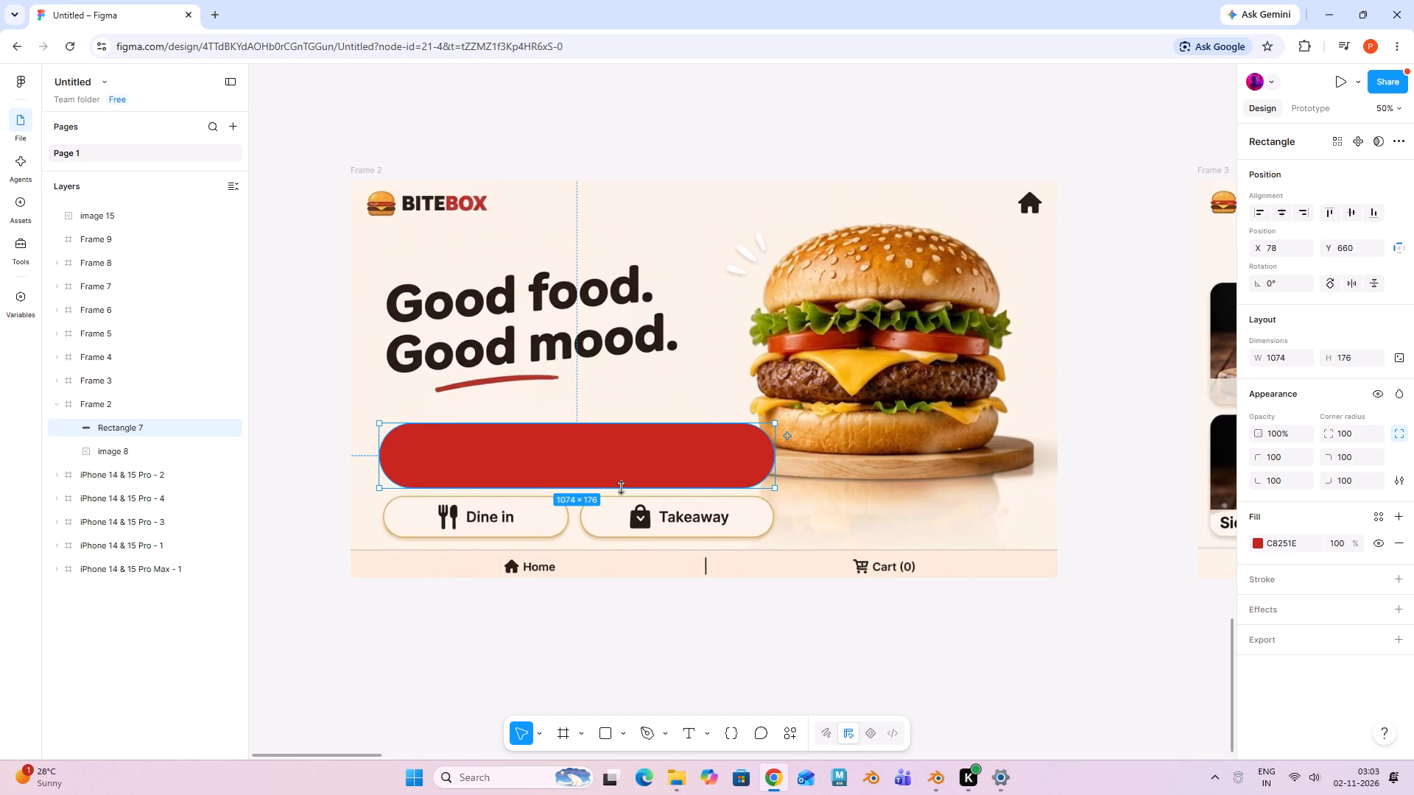
Add a text object reading "Start Ordring" in the middle of the red rectangle.
{"action": "left_click", "coordinate": [691, 729]}
{"action": "left_click", "coordinate": [560, 454]}
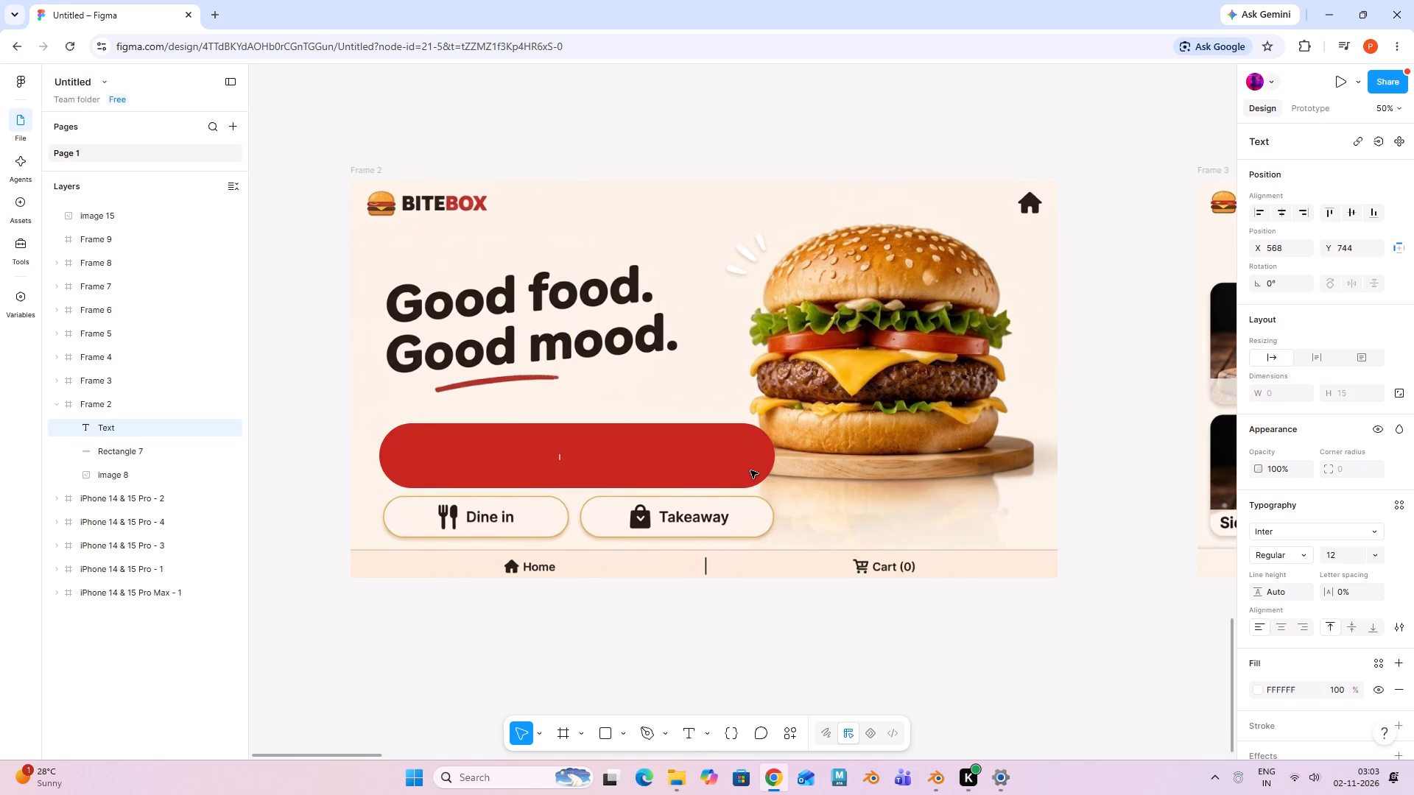
{"action": "type", "text": "TAER65"}
{"action": "key", "text": "BackSpace"}
{"action": "key", "text": "BackSpace"}
{"action": "key", "text": "BackSpace"}
{"action": "key", "text": "BackSpace"}
{"action": "key", "text": "BackSpace"}
{"action": "key", "text": "BackSpace"}
{"action": "key", "text": "BackSpace"}
{"action": "key", "text": "BackSpace"}
{"action": "key", "text": "BackSpace"}
{"action": "key", "text": "BackSpace"}
{"action": "key", "text": "BackSpace"}
{"action": "key", "text": "BackSpace"}
{"action": "key", "text": "BackSpace"}
{"action": "key", "text": "BackSpace"}
{"action": "key", "text": "BackSpace"}
{"action": "key", "text": "BackSpace"}
{"action": "key", "text": "s"}
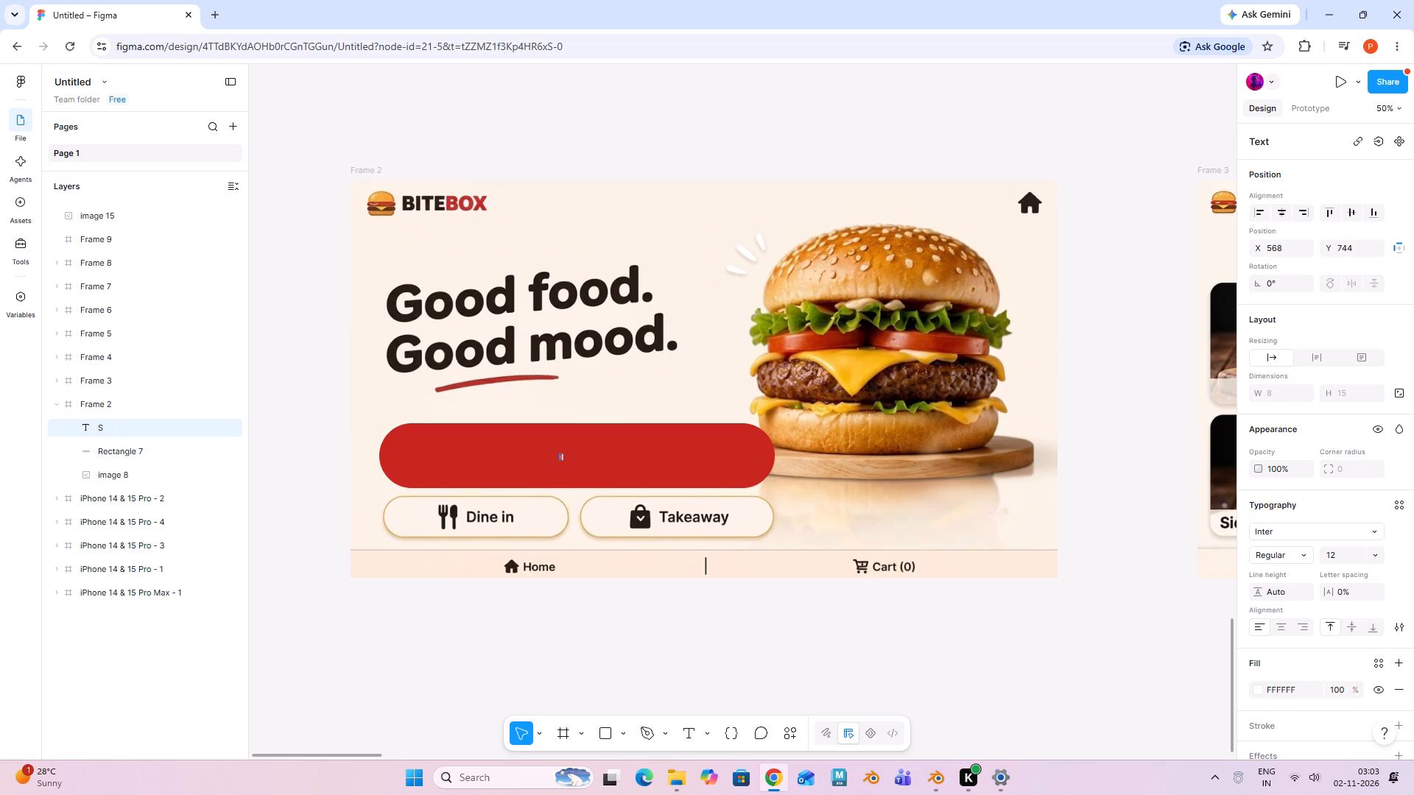
{"action": "type", "text": "tart"}
{"action": "key", "text": "space"}
{"action": "type", "text": "dring"}
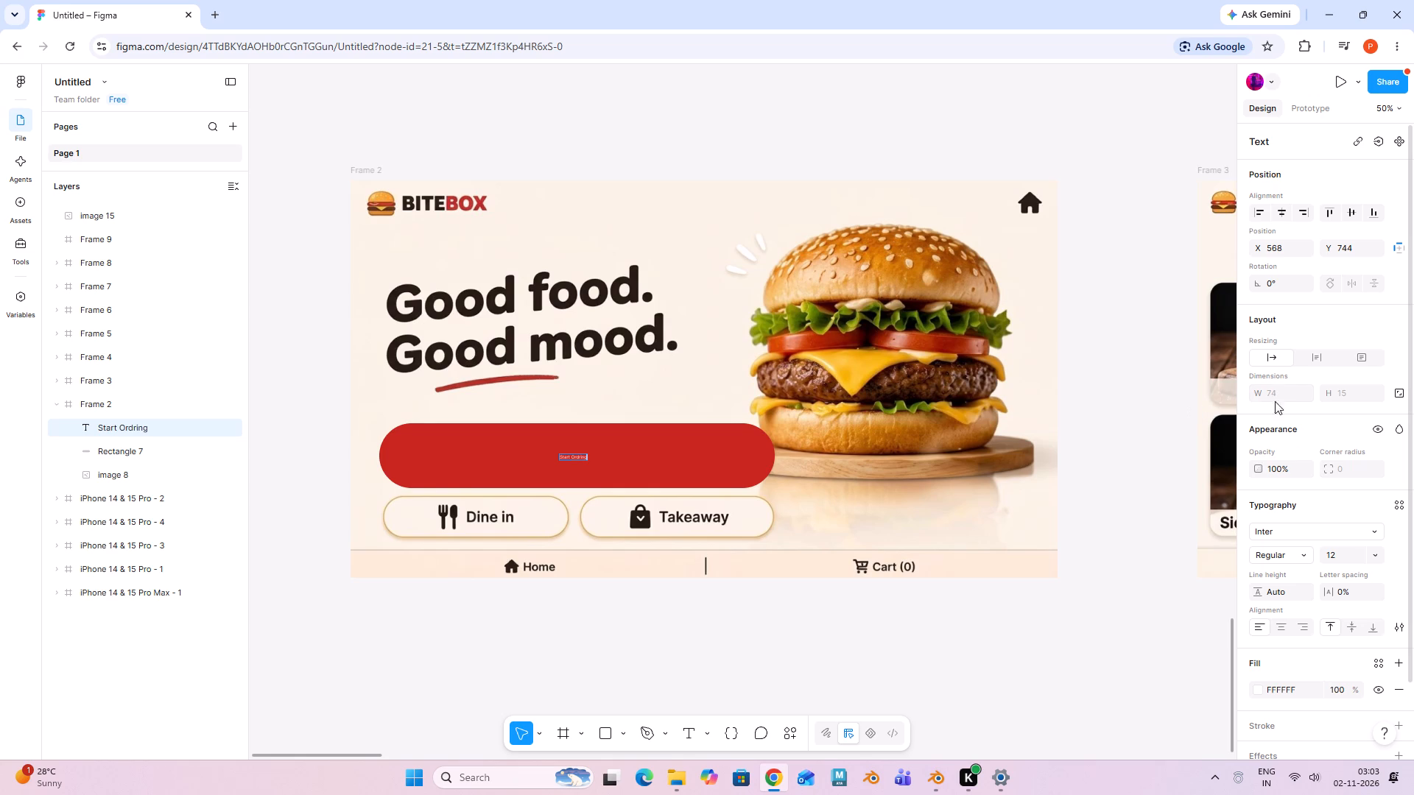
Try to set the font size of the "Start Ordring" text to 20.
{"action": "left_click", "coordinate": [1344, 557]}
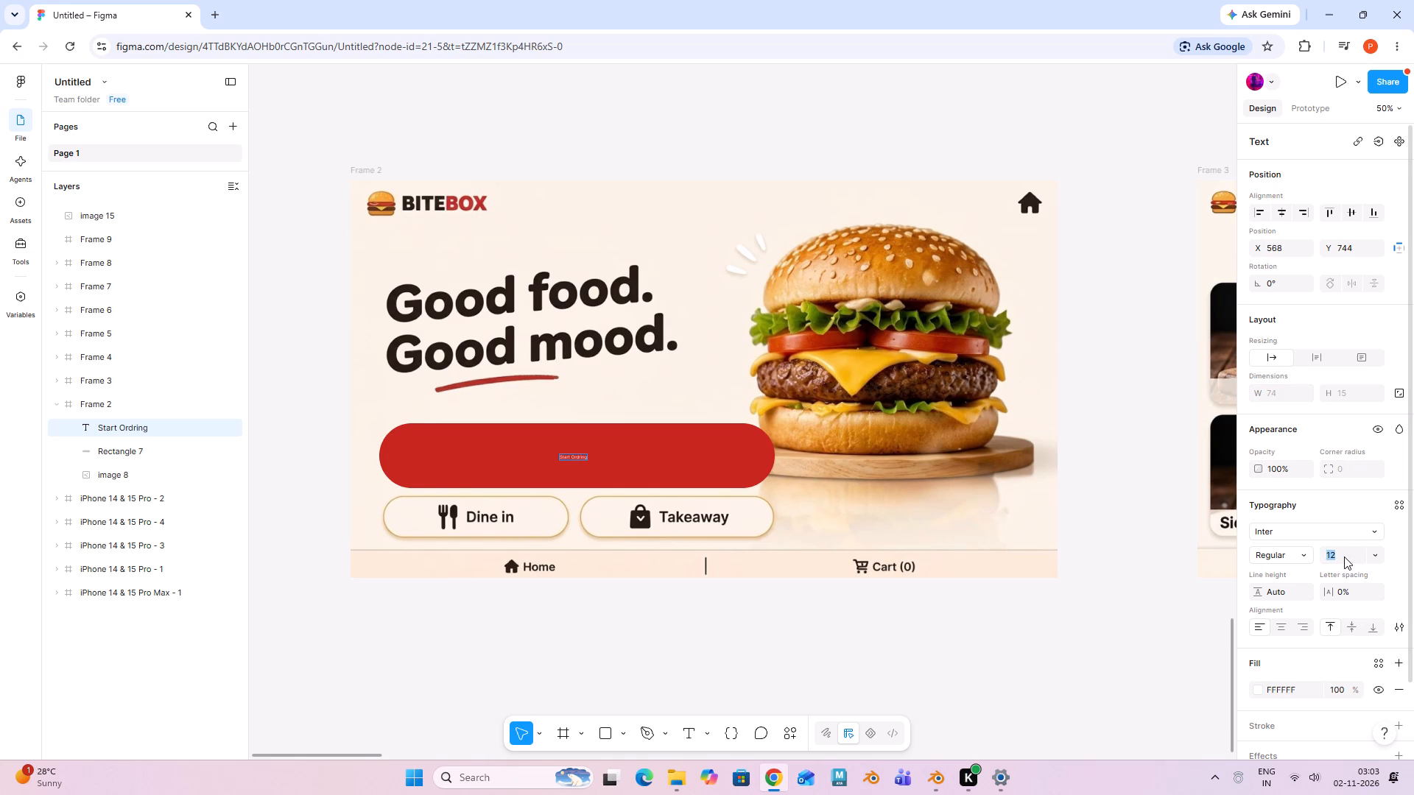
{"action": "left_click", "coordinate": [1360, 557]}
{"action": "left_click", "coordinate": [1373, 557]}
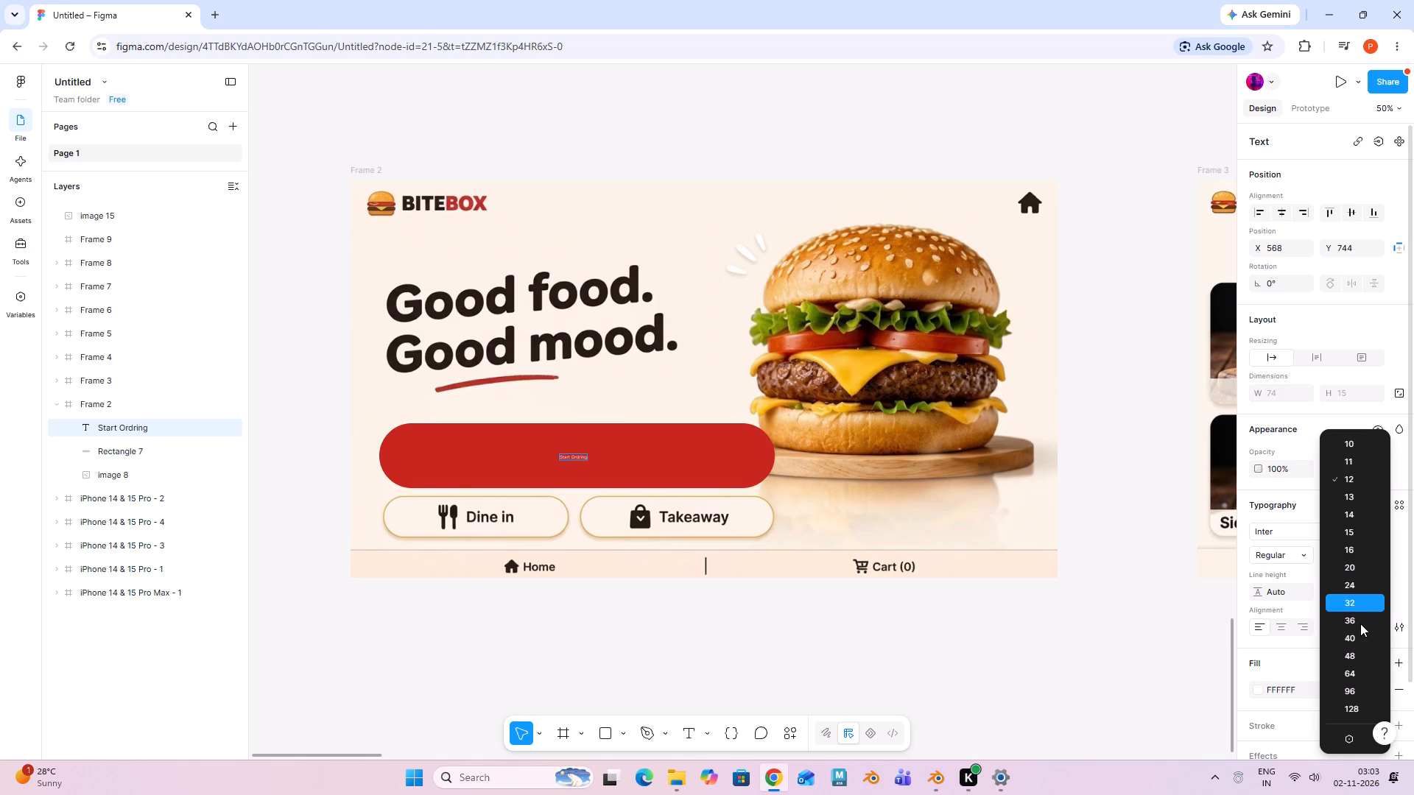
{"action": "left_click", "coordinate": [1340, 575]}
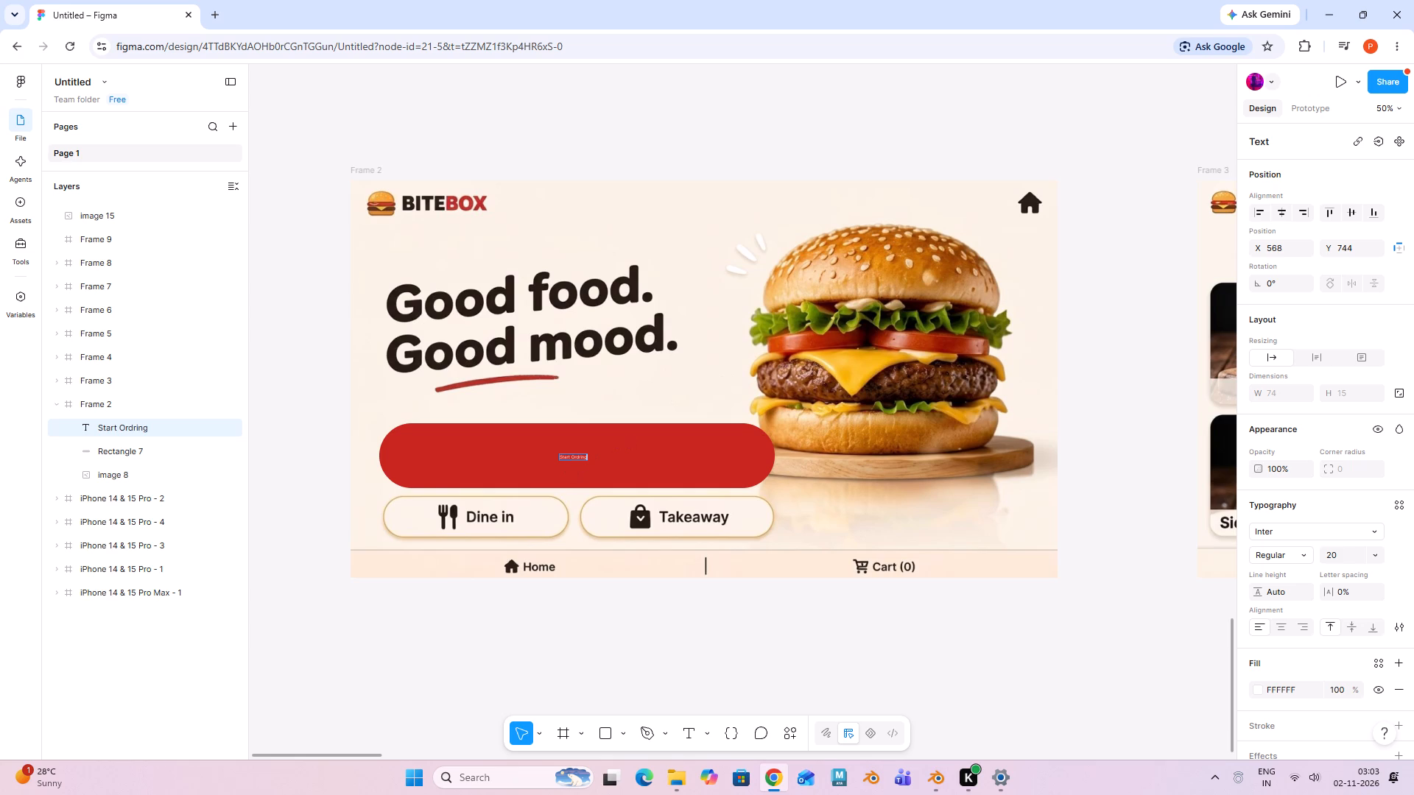
Set the font size of the "Start Ordring" text on the red rectangle to 64.
{"action": "left_click", "coordinate": [582, 459]}
{"action": "left_click_drag", "start_coordinate": [587, 456], "coordinate": [549, 460]}
{"action": "left_click_drag", "start_coordinate": [586, 456], "coordinate": [544, 459]}
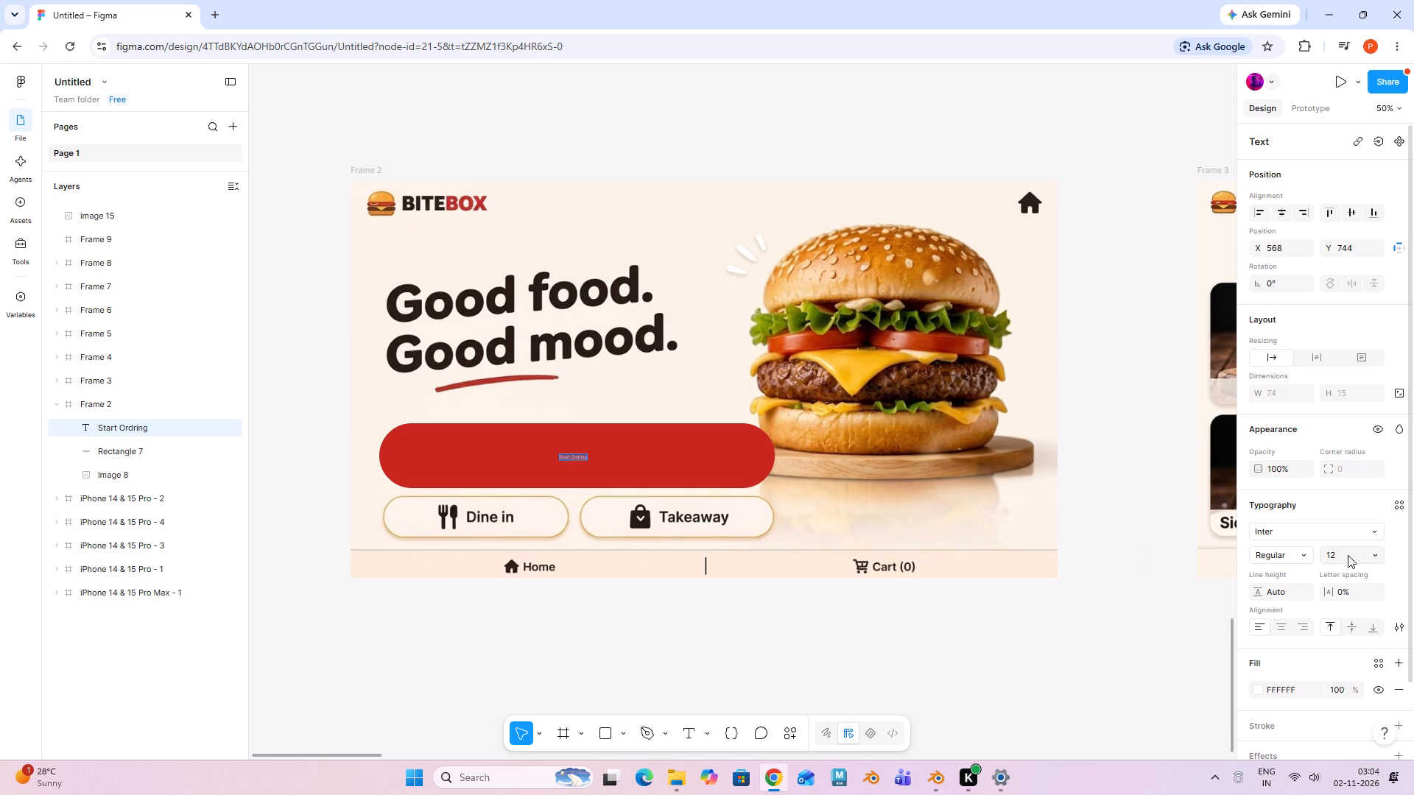
{"action": "left_click", "coordinate": [1350, 555]}
{"action": "left_click", "coordinate": [1369, 554]}
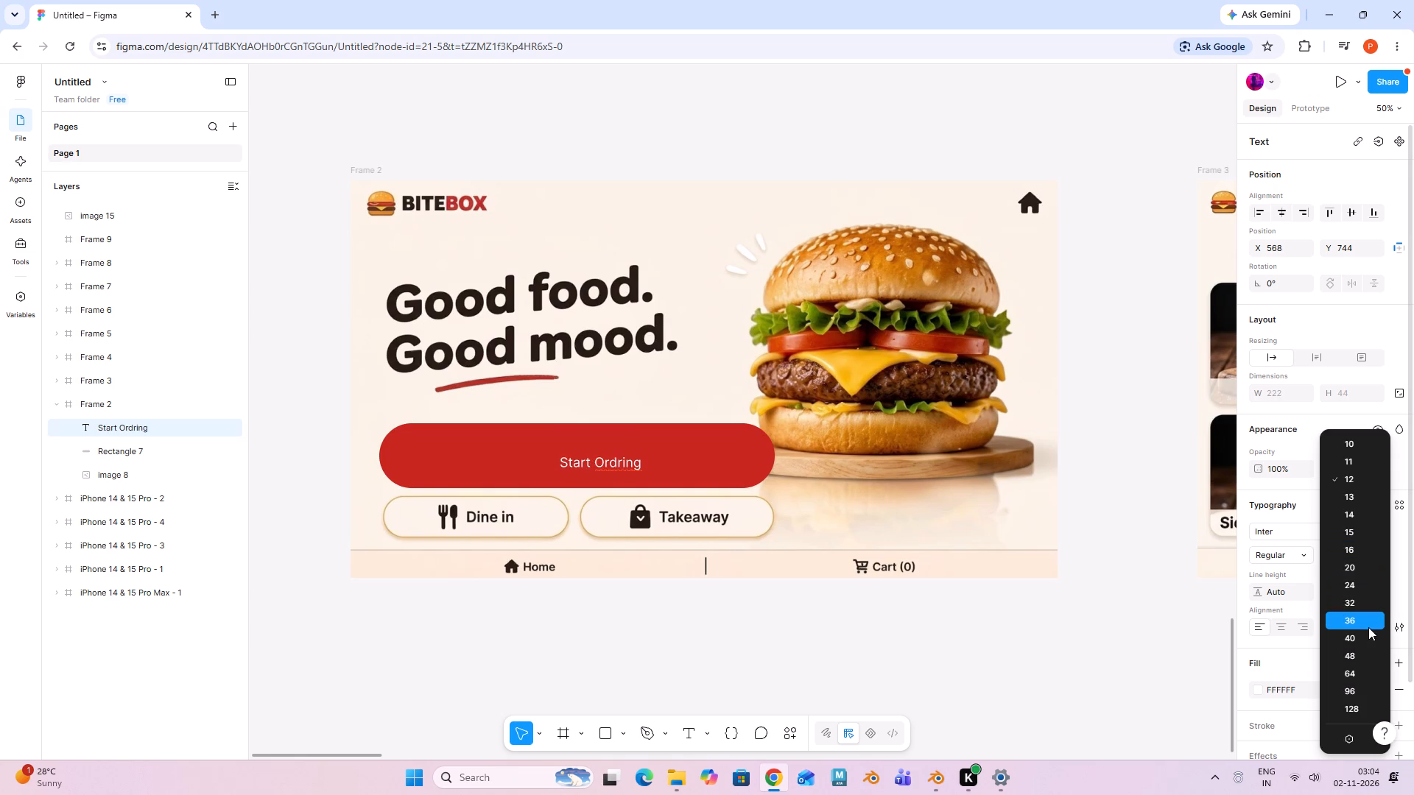
{"action": "left_click", "coordinate": [1365, 673]}
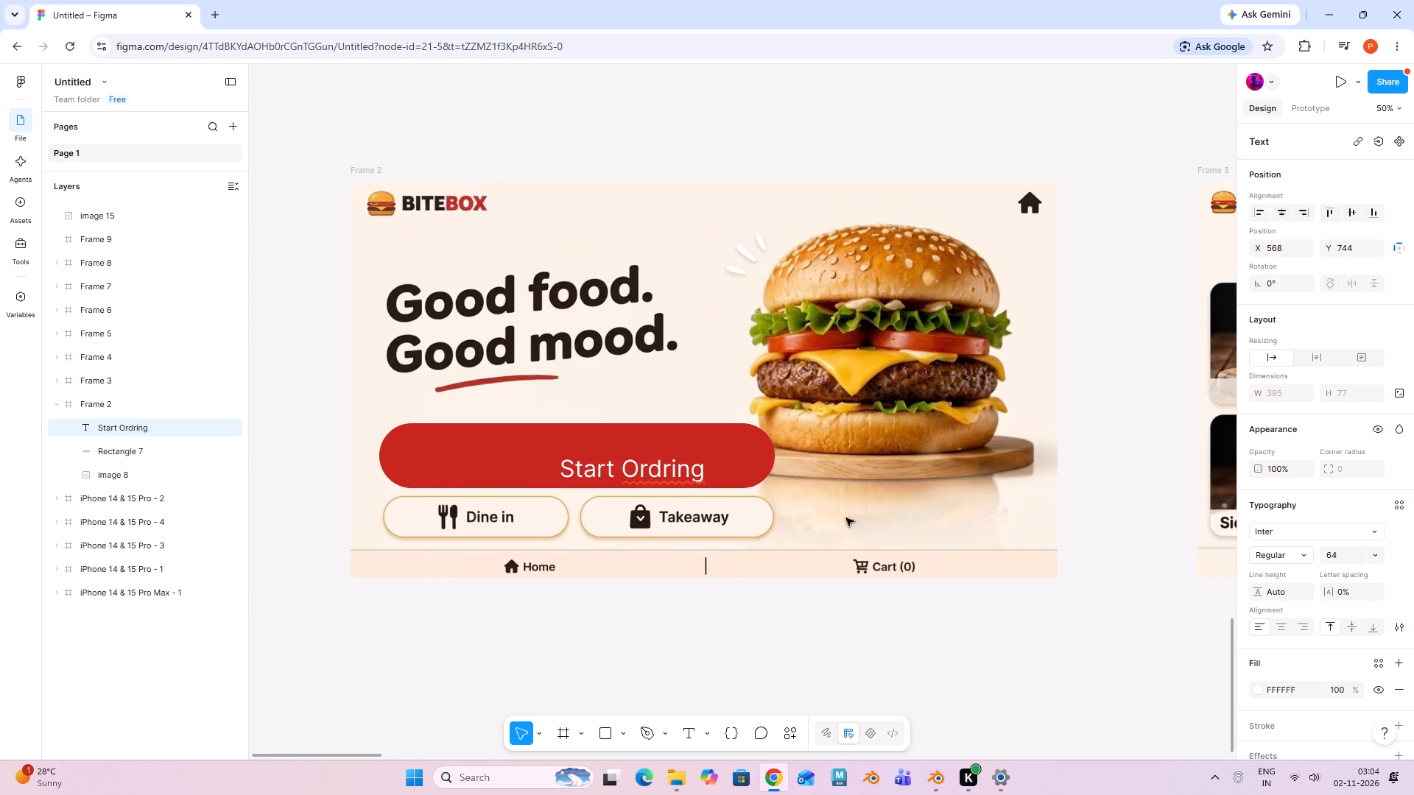
Correct the spelling of the red rectangle's text to "Start Ordering".
{"action": "left_click", "coordinate": [658, 461]}
{"action": "key", "text": "e"}
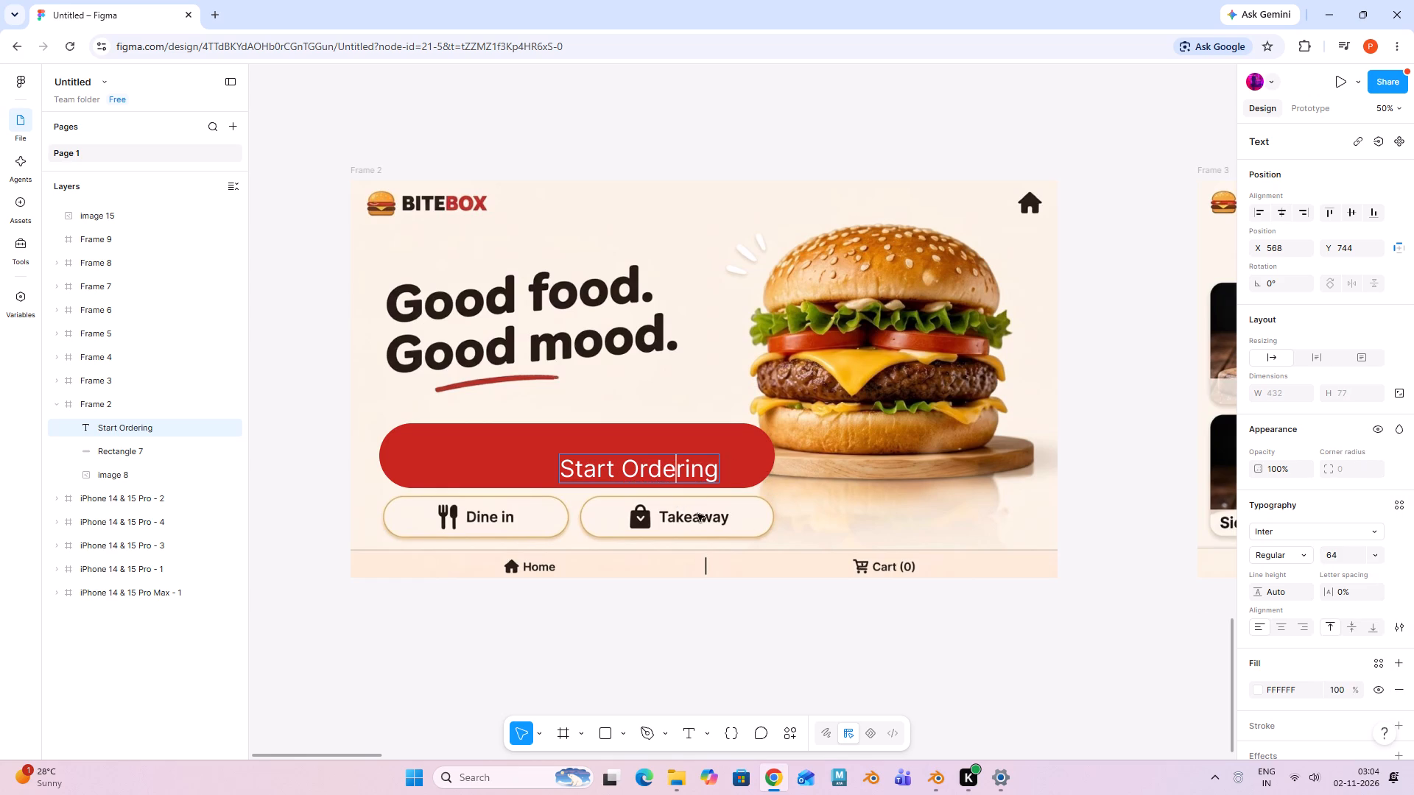
{"action": "left_click", "coordinate": [773, 596]}
Make the "Start Ordering" text Semi Bold and center it on the red rectangle at about X 394, Y 709.
{"action": "left_click_drag", "start_coordinate": [671, 476], "coordinate": [625, 461]}
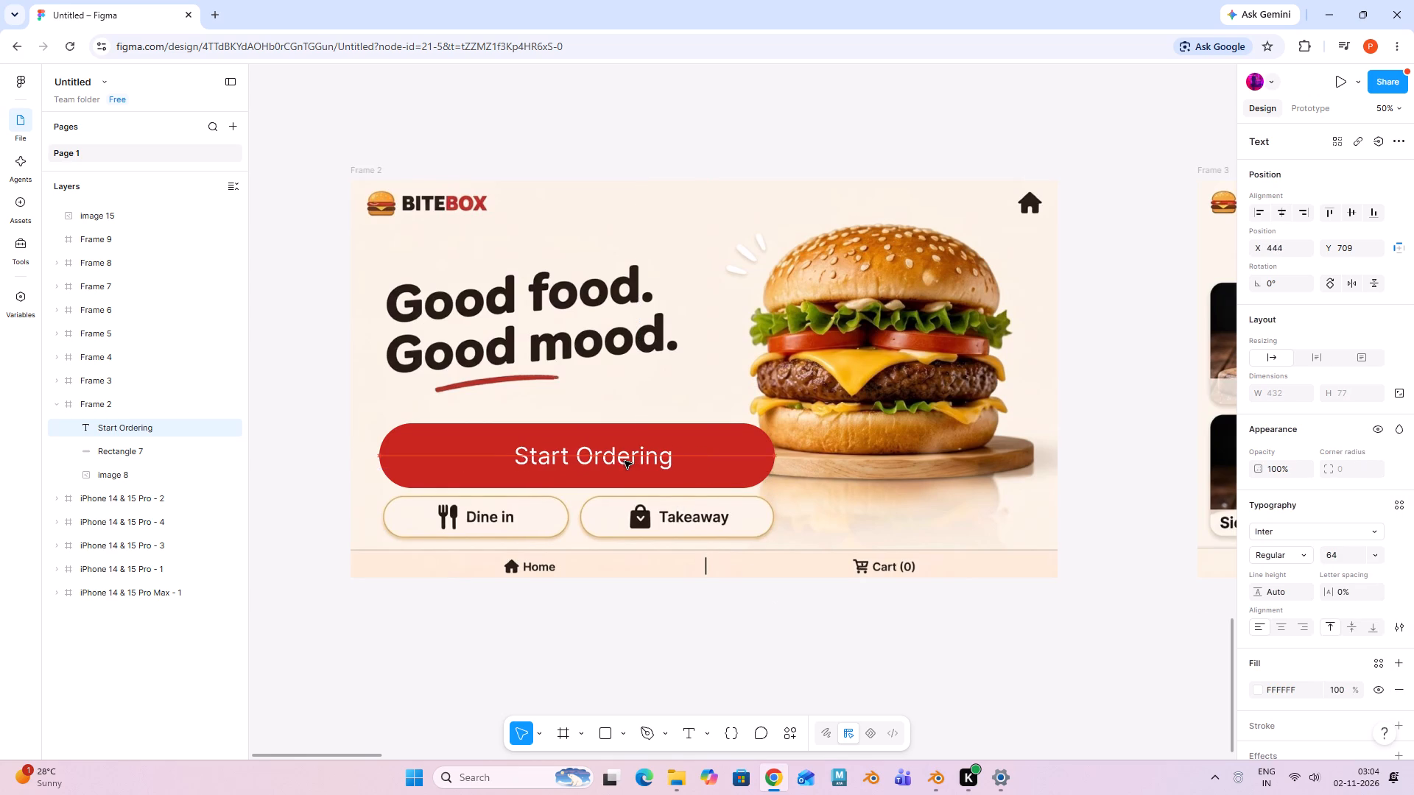
{"action": "left_click_drag", "start_coordinate": [625, 461], "coordinate": [609, 464]}
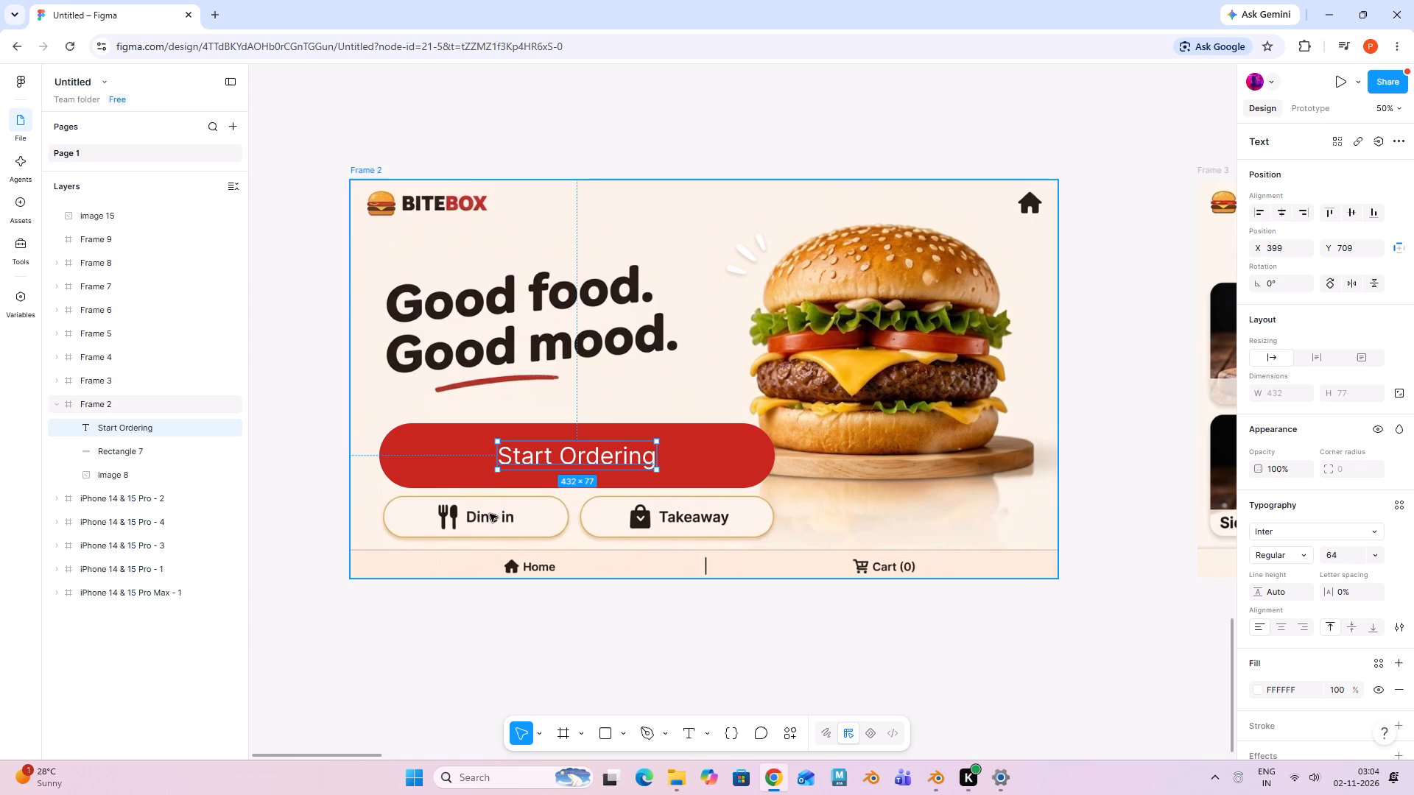
{"action": "left_click", "coordinate": [1278, 558]}
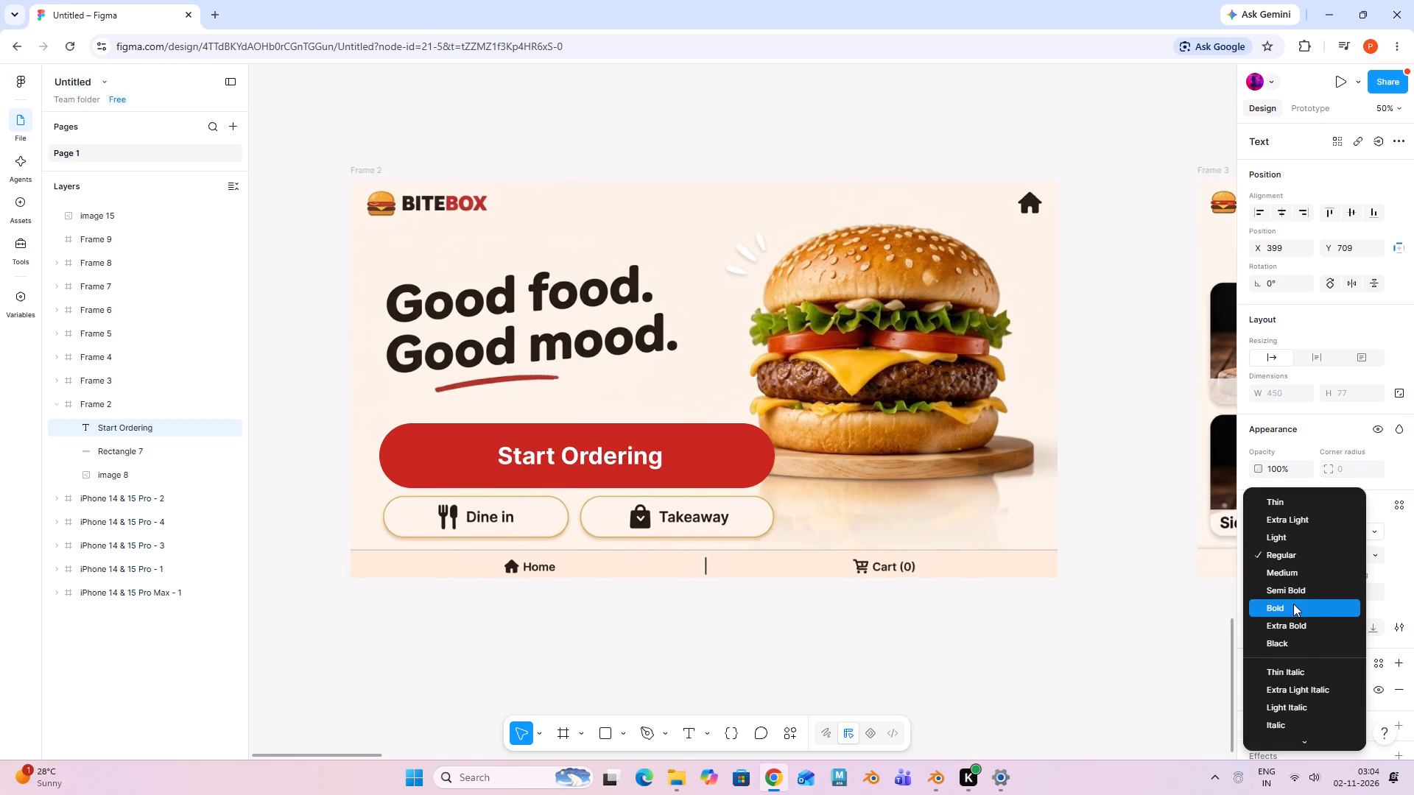
{"action": "left_click", "coordinate": [1293, 591]}
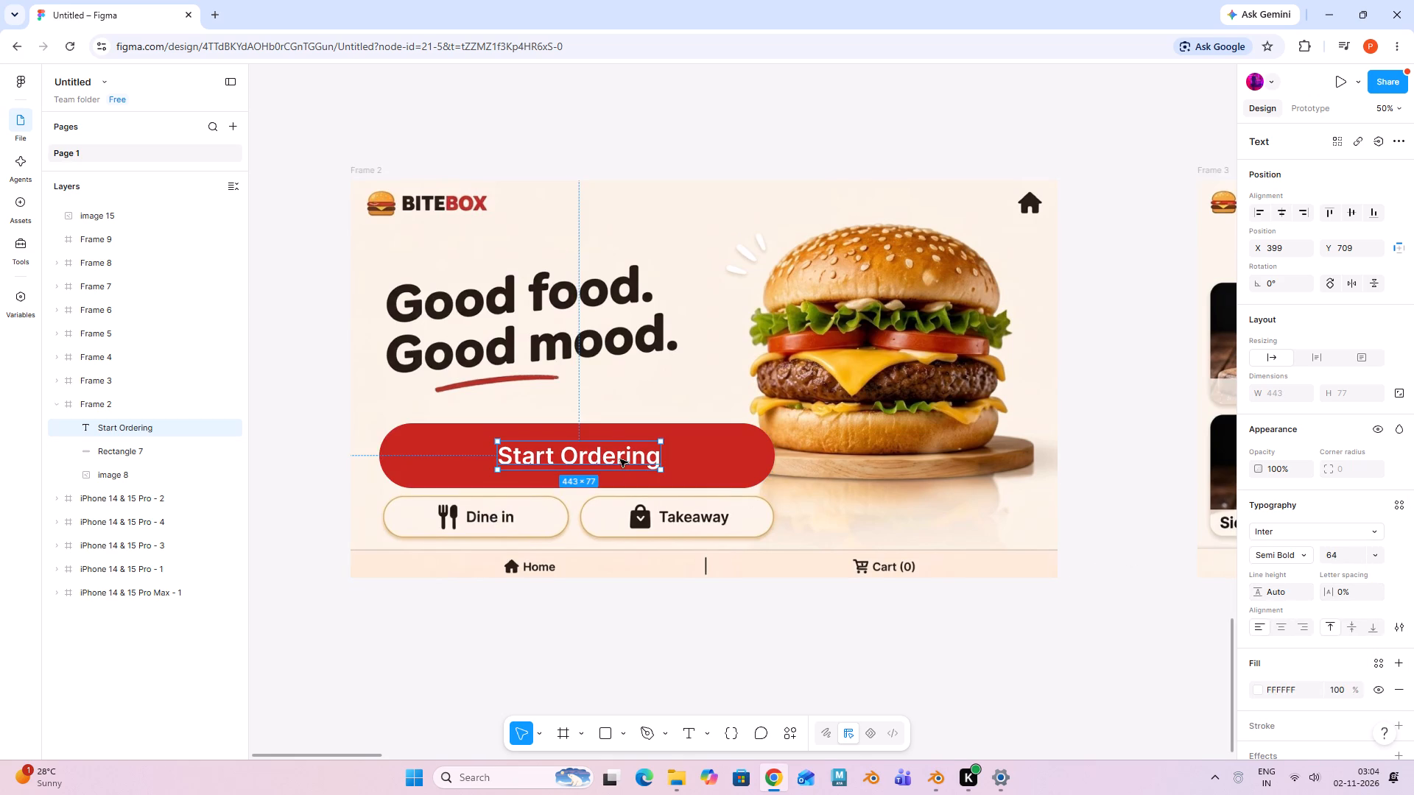
{"action": "left_click", "coordinate": [622, 460]}
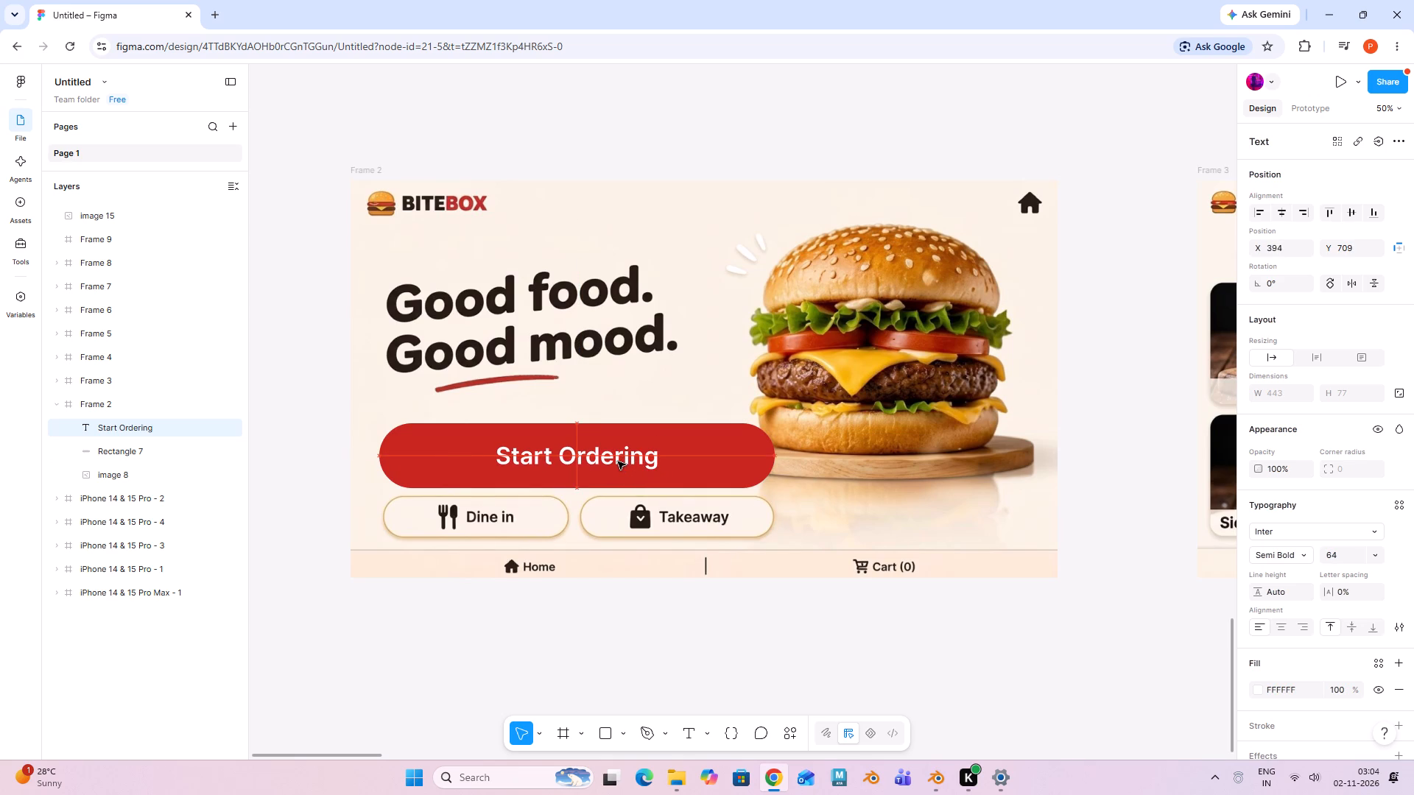
{"action": "left_click", "coordinate": [742, 623]}
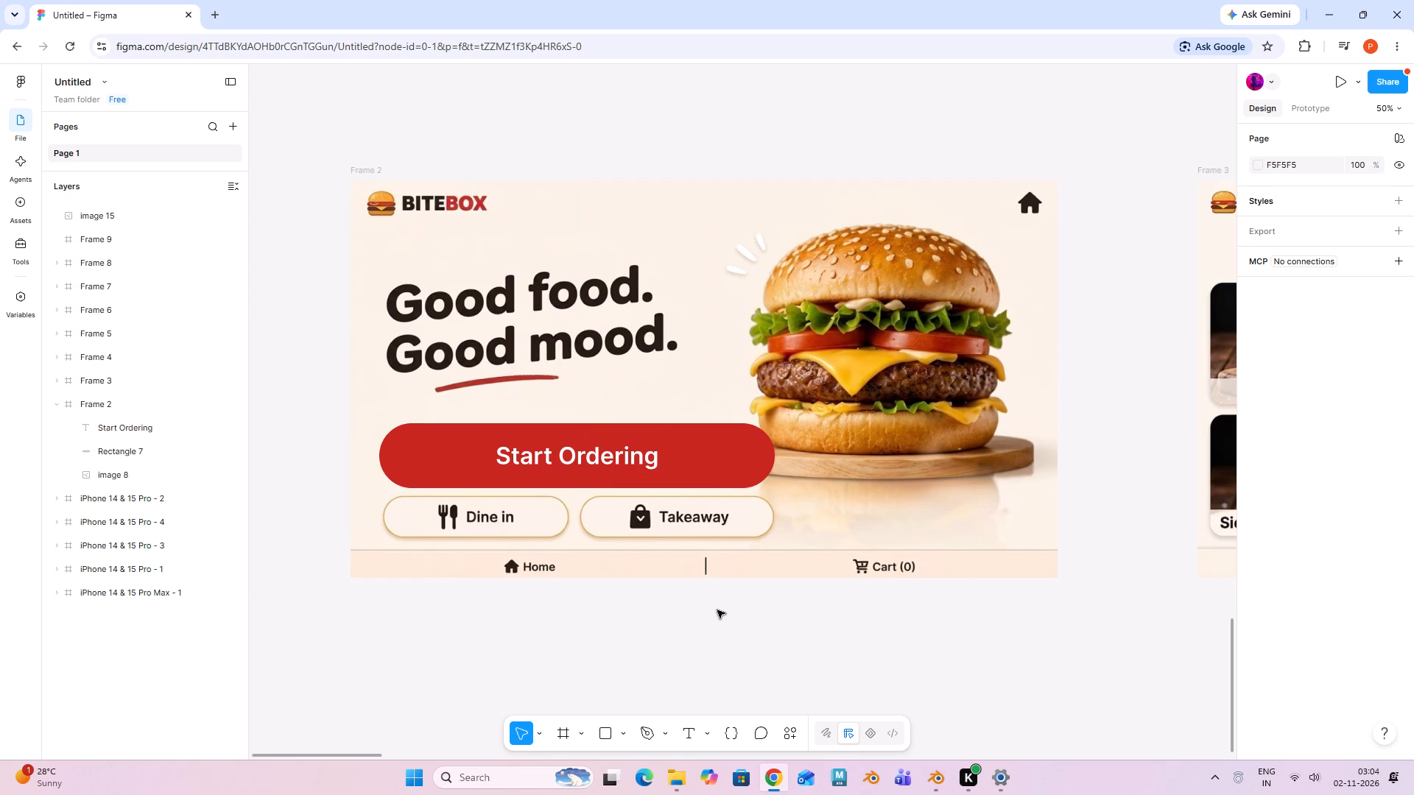
Connect the red Start Ordering rectangle in Frame 2 to Frame 3 with a prototype interaction.
{"action": "key", "text": "minus"}
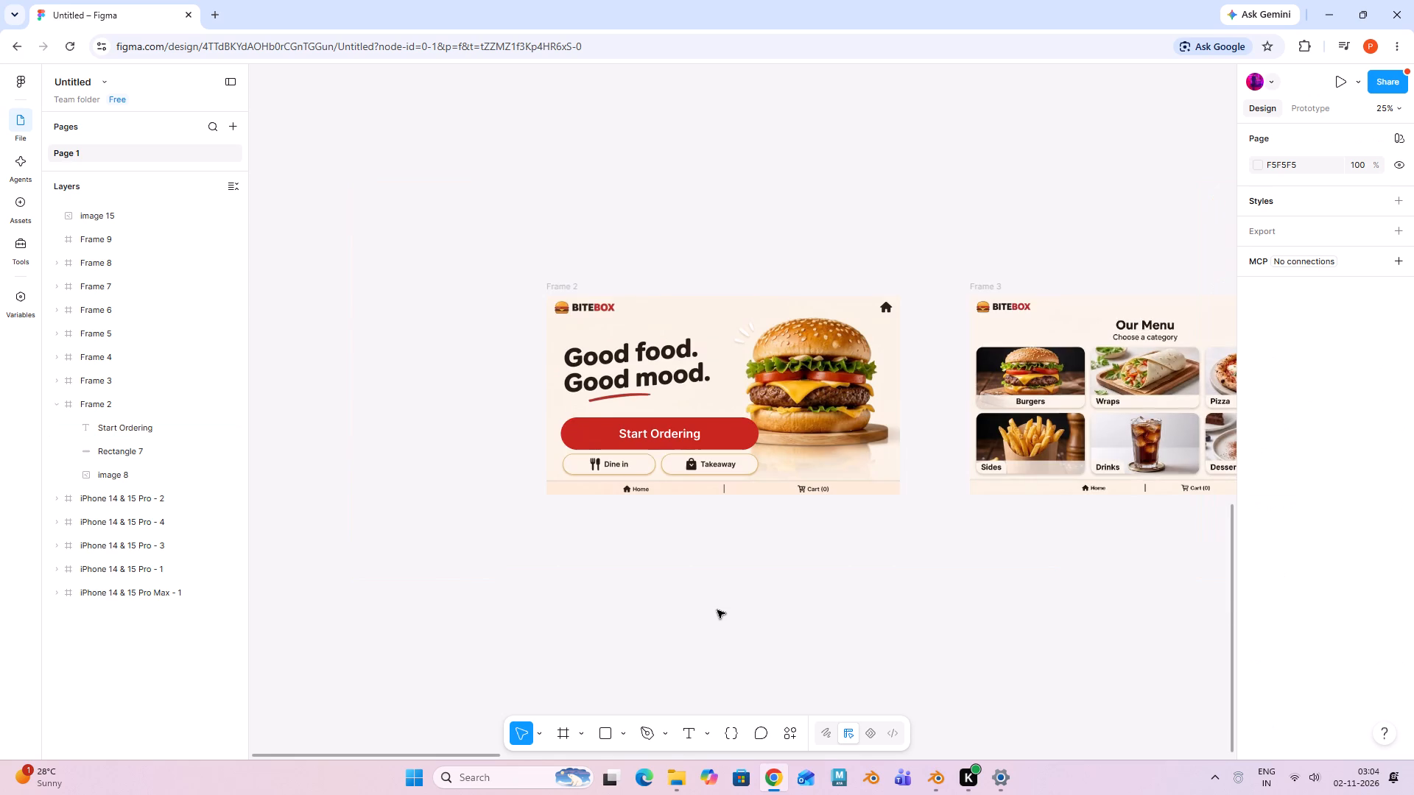
{"action": "middle_click_drag", "start_coordinate": [866, 537], "coordinate": [693, 550], "text": "shift"}
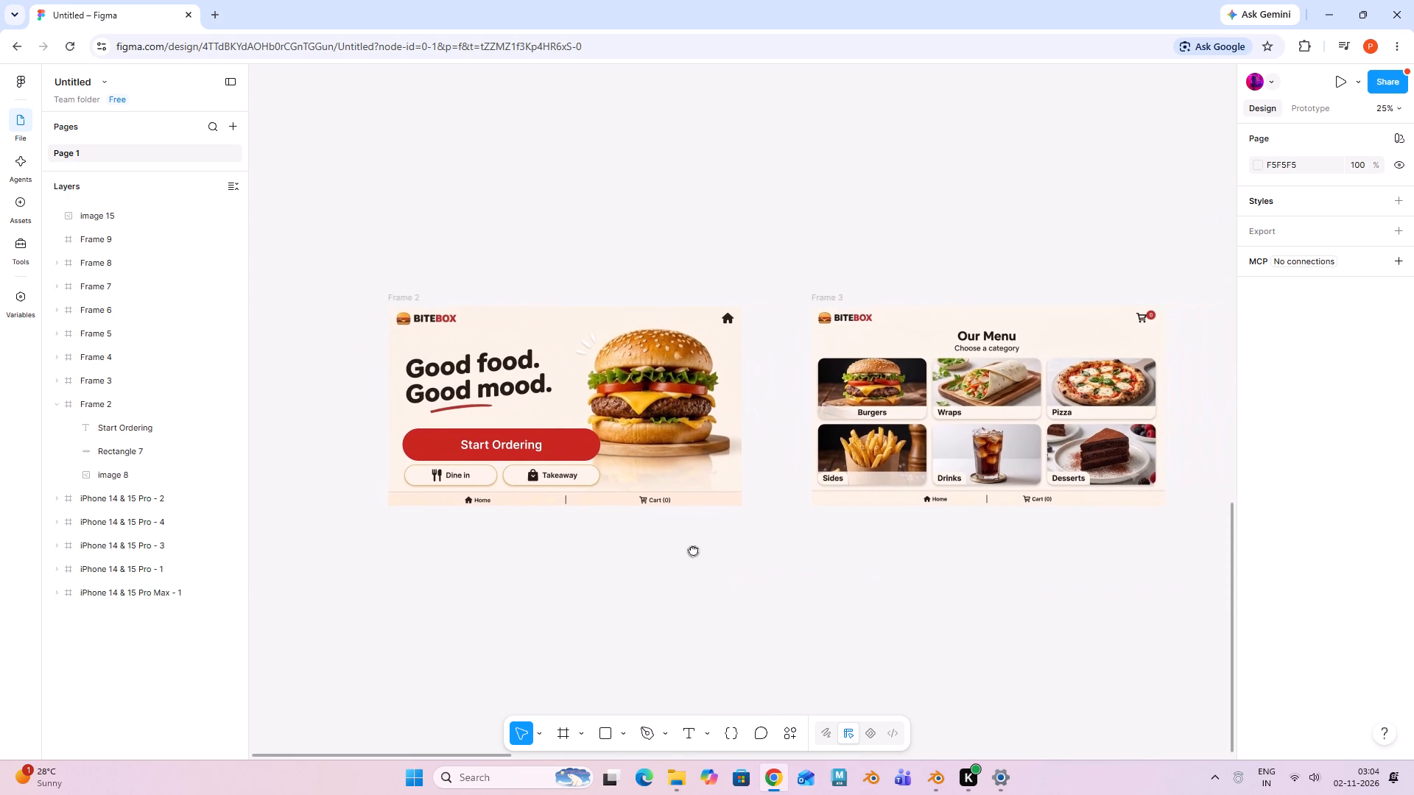
{"action": "middle_click_drag", "start_coordinate": [693, 550], "coordinate": [573, 556], "text": "shift"}
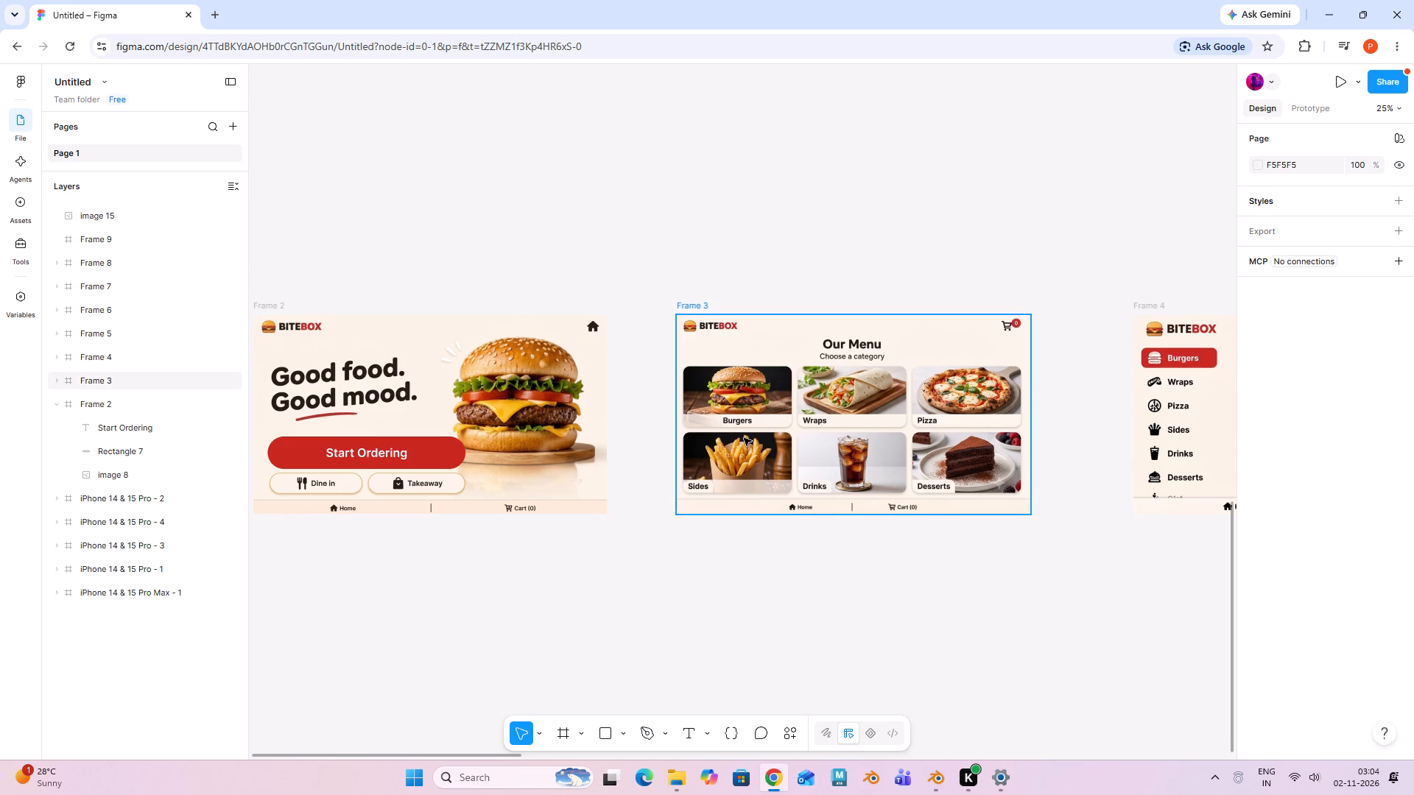
{"action": "left_click", "coordinate": [809, 386]}
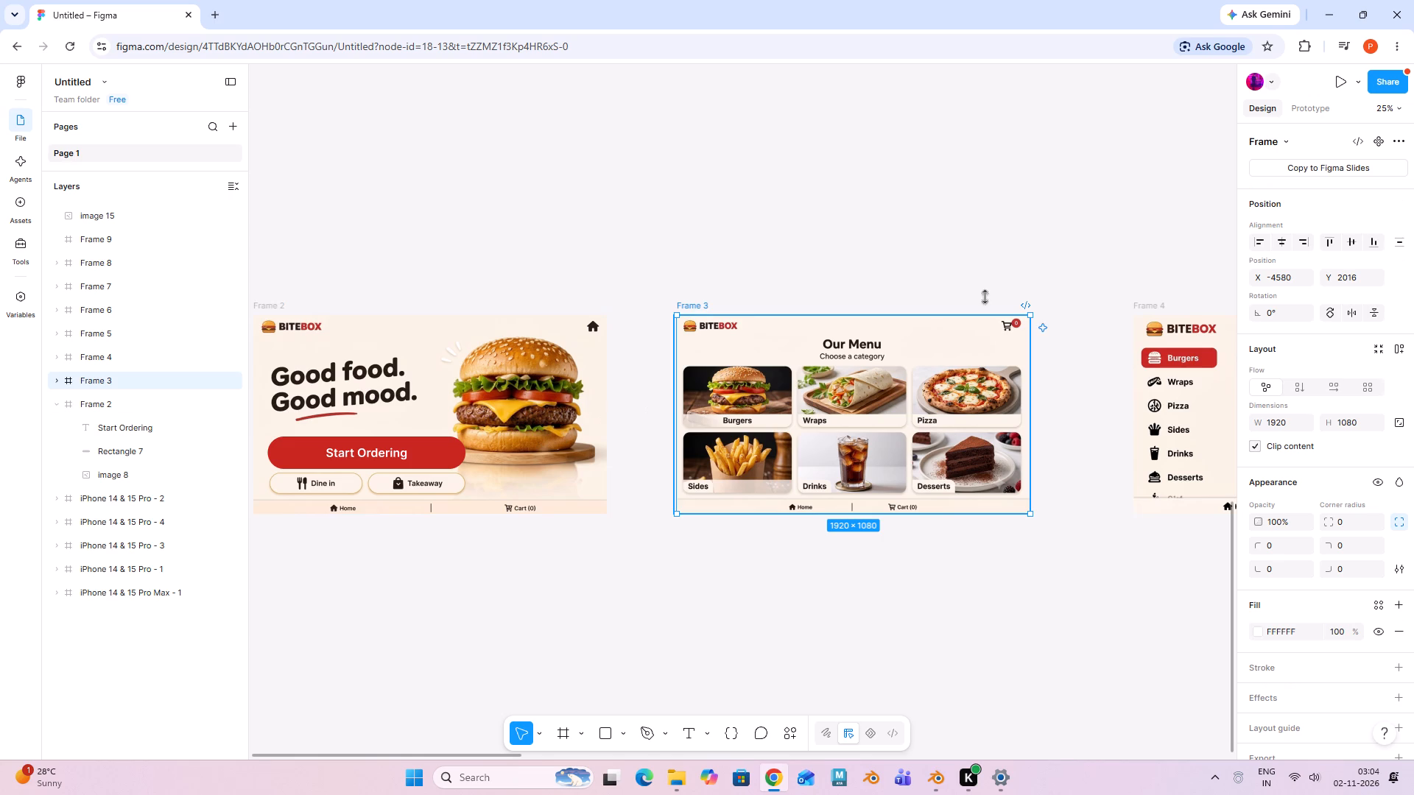
{"action": "left_click", "coordinate": [1327, 99]}
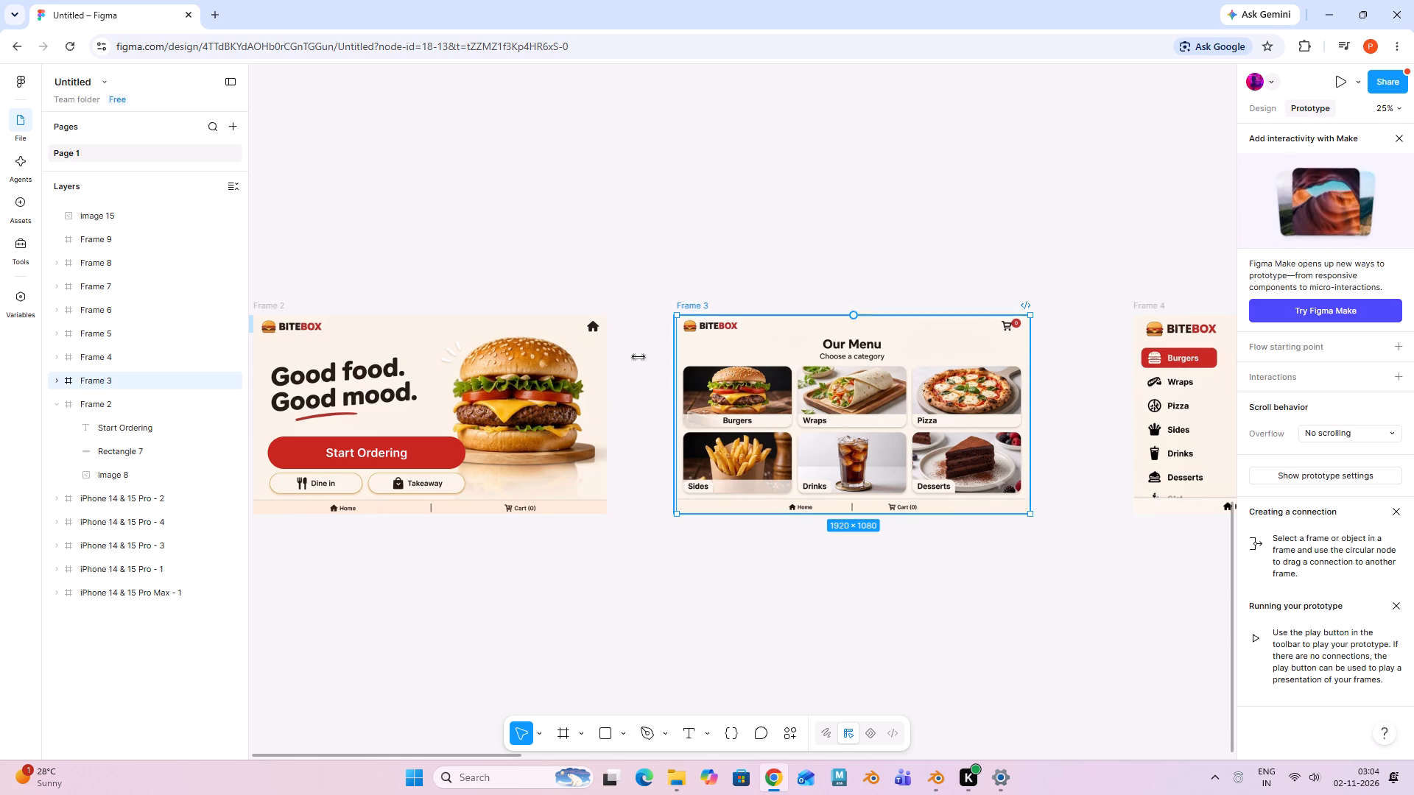
{"action": "left_click", "coordinate": [463, 454]}
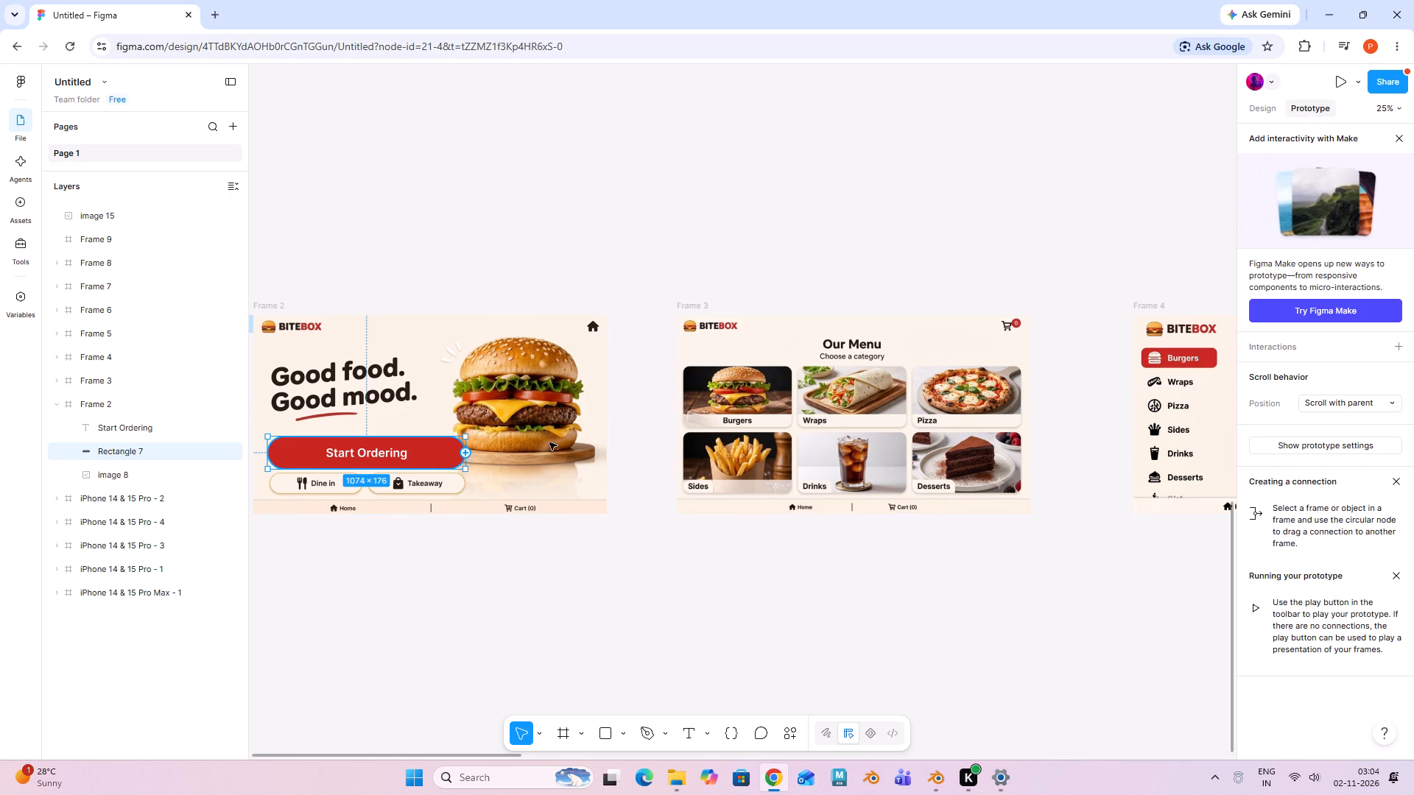
{"action": "left_click", "coordinate": [717, 403]}
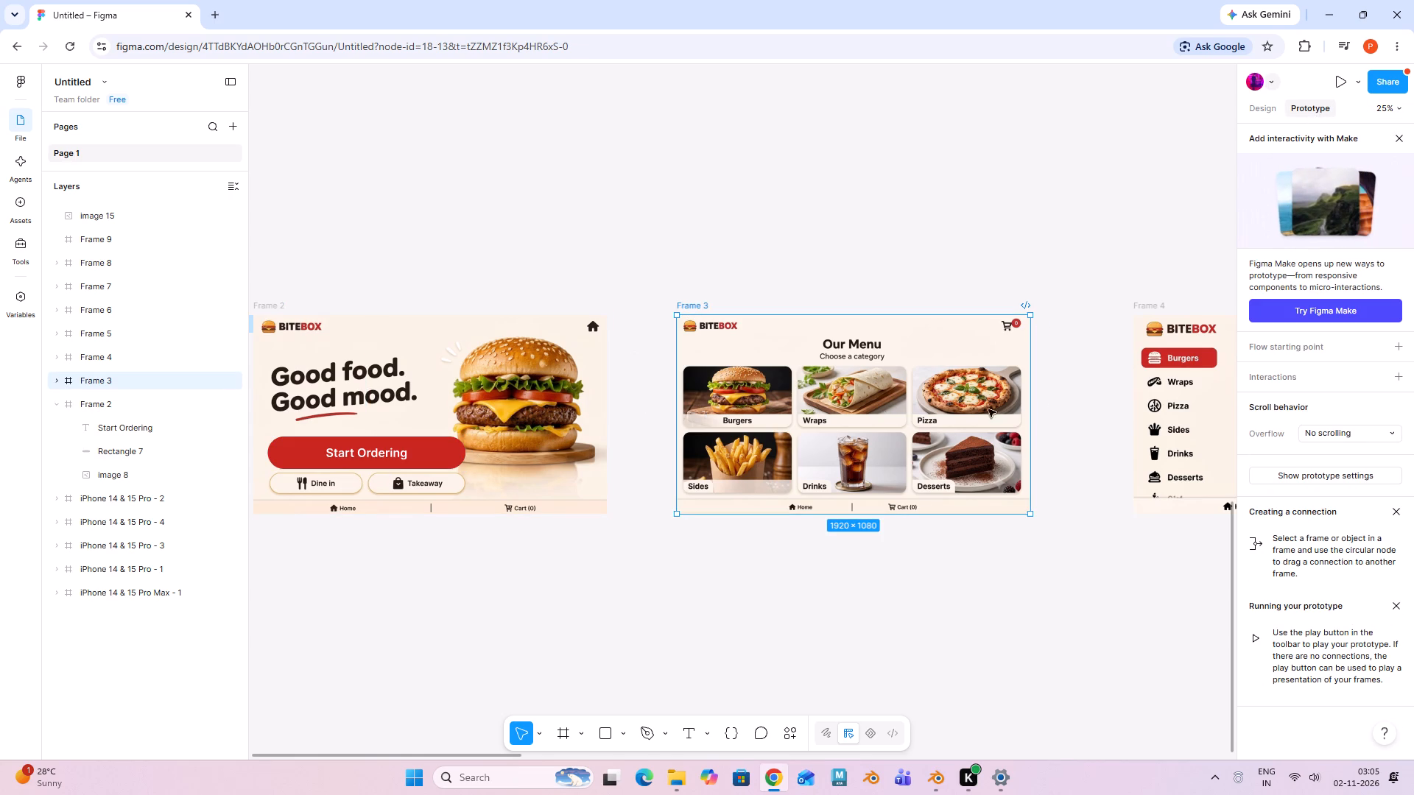
{"action": "left_click", "coordinate": [442, 446]}
{"action": "left_click_drag", "start_coordinate": [464, 453], "coordinate": [622, 409]}
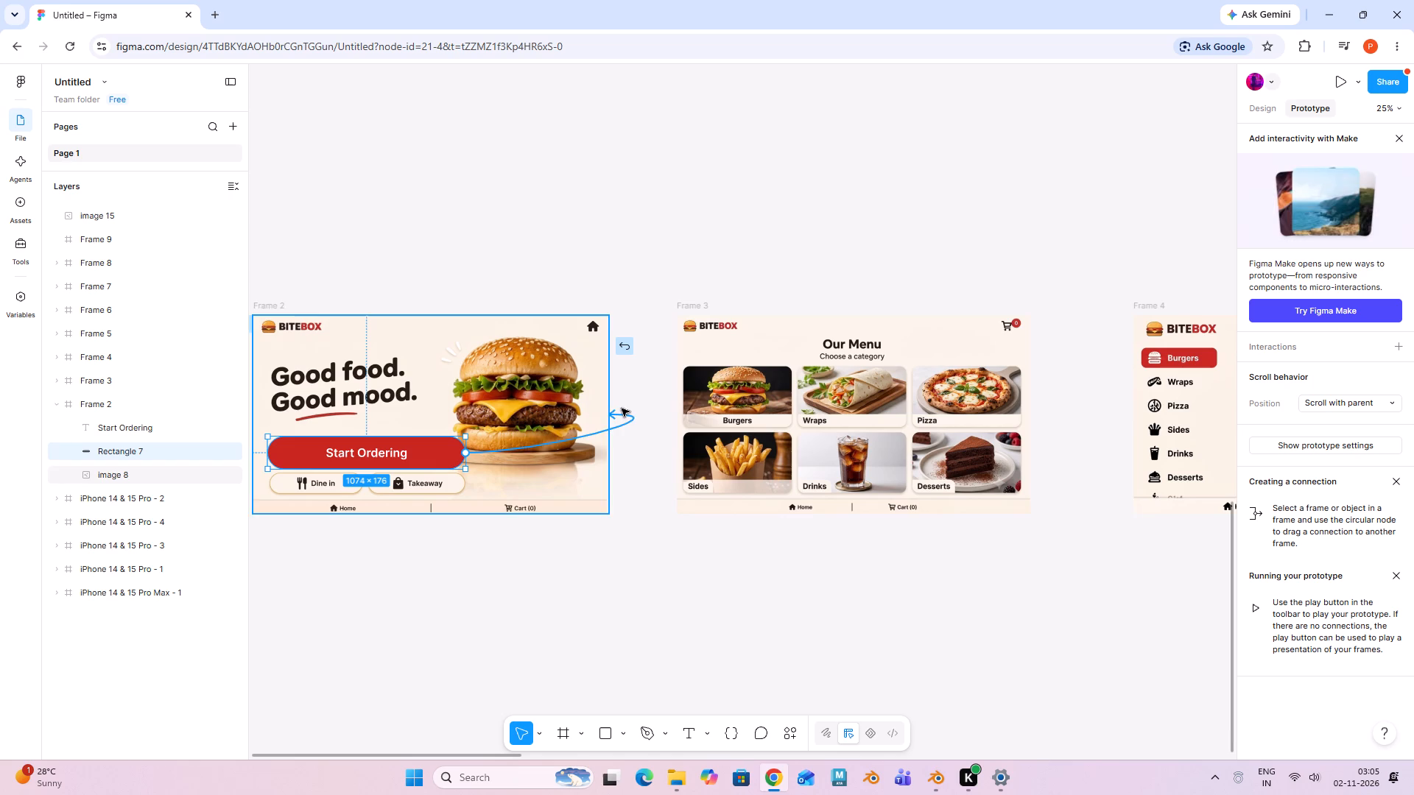
{"action": "left_click_drag", "start_coordinate": [622, 409], "coordinate": [682, 395]}
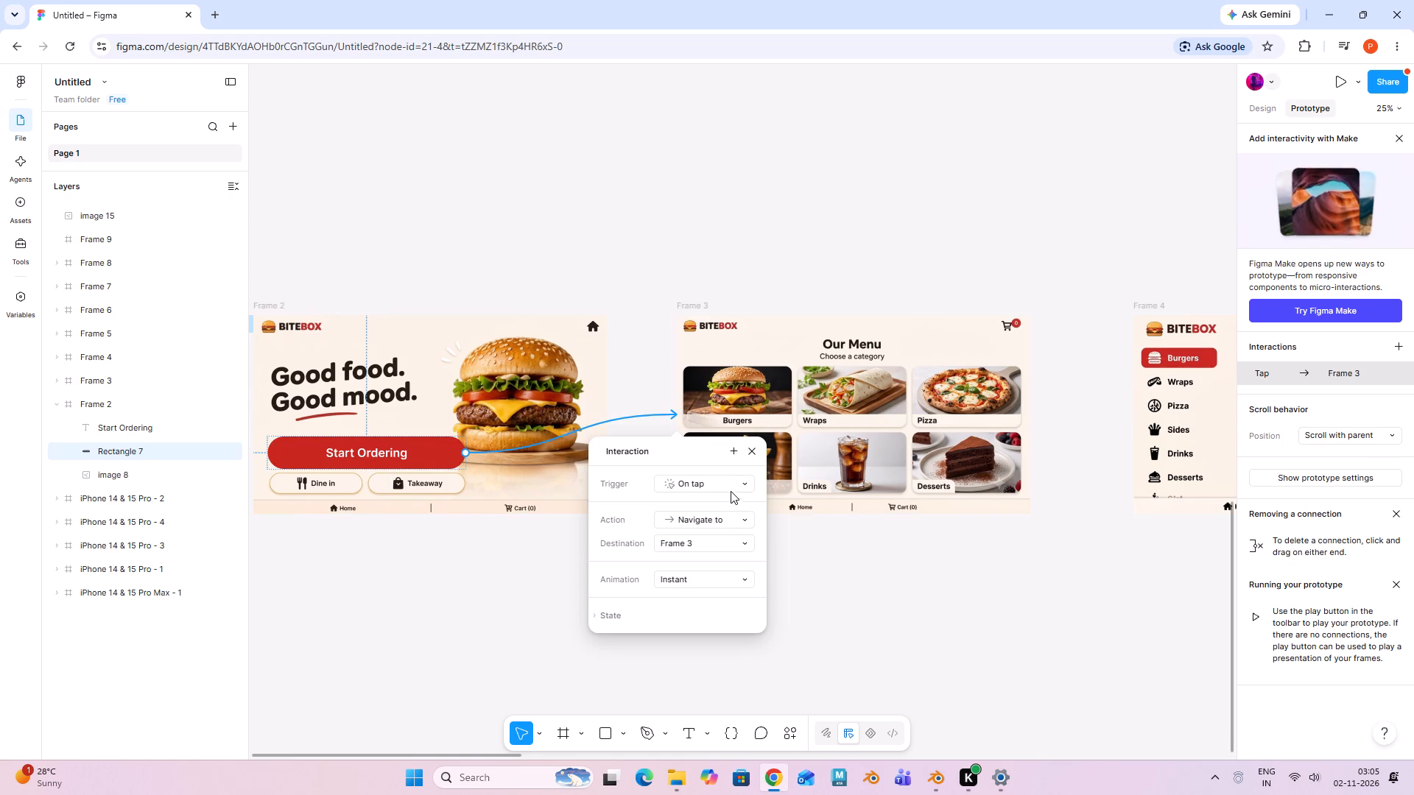
Set the interaction's animation to Smart animate with Ease in and out easing, keeping On tap and Navigate to Frame 3.
{"action": "left_click", "coordinate": [731, 490]}
{"action": "left_click", "coordinate": [826, 509]}
{"action": "left_click", "coordinate": [733, 523]}
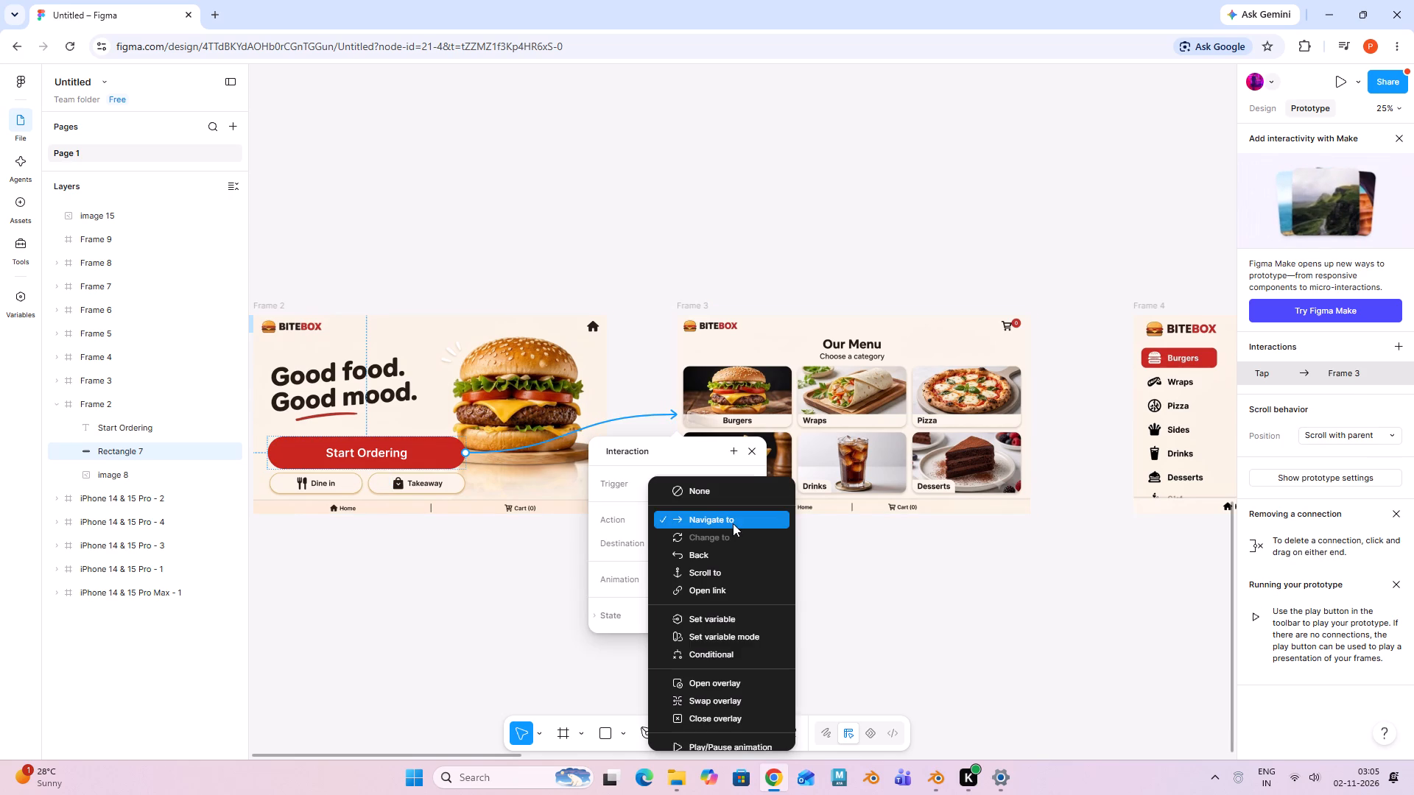
{"action": "left_click", "coordinate": [862, 553]}
{"action": "left_click", "coordinate": [740, 538]}
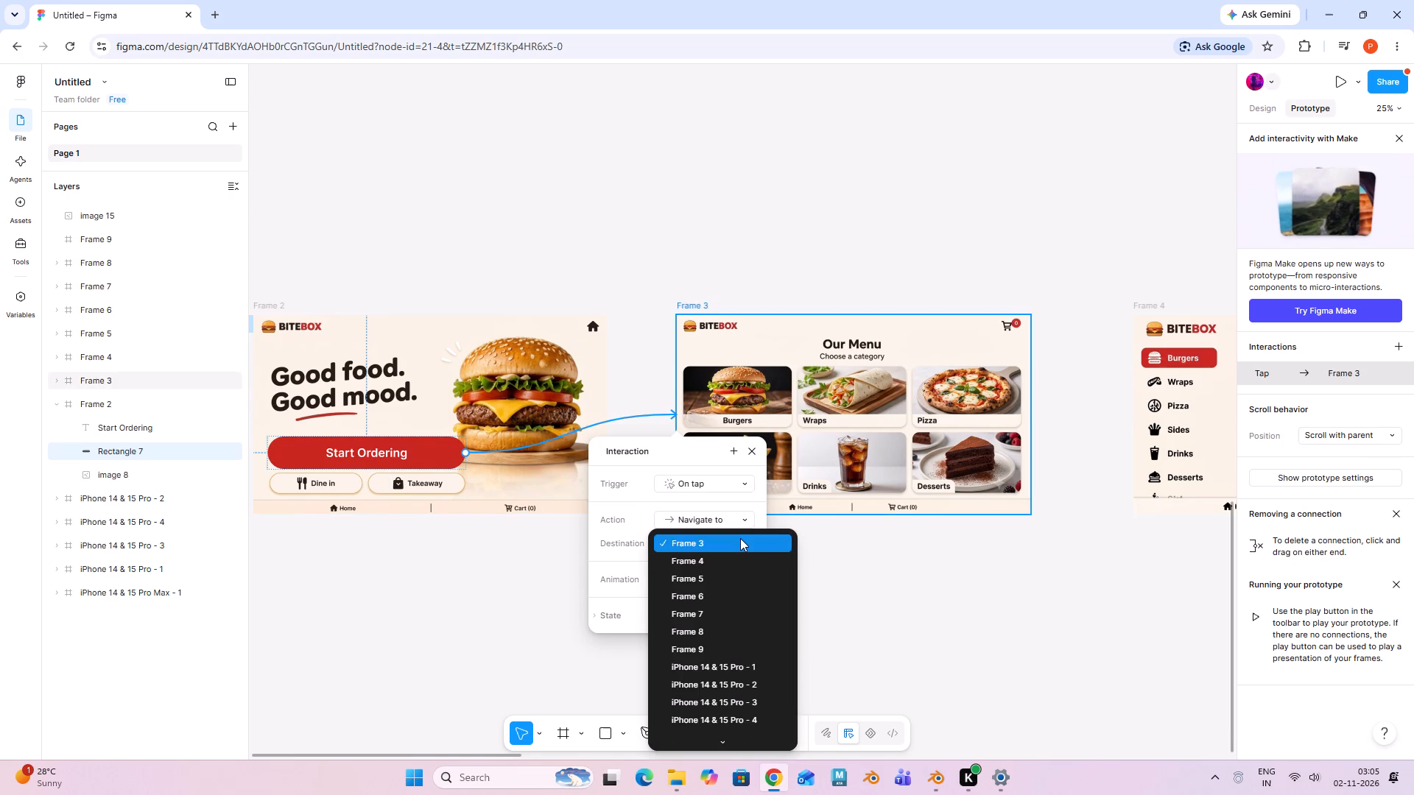
{"action": "left_click", "coordinate": [925, 562]}
{"action": "left_click", "coordinate": [747, 579]}
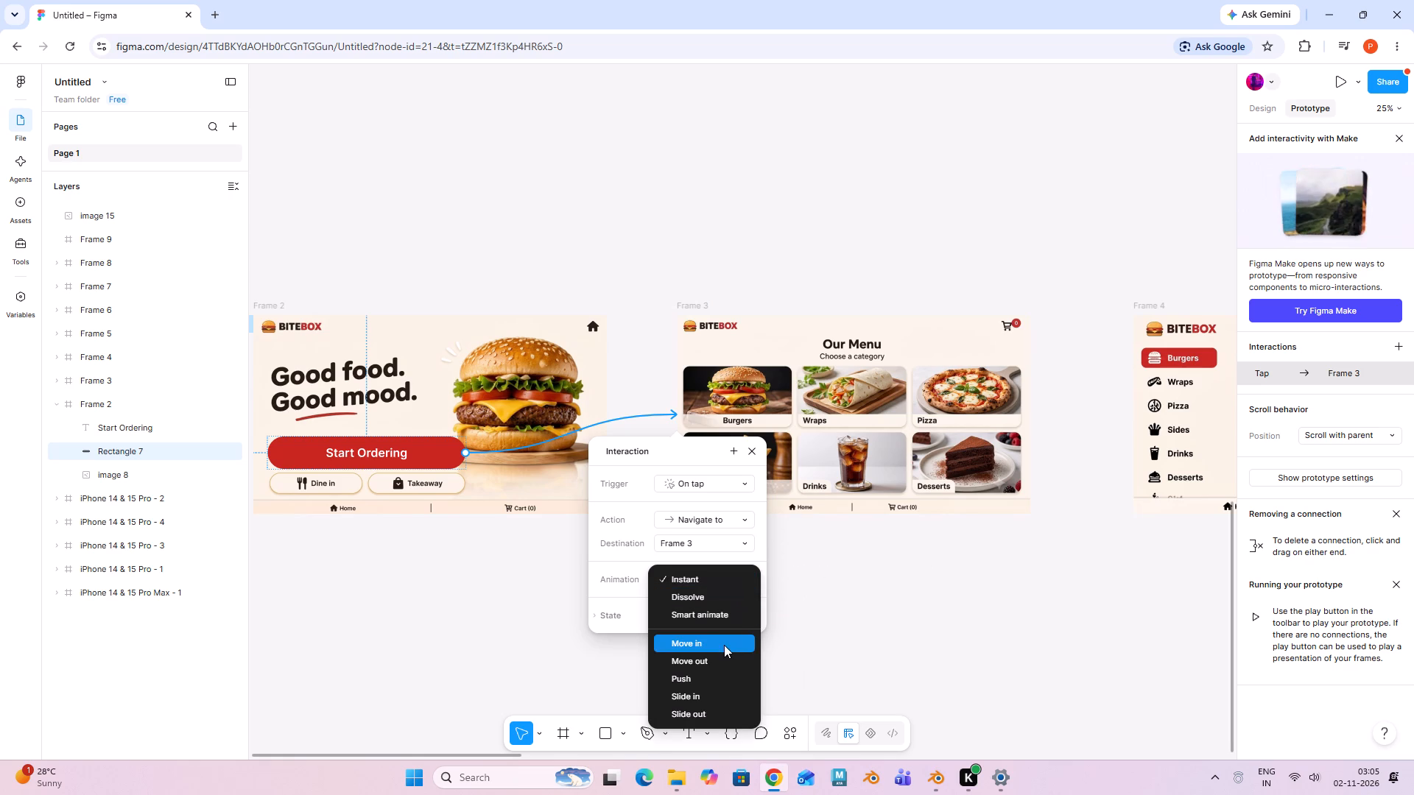
{"action": "left_click", "coordinate": [724, 618]}
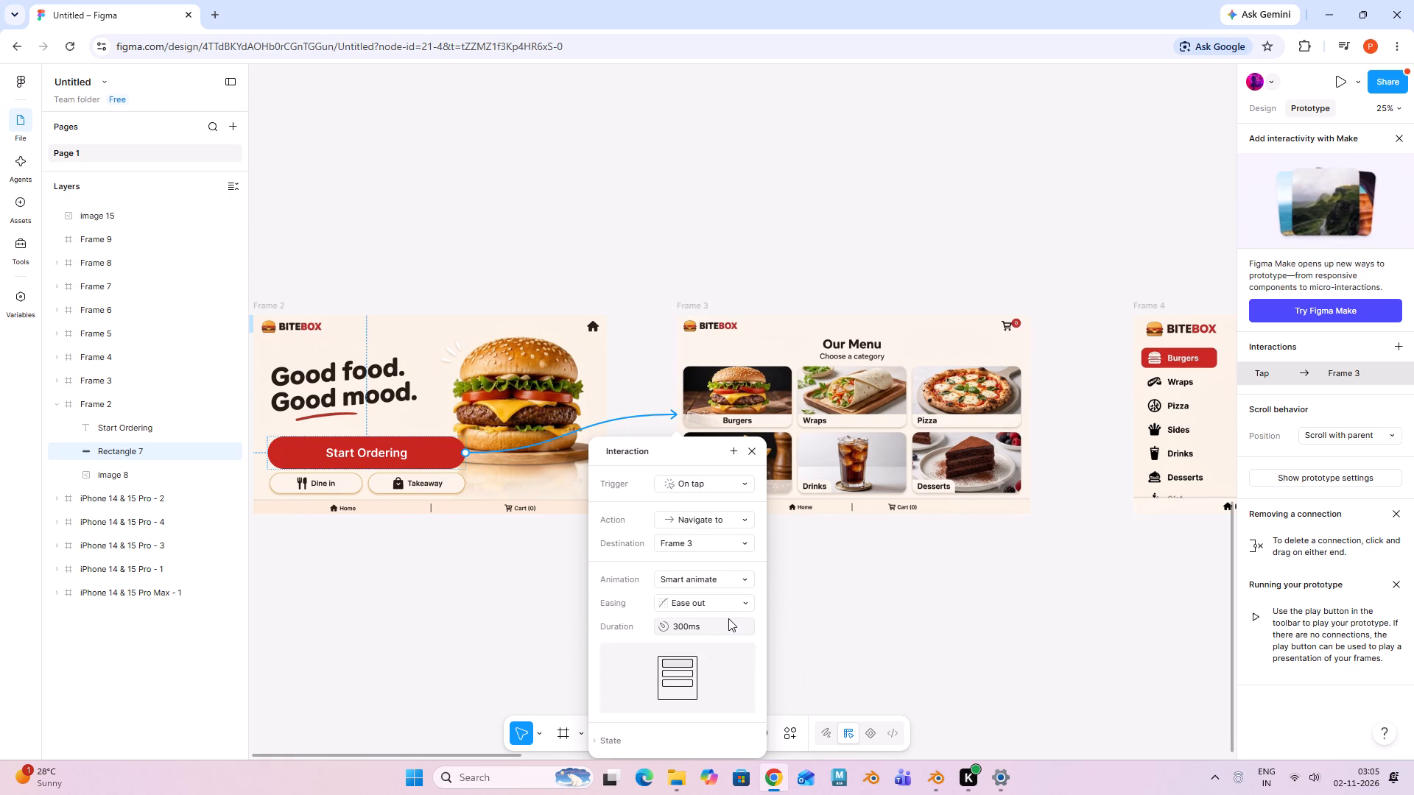
{"action": "left_click", "coordinate": [734, 603]}
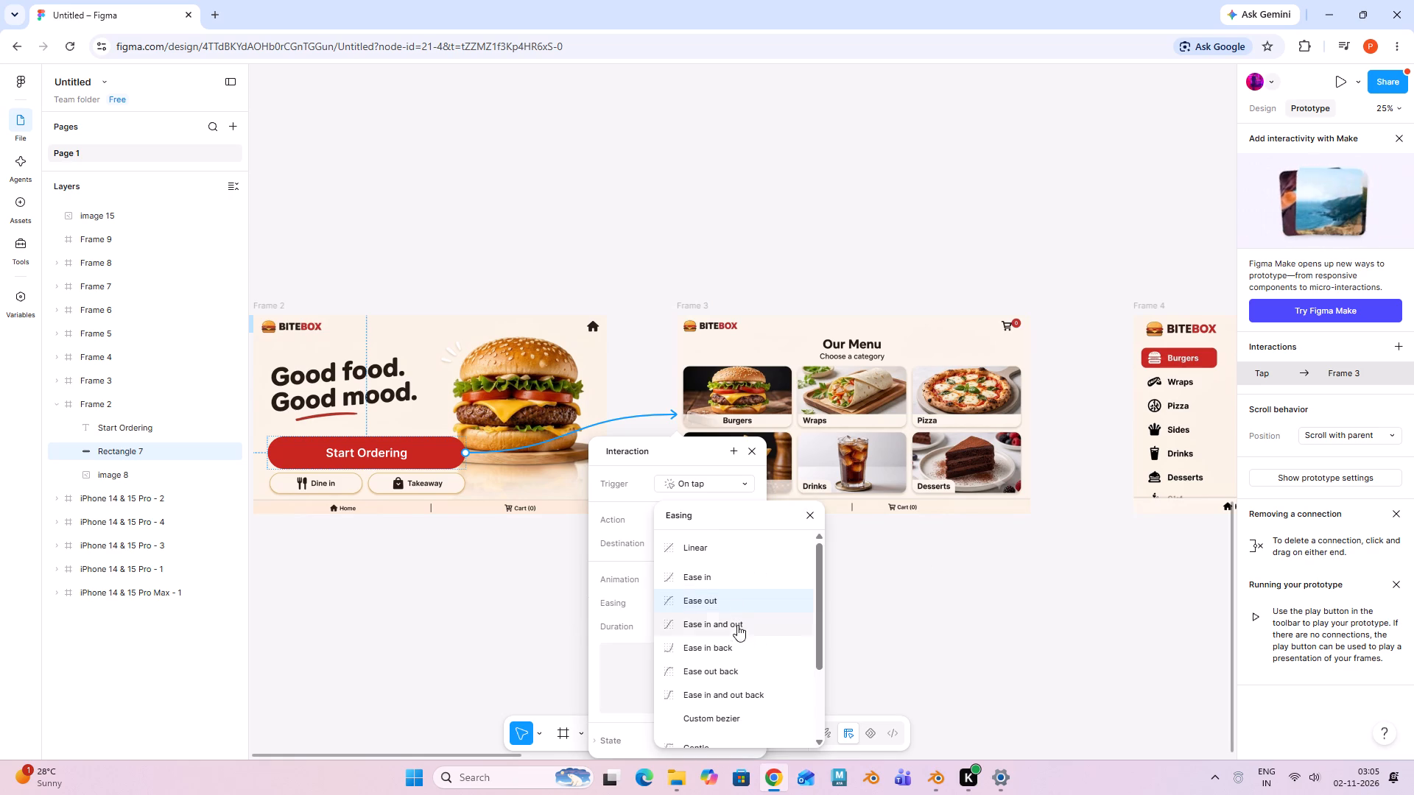
{"action": "left_click", "coordinate": [739, 626]}
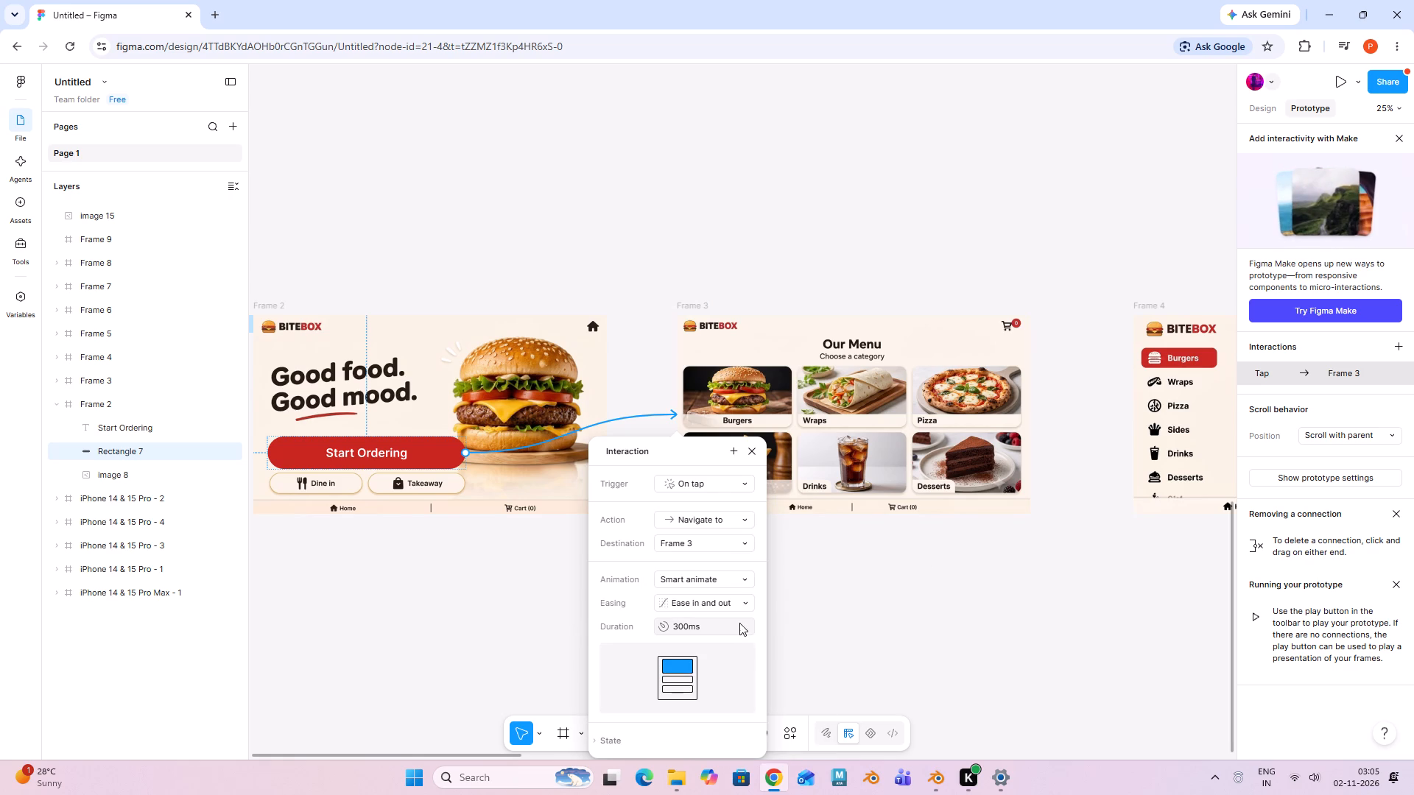
Preview the prototype, test the Start Ordering button, and close the preview.
{"action": "left_click", "coordinate": [1335, 79]}
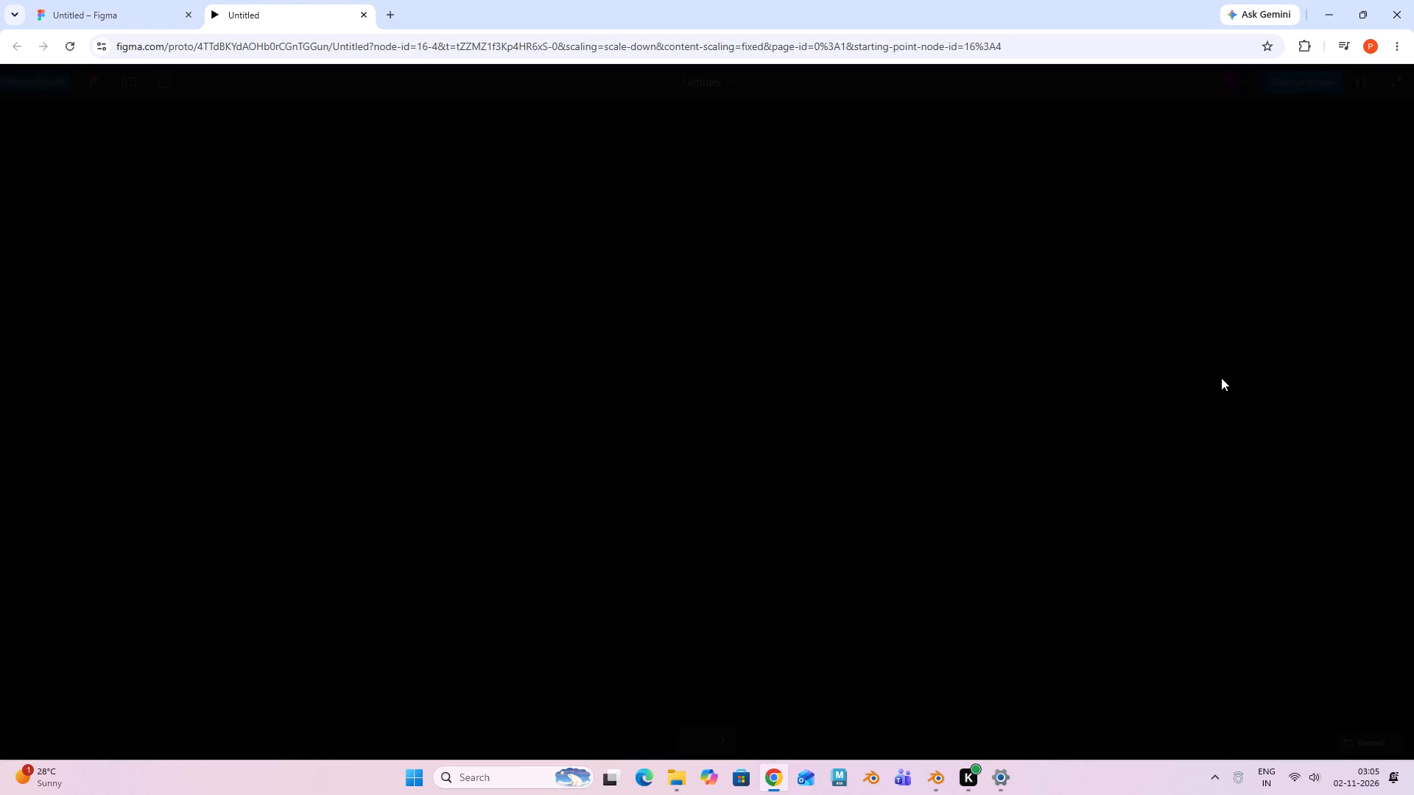
{"action": "left_click", "coordinate": [695, 579]}
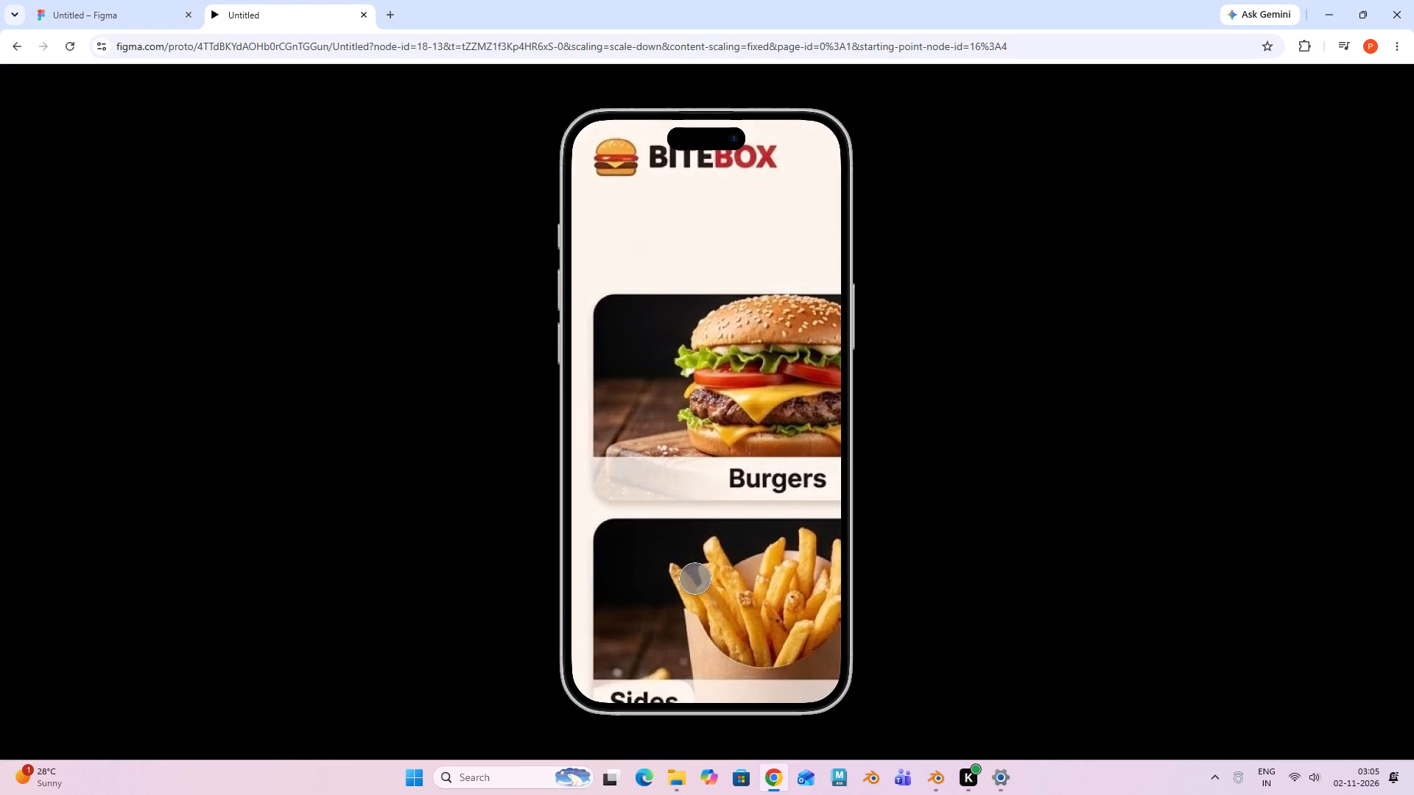
{"action": "left_click", "coordinate": [364, 18]}
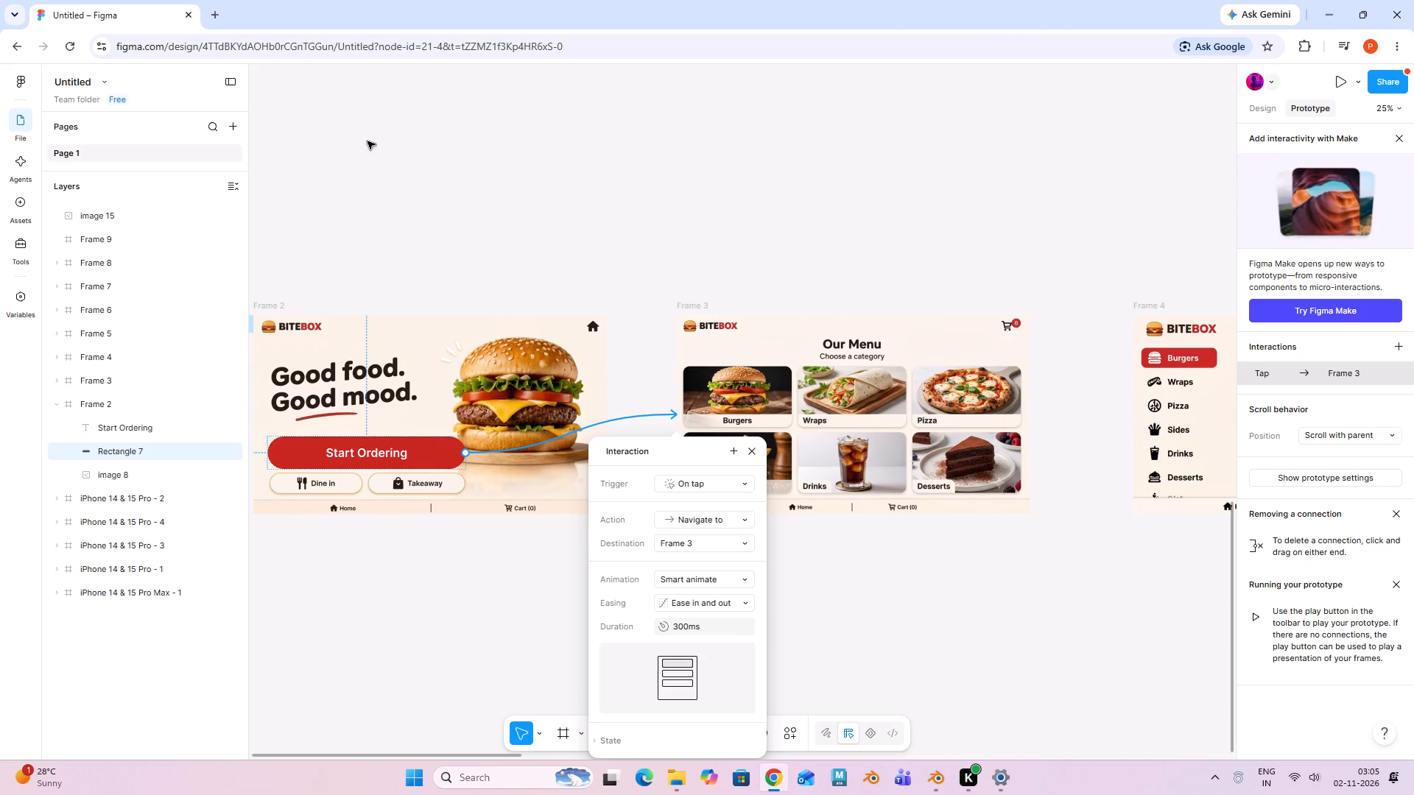
Return to the design properties and examine the row of kiosk screens, ending close up on Frame 3's category menu.
{"action": "key", "text": "minus"}
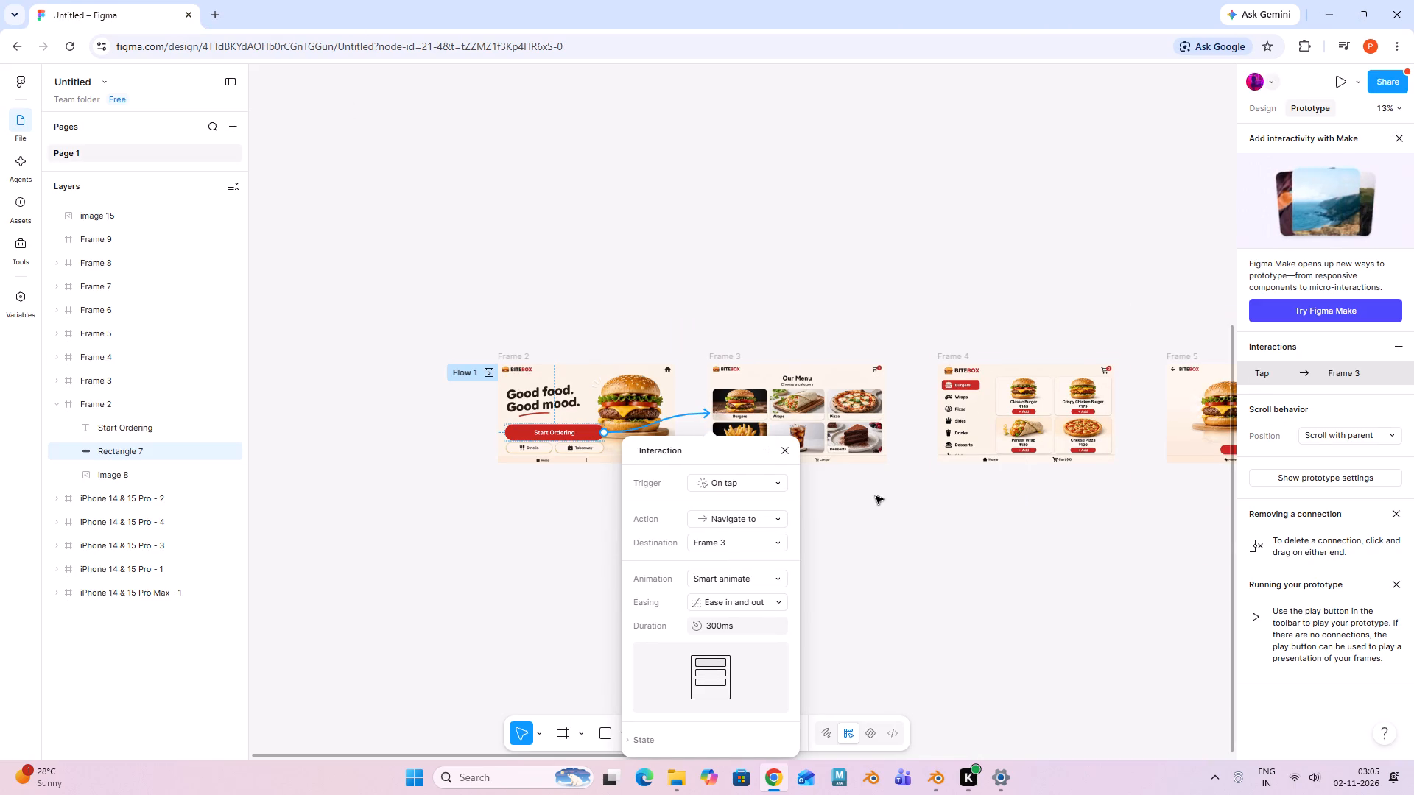
{"action": "scroll", "coordinate": [875, 496], "scroll_direction": "up", "scroll_amount": 20}
{"action": "scroll", "coordinate": [875, 496], "scroll_direction": "up", "scroll_amount": 4}
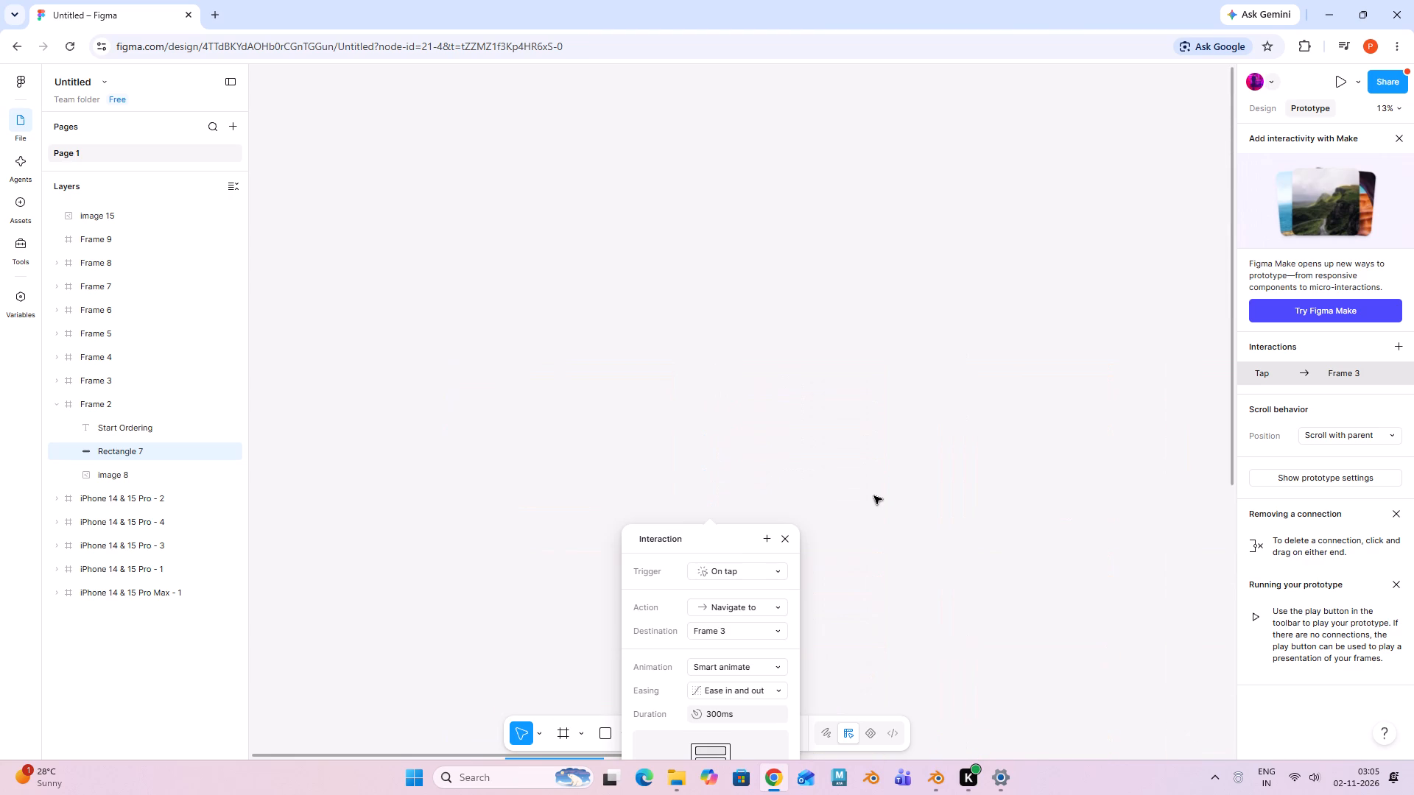
{"action": "scroll", "coordinate": [874, 496], "scroll_direction": "up", "scroll_amount": 8}
{"action": "scroll", "coordinate": [873, 496], "scroll_direction": "down", "scroll_amount": 20}
{"action": "scroll", "coordinate": [873, 496], "scroll_direction": "down", "scroll_amount": 6}
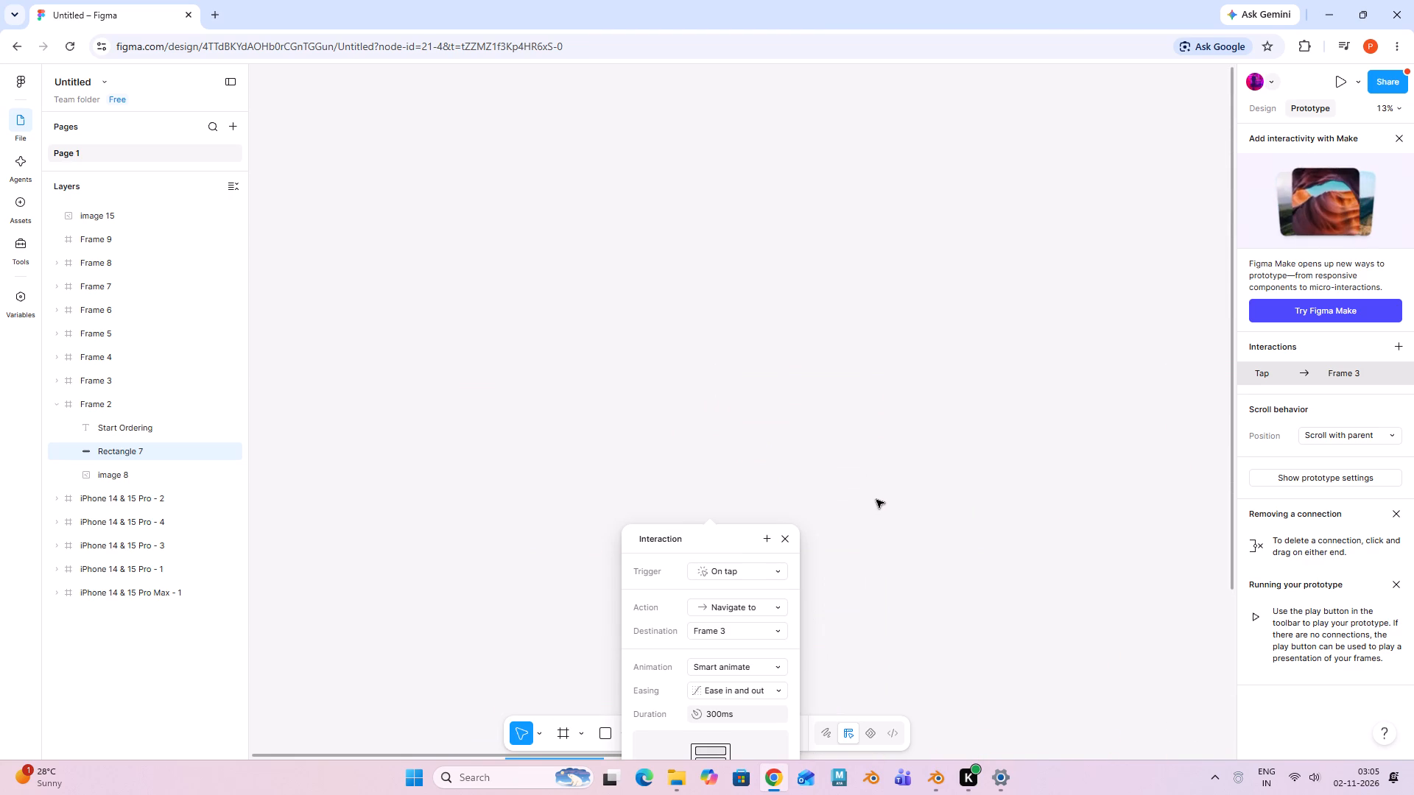
{"action": "scroll", "coordinate": [876, 500], "scroll_direction": "down", "scroll_amount": 6}
{"action": "left_click", "coordinate": [888, 491]}
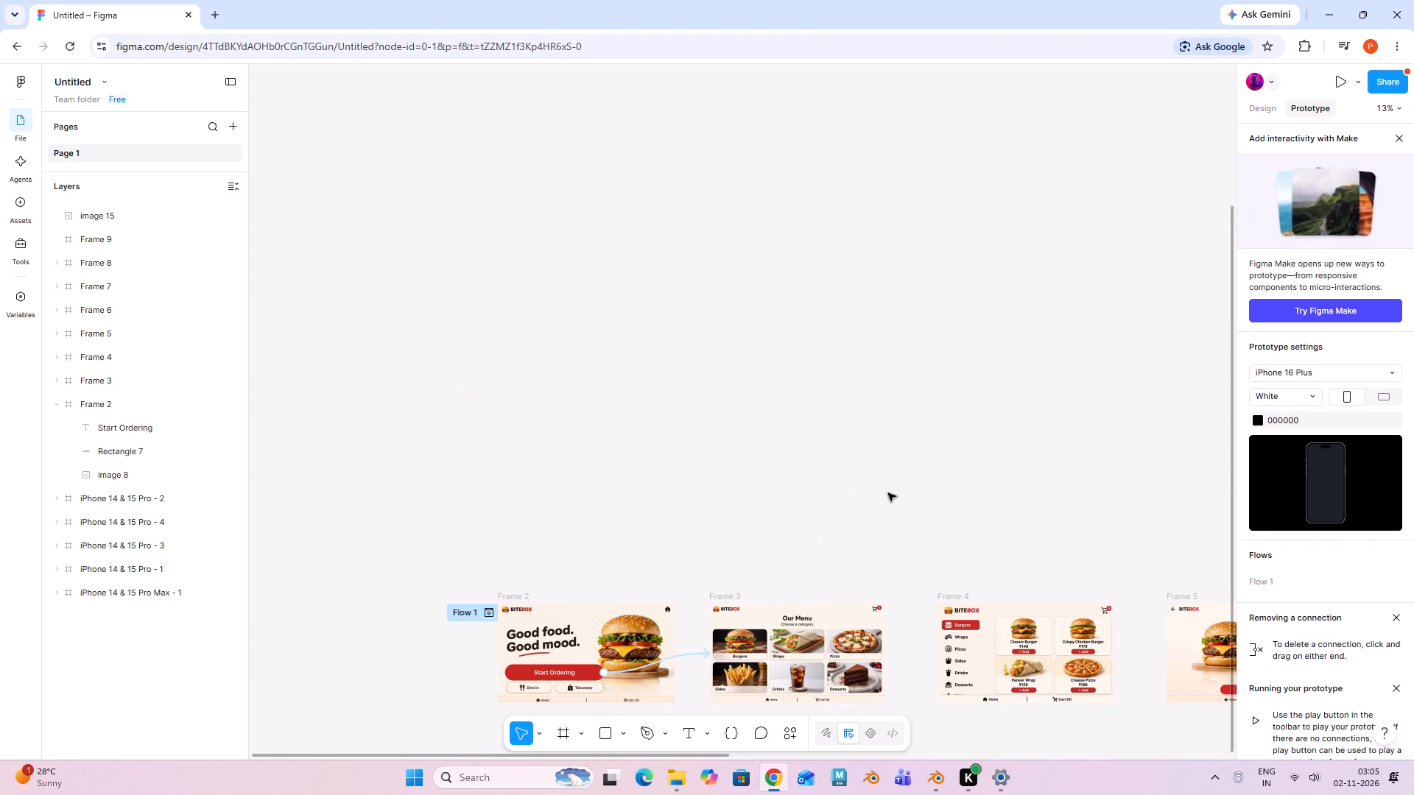
{"action": "scroll", "coordinate": [888, 494], "scroll_direction": "down", "scroll_amount": 4}
{"action": "left_click", "coordinate": [1252, 110]}
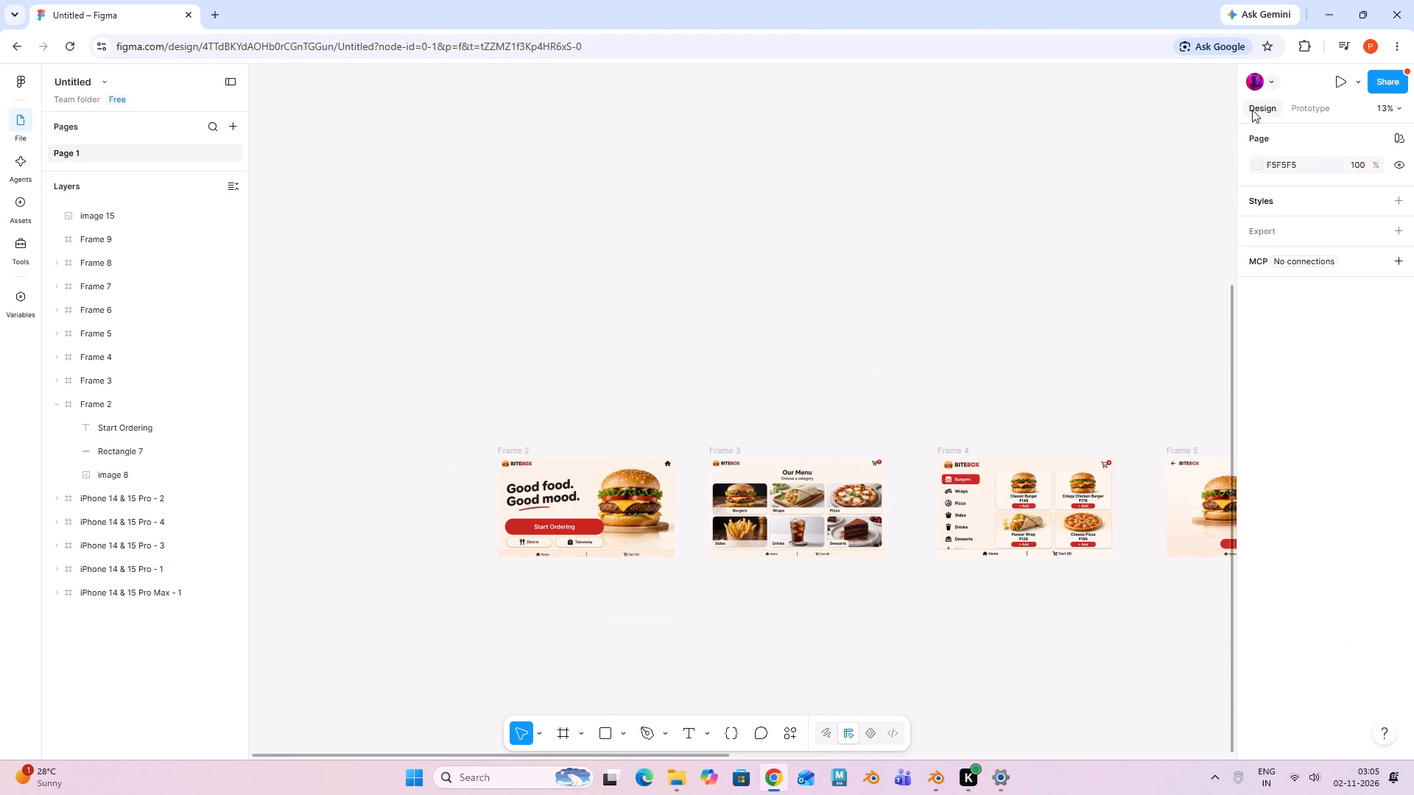
{"action": "scroll", "coordinate": [829, 488], "scroll_direction": "up", "scroll_amount": 1, "text": "shift"}
{"action": "middle_click_drag", "start_coordinate": [828, 489], "coordinate": [757, 481], "text": "shift"}
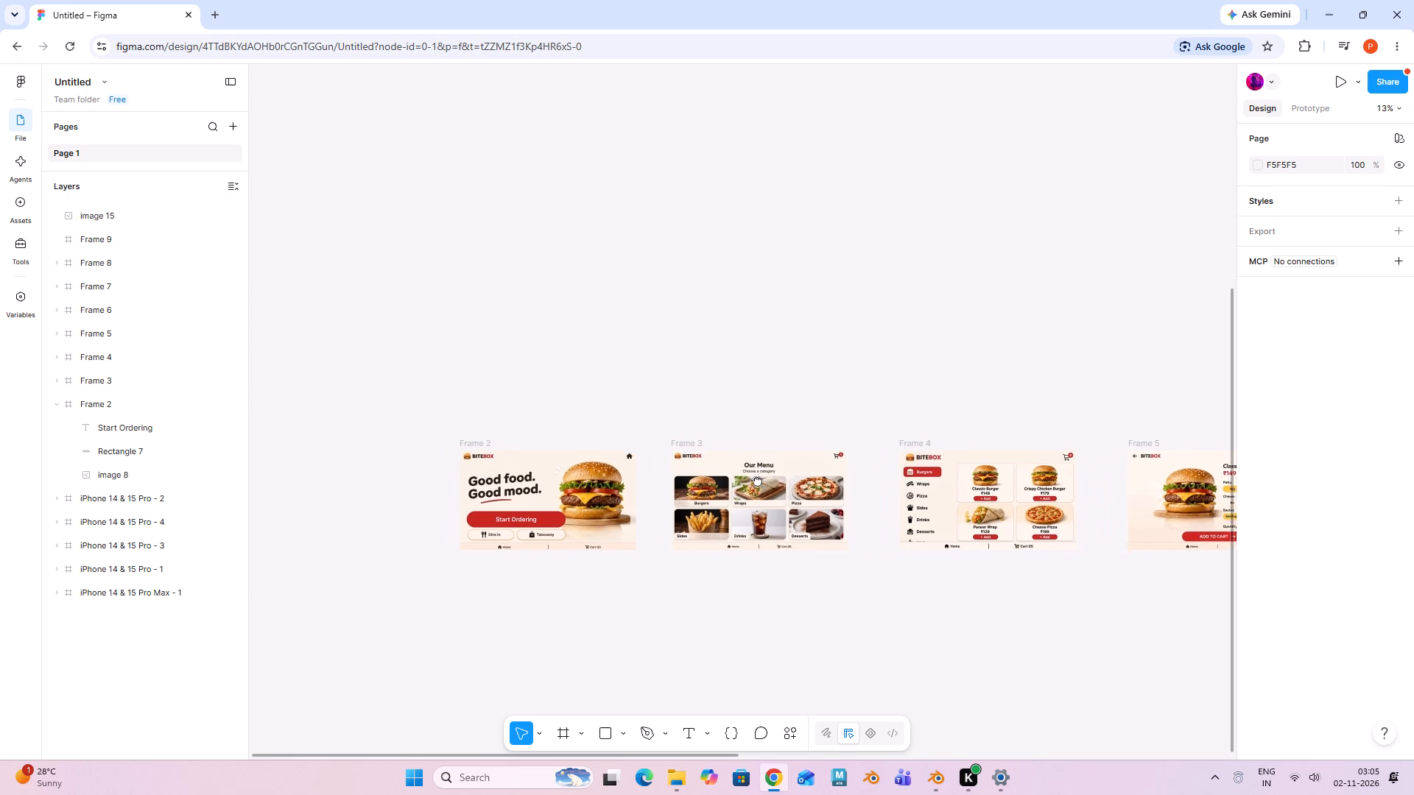
{"action": "middle_click_drag", "start_coordinate": [757, 481], "coordinate": [723, 481], "text": "shift"}
{"action": "key", "text": "plus"}
{"action": "middle_click_drag", "start_coordinate": [986, 499], "coordinate": [751, 442], "text": "shift"}
{"action": "key", "text": "minus"}
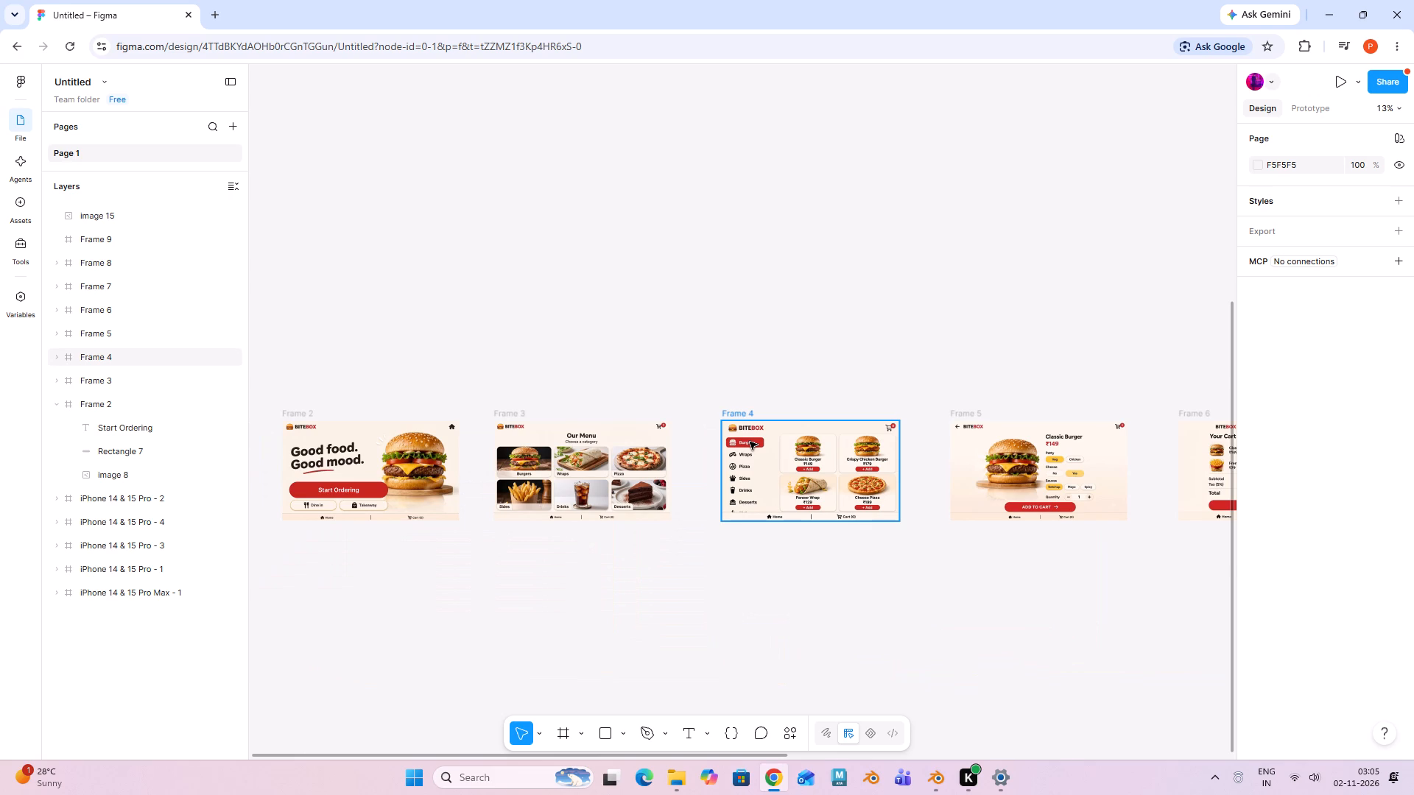
{"action": "key", "text": "plus"}
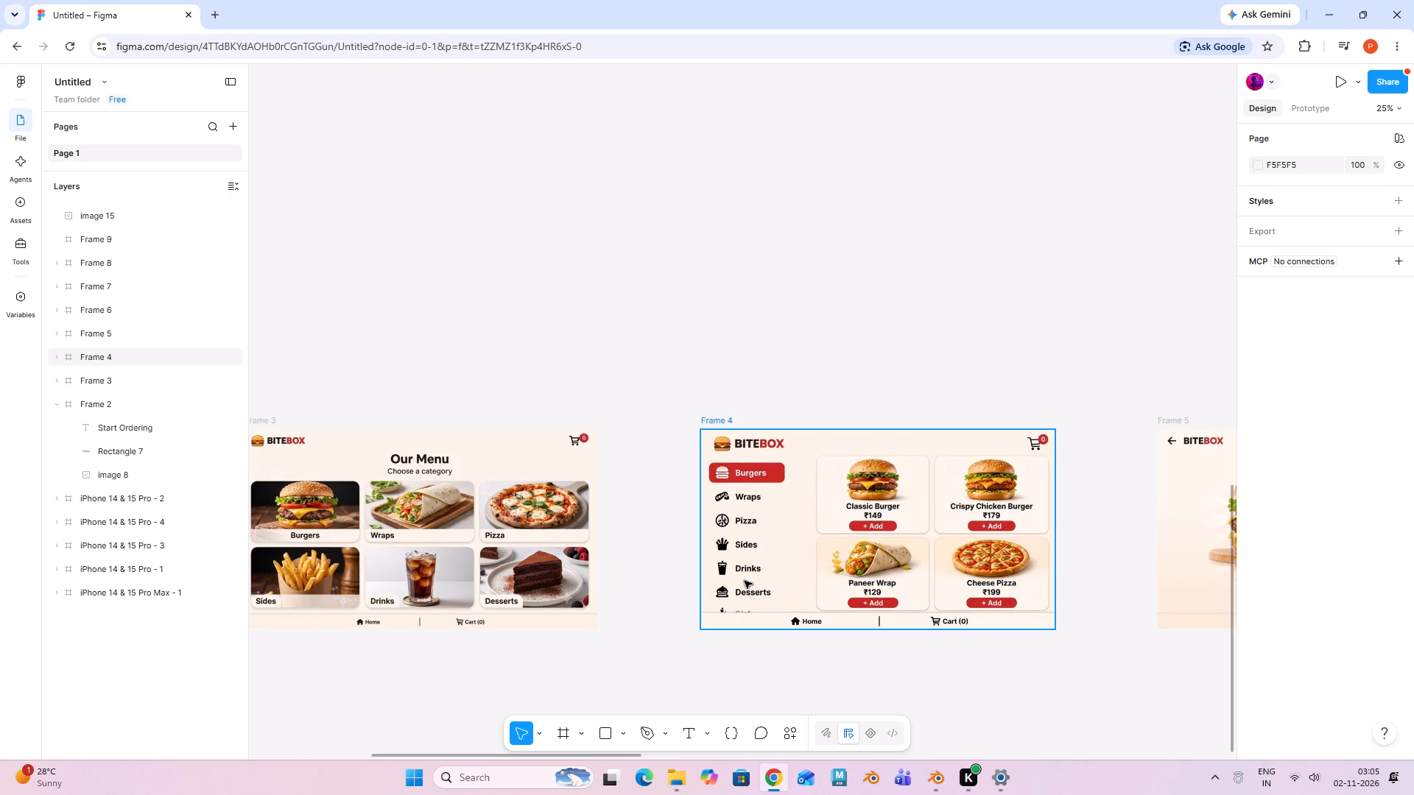
{"action": "middle_click_drag", "start_coordinate": [588, 536], "coordinate": [864, 488], "text": "shift"}
{"action": "key", "text": "plus"}
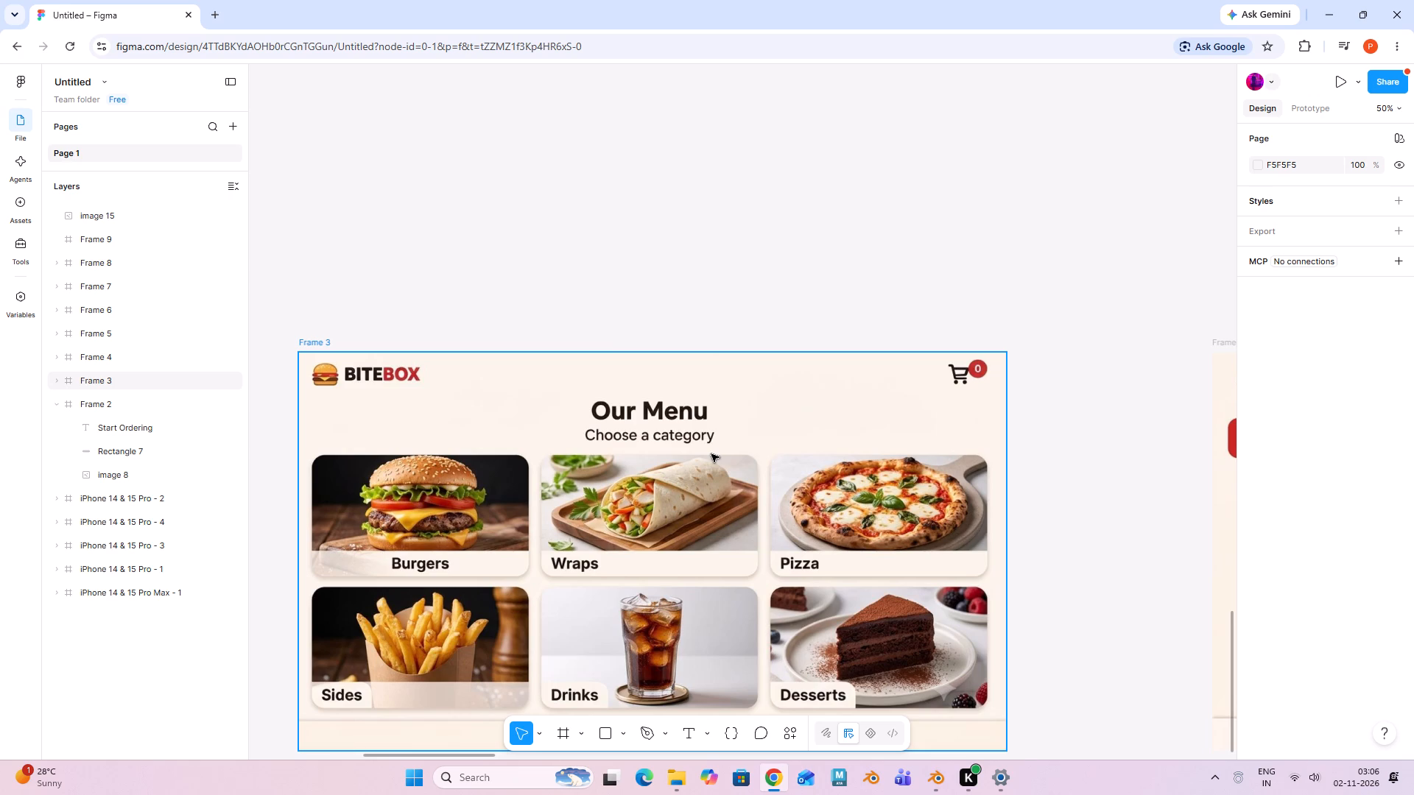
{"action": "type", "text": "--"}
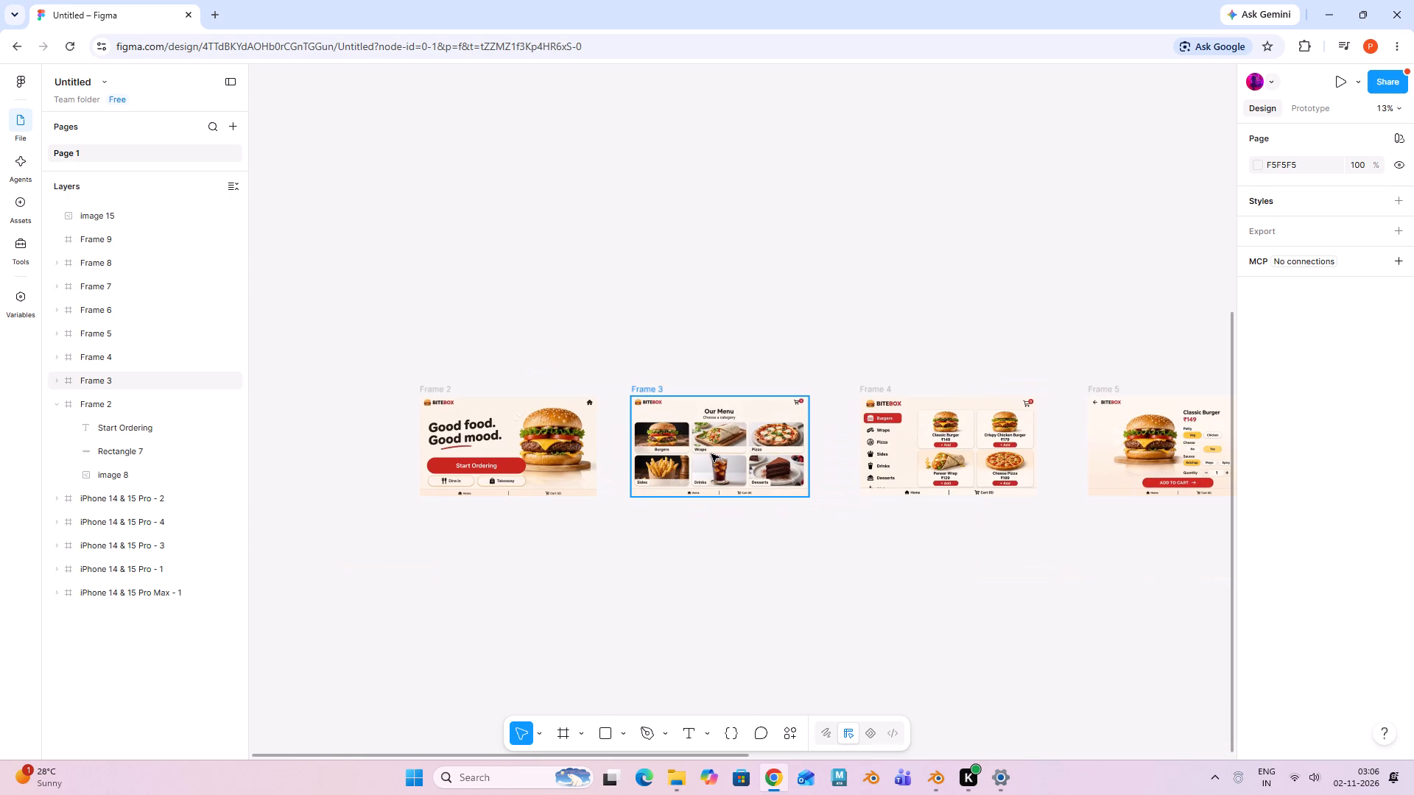
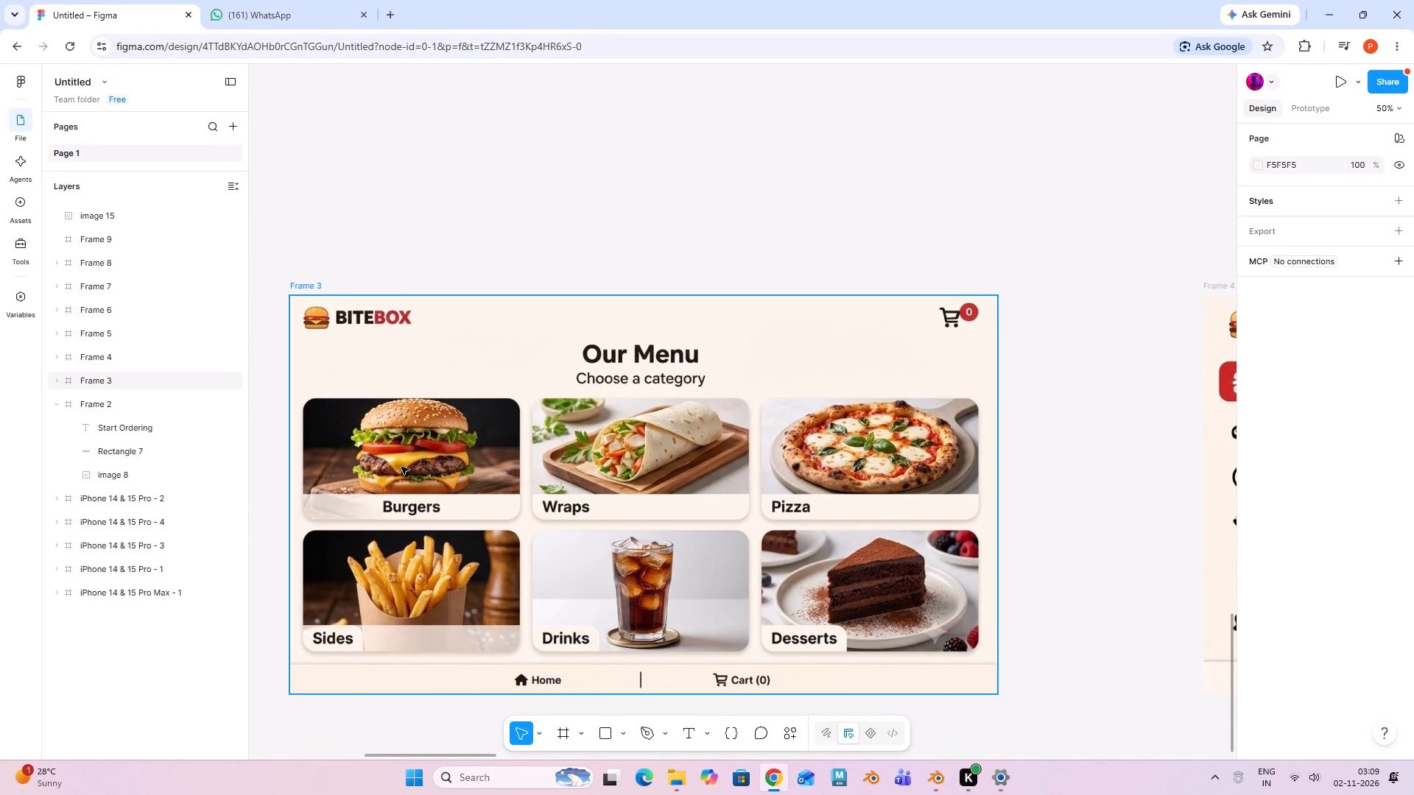
Paste the copied burger image into Frame 3, scale it to about 541 × 262, and position it over the Burgers card's photo.
{"action": "key", "text": "ctrl+v"}
{"action": "left_click_drag", "start_coordinate": [847, 493], "coordinate": [569, 501]}
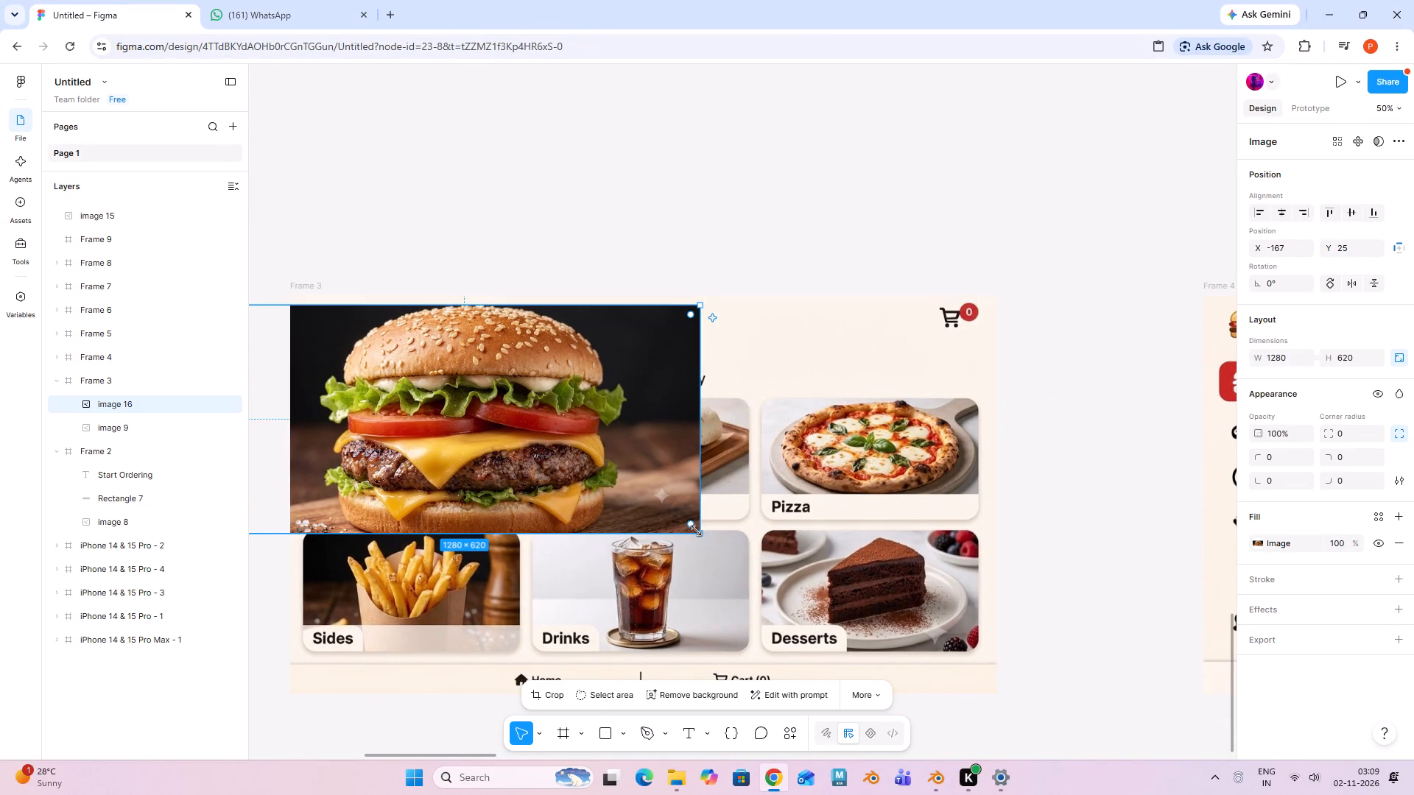
{"action": "left_click_drag", "start_coordinate": [698, 531], "coordinate": [479, 421]}
{"action": "left_click_drag", "start_coordinate": [395, 381], "coordinate": [466, 443]}
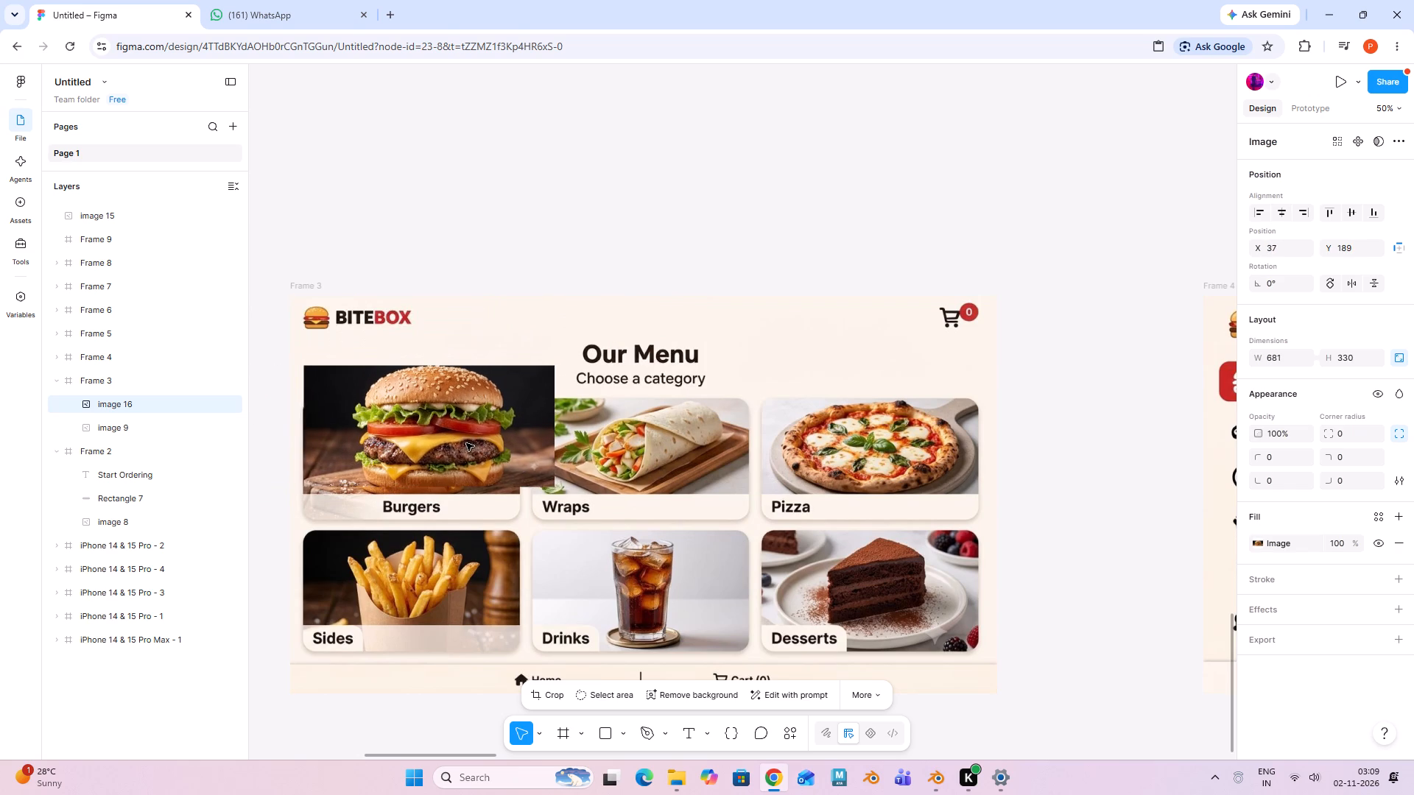
{"action": "left_click_drag", "start_coordinate": [466, 443], "coordinate": [460, 449]}
{"action": "left_click_drag", "start_coordinate": [546, 496], "coordinate": [479, 458]}
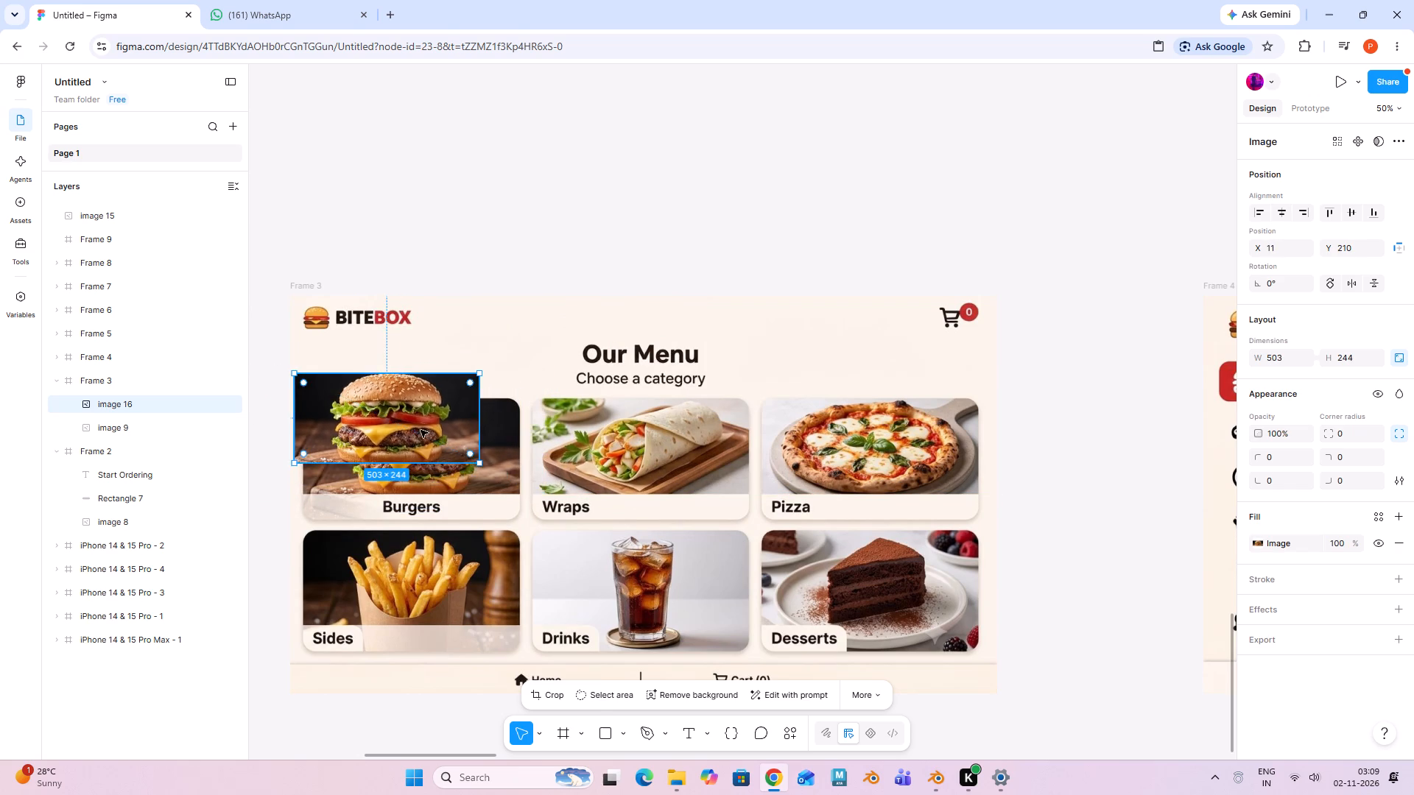
{"action": "left_click_drag", "start_coordinate": [421, 430], "coordinate": [439, 459]}
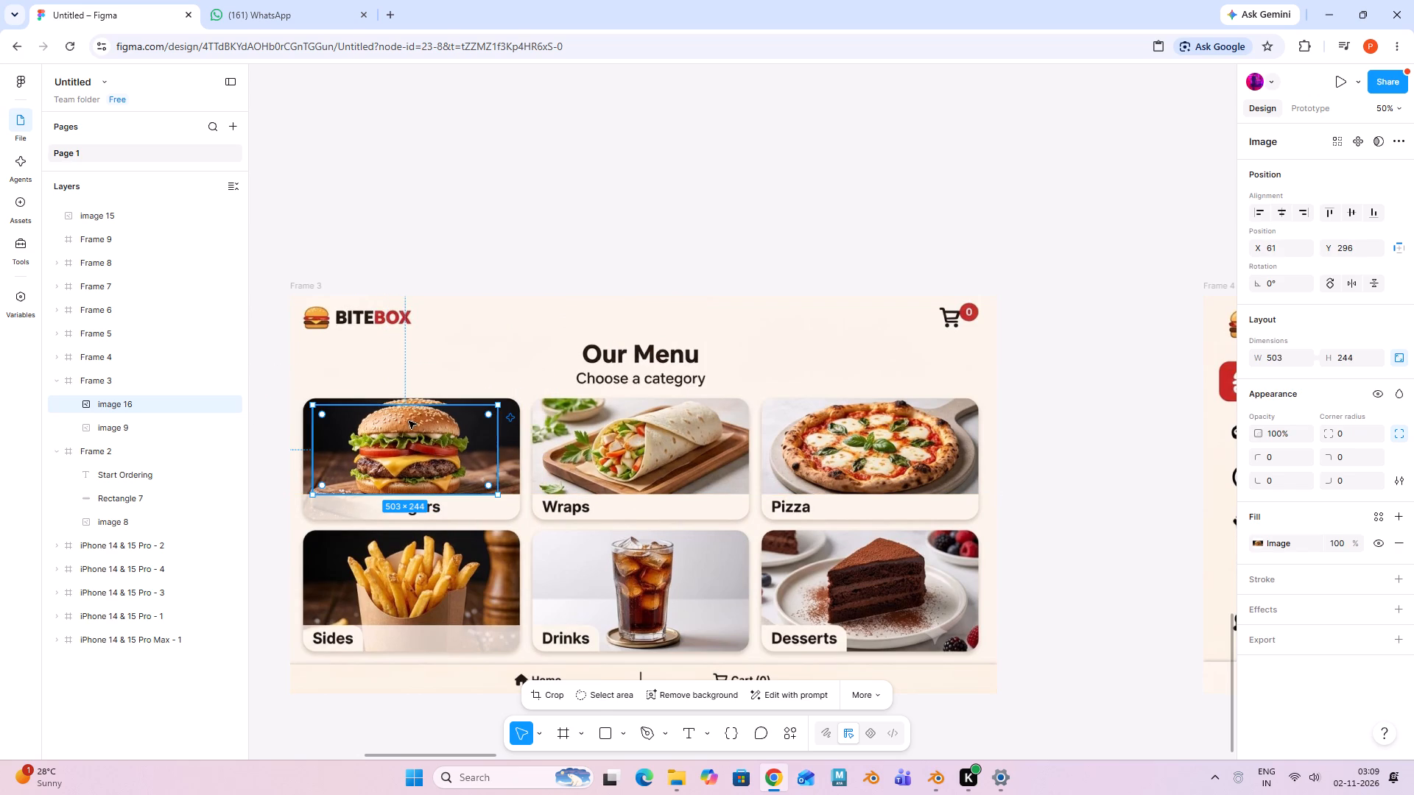
{"action": "left_click_drag", "start_coordinate": [415, 406], "coordinate": [415, 398]}
{"action": "left_click_drag", "start_coordinate": [429, 455], "coordinate": [437, 453]}
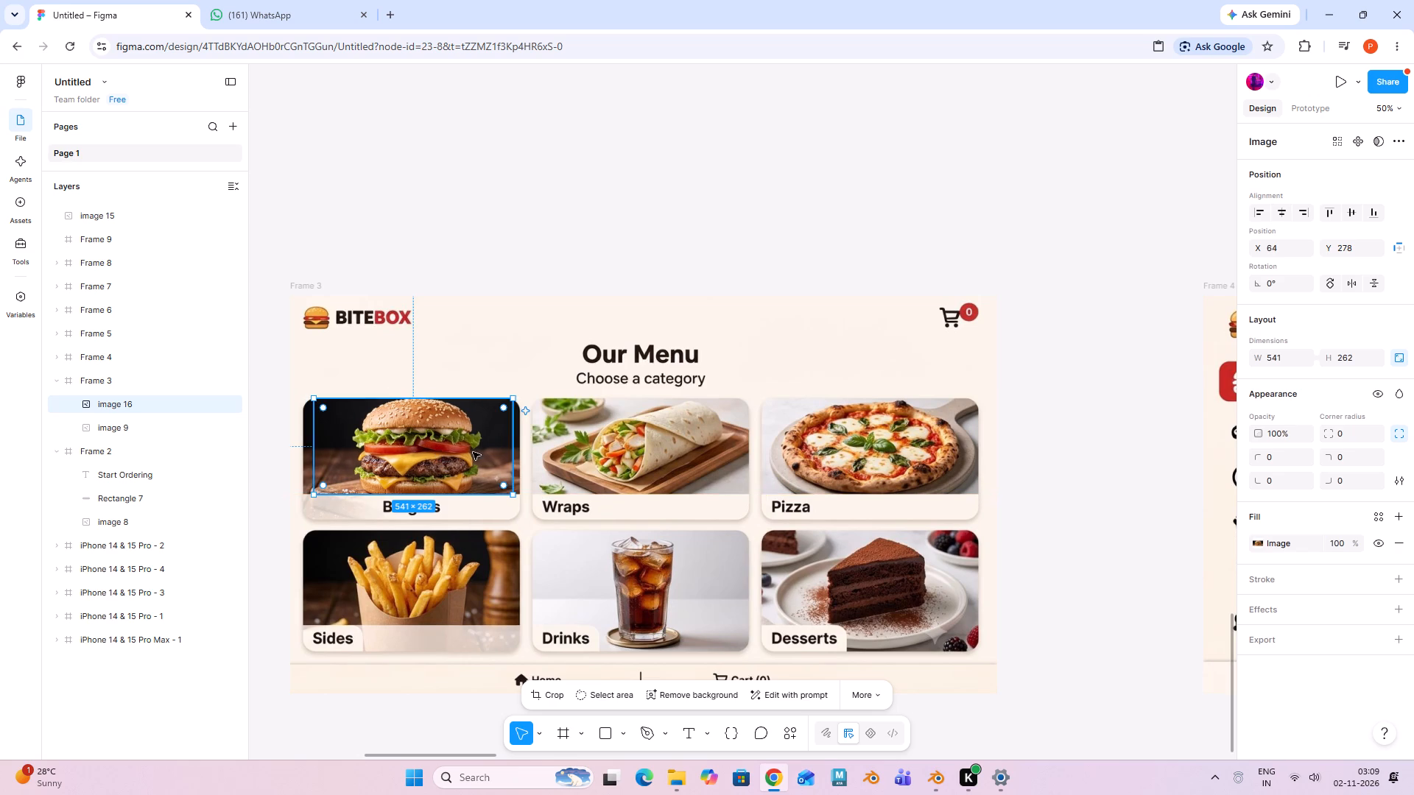
Extend the burger image in Frame 3 to the right edge of the Burgers card, making it about 558 × 270.
{"action": "left_click", "coordinate": [515, 439]}
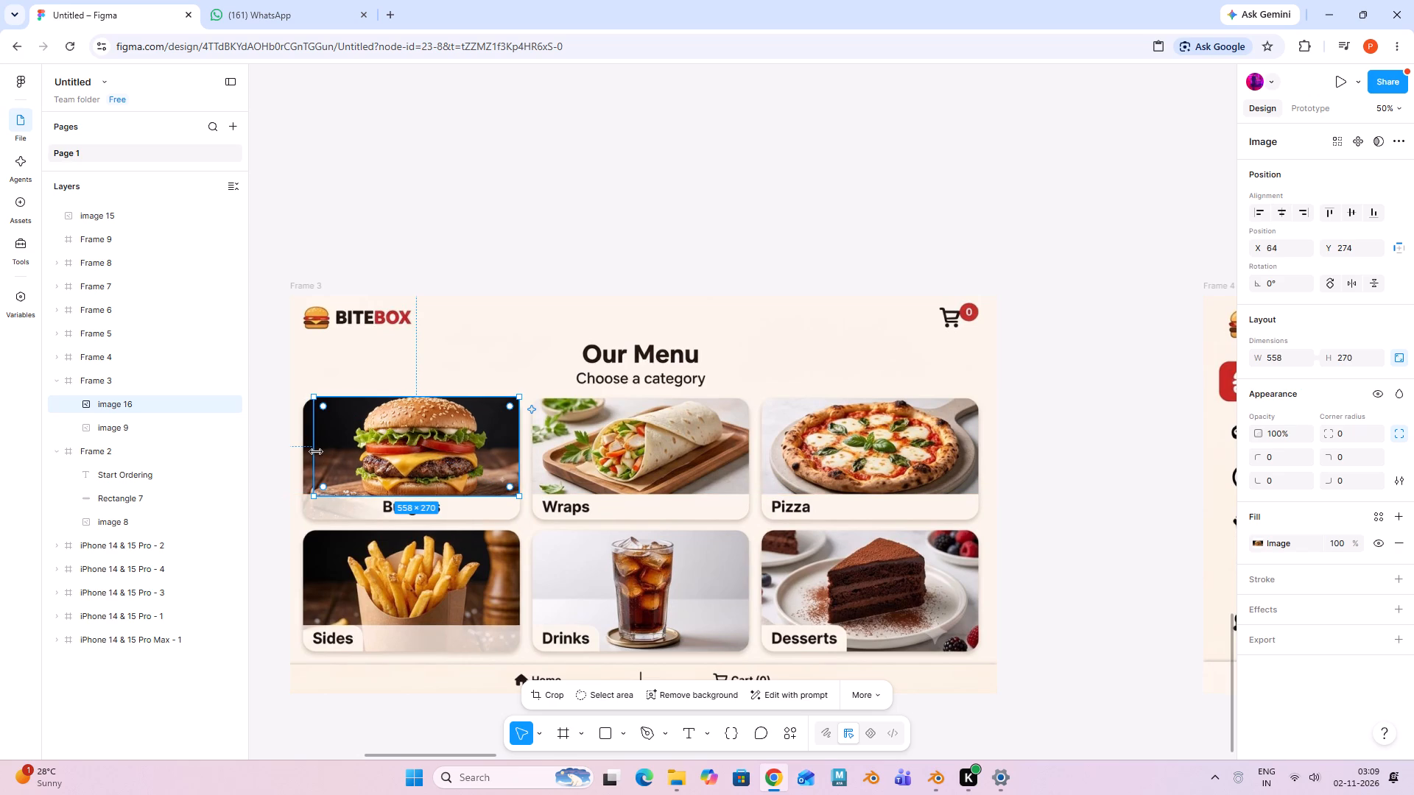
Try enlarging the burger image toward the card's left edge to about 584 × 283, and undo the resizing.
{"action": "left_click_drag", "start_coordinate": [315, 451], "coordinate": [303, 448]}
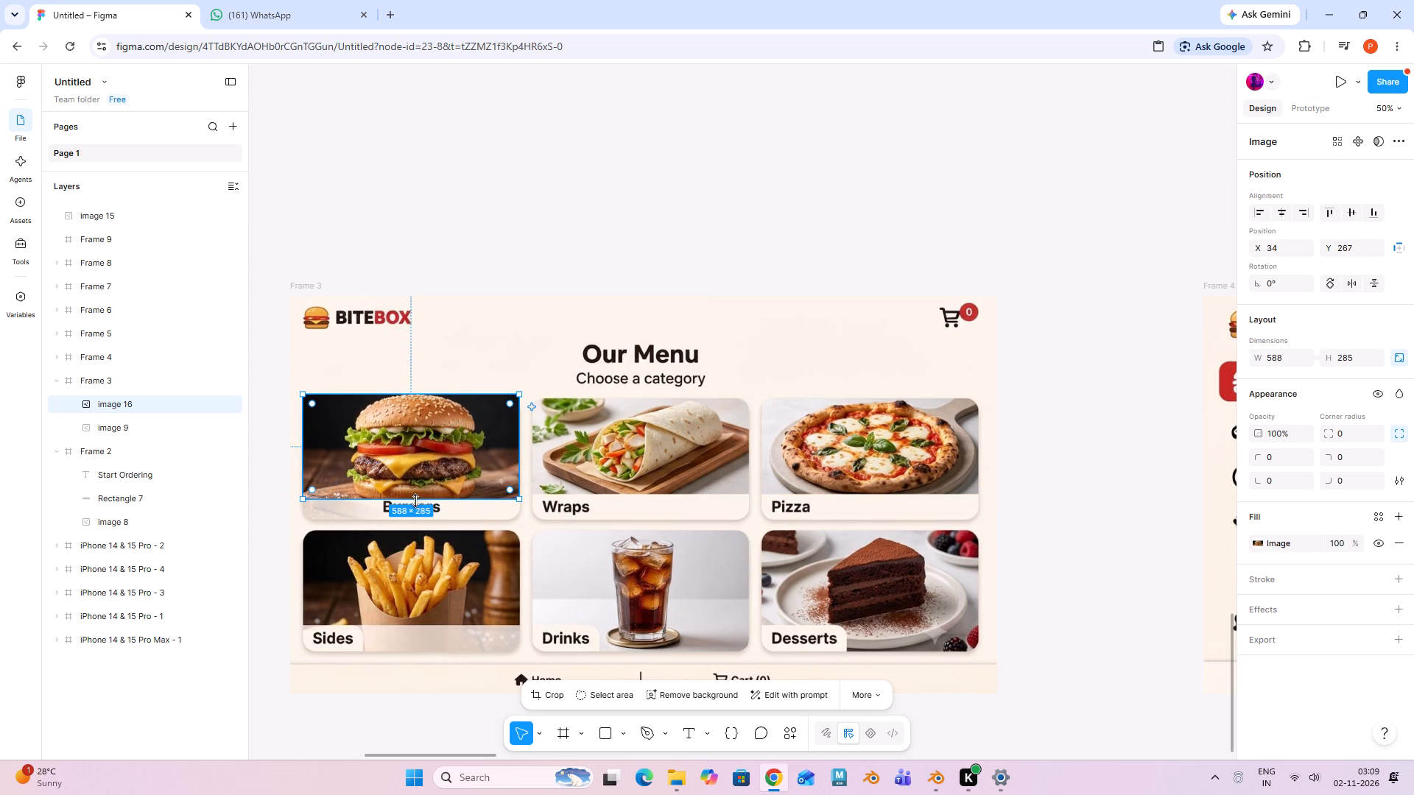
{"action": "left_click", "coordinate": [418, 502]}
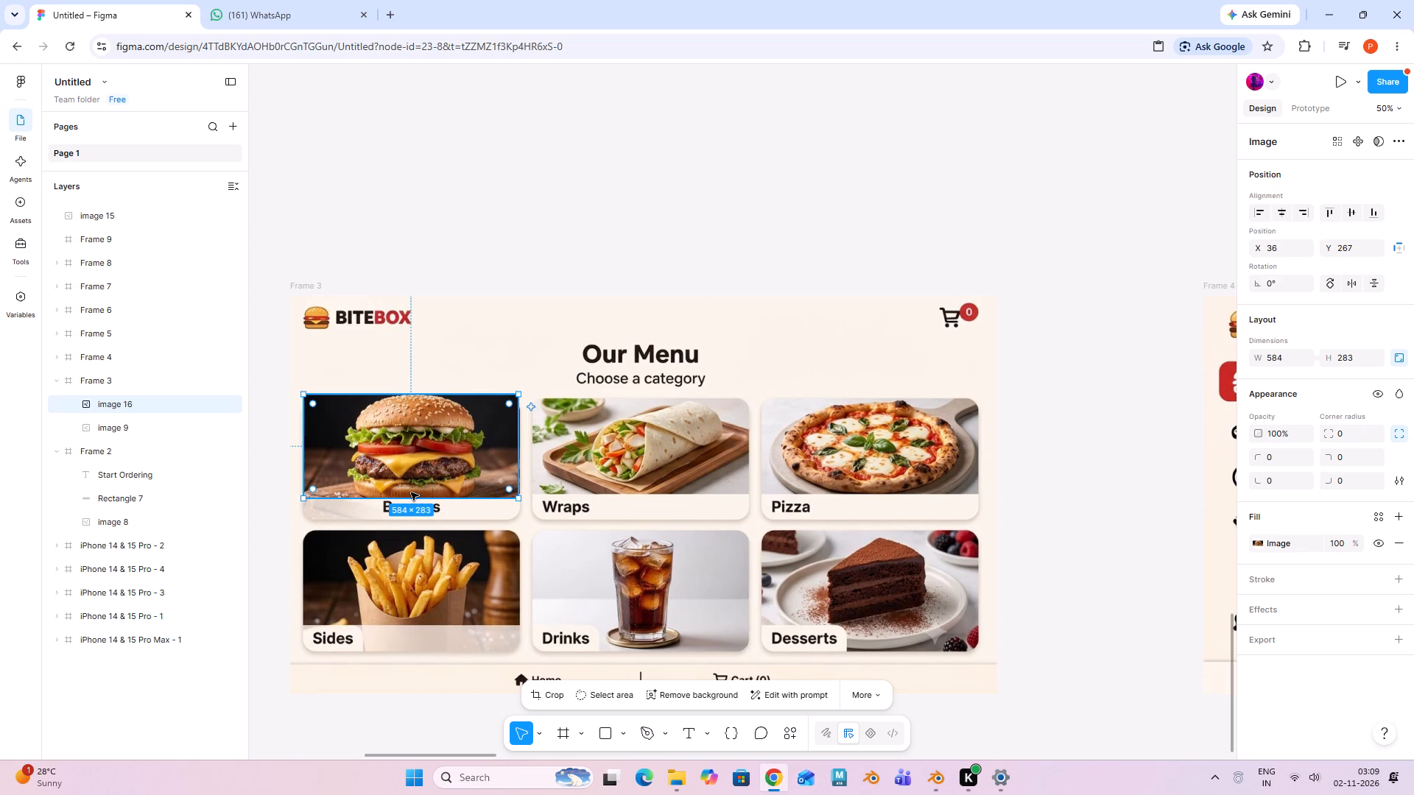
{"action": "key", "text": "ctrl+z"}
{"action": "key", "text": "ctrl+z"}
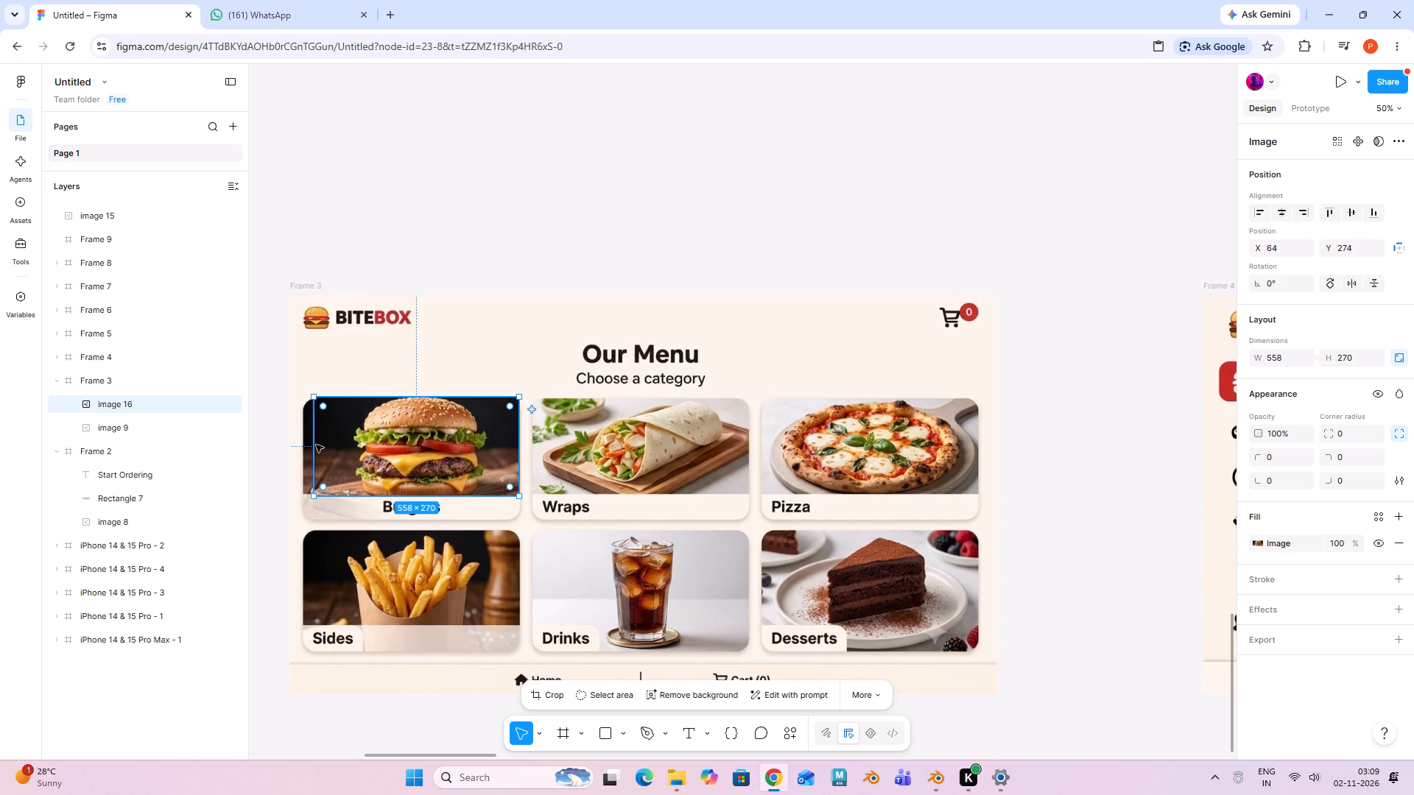
Extend the burger image to the Burgers card's left edge and fine-tune its size to about 586 × 284.
{"action": "left_click_drag", "start_coordinate": [314, 444], "coordinate": [304, 440]}
{"action": "left_click", "coordinate": [622, 213]}
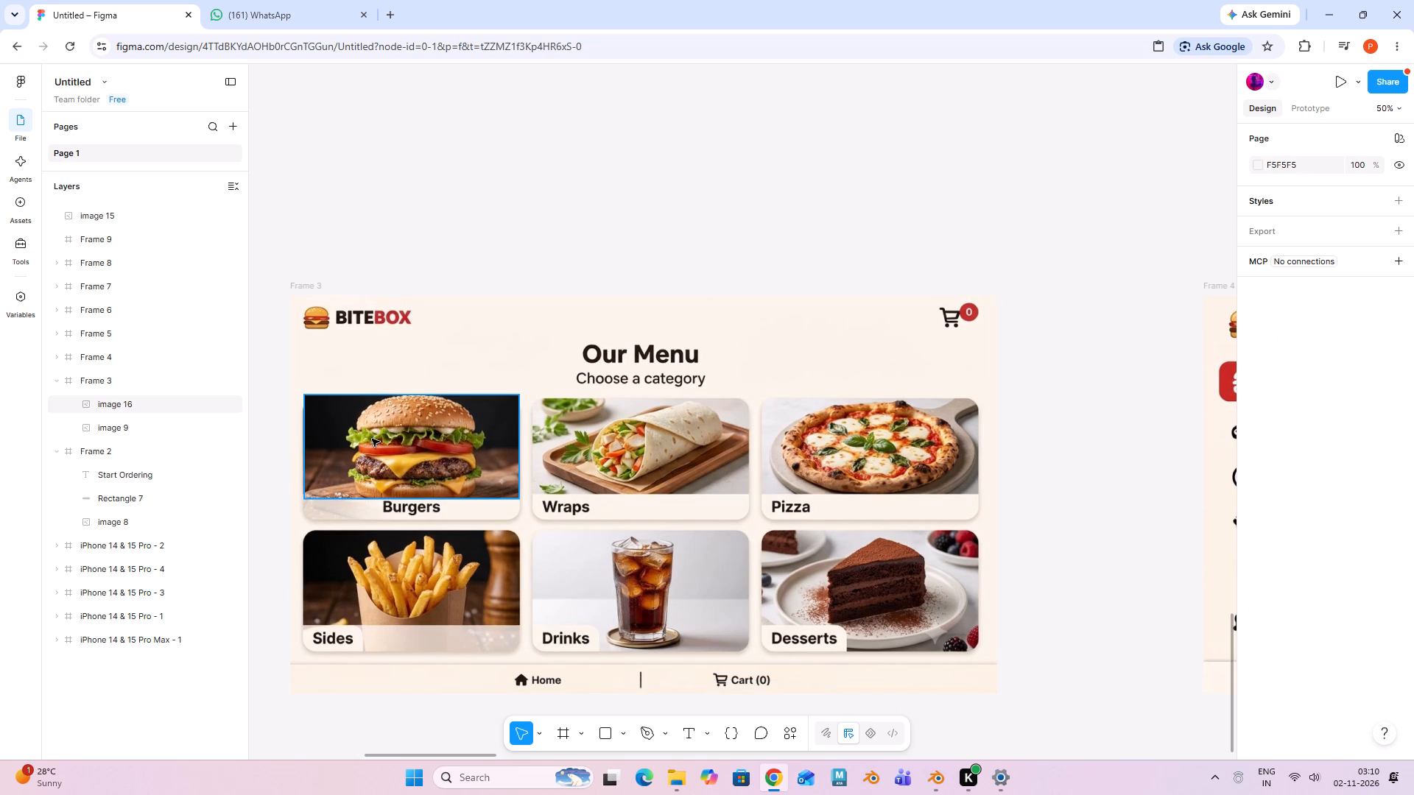
{"action": "left_click", "coordinate": [372, 439]}
{"action": "left_click", "coordinate": [305, 441]}
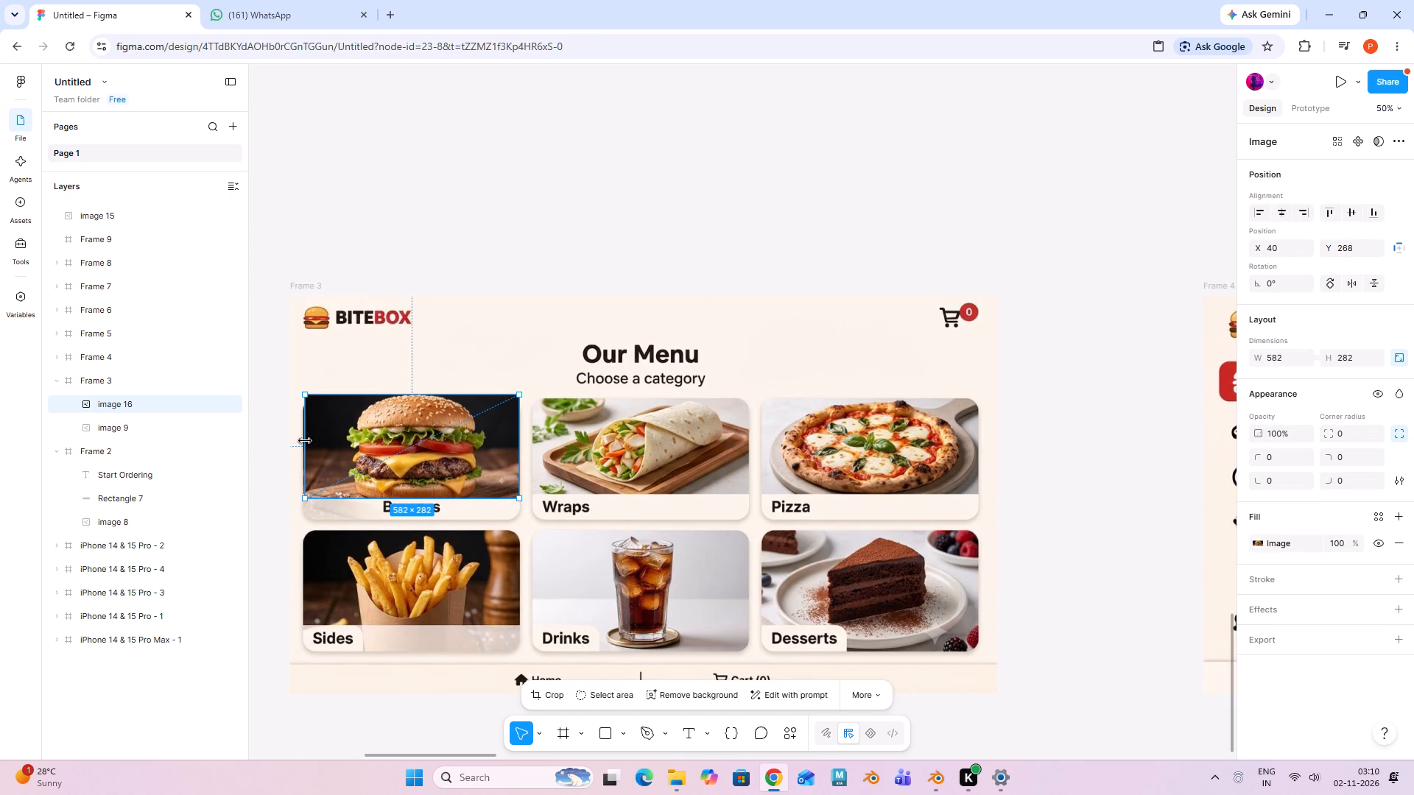
{"action": "left_click", "coordinate": [399, 394]}
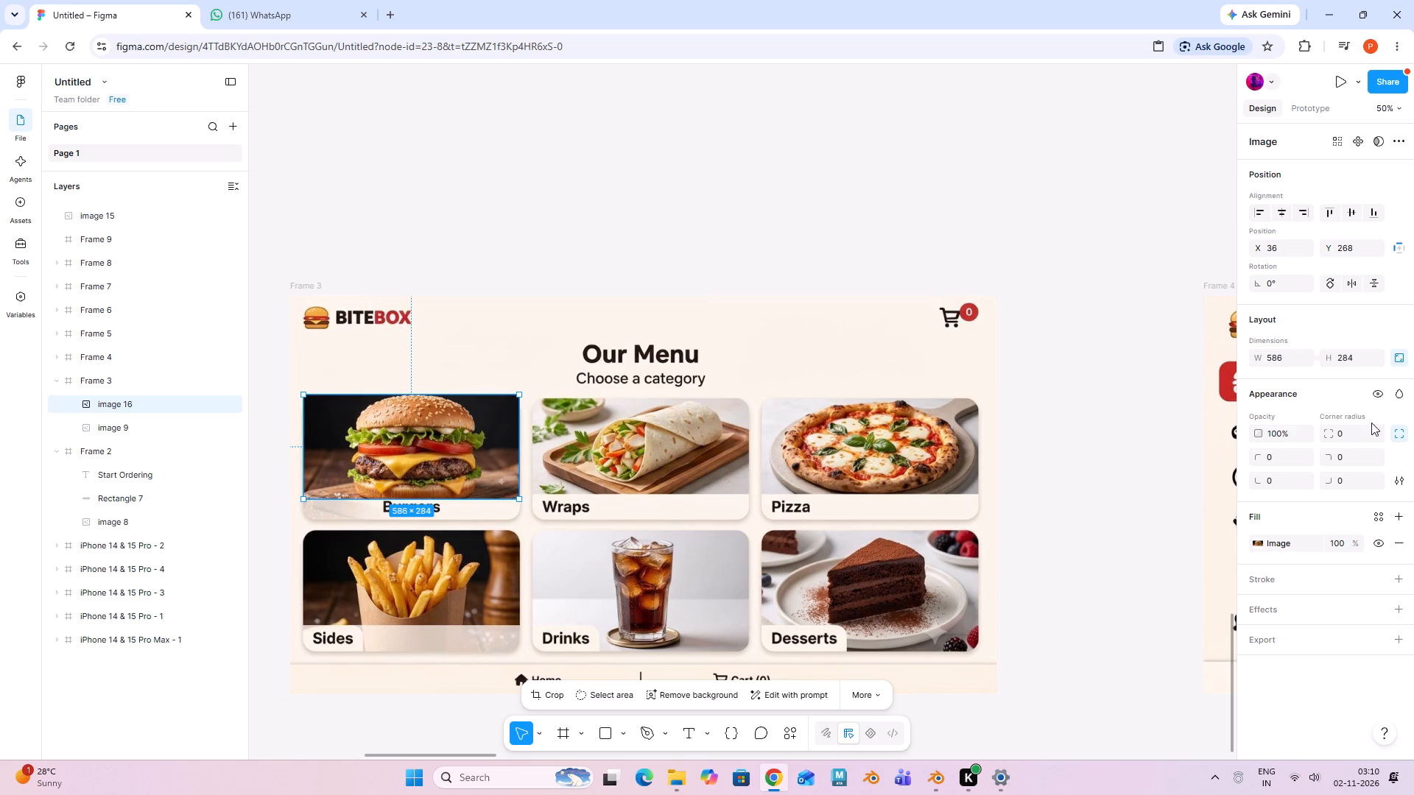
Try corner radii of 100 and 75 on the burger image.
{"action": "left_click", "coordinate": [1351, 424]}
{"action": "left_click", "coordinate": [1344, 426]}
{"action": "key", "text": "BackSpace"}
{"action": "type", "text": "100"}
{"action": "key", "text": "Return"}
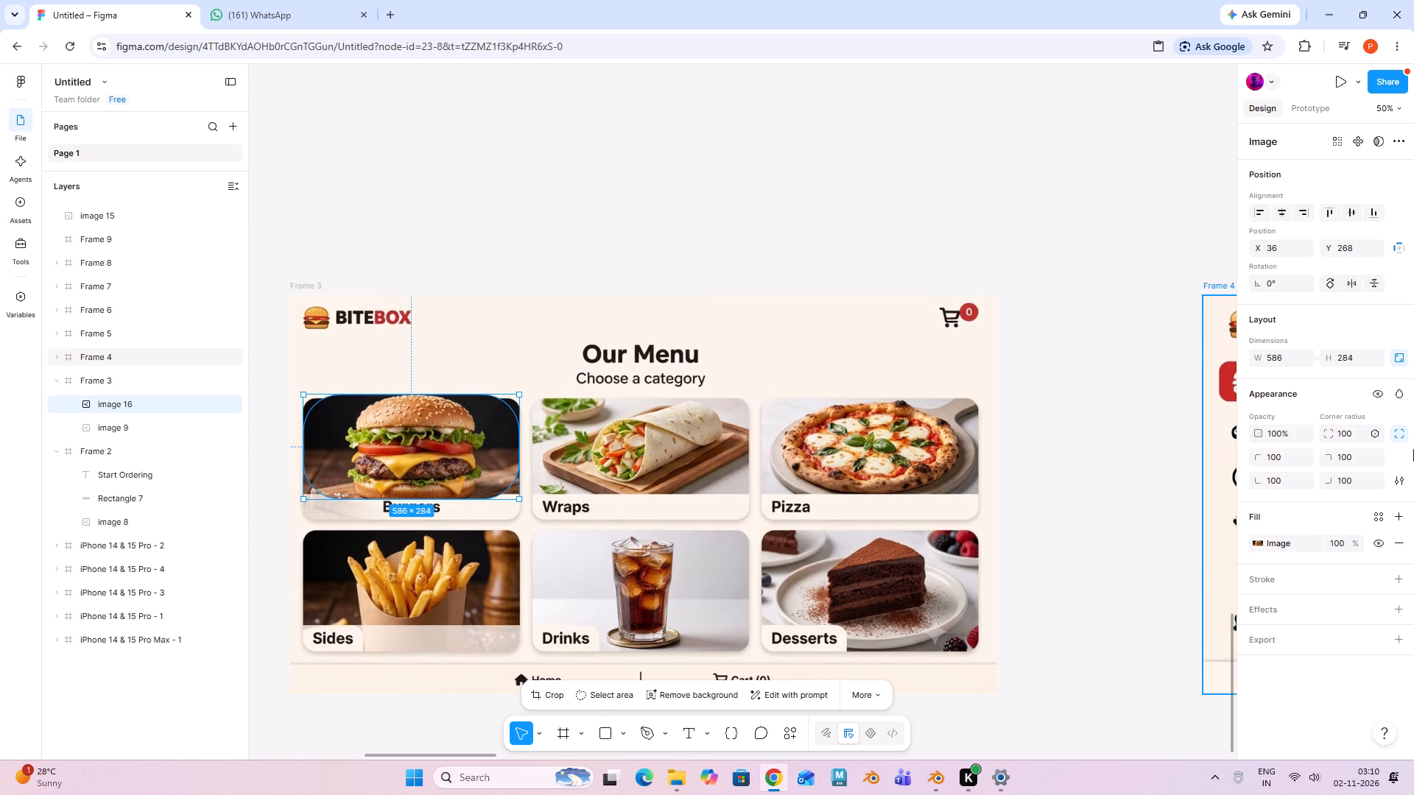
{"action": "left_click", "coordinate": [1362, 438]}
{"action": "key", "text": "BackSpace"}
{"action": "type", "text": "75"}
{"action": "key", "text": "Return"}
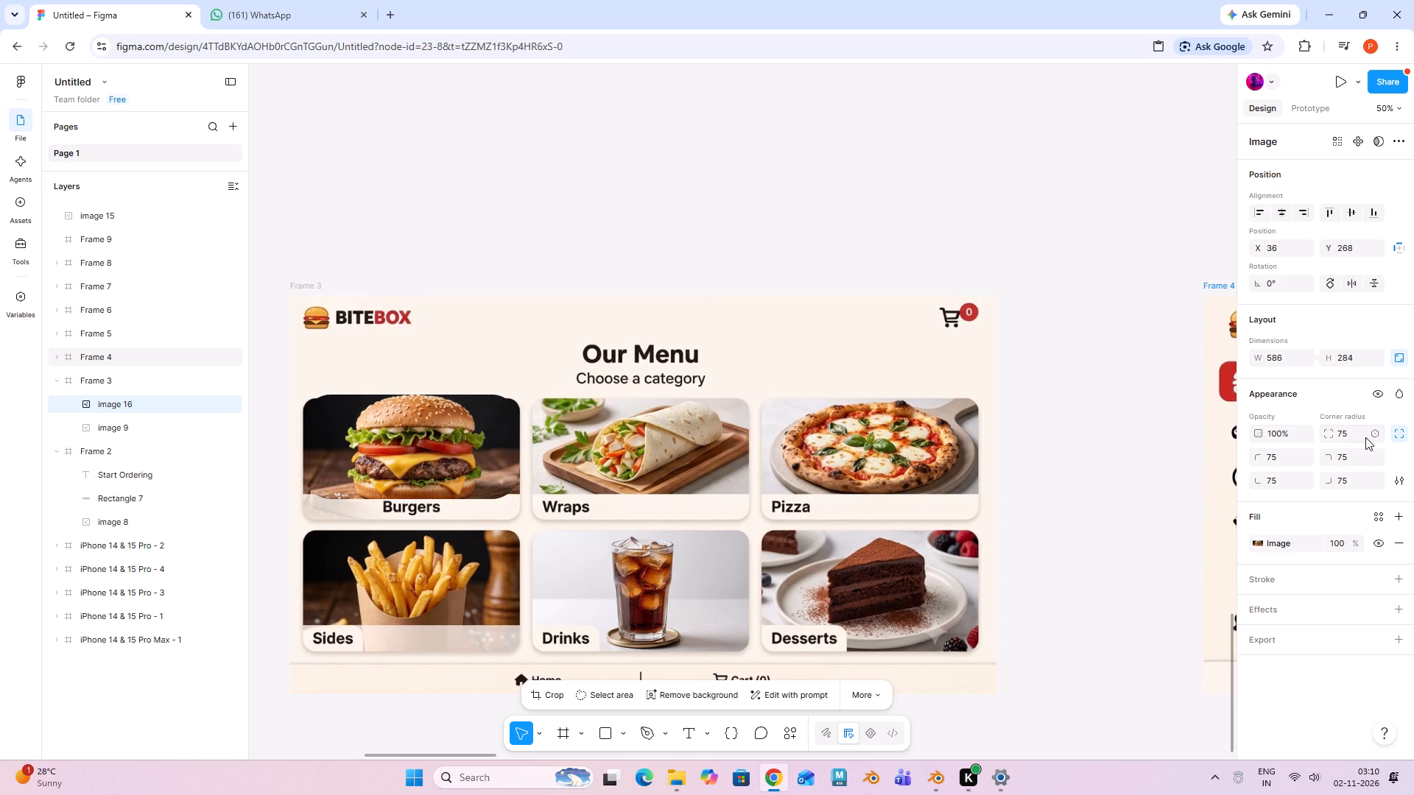
Set the burger image's corner radius to 50 on all corners.
{"action": "left_click", "coordinate": [1358, 437]}
{"action": "key", "text": "BackSpace"}
{"action": "type", "text": "50"}
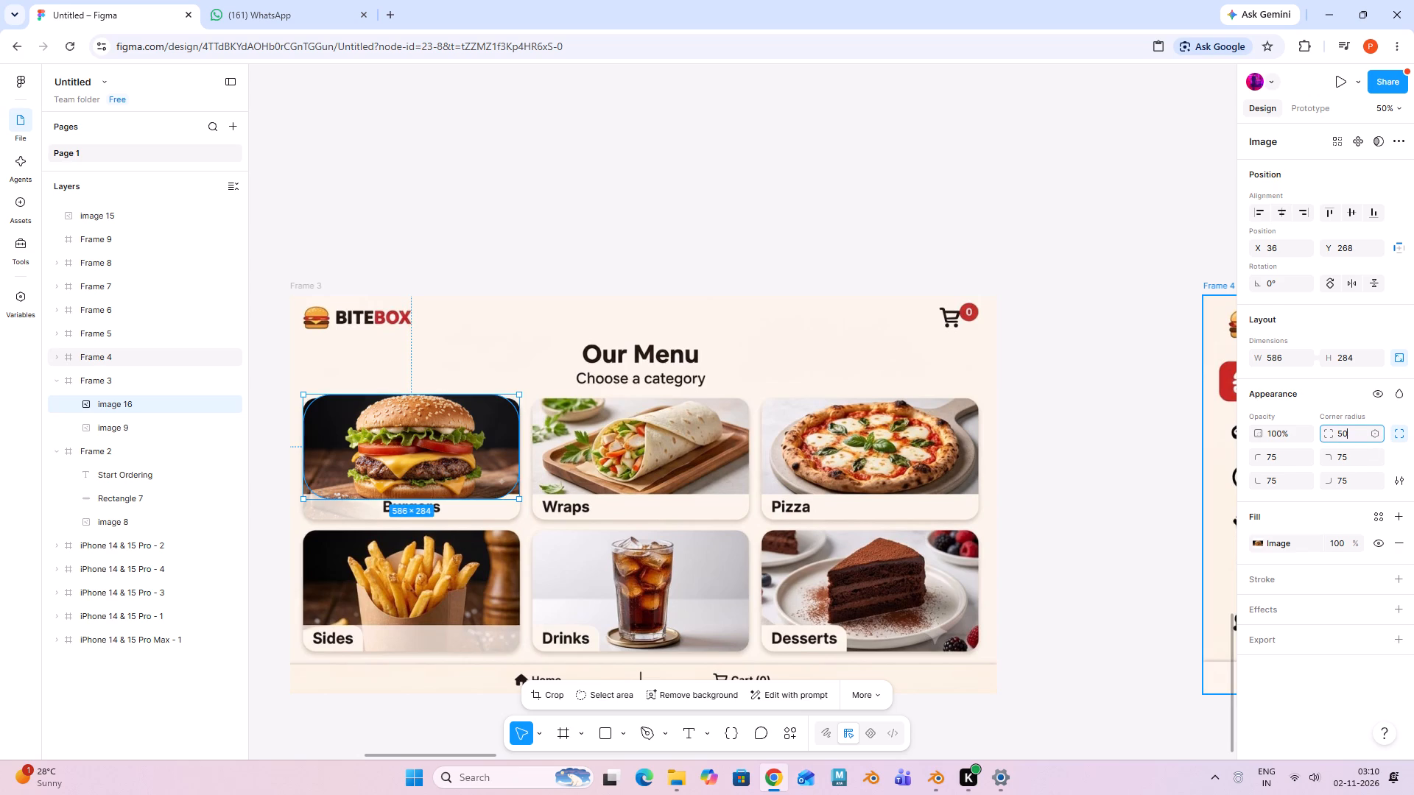
{"action": "key", "text": "Return"}
{"action": "left_click", "coordinate": [619, 206]}
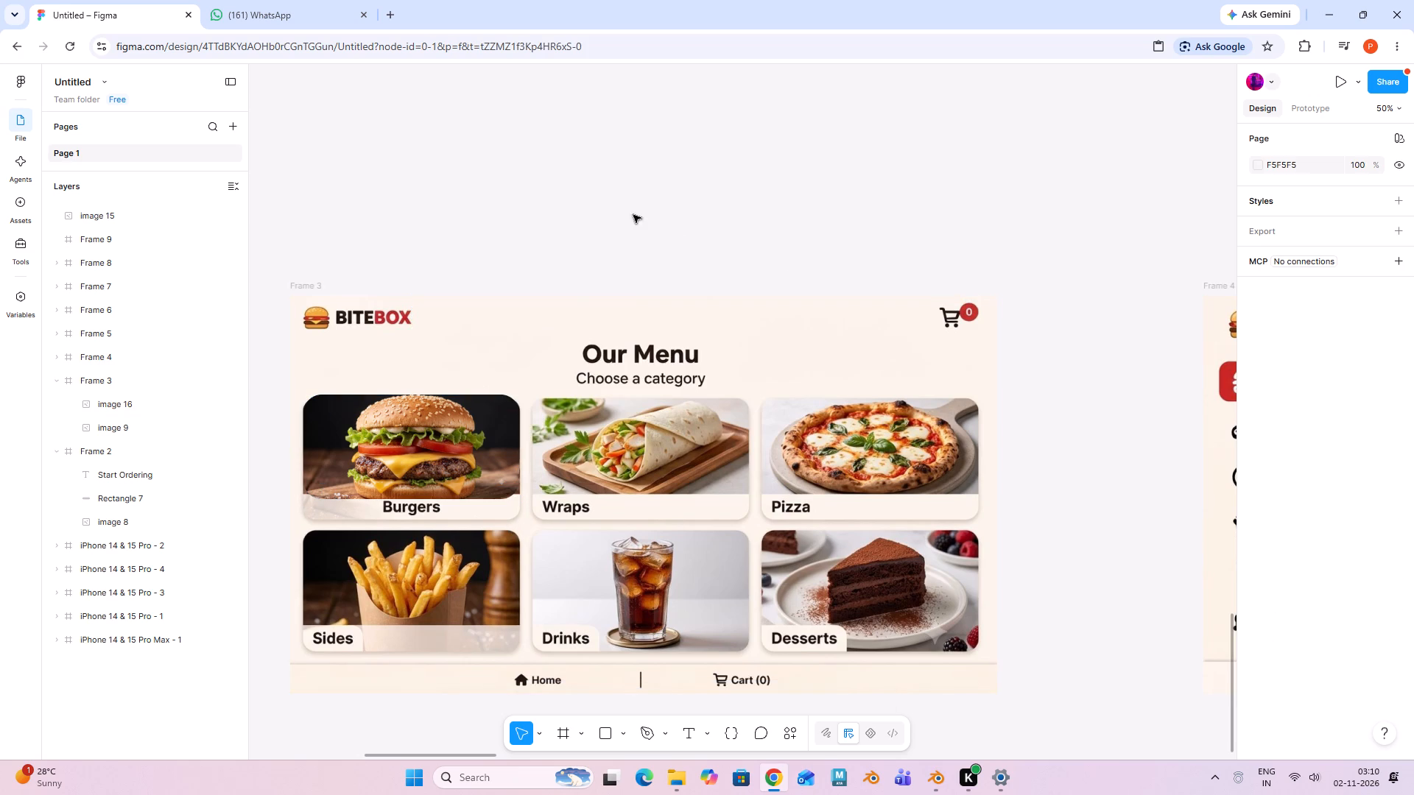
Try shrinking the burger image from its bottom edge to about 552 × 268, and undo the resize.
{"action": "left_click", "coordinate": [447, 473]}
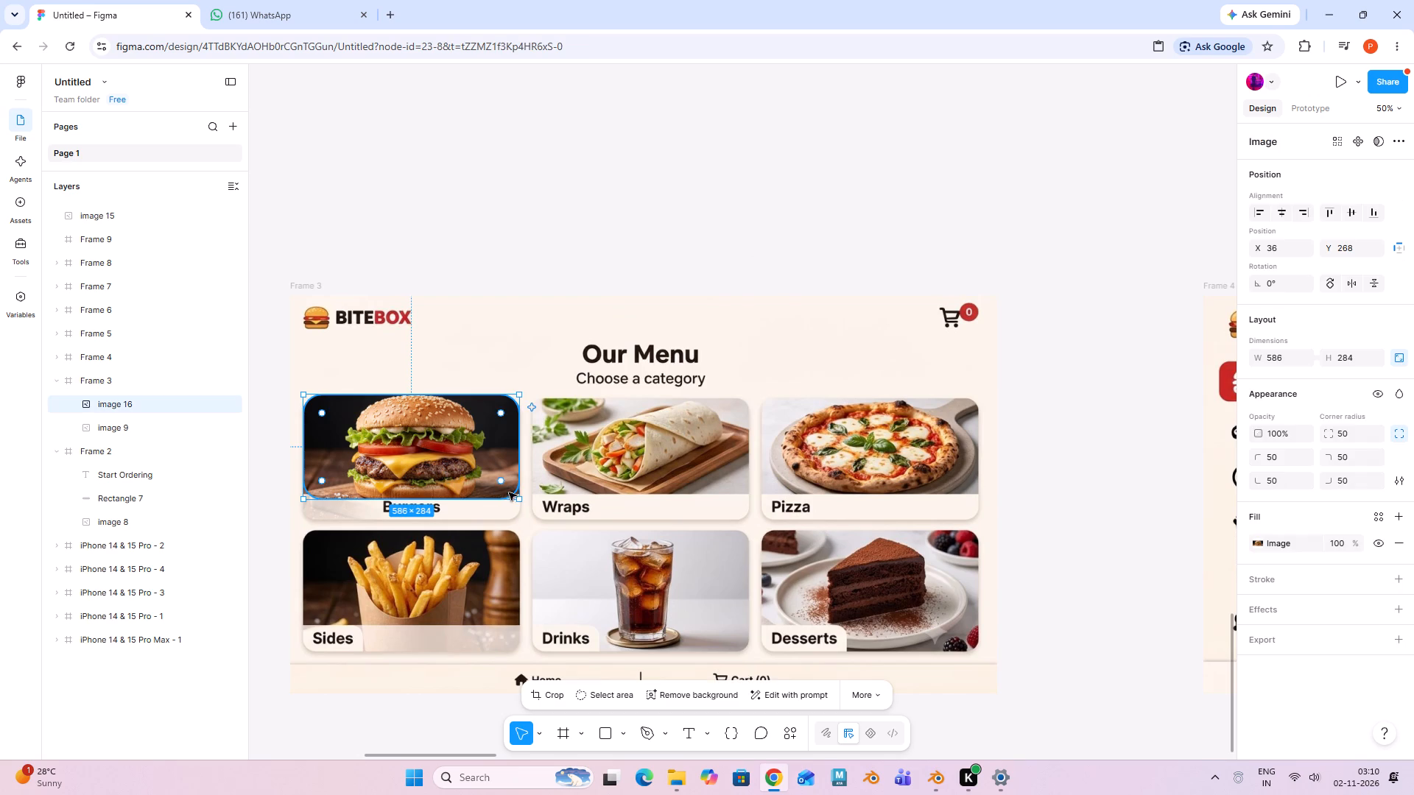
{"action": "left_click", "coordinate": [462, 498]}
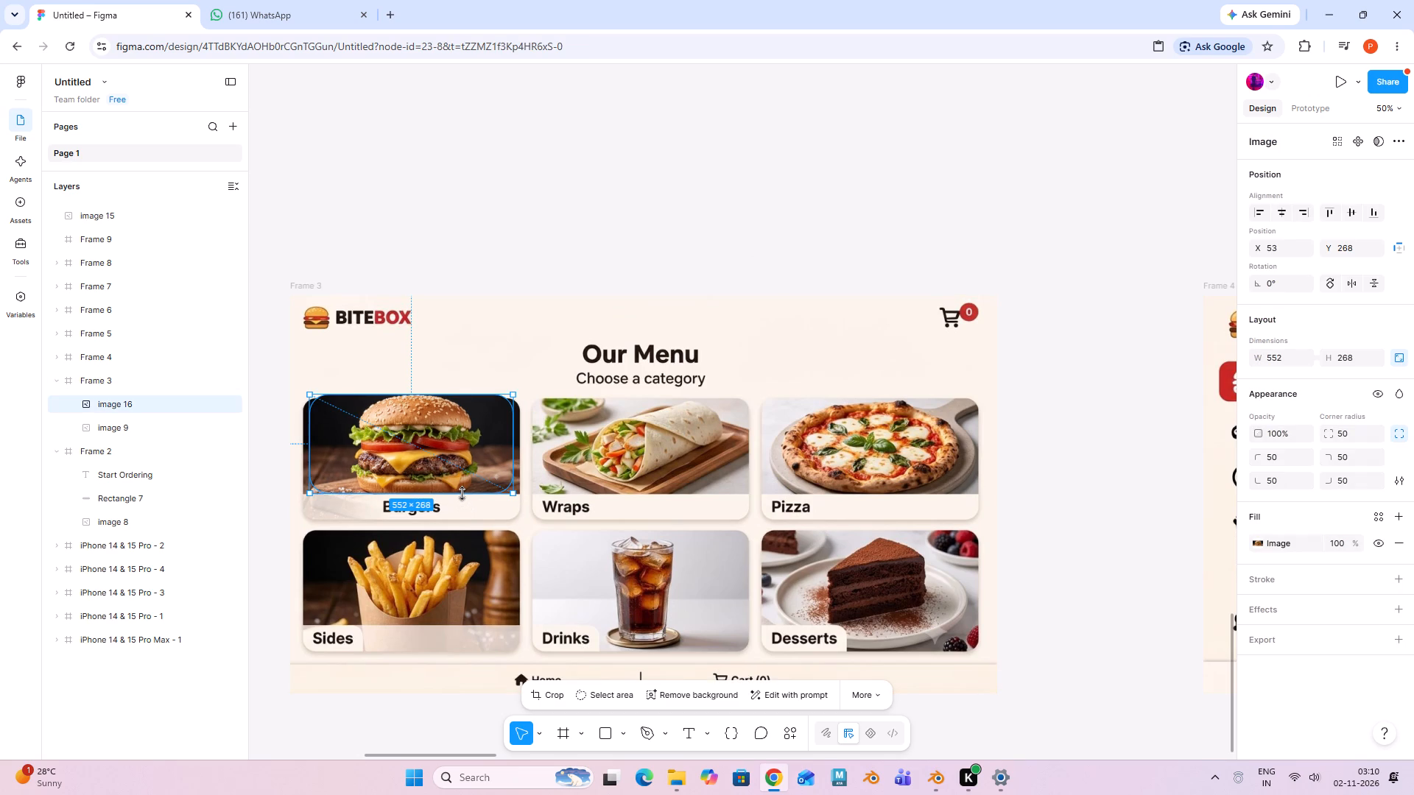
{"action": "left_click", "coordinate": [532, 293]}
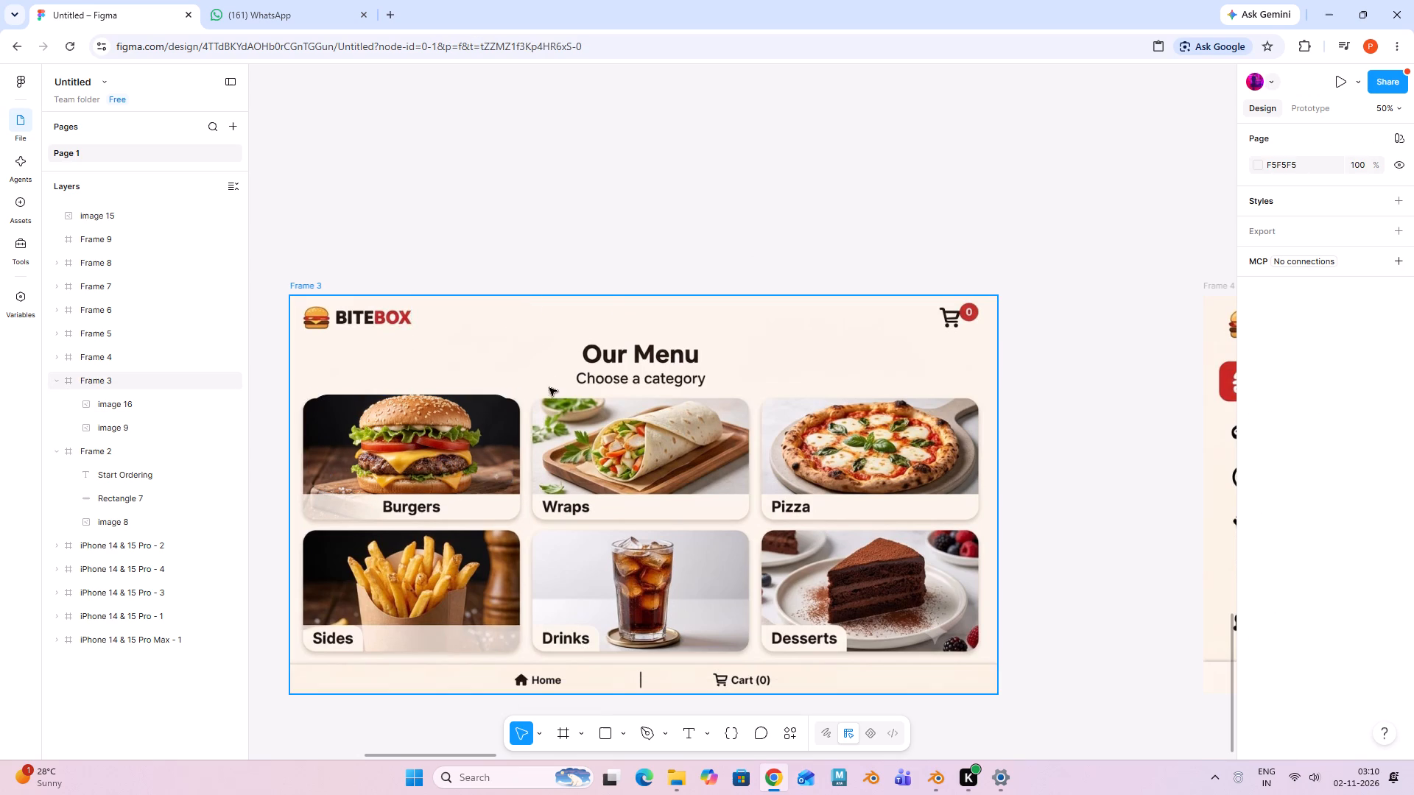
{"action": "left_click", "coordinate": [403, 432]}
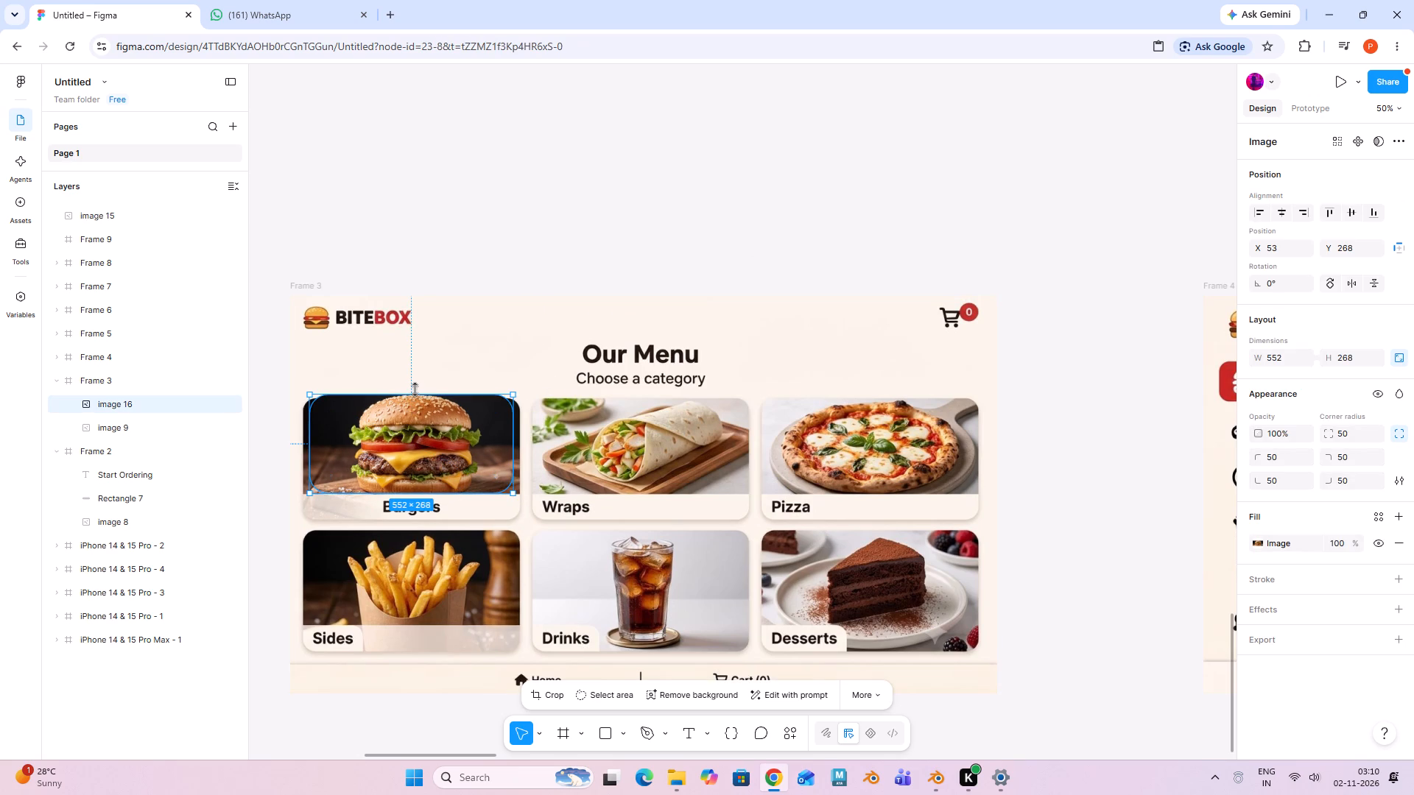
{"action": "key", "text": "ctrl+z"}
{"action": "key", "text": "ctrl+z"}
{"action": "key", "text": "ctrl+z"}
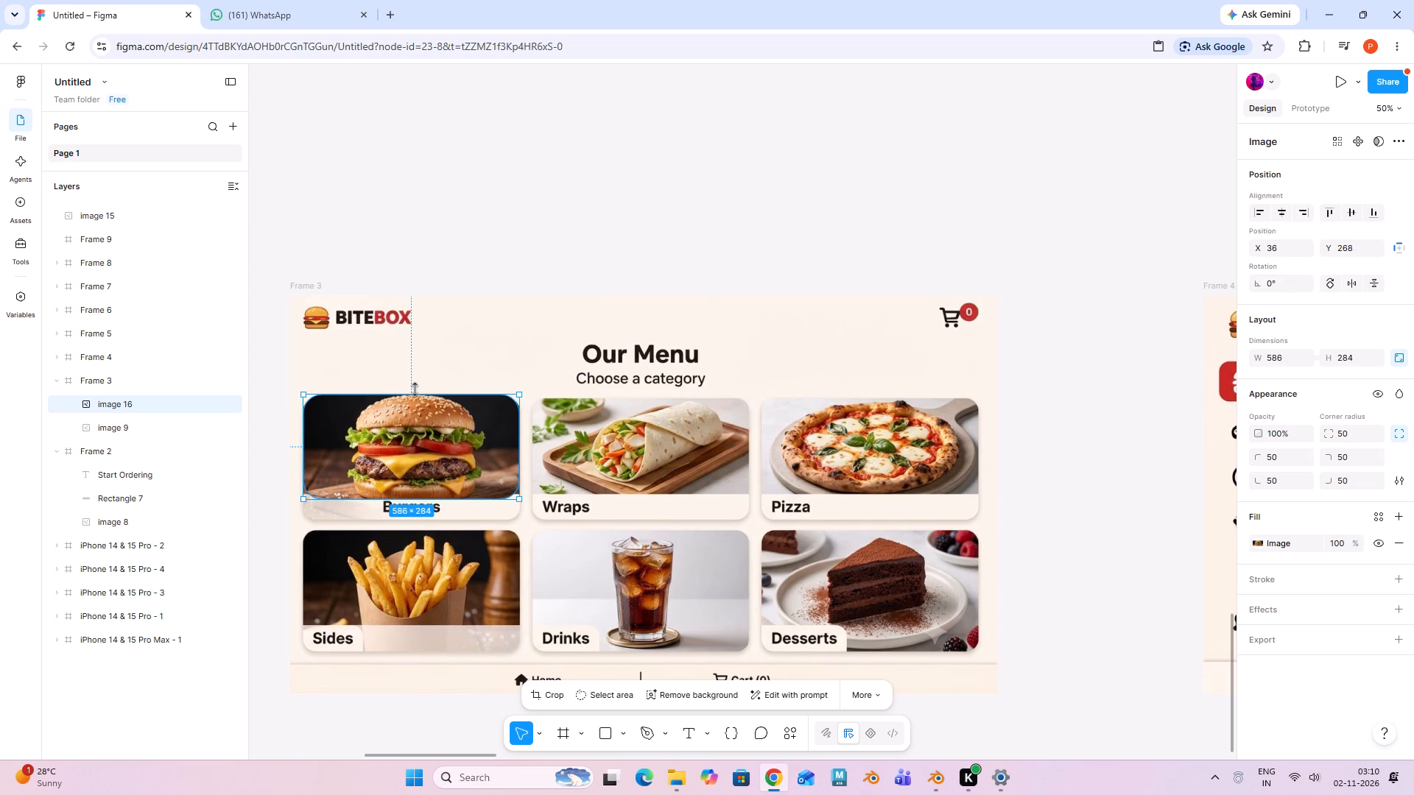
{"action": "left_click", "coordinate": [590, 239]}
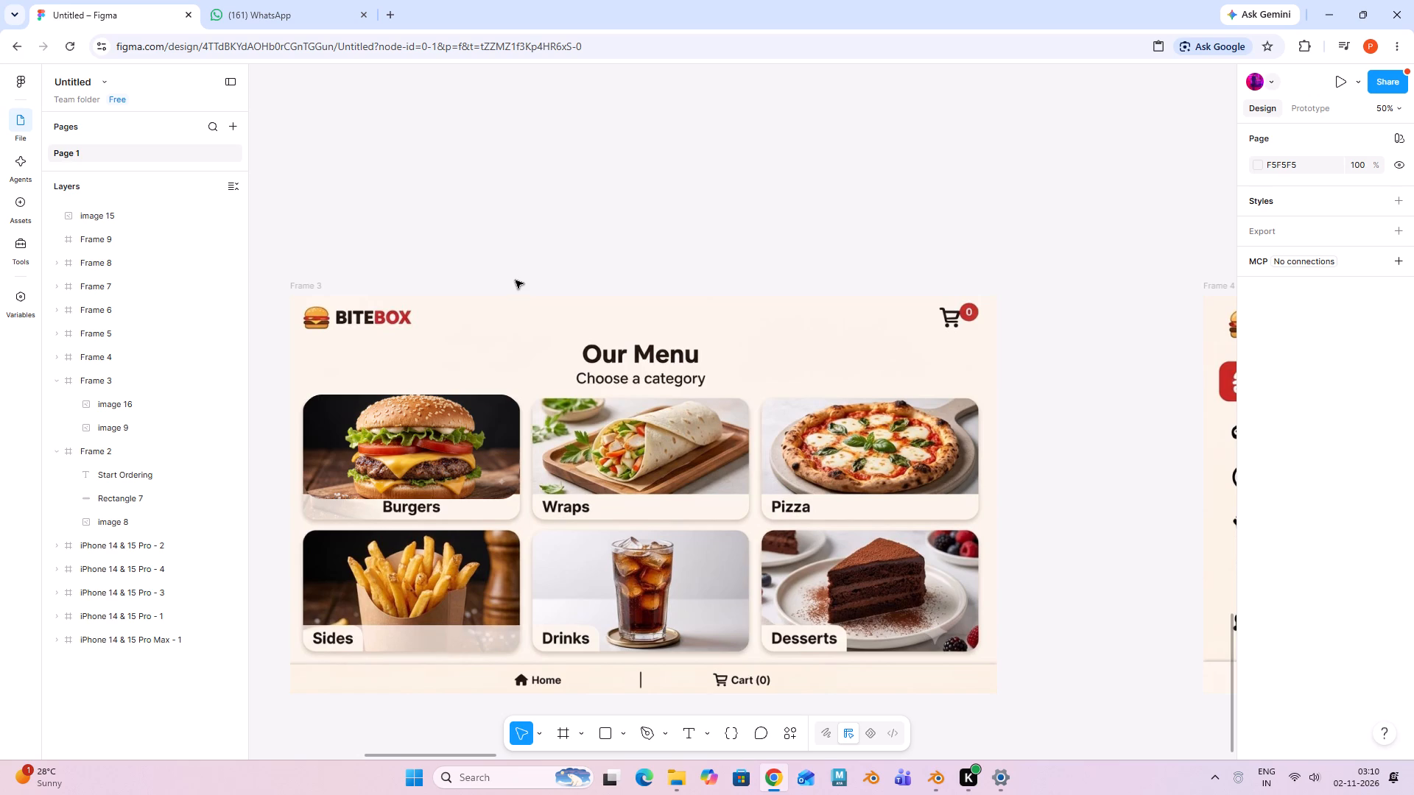
Draw a rectangle over the Crispy Chicken Burger's Add button in Frame 4 and adjust it to about 234 × 56.
{"action": "key", "text": "minus"}
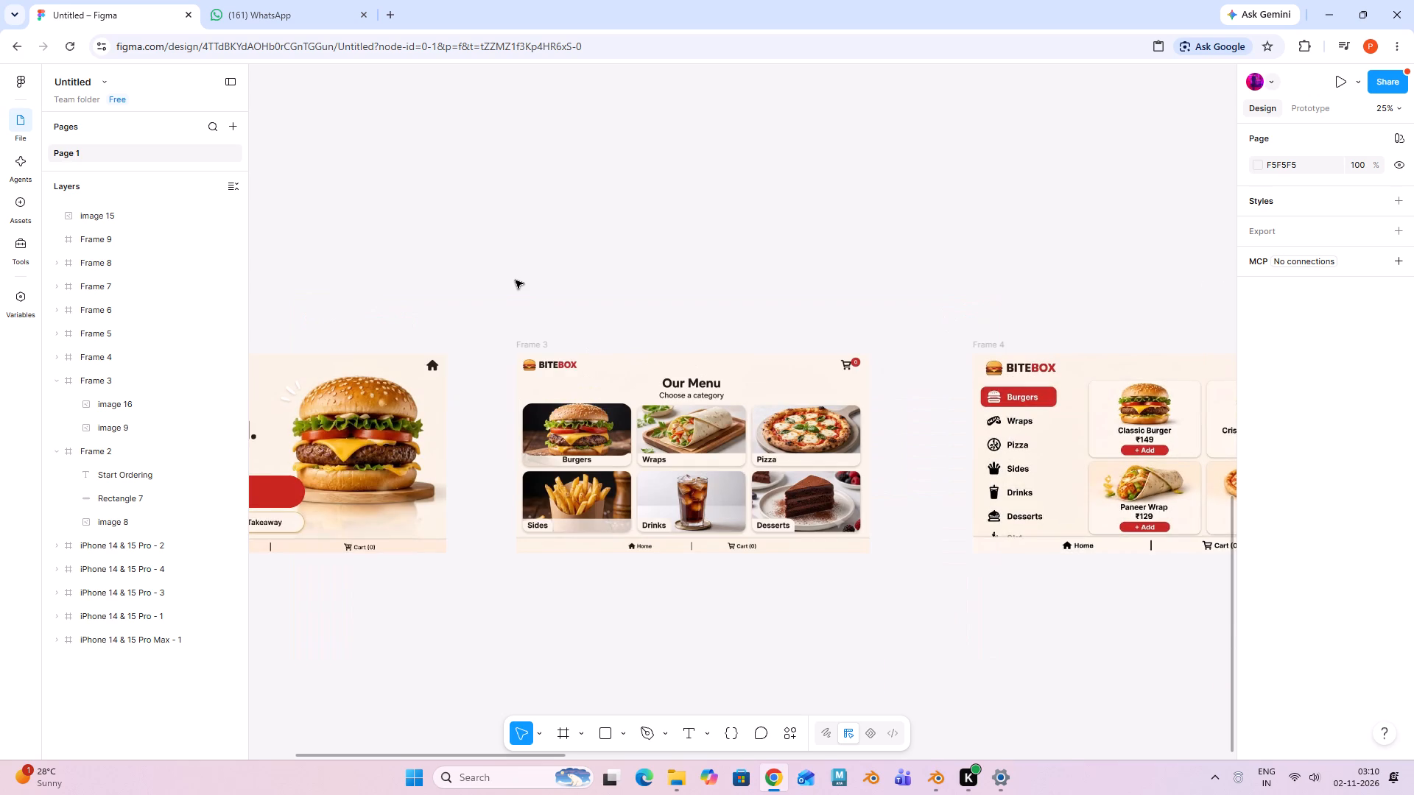
{"action": "middle_click_drag", "start_coordinate": [902, 501], "coordinate": [868, 501]}
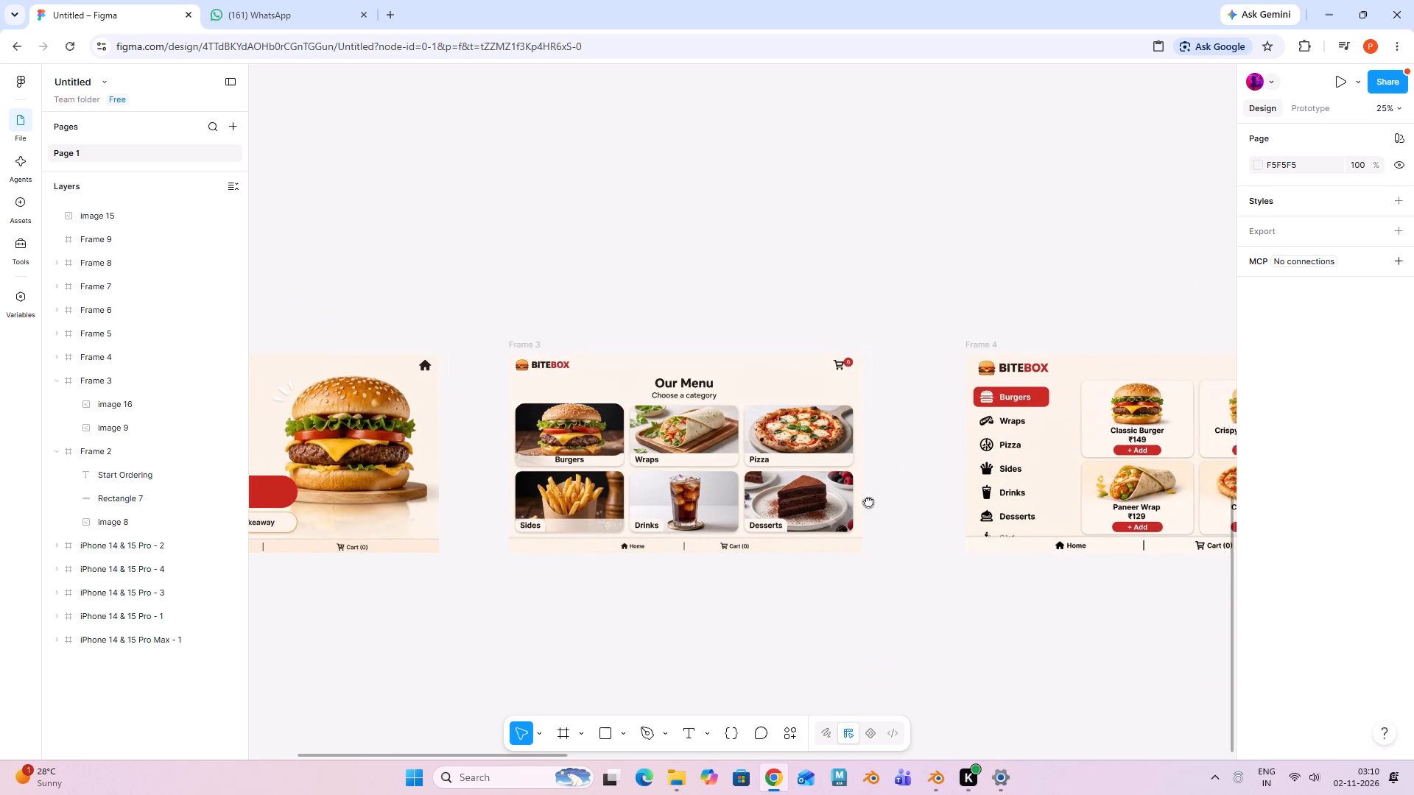
{"action": "middle_click_drag", "start_coordinate": [868, 501], "coordinate": [753, 506]}
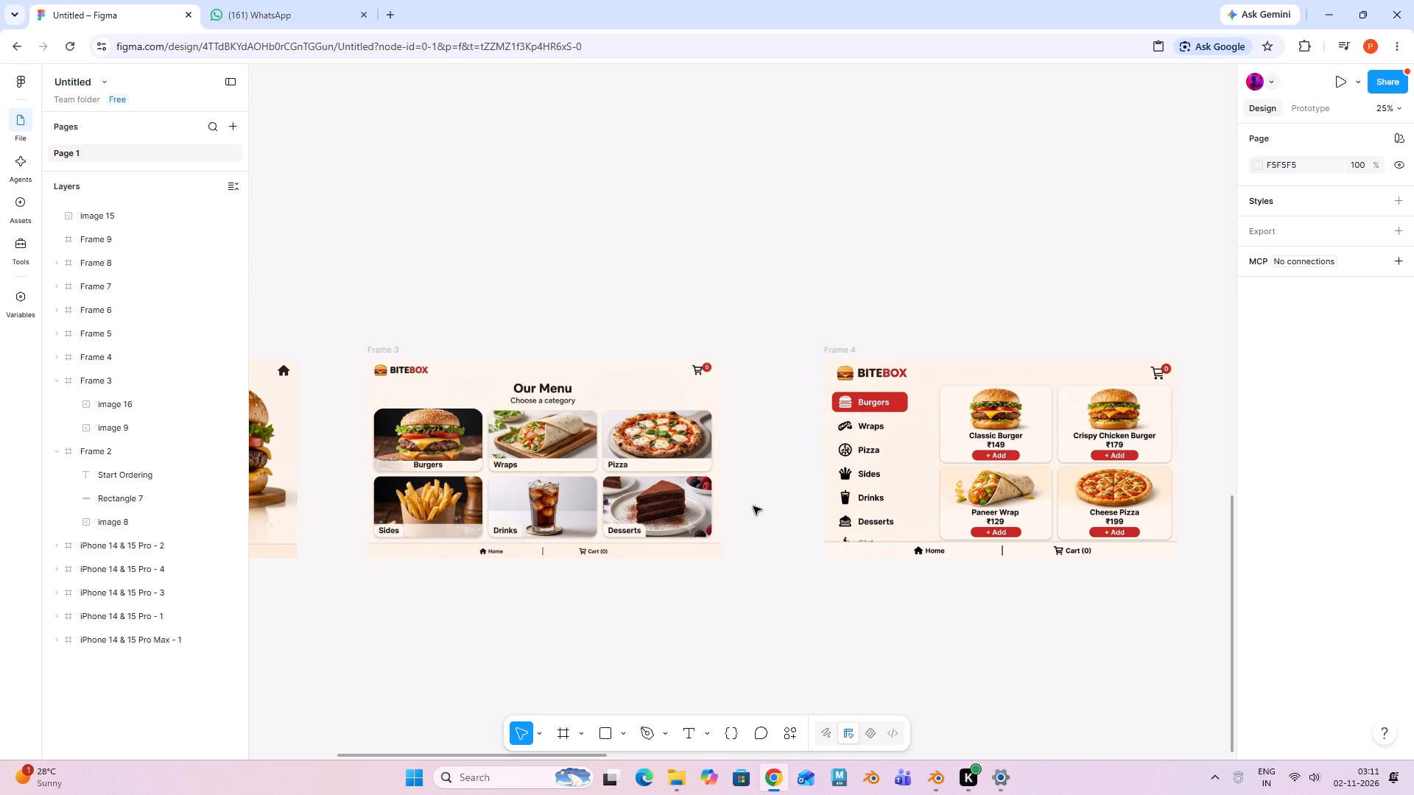
{"action": "scroll", "coordinate": [756, 532], "scroll_direction": "up", "scroll_amount": 1, "text": "shift"}
{"action": "middle_click_drag", "start_coordinate": [756, 532], "coordinate": [662, 534], "text": "shift"}
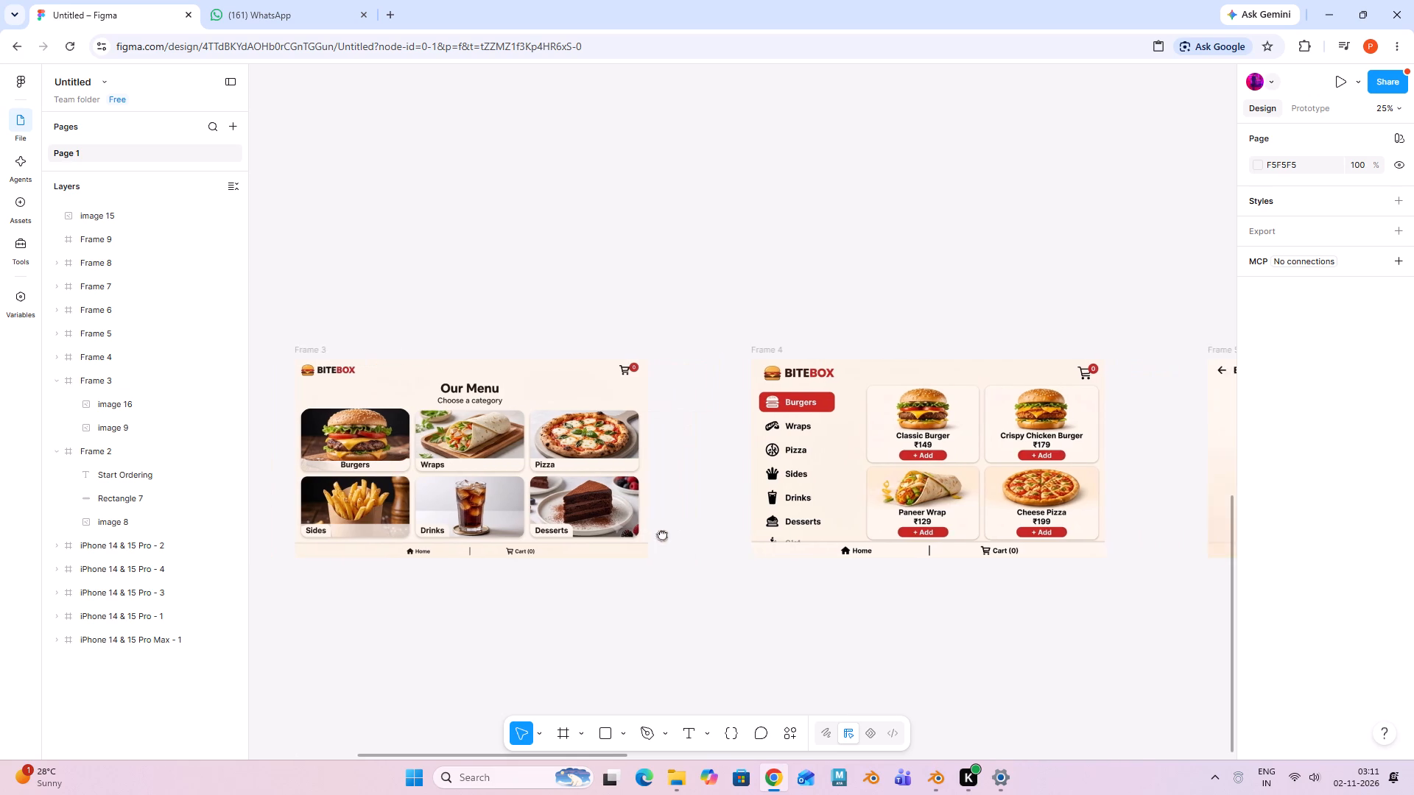
{"action": "middle_click_drag", "start_coordinate": [662, 534], "coordinate": [286, 516], "text": "shift"}
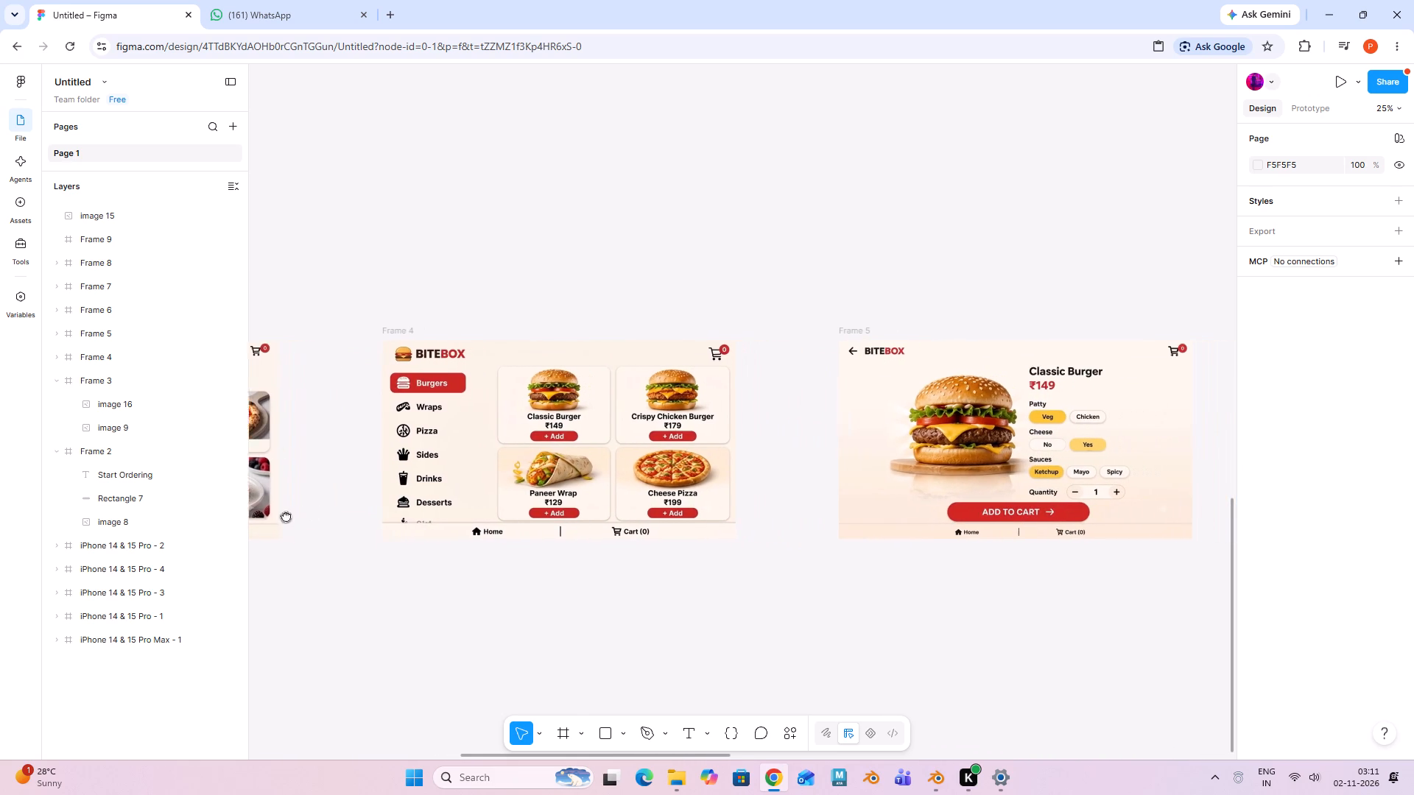
{"action": "middle_click_drag", "start_coordinate": [286, 516], "coordinate": [258, 526], "text": "shift"}
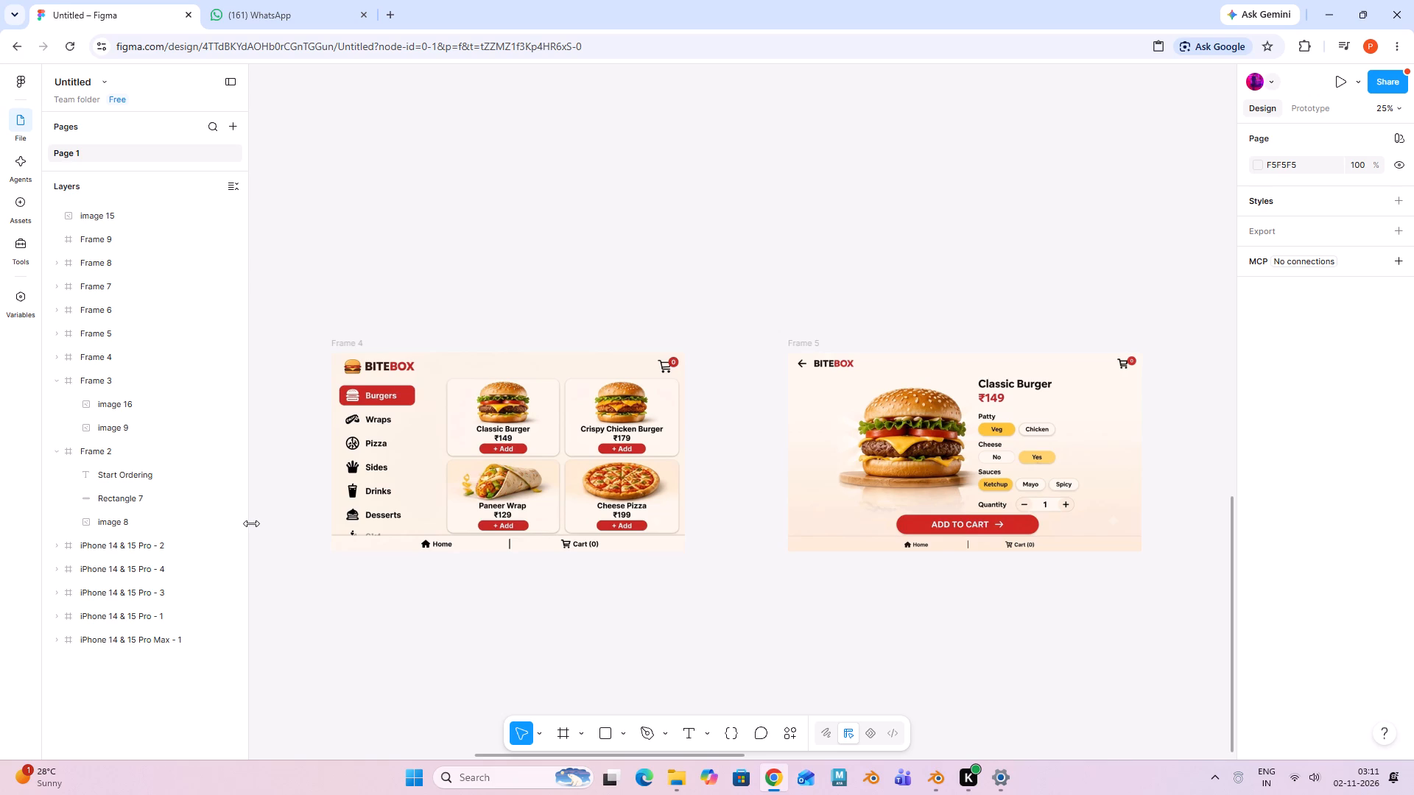
{"action": "key", "text": "plus"}
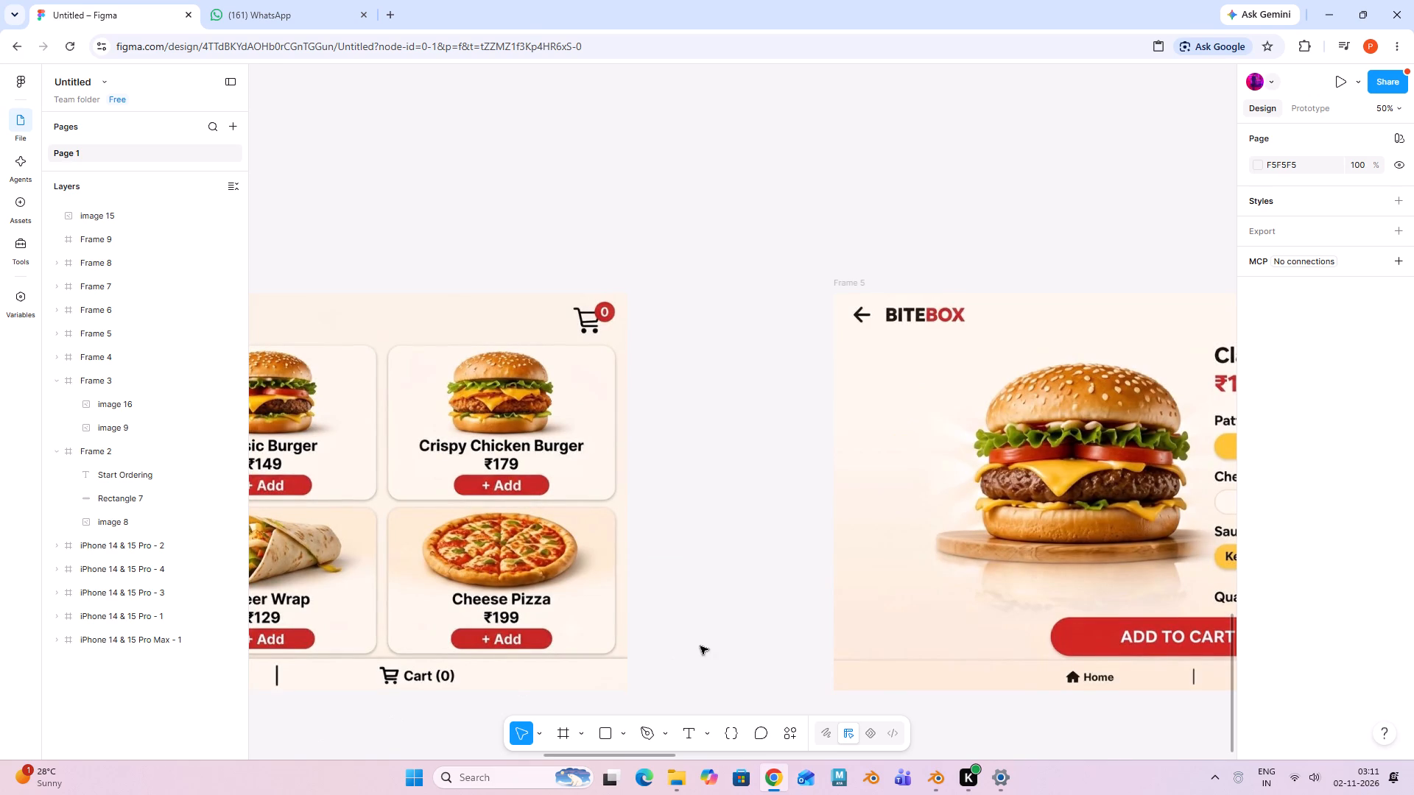
{"action": "middle_click_drag", "start_coordinate": [548, 453], "coordinate": [719, 458], "text": "shift"}
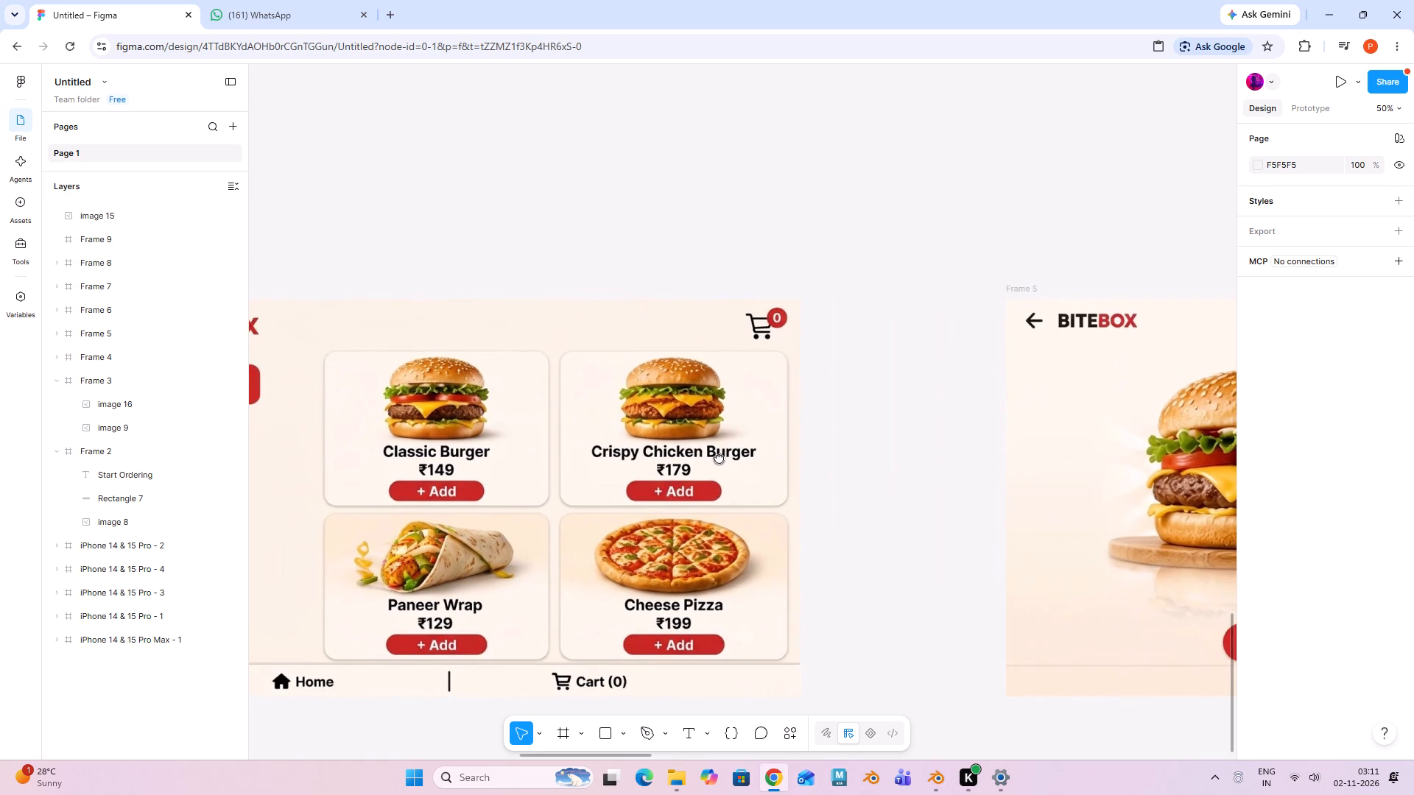
{"action": "left_click", "coordinate": [611, 735]}
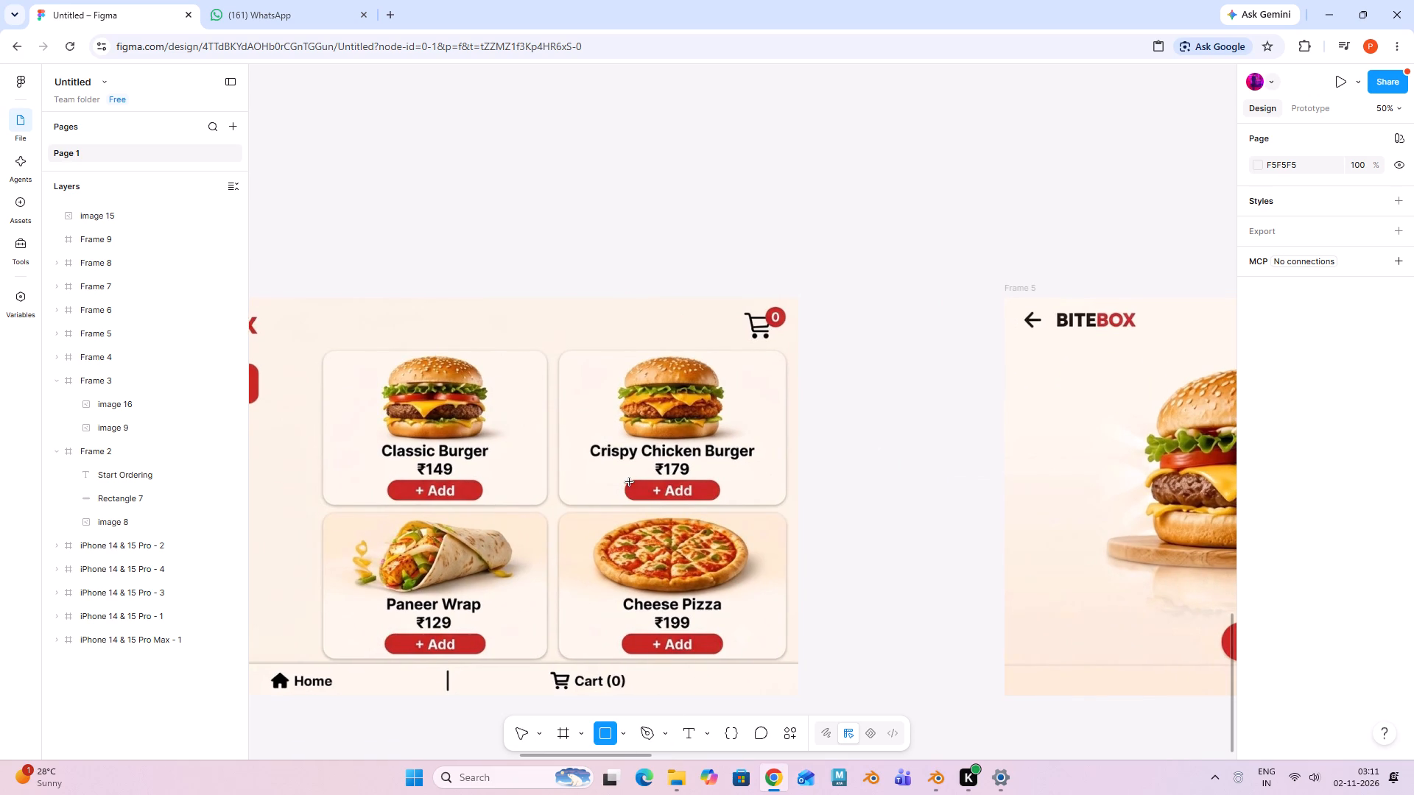
{"action": "left_click_drag", "start_coordinate": [630, 482], "coordinate": [717, 502]}
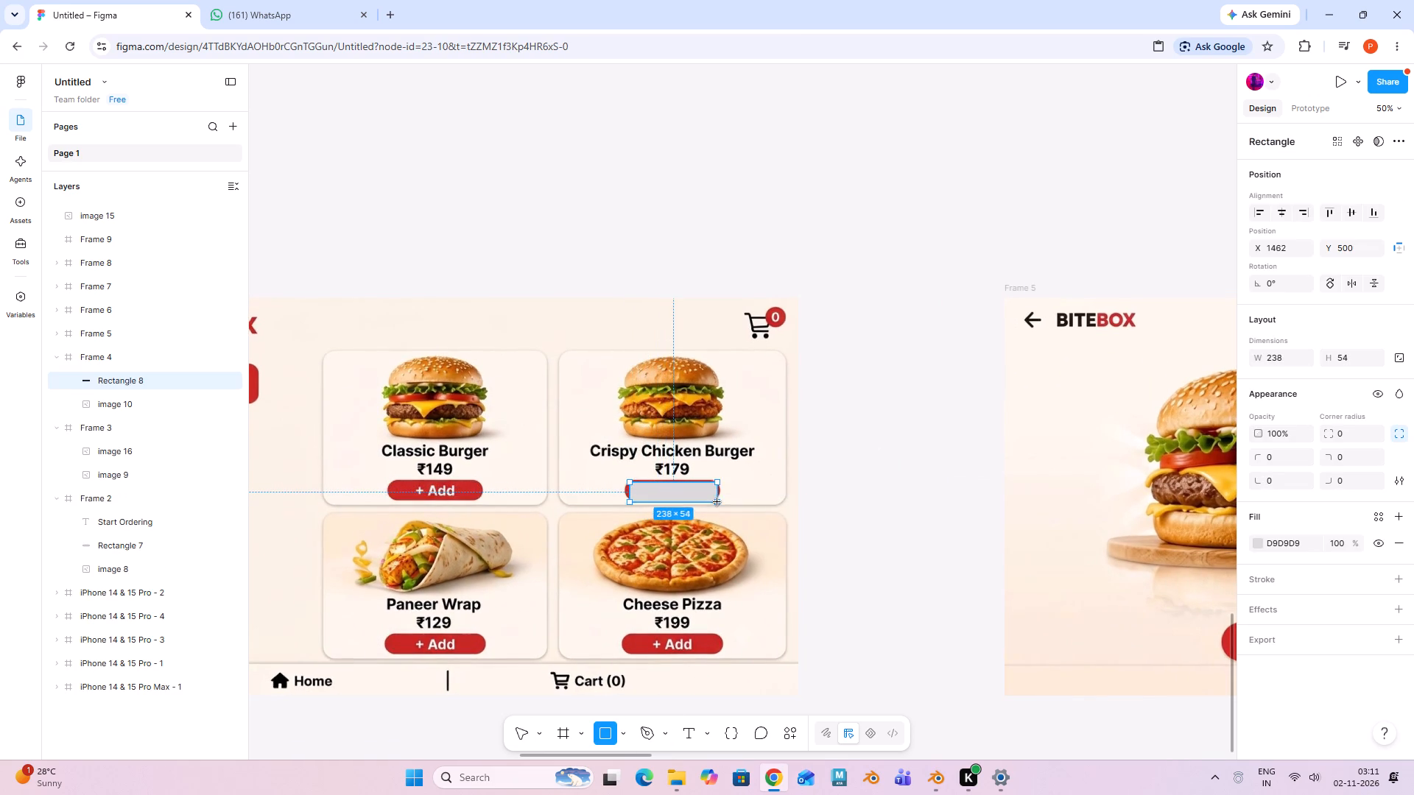
{"action": "left_click_drag", "start_coordinate": [717, 502], "coordinate": [717, 497]}
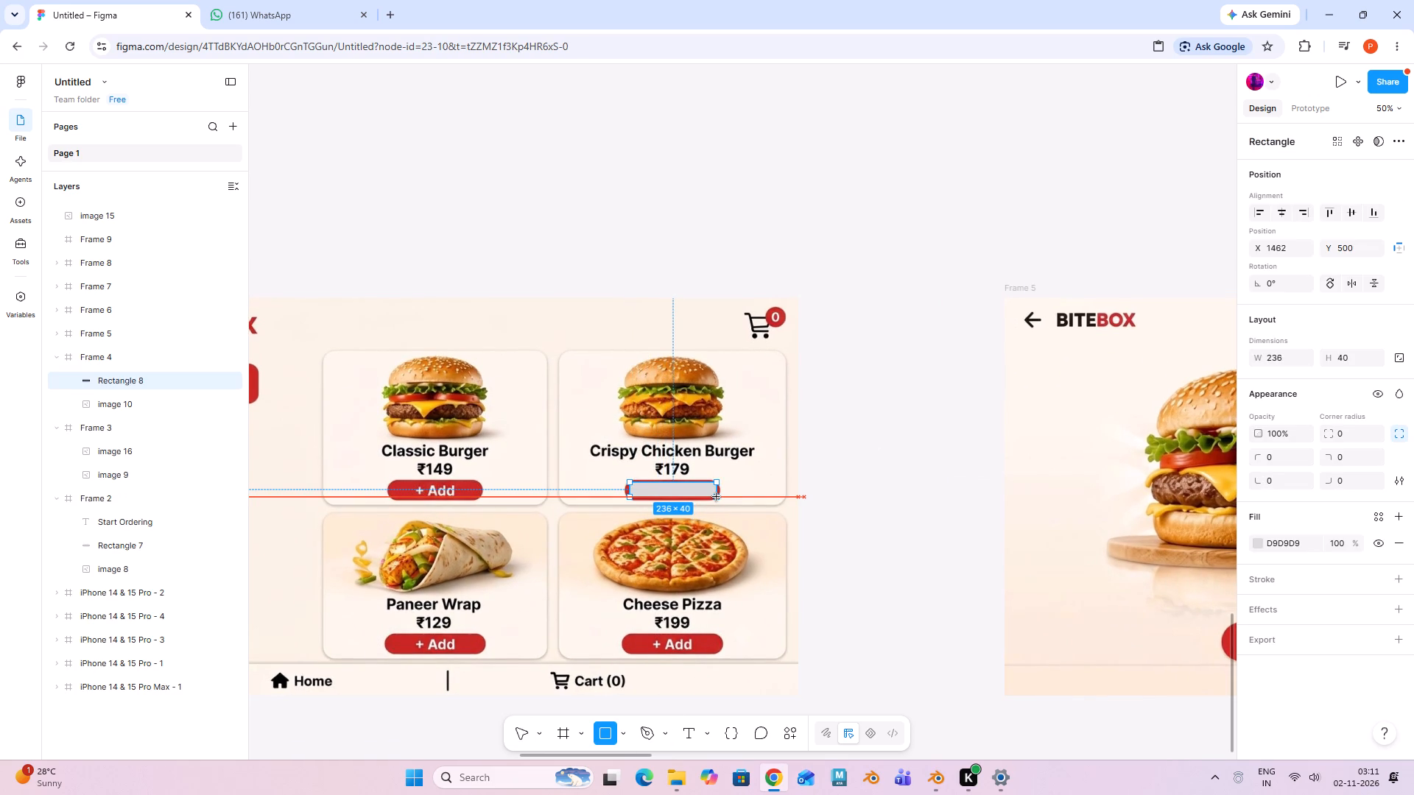
{"action": "left_click_drag", "start_coordinate": [717, 497], "coordinate": [716, 497]}
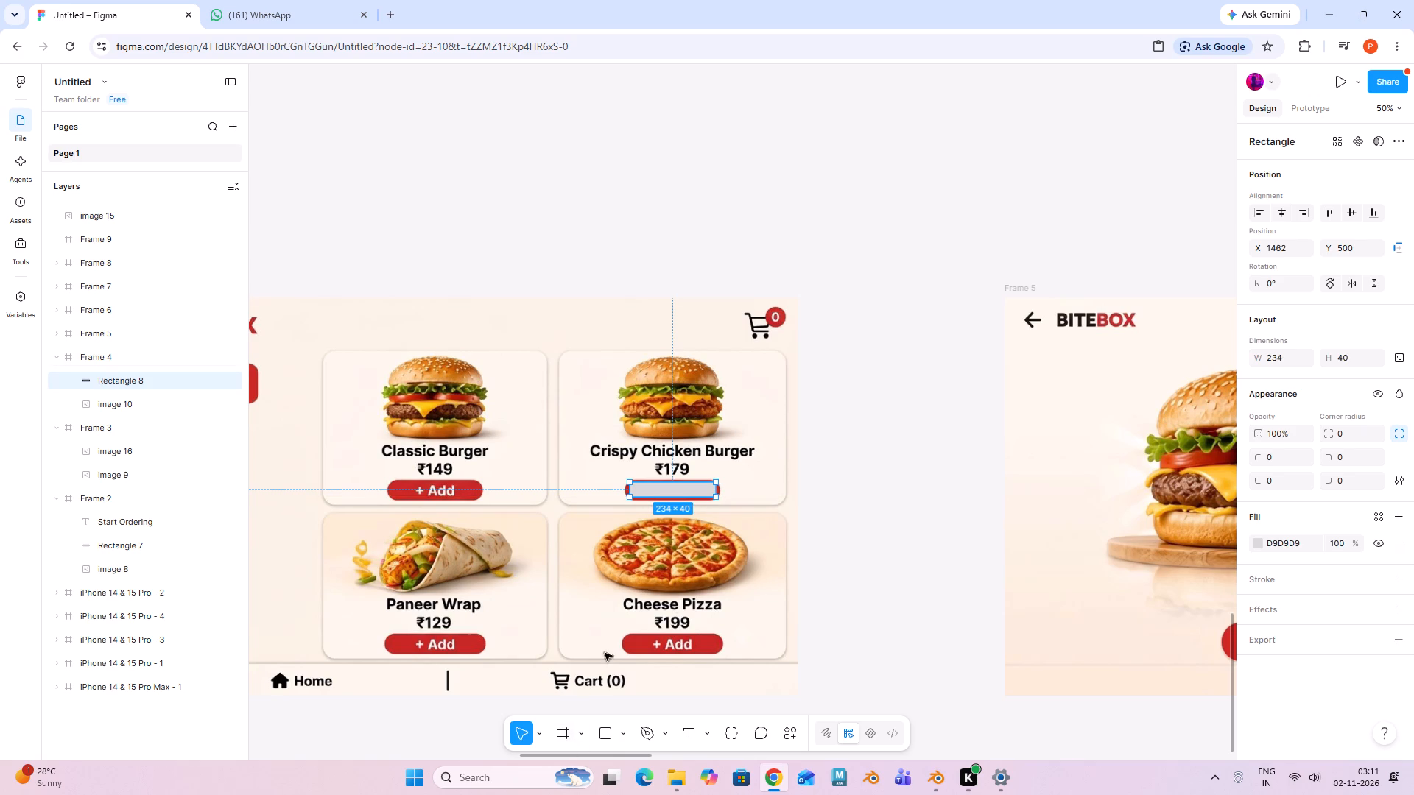
{"action": "left_click", "coordinate": [671, 481]}
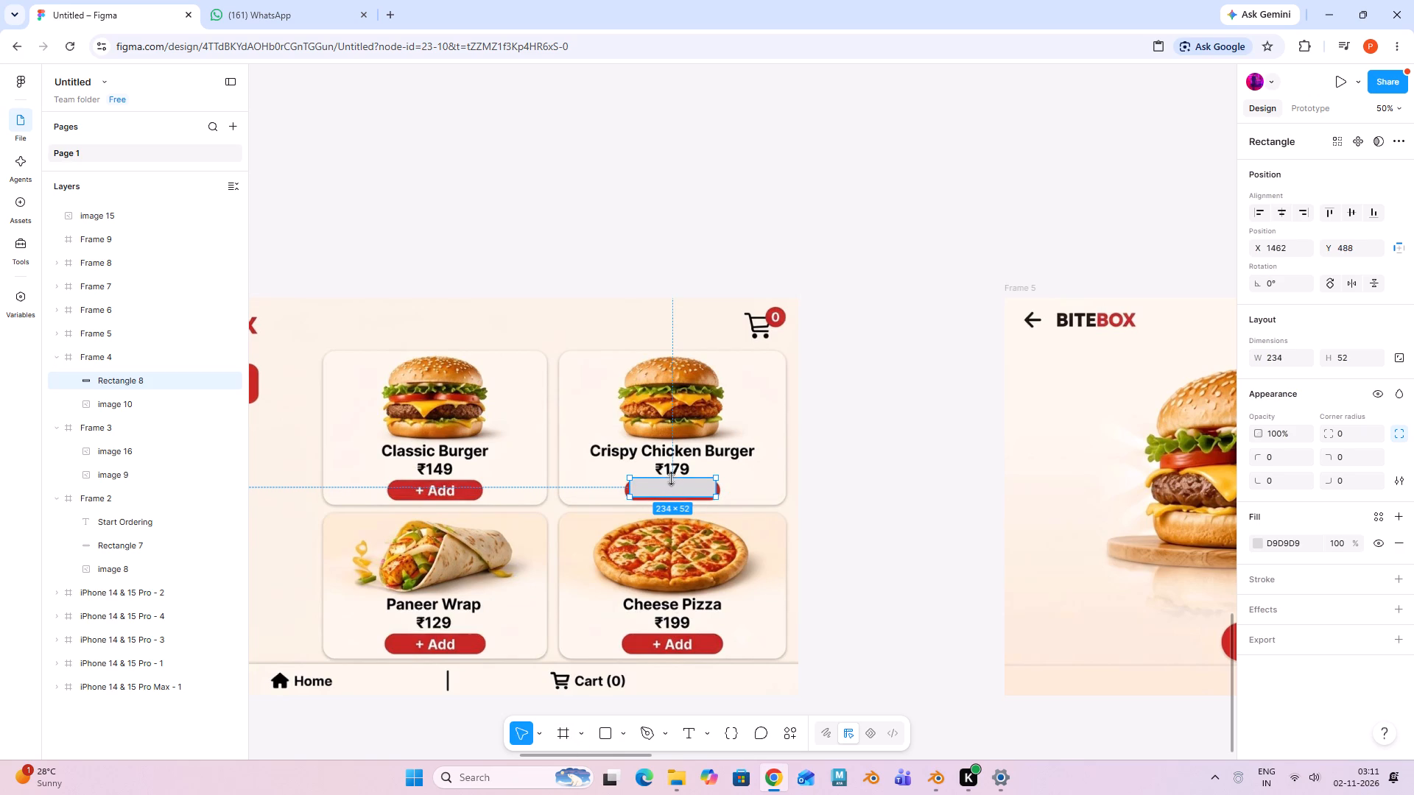
{"action": "left_click", "coordinate": [673, 501]}
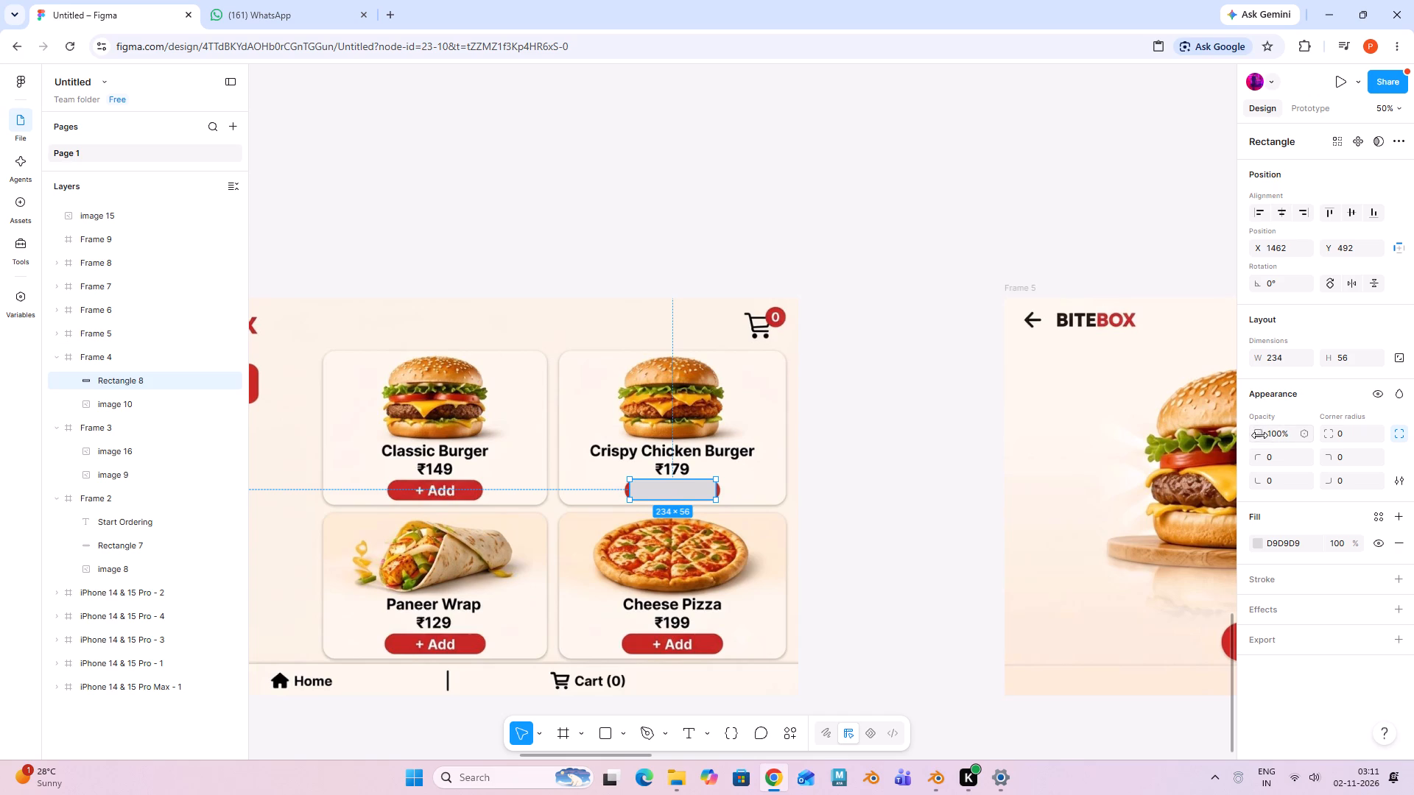
Fill the rectangle over the Crispy Chicken Burger's Add button with red C62B22 sampled from the Classic Burger's Add button.
{"action": "left_click", "coordinate": [1259, 543]}
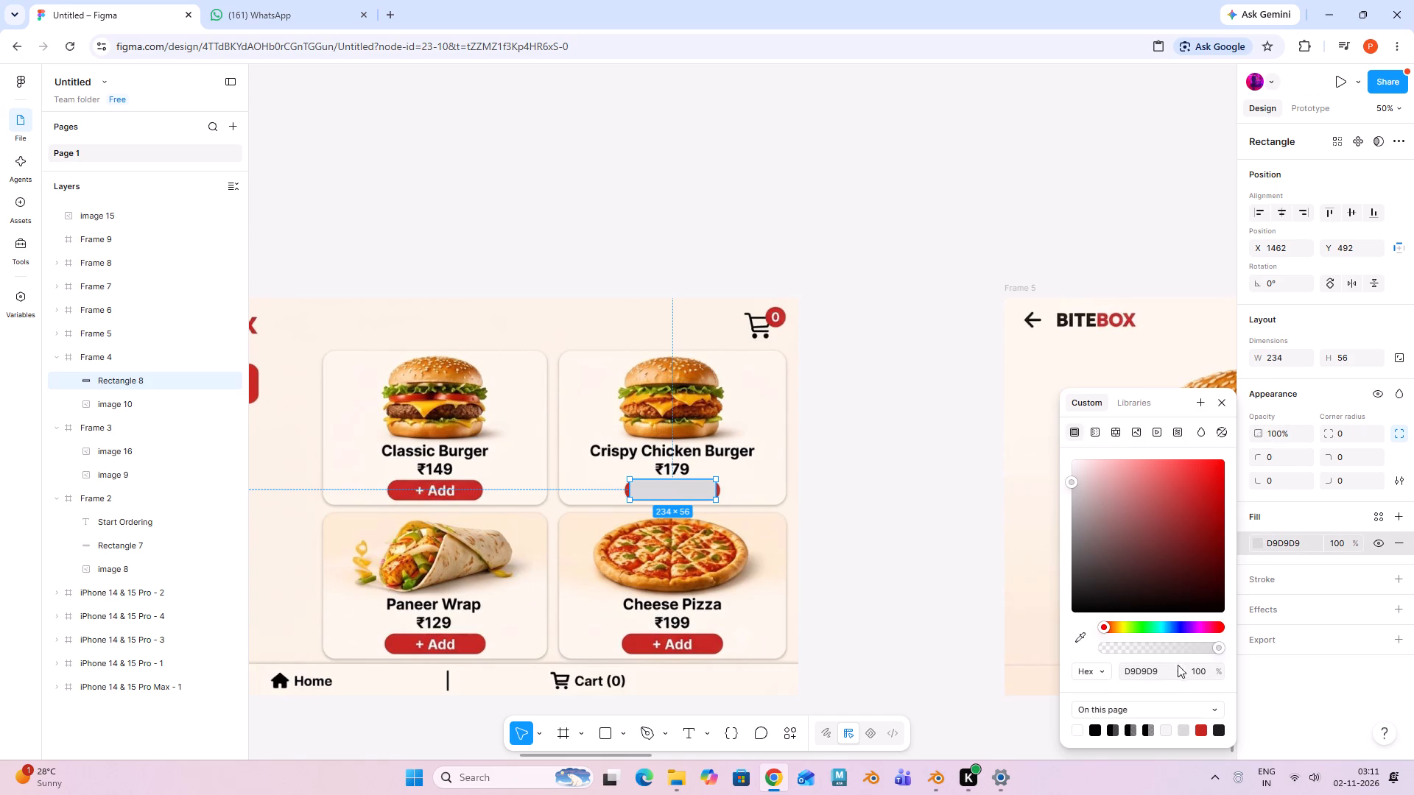
{"action": "left_click", "coordinate": [1076, 632]}
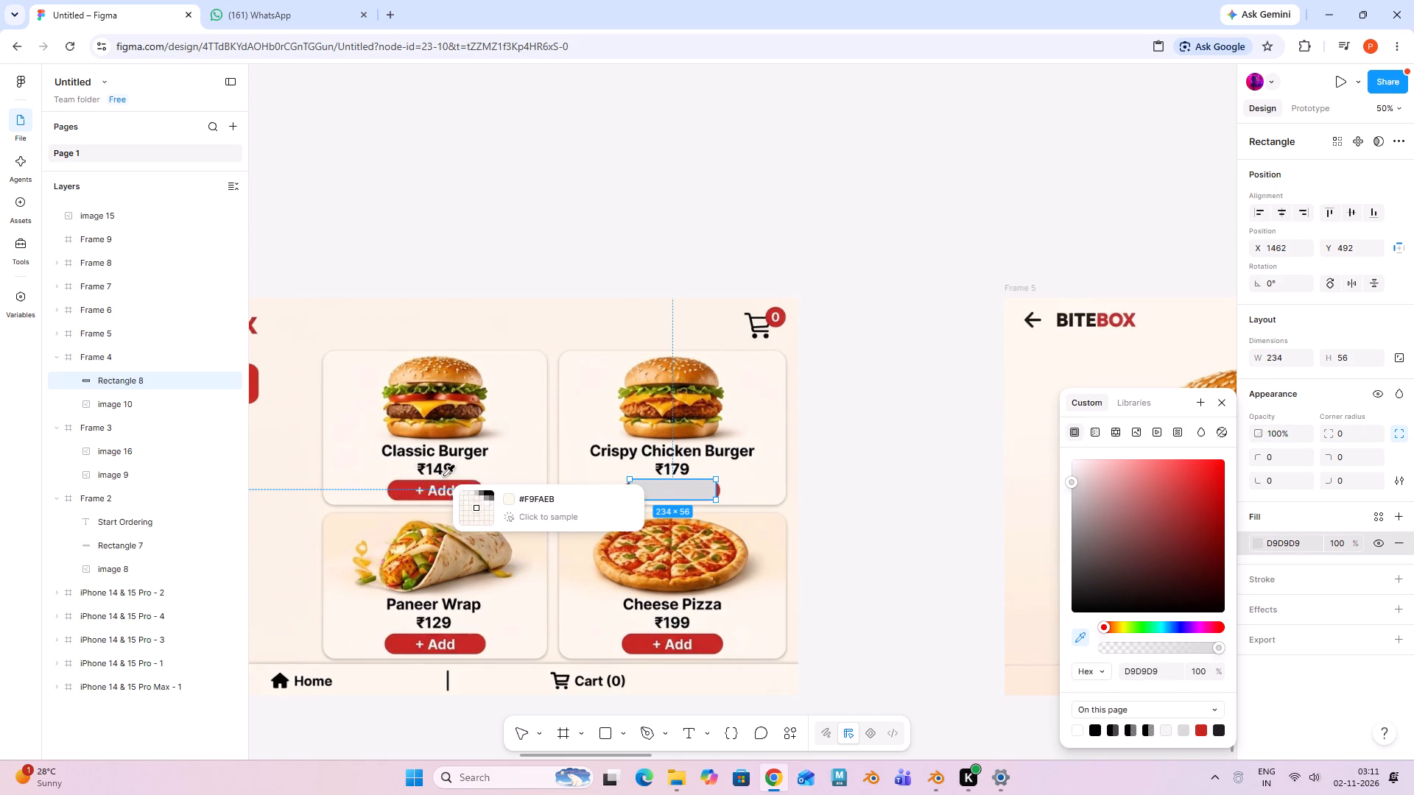
{"action": "left_click", "coordinate": [474, 491]}
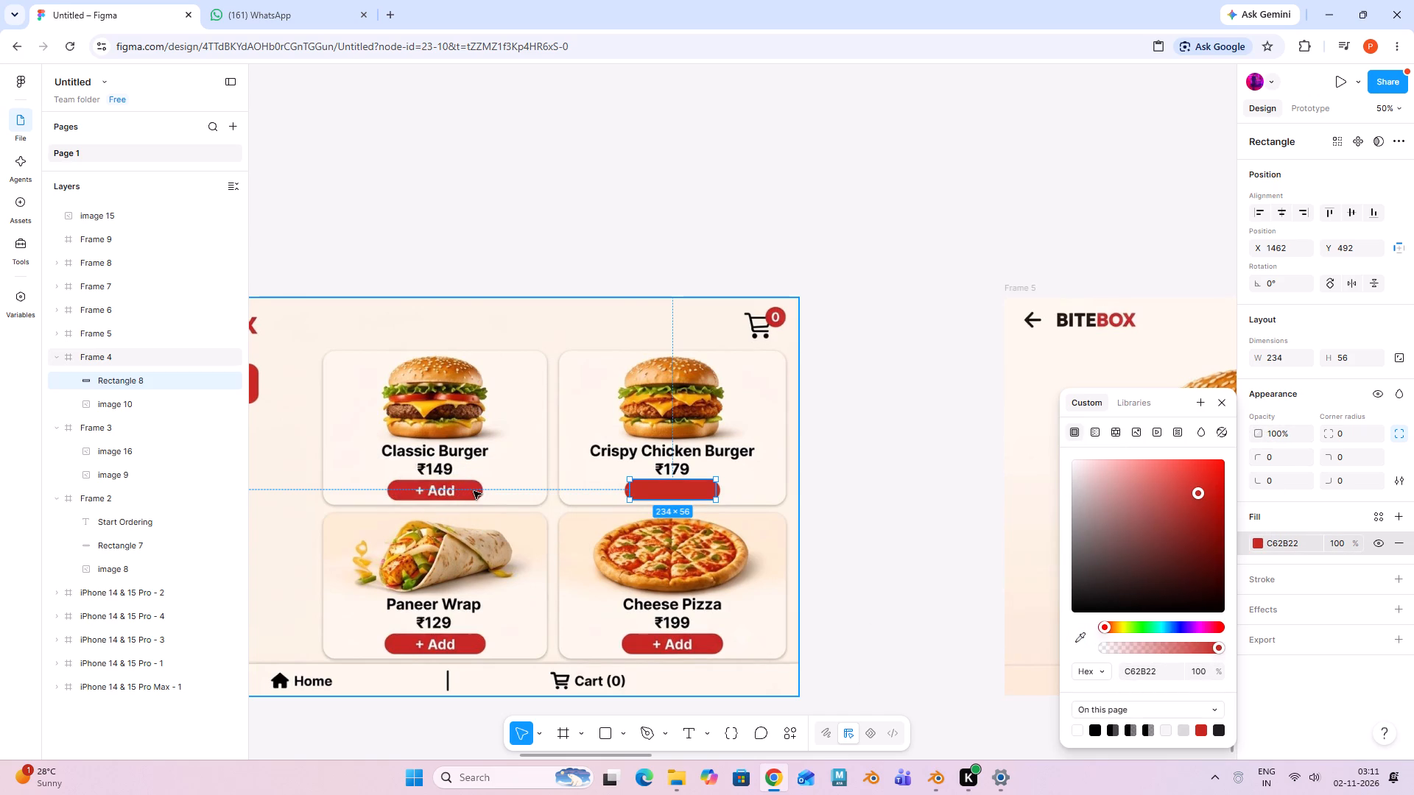
{"action": "left_click", "coordinate": [907, 484]}
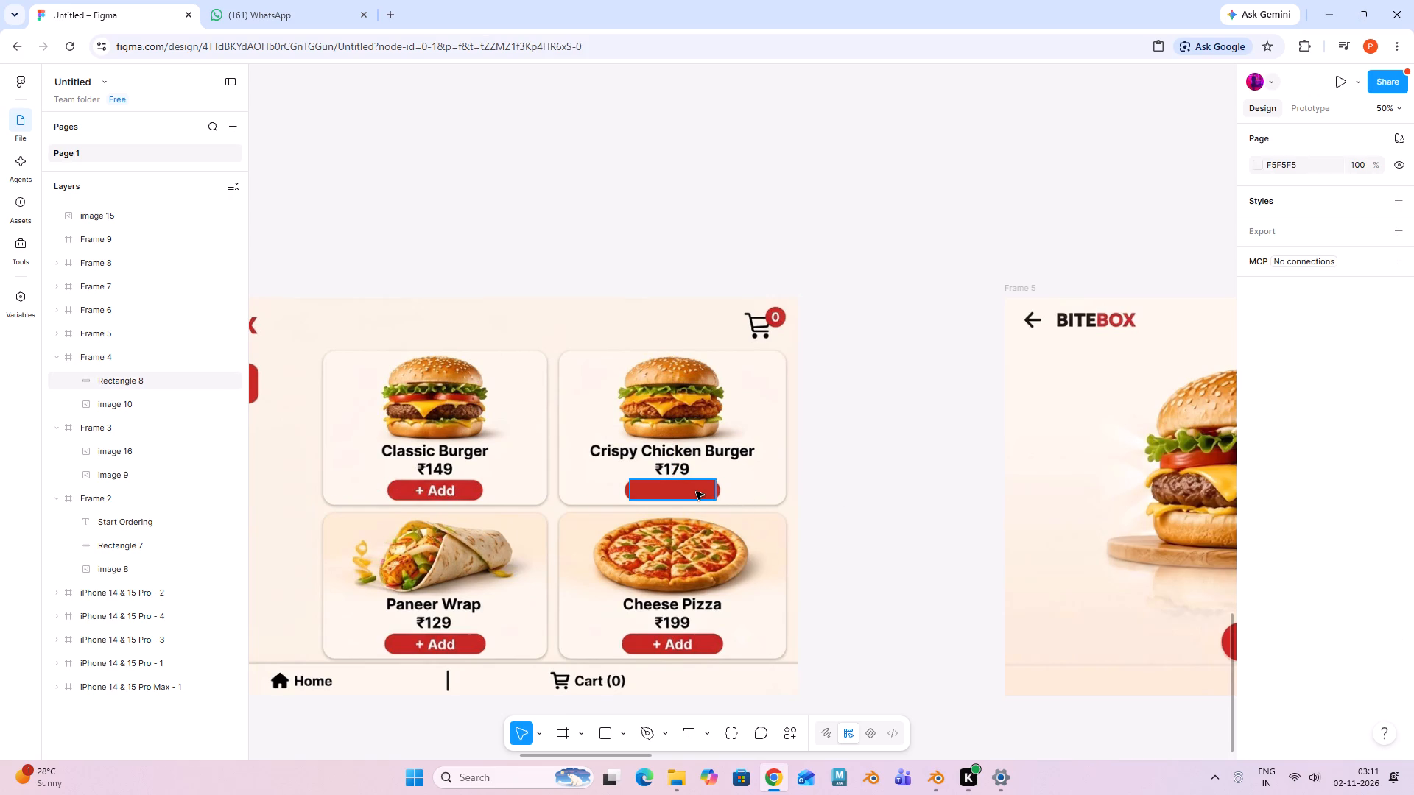
Set the red button rectangle's corner radius to 100 on all corners.
{"action": "left_click", "coordinate": [696, 492]}
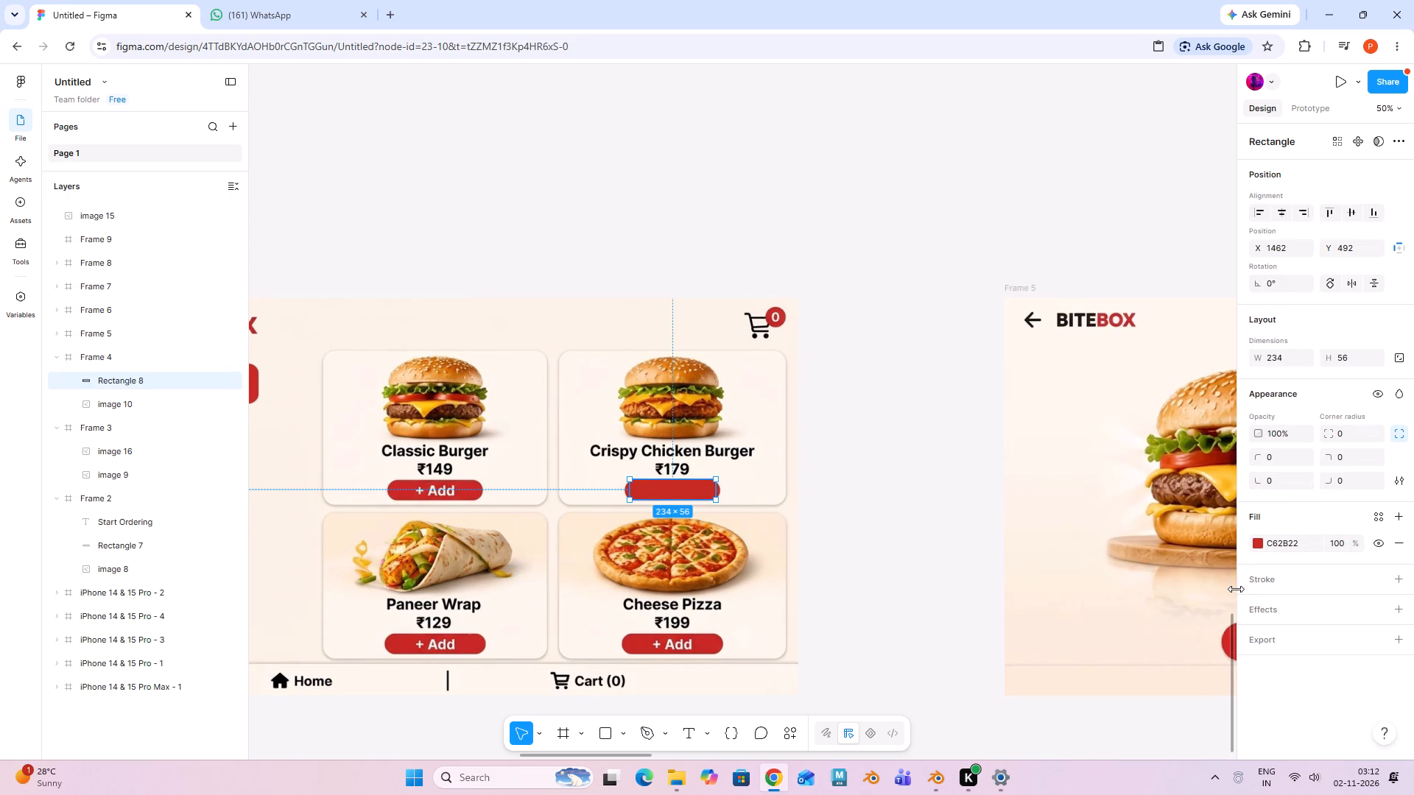
{"action": "left_click", "coordinate": [1340, 433]}
{"action": "key", "text": "BackSpace"}
{"action": "type", "text": "100"}
{"action": "key", "text": "Return"}
{"action": "left_click", "coordinate": [865, 500]}
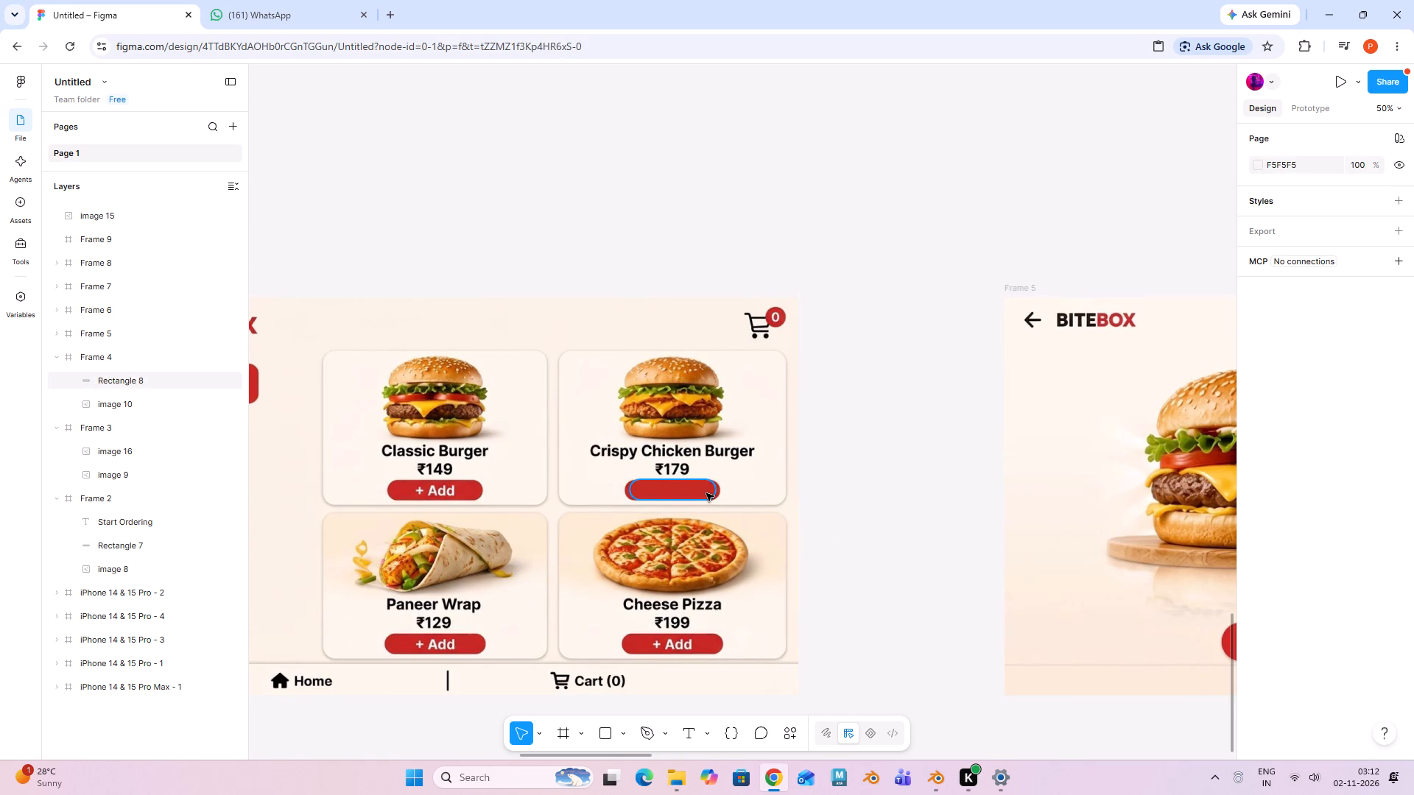
Resize the rounded red rectangle to about 258 × 54 and align it over the Crispy Chicken Burger's Add button.
{"action": "left_click", "coordinate": [706, 492]}
{"action": "left_click", "coordinate": [714, 495]}
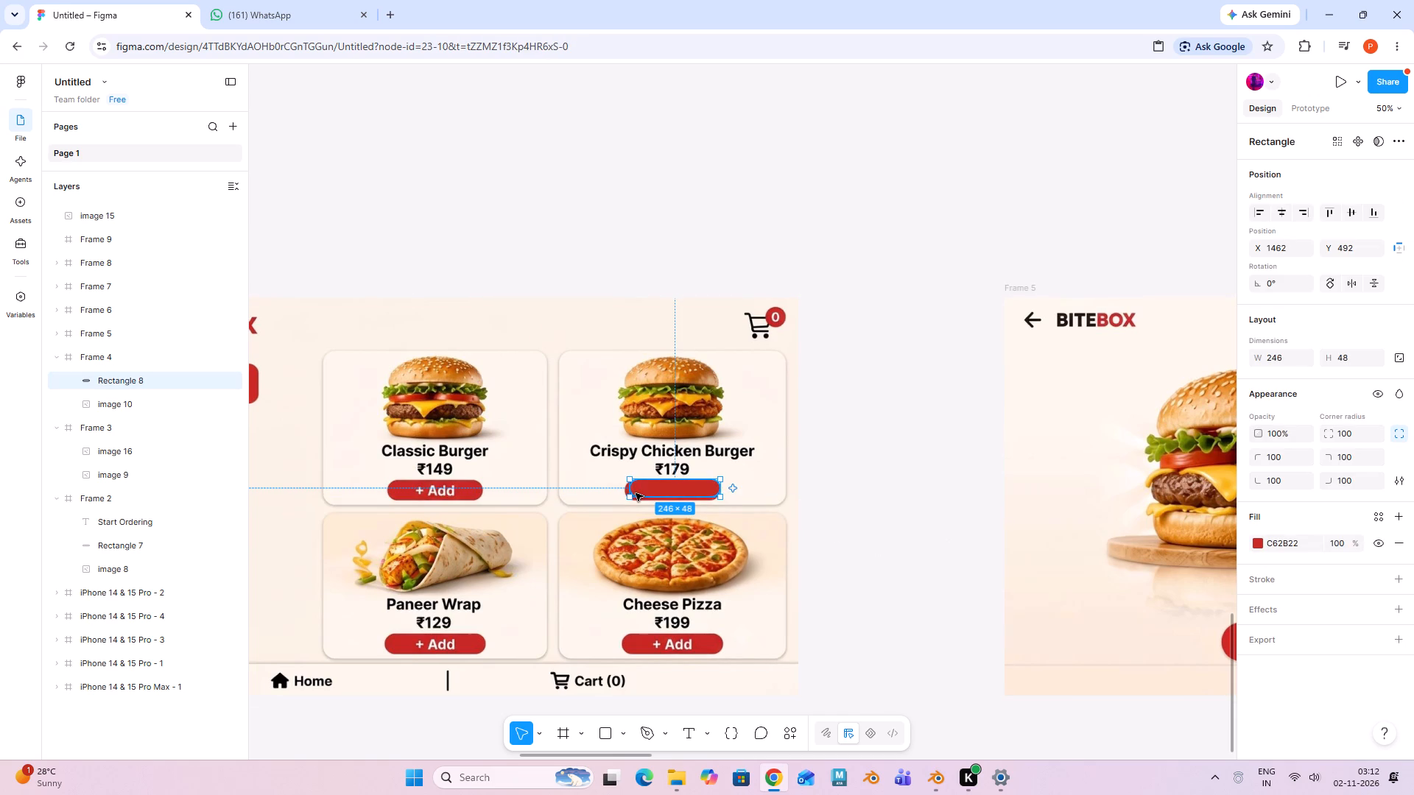
{"action": "left_click_drag", "start_coordinate": [630, 490], "coordinate": [624, 490]}
{"action": "left_click", "coordinate": [647, 491]}
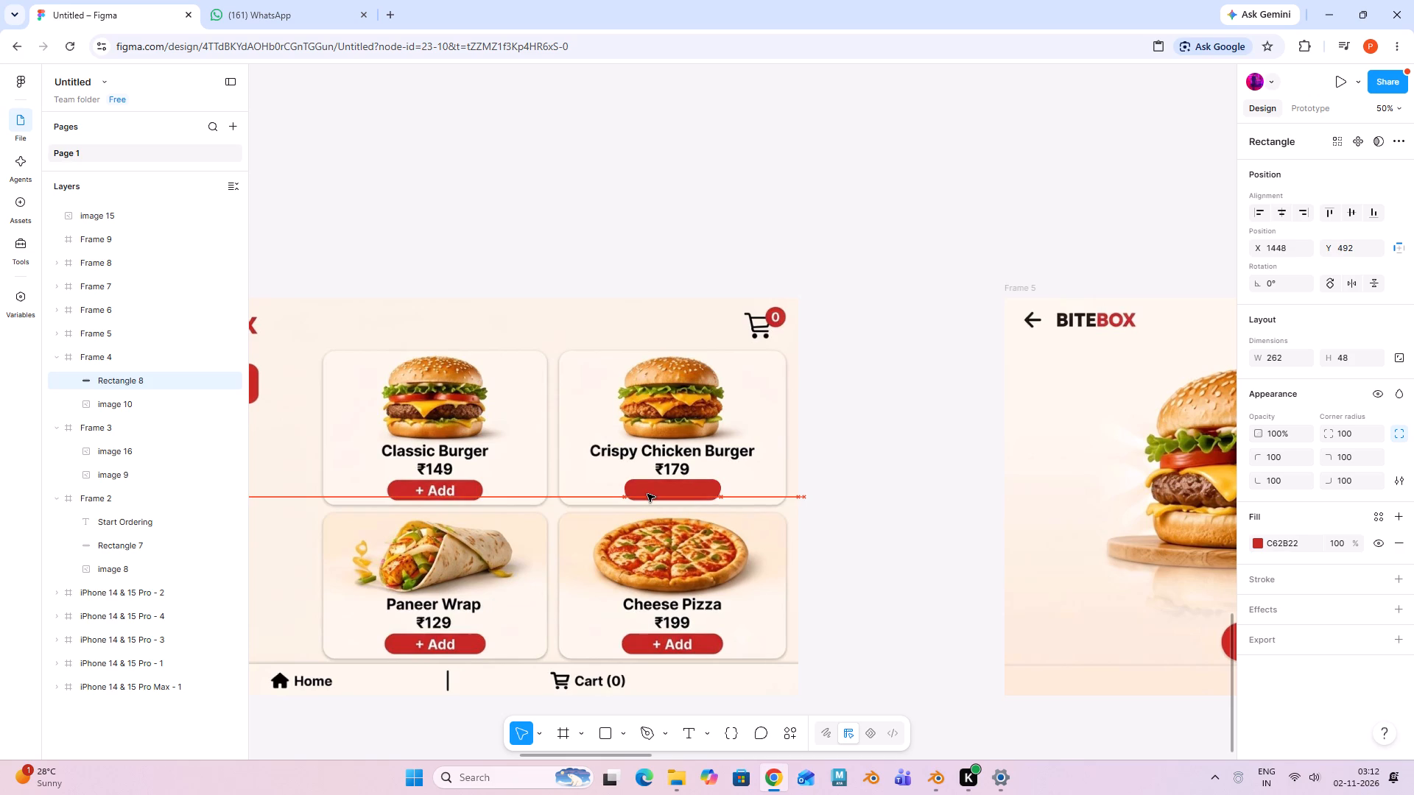
{"action": "key", "text": "plus"}
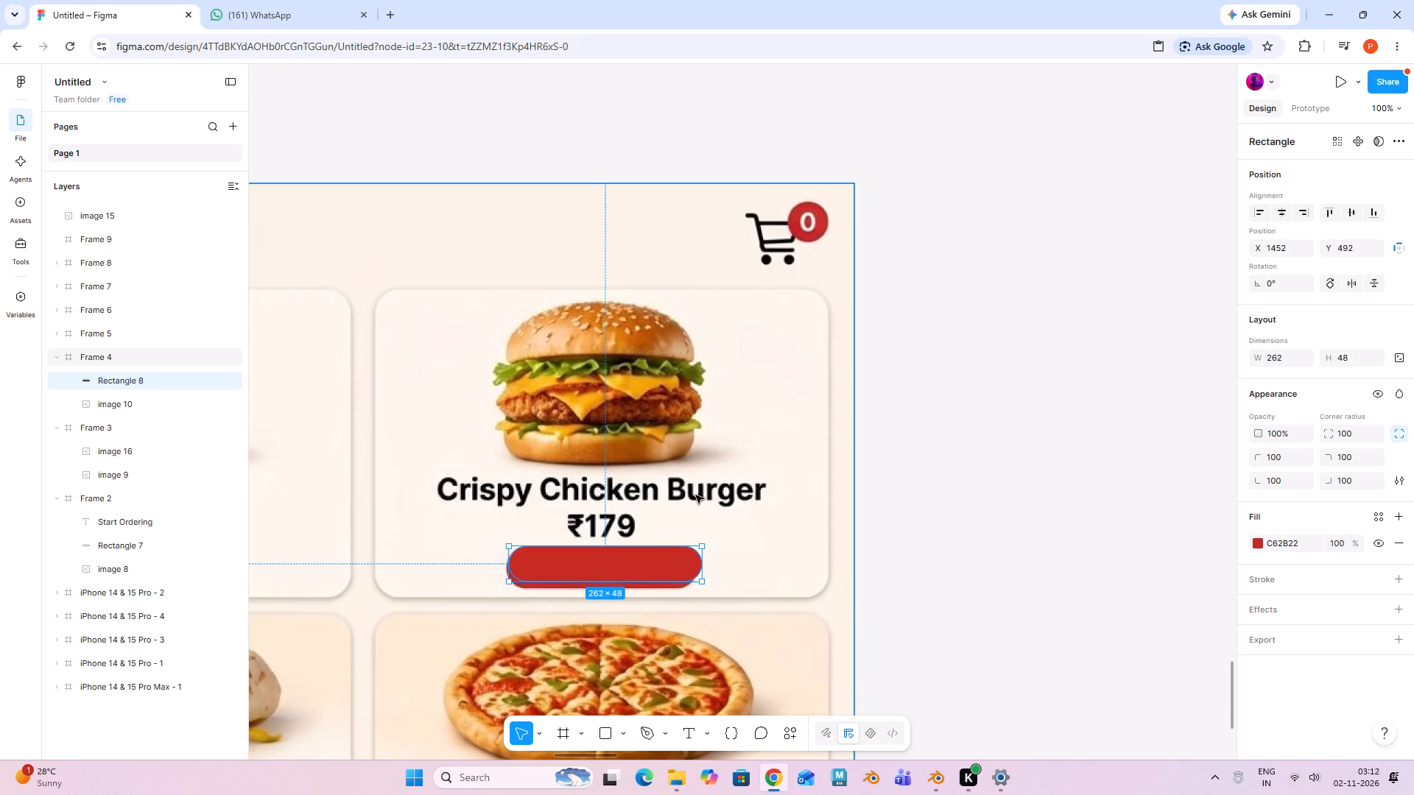
{"action": "key", "text": "plus"}
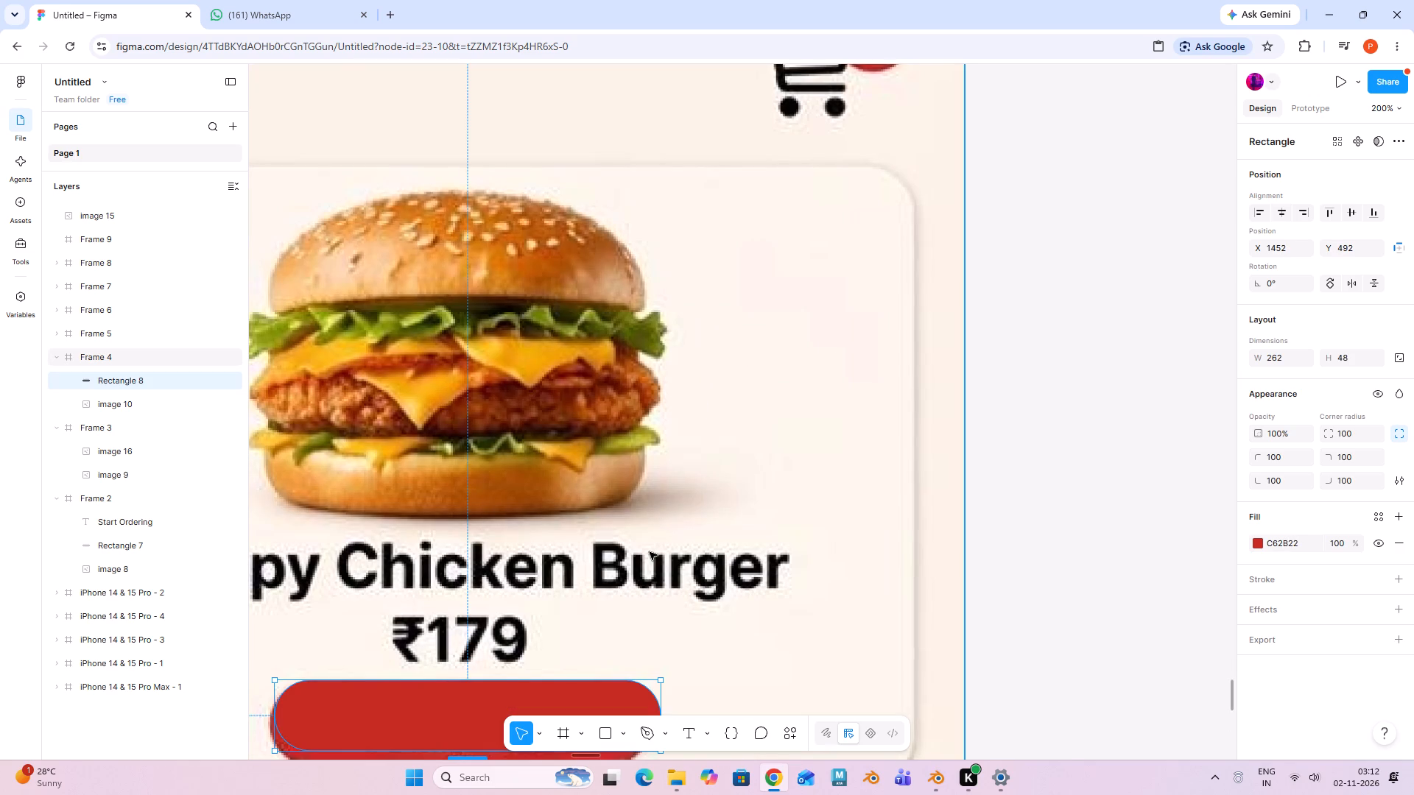
{"action": "middle_click_drag", "start_coordinate": [653, 552], "coordinate": [702, 305], "text": "shift"}
{"action": "left_click_drag", "start_coordinate": [595, 503], "coordinate": [582, 514]}
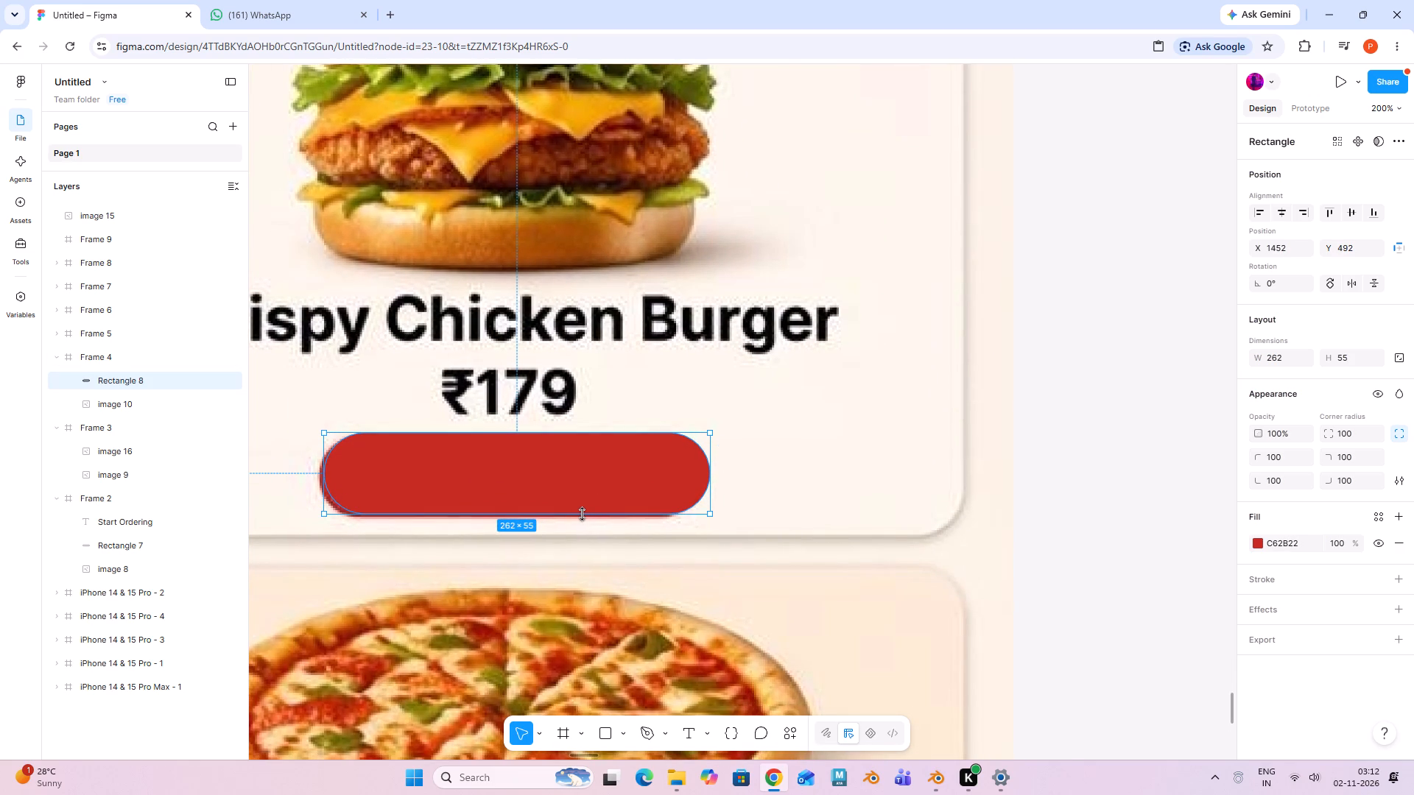
{"action": "left_click_drag", "start_coordinate": [582, 514], "coordinate": [571, 512]}
{"action": "left_click", "coordinate": [580, 492]}
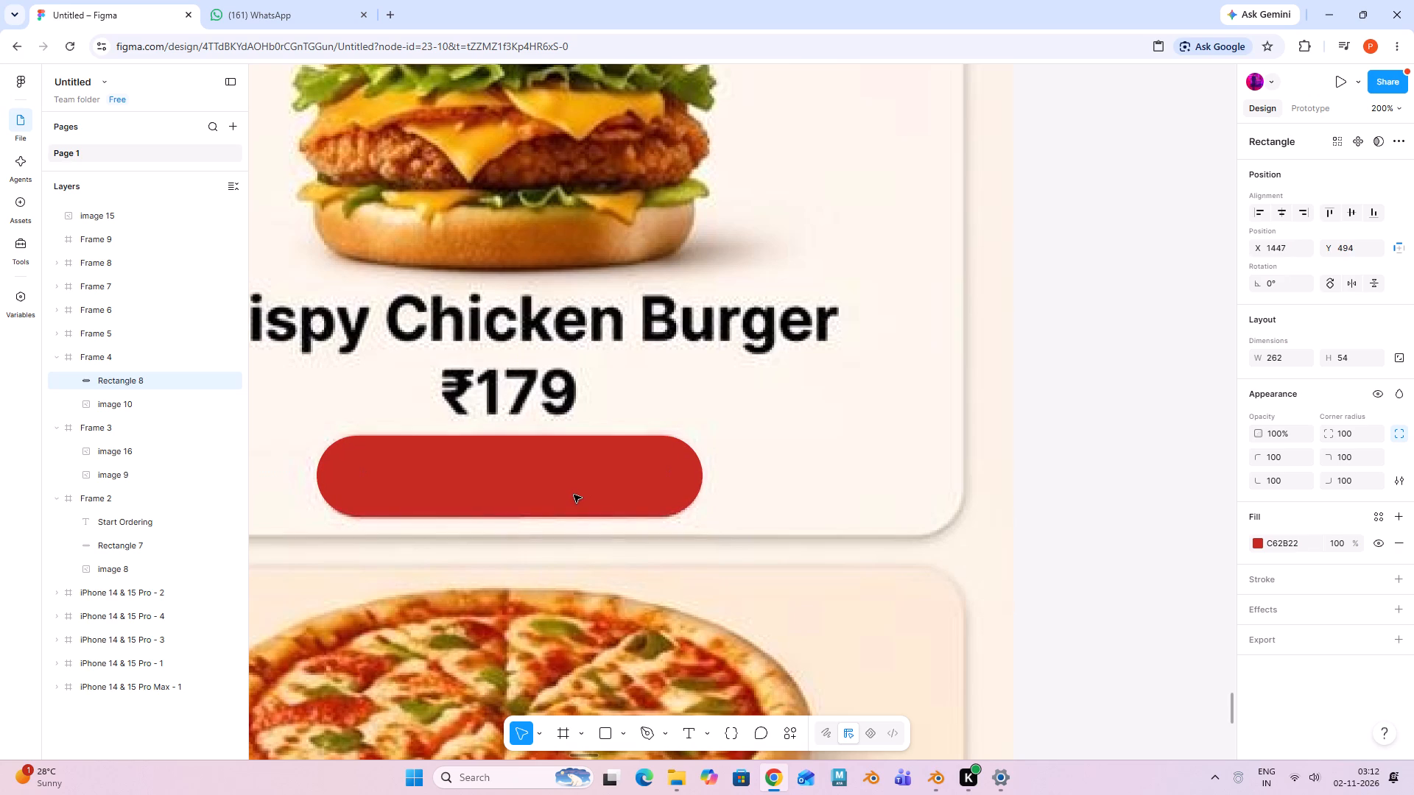
{"action": "left_click", "coordinate": [703, 483]}
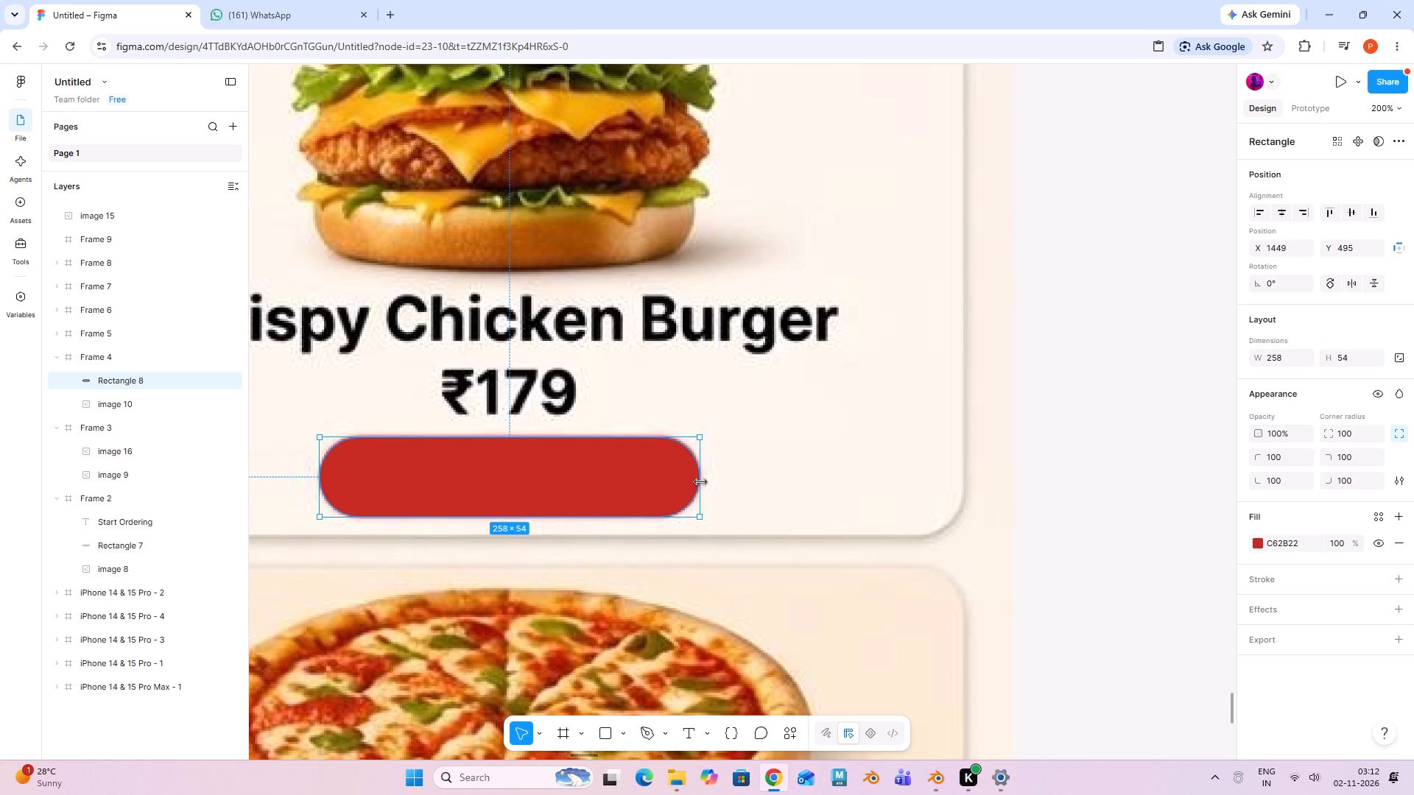
Move the red rectangle onto the Classic Burger's Add button, fitting it over the original at about X 804, Y 495.
{"action": "key", "text": "minus"}
{"action": "key", "text": "minus"}
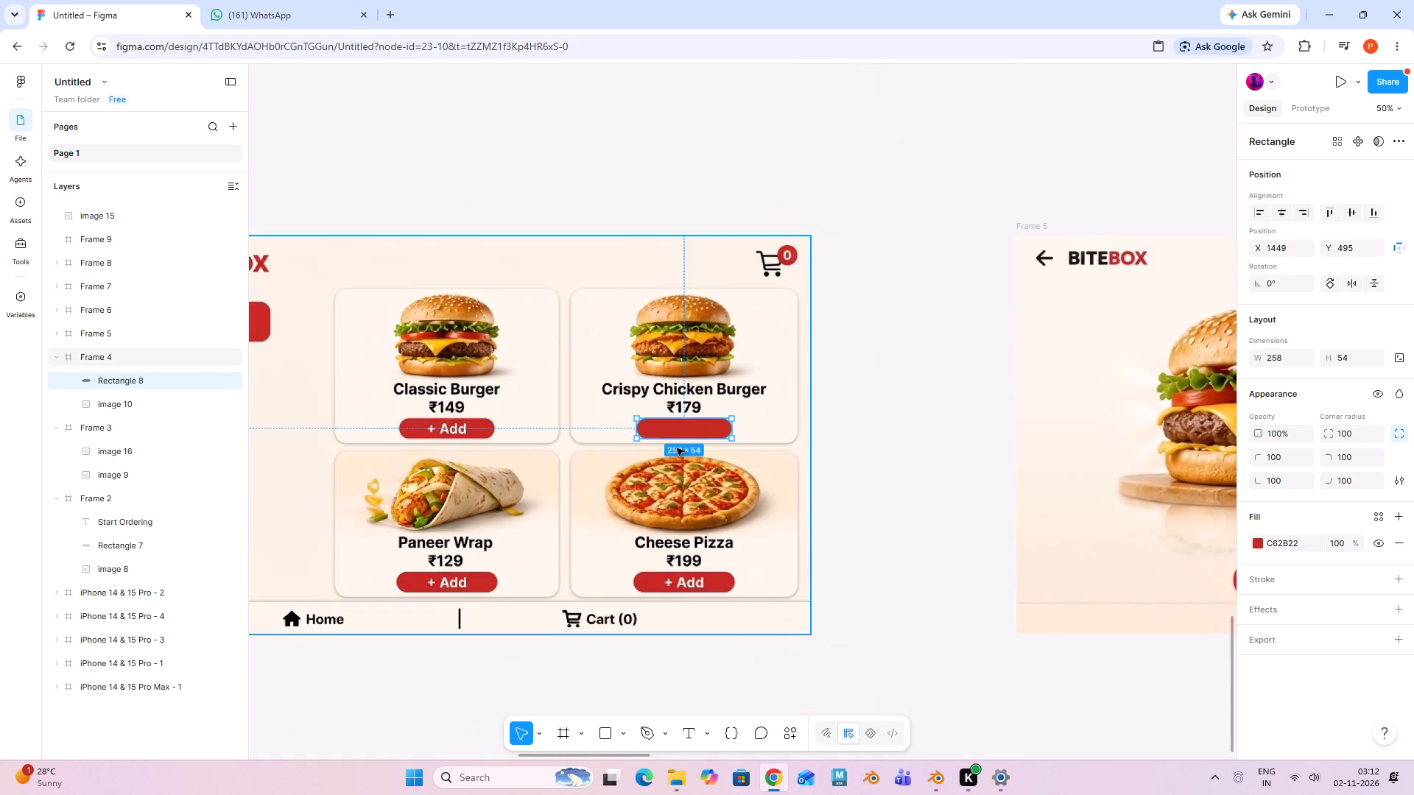
{"action": "scroll", "coordinate": [680, 449], "scroll_direction": "up", "scroll_amount": 1, "text": "shift"}
{"action": "middle_click_drag", "start_coordinate": [688, 452], "coordinate": [815, 476], "text": "shift"}
{"action": "left_click_drag", "start_coordinate": [837, 454], "coordinate": [693, 451]}
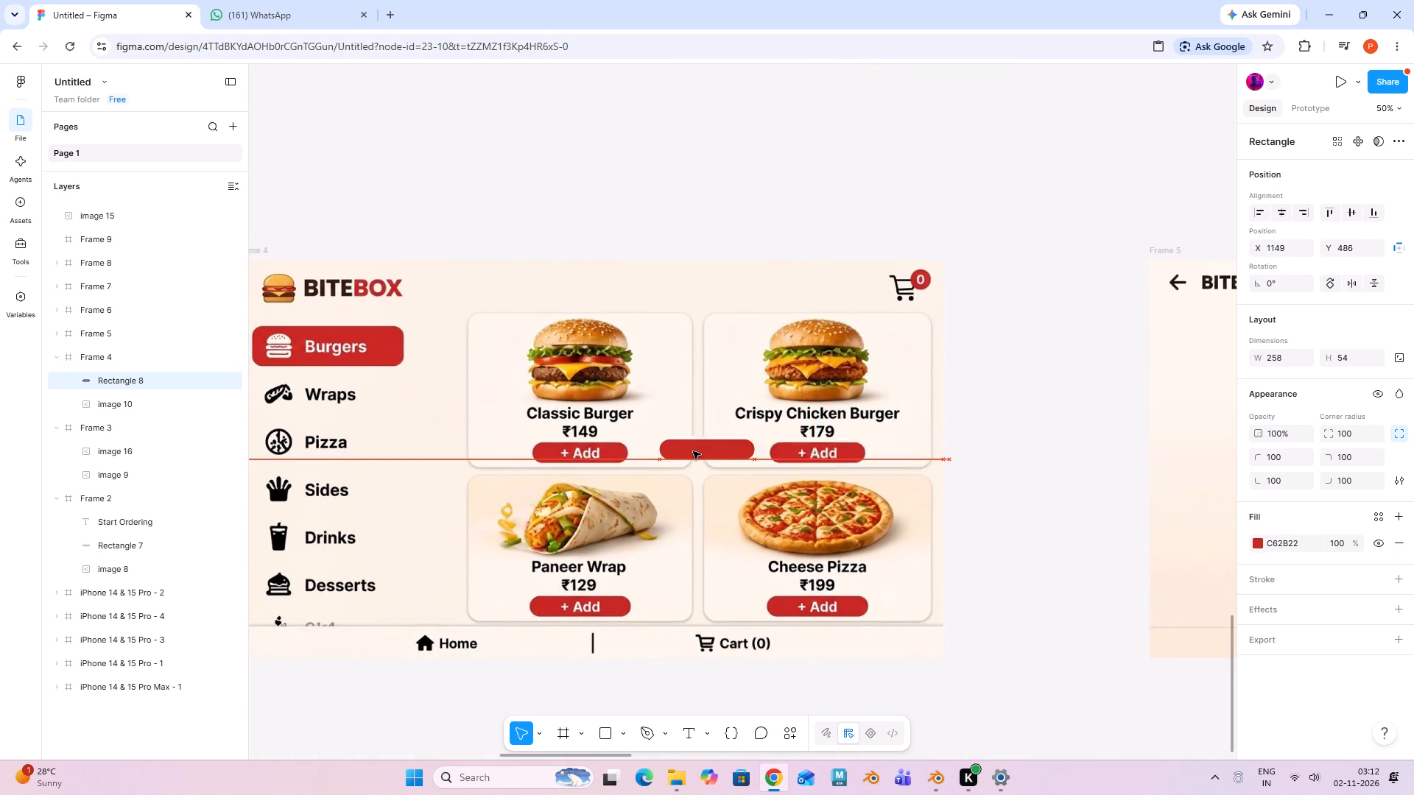
{"action": "left_click_drag", "start_coordinate": [693, 451], "coordinate": [602, 456]}
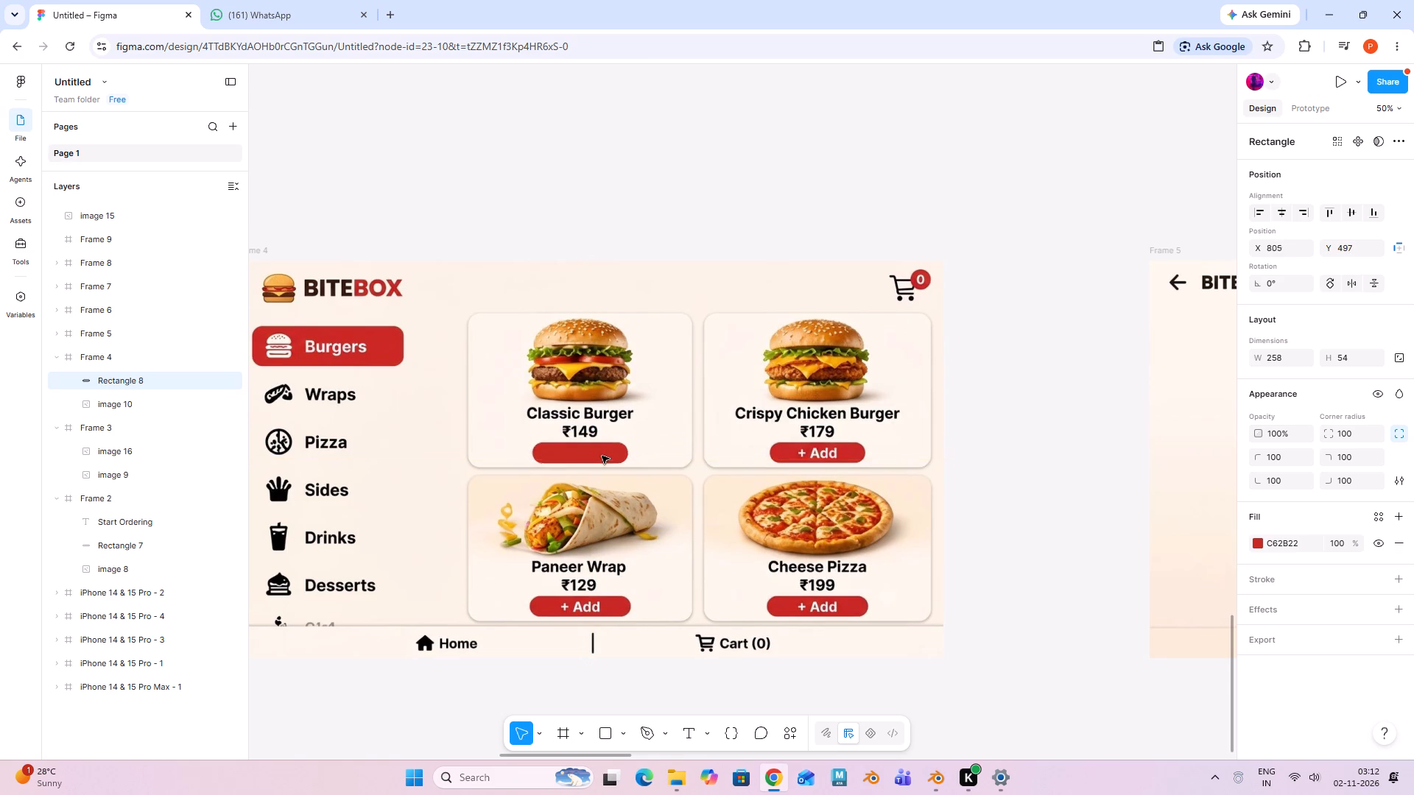
{"action": "left_click_drag", "start_coordinate": [602, 456], "coordinate": [598, 454]}
{"action": "key", "text": "plus"}
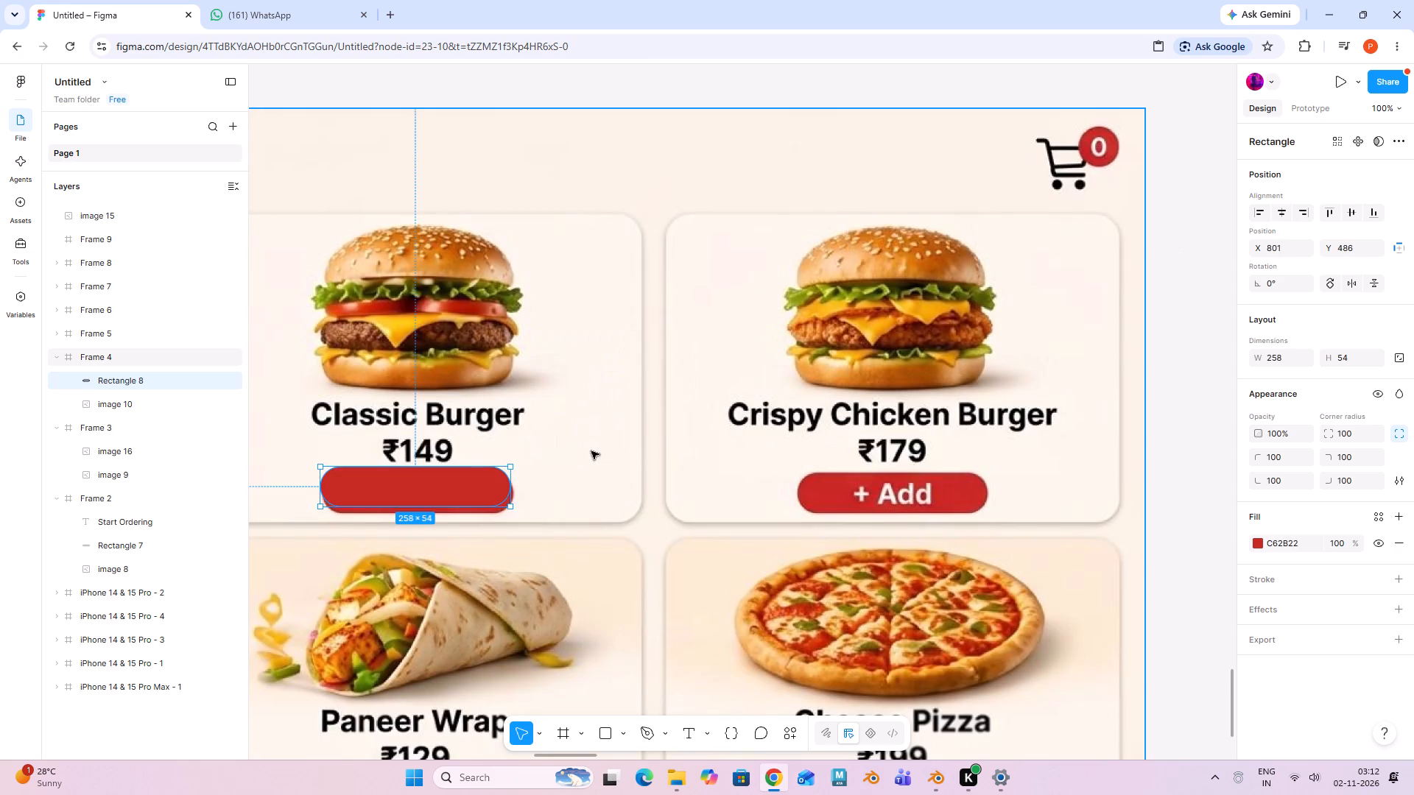
{"action": "middle_click_drag", "start_coordinate": [619, 466], "coordinate": [820, 445], "text": "shift"}
{"action": "type", "text": "++-"}
{"action": "middle_click_drag", "start_coordinate": [805, 550], "coordinate": [901, 568], "text": "shift"}
{"action": "left_click_drag", "start_coordinate": [595, 554], "coordinate": [604, 564]}
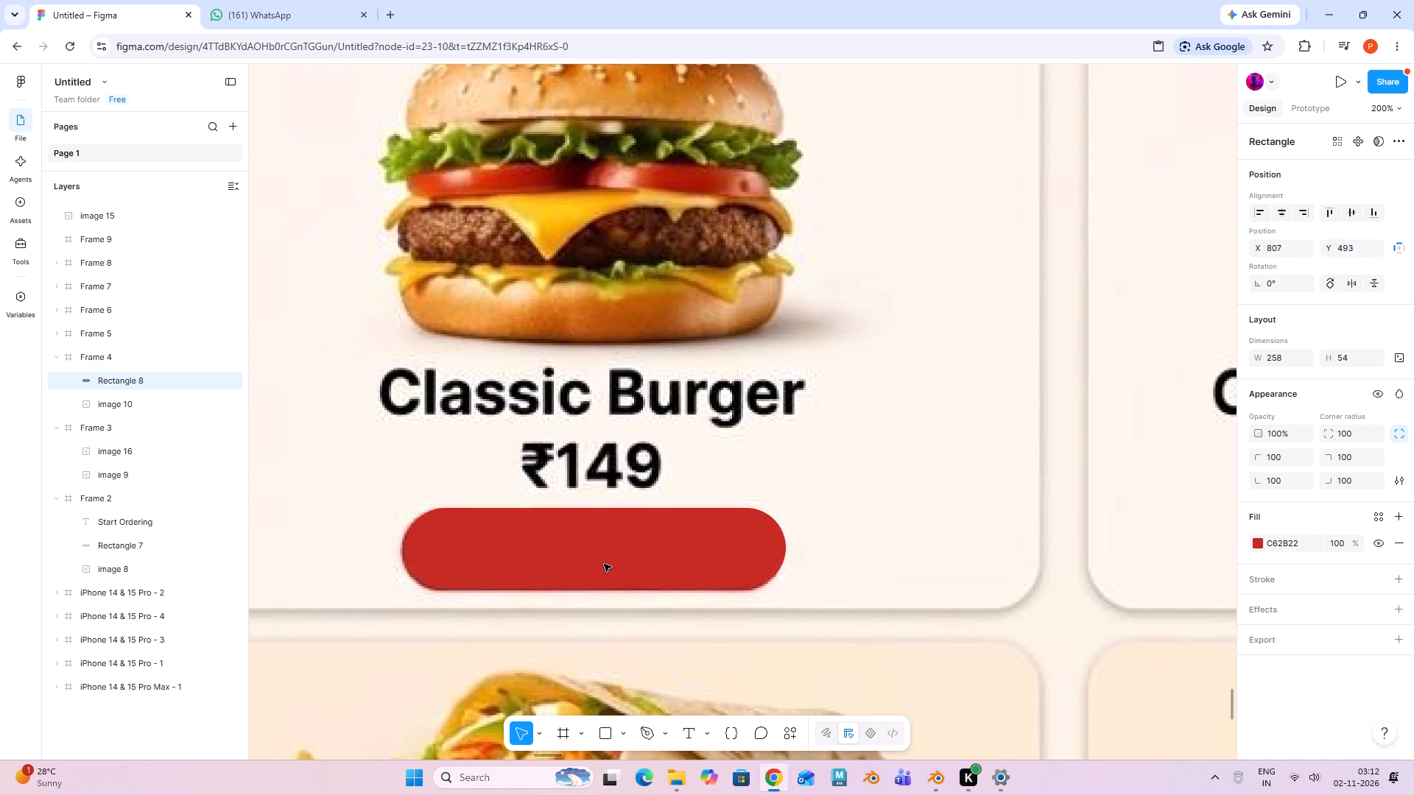
{"action": "left_click_drag", "start_coordinate": [604, 564], "coordinate": [602, 568]}
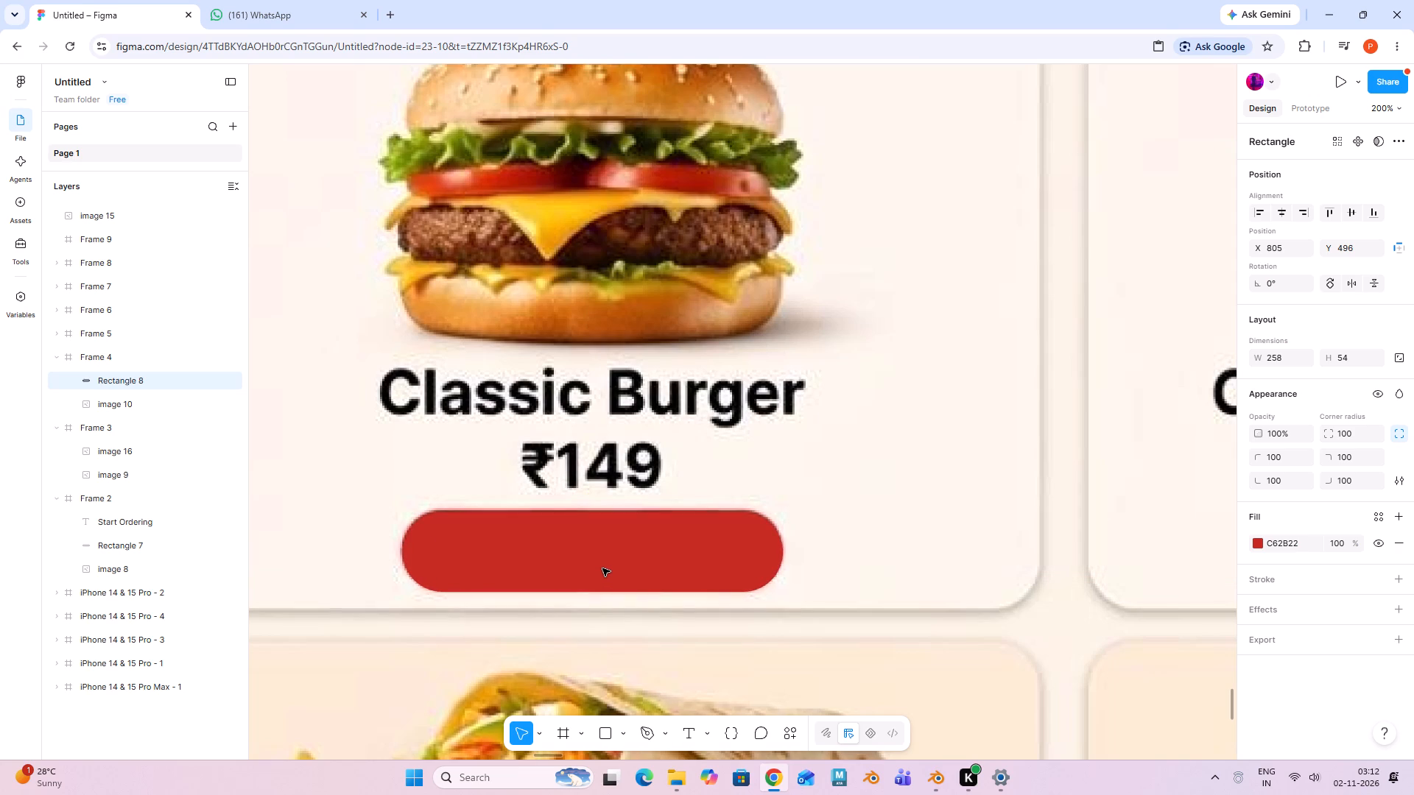
{"action": "left_click_drag", "start_coordinate": [602, 568], "coordinate": [599, 567]}
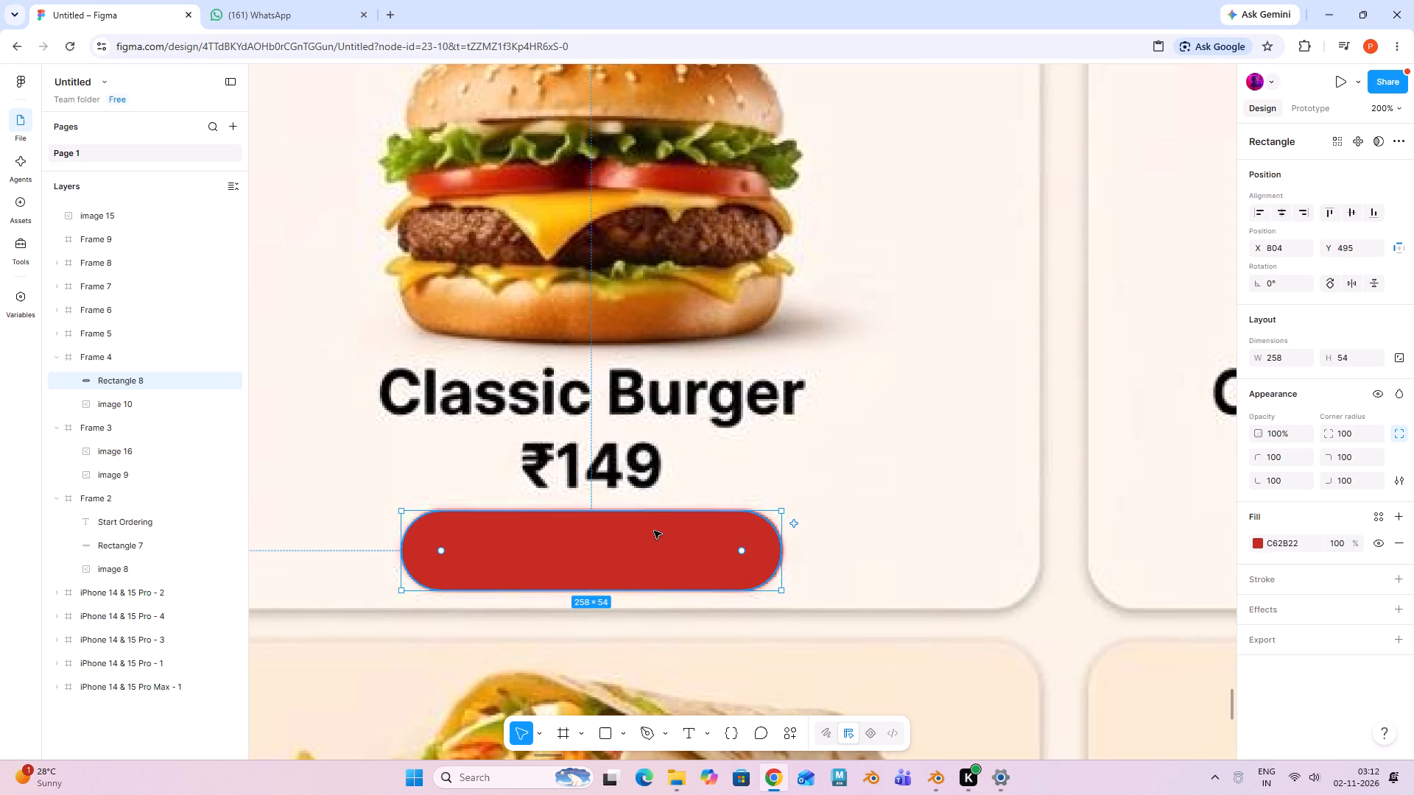
{"action": "left_click", "coordinate": [781, 553]}
{"action": "left_click", "coordinate": [893, 552]}
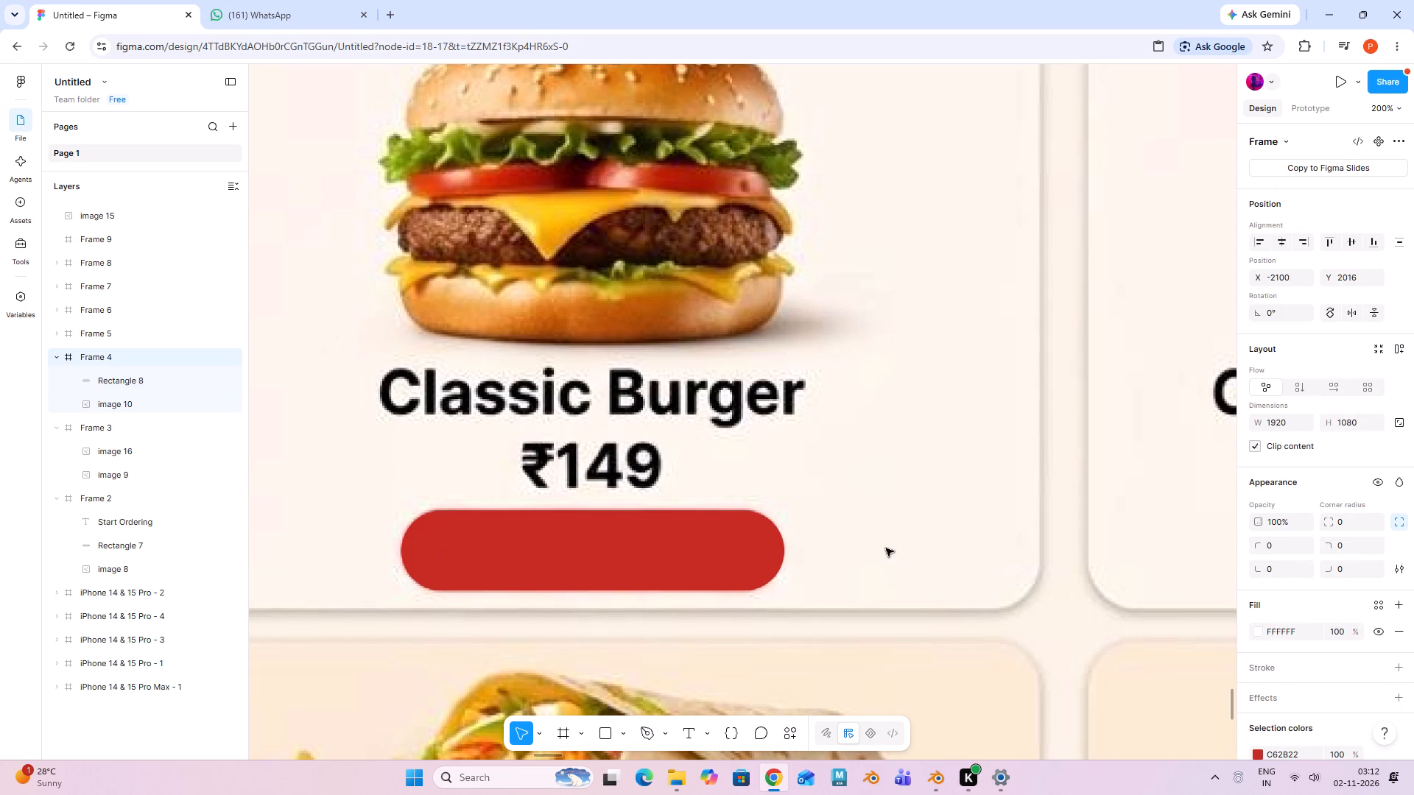
Add a white text label reading "+ Add" at the Classic Burger's red button.
{"action": "key", "text": "minus"}
{"action": "scroll", "coordinate": [907, 523], "scroll_direction": "up", "scroll_amount": 1, "text": "shift"}
{"action": "middle_click_drag", "start_coordinate": [904, 520], "coordinate": [789, 481], "text": "shift"}
{"action": "left_click", "coordinate": [684, 731]}
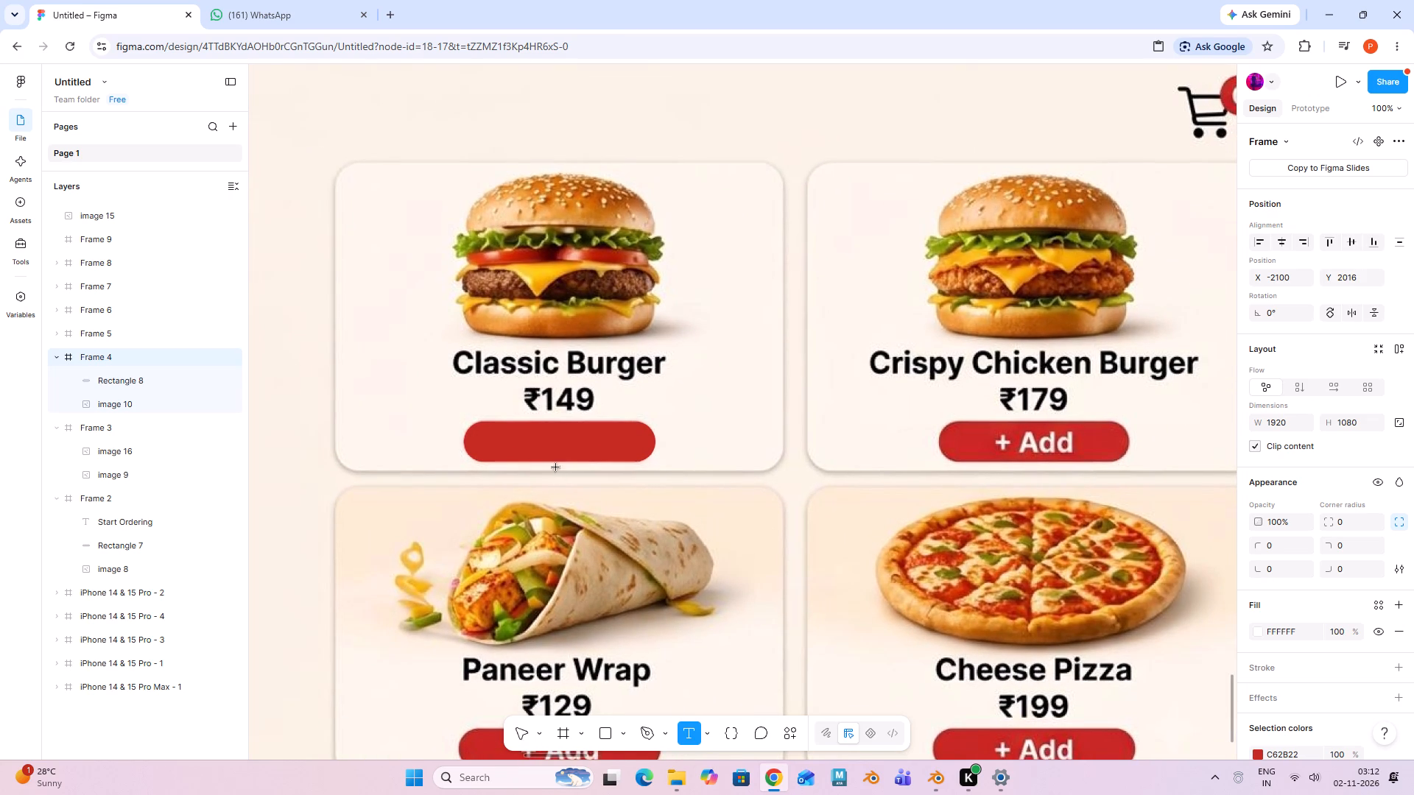
{"action": "left_click", "coordinate": [549, 445]}
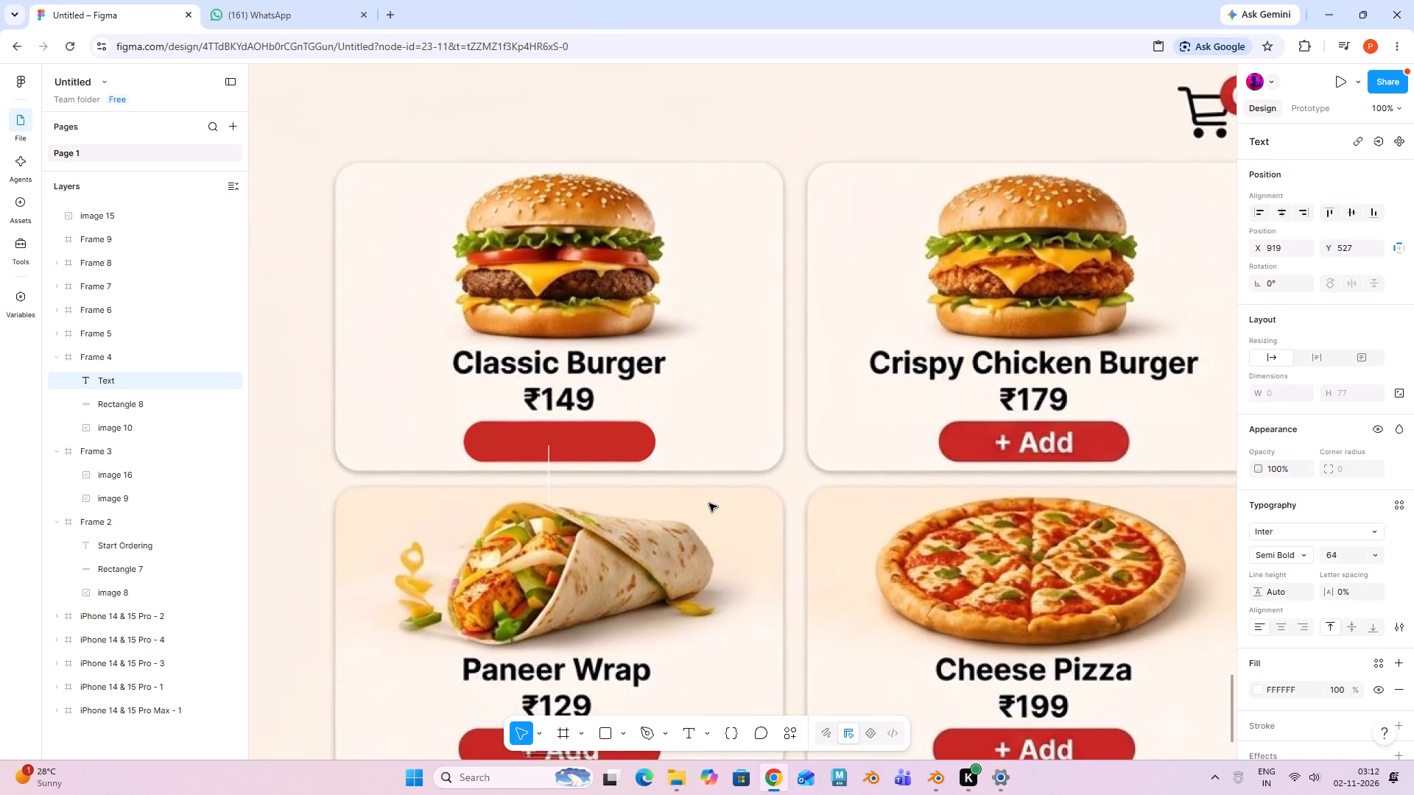
{"action": "key", "text": "shift+plus"}
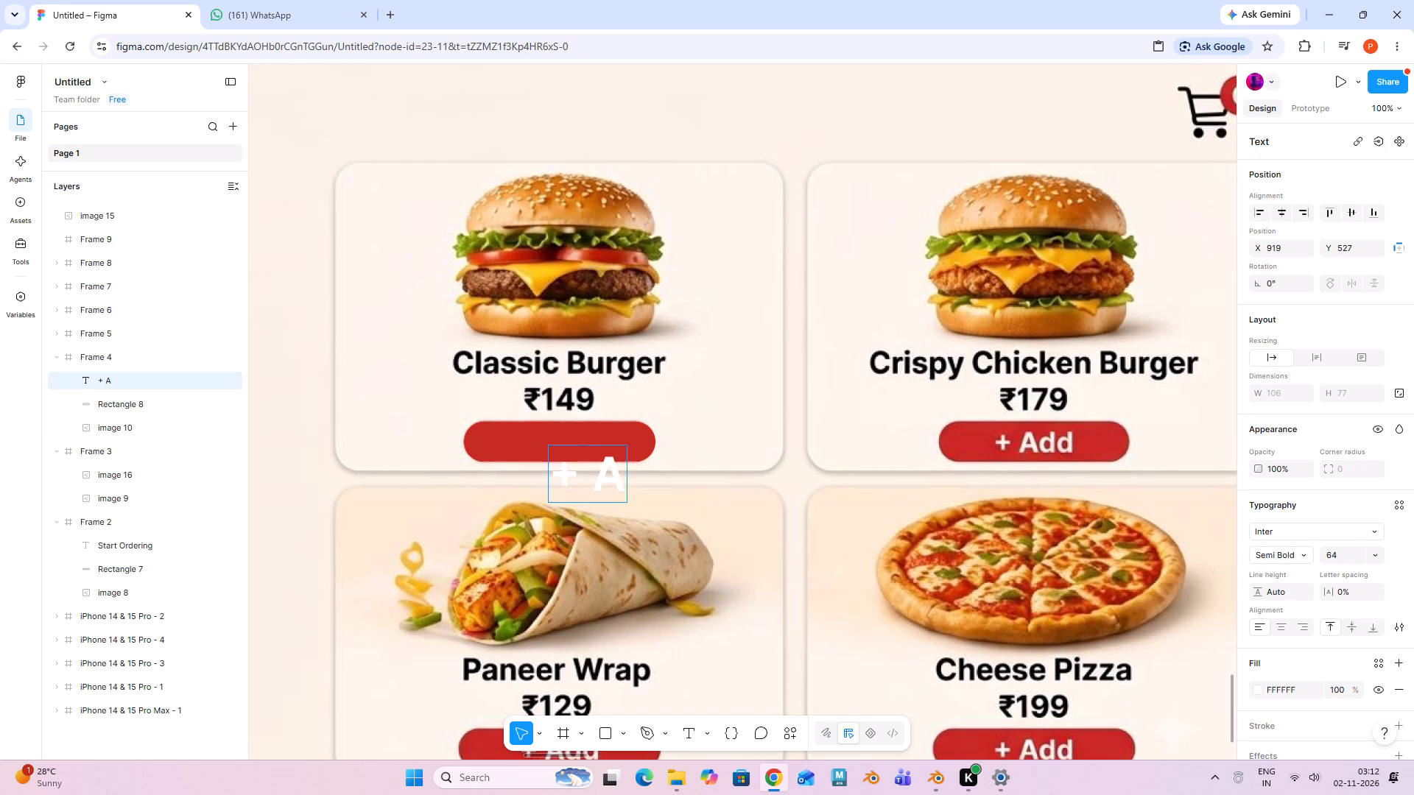
{"action": "type", "text": "dd"}
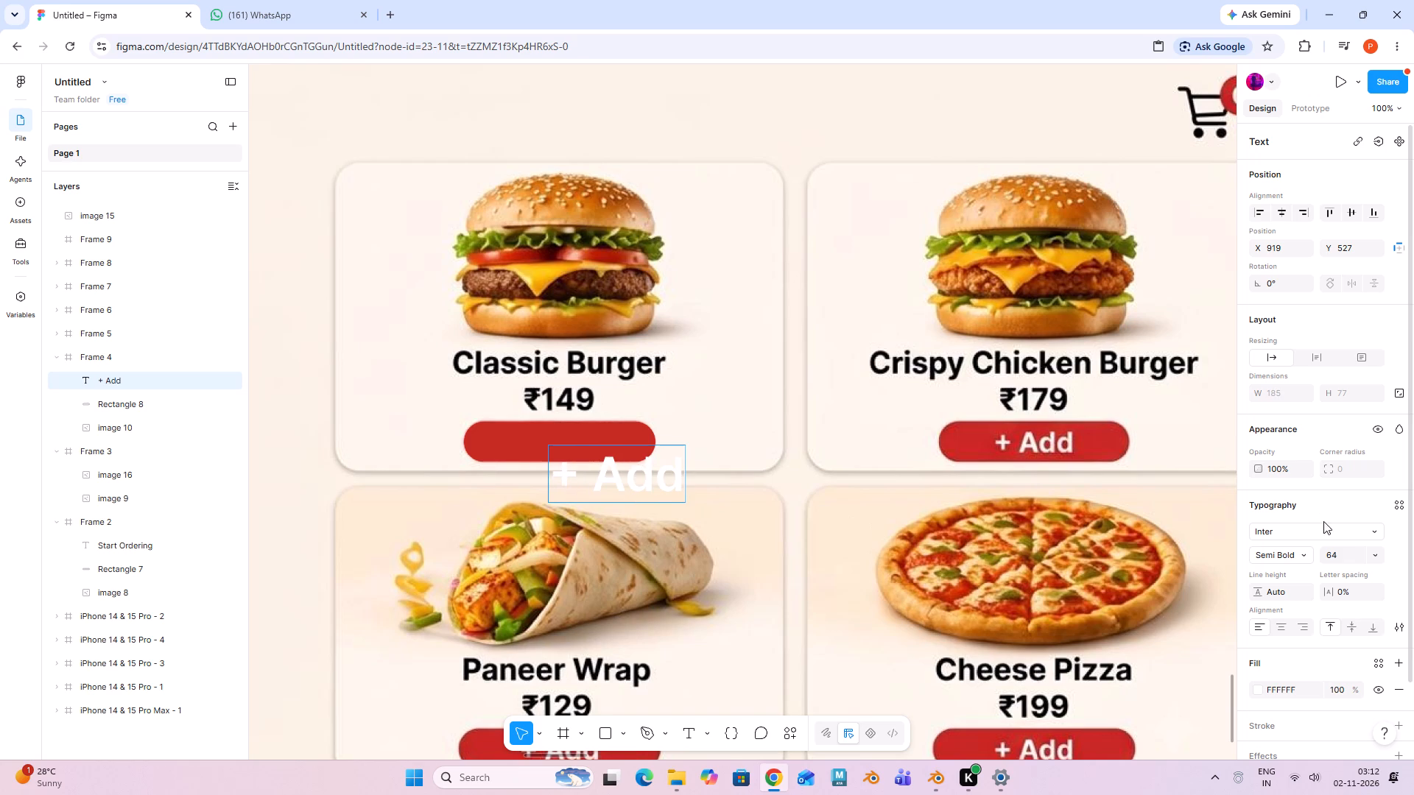
{"action": "left_click", "coordinate": [866, 433]}
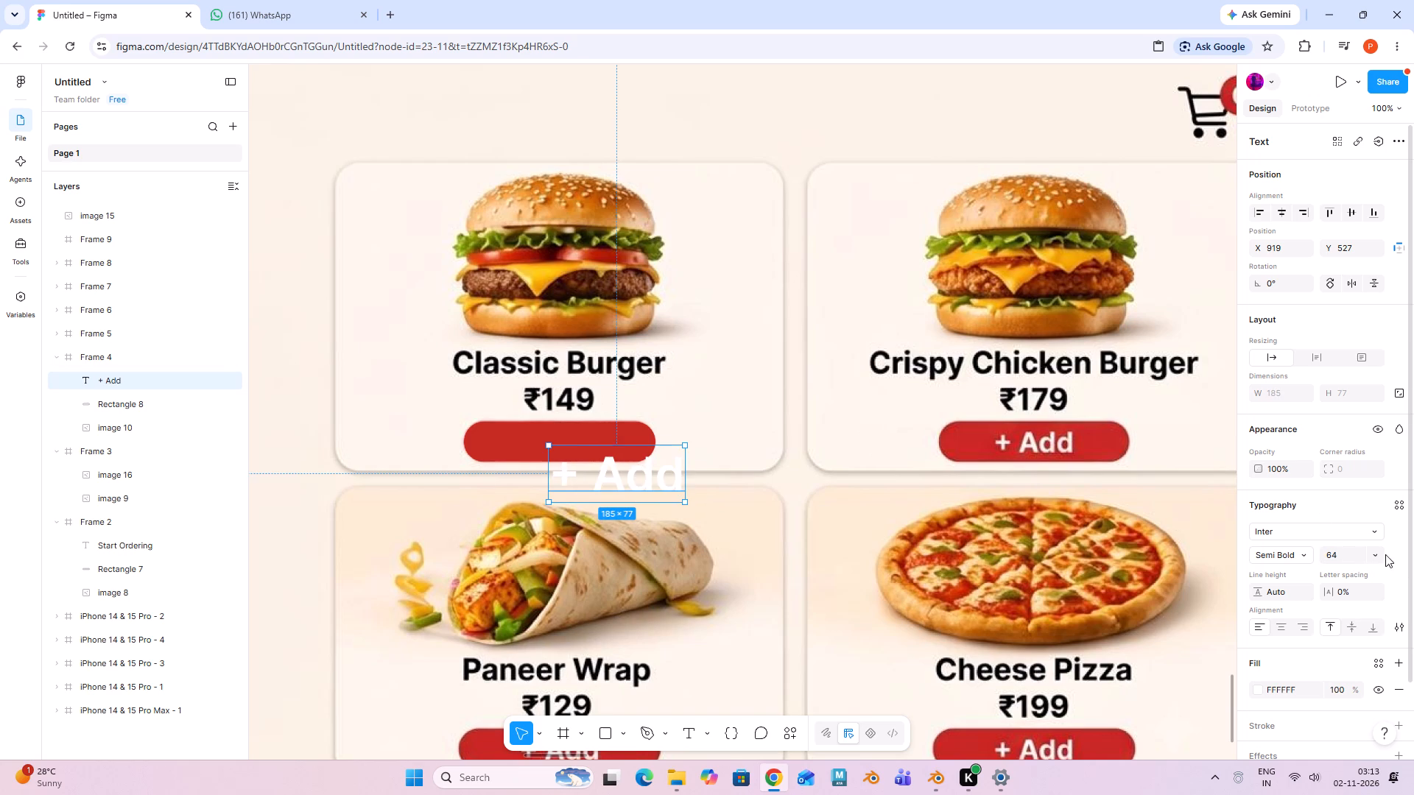
Set the "+ Add" label's font size to 36 and center it on the Classic Burger's red button.
{"action": "left_click", "coordinate": [1376, 552]}
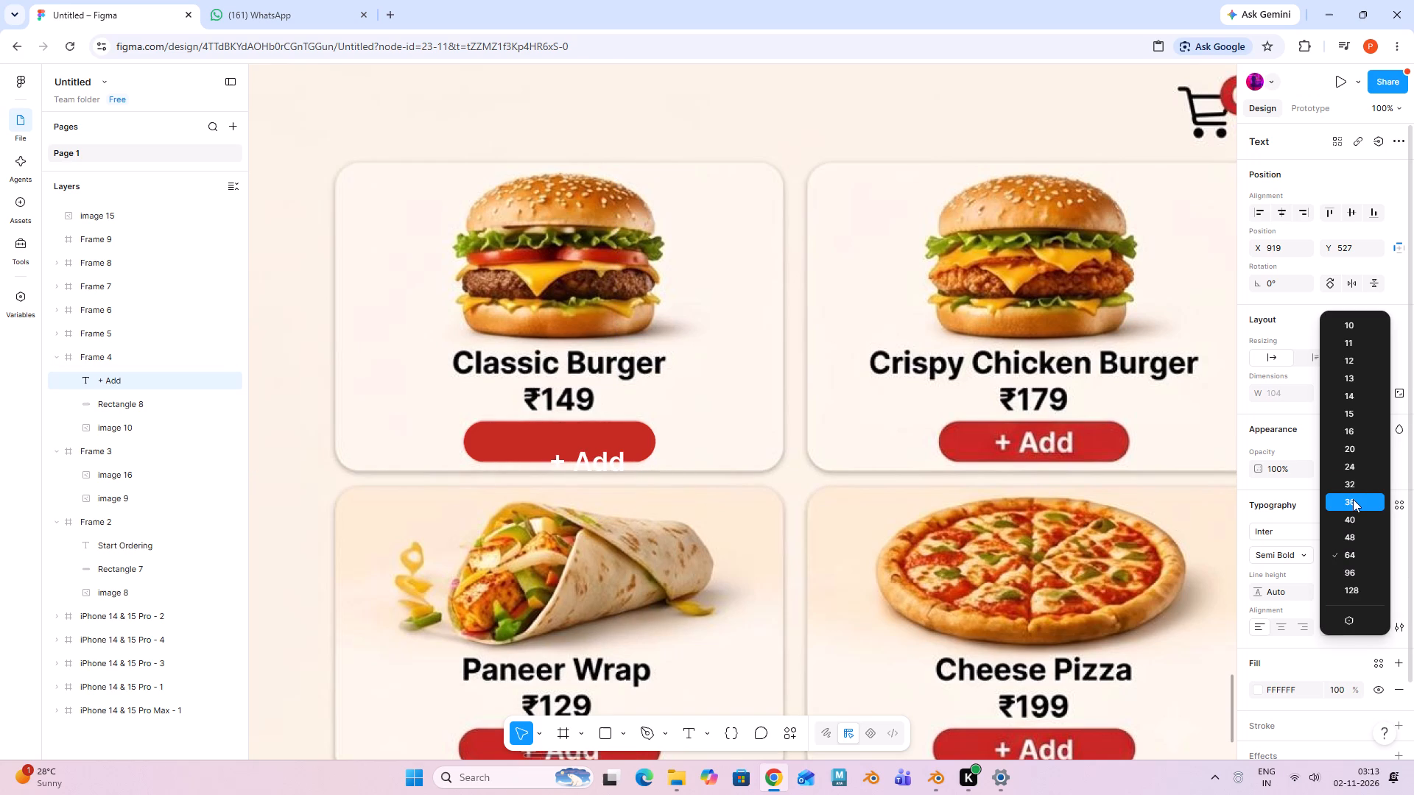
{"action": "left_click", "coordinate": [1353, 500]}
{"action": "left_click_drag", "start_coordinate": [591, 471], "coordinate": [568, 451]}
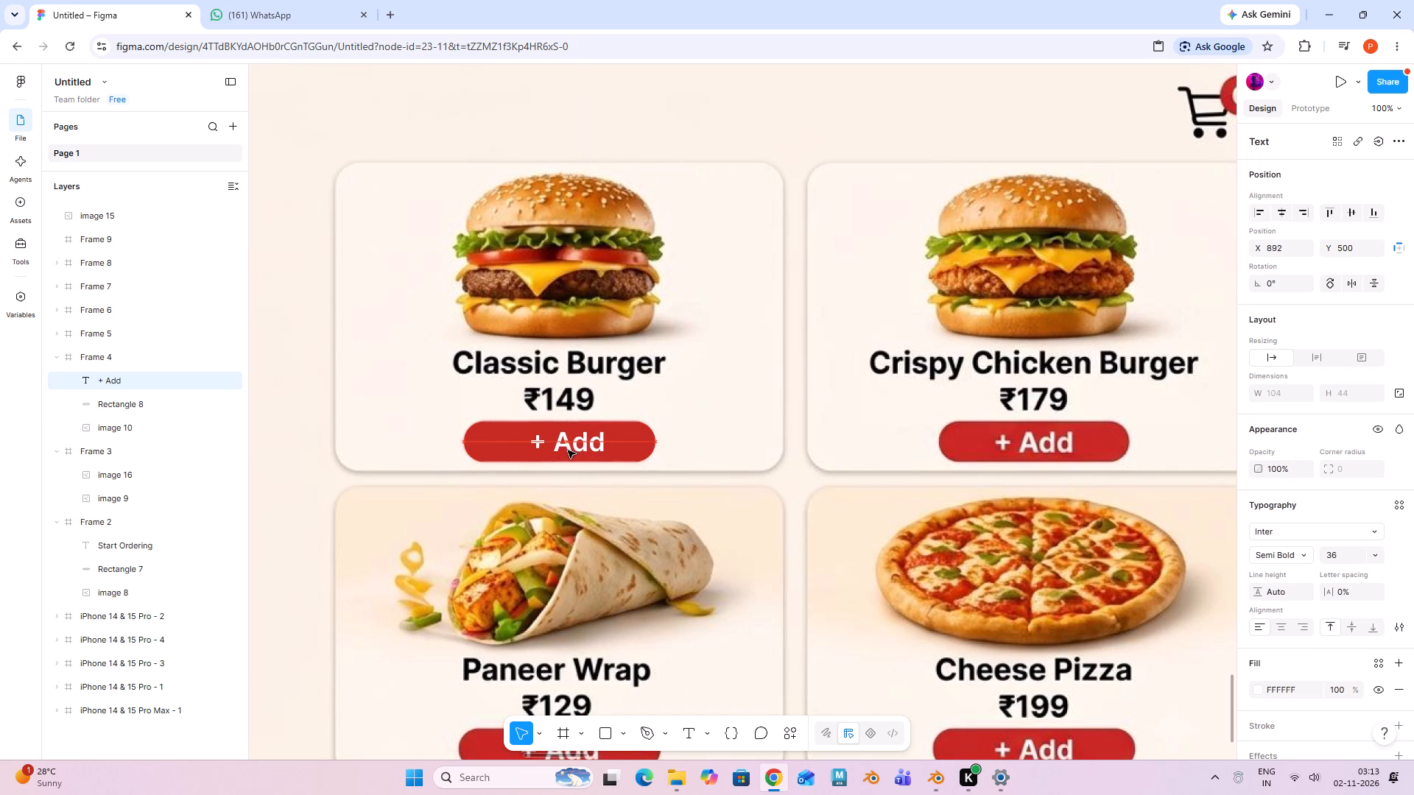
{"action": "left_click_drag", "start_coordinate": [568, 451], "coordinate": [561, 453]}
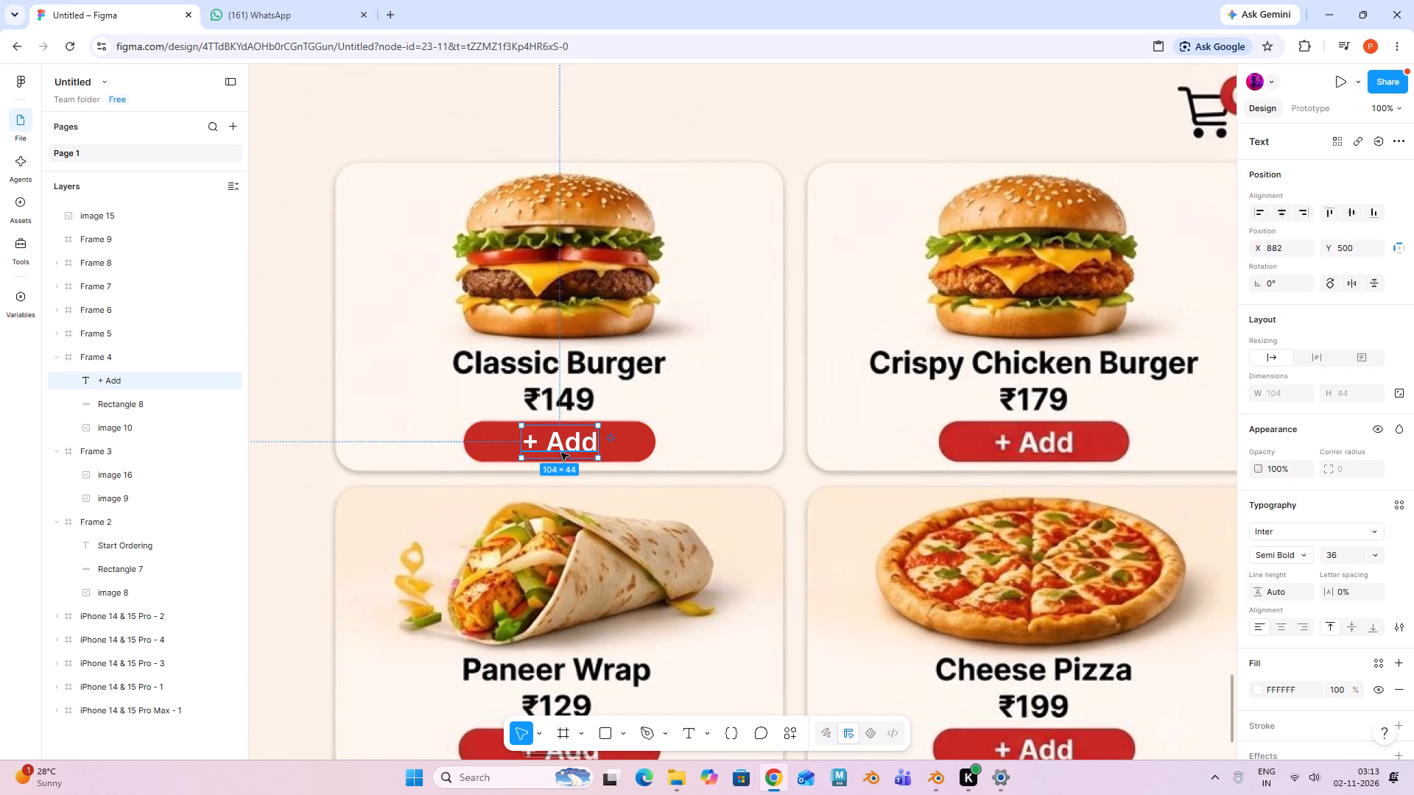
{"action": "left_click", "coordinate": [786, 474]}
Draw a rectangle about 730 × 90 over the ADD TO CART button on Frame 5's Classic Burger screen.
{"action": "key", "text": "minus"}
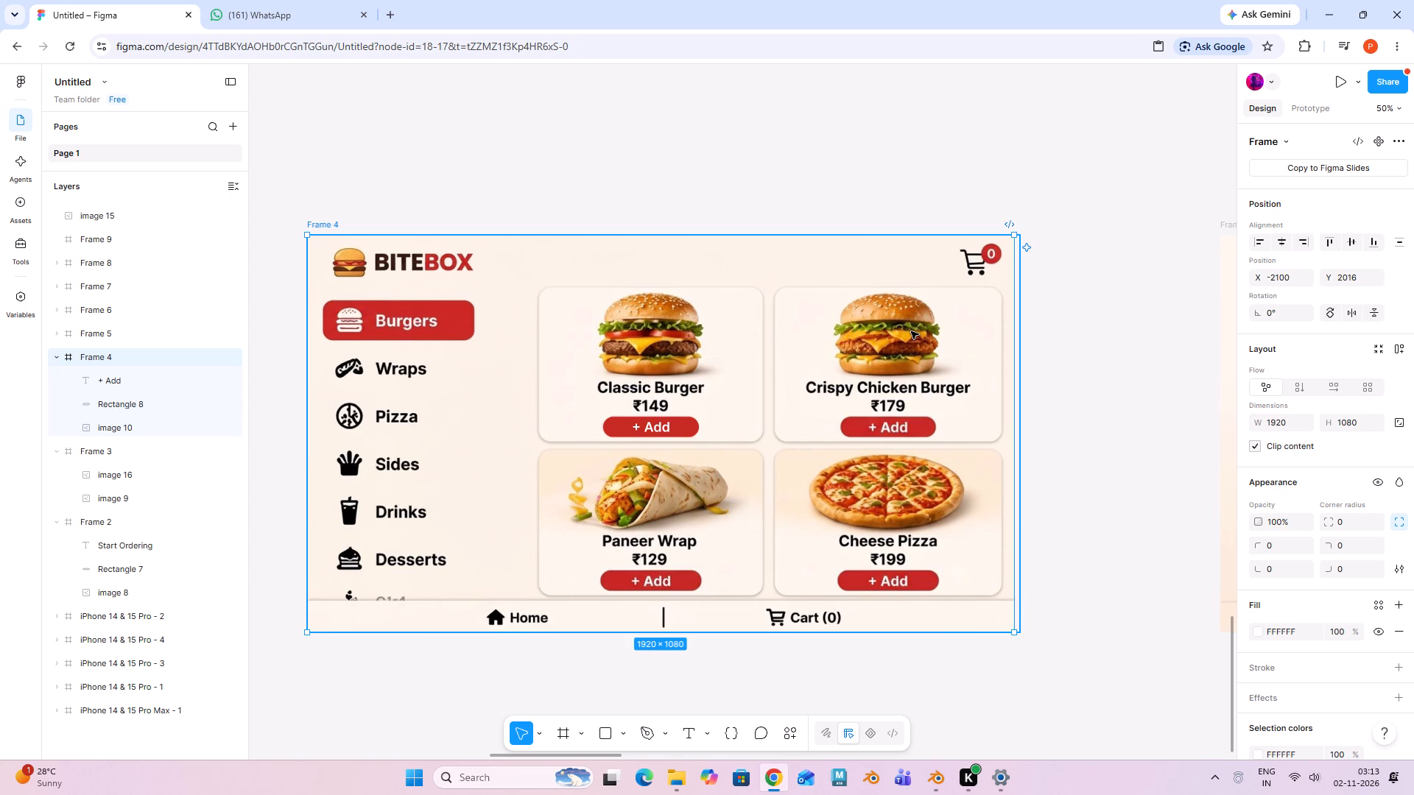
{"action": "key", "text": "minus"}
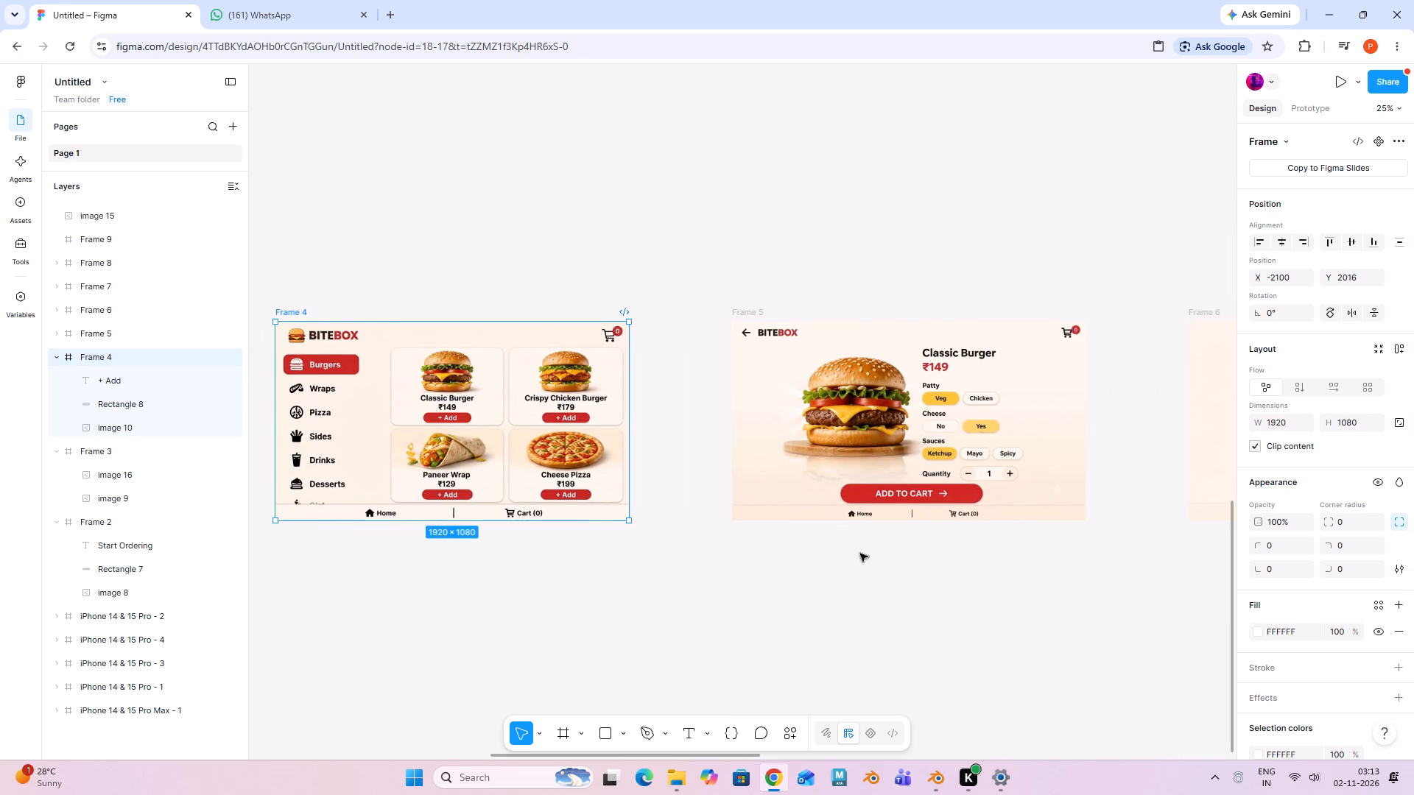
{"action": "middle_click_drag", "start_coordinate": [851, 559], "coordinate": [599, 555], "text": "shift"}
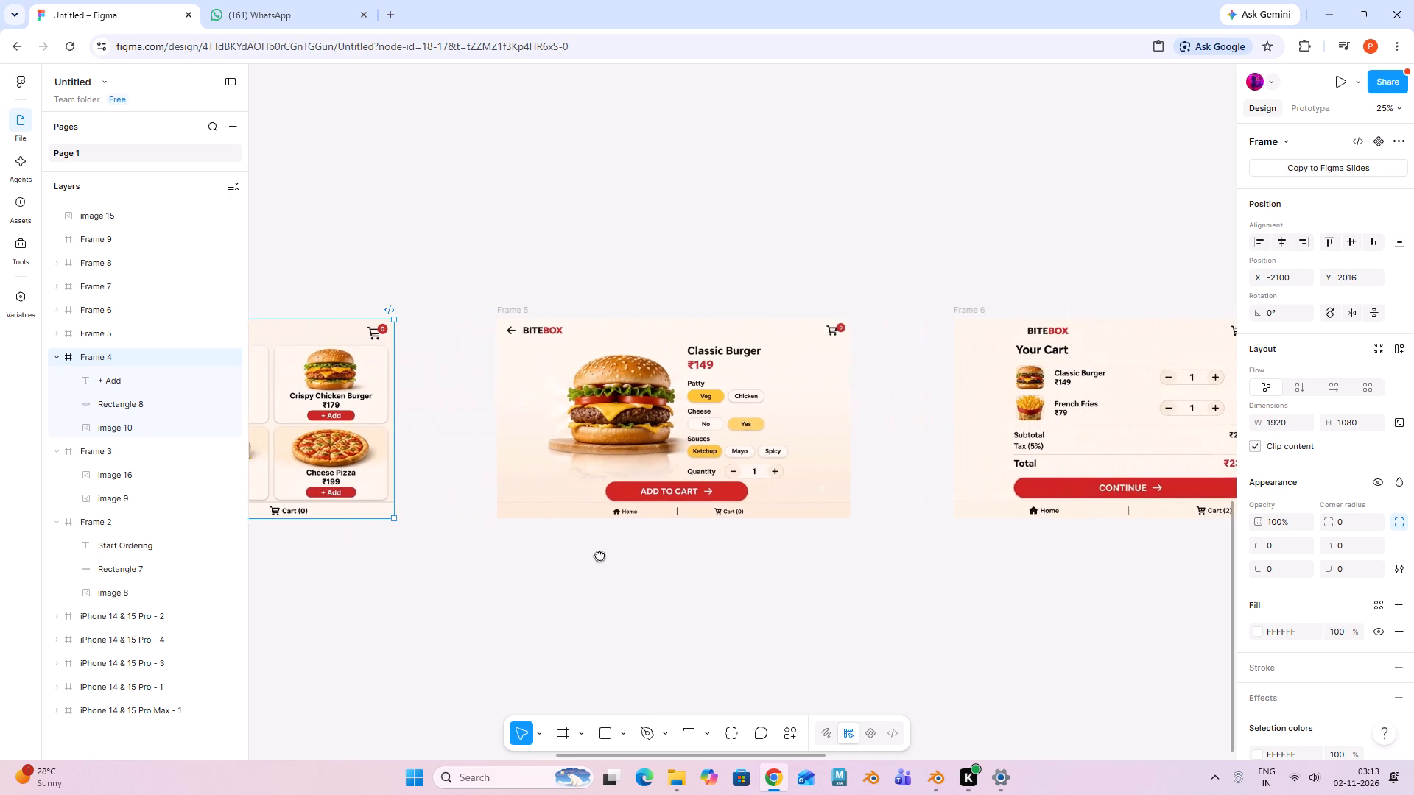
{"action": "middle_click_drag", "start_coordinate": [599, 555], "coordinate": [532, 550], "text": "shift"}
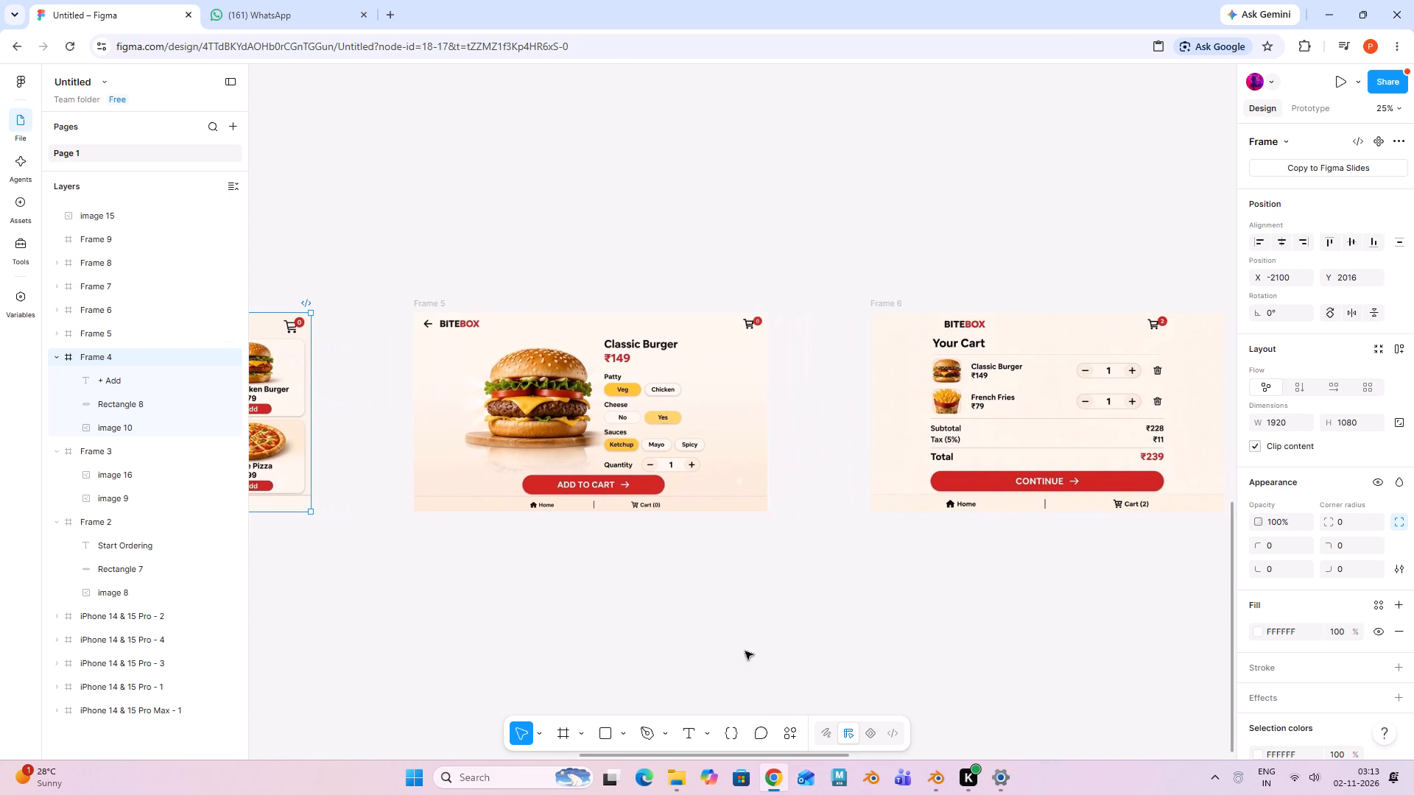
{"action": "left_click", "coordinate": [609, 729]}
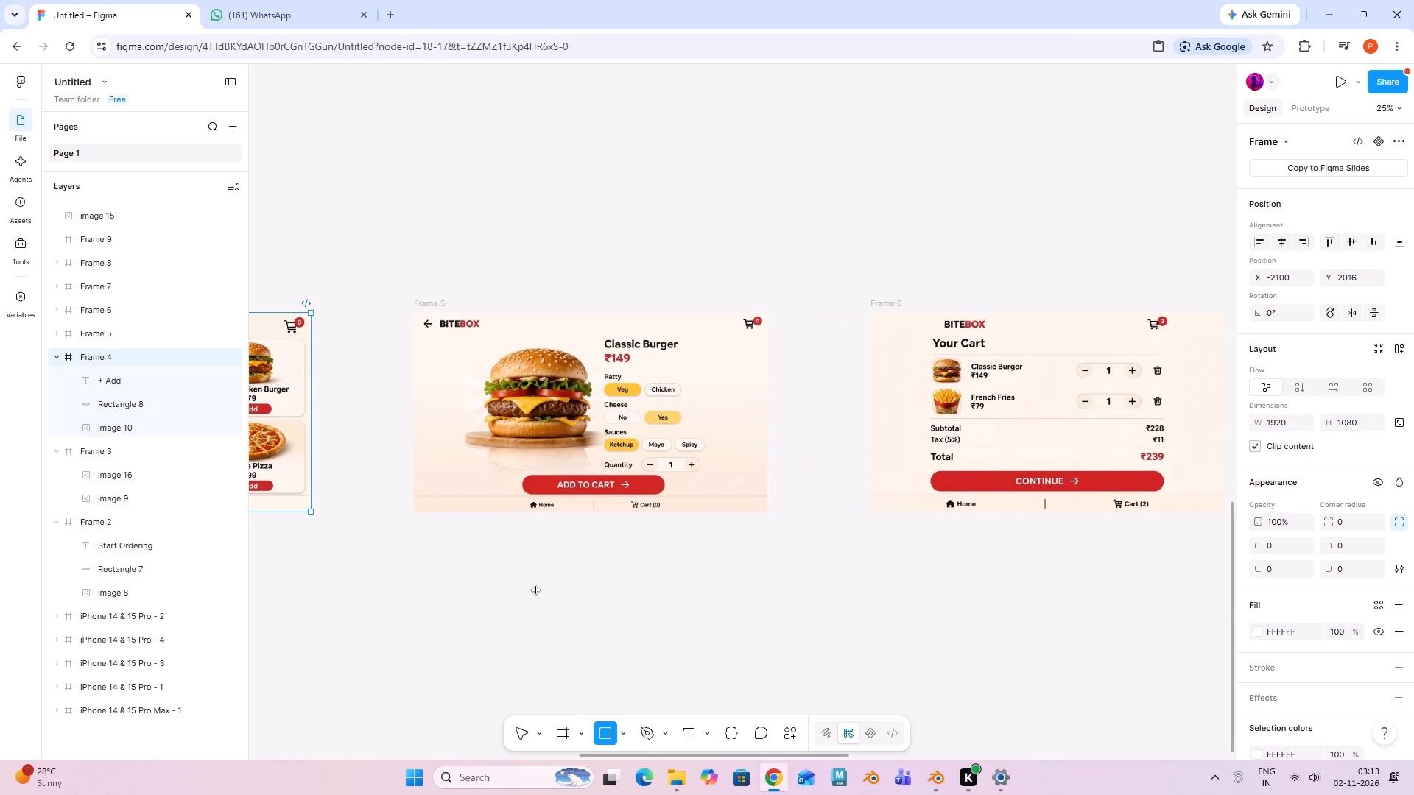
{"action": "key", "text": "plus"}
{"action": "middle_click_drag", "start_coordinate": [437, 586], "coordinate": [605, 557], "text": "shift"}
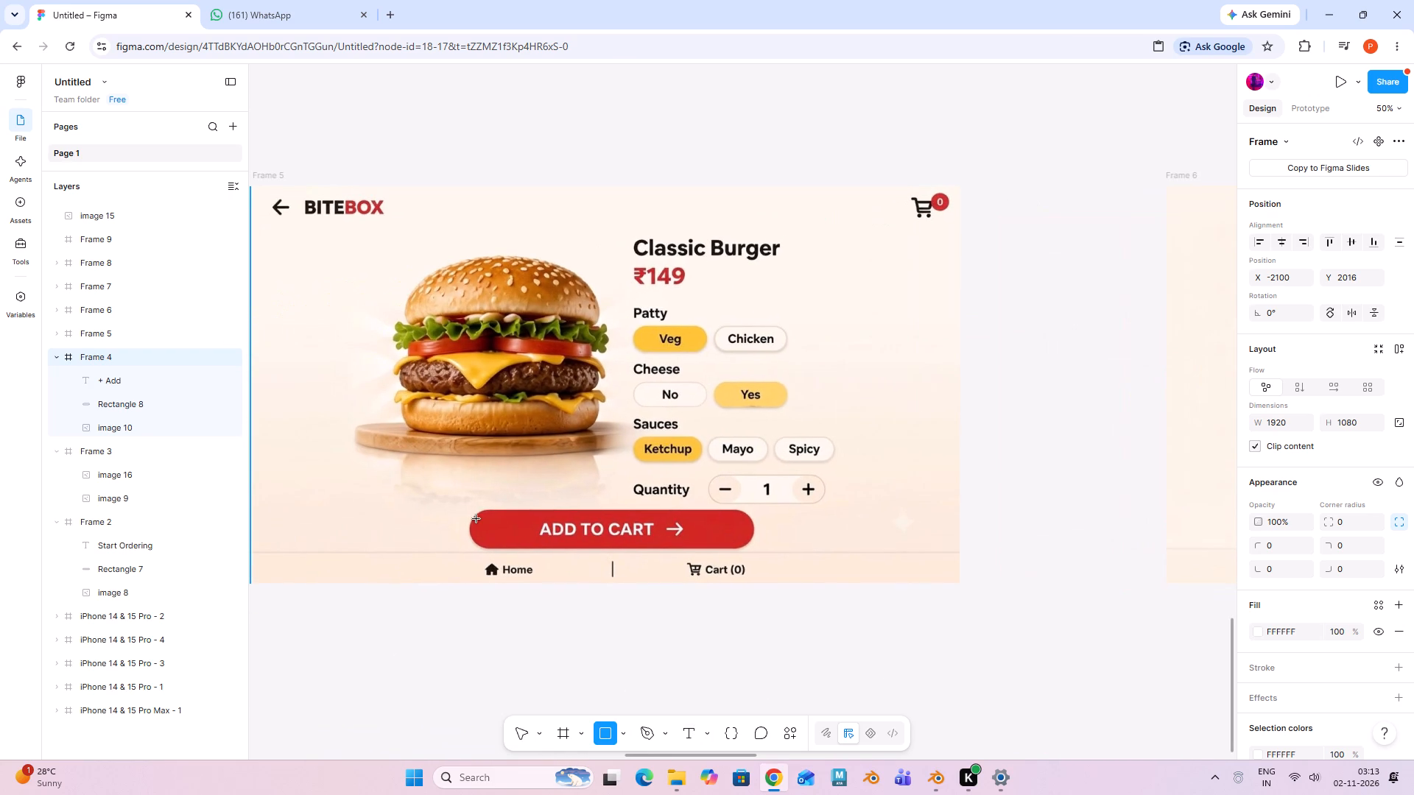
{"action": "left_click_drag", "start_coordinate": [477, 514], "coordinate": [697, 552]}
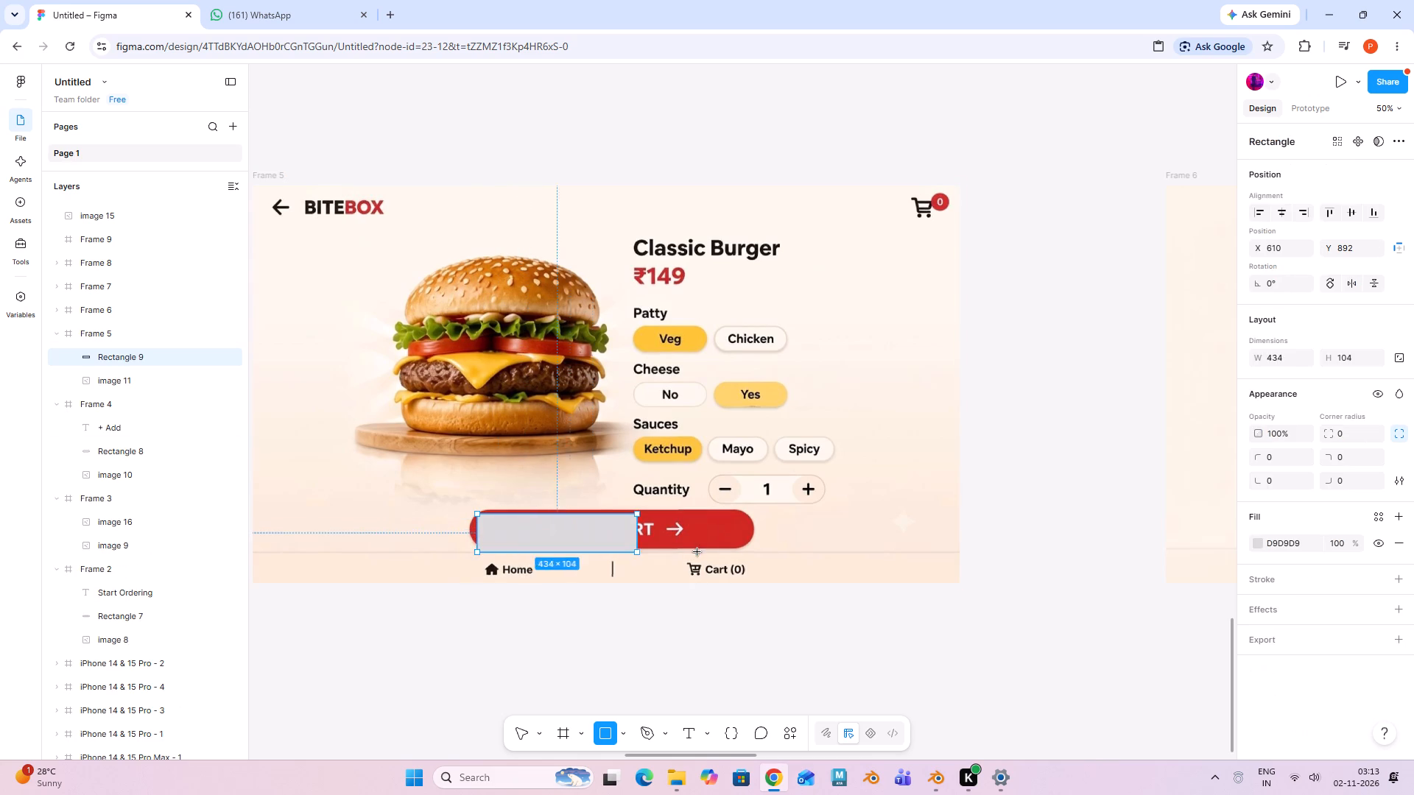
{"action": "left_click_drag", "start_coordinate": [697, 552], "coordinate": [747, 547]}
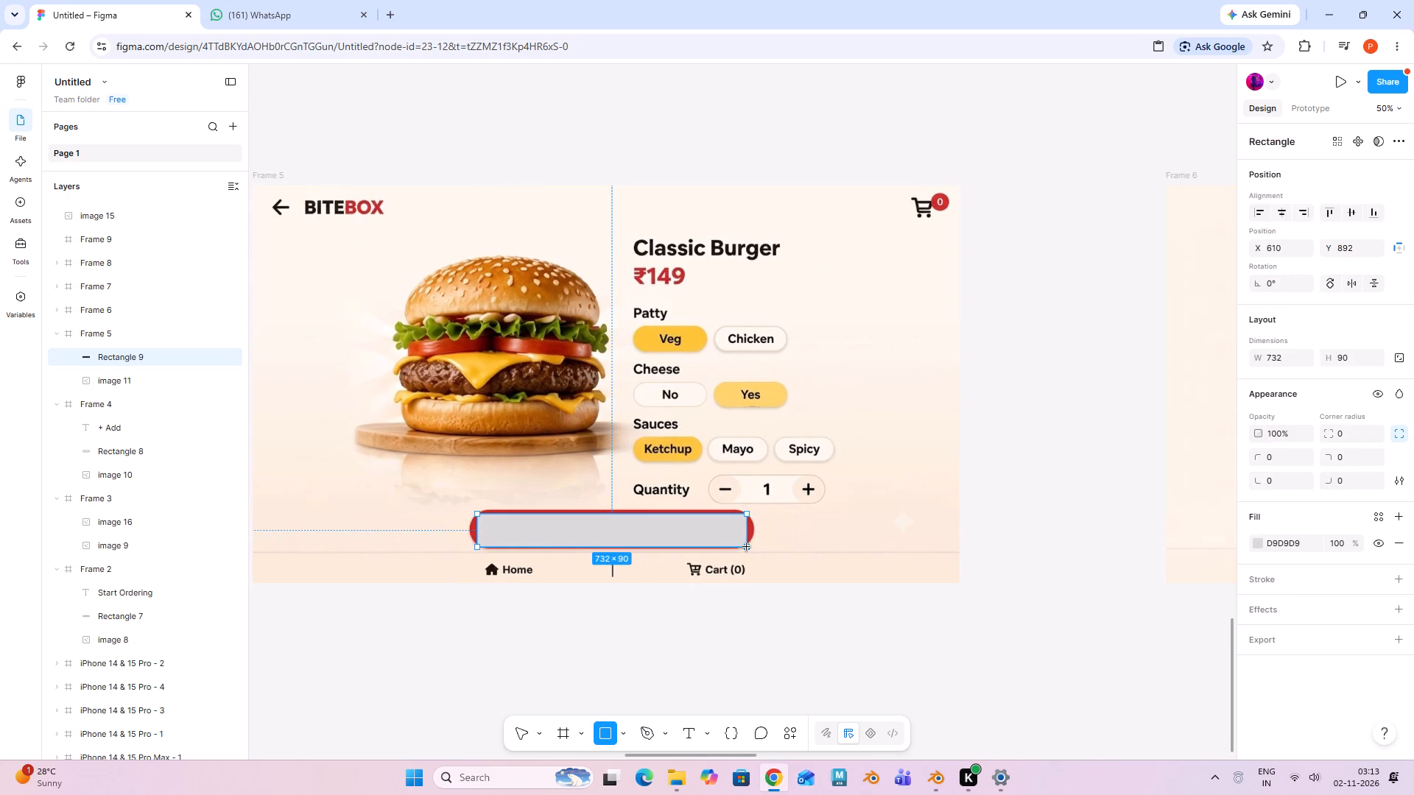
{"action": "left_click_drag", "start_coordinate": [747, 547], "coordinate": [746, 547]}
Stretch the grey rectangle to about 768 × 104 so it covers the whole ADD TO CART button.
{"action": "left_click", "coordinate": [619, 540]}
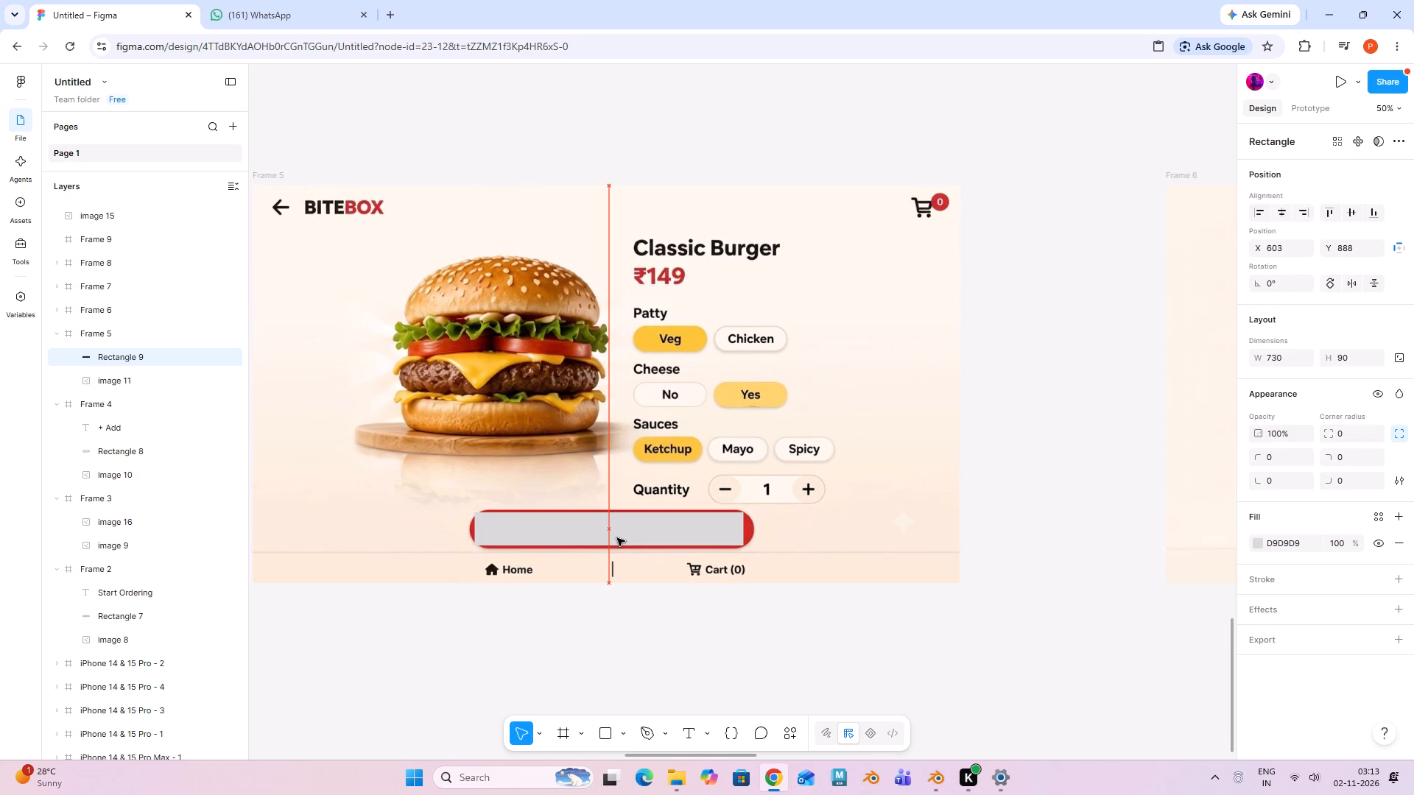
{"action": "left_click", "coordinate": [599, 515]}
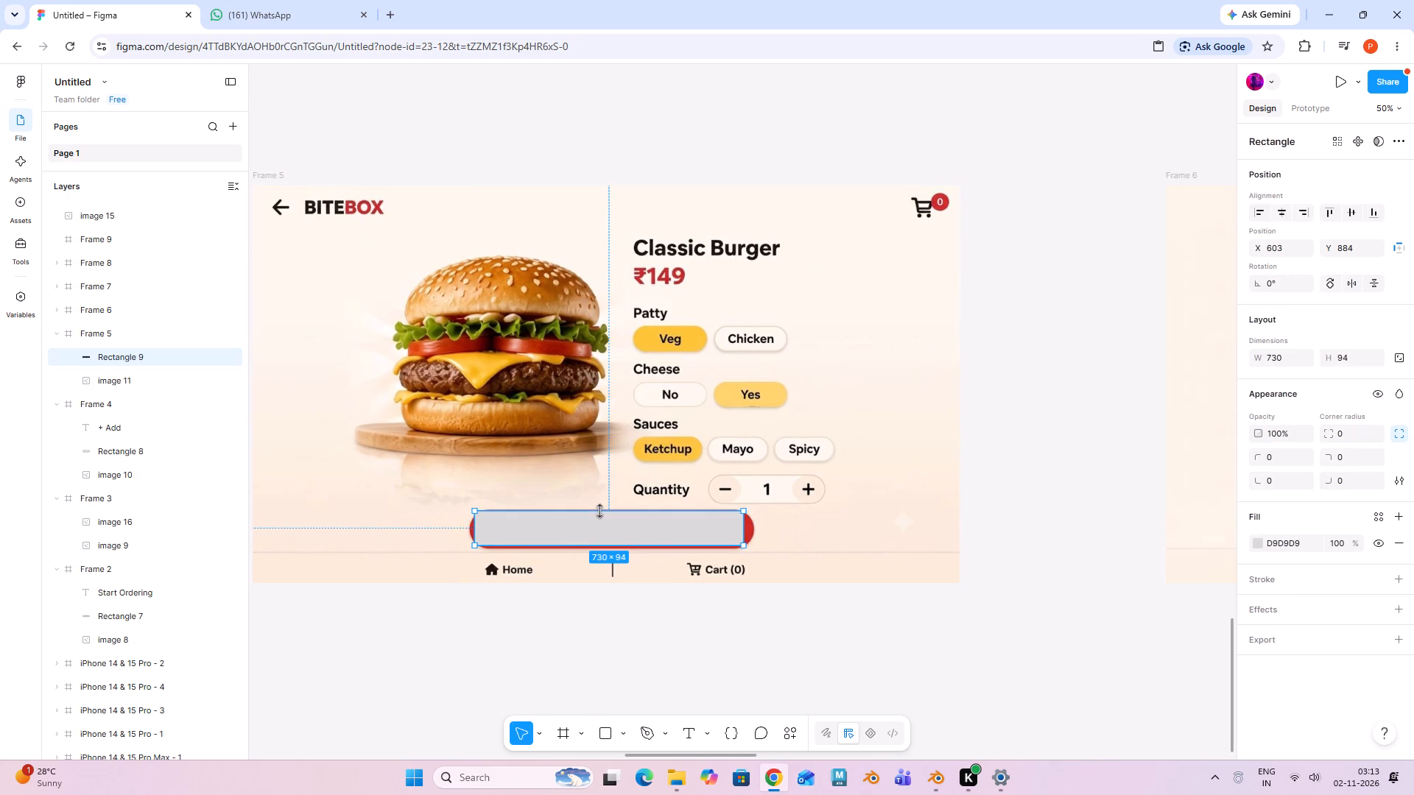
{"action": "left_click", "coordinate": [624, 544]}
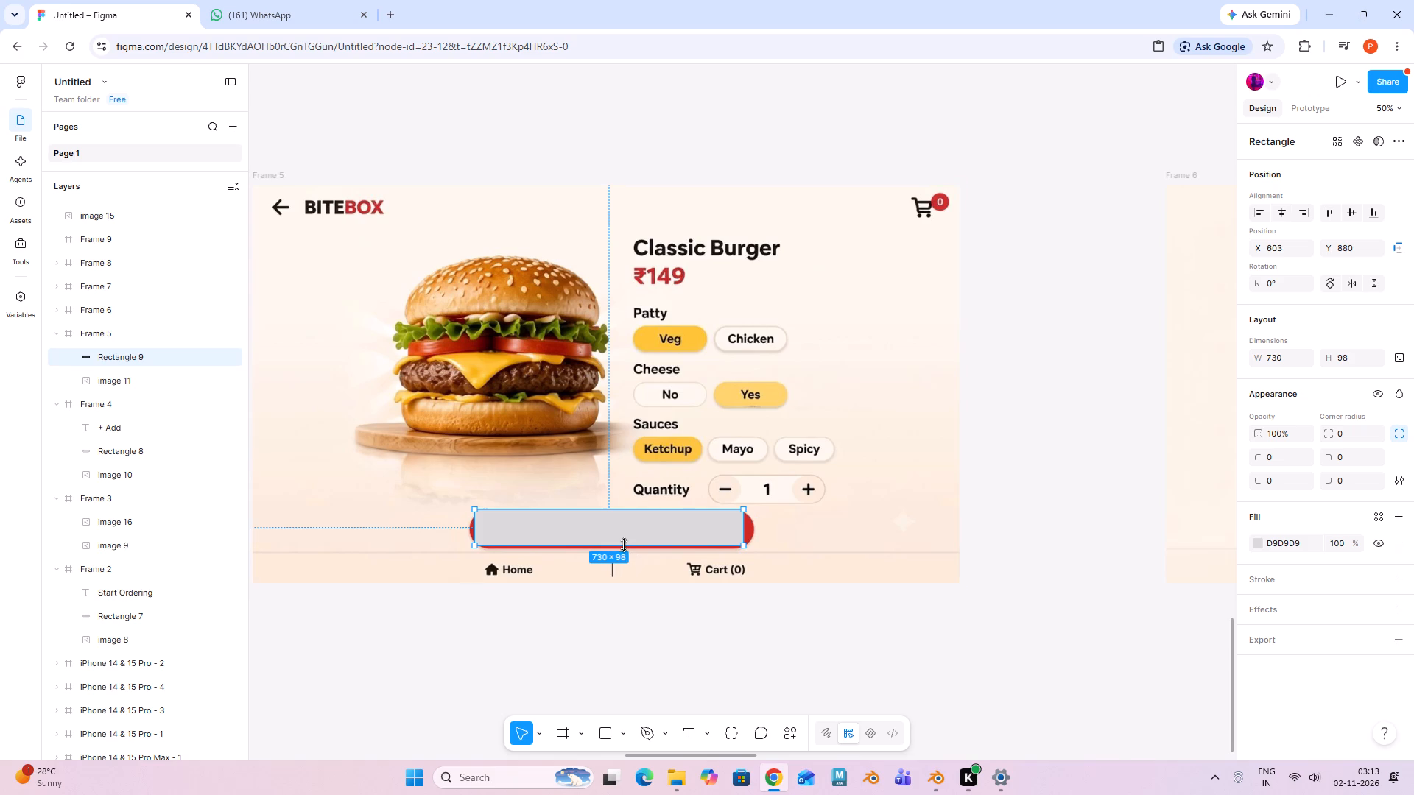
{"action": "left_click_drag", "start_coordinate": [743, 534], "coordinate": [751, 534]}
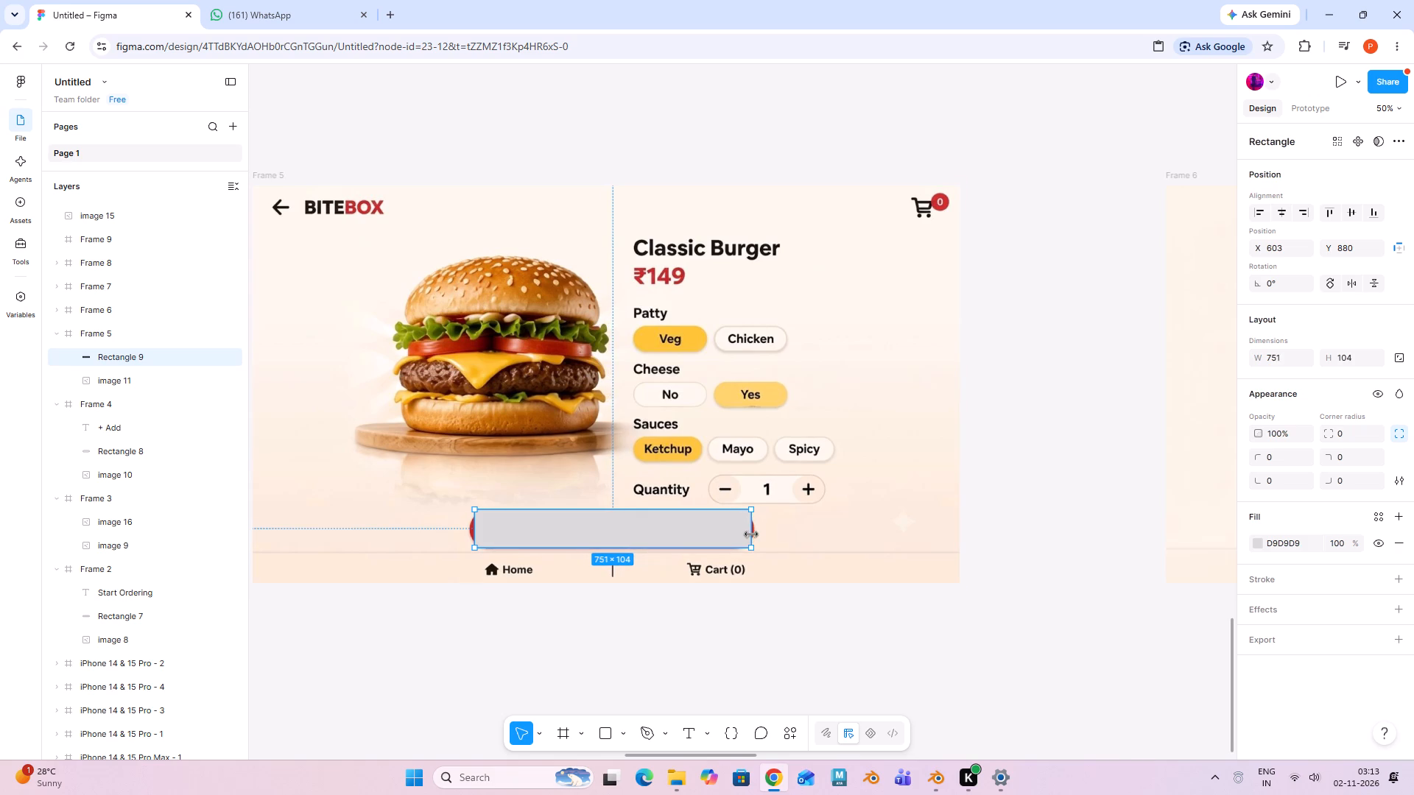
{"action": "left_click_drag", "start_coordinate": [751, 534], "coordinate": [753, 536]}
{"action": "left_click", "coordinate": [472, 532]}
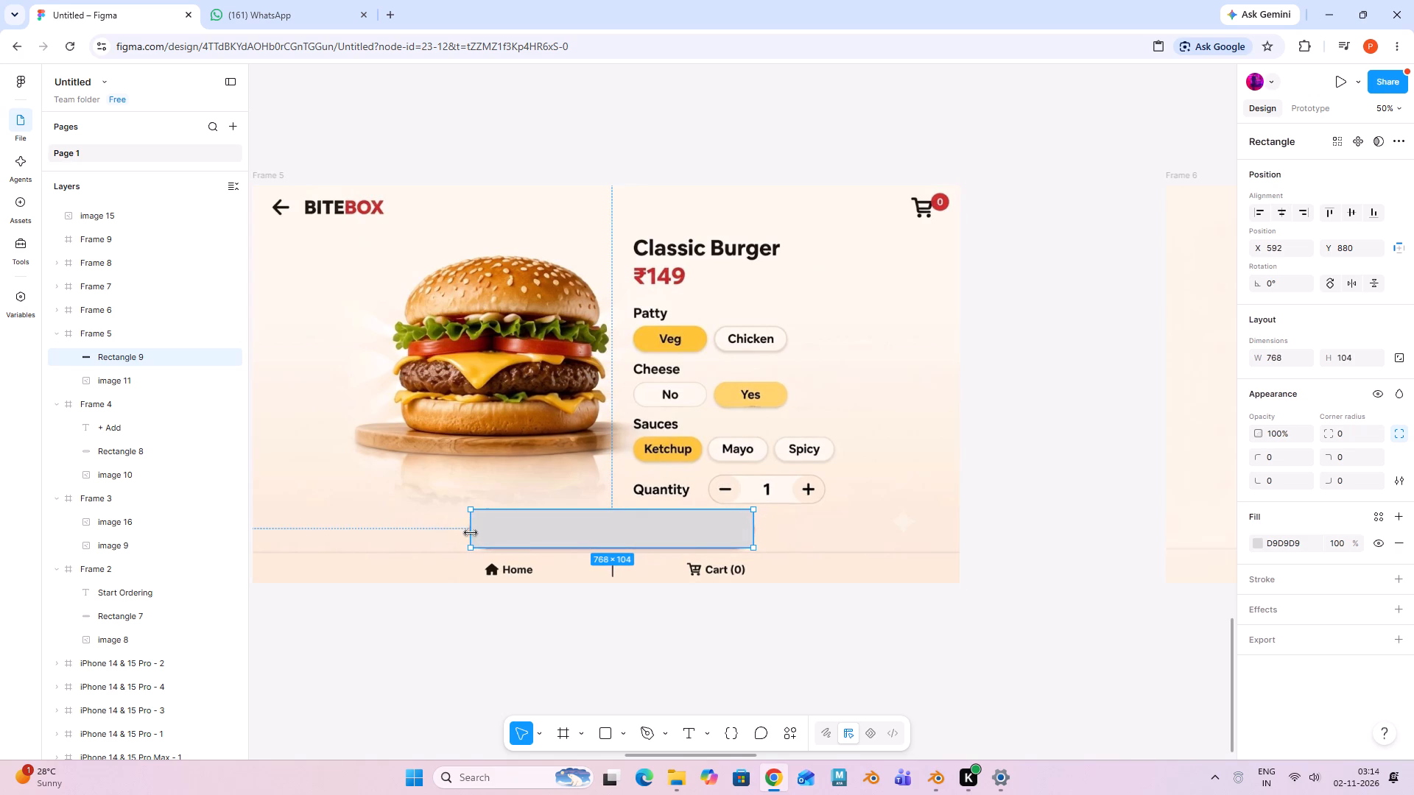
Set the rectangle's corner radius to 50.
{"action": "left_click_drag", "start_coordinate": [1335, 433], "coordinate": [708, 411]}
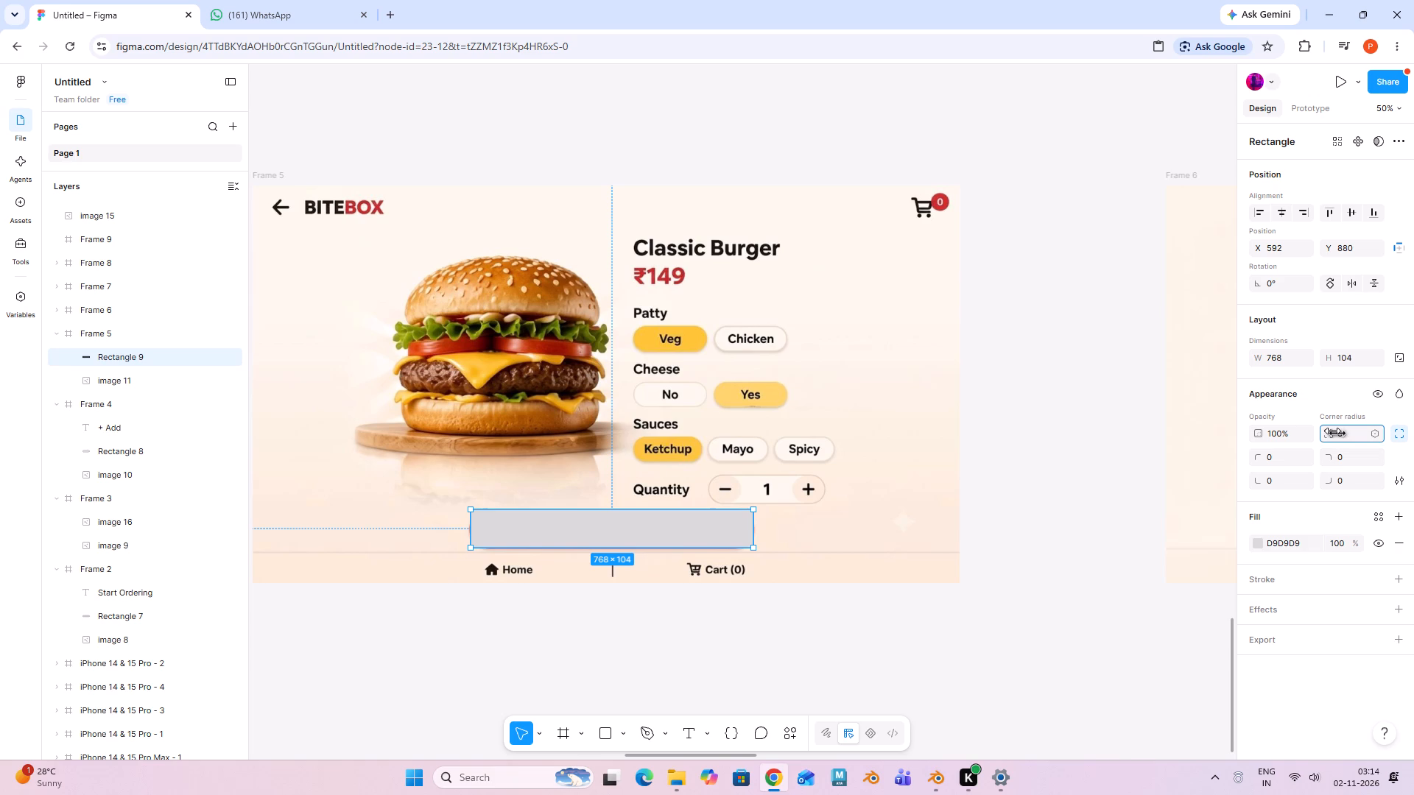
{"action": "left_click", "coordinate": [1342, 435]}
{"action": "key", "text": "BackSpace"}
{"action": "type", "text": "50"}
{"action": "key", "text": "Return"}
{"action": "left_click", "coordinate": [901, 561]}
Shift the rounded rectangle to about X 584, Y 882 and widen it to about 780 to cover the original button's ends.
{"action": "left_click_drag", "start_coordinate": [647, 535], "coordinate": [654, 539]}
{"action": "key", "text": "ctrl+z"}
{"action": "left_click", "coordinate": [664, 537]}
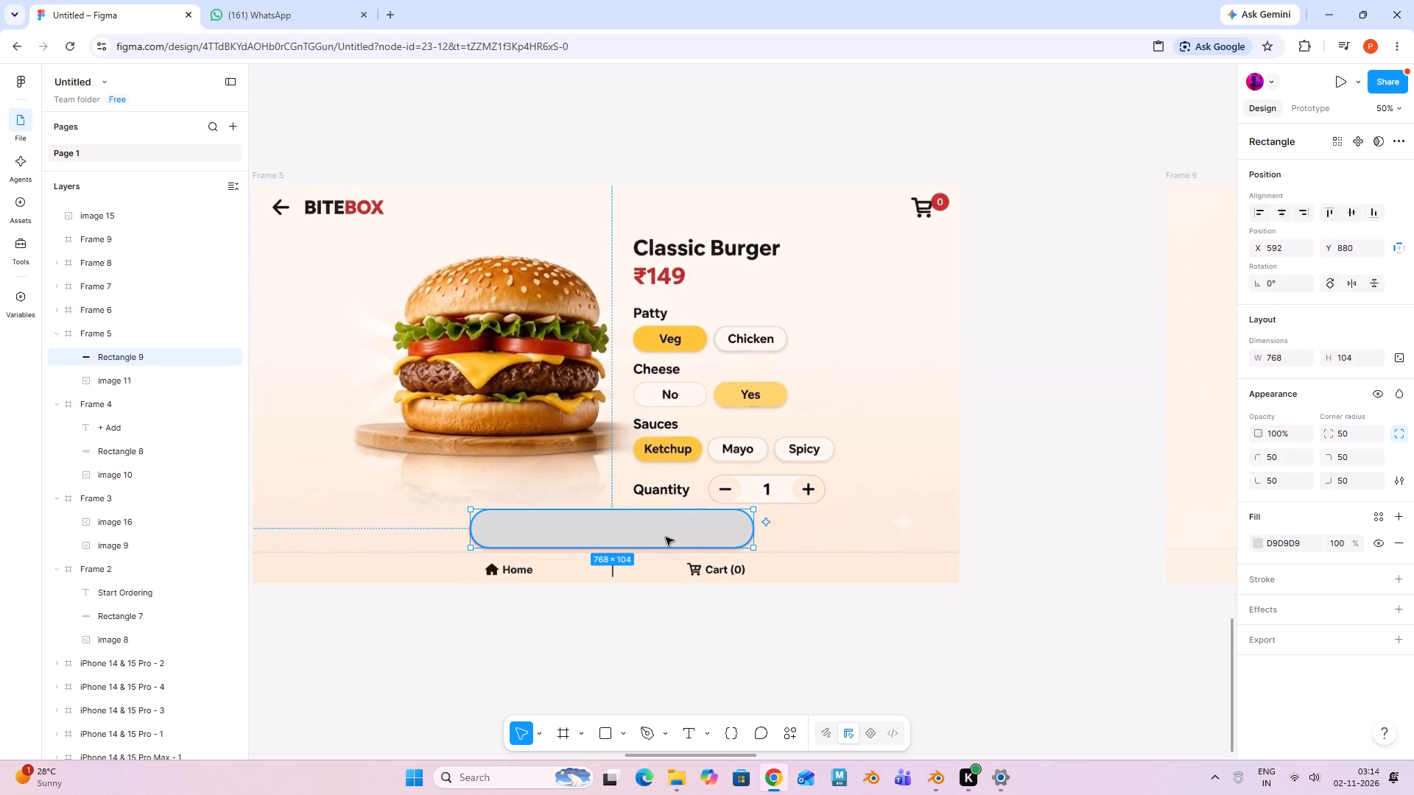
{"action": "left_click", "coordinate": [666, 537]}
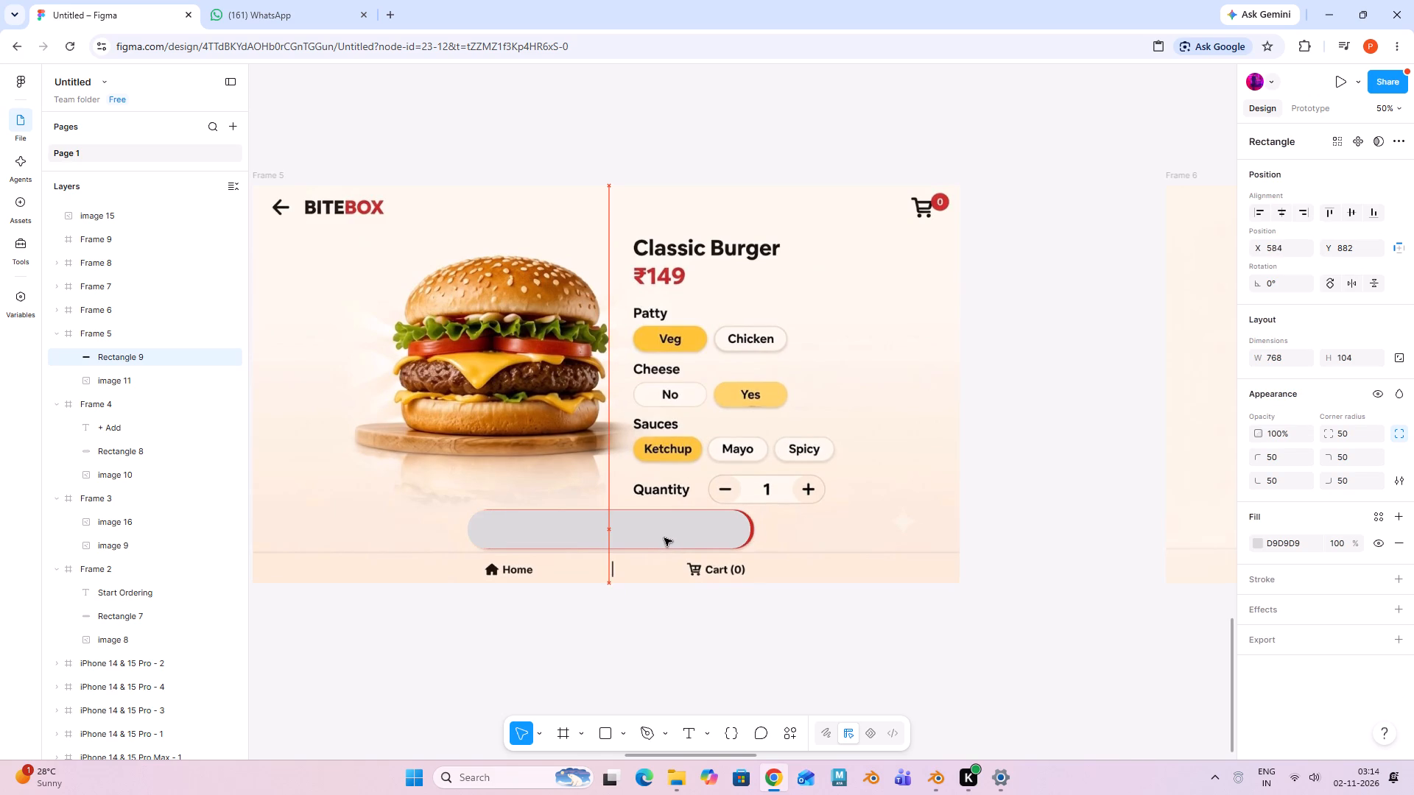
{"action": "left_click", "coordinate": [752, 530]}
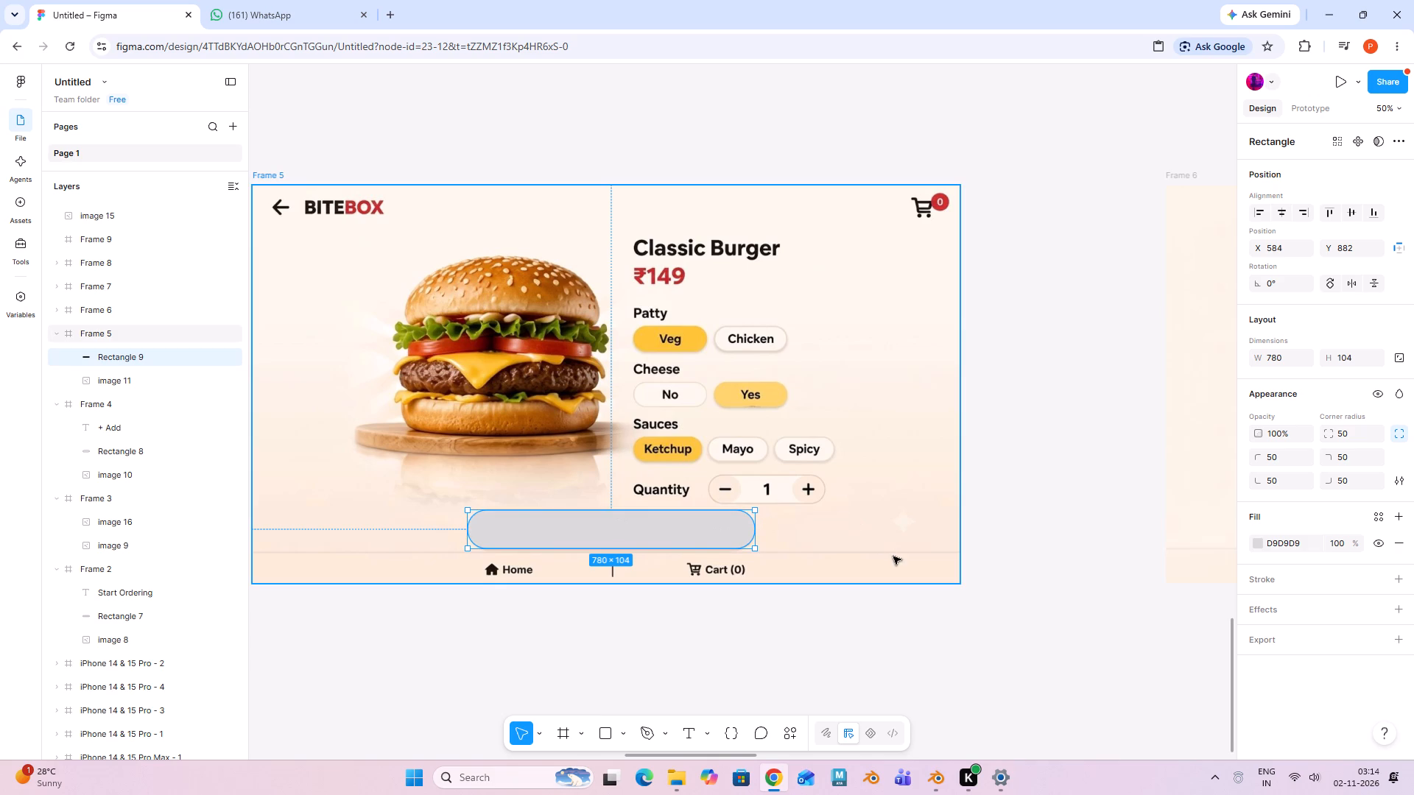
Fill the rounded rectangle with red D22423 sampled from Frame 6's CONTINUE button.
{"action": "key", "text": "minus"}
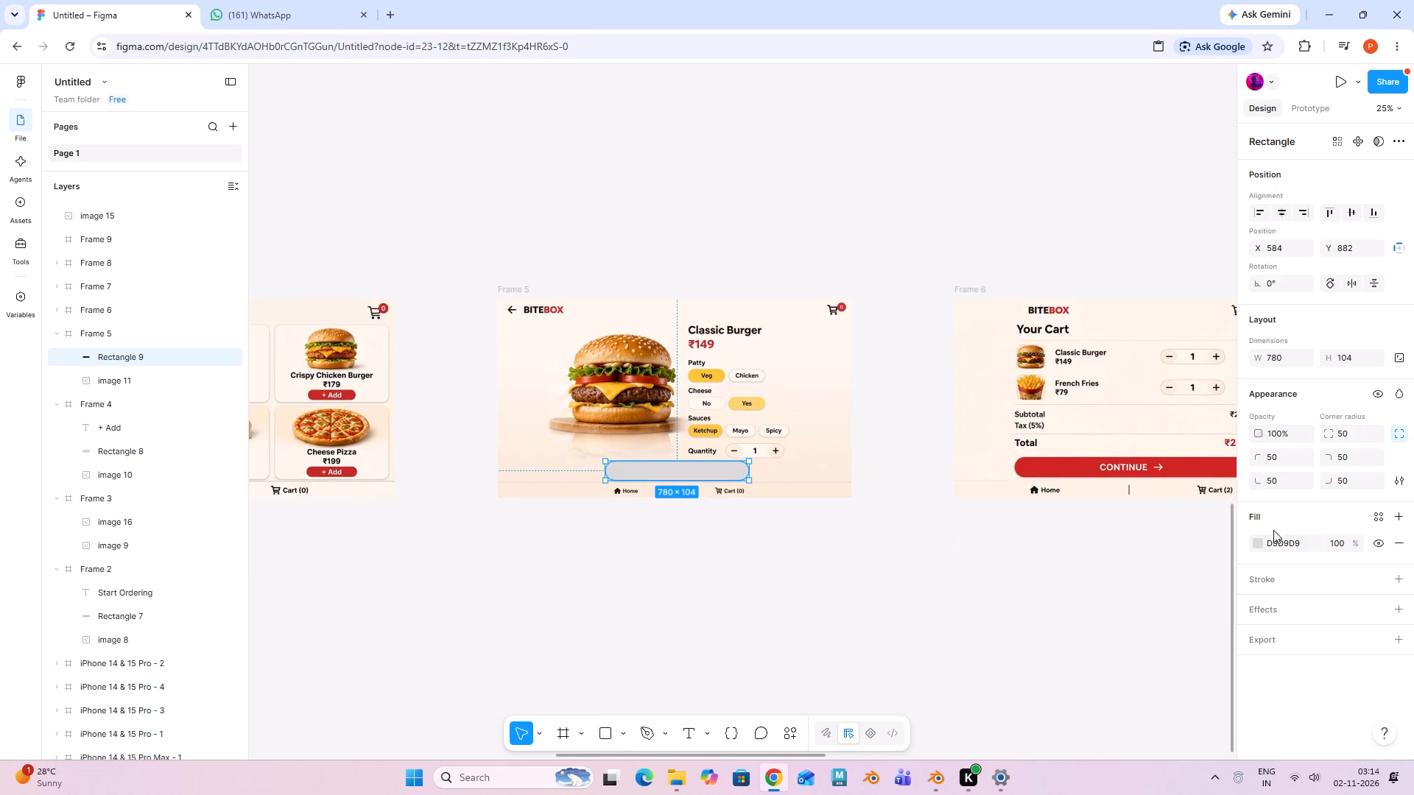
{"action": "left_click", "coordinate": [1256, 543]}
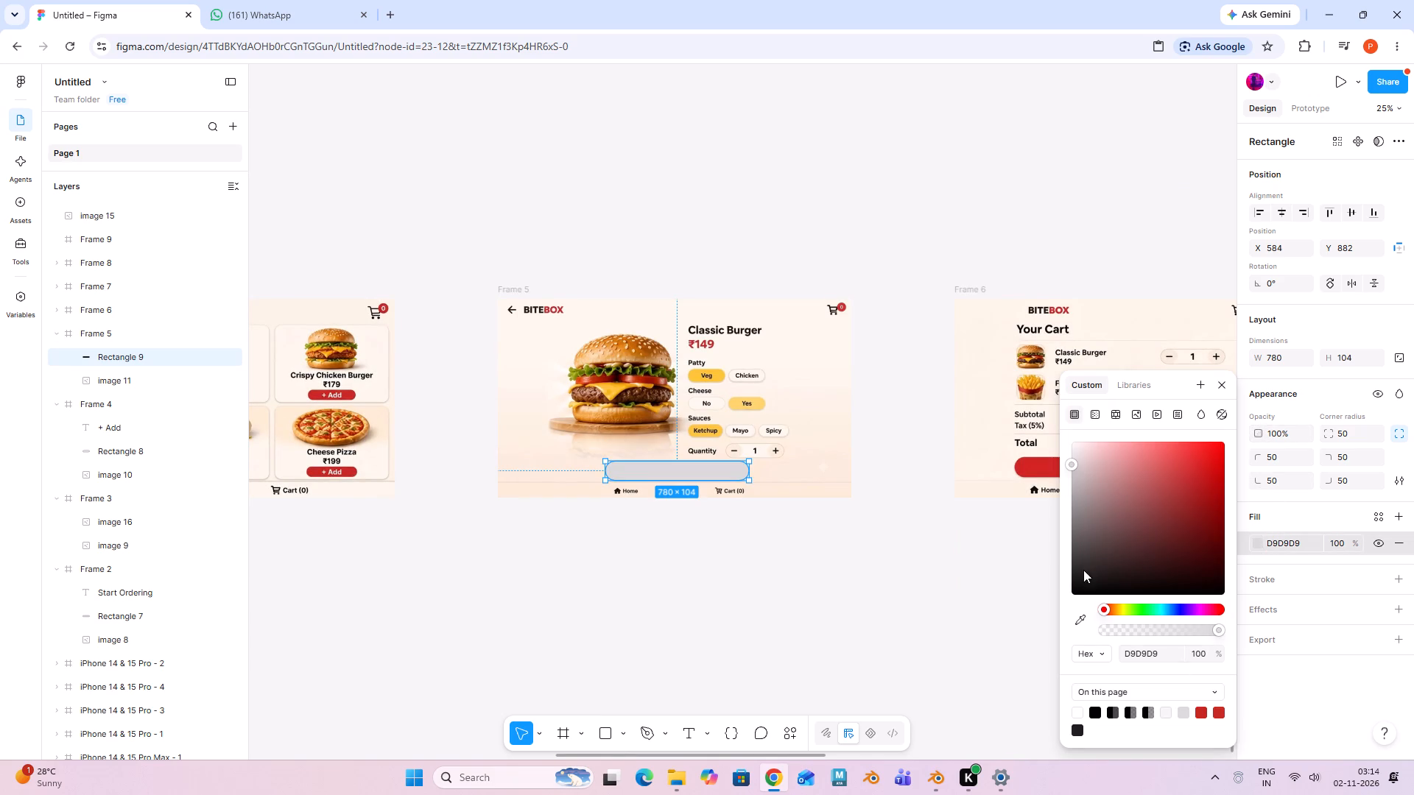
{"action": "left_click", "coordinate": [1082, 618]}
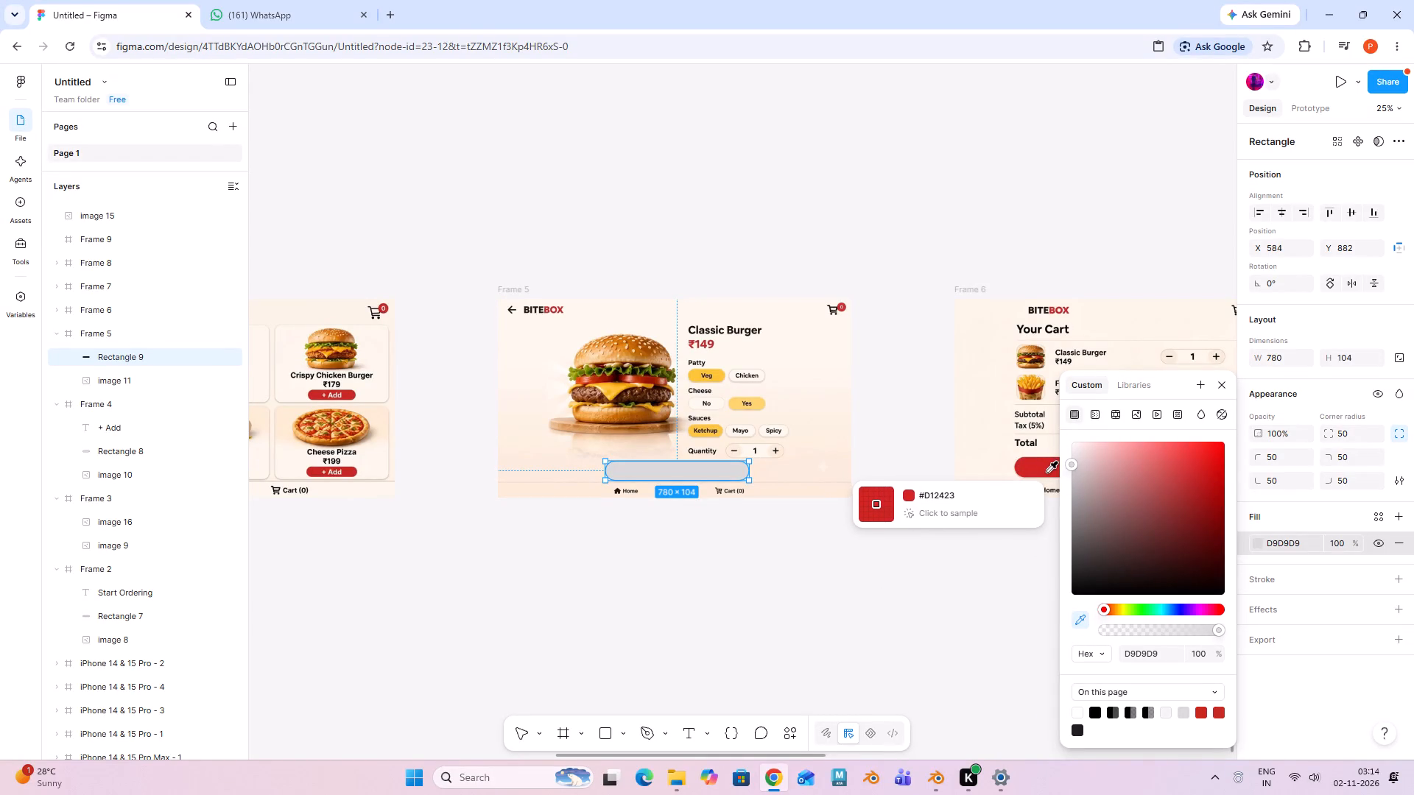
{"action": "left_click", "coordinate": [1047, 468]}
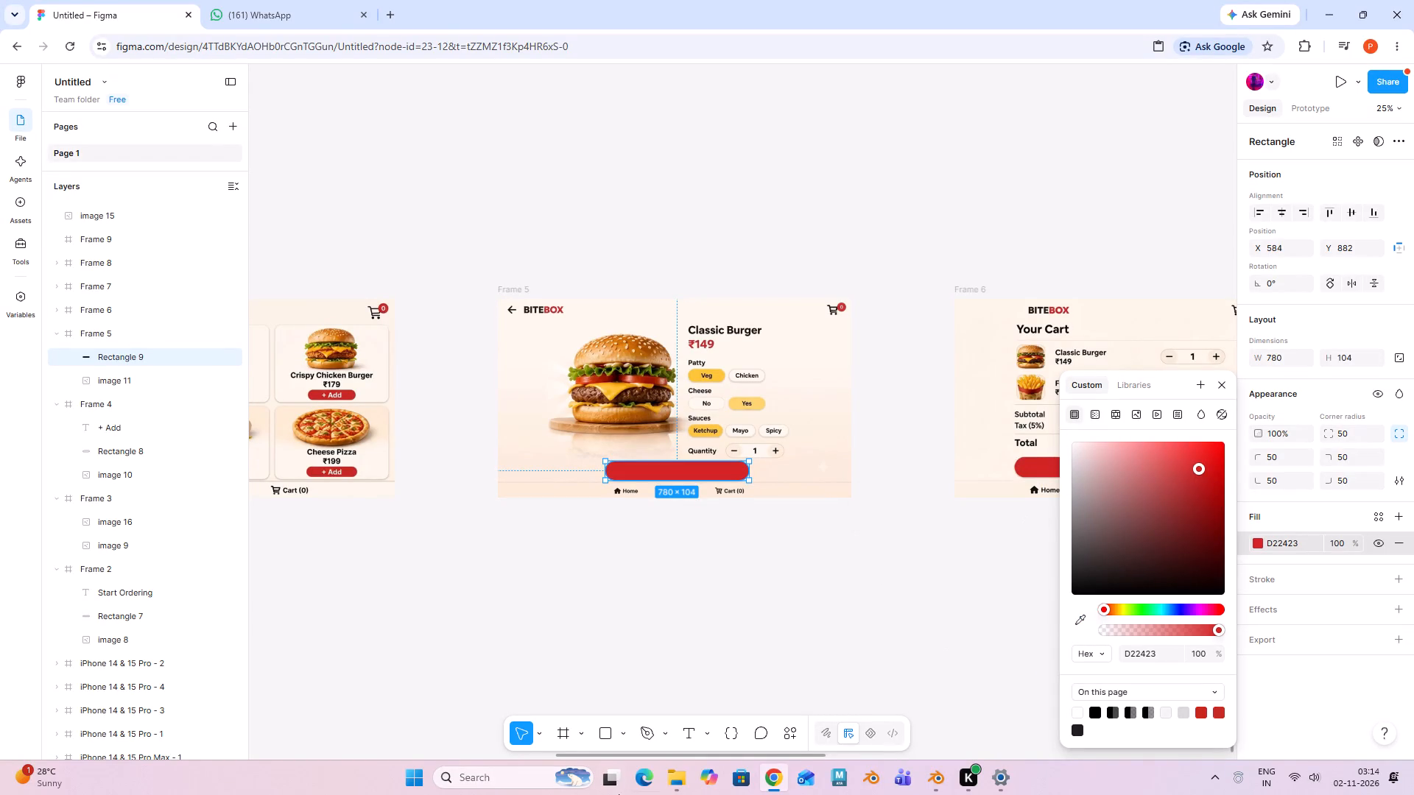
{"action": "left_click", "coordinate": [694, 632]}
Add a white text label reading "Add To Cart" on the red button in Frame 5.
{"action": "key", "text": "plus"}
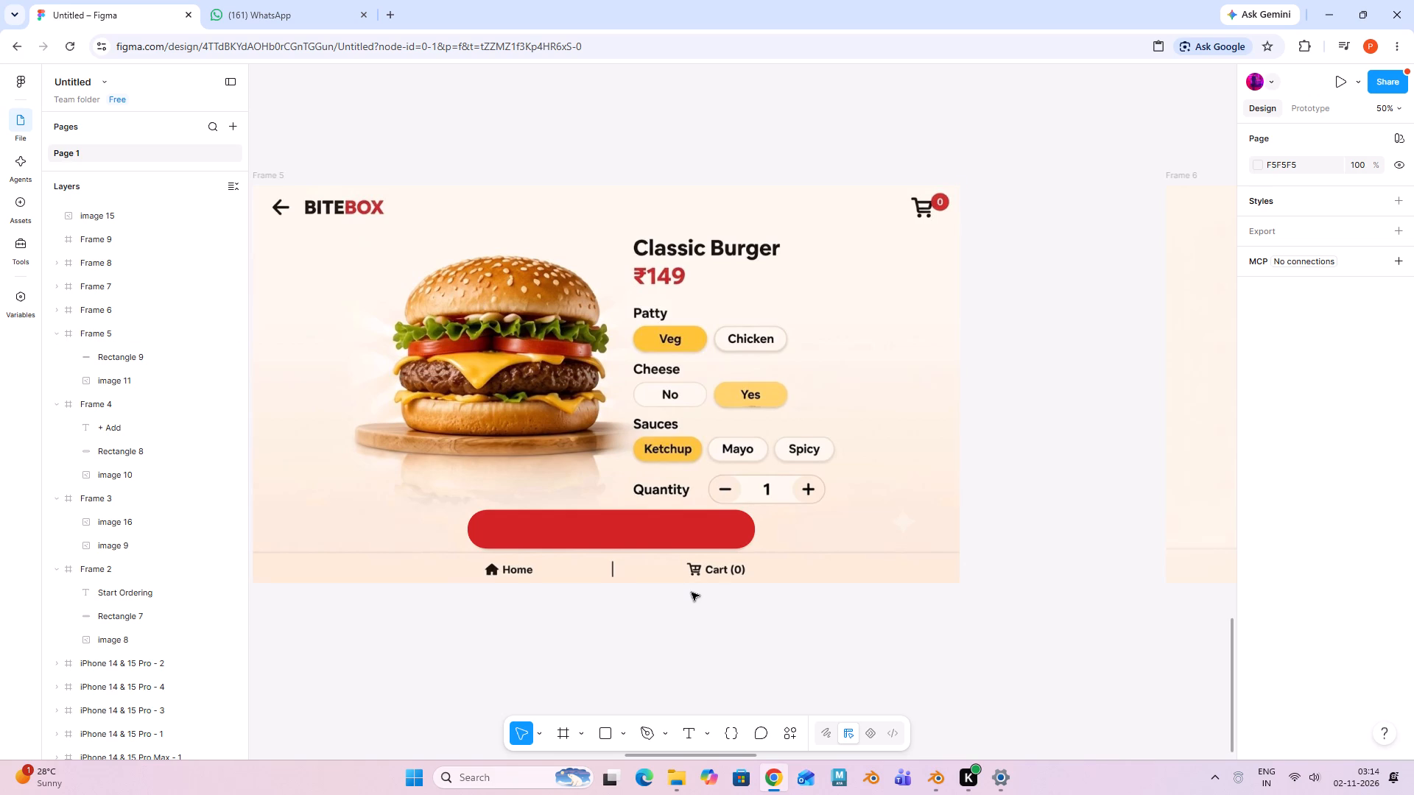
{"action": "left_click", "coordinate": [687, 729]}
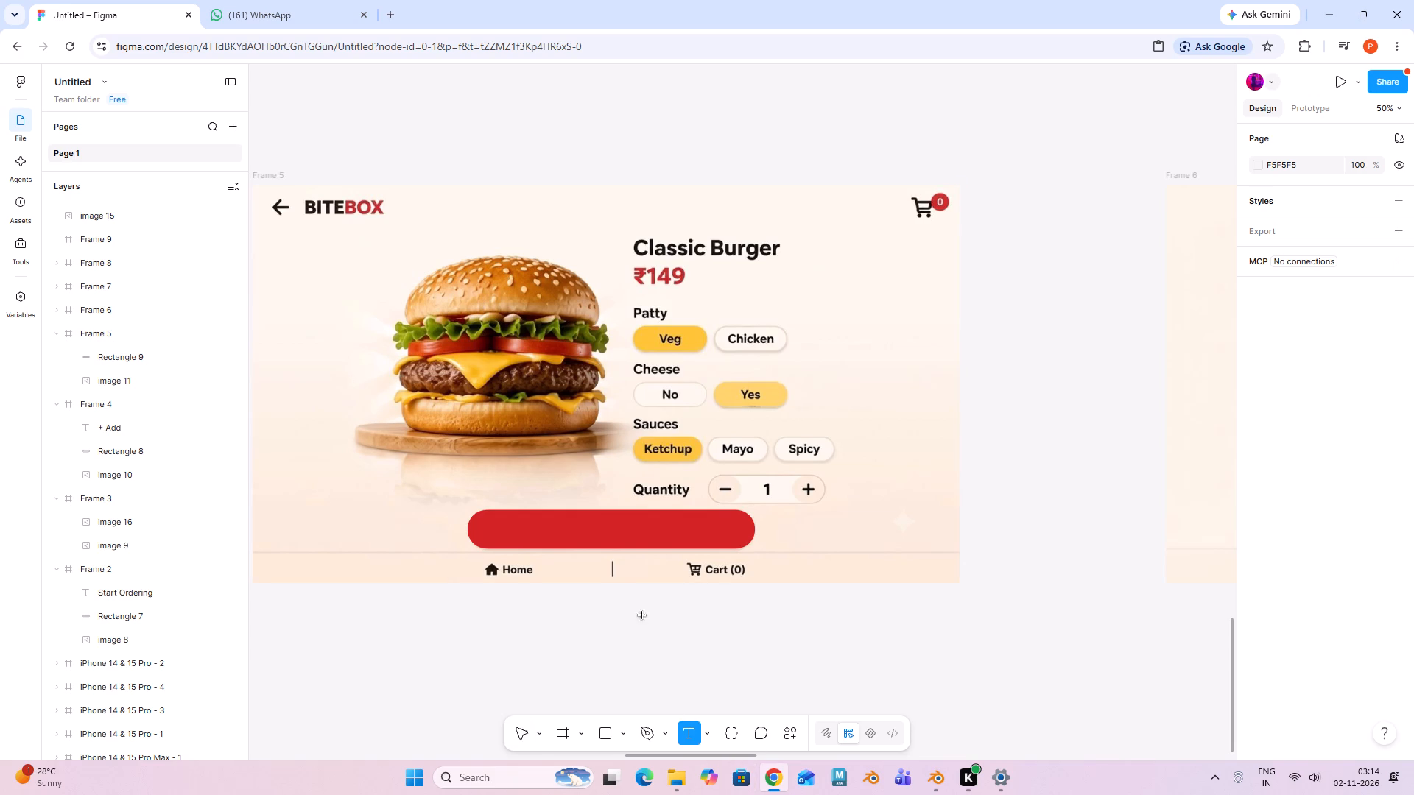
{"action": "left_click", "coordinate": [614, 515]}
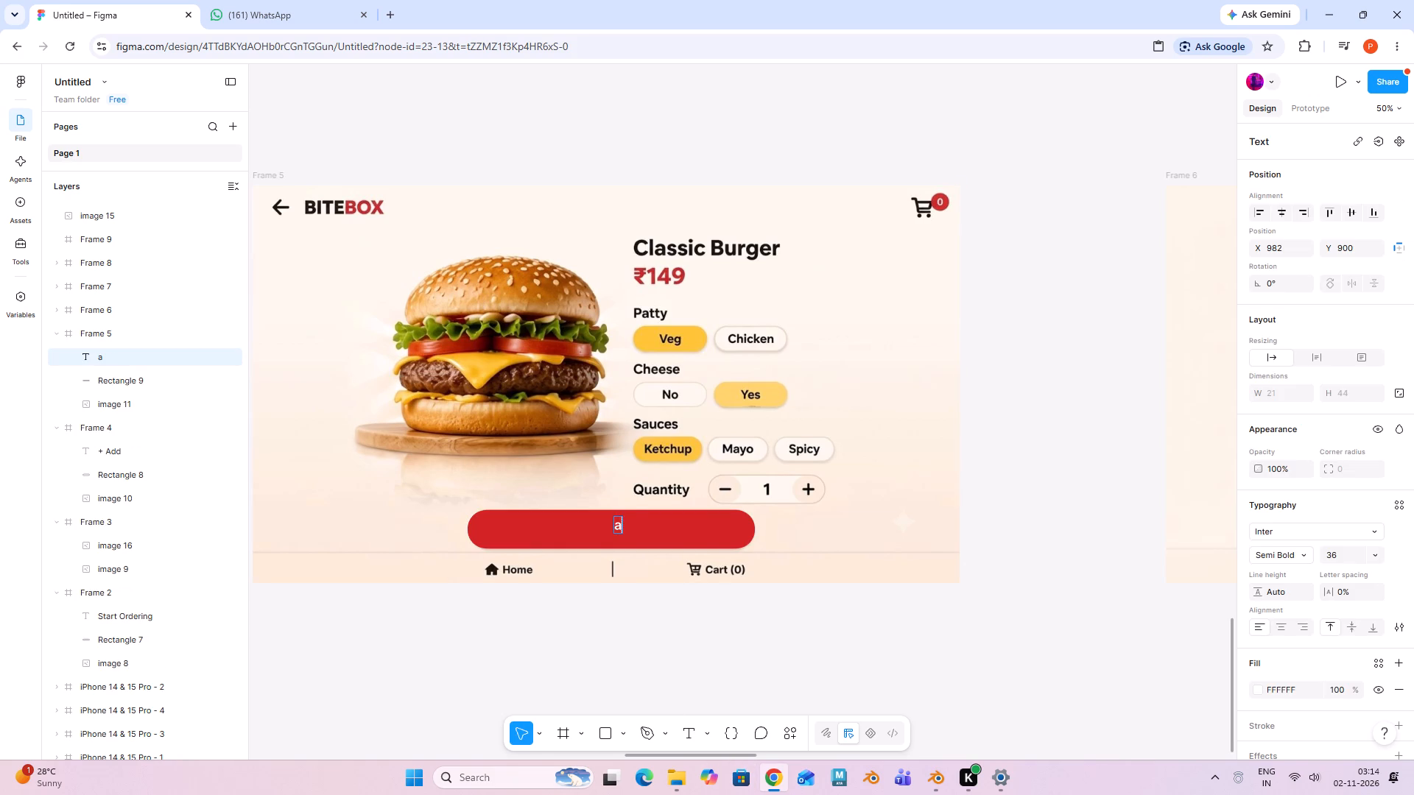
{"action": "type", "text": "DD"}
{"action": "key", "text": "BackSpace"}
{"action": "key", "text": "BackSpace"}
{"action": "key", "text": "BackSpace"}
{"action": "type", "text": "dd"}
{"action": "key", "text": "space"}
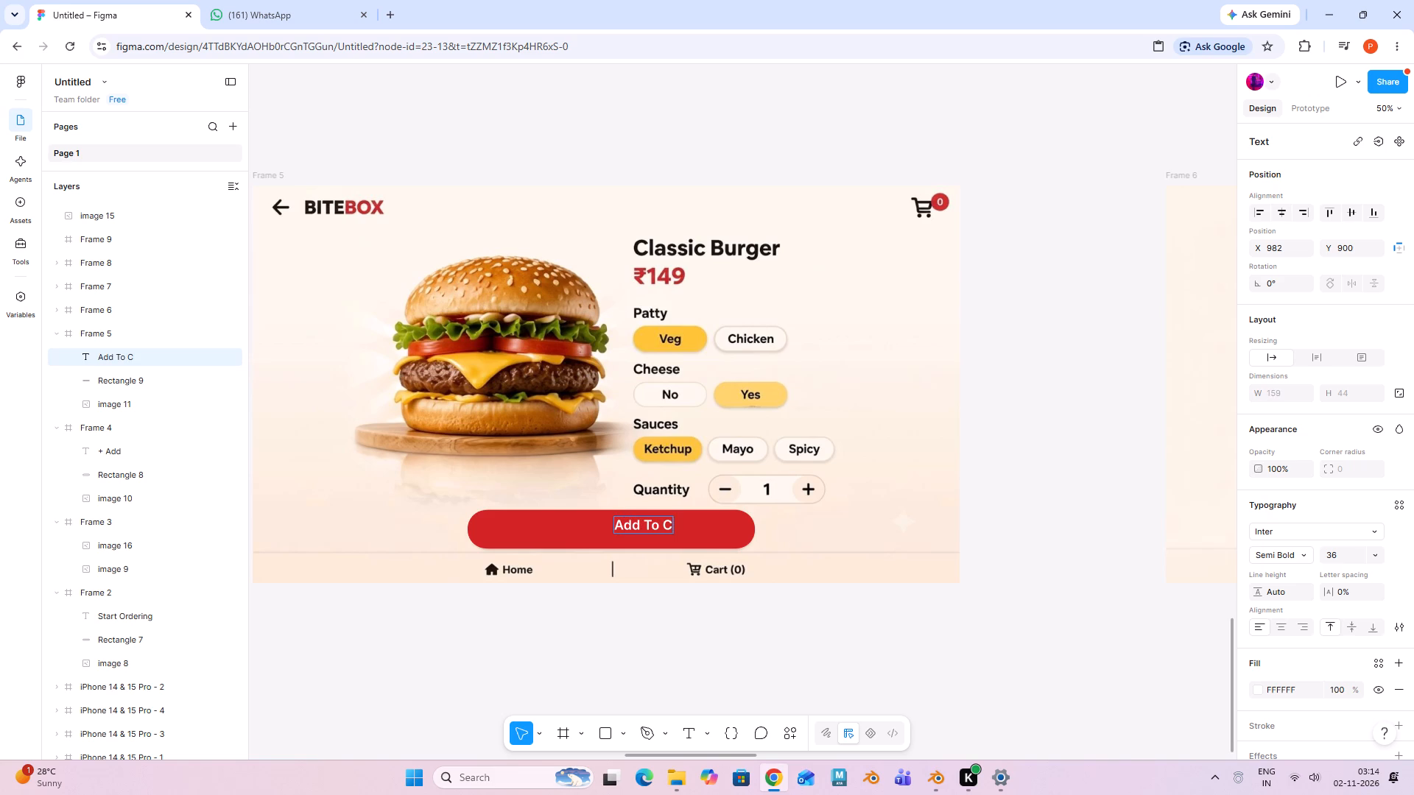
{"action": "type", "text": "art"}
{"action": "left_click", "coordinate": [851, 543]}
Set the "Add To Cart" label's font size to 48 and center it on the red button.
{"action": "left_click_drag", "start_coordinate": [678, 526], "coordinate": [635, 530]}
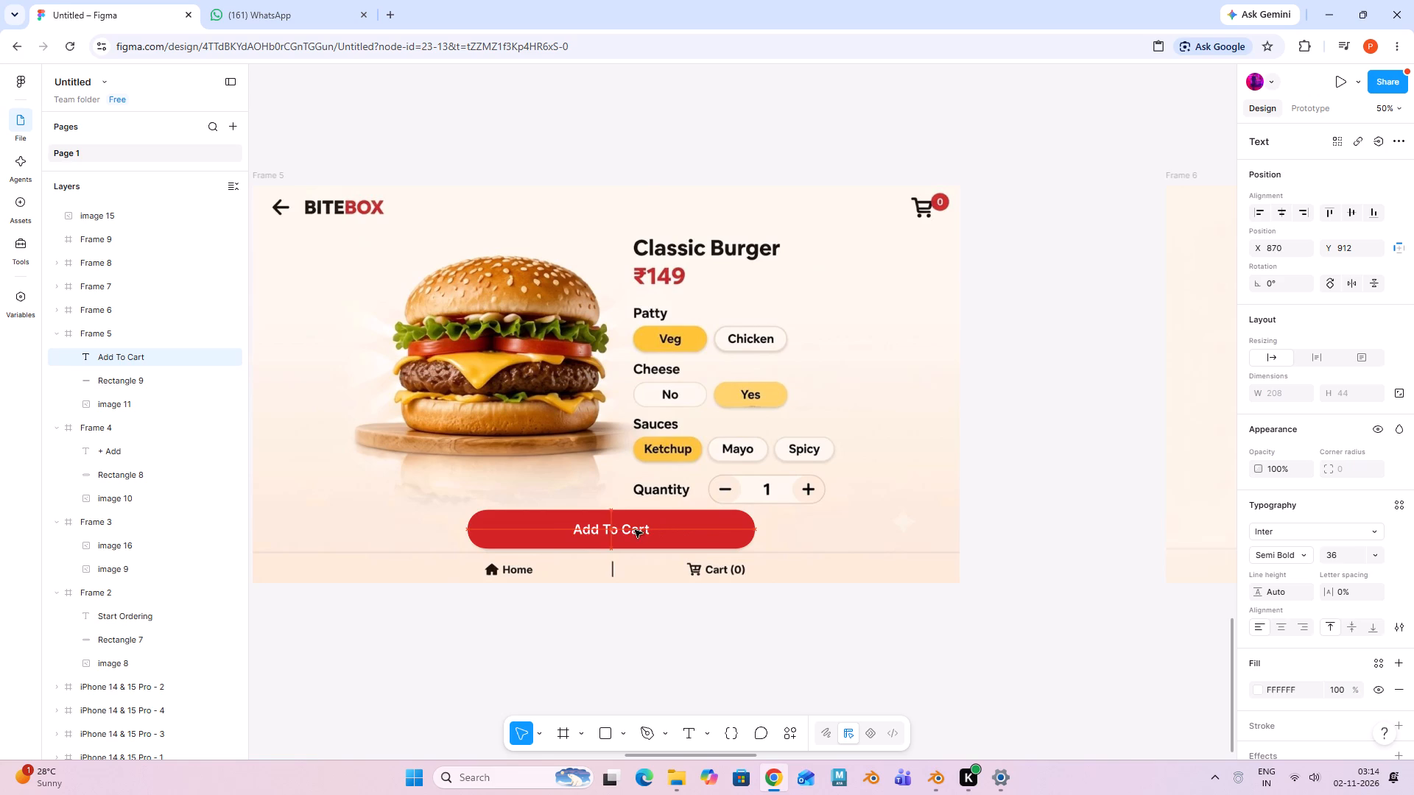
{"action": "left_click_drag", "start_coordinate": [635, 530], "coordinate": [633, 531]}
{"action": "left_click", "coordinate": [1373, 554]}
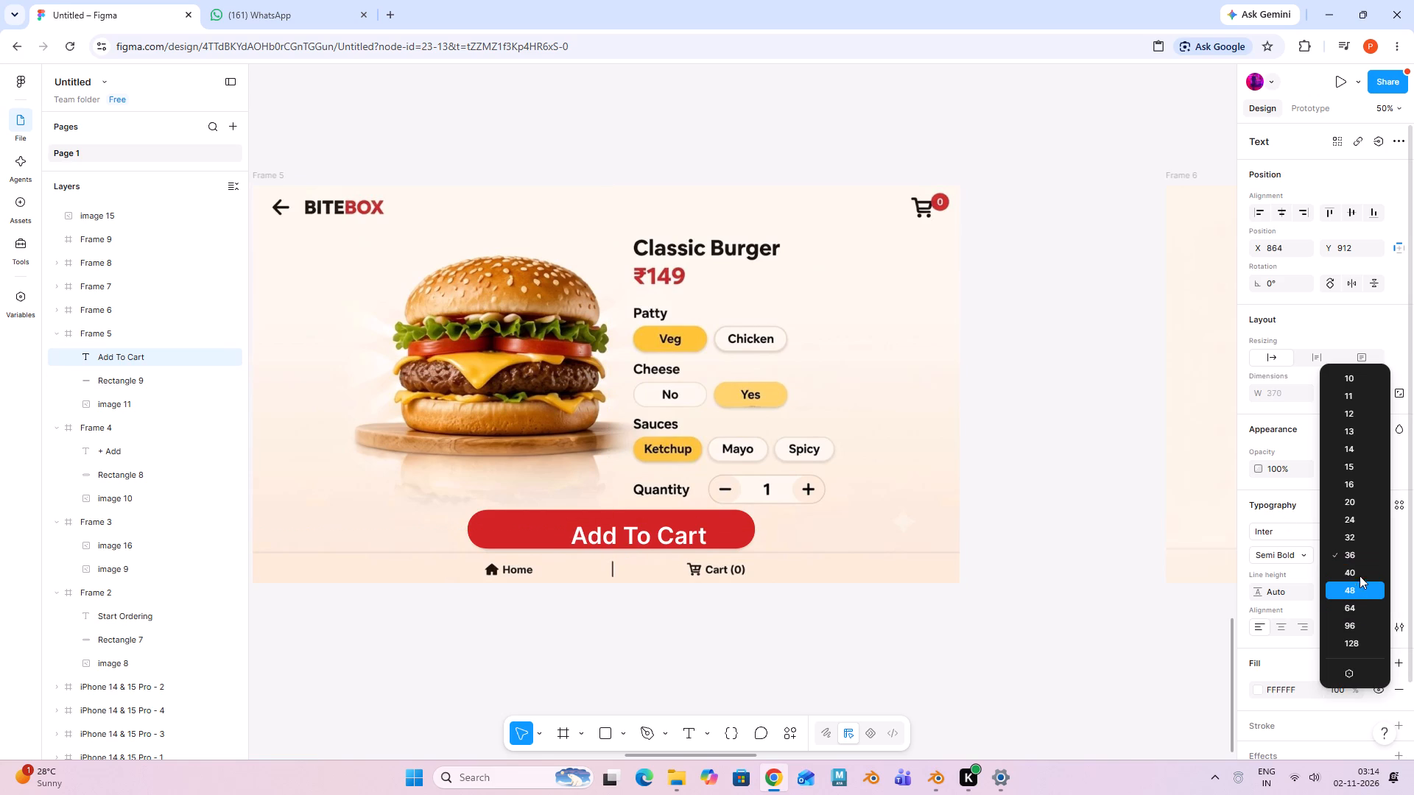
{"action": "left_click", "coordinate": [1360, 585]}
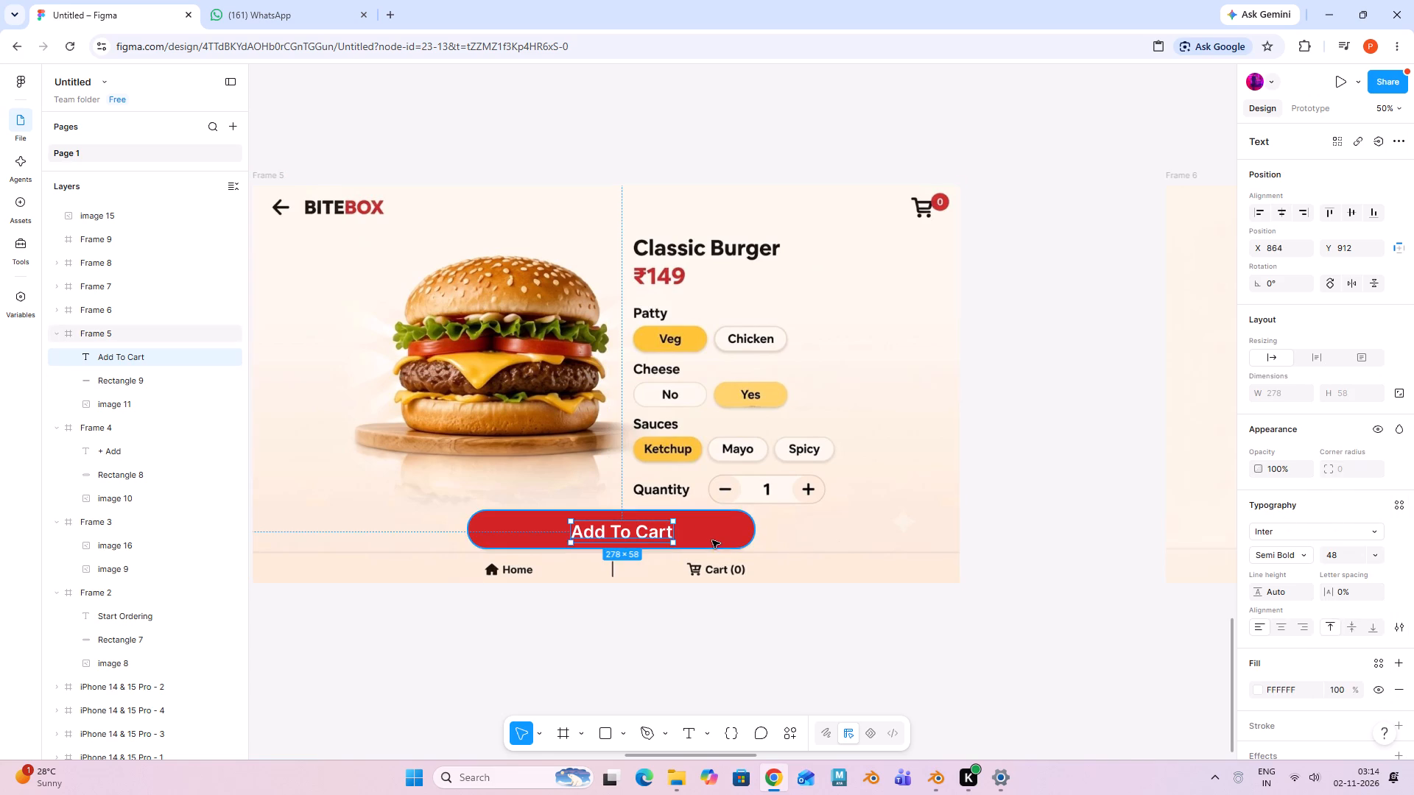
{"action": "left_click_drag", "start_coordinate": [636, 538], "coordinate": [626, 534]}
{"action": "left_click", "coordinate": [1145, 647]}
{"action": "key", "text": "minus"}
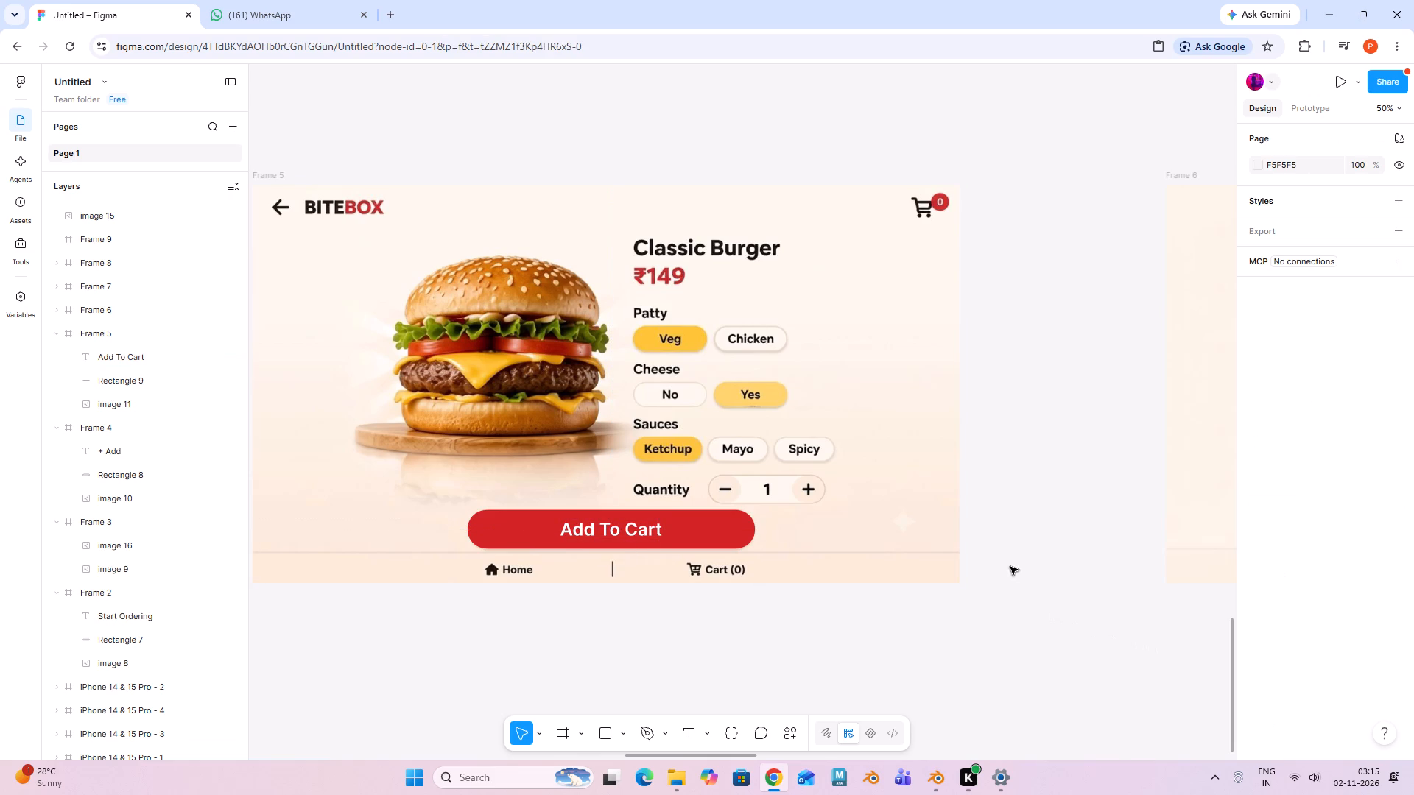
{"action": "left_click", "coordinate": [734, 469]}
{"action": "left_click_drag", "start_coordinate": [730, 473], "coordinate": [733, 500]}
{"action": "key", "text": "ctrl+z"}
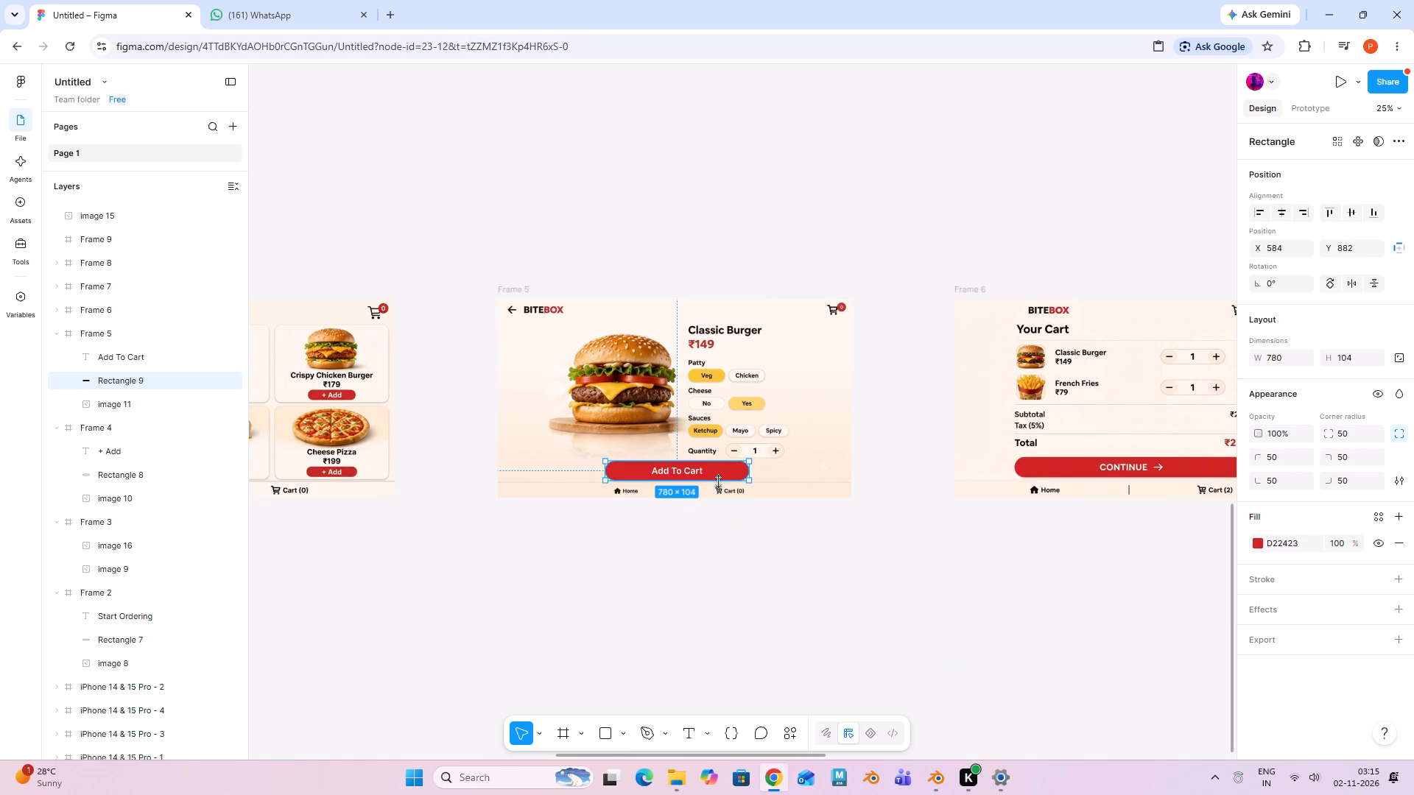
Add a horizontal arrow about 100 long just below Frame 5.
{"action": "key", "text": "plus"}
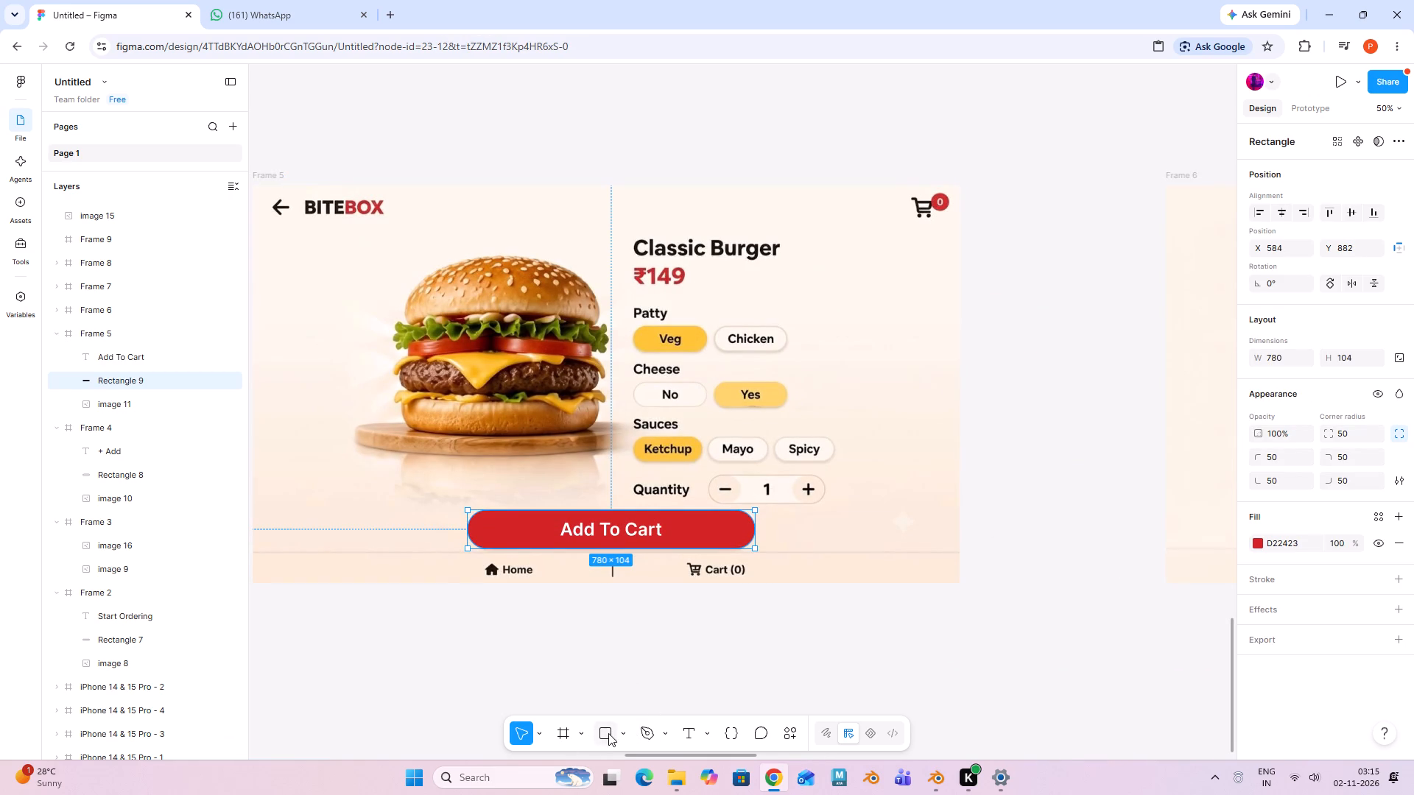
{"action": "left_click", "coordinate": [625, 732]}
{"action": "left_click", "coordinate": [663, 629]}
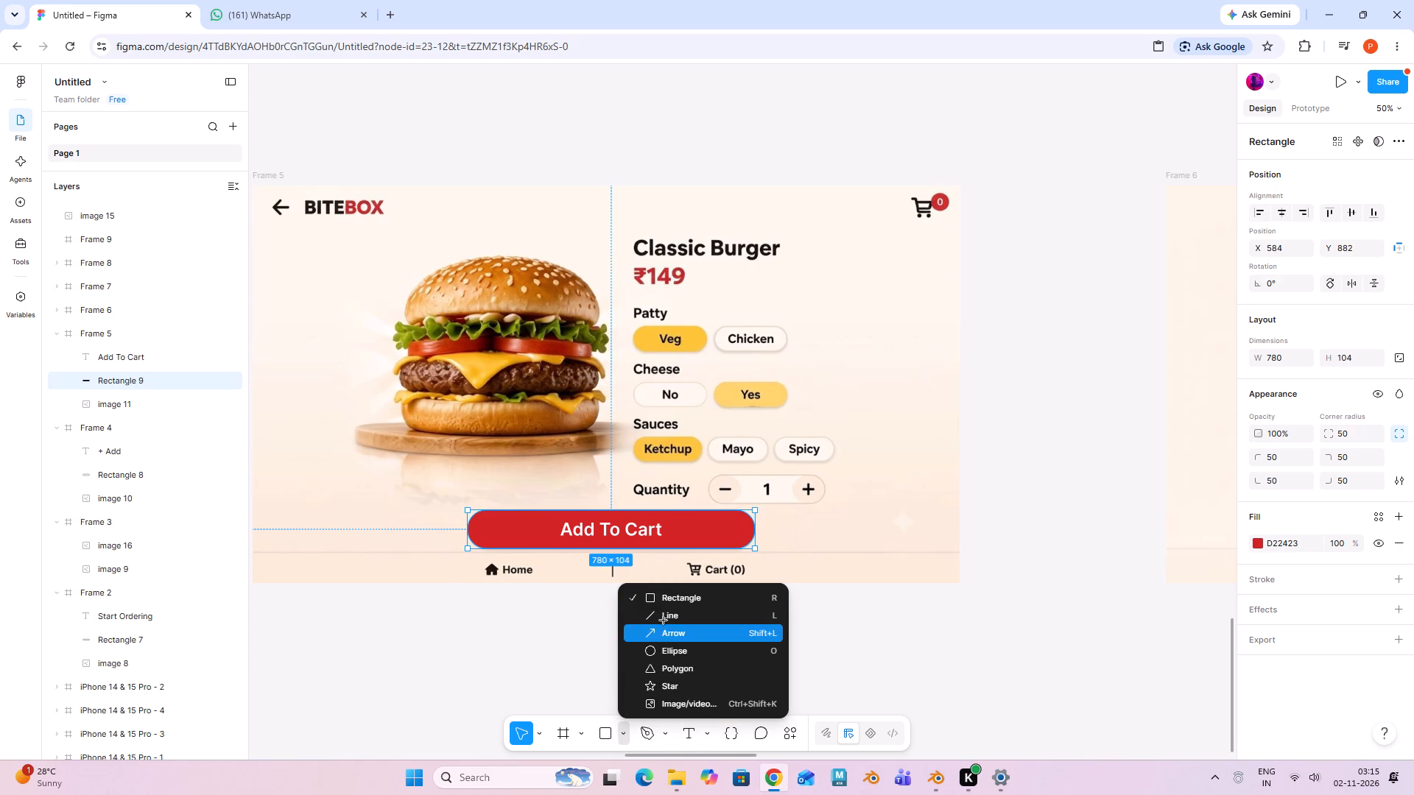
{"action": "left_click", "coordinate": [700, 612]}
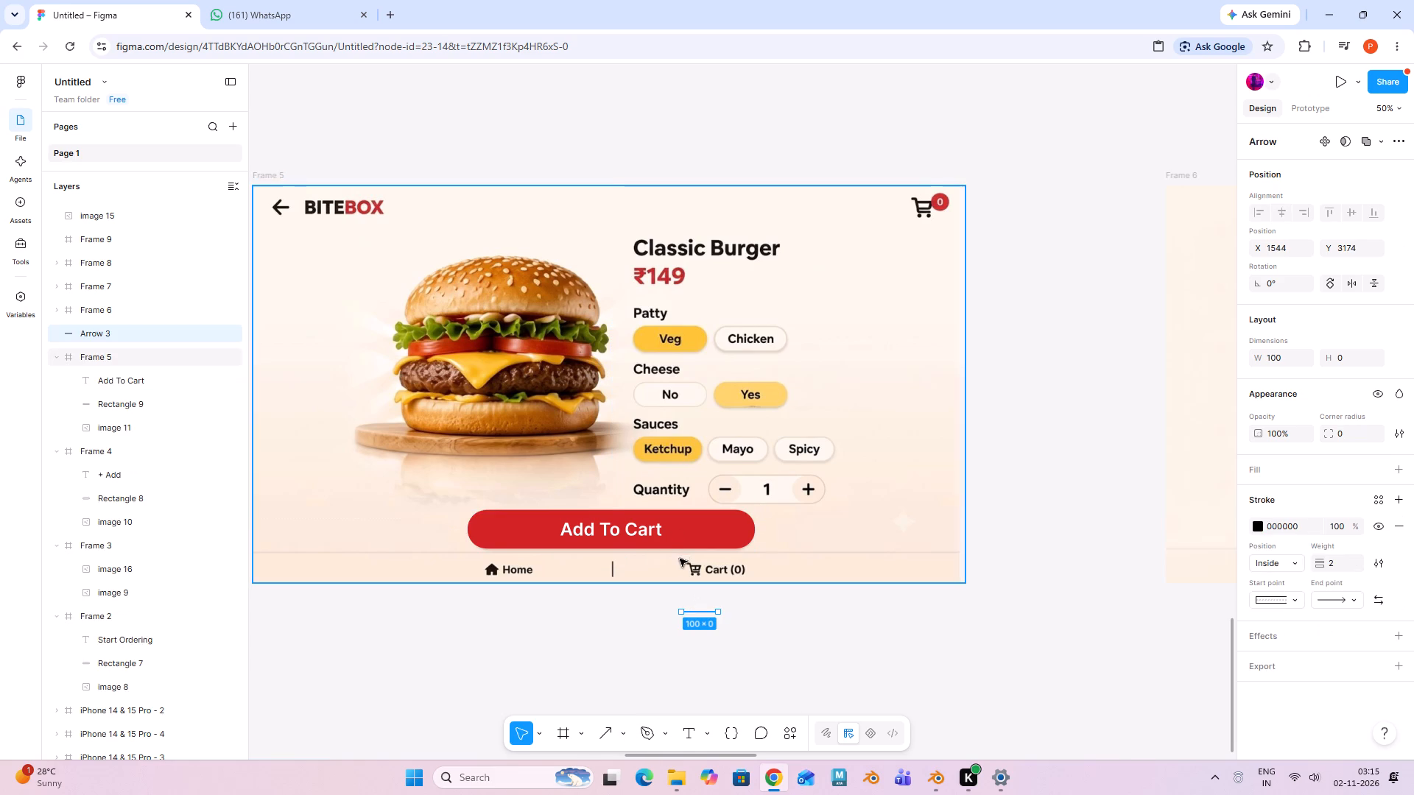
Undo the horizontal arrow added just below Frame 5.
{"action": "key", "text": "ctrl+z"}
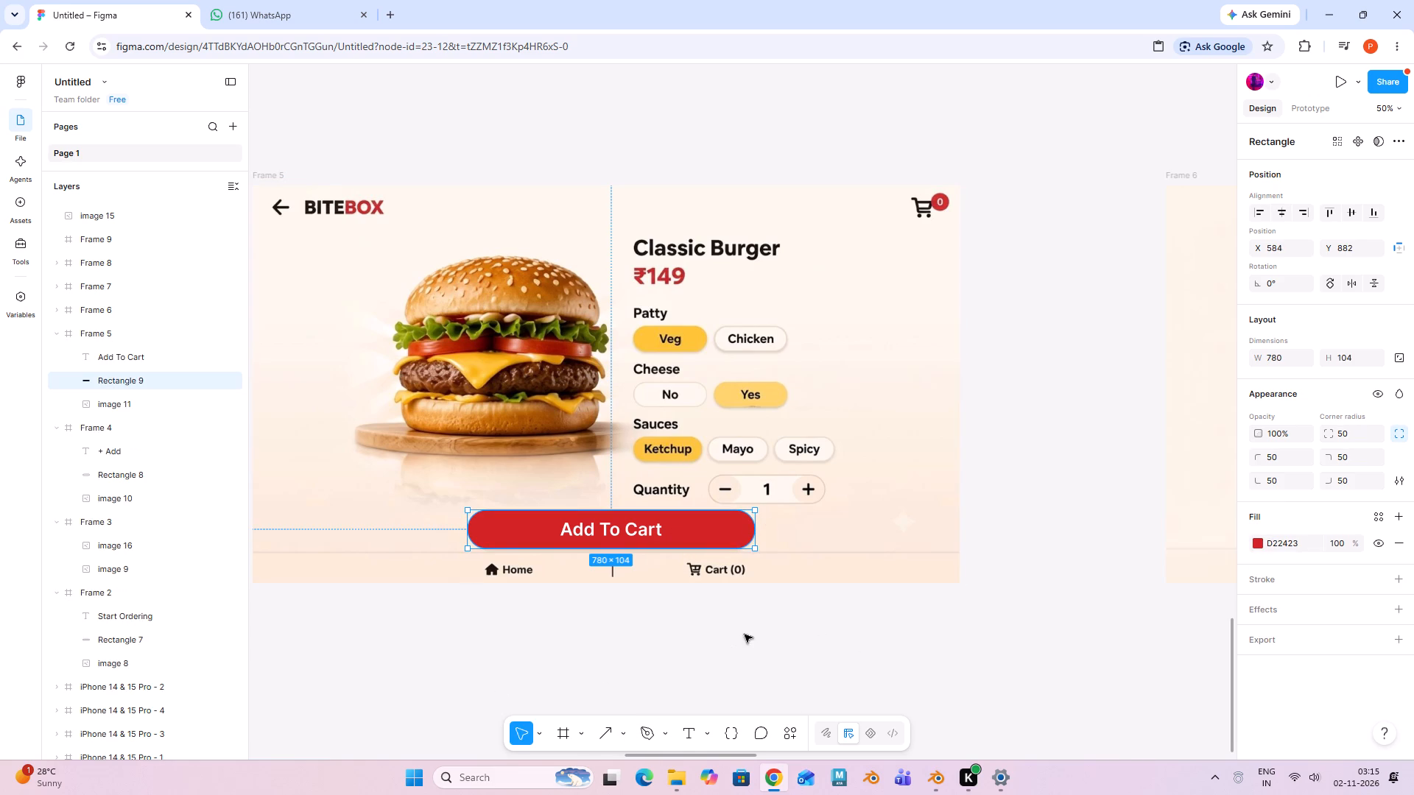
{"action": "left_click", "coordinate": [745, 635]}
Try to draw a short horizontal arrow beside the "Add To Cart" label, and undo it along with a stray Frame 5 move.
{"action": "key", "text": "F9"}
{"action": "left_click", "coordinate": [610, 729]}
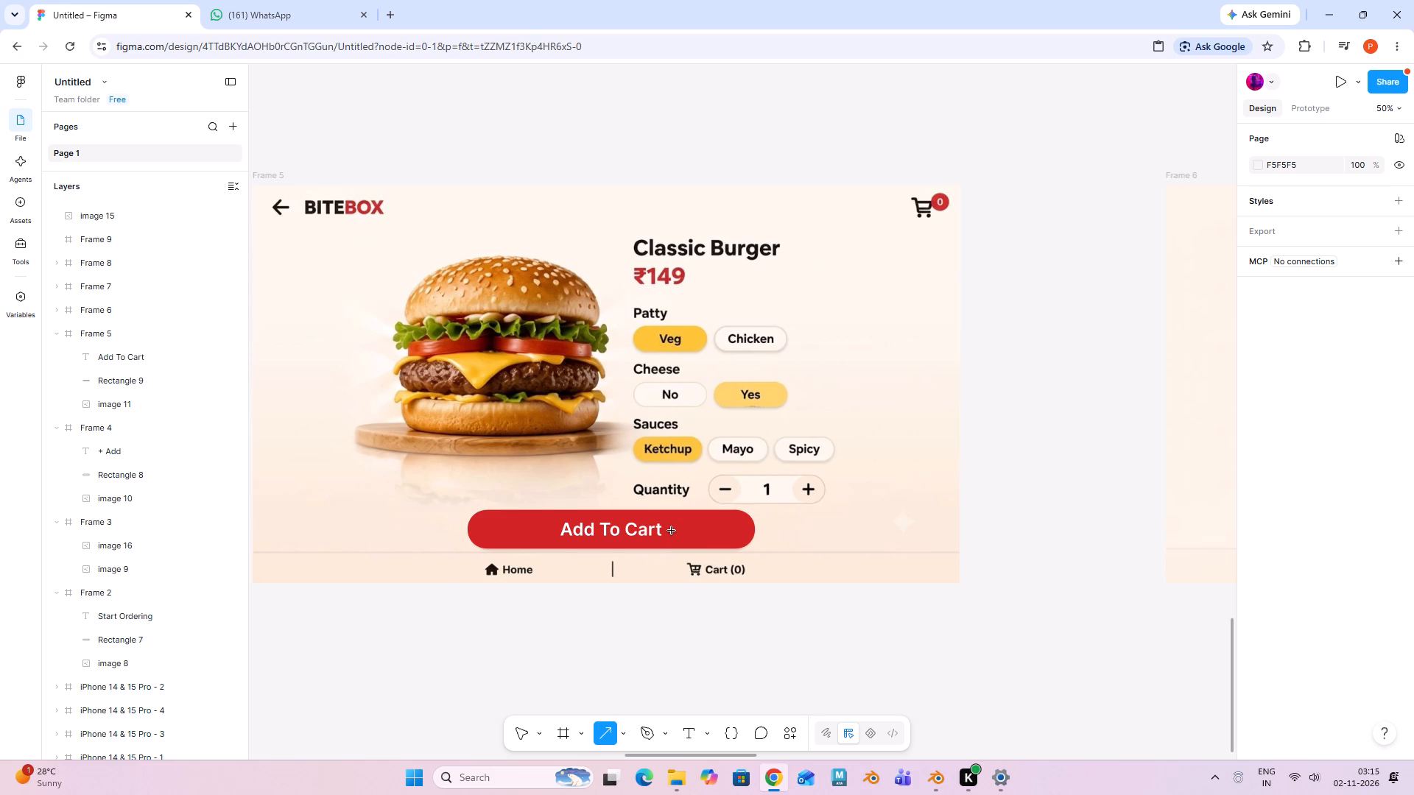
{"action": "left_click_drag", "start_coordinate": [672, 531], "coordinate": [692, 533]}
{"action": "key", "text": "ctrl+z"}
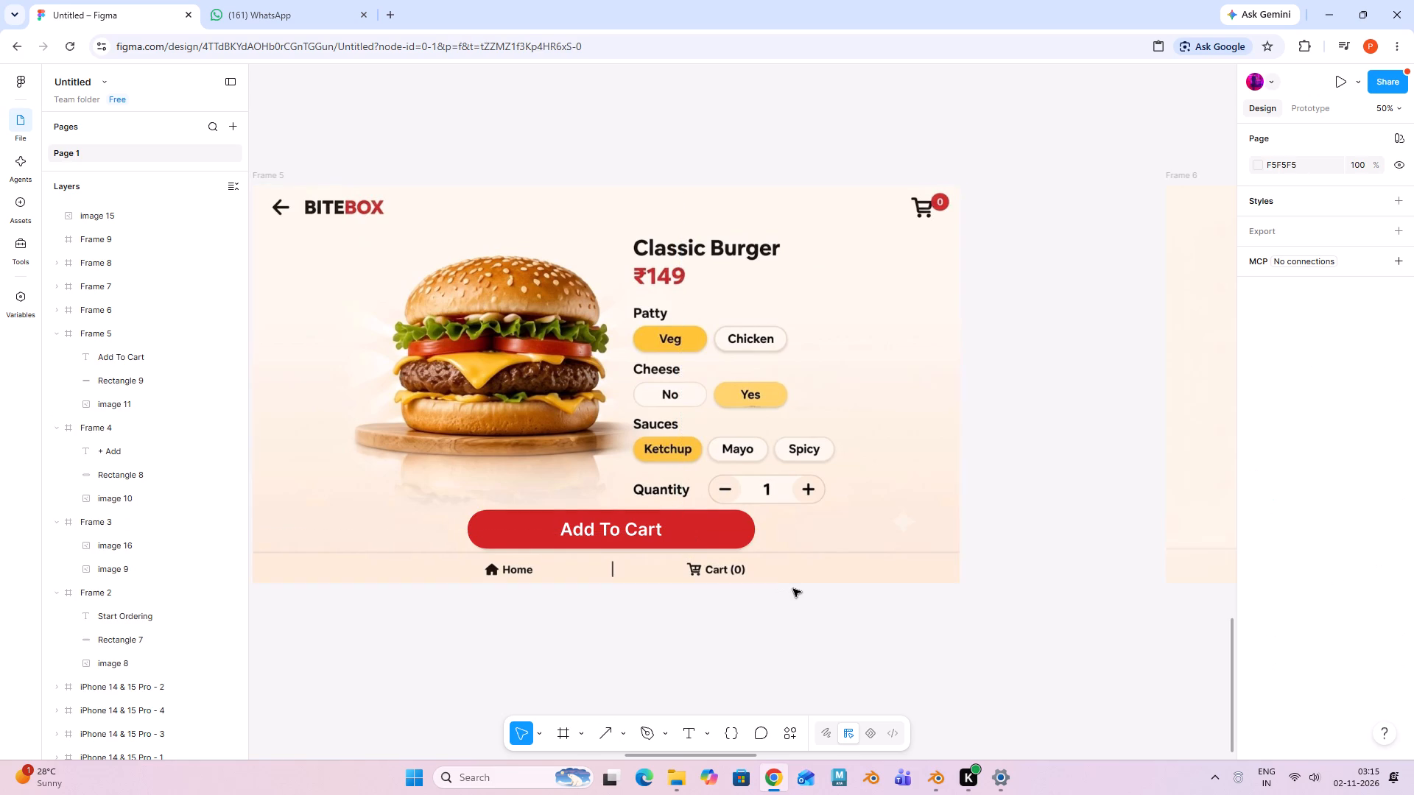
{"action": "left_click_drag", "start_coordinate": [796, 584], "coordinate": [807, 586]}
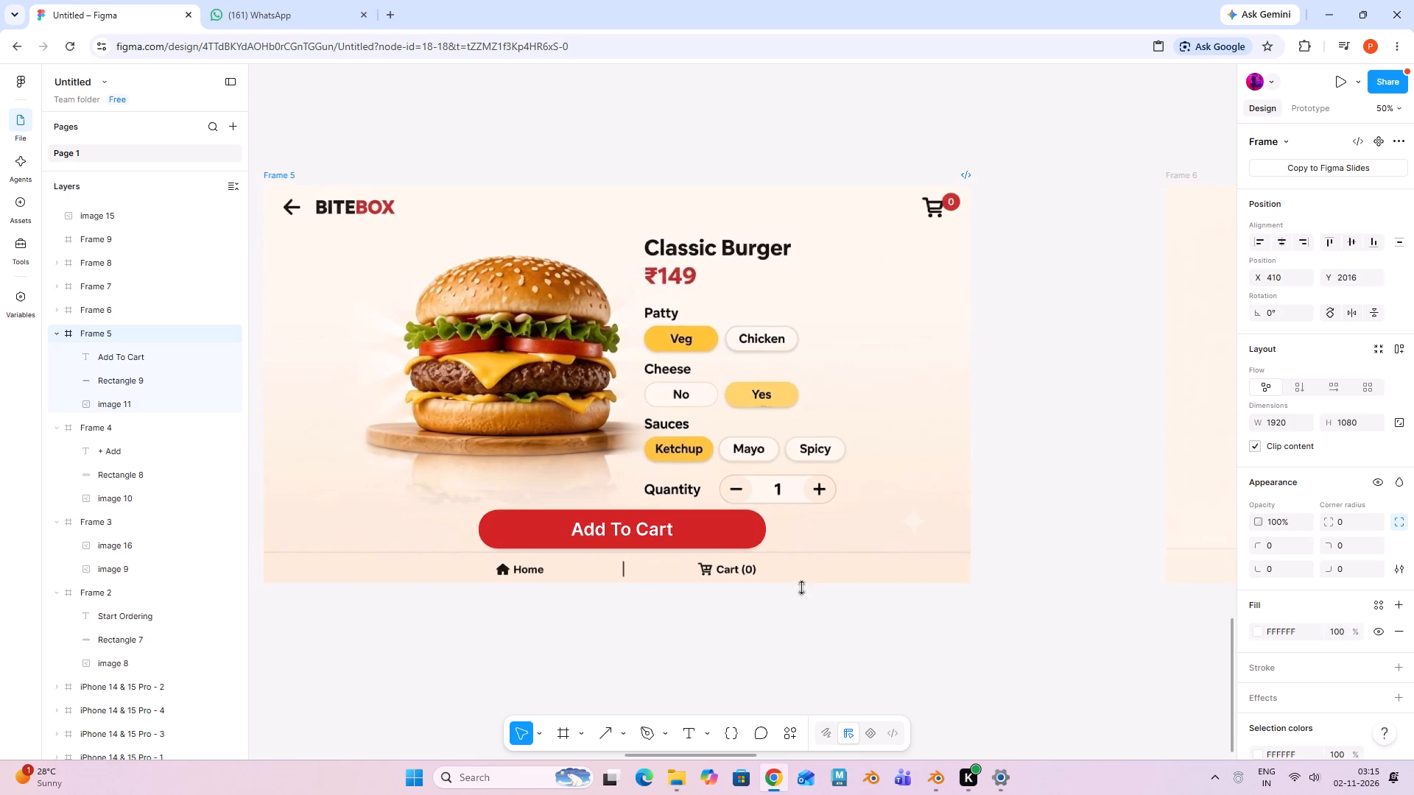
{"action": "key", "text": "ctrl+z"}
Draw a horizontal arrow about 54 long in Frame 5 and place it on the red button just after "Add To Cart".
{"action": "left_click", "coordinate": [595, 741]}
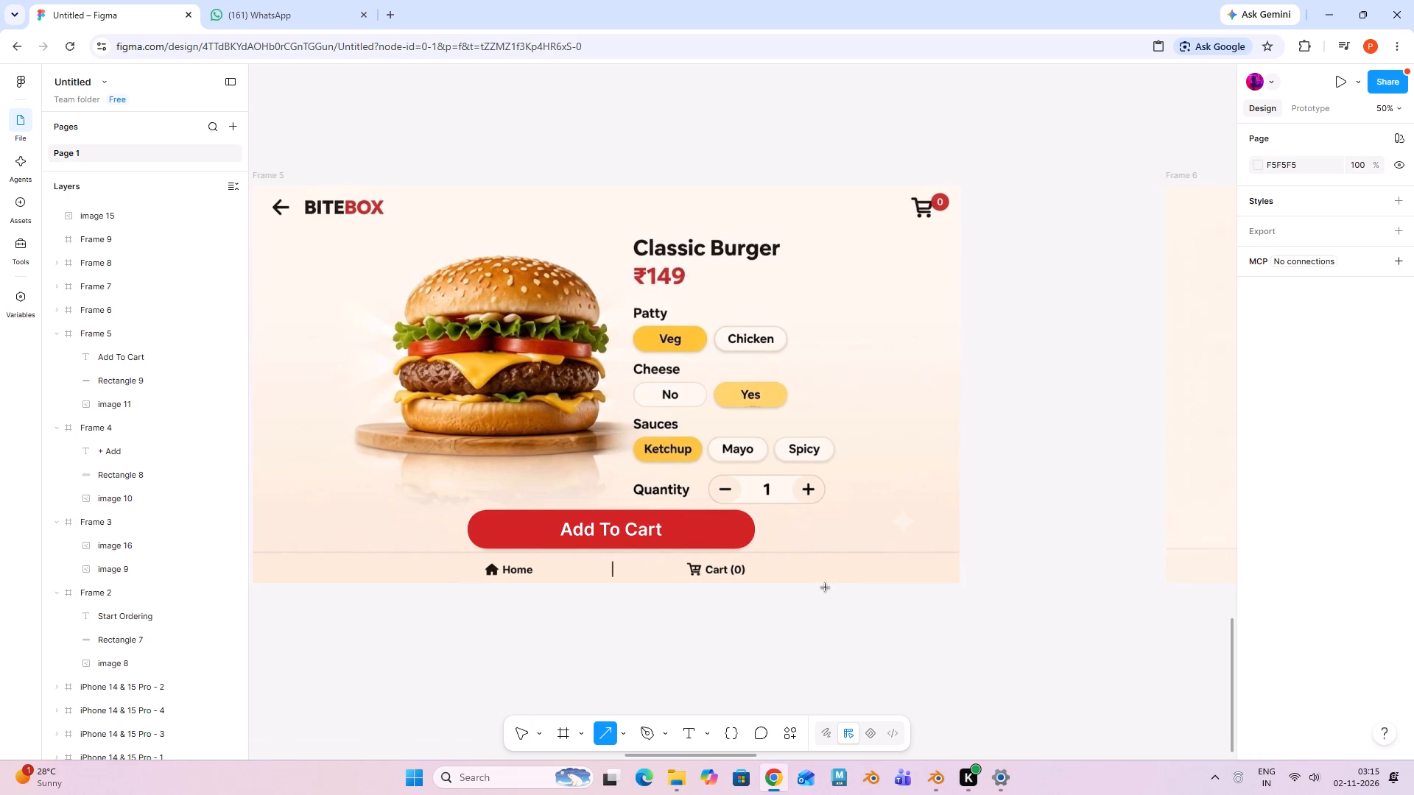
{"action": "left_click_drag", "start_coordinate": [823, 583], "coordinate": [837, 584]}
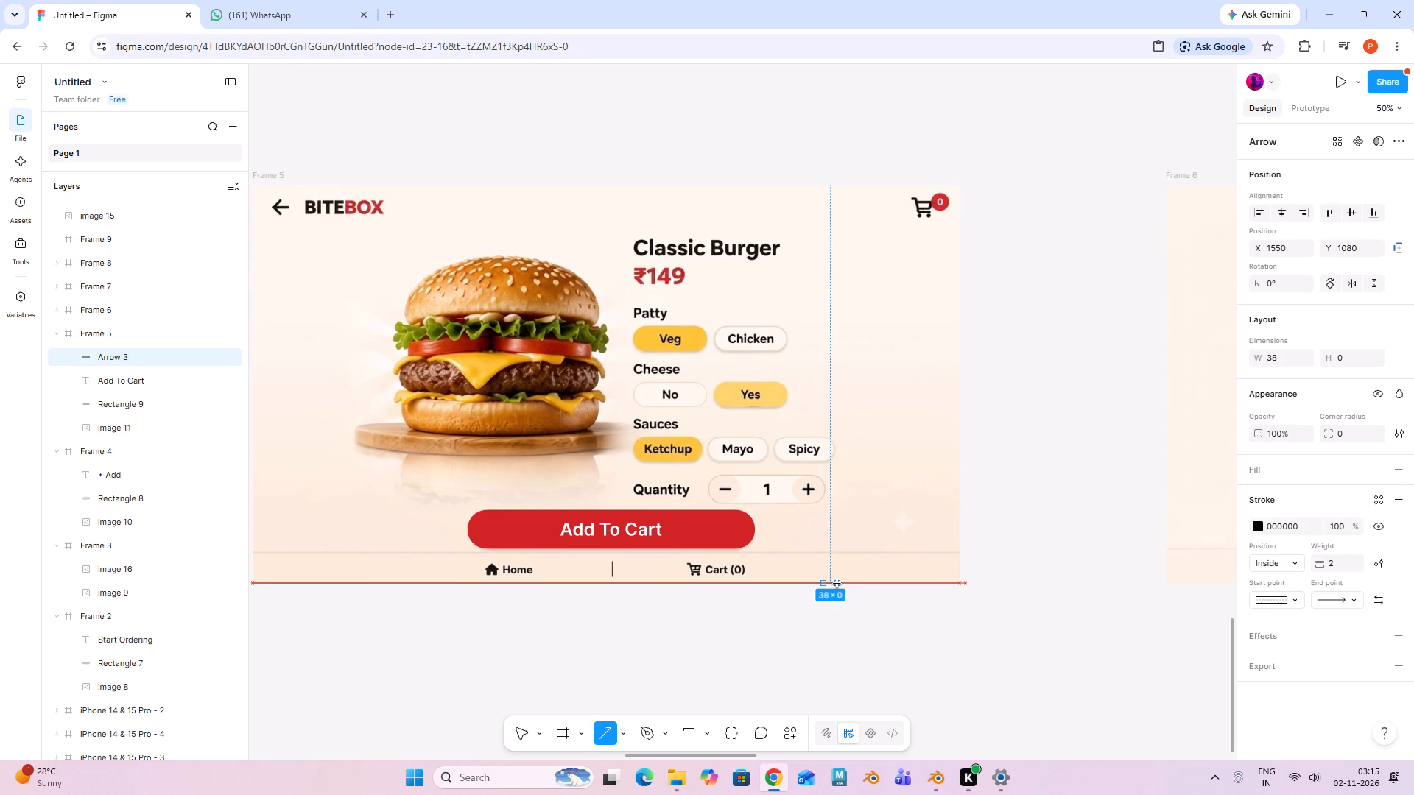
{"action": "left_click_drag", "start_coordinate": [837, 584], "coordinate": [843, 584]}
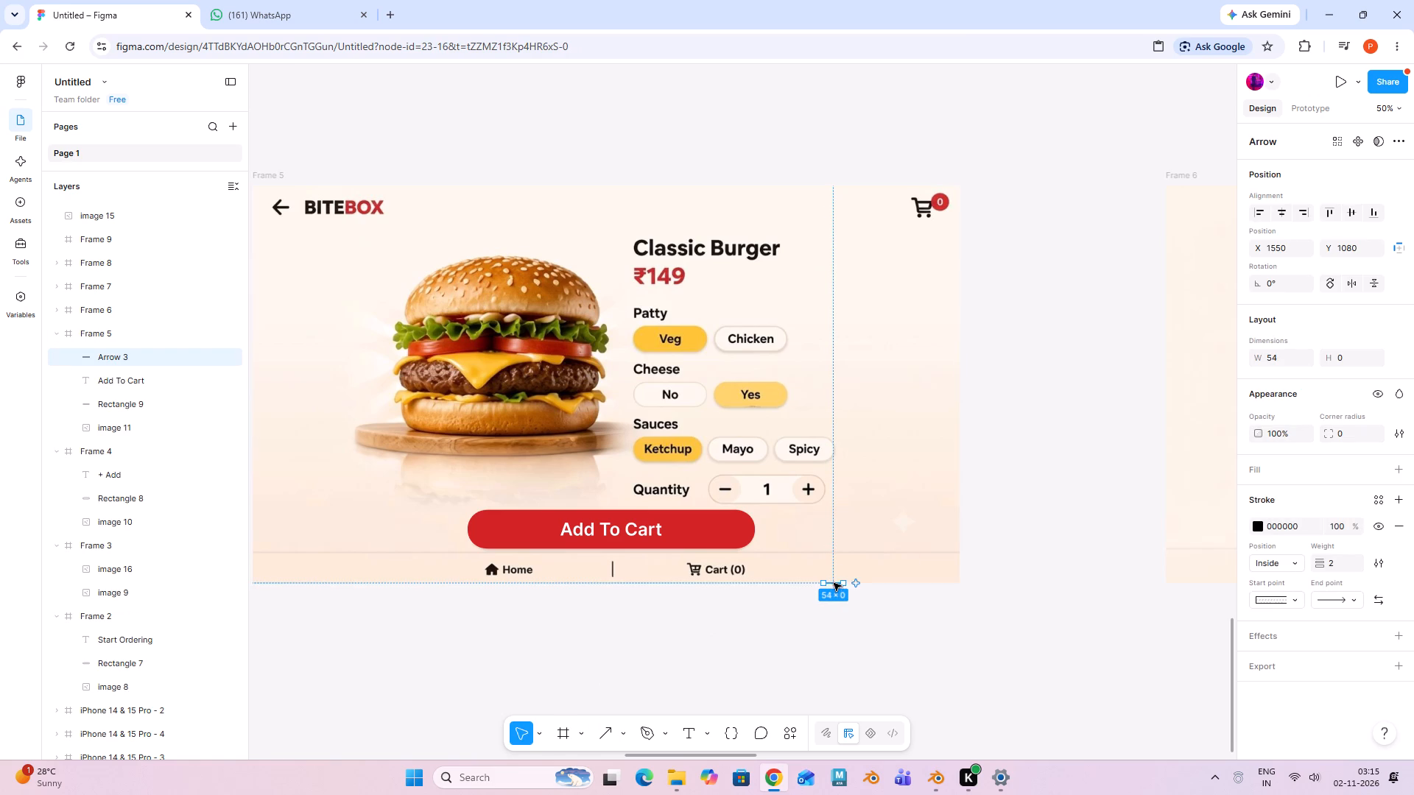
{"action": "left_click_drag", "start_coordinate": [834, 582], "coordinate": [680, 531]}
Set the stroke color of the arrow on the red button to white FFFFFF.
{"action": "left_click", "coordinate": [1258, 520]}
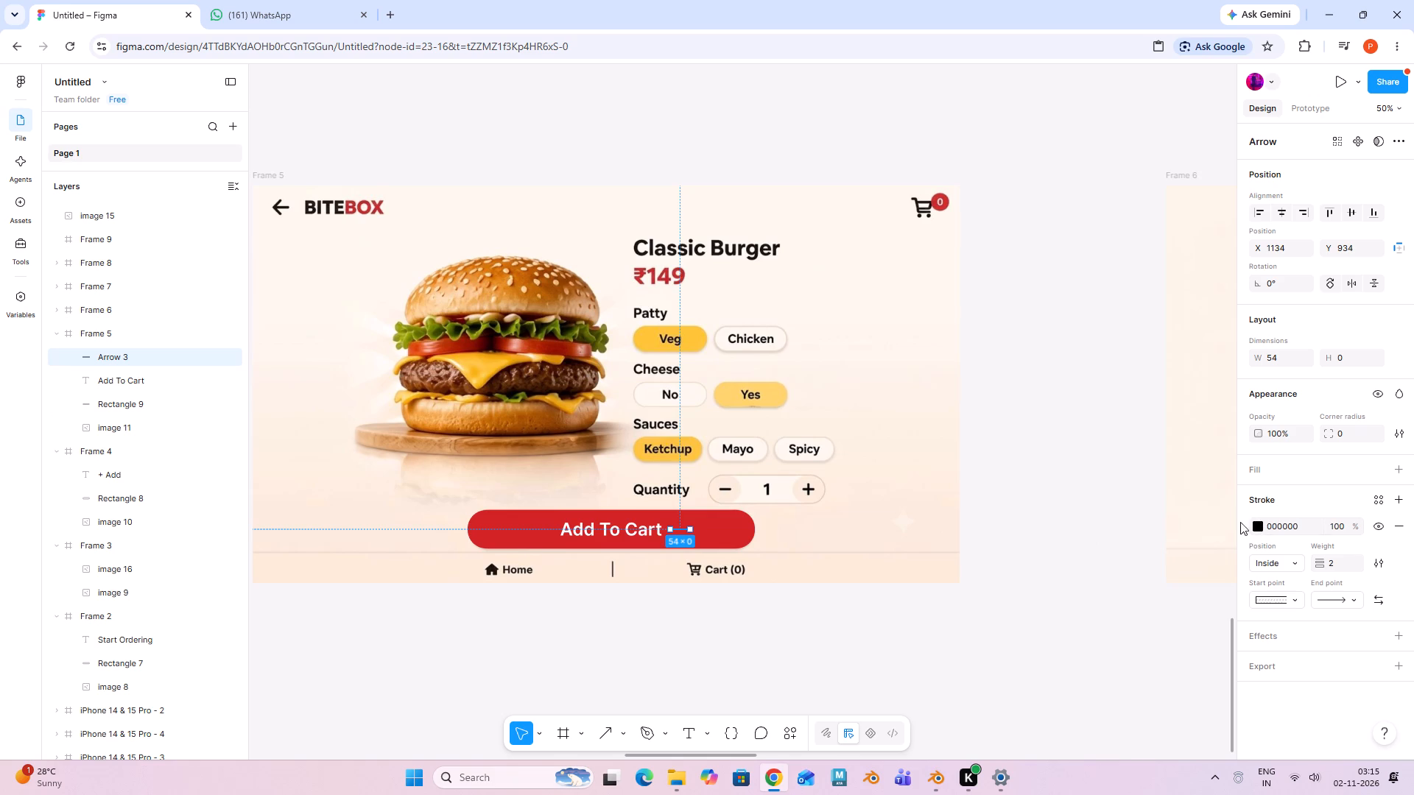
{"action": "left_click", "coordinate": [1251, 522]}
{"action": "left_click", "coordinate": [1255, 525]}
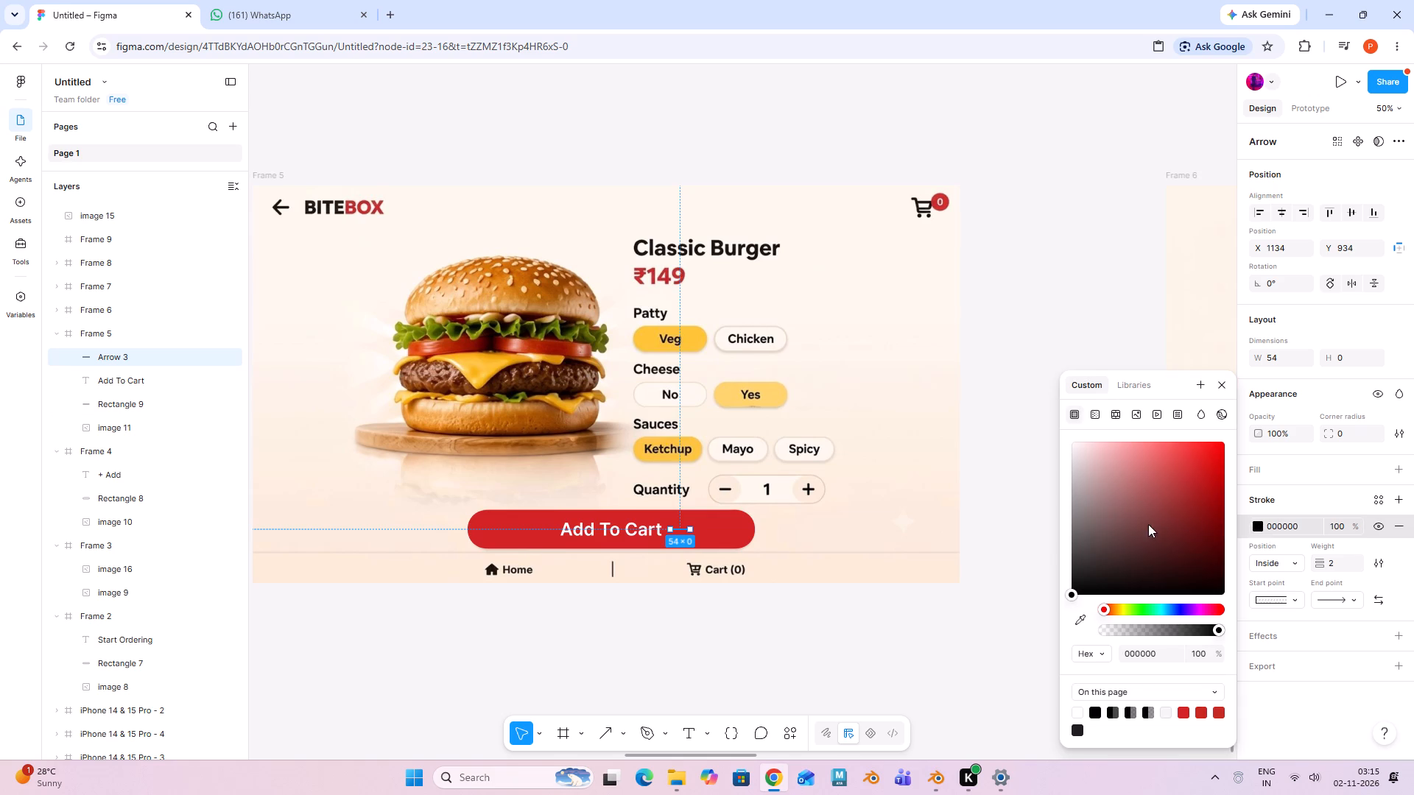
{"action": "left_click_drag", "start_coordinate": [1132, 512], "coordinate": [965, 313]}
{"action": "left_click", "coordinate": [781, 660]}
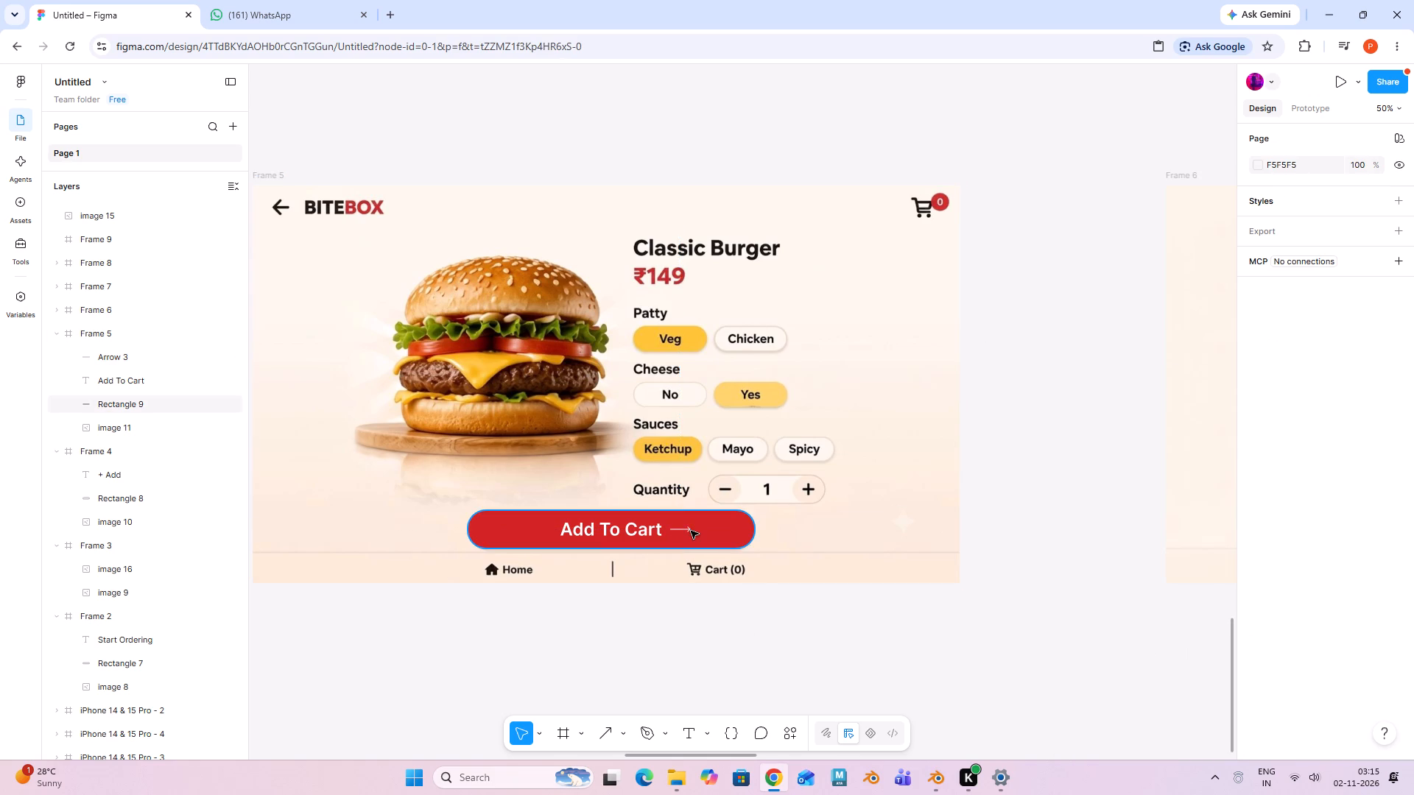
{"action": "left_click", "coordinate": [691, 531]}
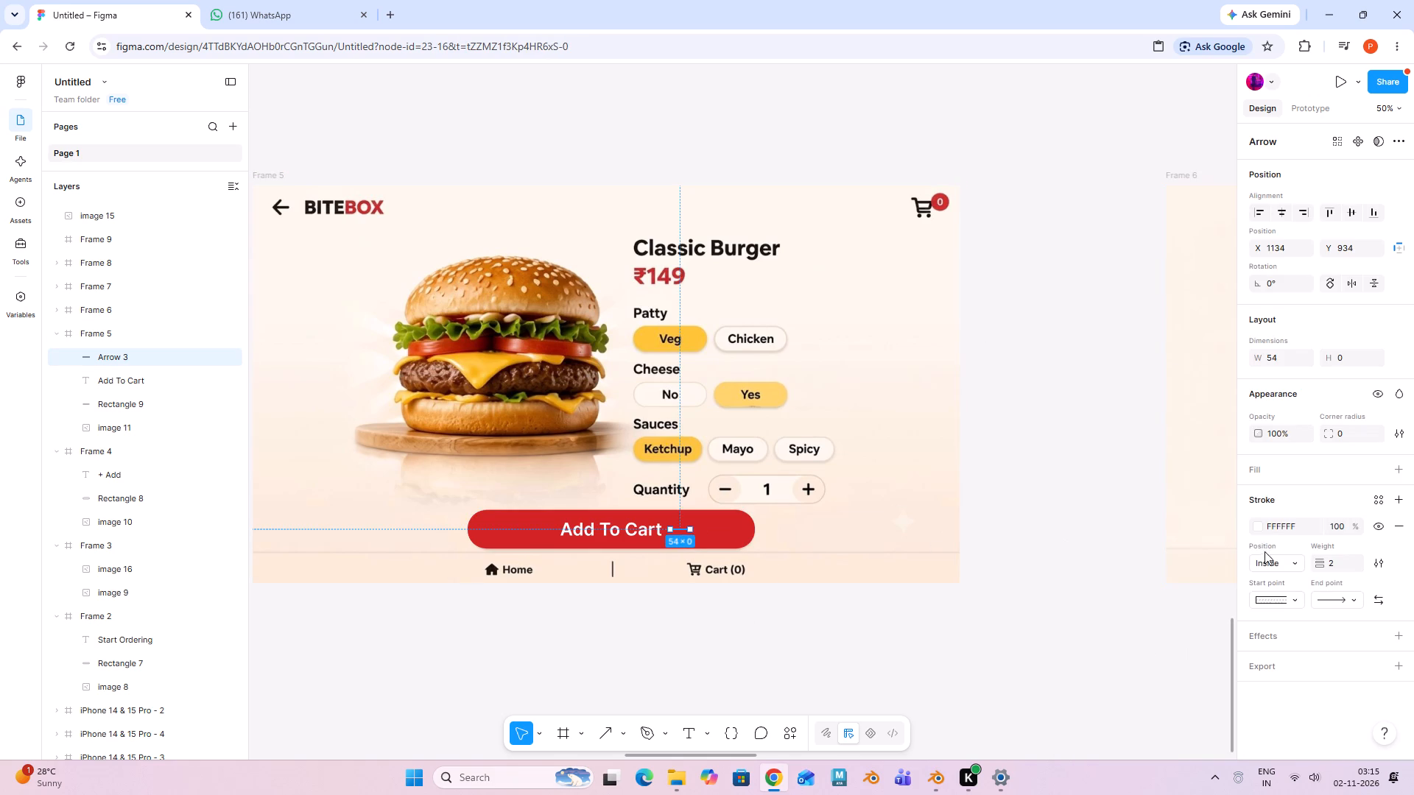
{"action": "left_click", "coordinate": [1259, 528]}
{"action": "left_click_drag", "start_coordinate": [1111, 474], "coordinate": [1010, 394]}
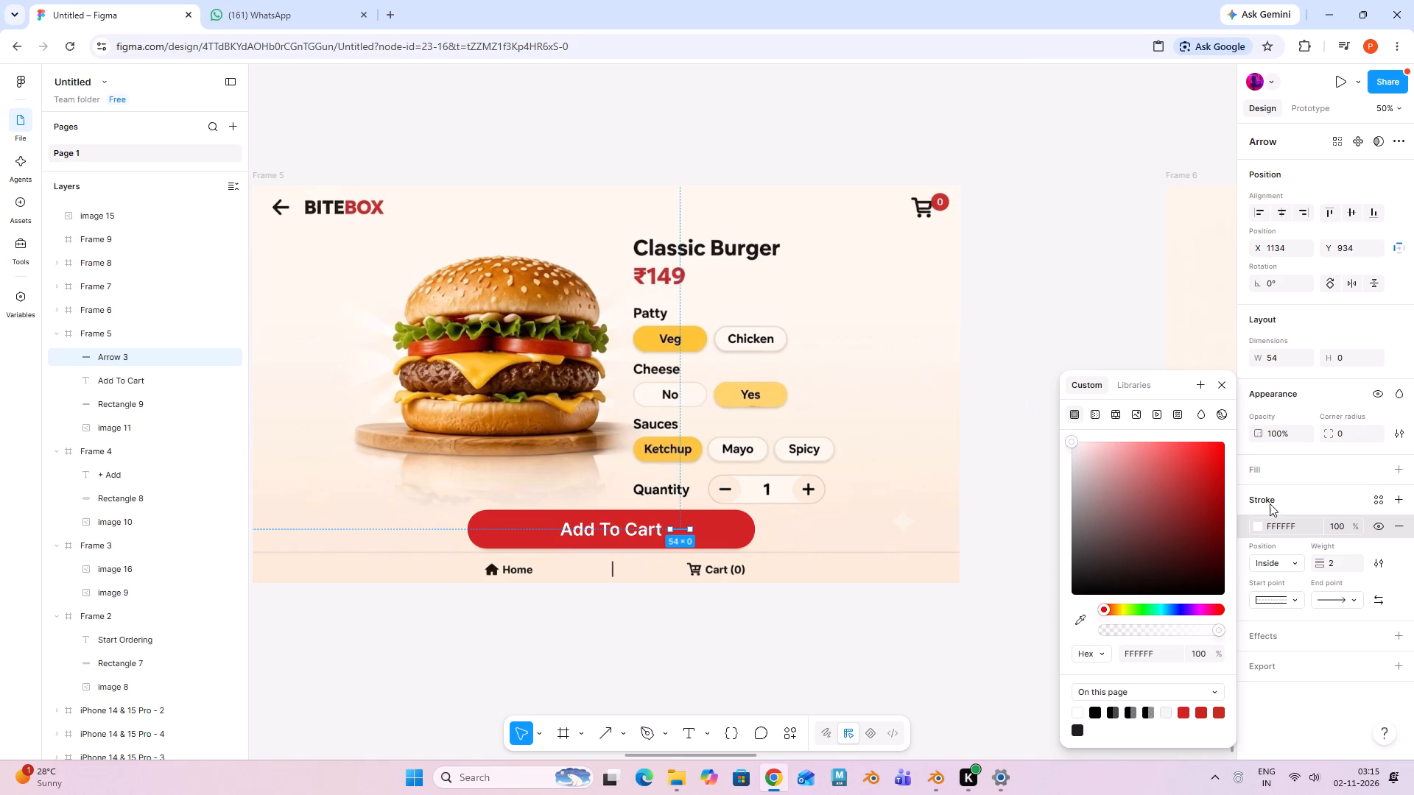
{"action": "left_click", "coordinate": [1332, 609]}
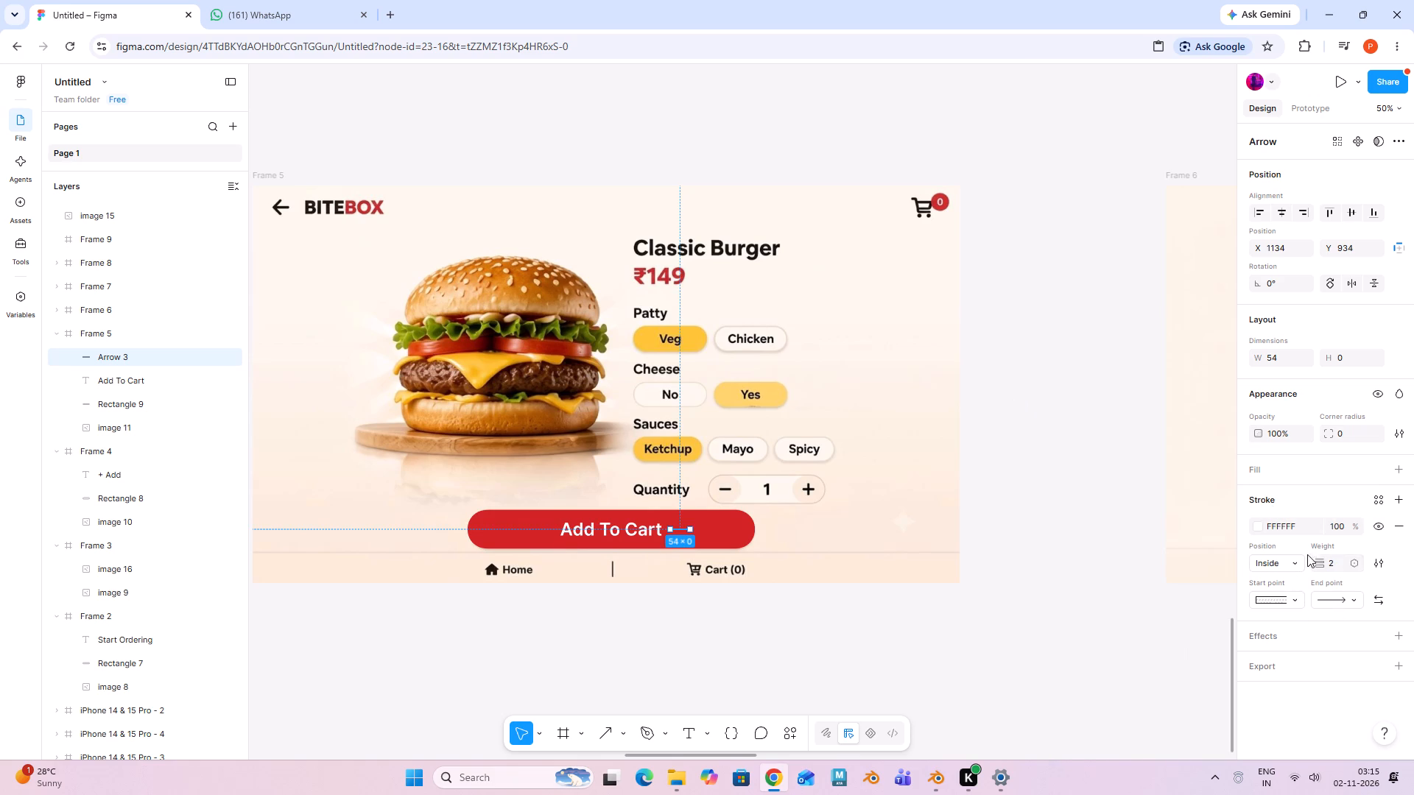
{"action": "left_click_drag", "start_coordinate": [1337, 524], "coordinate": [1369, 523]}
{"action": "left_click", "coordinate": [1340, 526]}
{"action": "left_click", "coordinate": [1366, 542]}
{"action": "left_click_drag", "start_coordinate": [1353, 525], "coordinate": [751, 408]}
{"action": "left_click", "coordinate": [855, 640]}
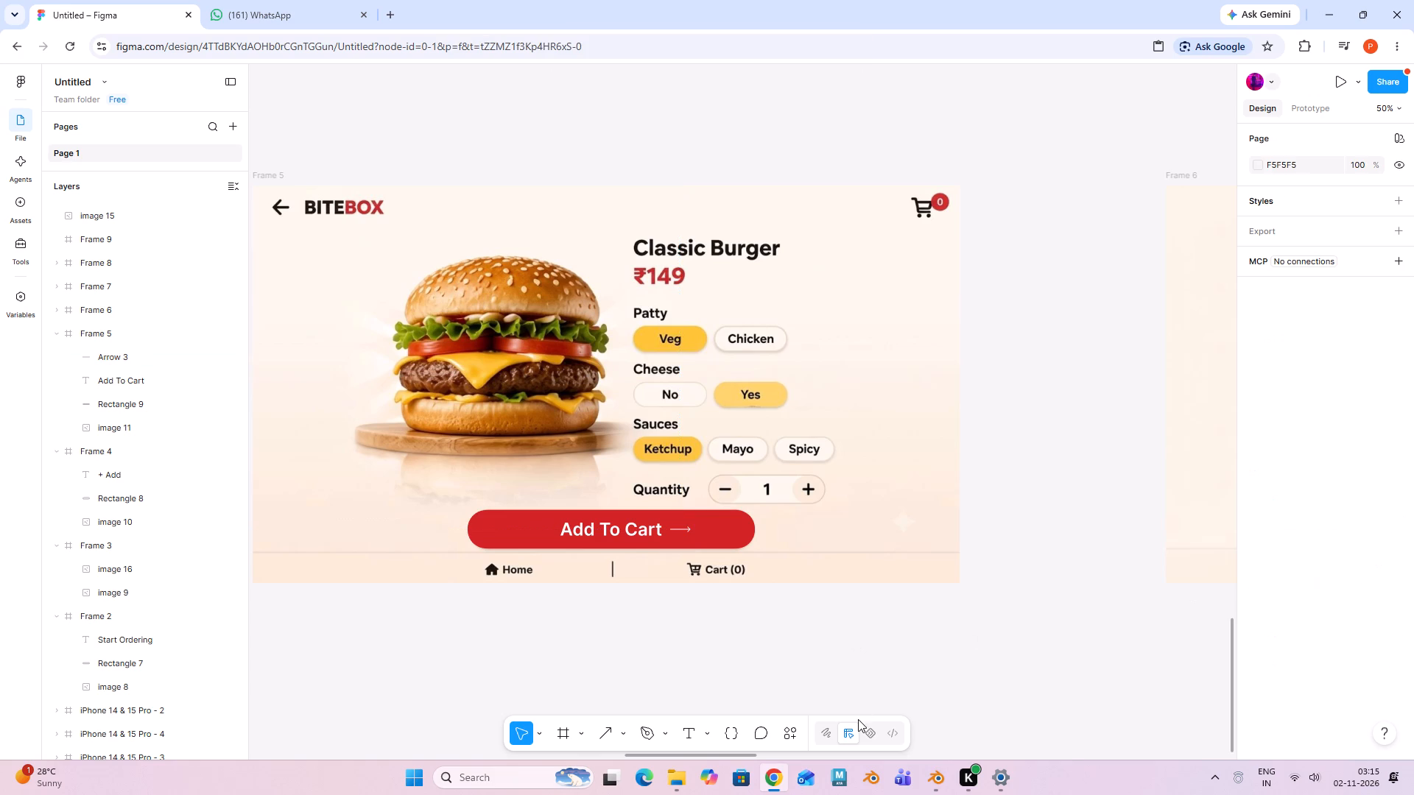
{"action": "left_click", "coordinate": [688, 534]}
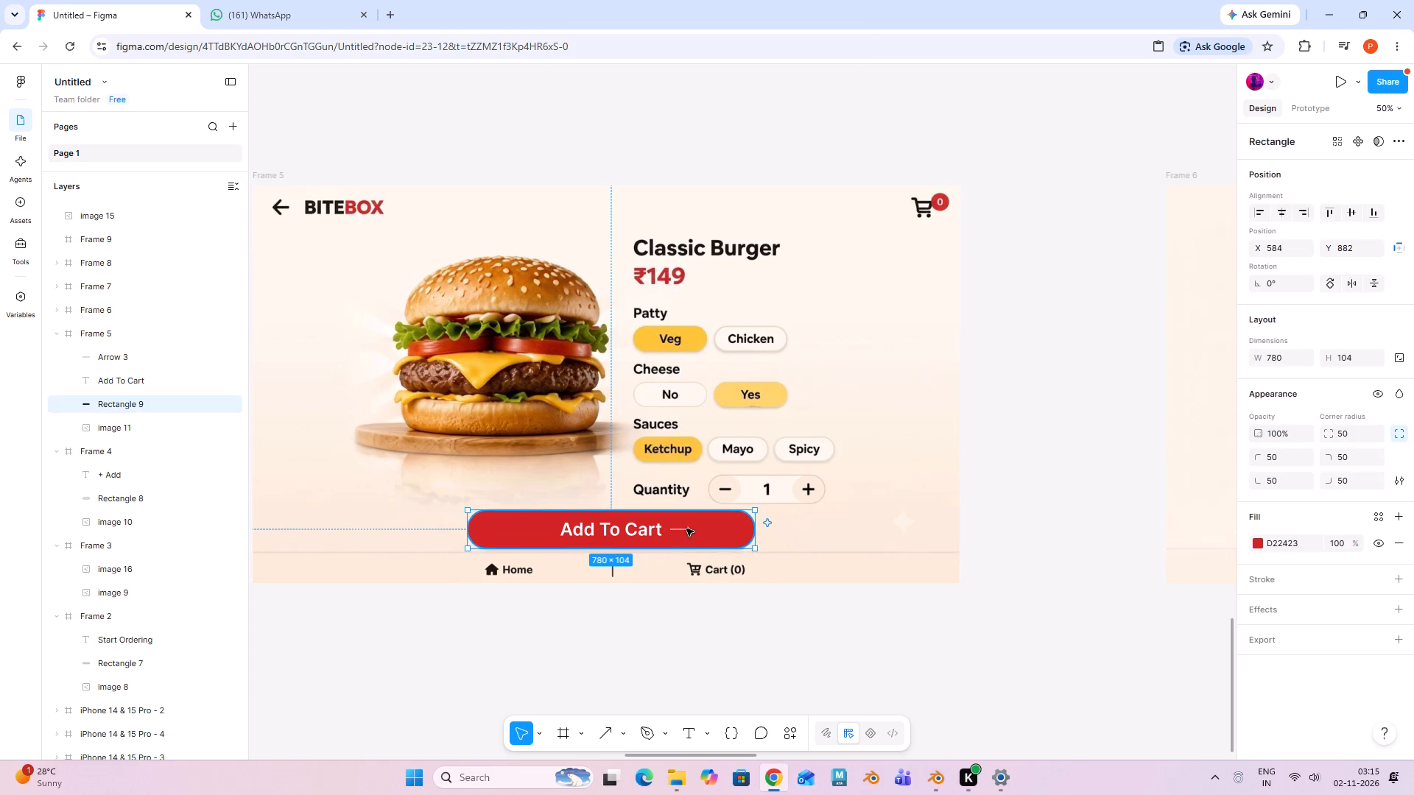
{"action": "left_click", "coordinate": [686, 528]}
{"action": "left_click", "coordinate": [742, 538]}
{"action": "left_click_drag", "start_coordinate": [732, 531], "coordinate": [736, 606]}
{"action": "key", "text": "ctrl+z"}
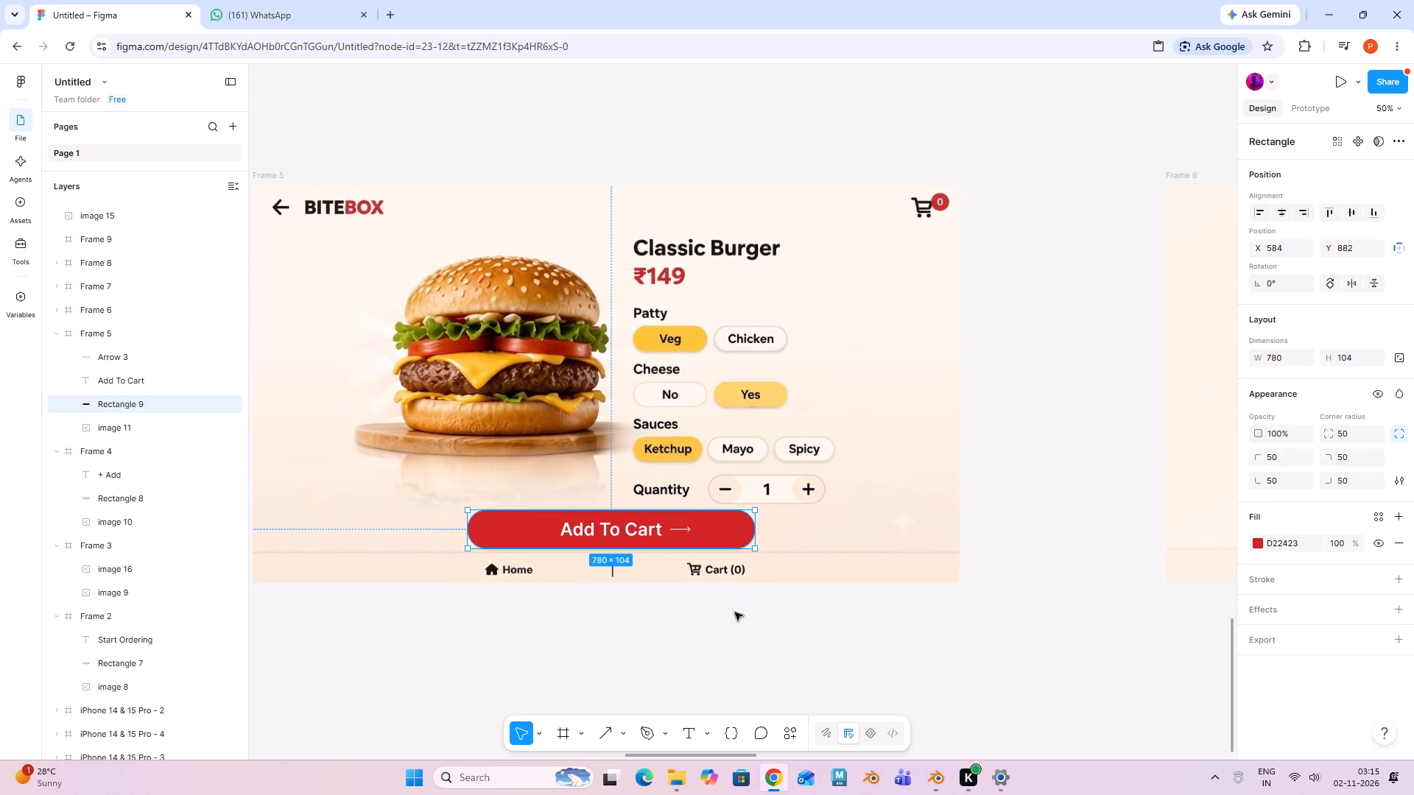
Shorten the white arrow beside "Add To Cart" to a length of about 40.
{"action": "left_click", "coordinate": [685, 529]}
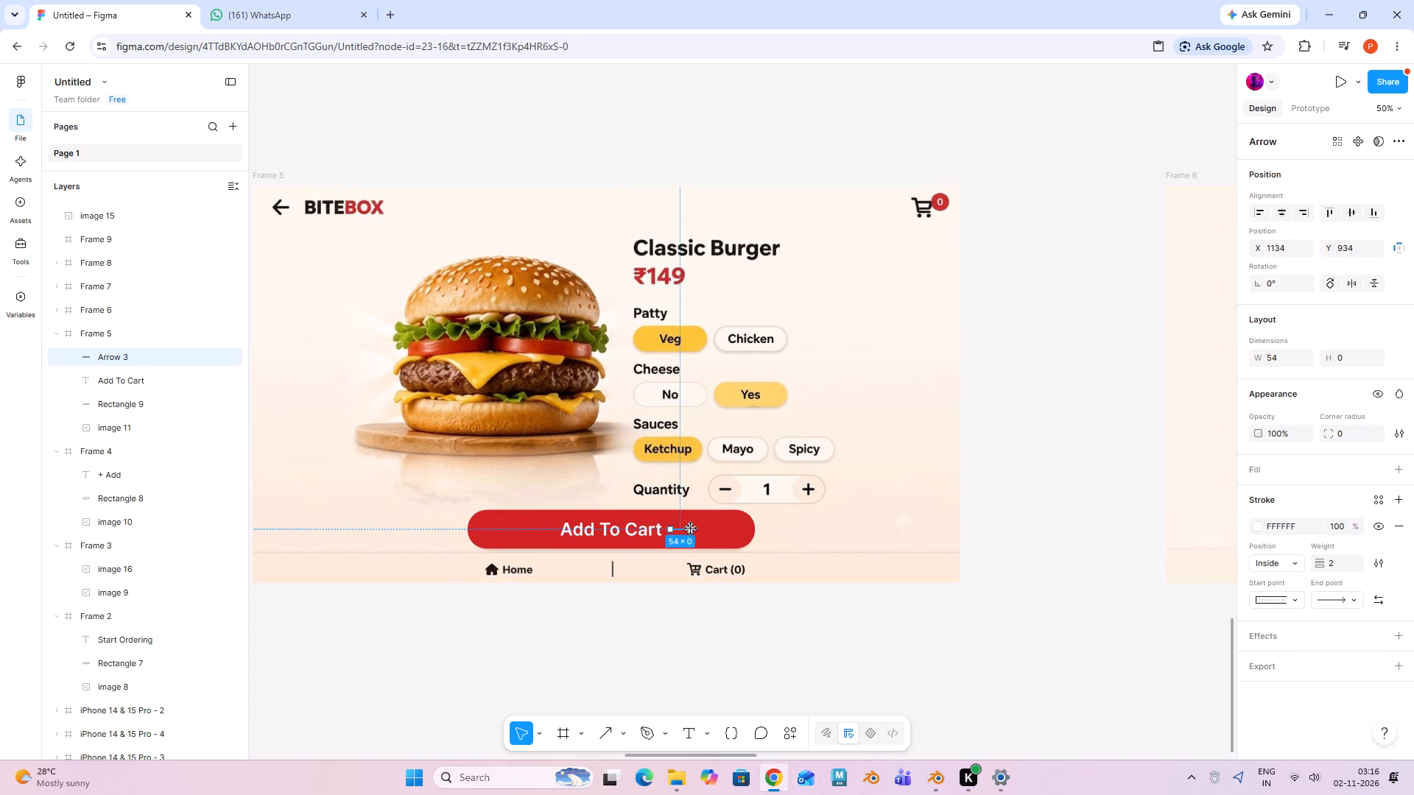
{"action": "left_click", "coordinate": [691, 529]}
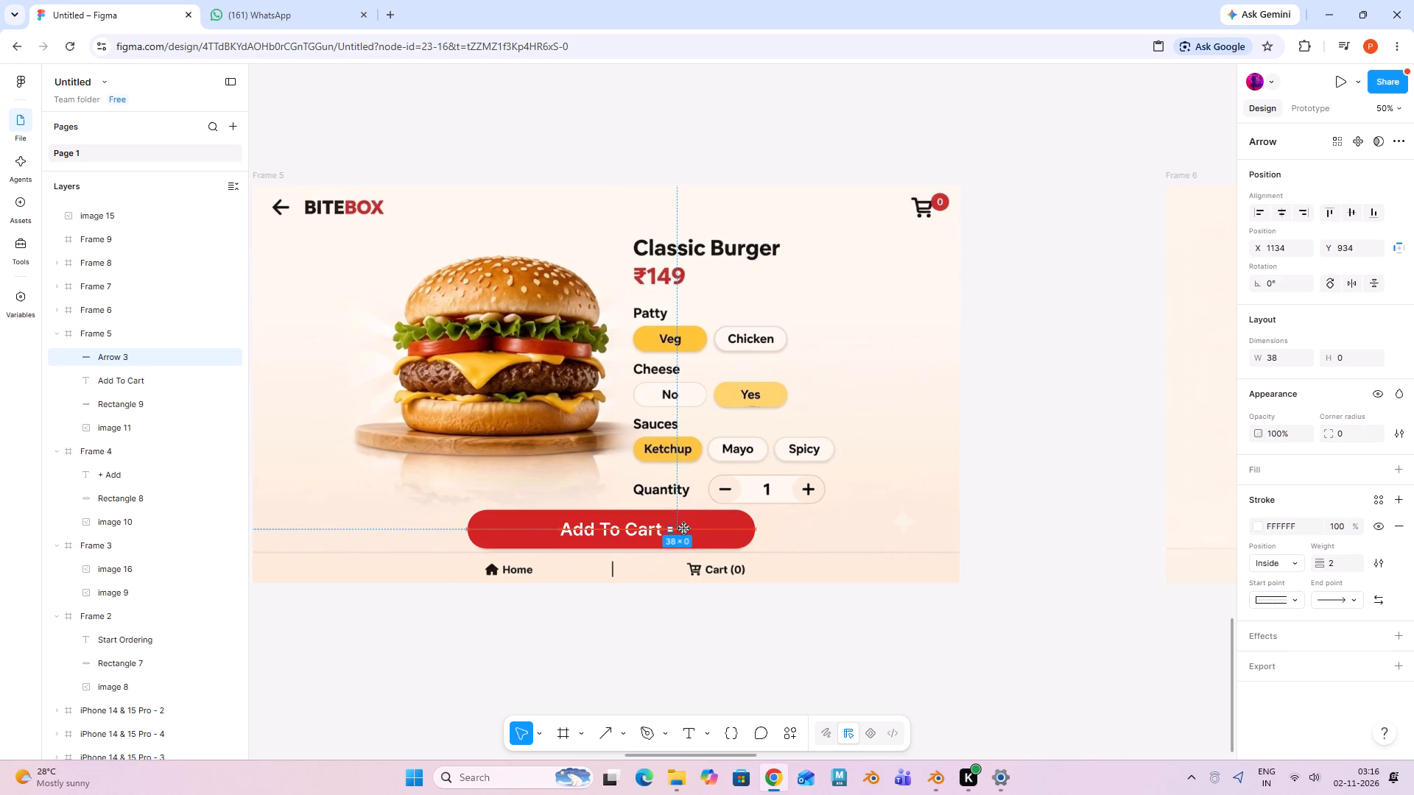
{"action": "left_click", "coordinate": [728, 618]}
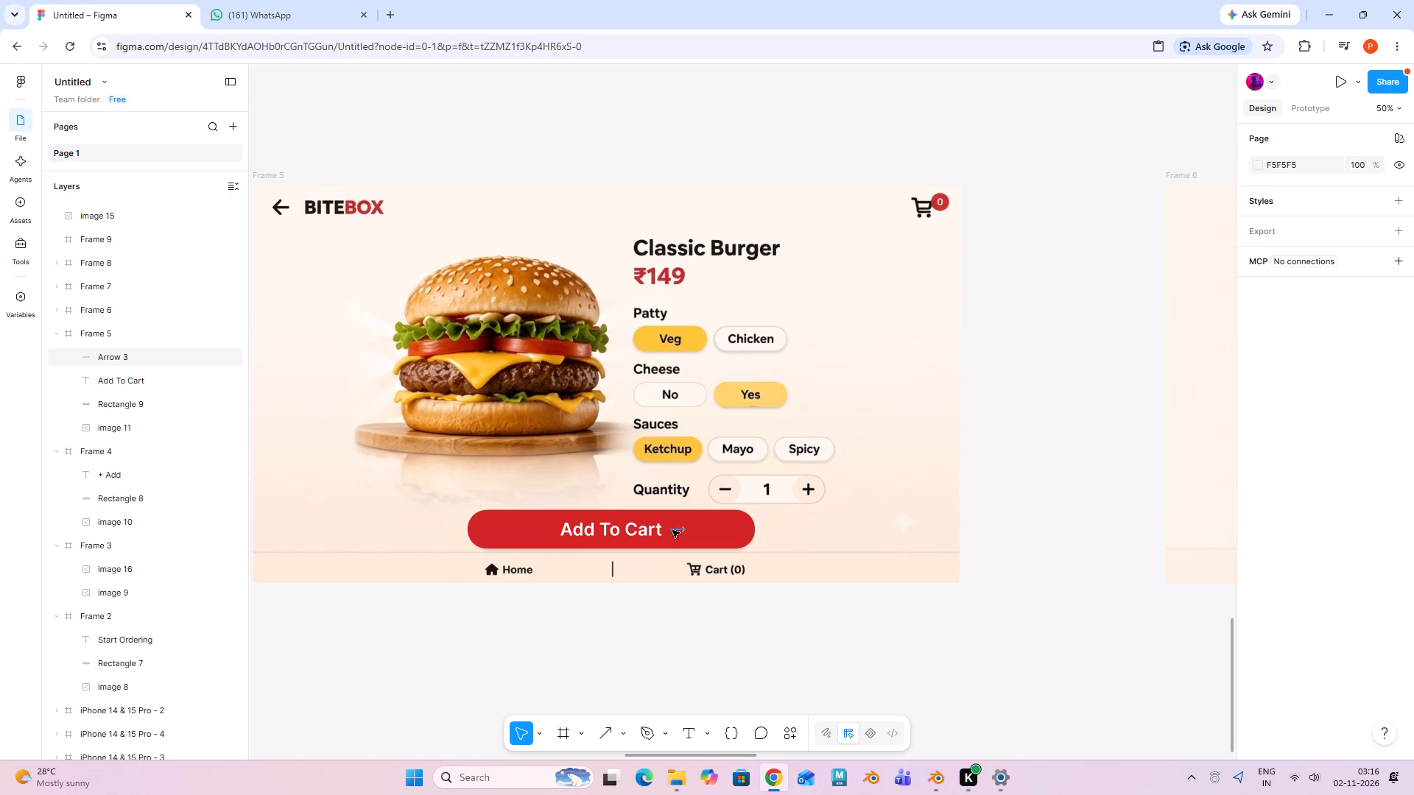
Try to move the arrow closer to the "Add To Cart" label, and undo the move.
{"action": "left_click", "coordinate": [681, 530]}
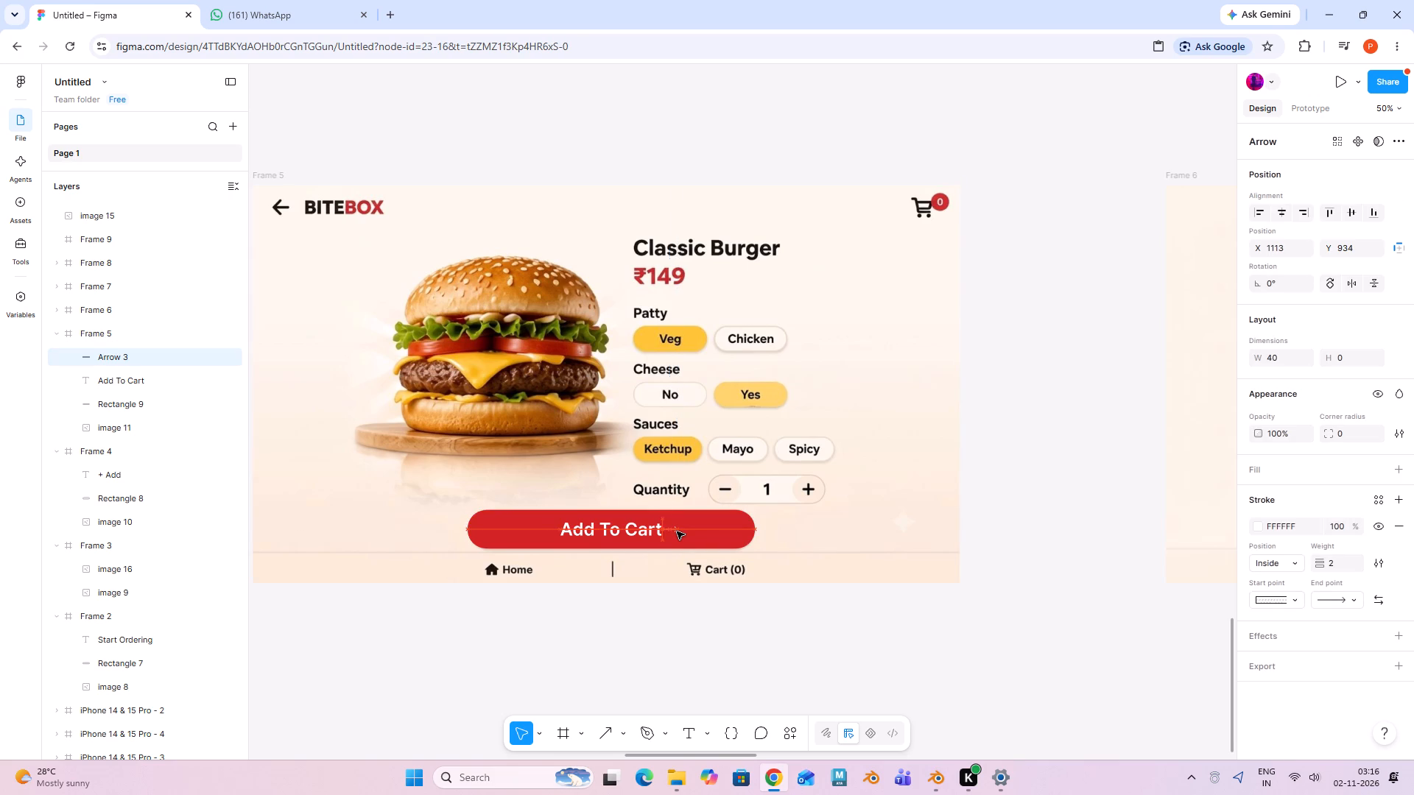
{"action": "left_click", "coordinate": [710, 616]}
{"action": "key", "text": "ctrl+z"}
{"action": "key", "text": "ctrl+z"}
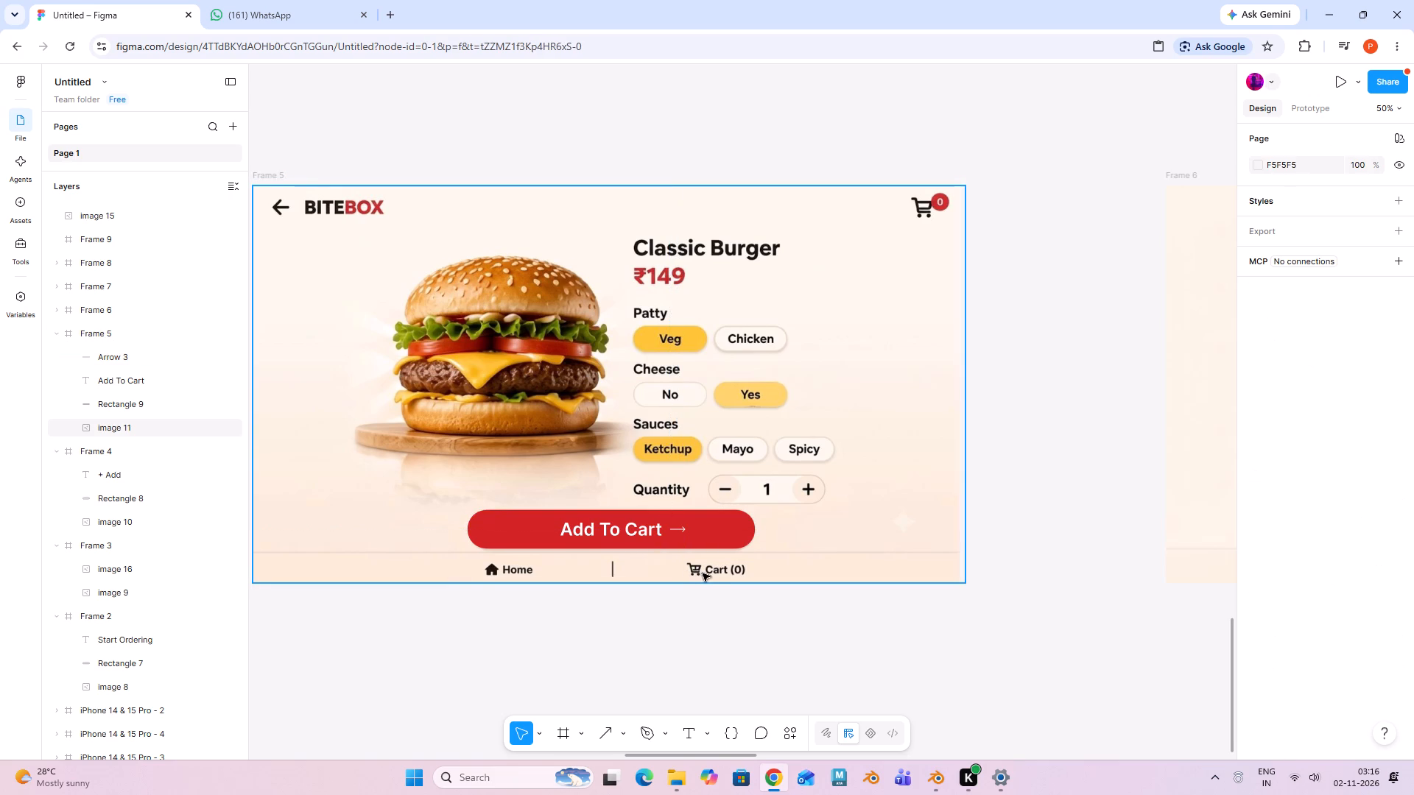
Add a white FFFFFF fill to the arrow on the red button.
{"action": "left_click", "coordinate": [680, 531]}
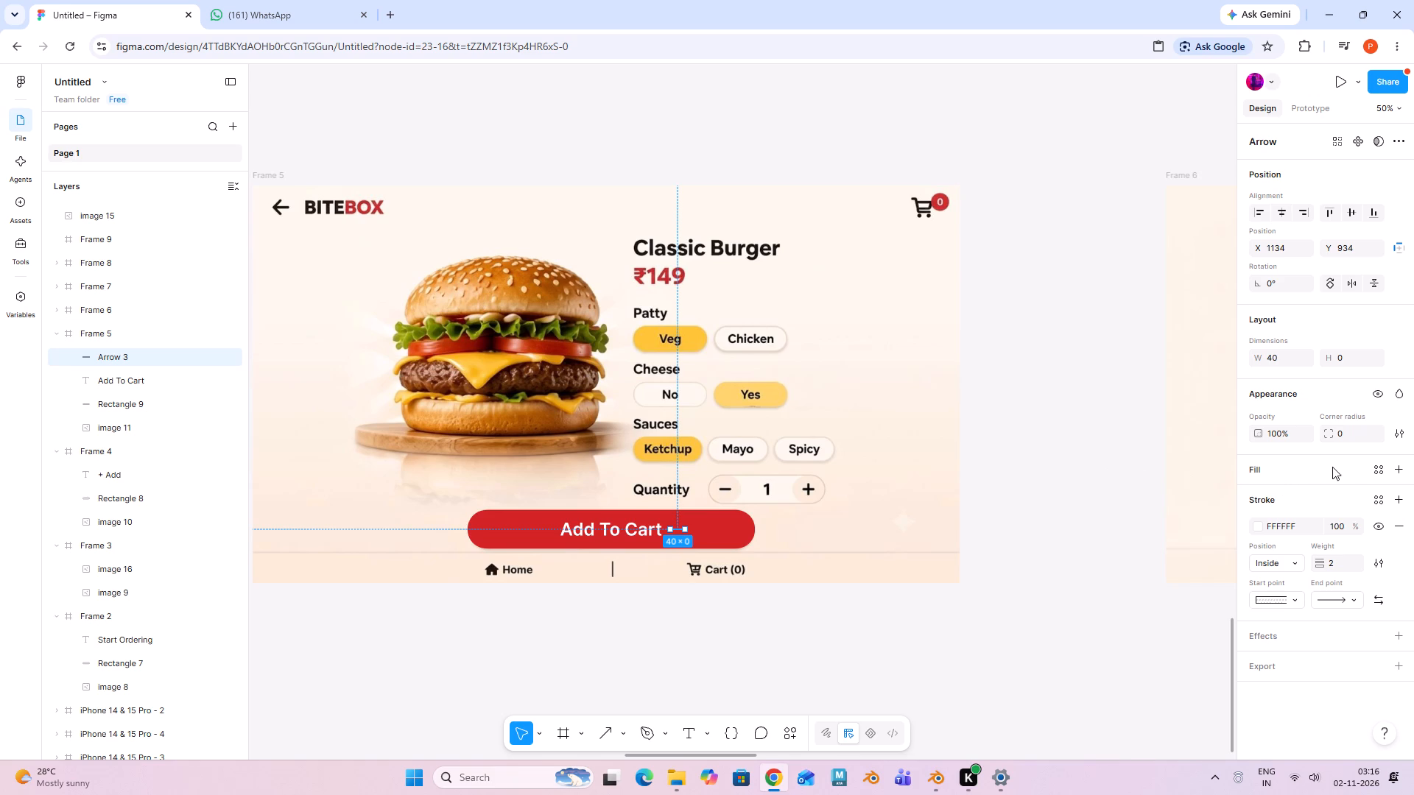
{"action": "left_click", "coordinate": [1299, 467]}
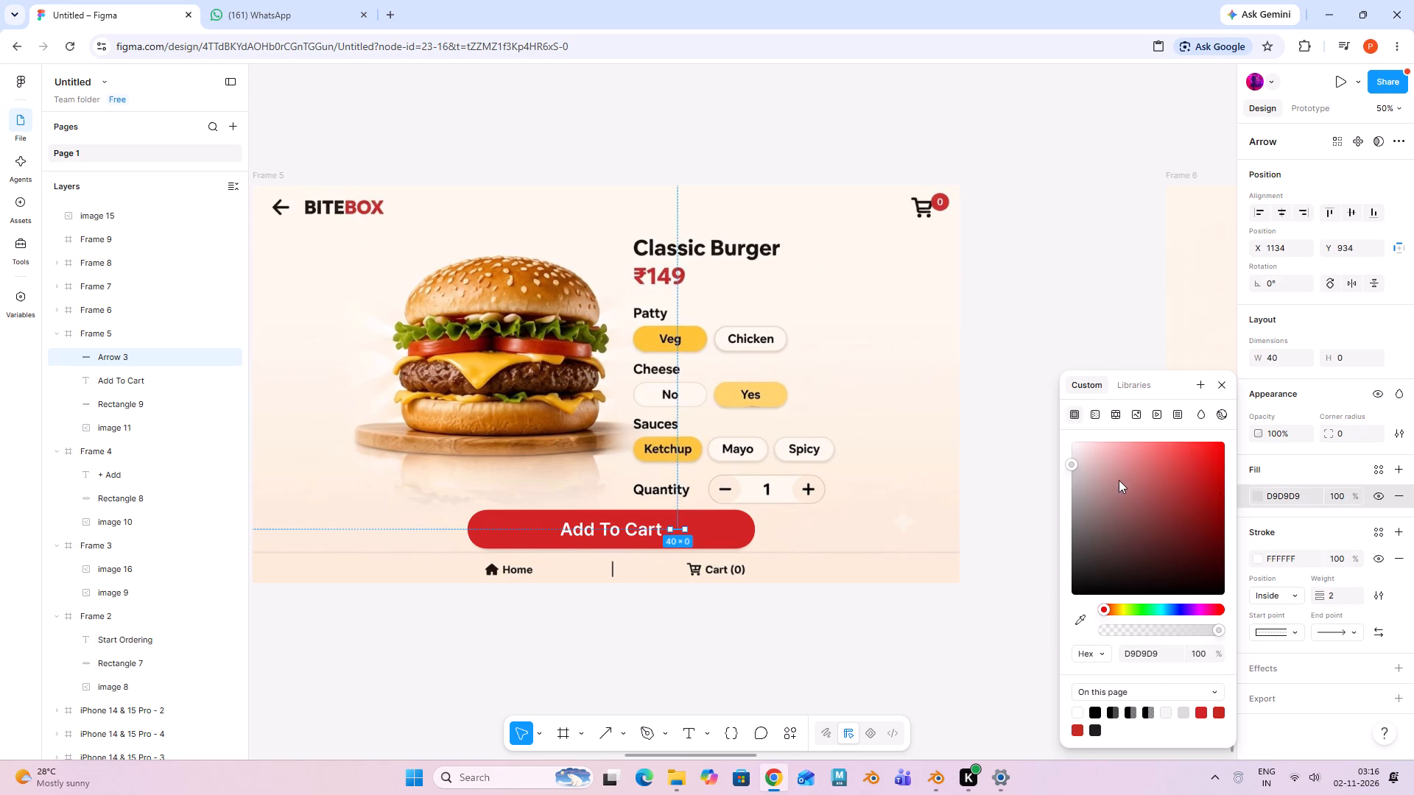
{"action": "left_click_drag", "start_coordinate": [1077, 458], "coordinate": [1033, 412]}
{"action": "left_click", "coordinate": [914, 643]}
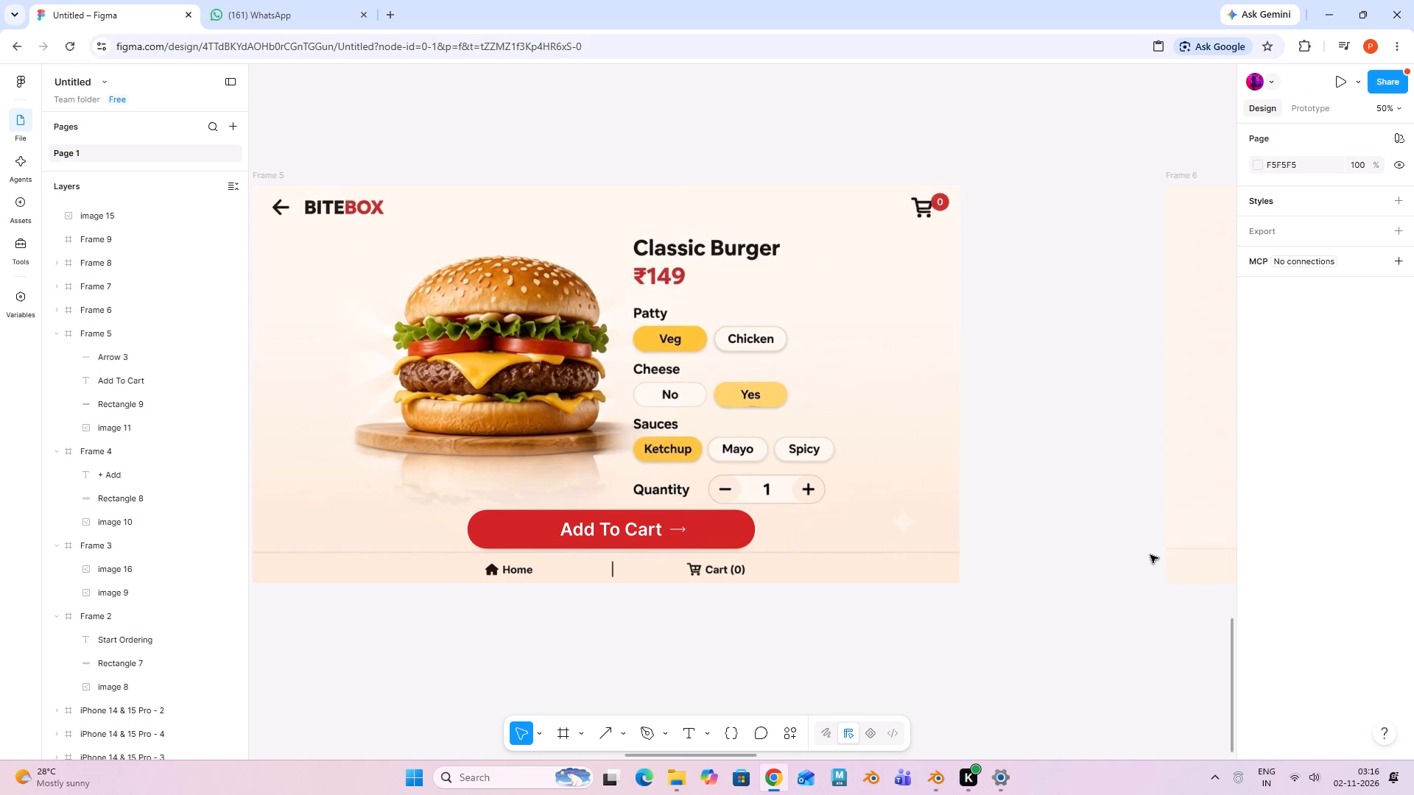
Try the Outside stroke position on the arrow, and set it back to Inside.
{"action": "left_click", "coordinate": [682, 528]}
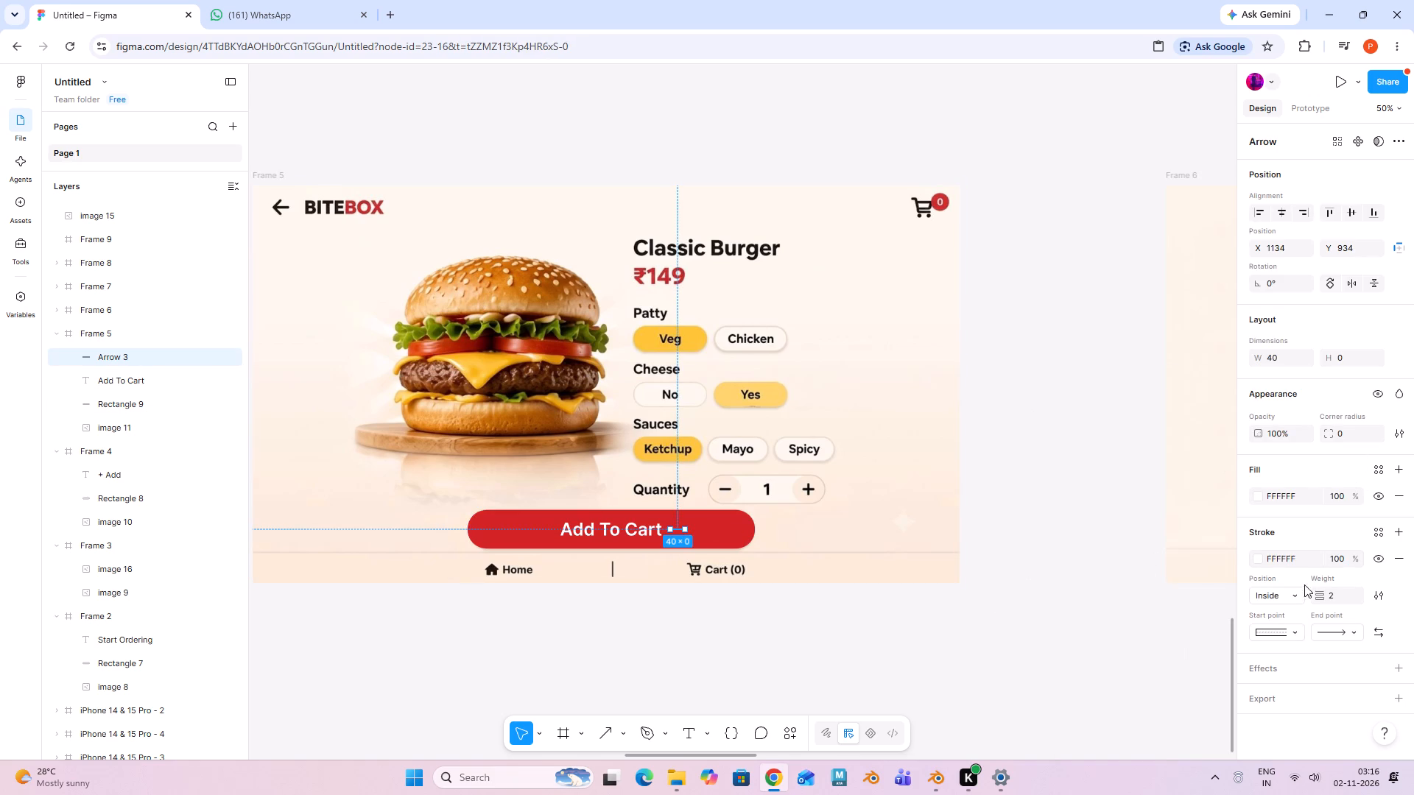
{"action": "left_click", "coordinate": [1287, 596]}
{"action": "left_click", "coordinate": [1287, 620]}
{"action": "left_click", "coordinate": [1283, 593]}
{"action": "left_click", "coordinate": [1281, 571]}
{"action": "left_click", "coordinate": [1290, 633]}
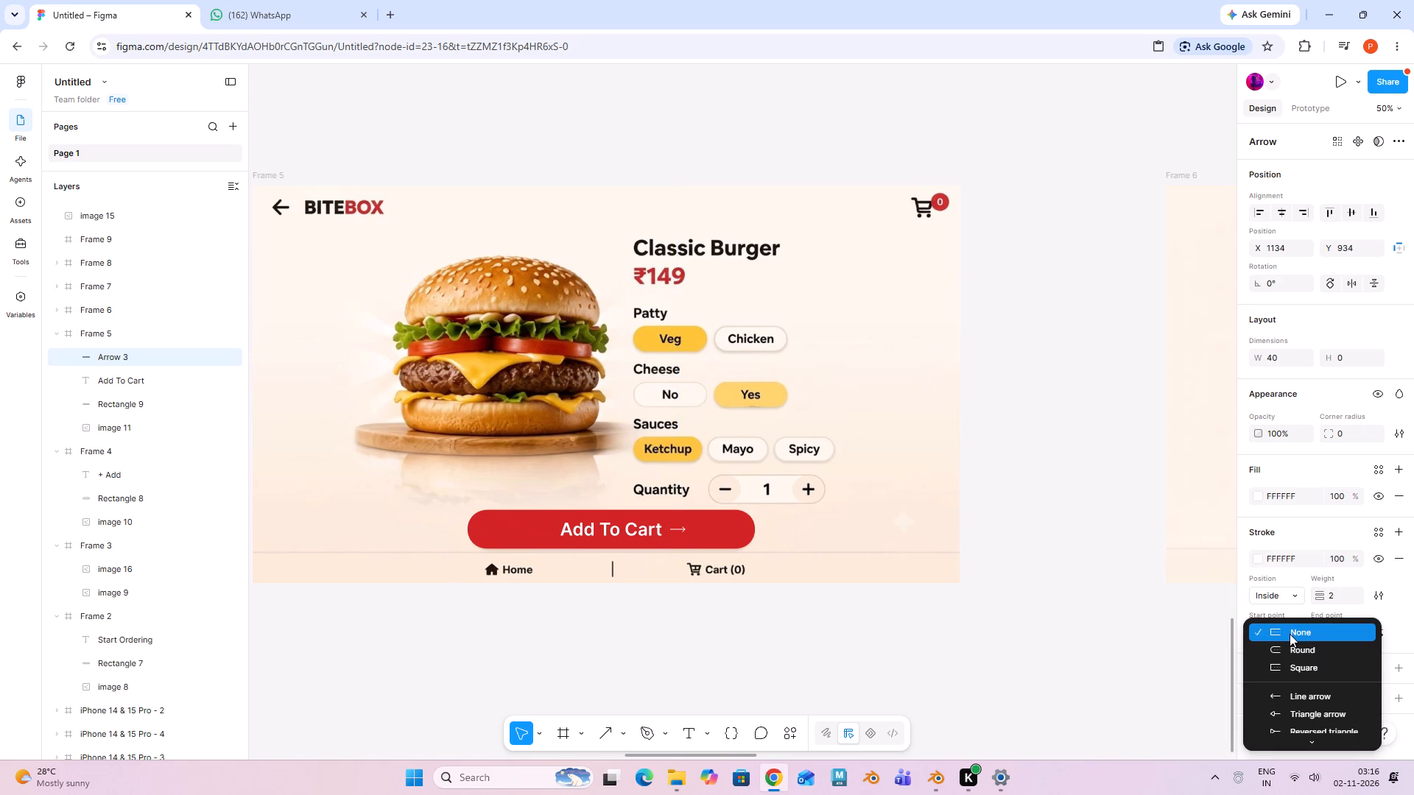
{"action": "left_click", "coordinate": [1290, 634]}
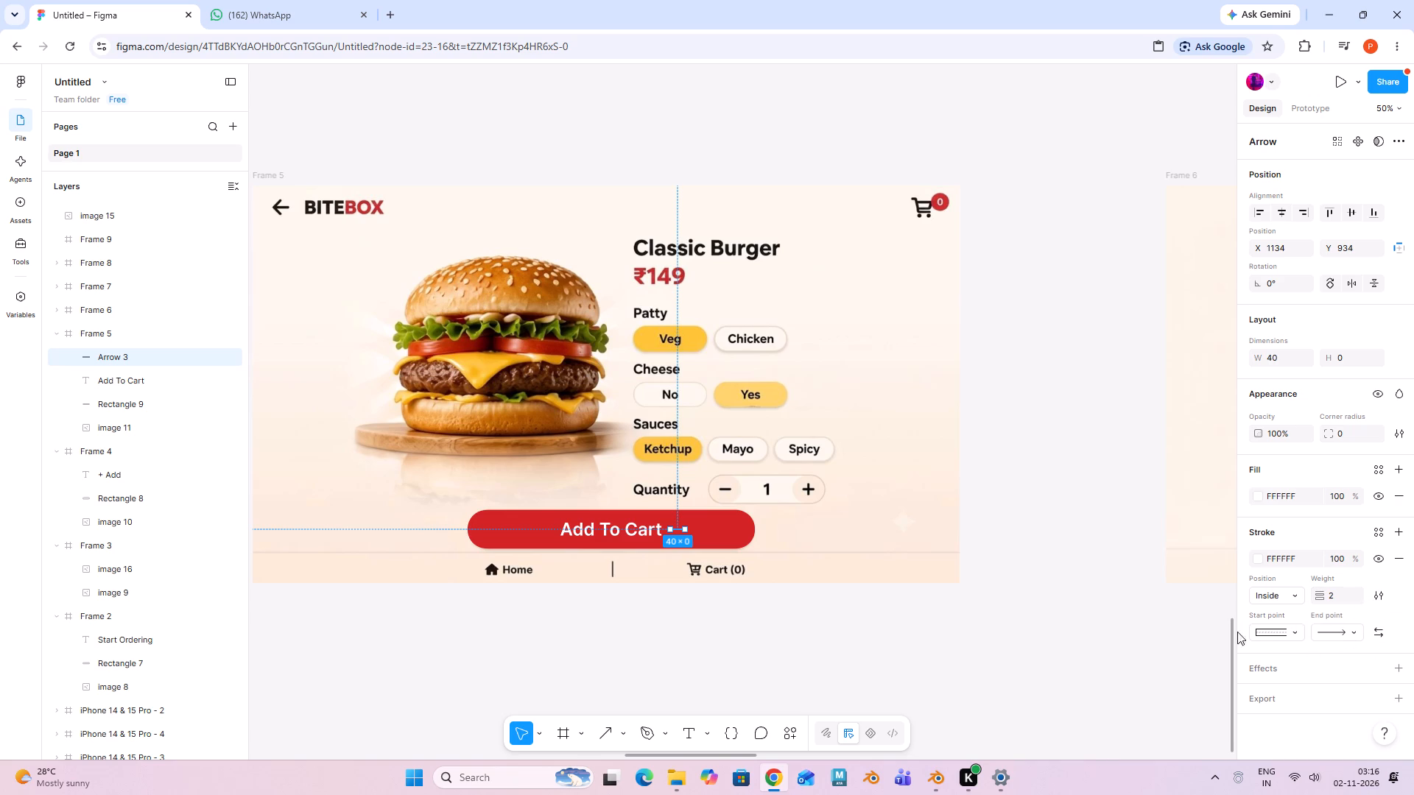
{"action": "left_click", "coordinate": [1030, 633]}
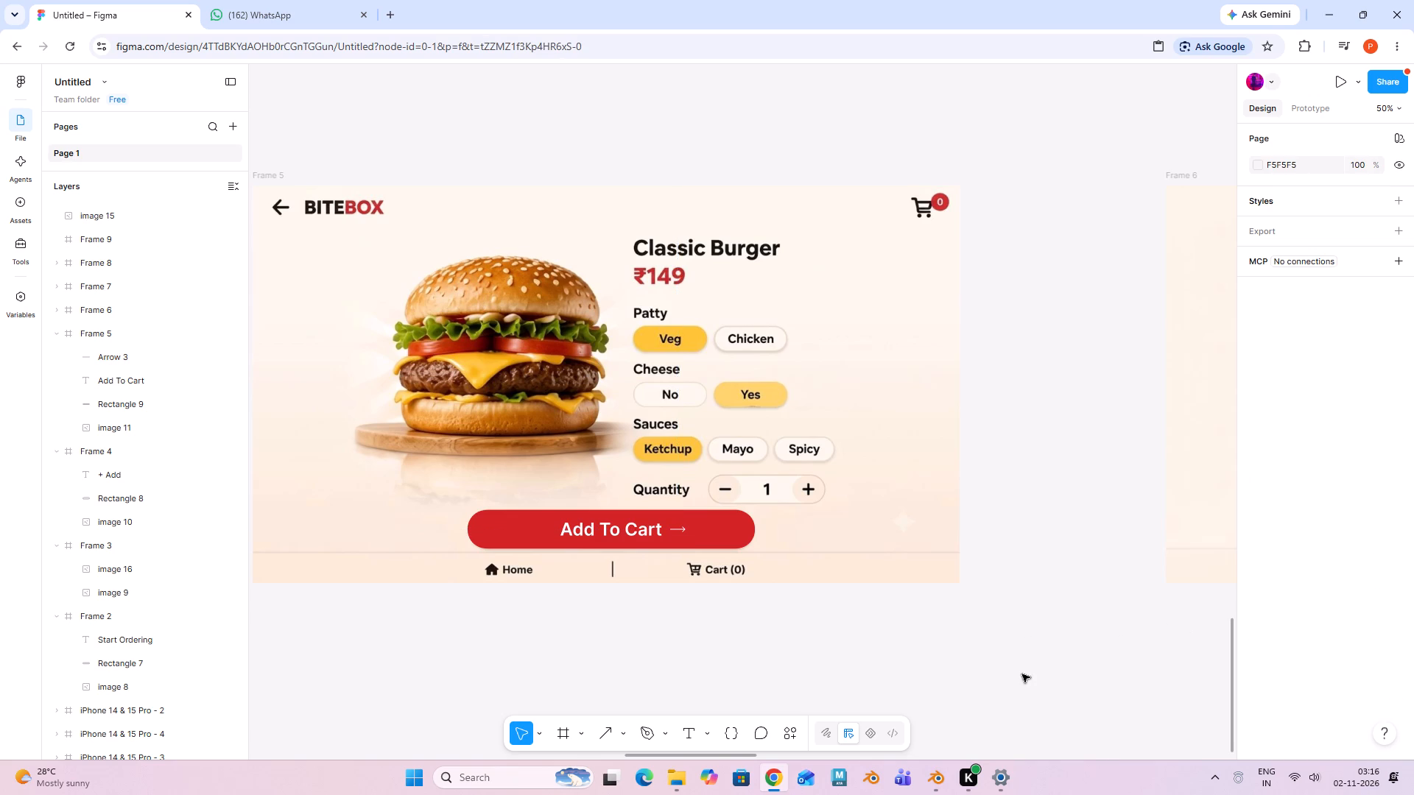
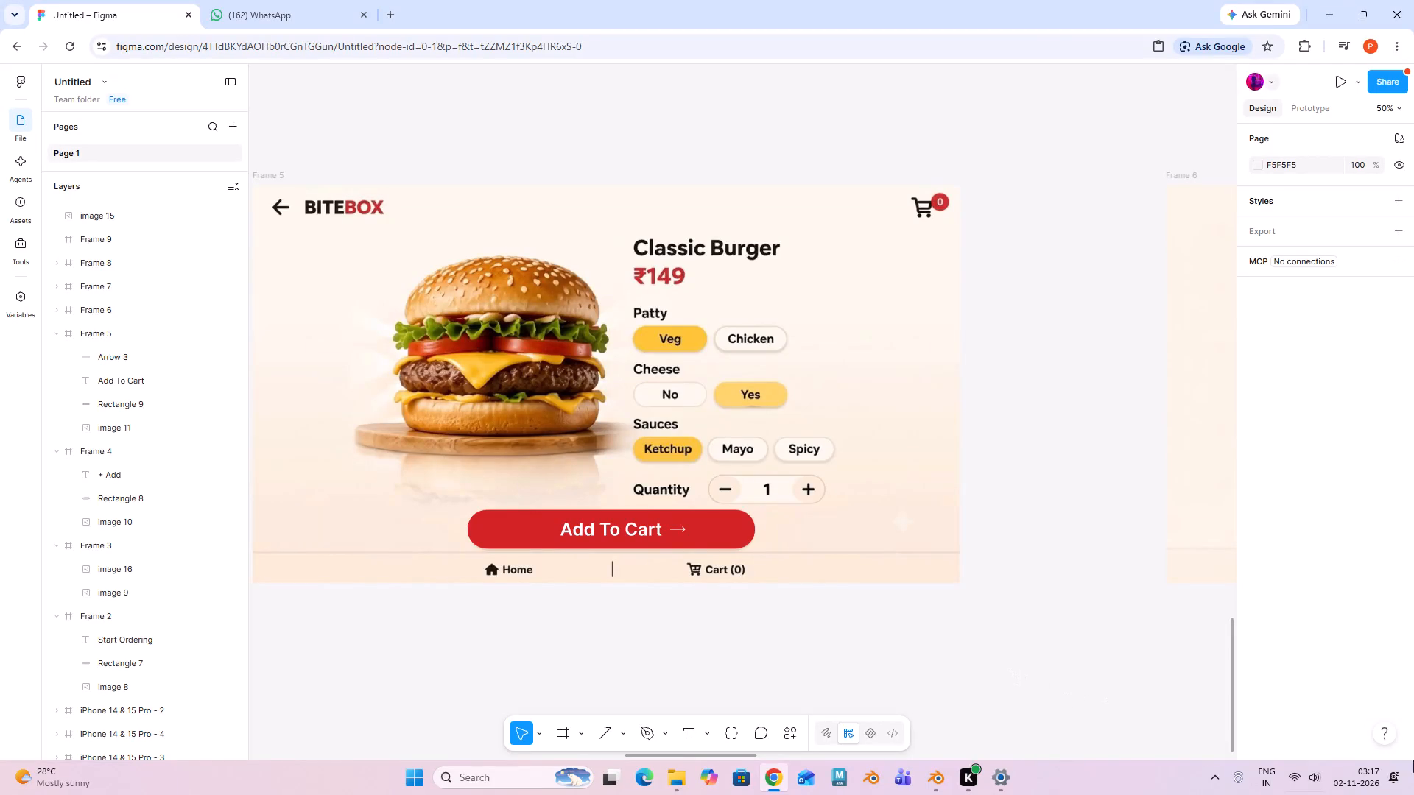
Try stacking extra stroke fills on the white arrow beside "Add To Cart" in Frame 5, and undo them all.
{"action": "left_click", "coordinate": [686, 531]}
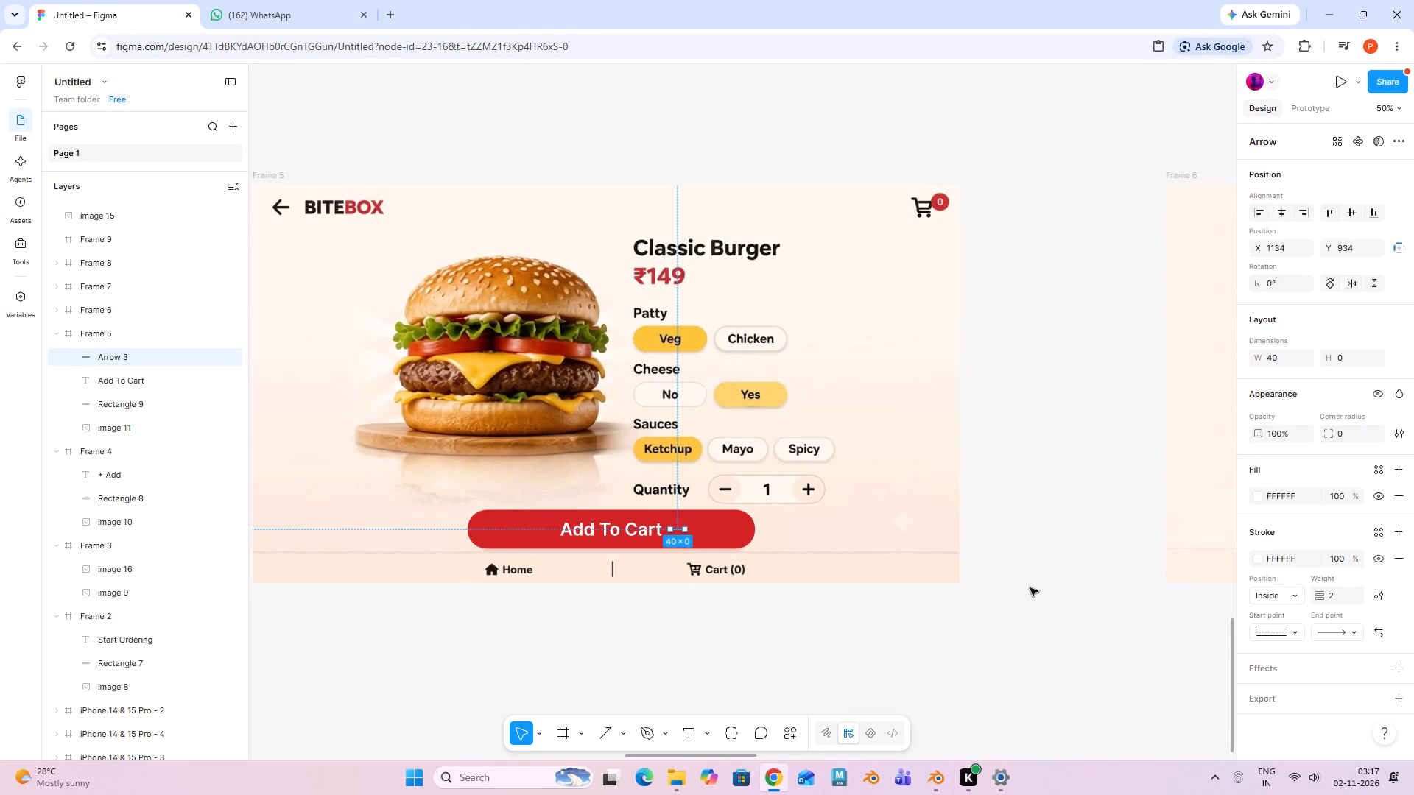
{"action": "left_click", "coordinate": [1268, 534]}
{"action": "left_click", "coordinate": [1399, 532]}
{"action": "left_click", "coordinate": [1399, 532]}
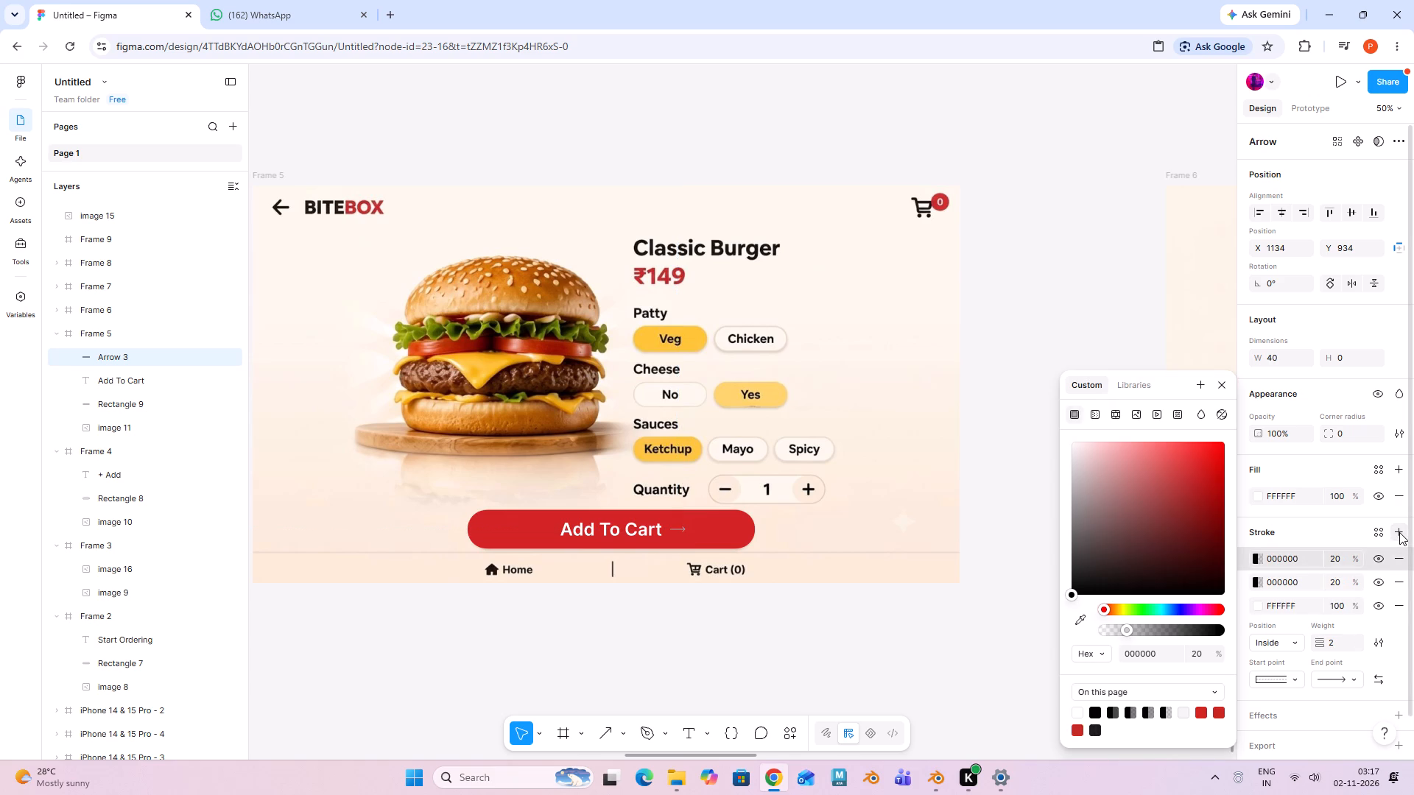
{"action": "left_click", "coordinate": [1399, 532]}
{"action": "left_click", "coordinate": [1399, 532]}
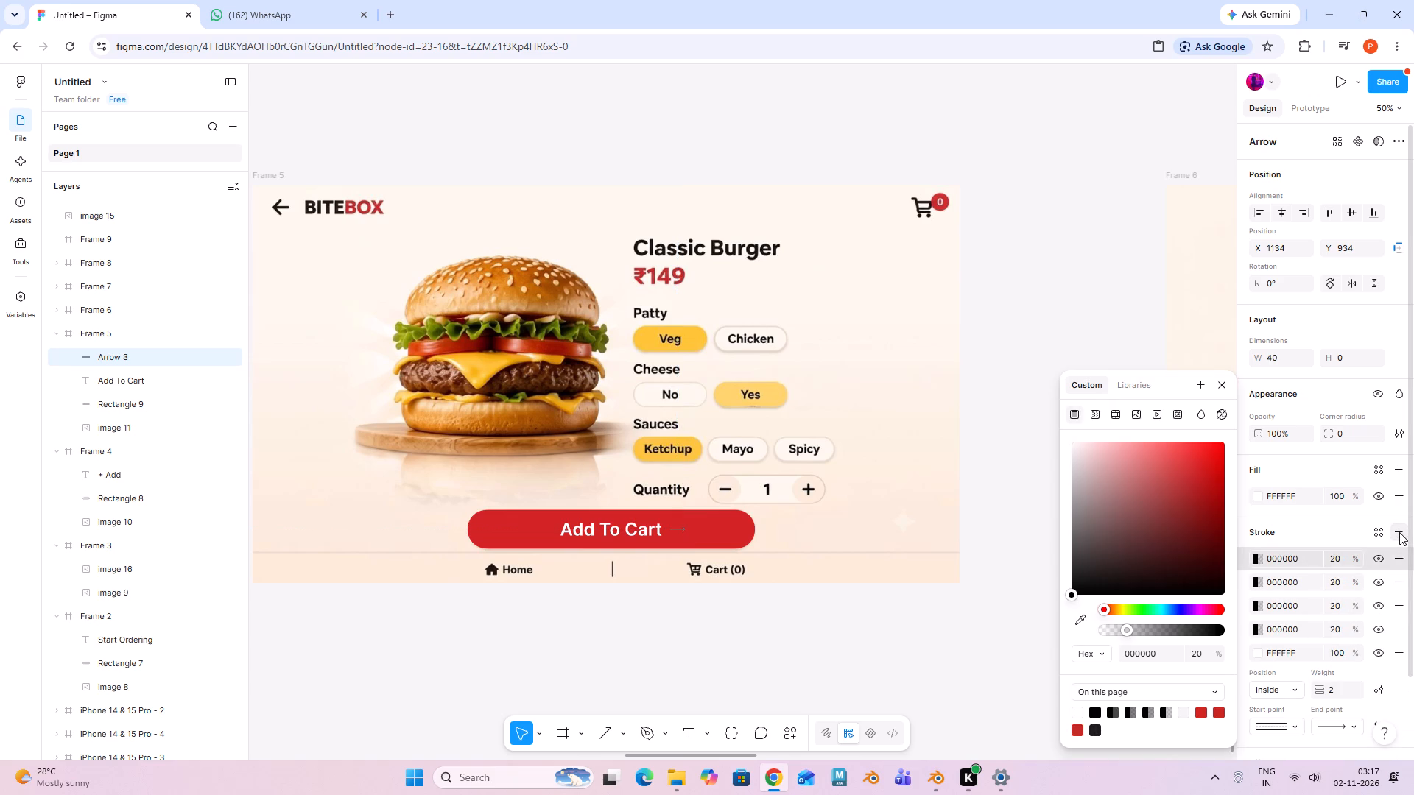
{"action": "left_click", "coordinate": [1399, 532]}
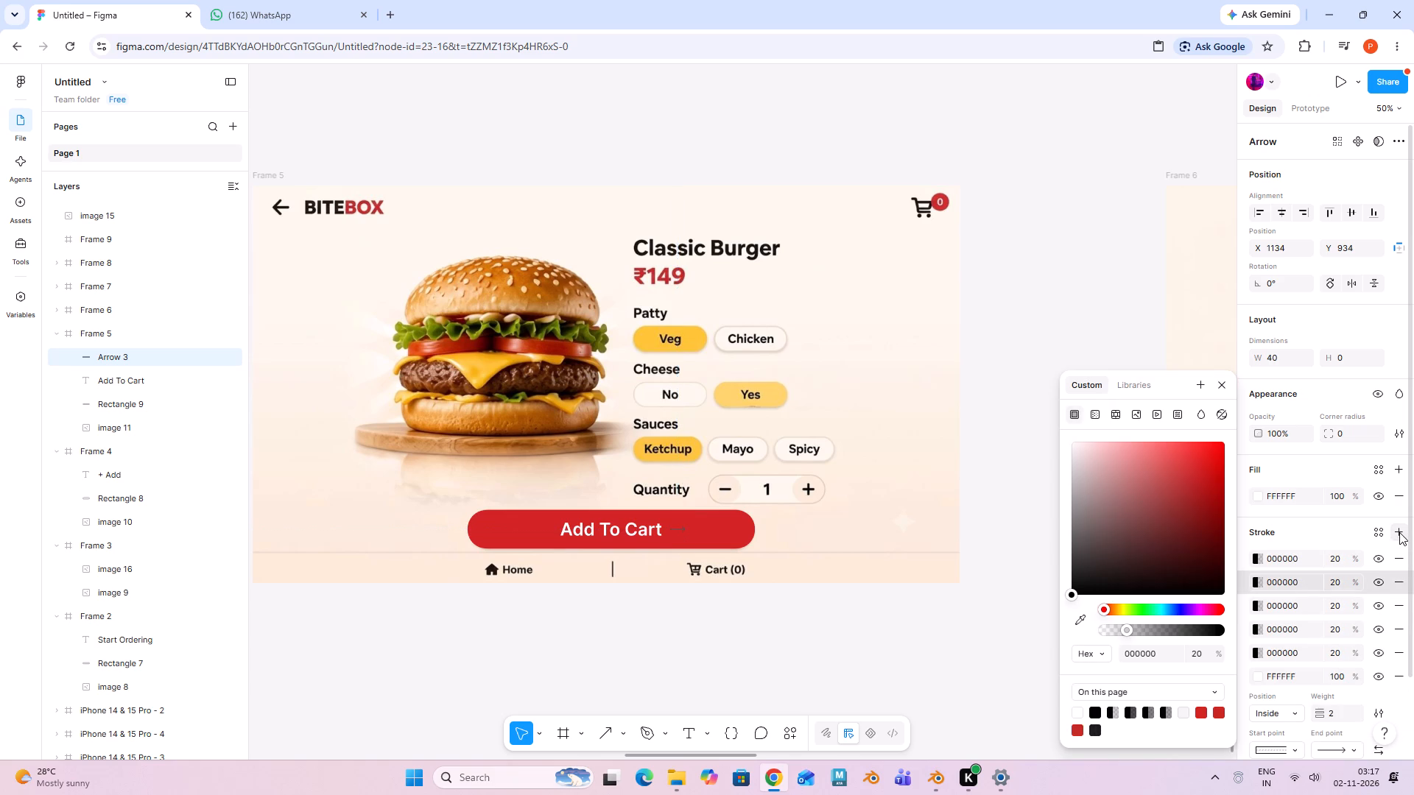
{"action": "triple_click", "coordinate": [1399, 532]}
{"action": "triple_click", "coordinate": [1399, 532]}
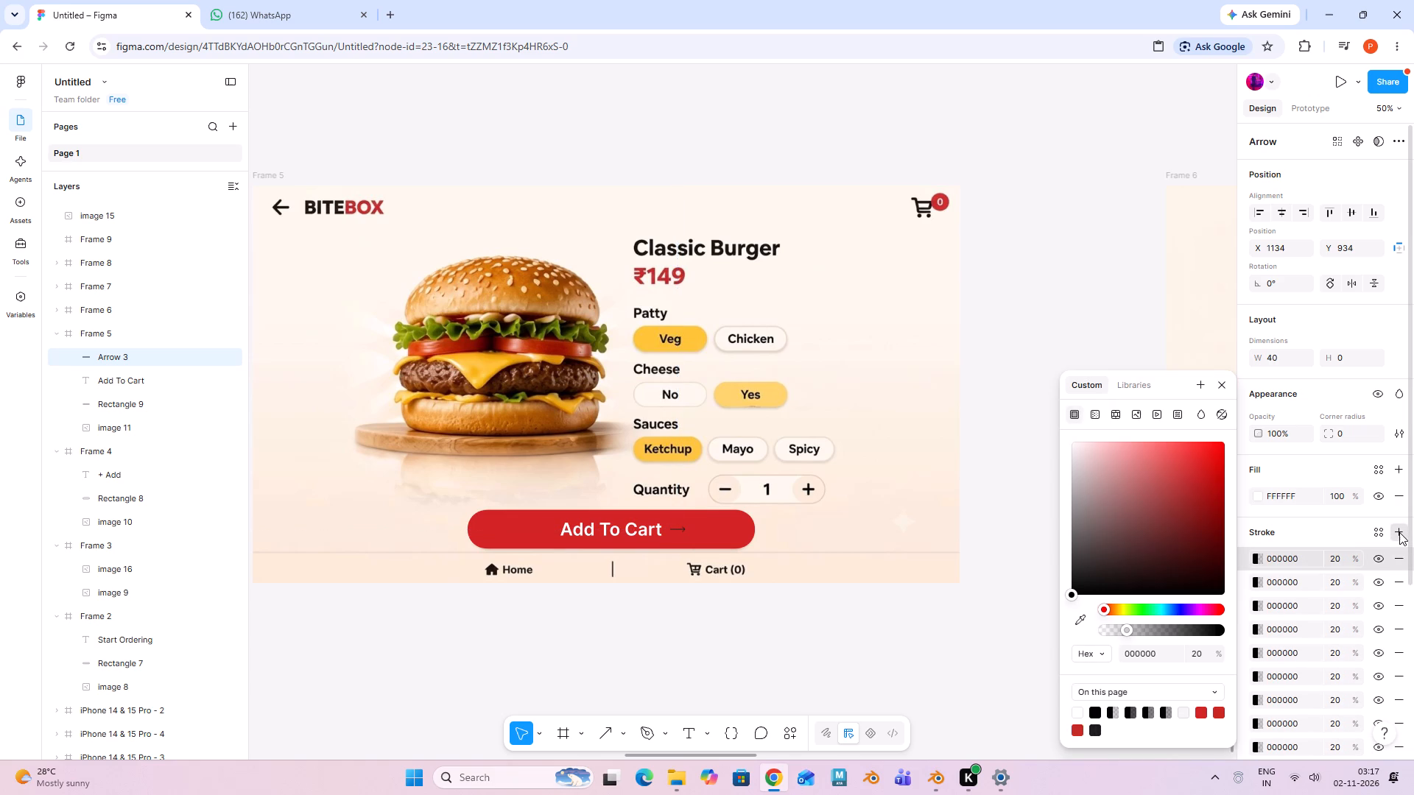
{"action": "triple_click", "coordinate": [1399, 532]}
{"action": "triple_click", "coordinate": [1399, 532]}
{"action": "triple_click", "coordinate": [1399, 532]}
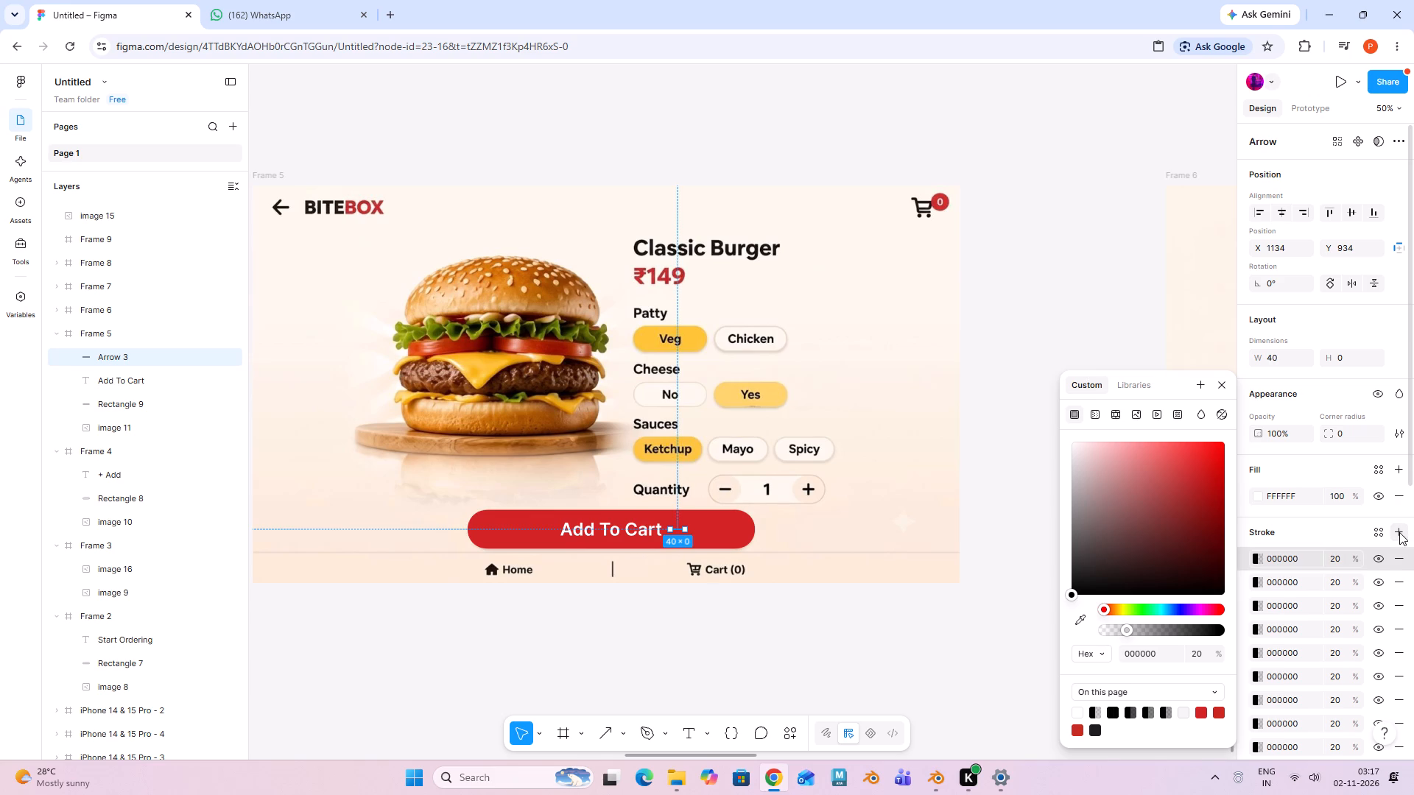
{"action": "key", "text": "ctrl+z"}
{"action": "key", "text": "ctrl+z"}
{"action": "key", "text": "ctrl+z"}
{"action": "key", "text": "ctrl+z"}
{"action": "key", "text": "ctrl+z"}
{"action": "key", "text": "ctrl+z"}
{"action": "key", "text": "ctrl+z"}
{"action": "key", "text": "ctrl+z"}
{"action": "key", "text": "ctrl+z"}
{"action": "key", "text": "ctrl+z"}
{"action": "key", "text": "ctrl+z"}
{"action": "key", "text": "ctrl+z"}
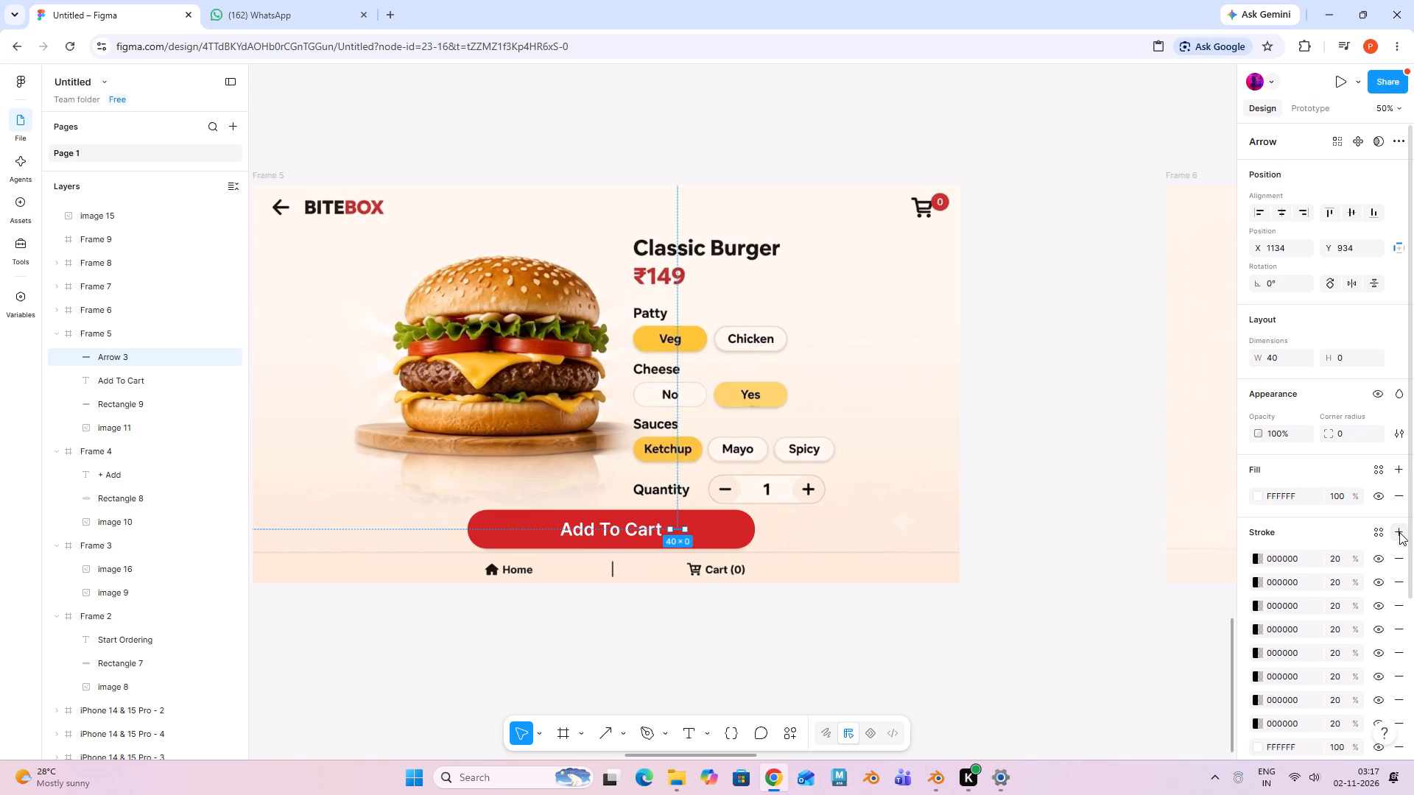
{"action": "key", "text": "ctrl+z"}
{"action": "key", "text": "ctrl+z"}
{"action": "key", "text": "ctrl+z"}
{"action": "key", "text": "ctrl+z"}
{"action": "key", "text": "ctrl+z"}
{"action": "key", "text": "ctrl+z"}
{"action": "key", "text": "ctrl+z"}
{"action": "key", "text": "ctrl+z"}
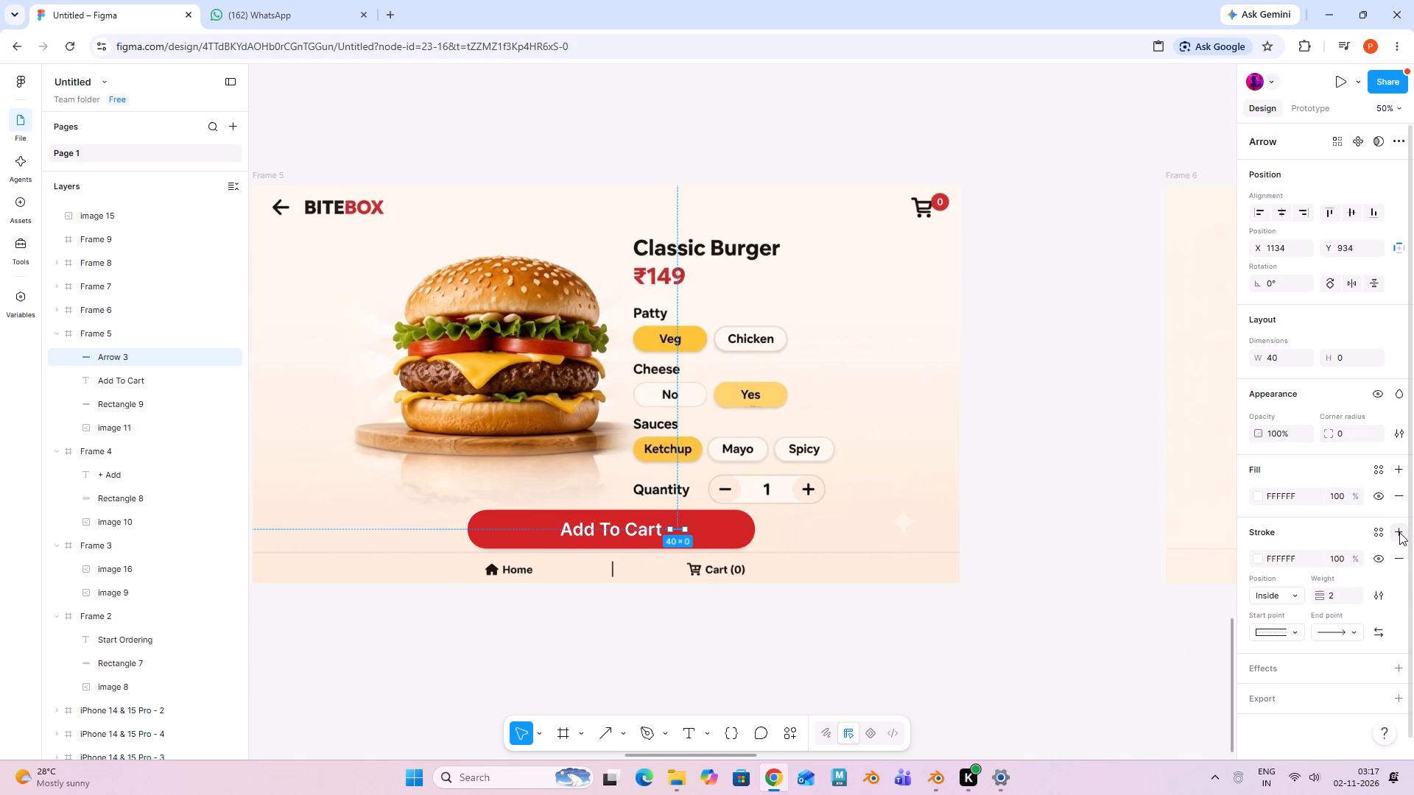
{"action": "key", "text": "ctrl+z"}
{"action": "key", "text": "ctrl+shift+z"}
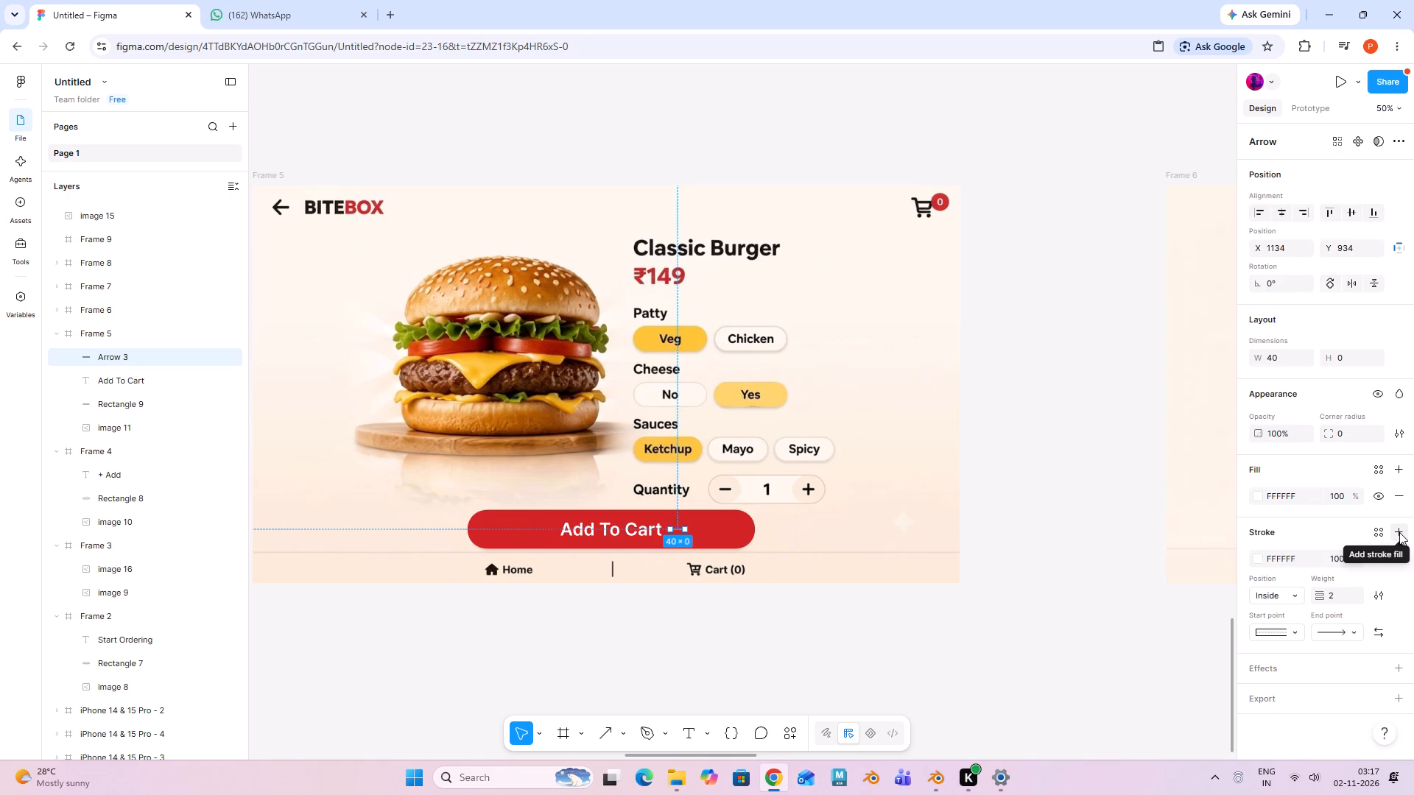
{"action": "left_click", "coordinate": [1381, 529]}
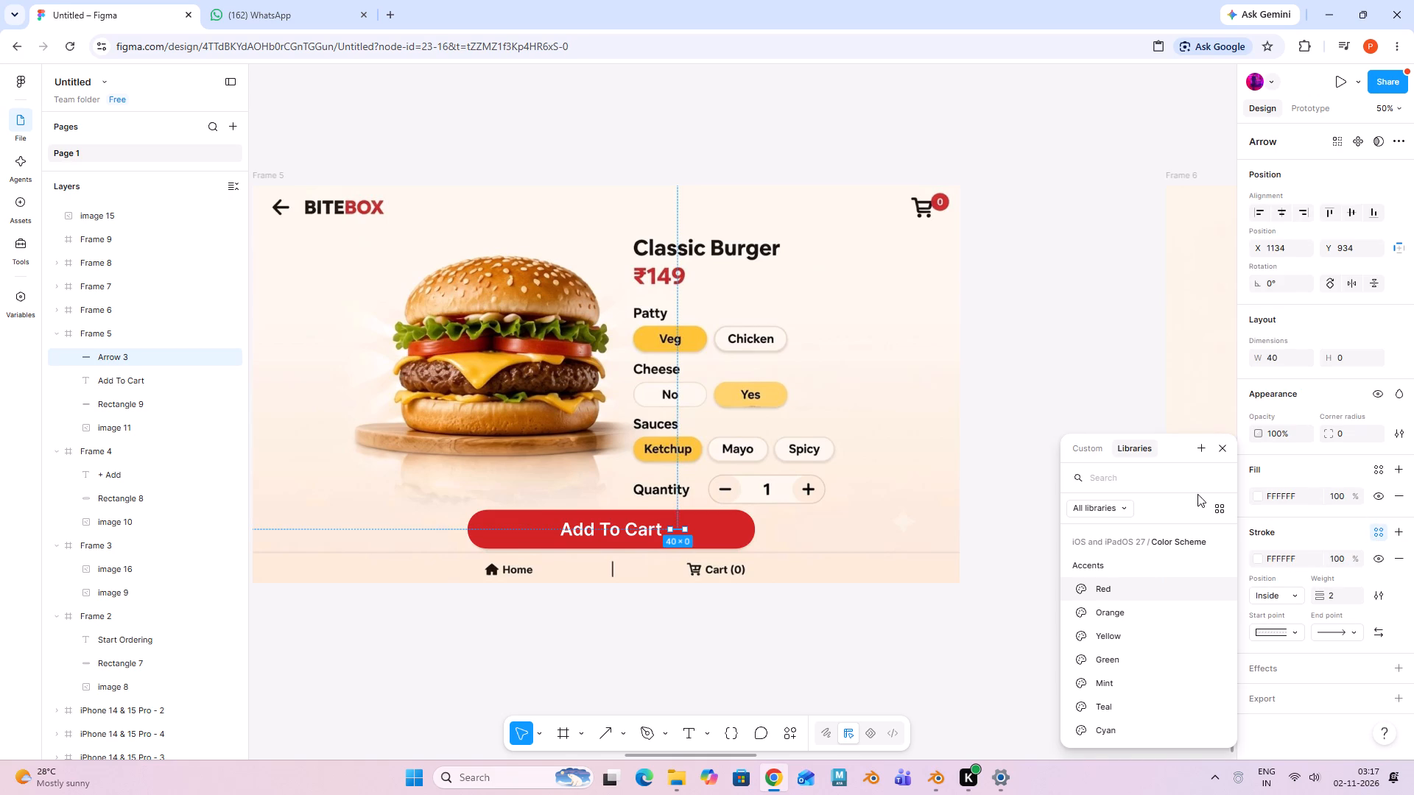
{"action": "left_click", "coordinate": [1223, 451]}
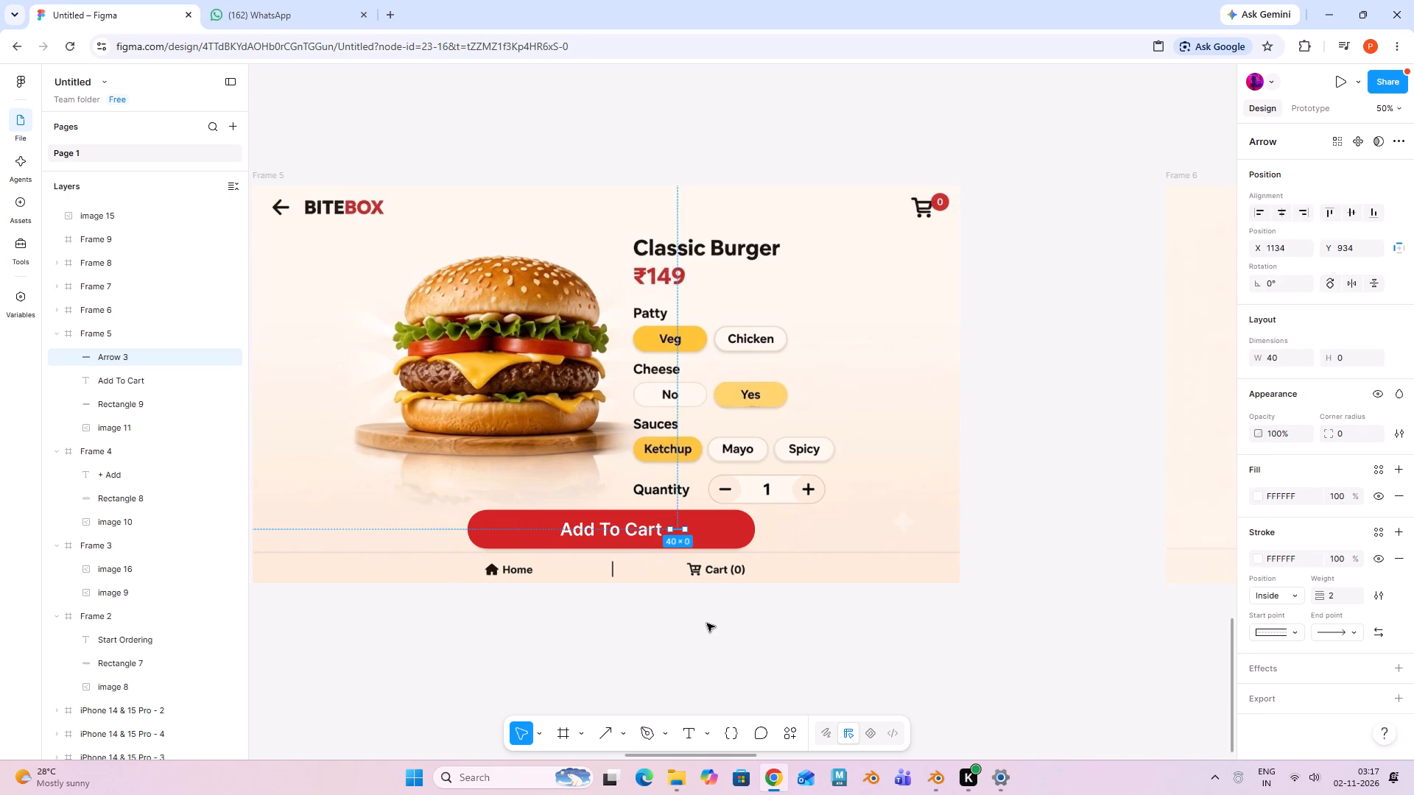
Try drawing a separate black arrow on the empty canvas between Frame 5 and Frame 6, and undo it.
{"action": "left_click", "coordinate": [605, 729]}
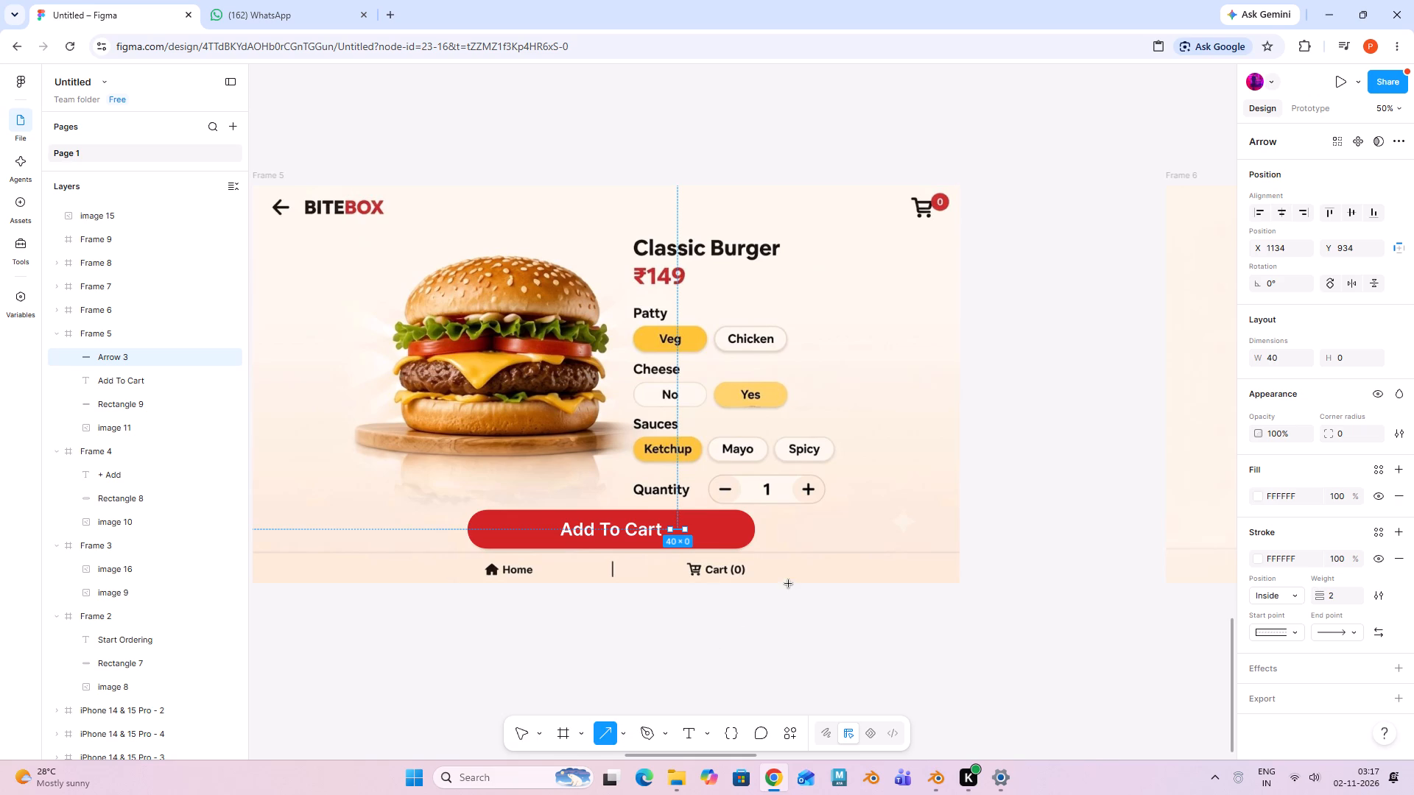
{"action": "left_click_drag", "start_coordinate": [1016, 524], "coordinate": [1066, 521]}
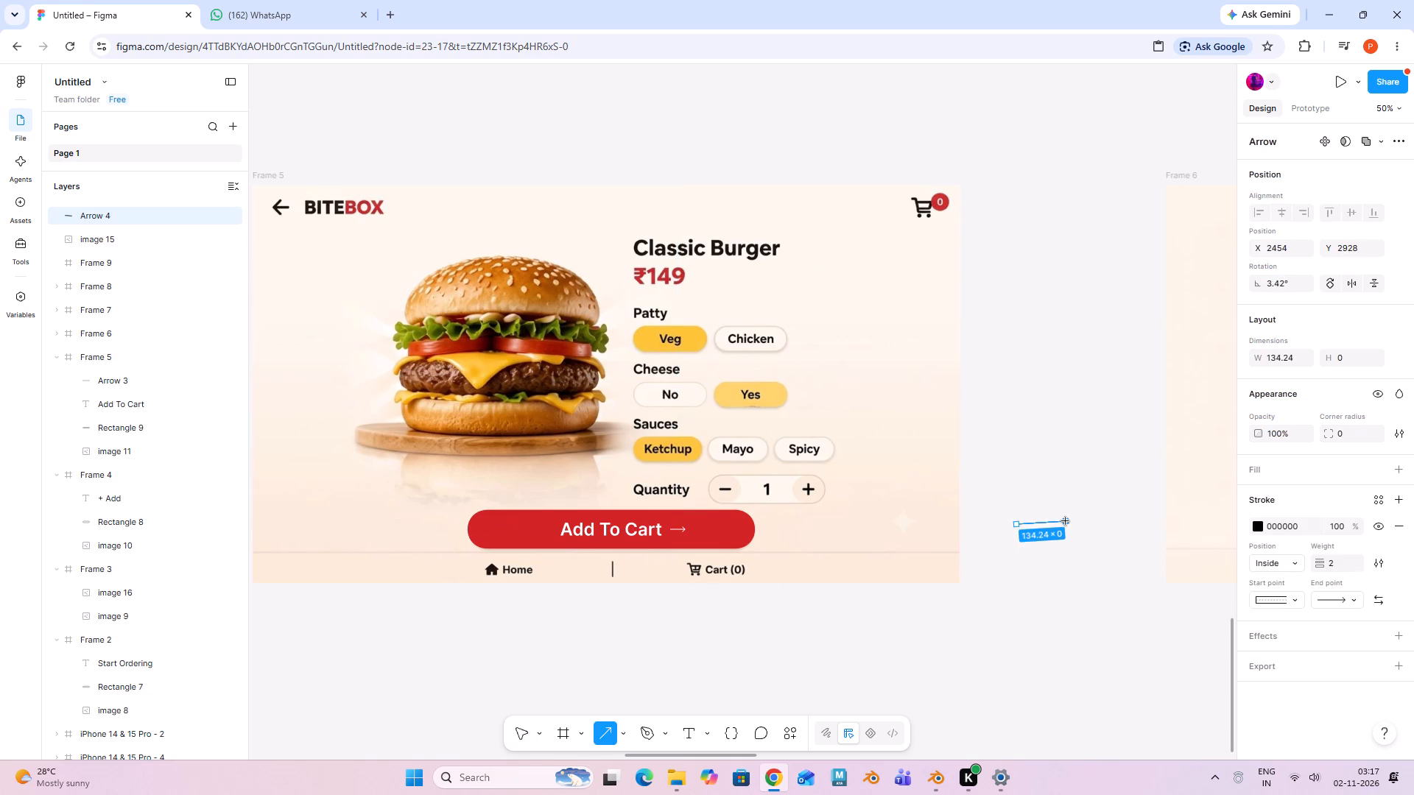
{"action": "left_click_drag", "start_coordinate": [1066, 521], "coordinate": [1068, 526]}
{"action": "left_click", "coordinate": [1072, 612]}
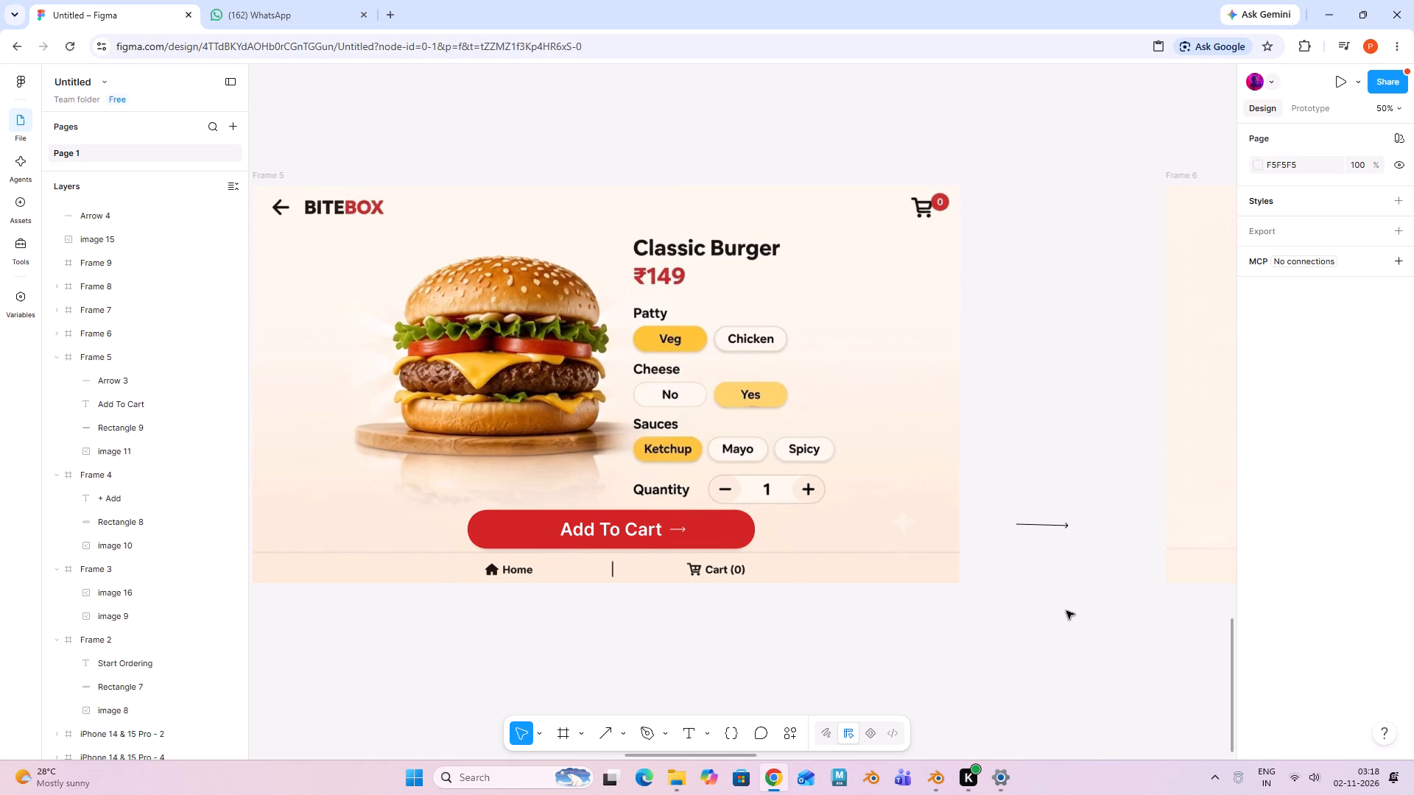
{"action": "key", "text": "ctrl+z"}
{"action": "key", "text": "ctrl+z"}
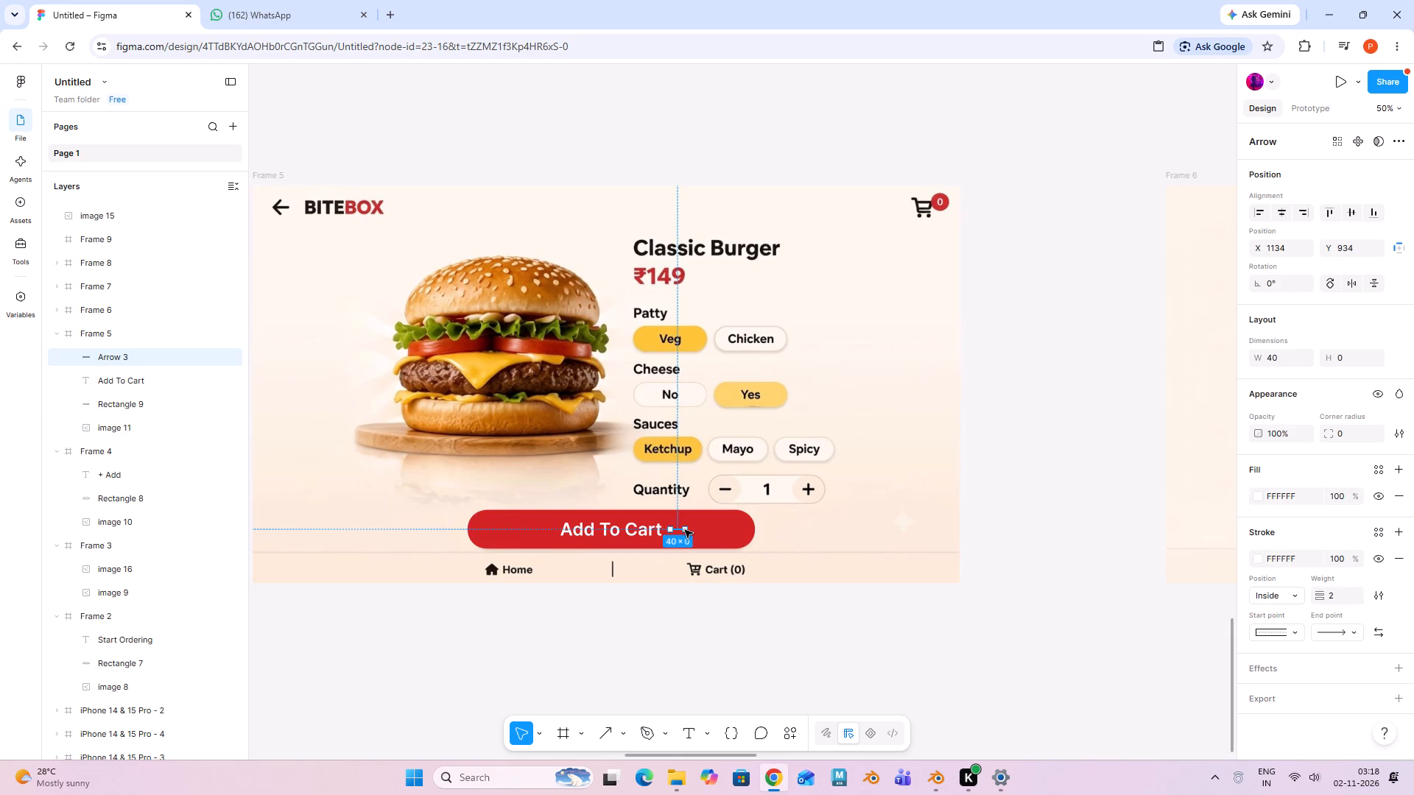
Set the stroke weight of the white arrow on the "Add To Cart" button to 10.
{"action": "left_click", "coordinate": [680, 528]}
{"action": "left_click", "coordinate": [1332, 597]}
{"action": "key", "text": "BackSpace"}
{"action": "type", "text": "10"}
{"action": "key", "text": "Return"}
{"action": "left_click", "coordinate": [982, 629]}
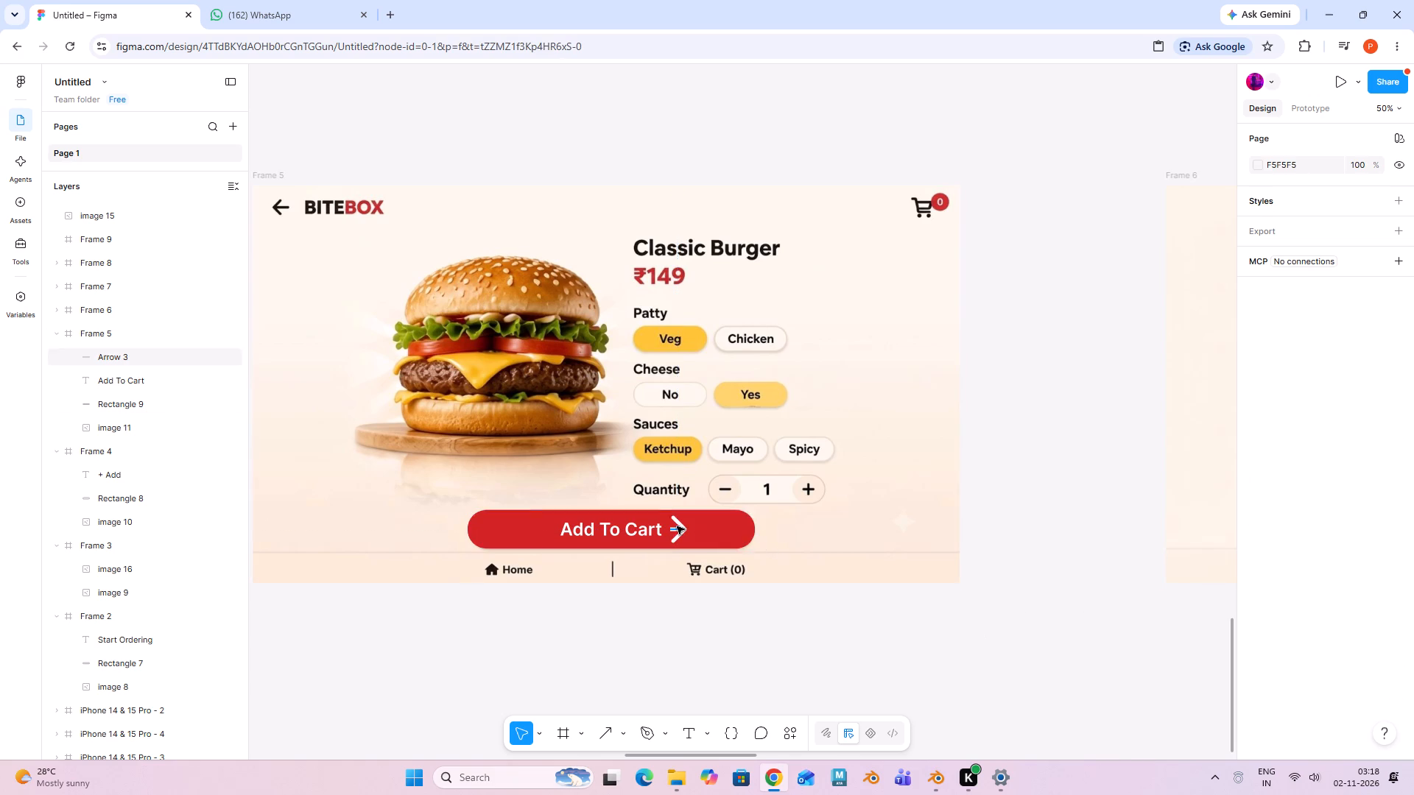
Reduce the stroke weight of the arrow beside "Add To Cart" to 6.
{"action": "left_click", "coordinate": [676, 526]}
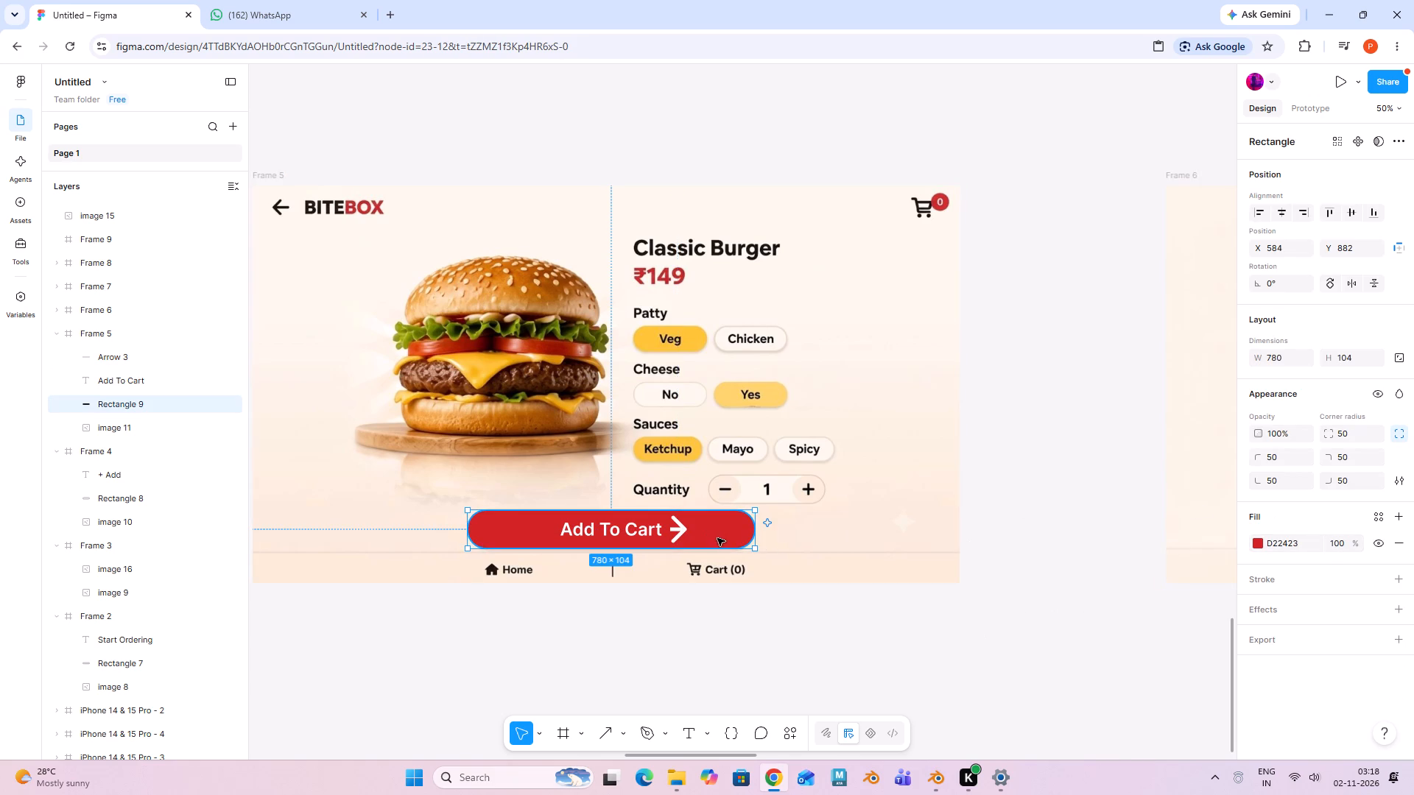
{"action": "left_click", "coordinate": [673, 530]}
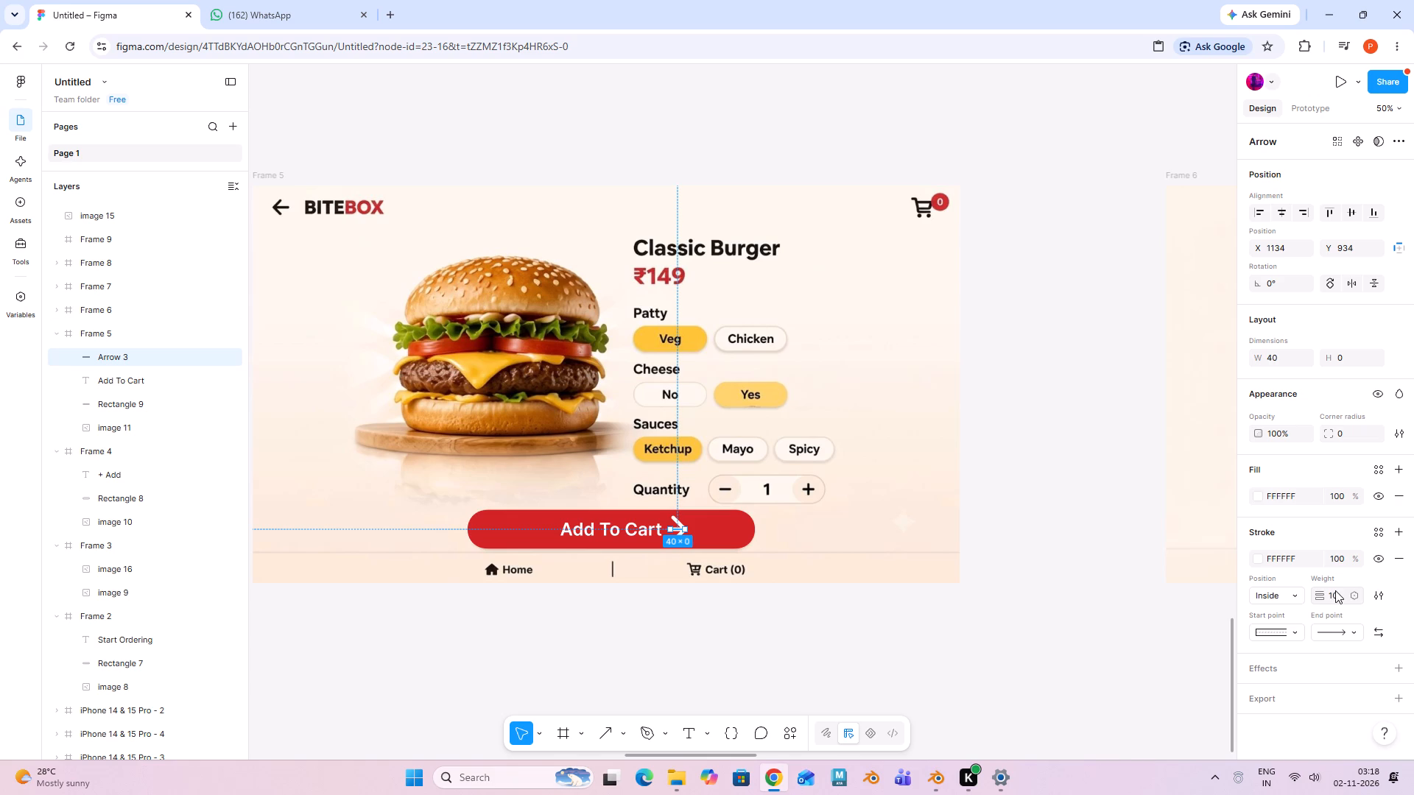
{"action": "left_click_drag", "start_coordinate": [1319, 598], "coordinate": [697, 410]}
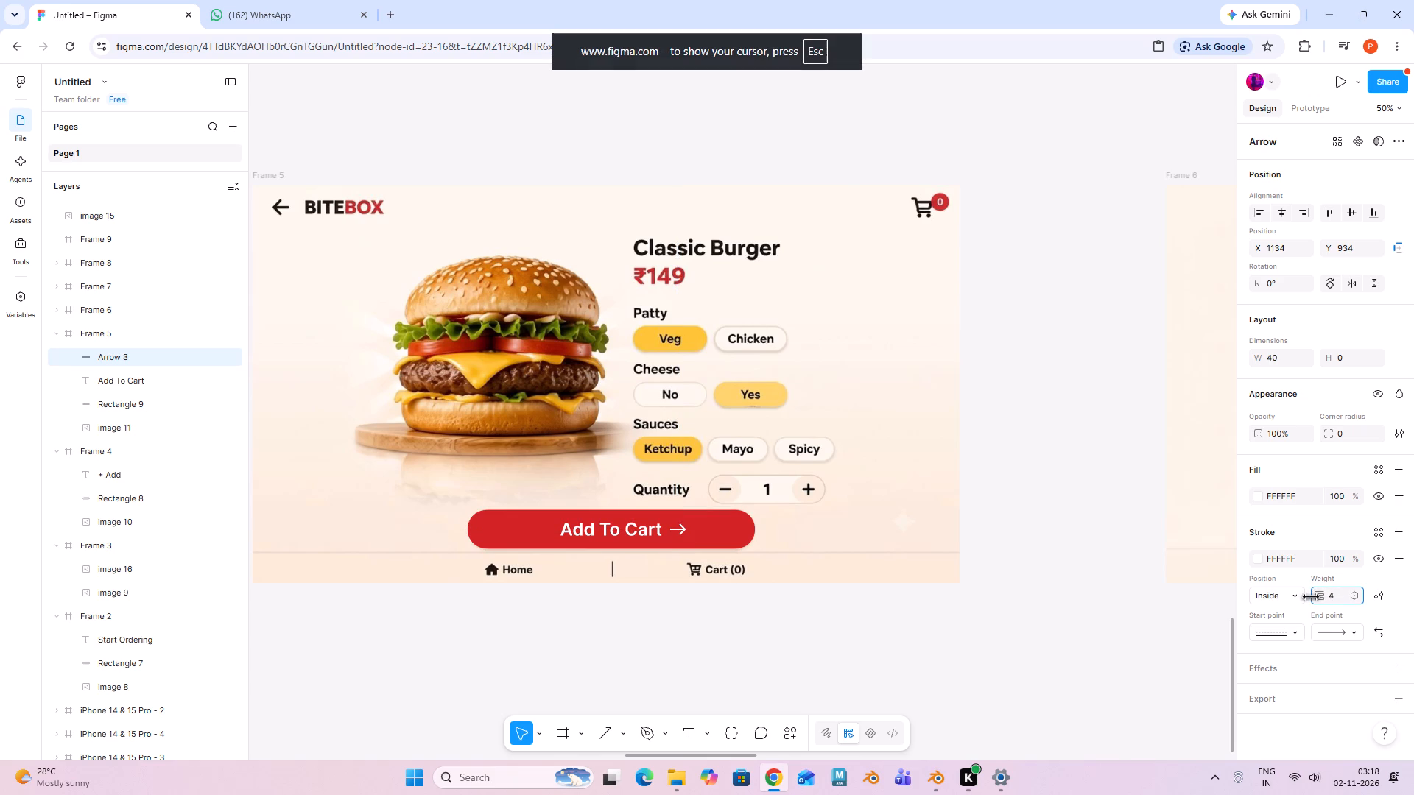
{"action": "left_click_drag", "start_coordinate": [697, 410], "coordinate": [699, 409]}
{"action": "left_click", "coordinate": [1343, 598]}
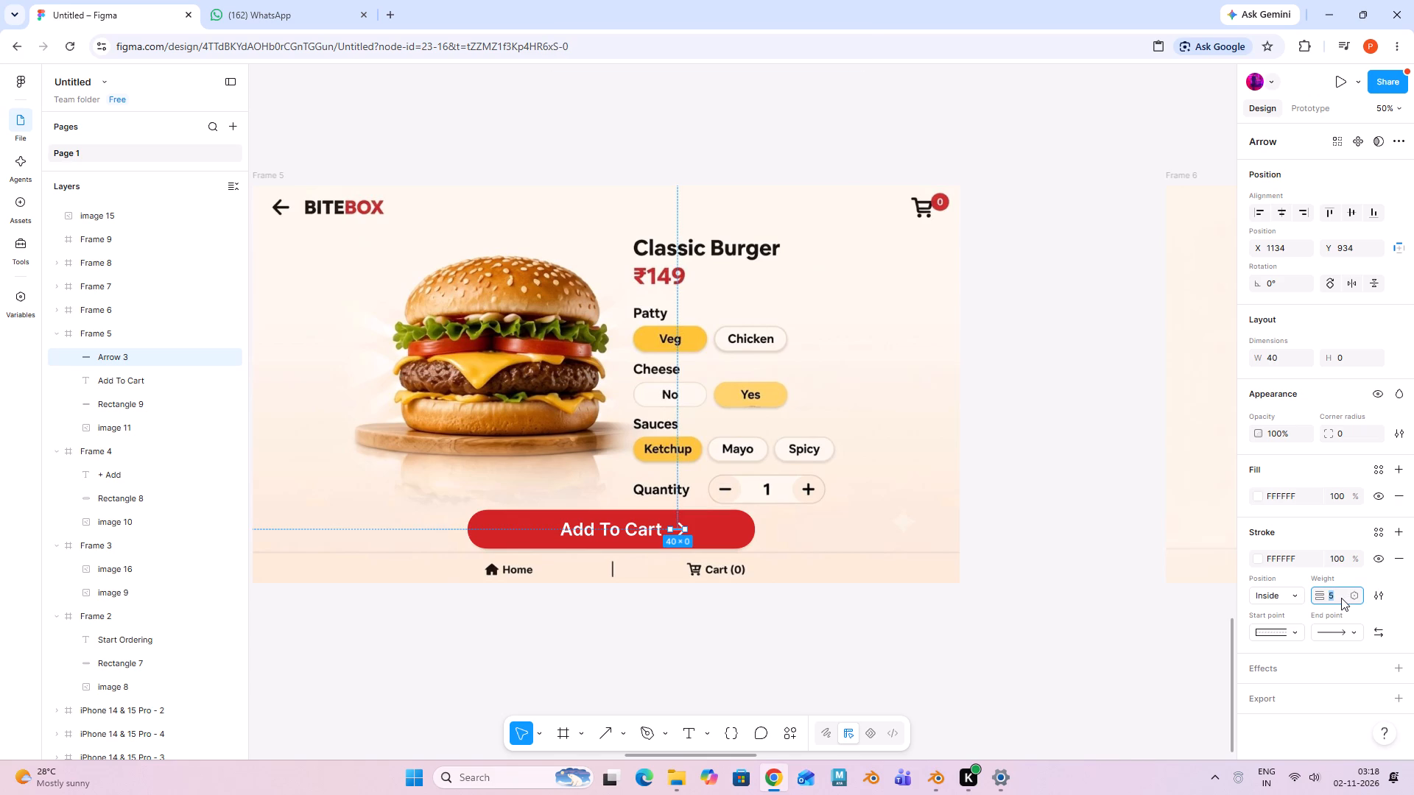
{"action": "key", "text": "BackSpace"}
{"action": "key", "text": "6"}
{"action": "key", "text": "Return"}
{"action": "left_click", "coordinate": [981, 542]}
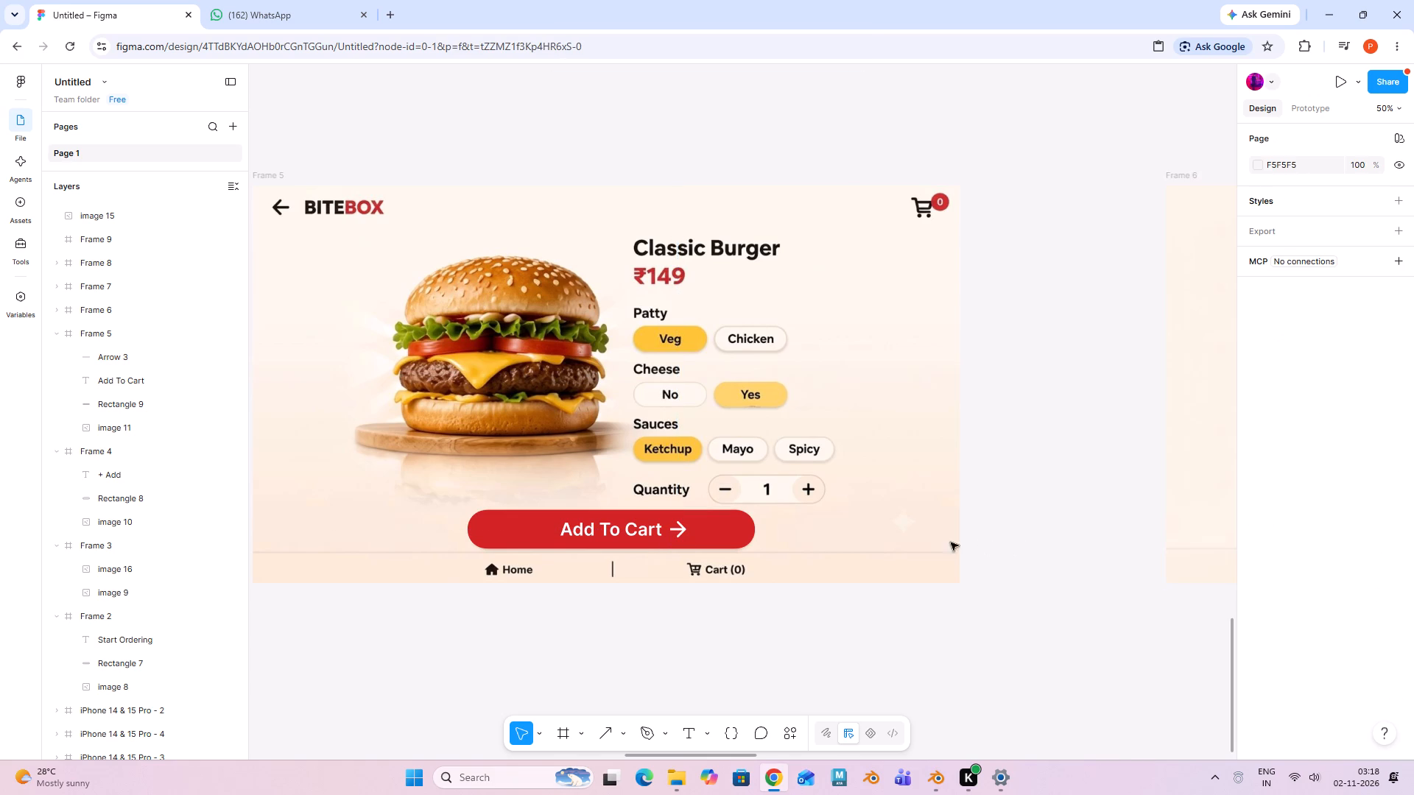
Lengthen the arrow's tail toward the "Add To Cart" label, to a length of about 61.
{"action": "left_click", "coordinate": [680, 534]}
{"action": "left_click", "coordinate": [678, 532]}
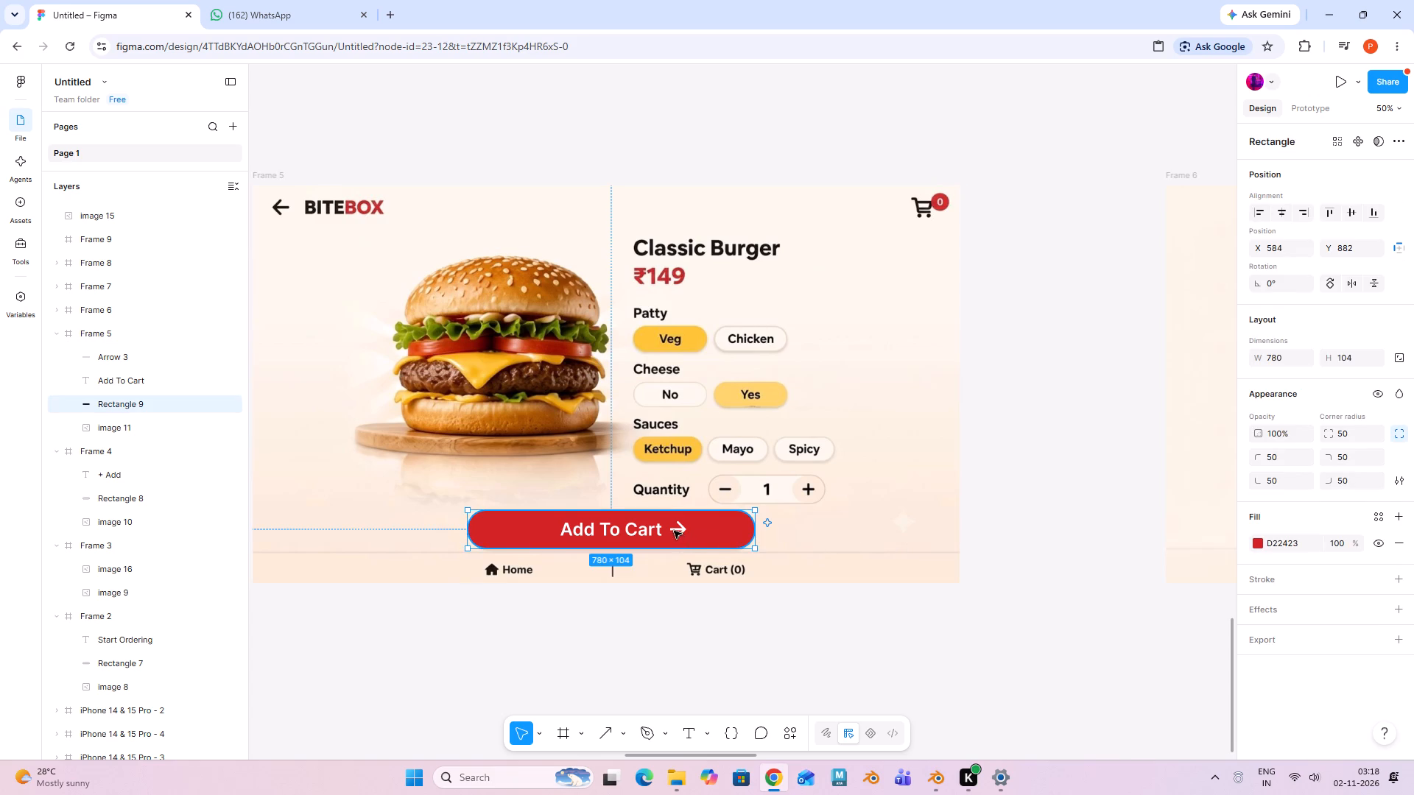
{"action": "left_click", "coordinate": [683, 530]}
{"action": "left_click", "coordinate": [669, 528]}
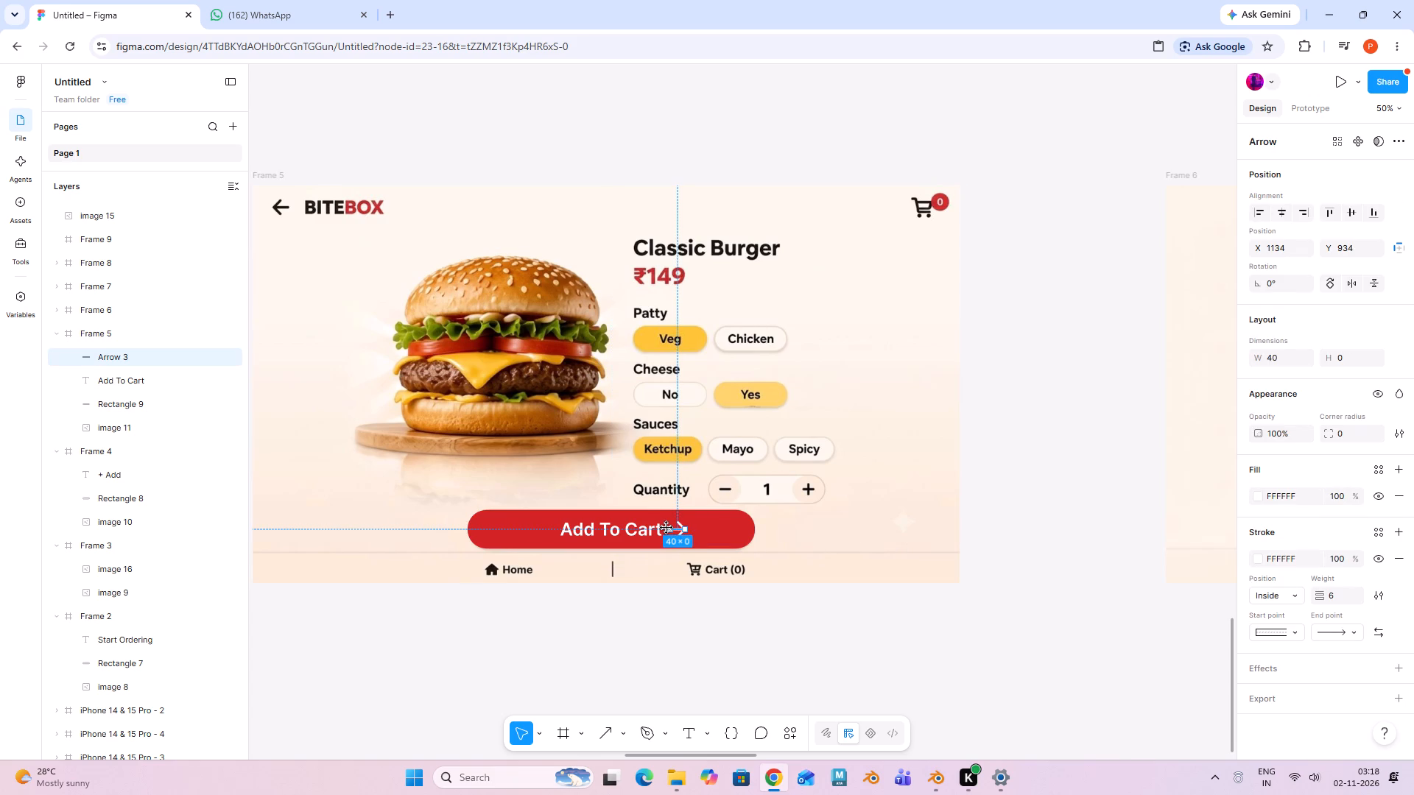
{"action": "left_click", "coordinate": [837, 626]}
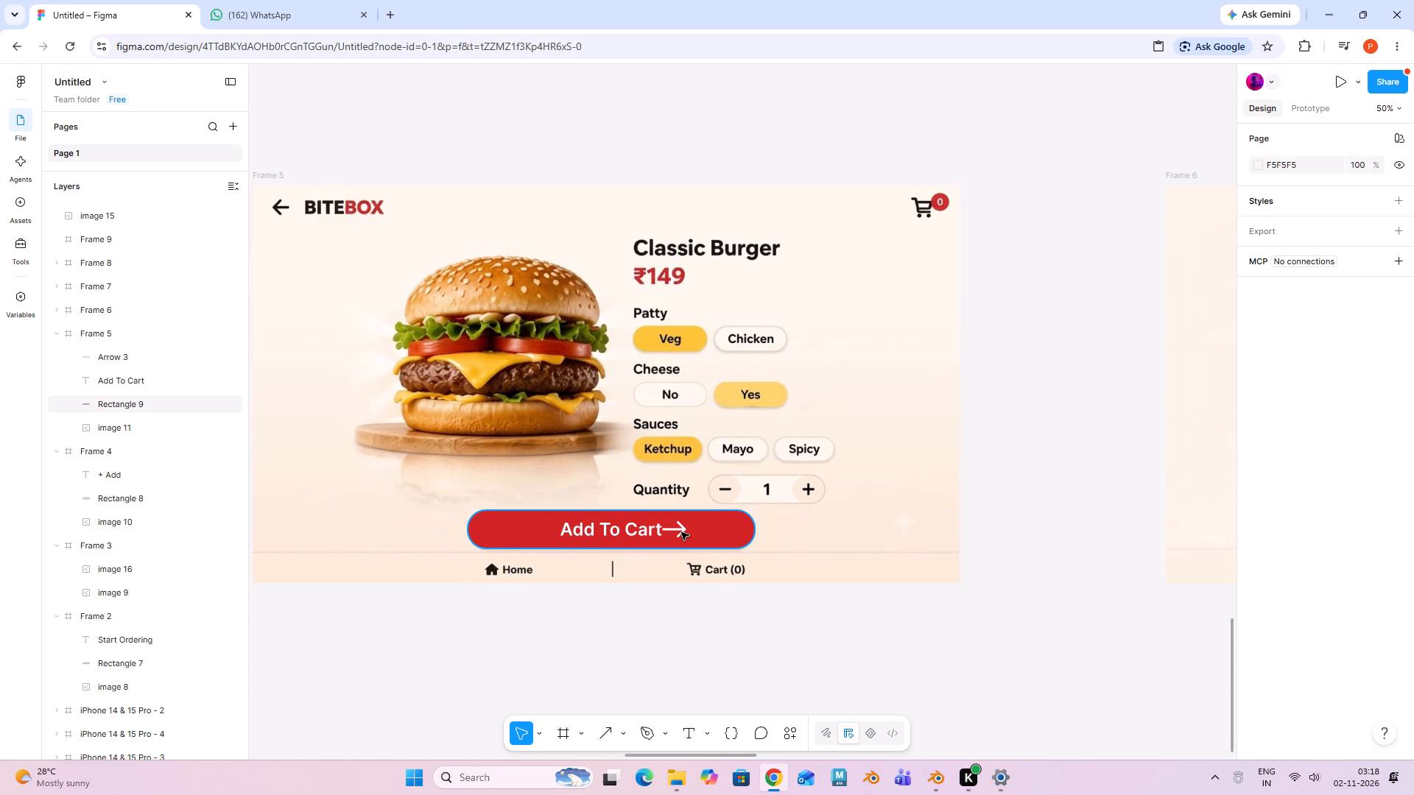
Move the arrow away from the "Add To Cart" label to about X 1133, keeping it level with the text.
{"action": "left_click", "coordinate": [681, 532]}
{"action": "left_click", "coordinate": [680, 530]}
{"action": "left_click_drag", "start_coordinate": [680, 530], "coordinate": [687, 530]}
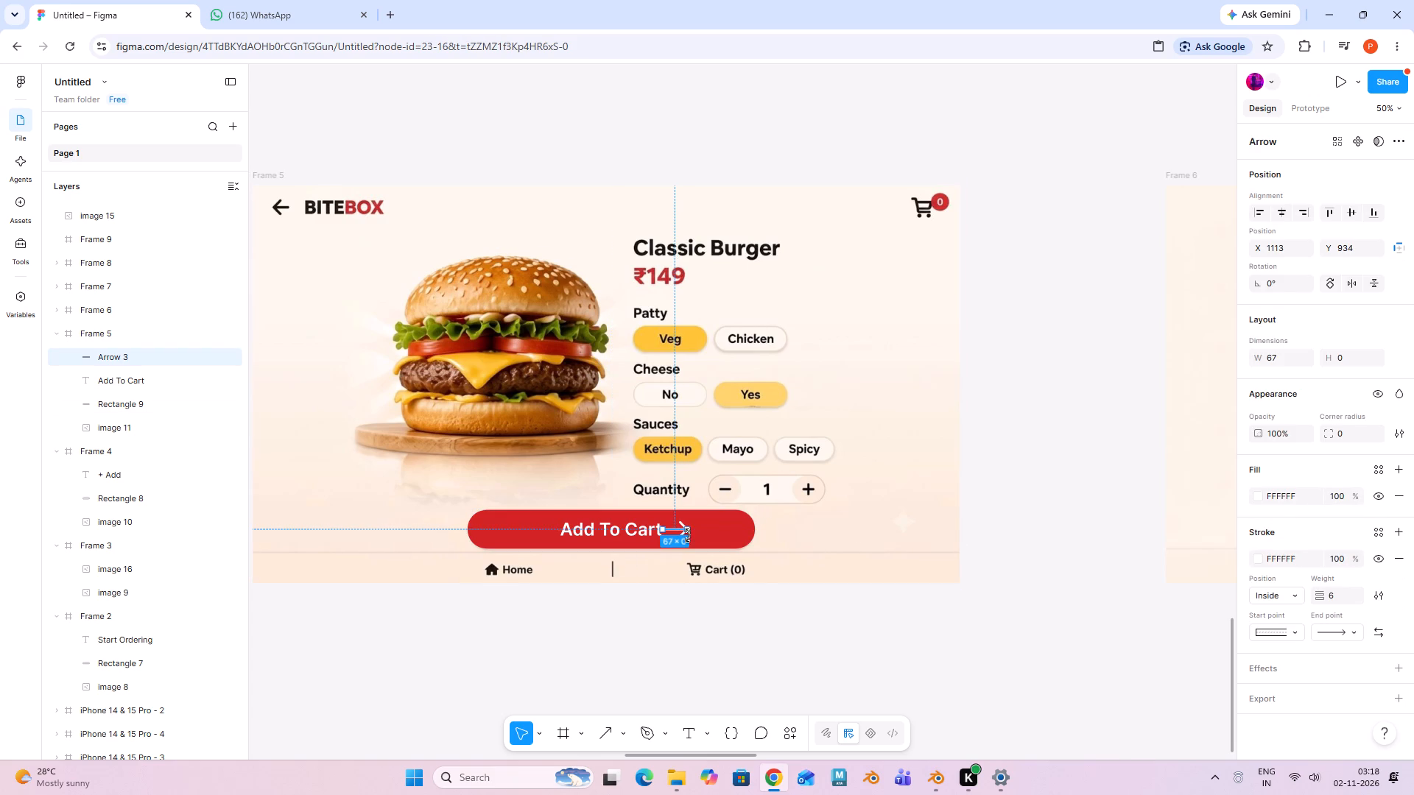
{"action": "key", "text": "ctrl+z"}
{"action": "left_click_drag", "start_coordinate": [678, 529], "coordinate": [685, 529]}
{"action": "left_click", "coordinate": [734, 644]}
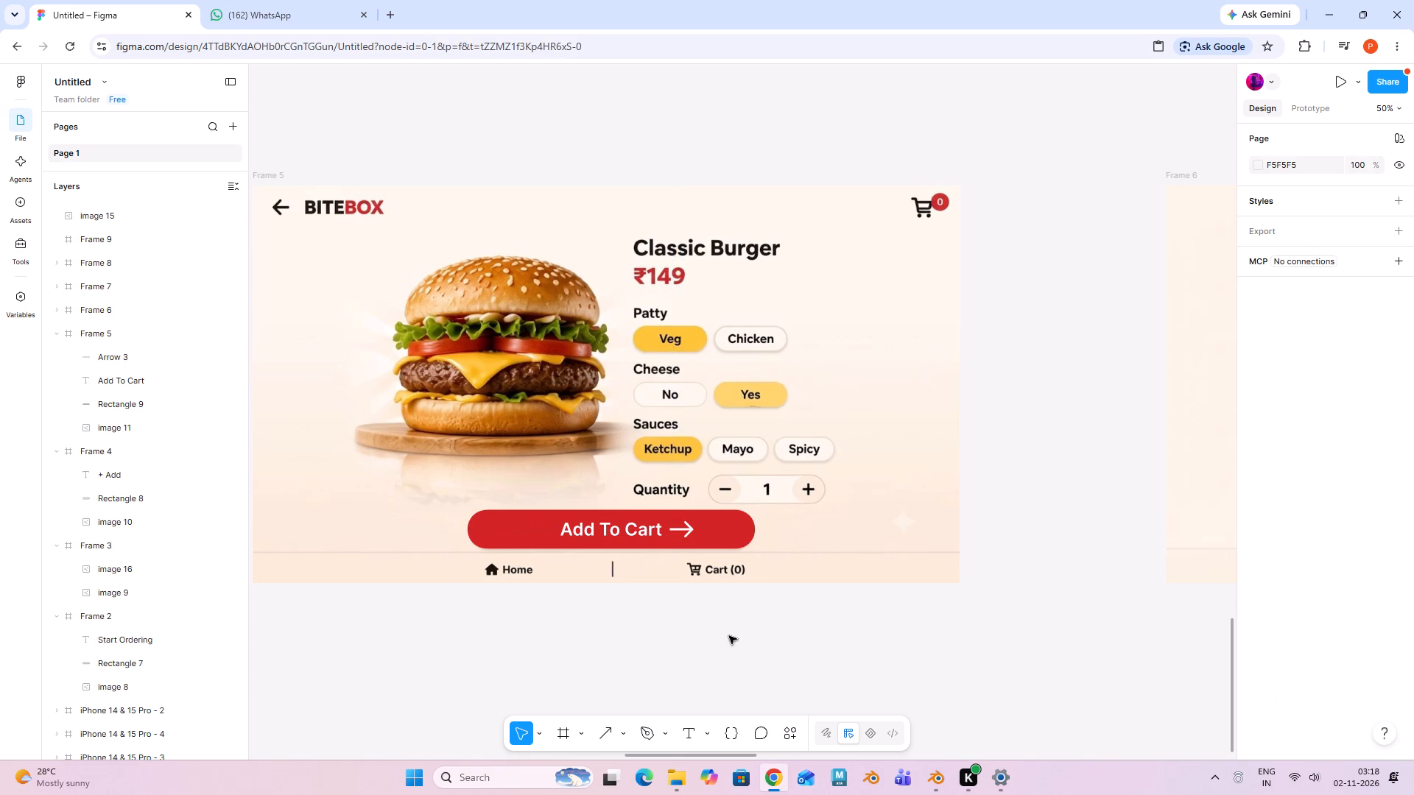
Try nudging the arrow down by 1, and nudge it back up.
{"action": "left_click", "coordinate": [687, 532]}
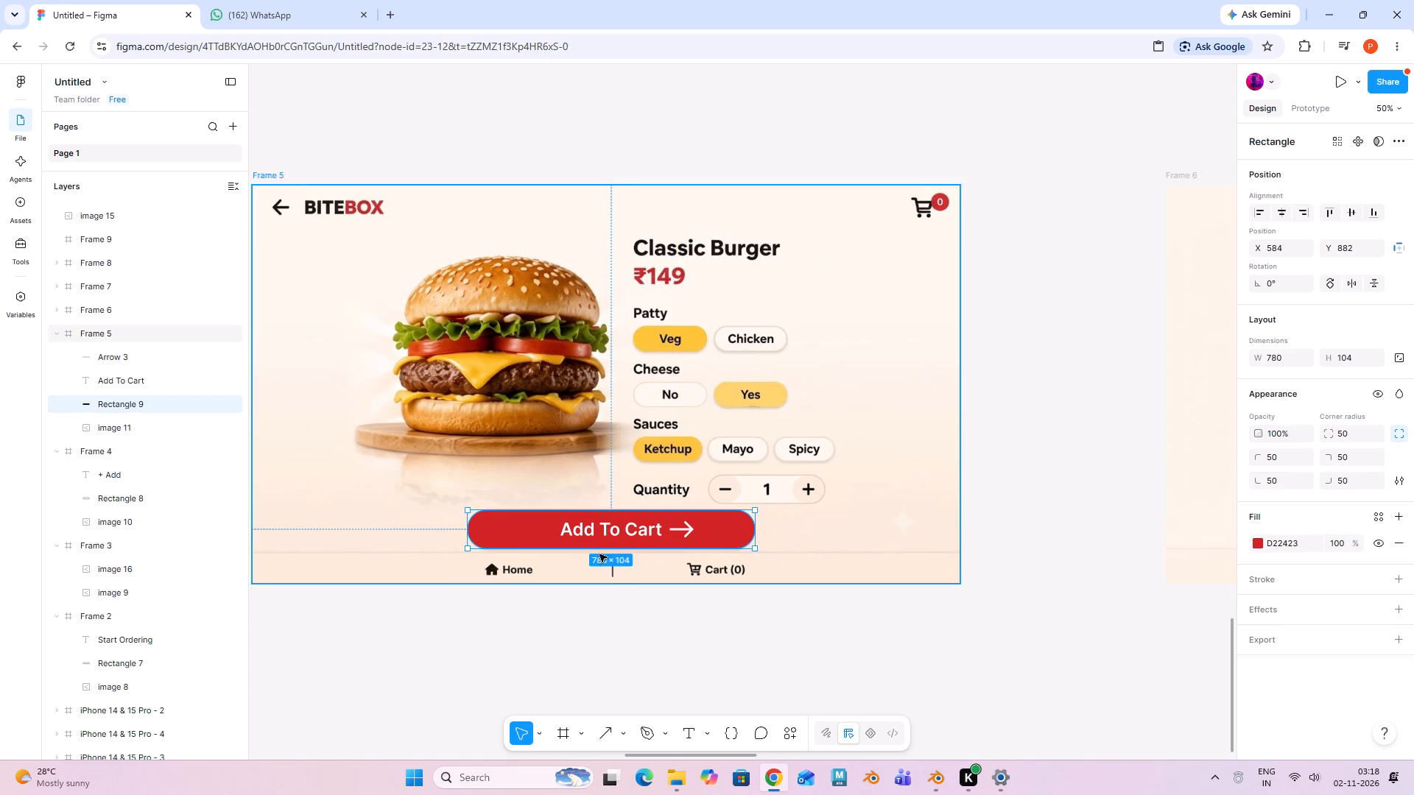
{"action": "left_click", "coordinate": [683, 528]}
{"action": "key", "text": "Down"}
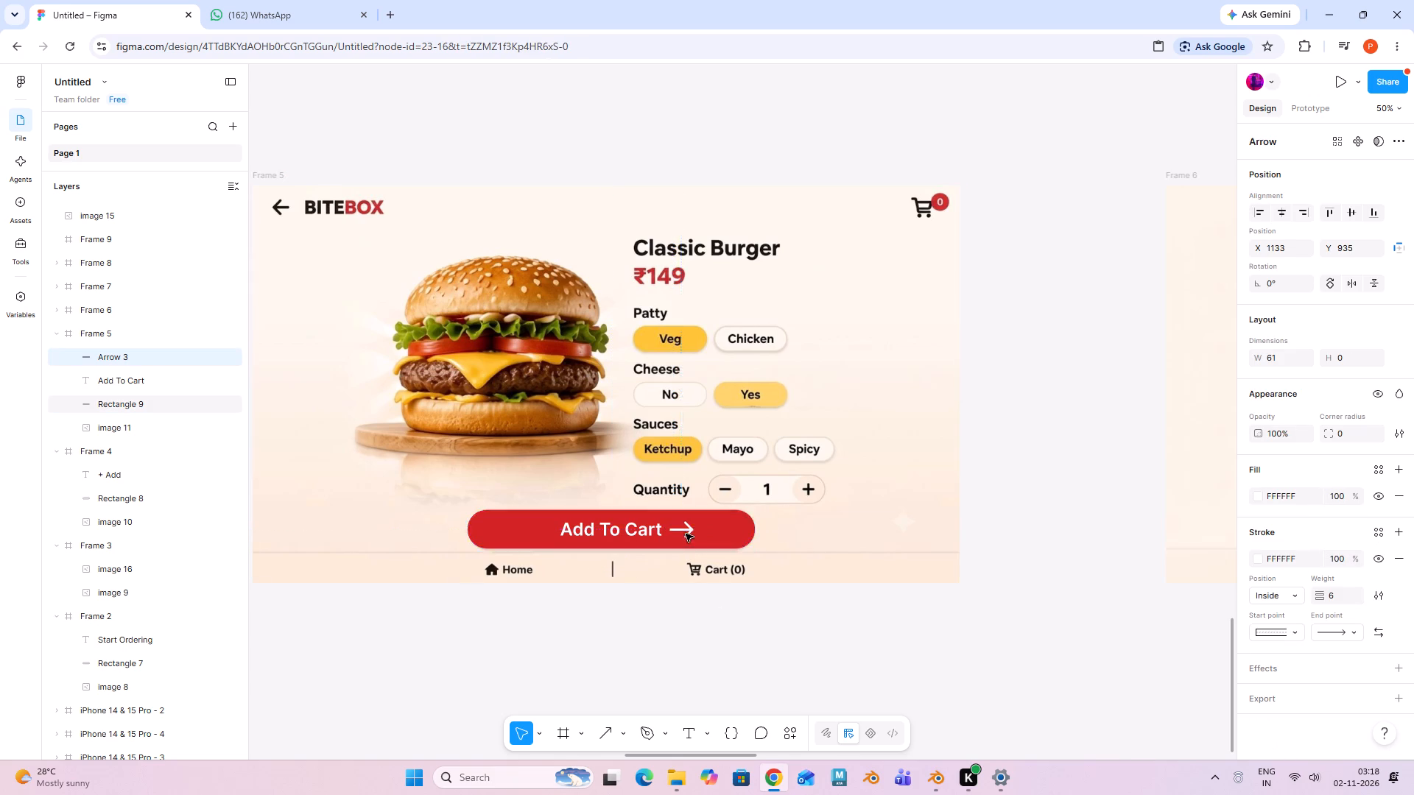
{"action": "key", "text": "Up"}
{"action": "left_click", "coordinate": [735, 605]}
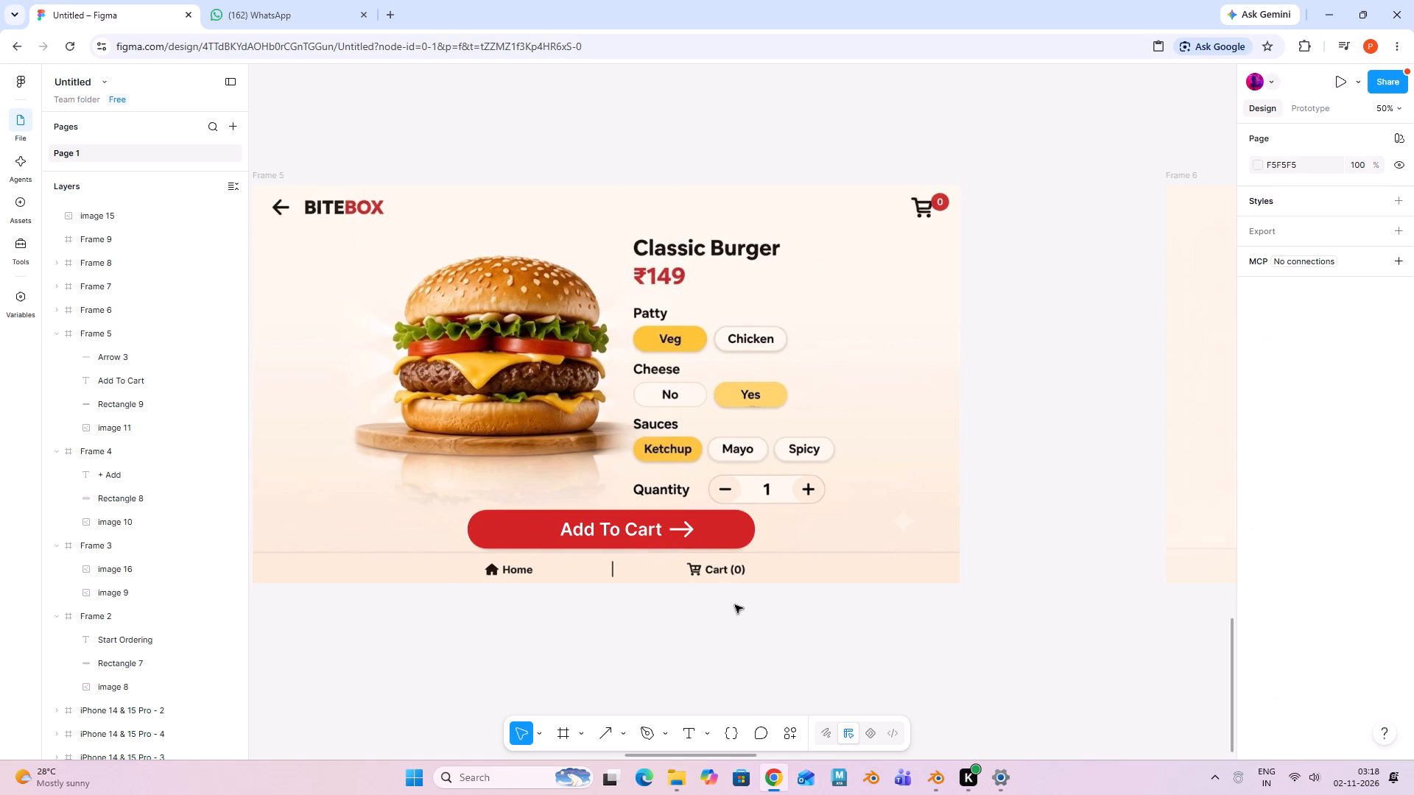
Draw a rectangle about 1202 × 114 over the CONTINUE button on the Your Cart screen in Frame 6.
{"action": "key", "text": "minus"}
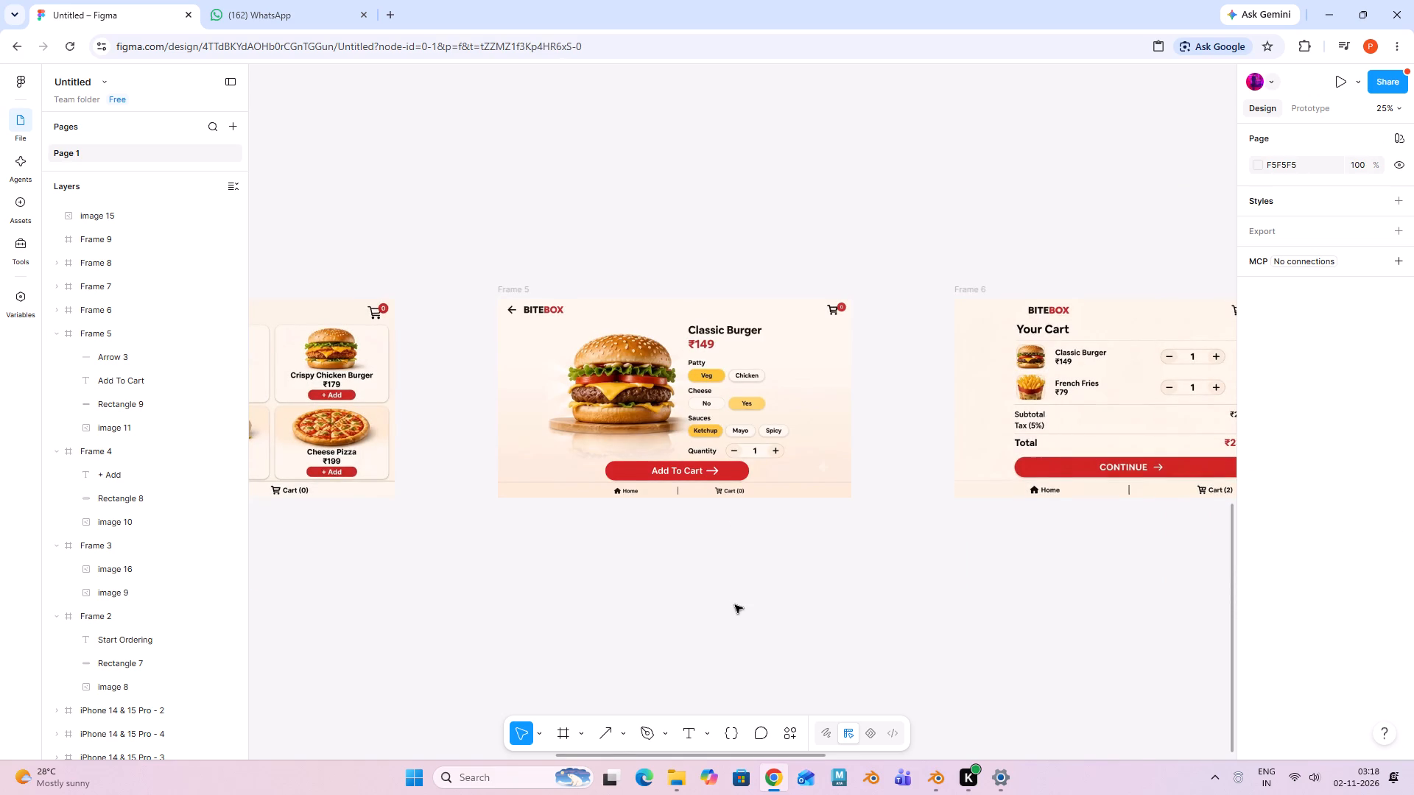
{"action": "key", "text": "minus"}
{"action": "middle_click_drag", "start_coordinate": [868, 538], "coordinate": [731, 538], "text": "shift"}
{"action": "key", "text": "plus"}
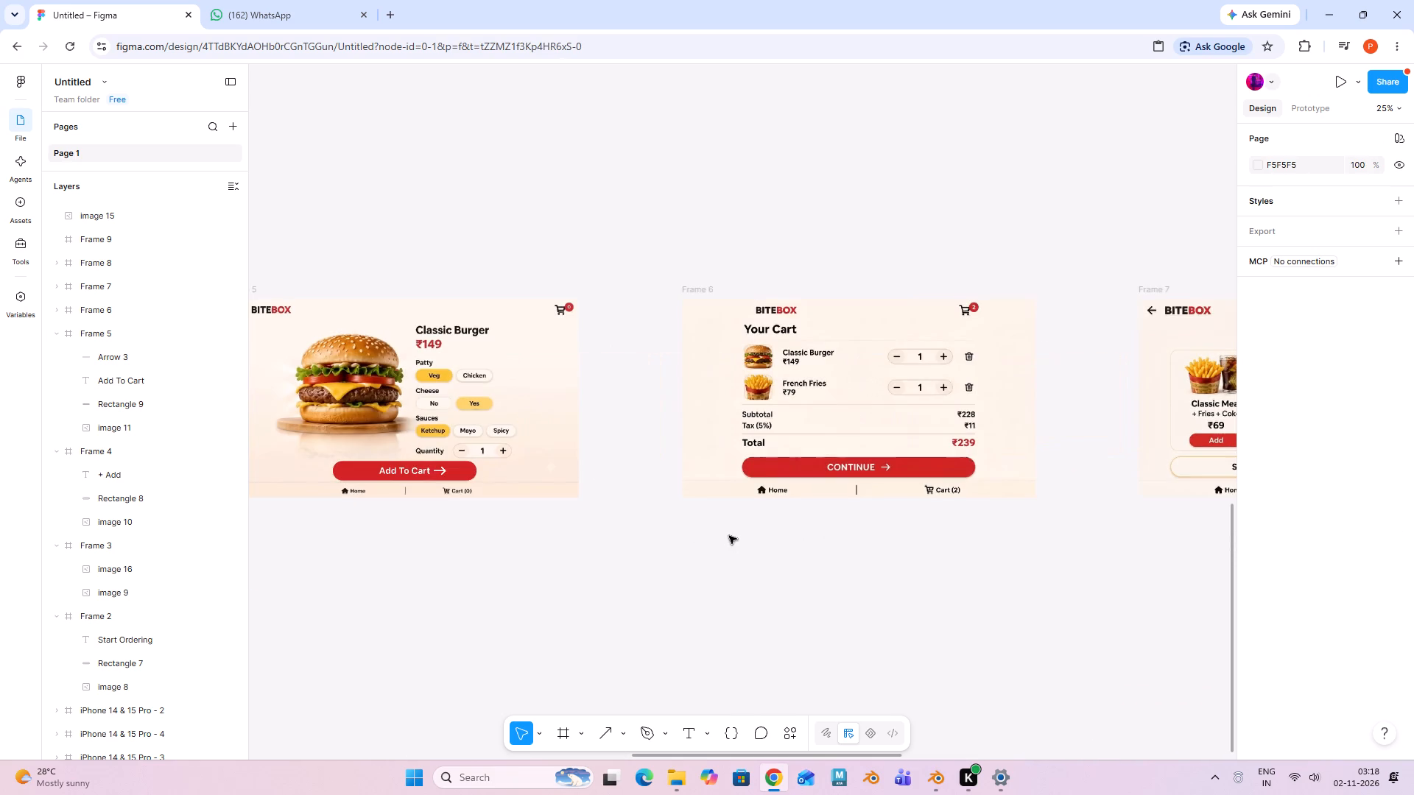
{"action": "middle_click_drag", "start_coordinate": [722, 536], "coordinate": [625, 542], "text": "shift"}
{"action": "key", "text": "plus"}
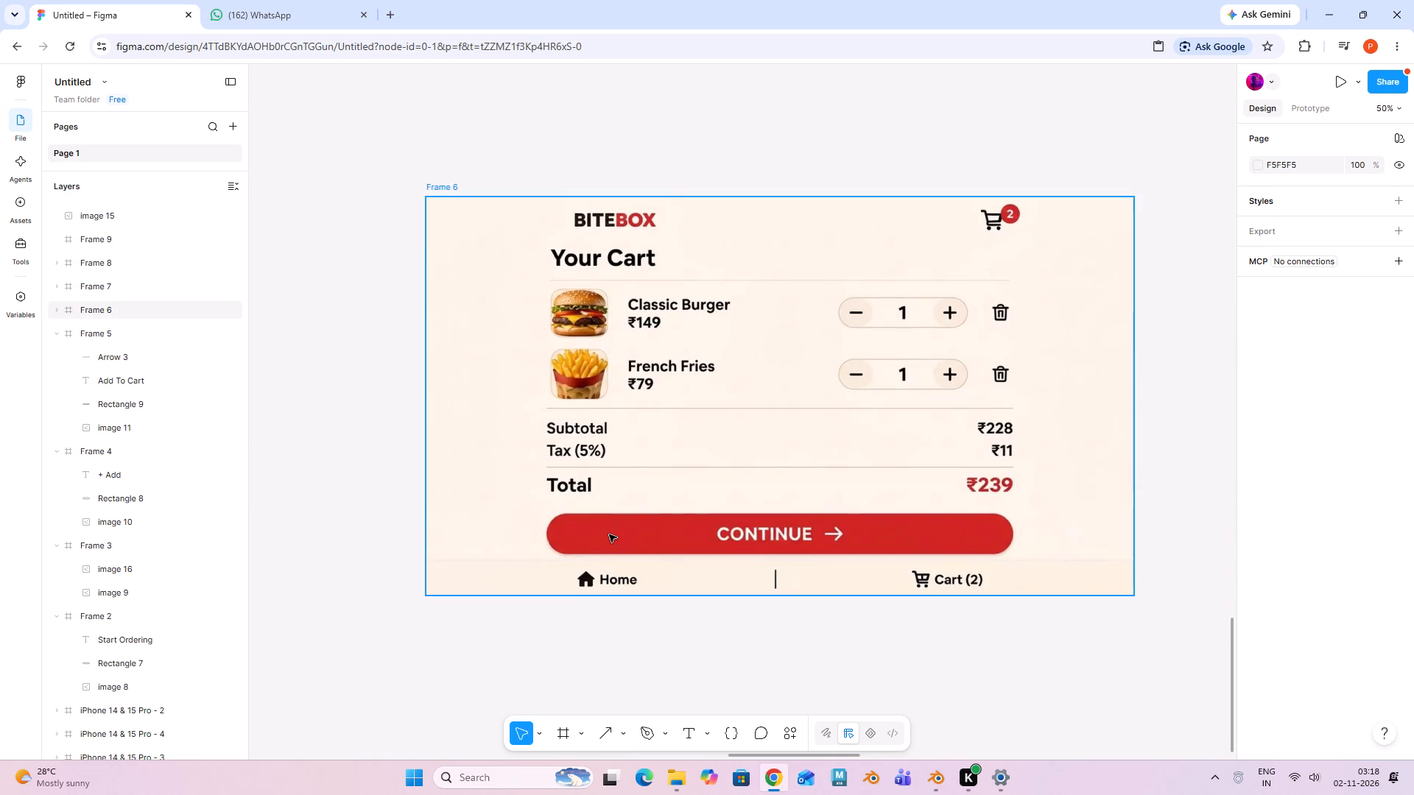
{"action": "scroll", "coordinate": [774, 524], "scroll_direction": "up", "scroll_amount": 1, "text": "shift"}
{"action": "middle_click_drag", "start_coordinate": [774, 524], "coordinate": [725, 523], "text": "shift"}
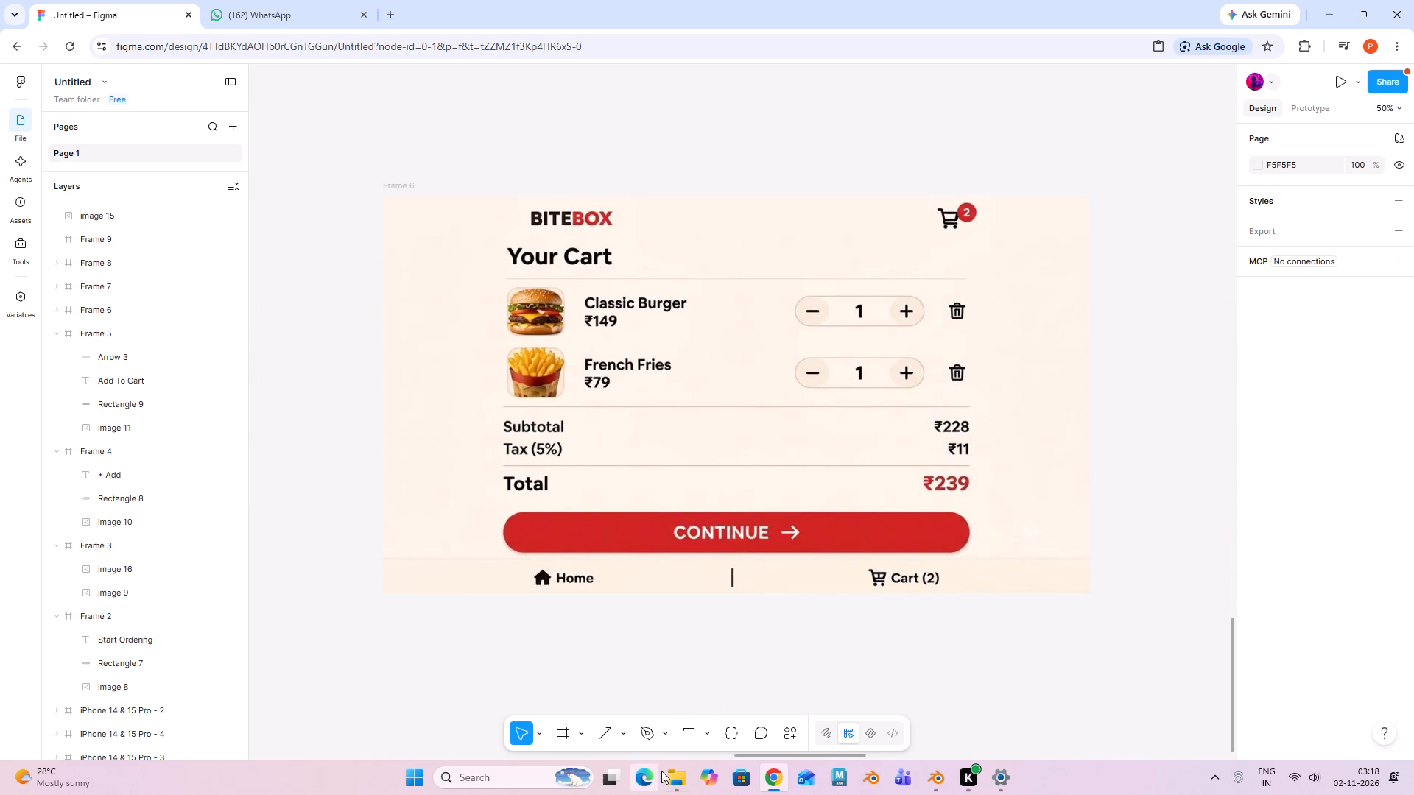
{"action": "left_click", "coordinate": [620, 734]}
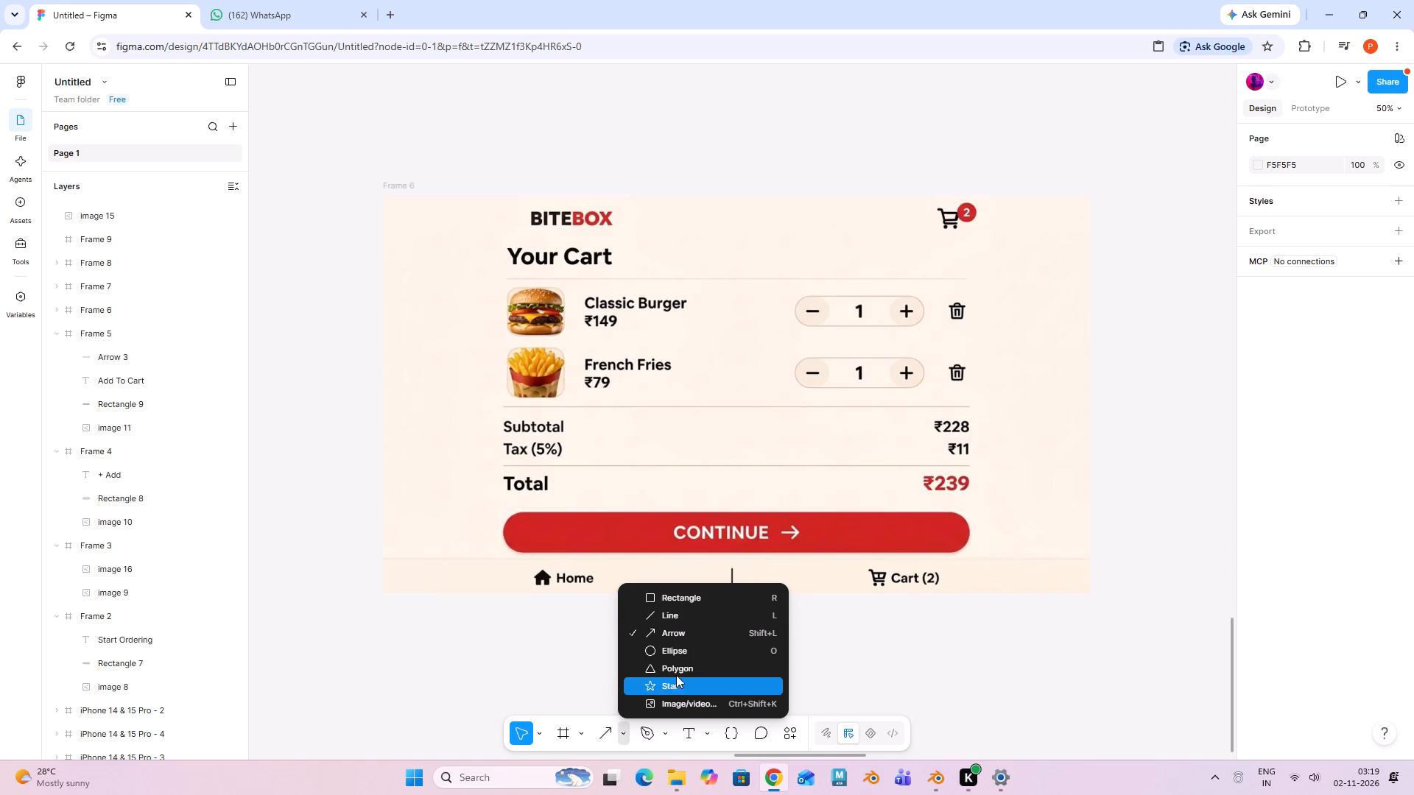
{"action": "left_click", "coordinate": [658, 595]}
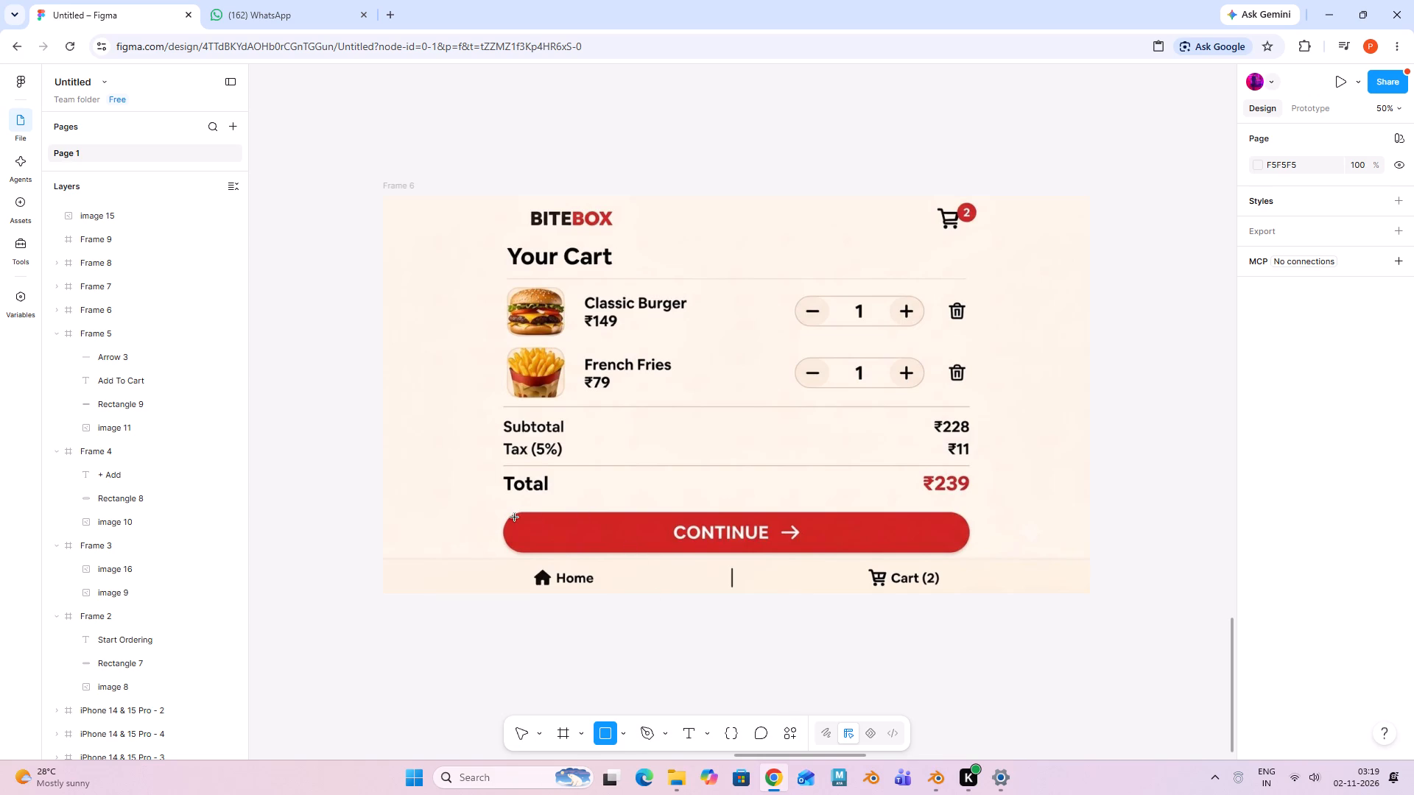
{"action": "left_click_drag", "start_coordinate": [518, 512], "coordinate": [959, 564]}
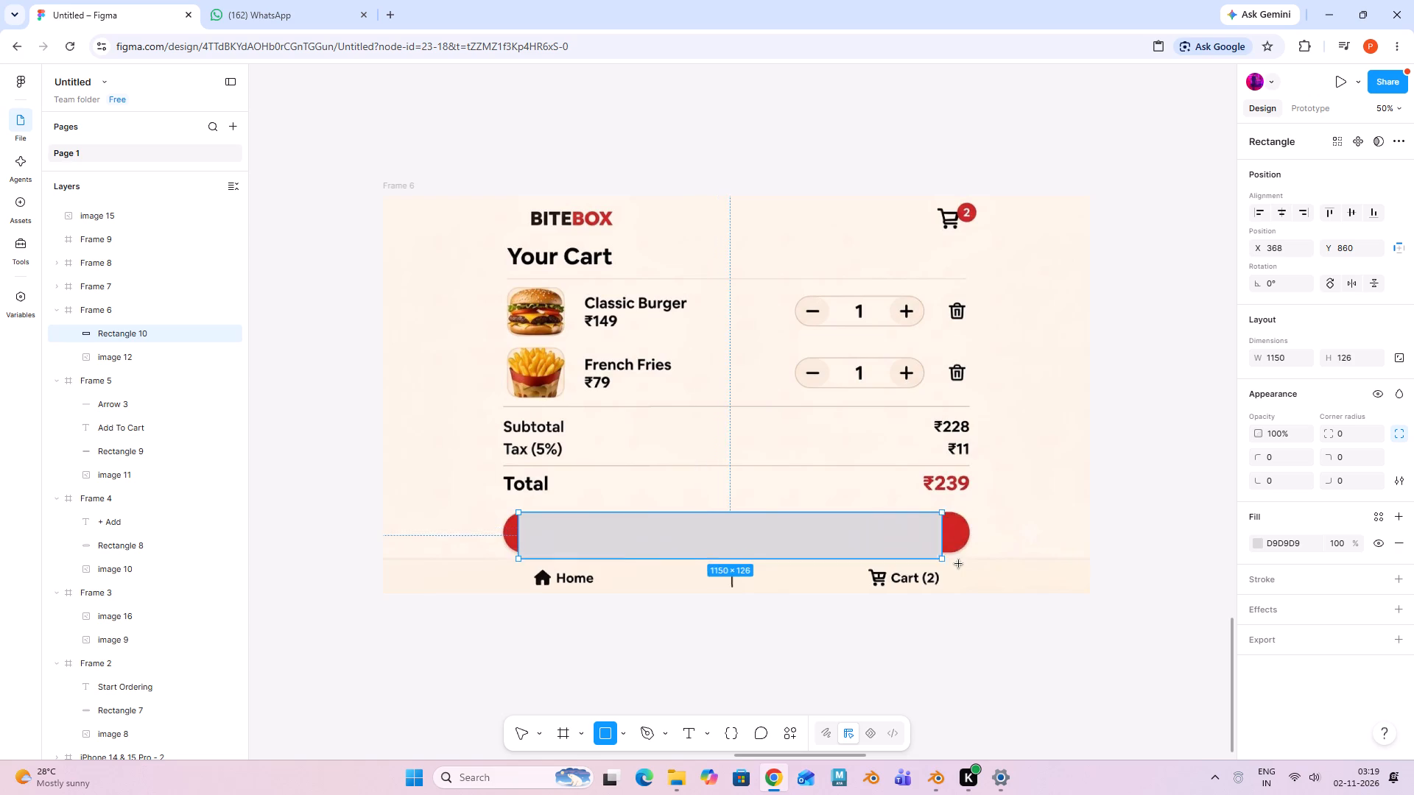
{"action": "left_click_drag", "start_coordinate": [959, 564], "coordinate": [965, 551]}
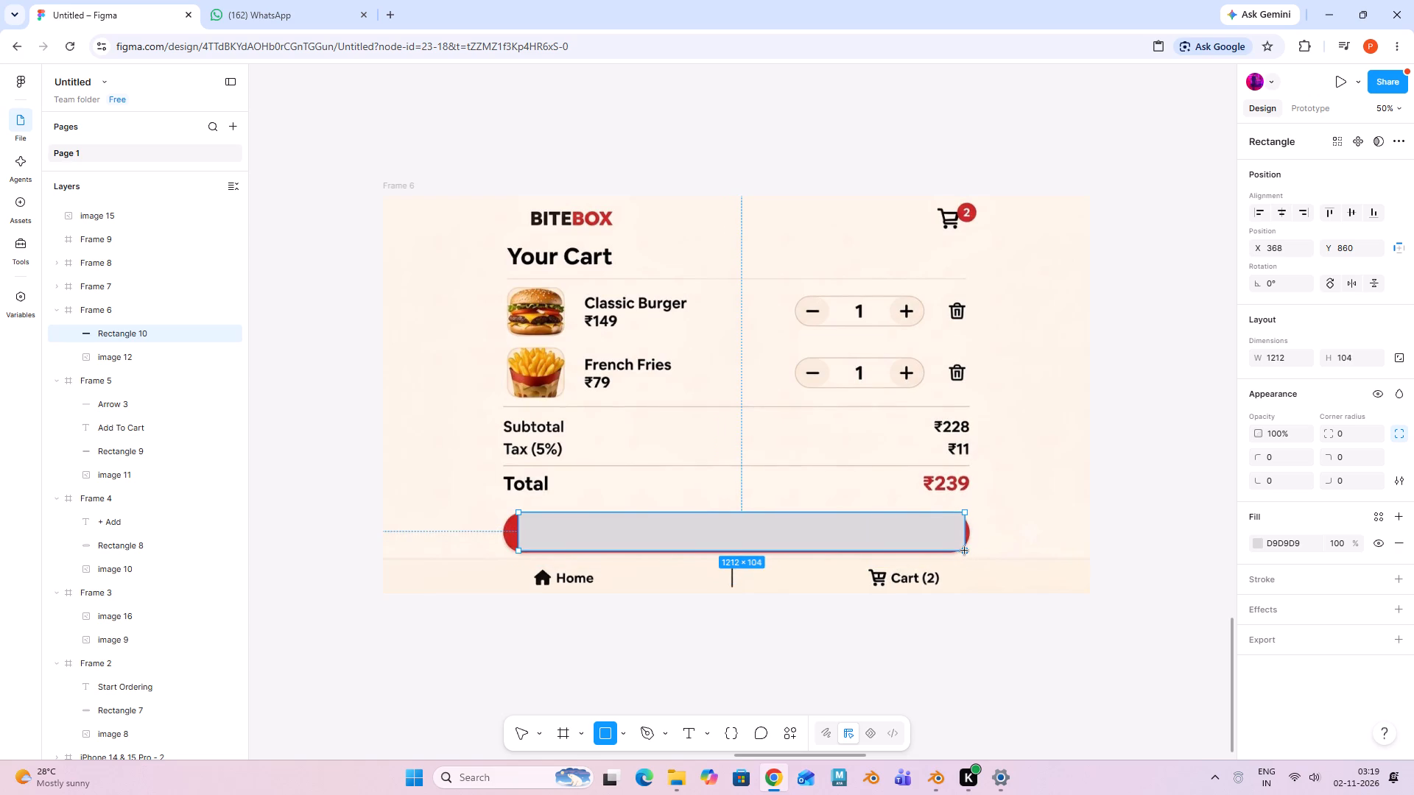
{"action": "left_click_drag", "start_coordinate": [965, 551], "coordinate": [961, 554]}
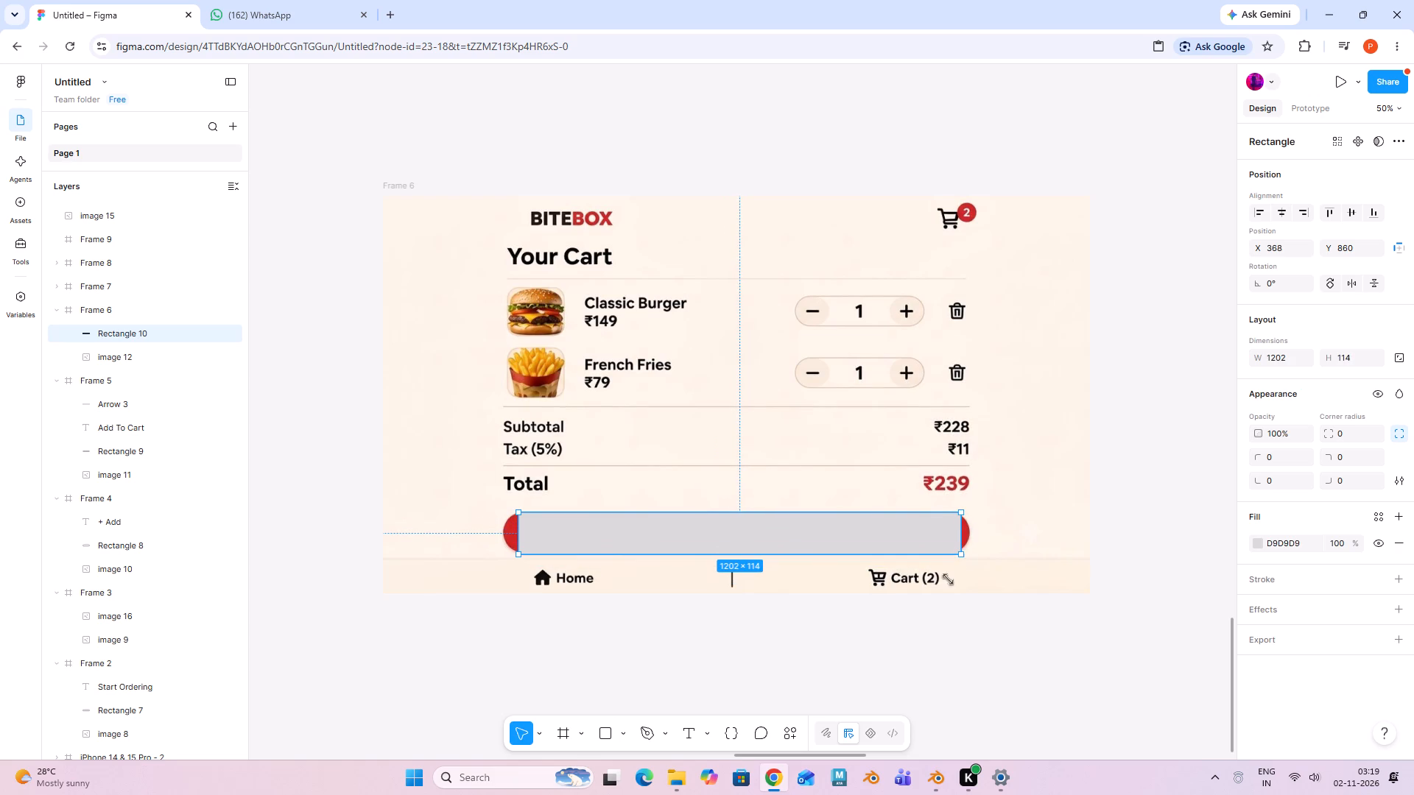
Stretch the rectangle to the CONTINUE button's side edges and trim its bottom edge, to about 1264 × 108.
{"action": "left_click", "coordinate": [963, 544]}
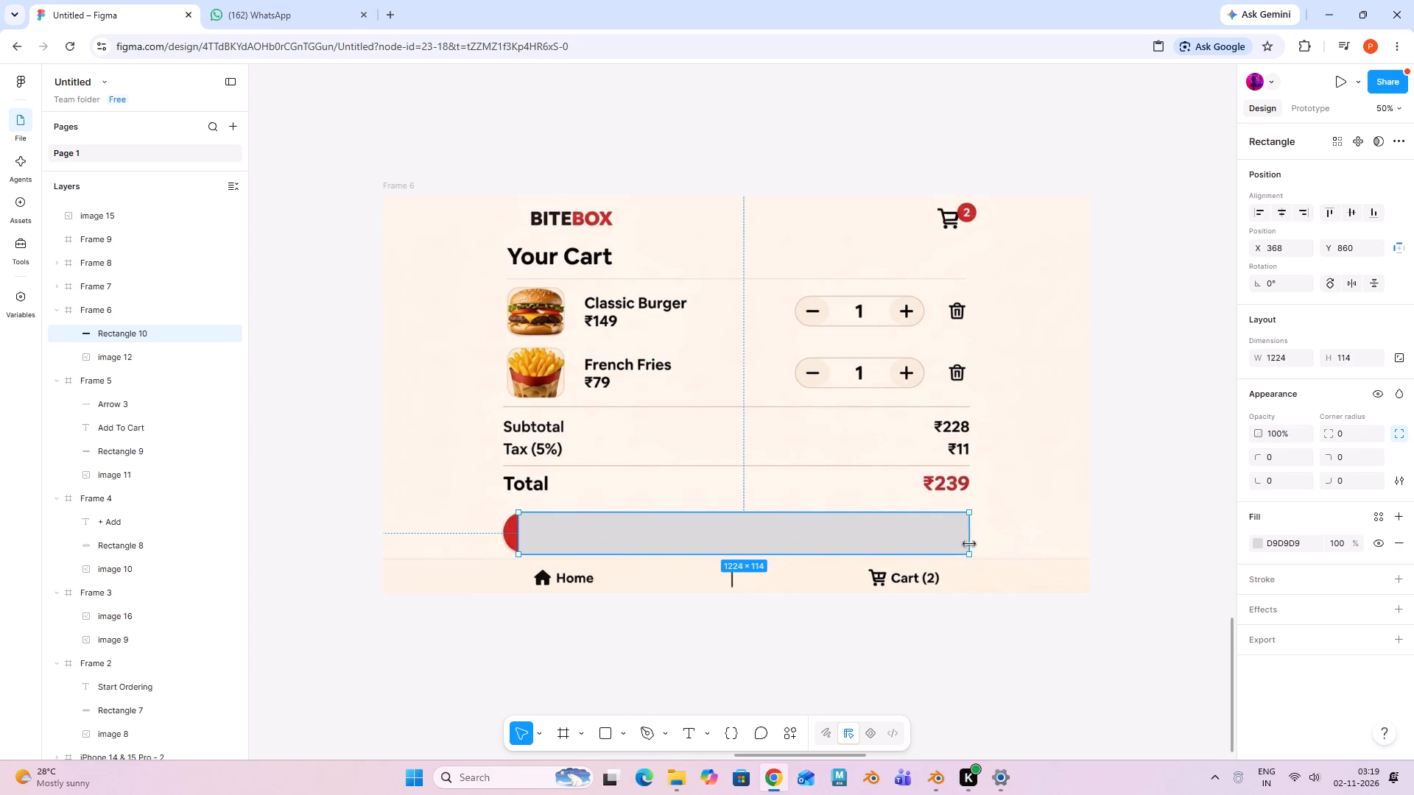
{"action": "left_click_drag", "start_coordinate": [520, 534], "coordinate": [504, 534]}
{"action": "left_click", "coordinate": [718, 513]}
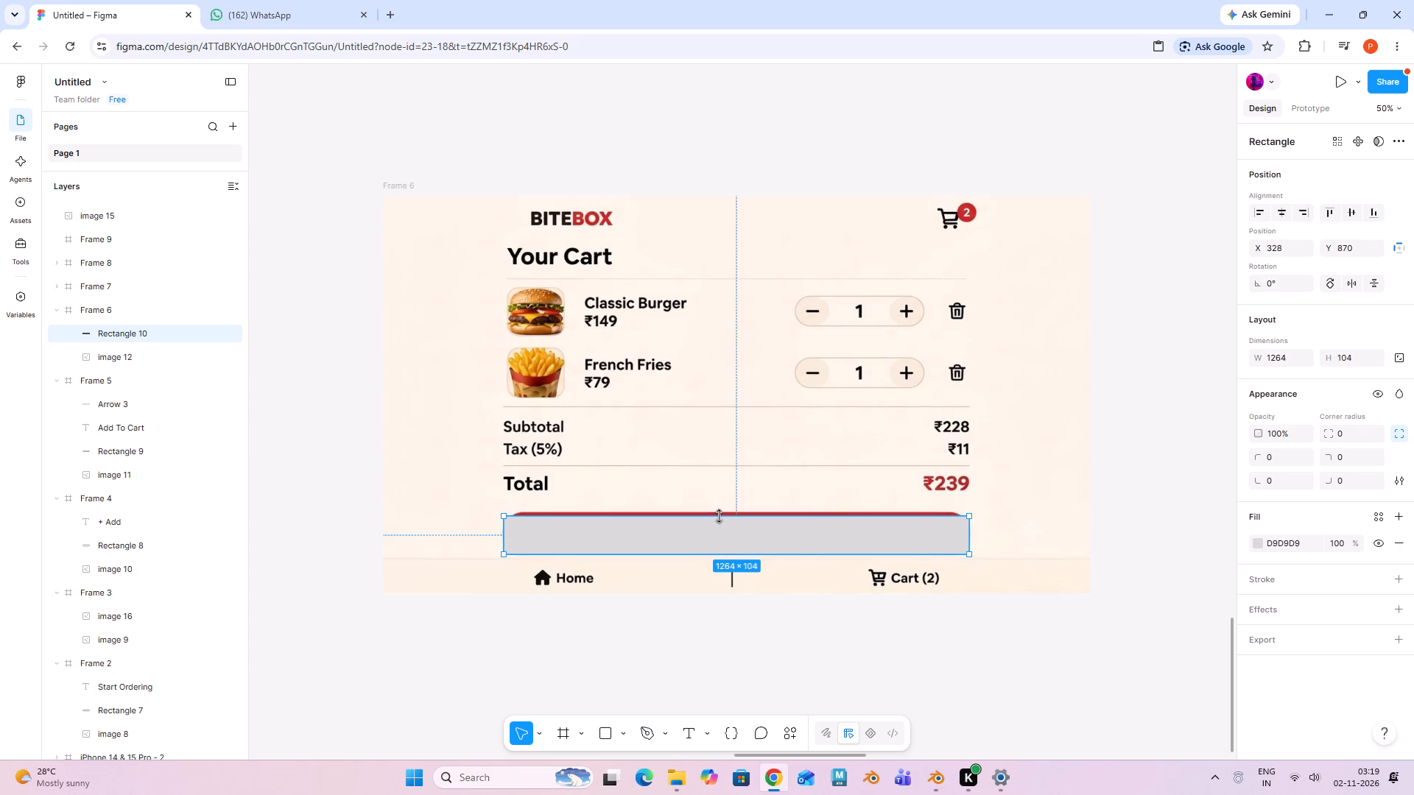
{"action": "left_click", "coordinate": [726, 553]}
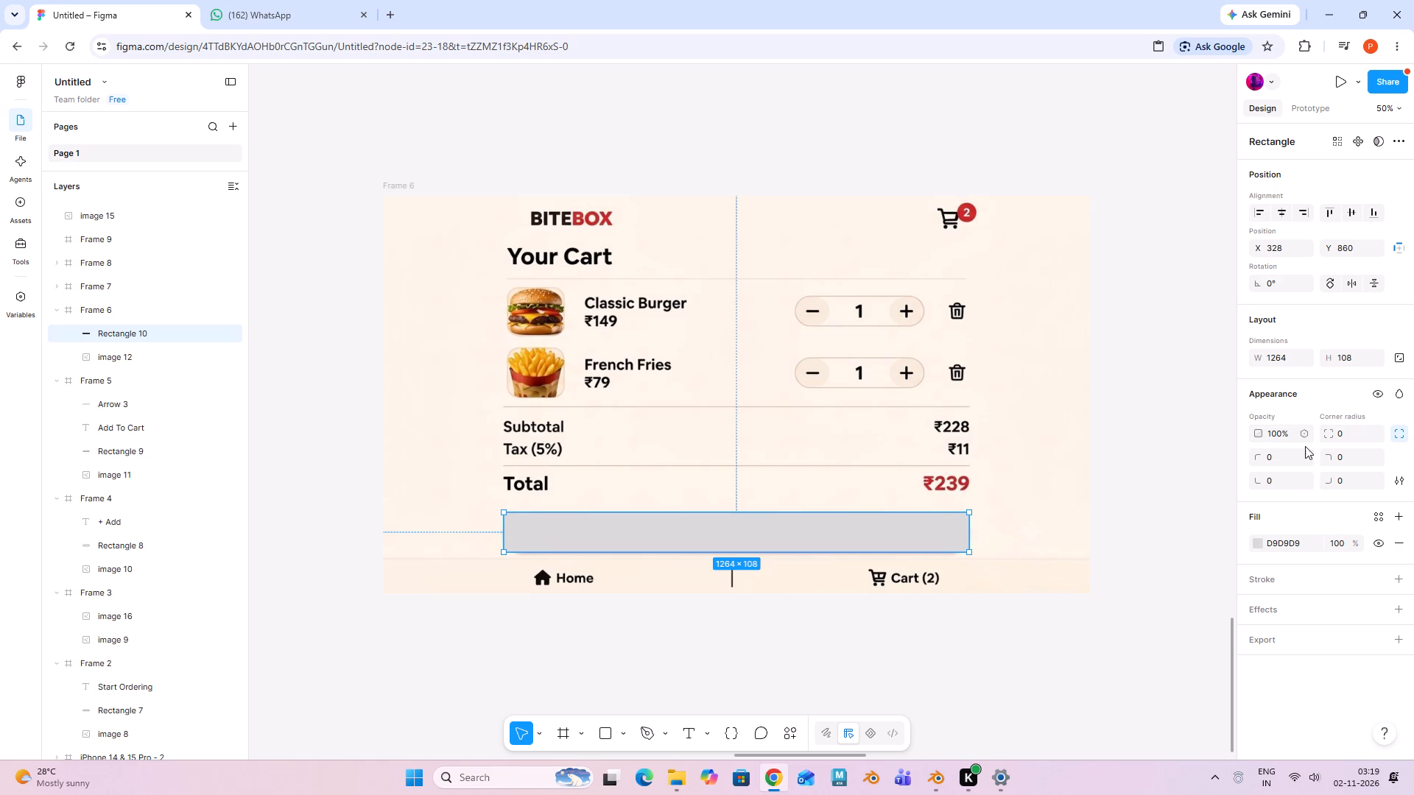
Set the rectangle's corner radius to 100.
{"action": "left_click", "coordinate": [1343, 435]}
{"action": "key", "text": "BackSpace"}
{"action": "type", "text": "100"}
{"action": "key", "text": "Return"}
{"action": "left_click", "coordinate": [1108, 485]}
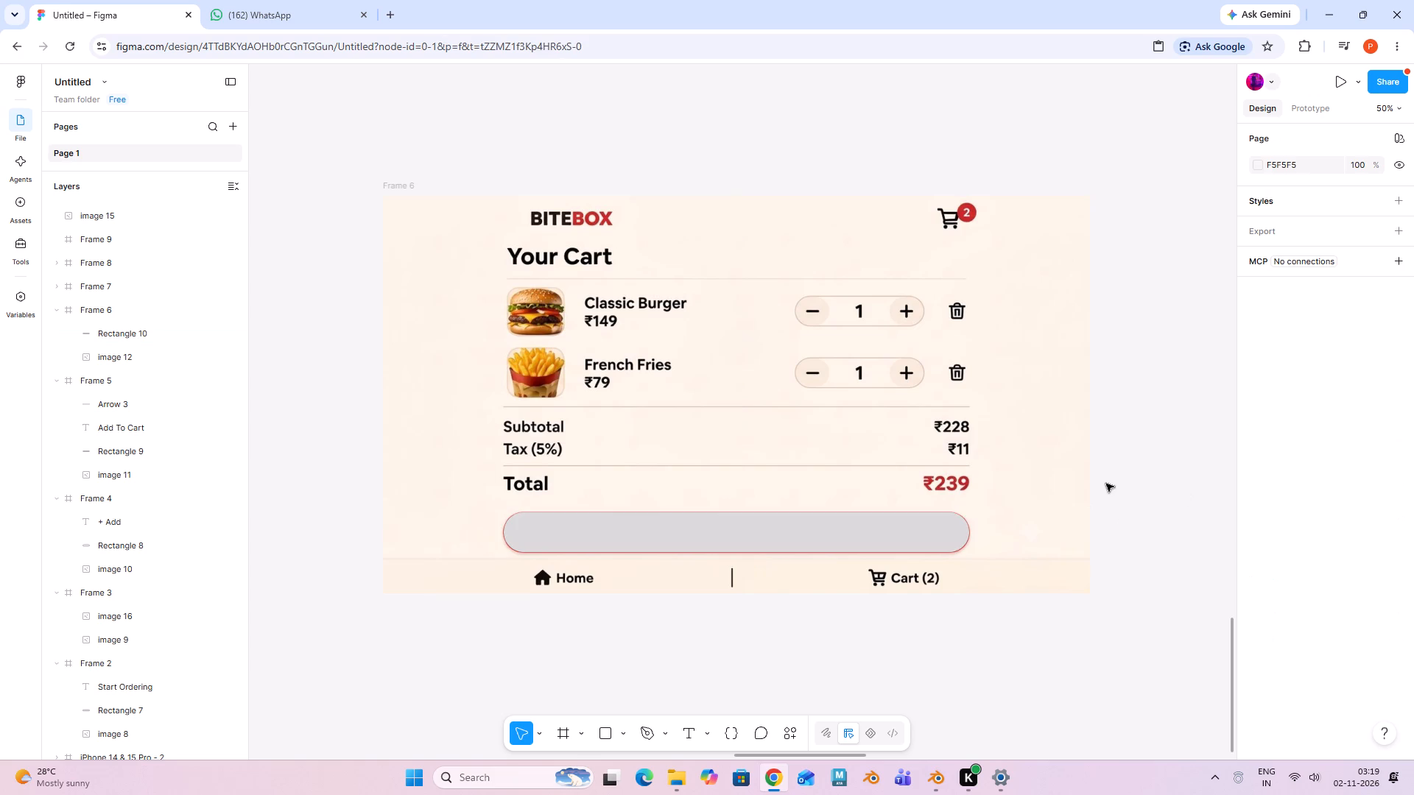
Adjust the rounded rectangle's edges to cover the red button beneath it completely, to about 1282 × 112.
{"action": "left_click", "coordinate": [820, 539]}
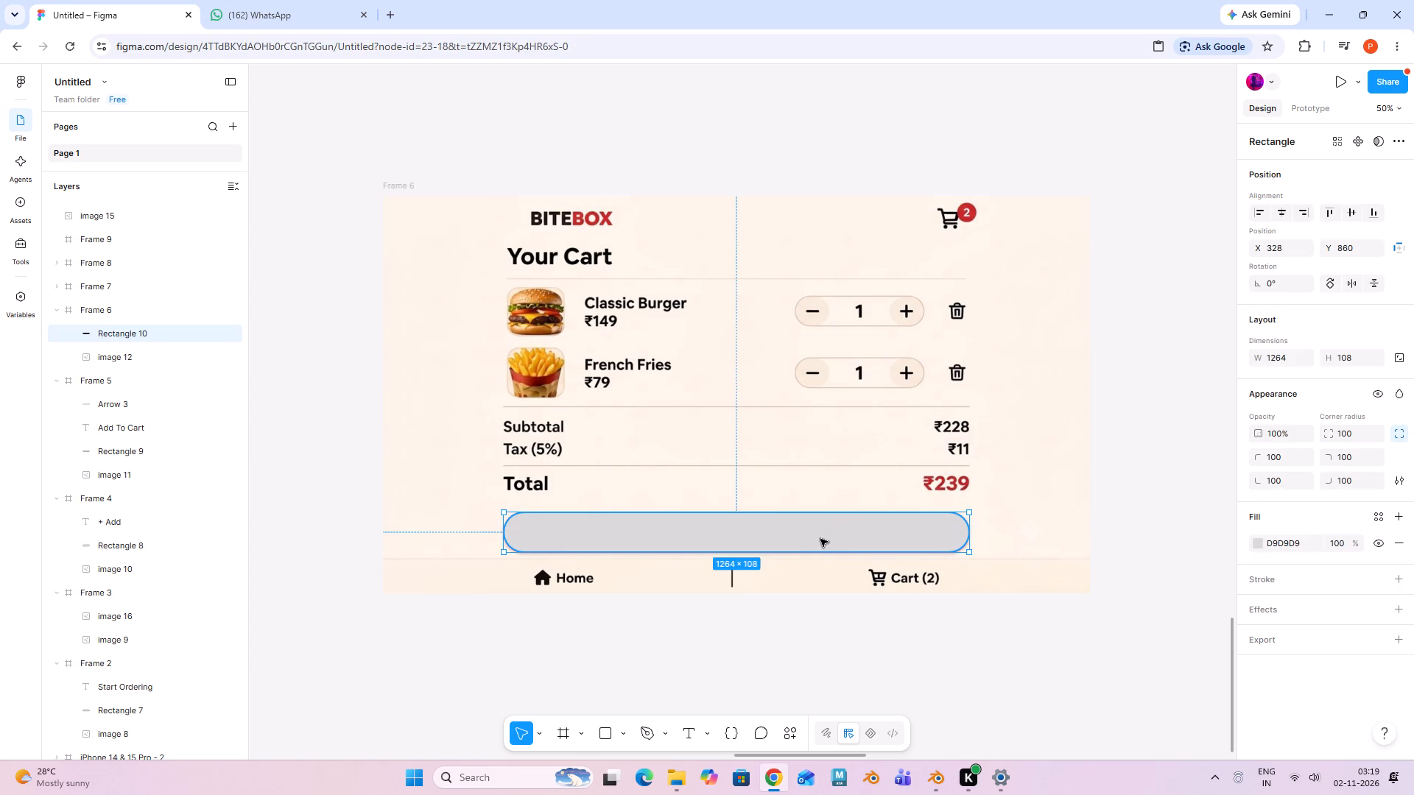
{"action": "left_click", "coordinate": [759, 511]}
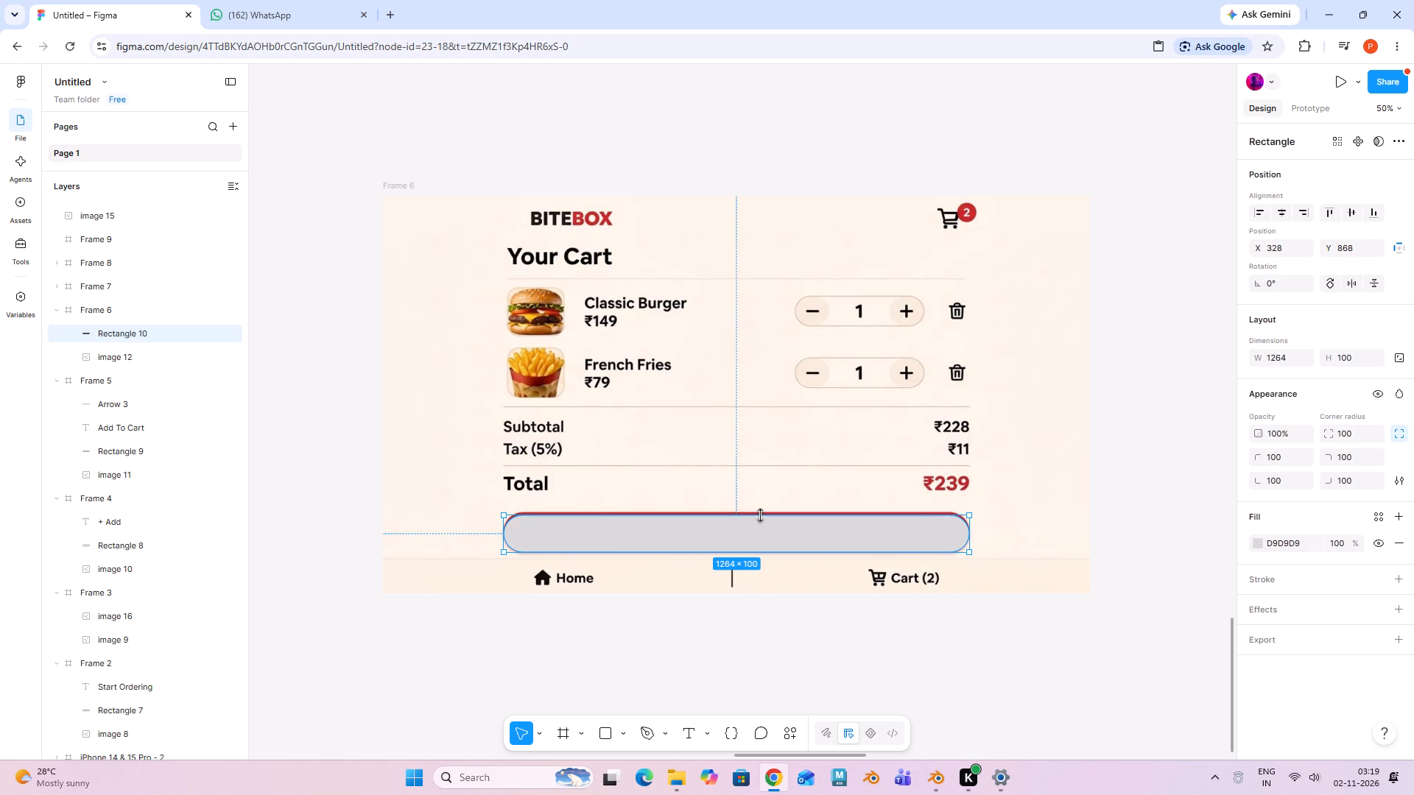
{"action": "left_click", "coordinate": [772, 550]}
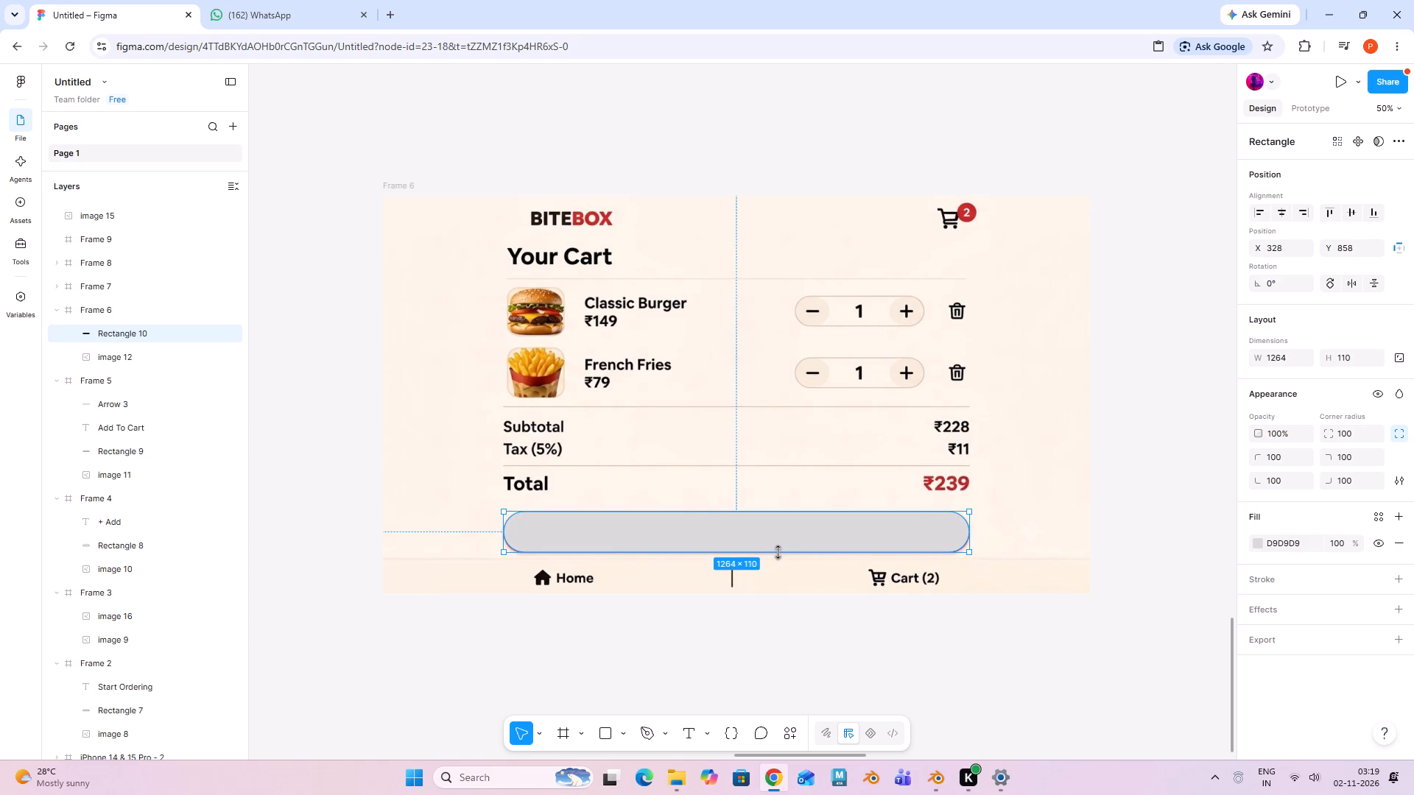
{"action": "left_click", "coordinate": [1060, 623]}
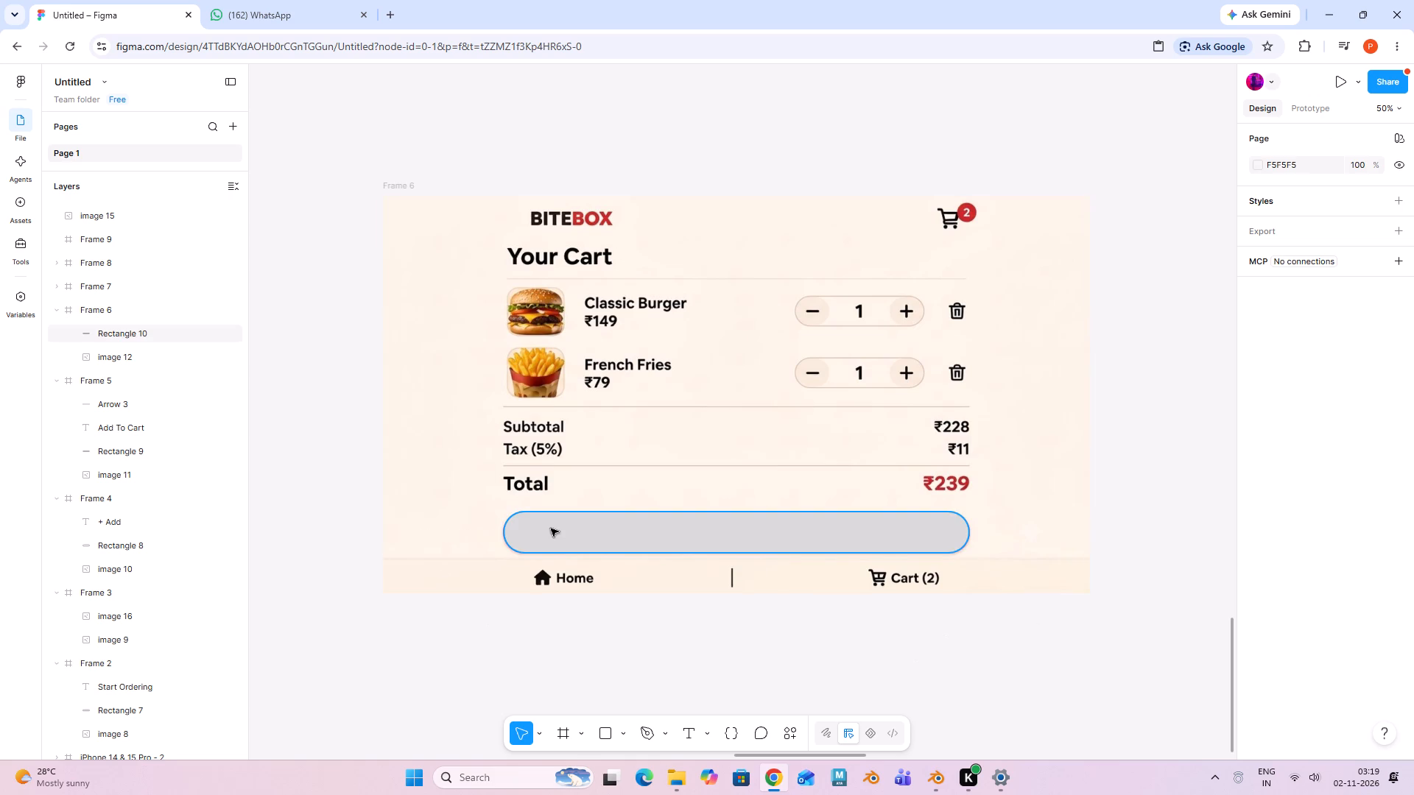
{"action": "left_click", "coordinate": [551, 529]}
{"action": "left_click", "coordinate": [502, 532]}
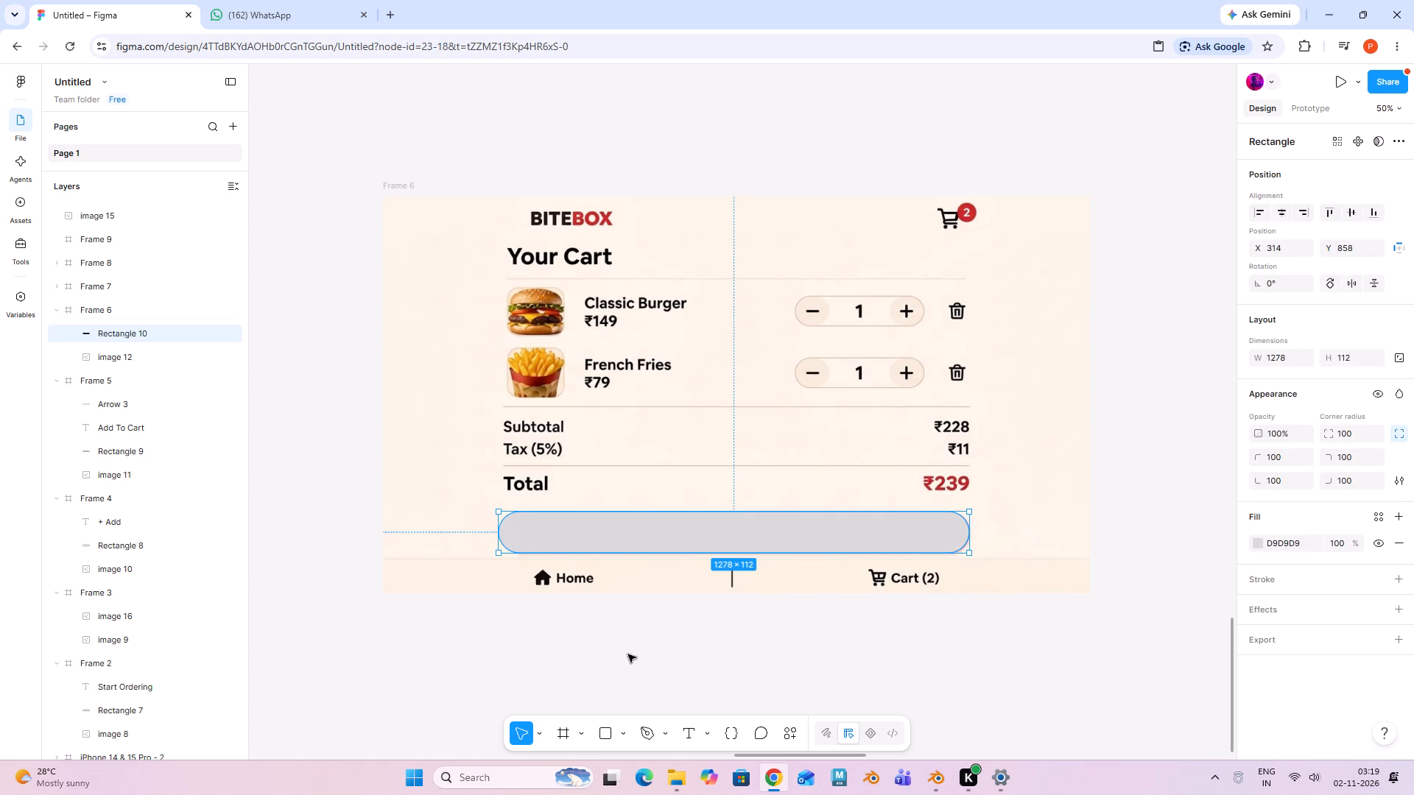
{"action": "left_click", "coordinate": [633, 656]}
{"action": "left_click", "coordinate": [951, 526]}
{"action": "left_click", "coordinate": [966, 532]}
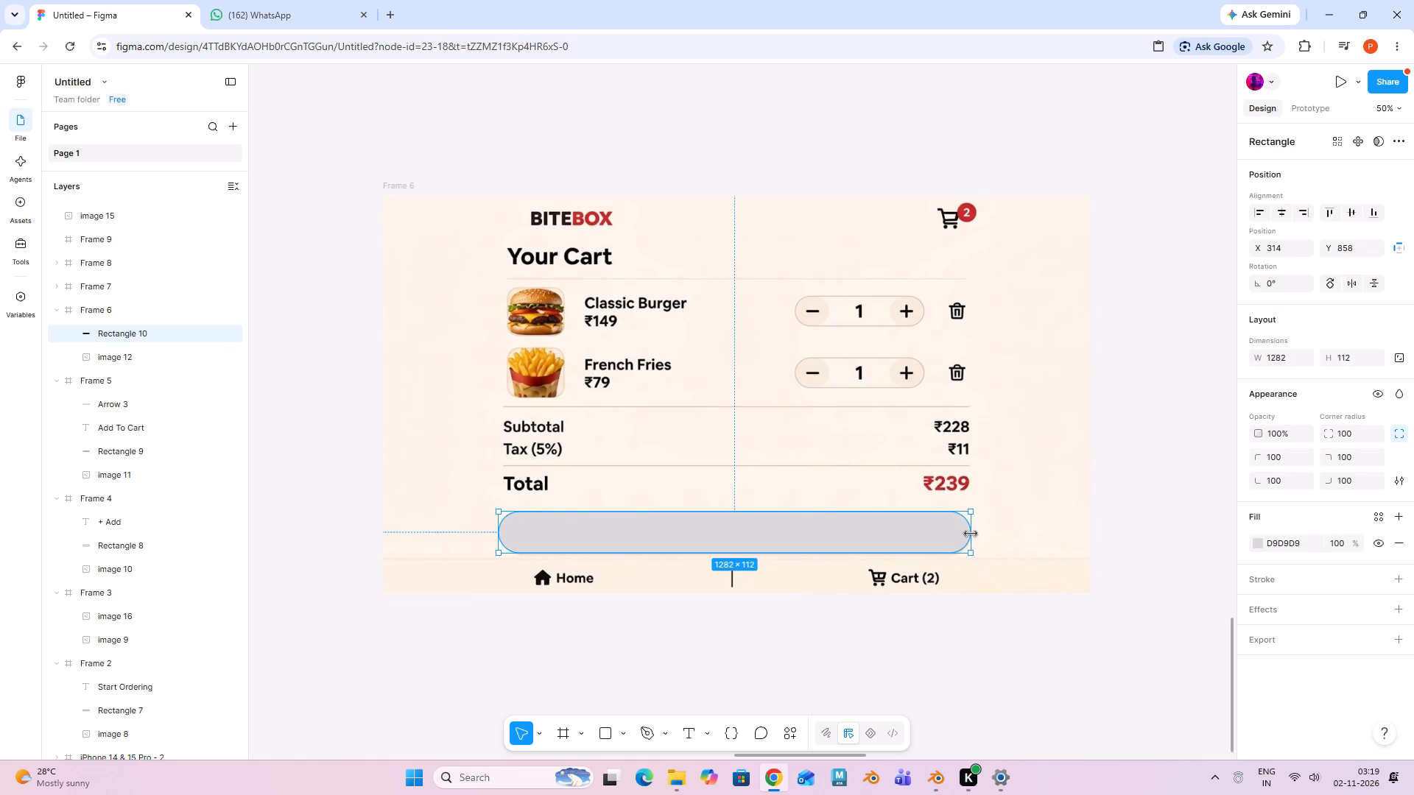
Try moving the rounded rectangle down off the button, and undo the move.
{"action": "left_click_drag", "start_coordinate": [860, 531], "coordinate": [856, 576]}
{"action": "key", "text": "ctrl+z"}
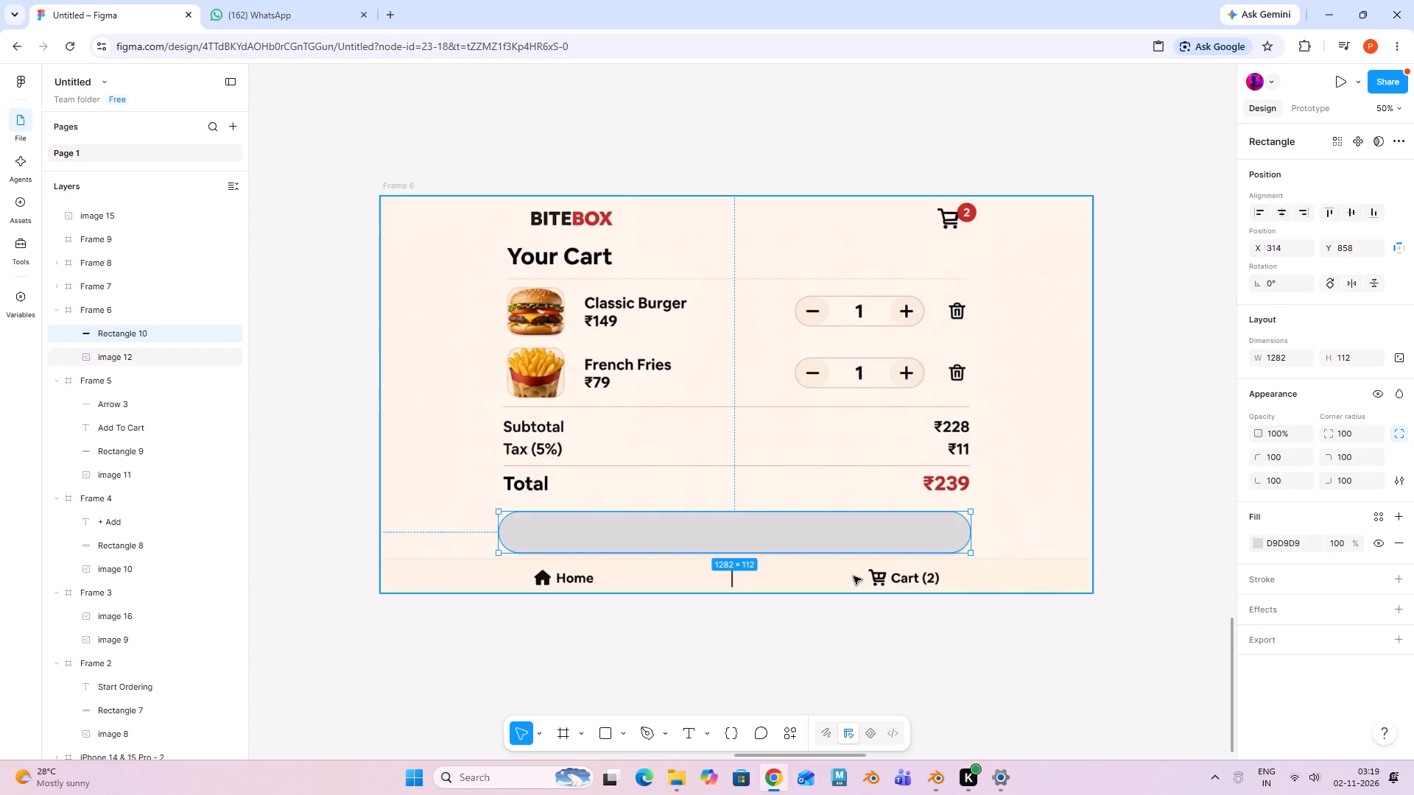
Nudge the rounded rectangle to X 316, Y 859.
{"action": "left_click", "coordinate": [889, 618]}
{"action": "left_click", "coordinate": [888, 543]}
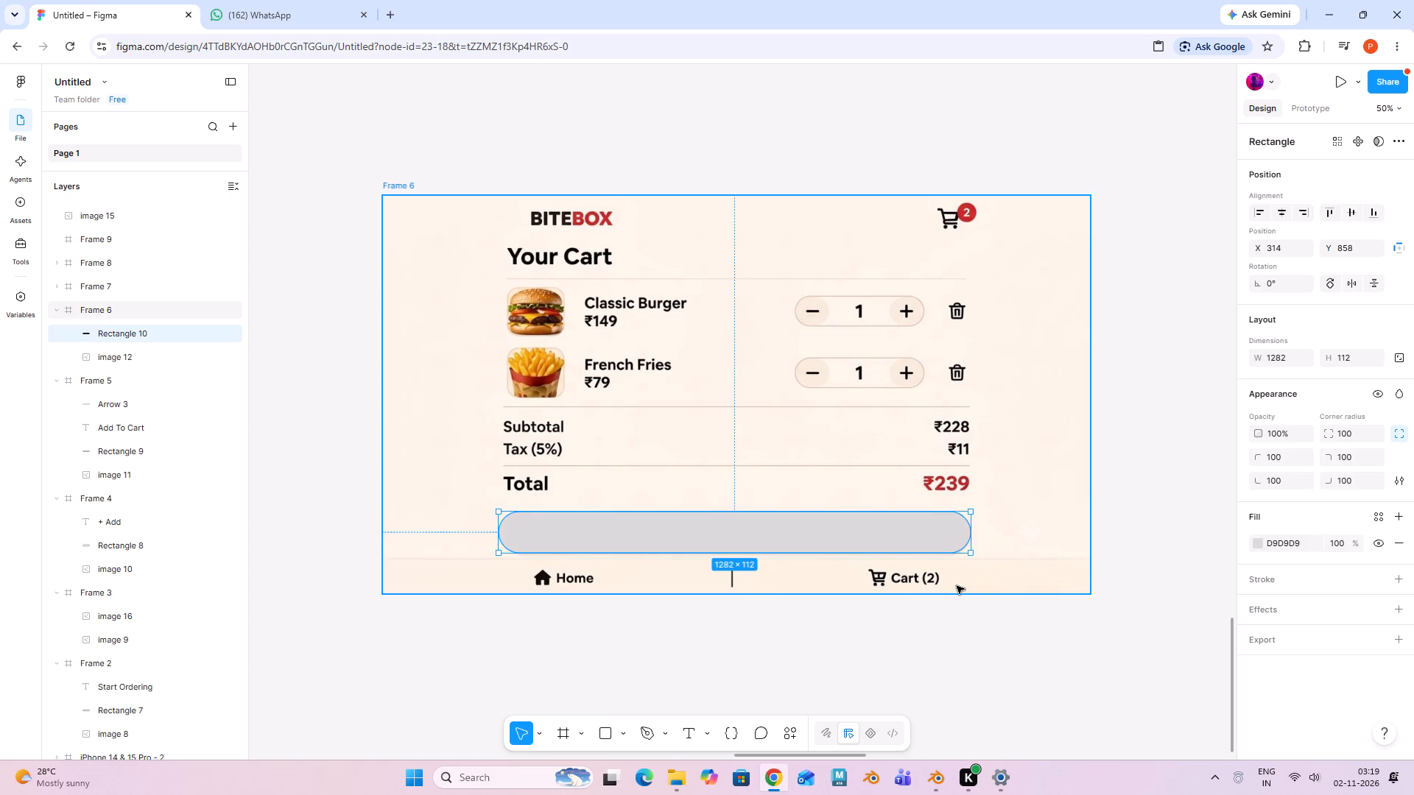
{"action": "key", "text": "Down"}
{"action": "key", "text": "Down"}
{"action": "key", "text": "Right"}
{"action": "key", "text": "Up"}
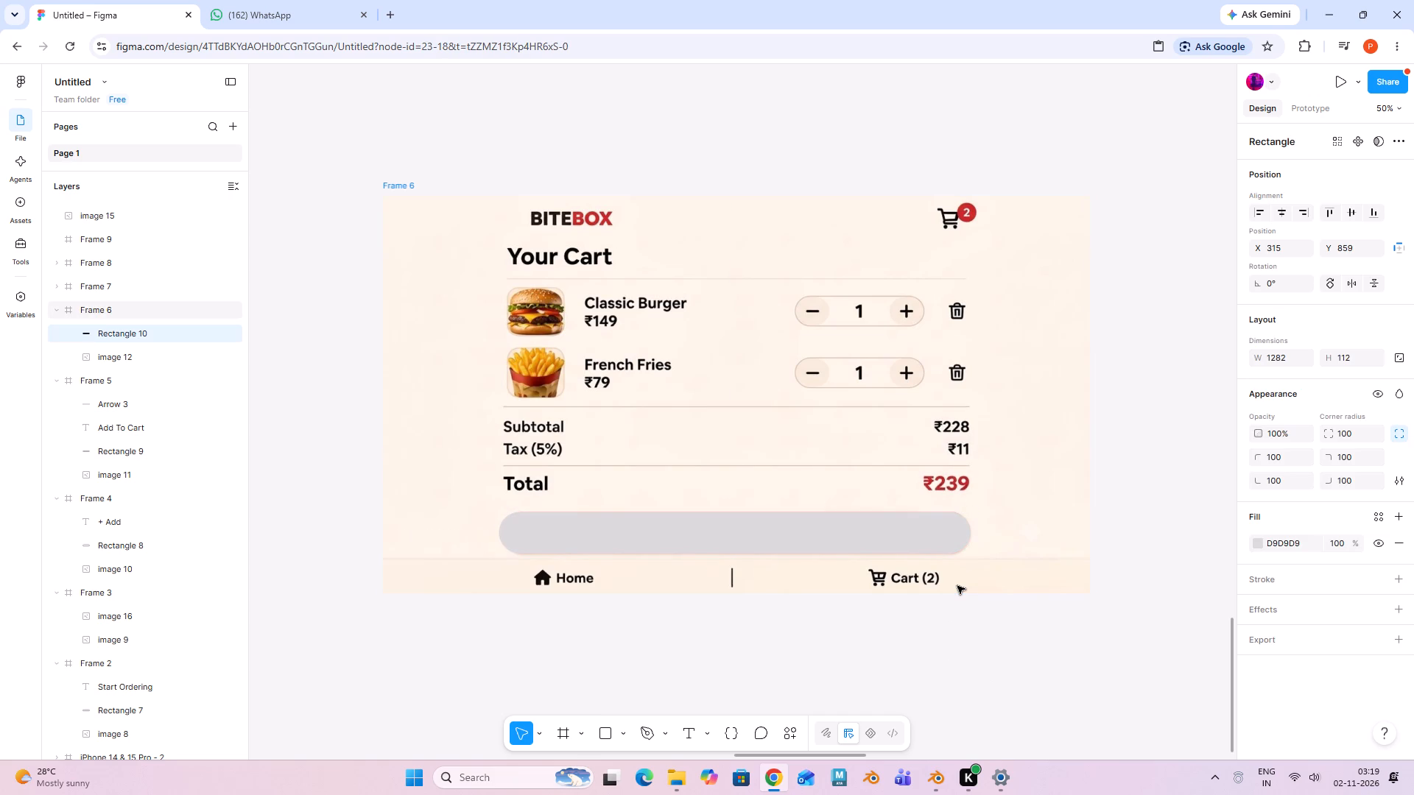
{"action": "key", "text": "Right"}
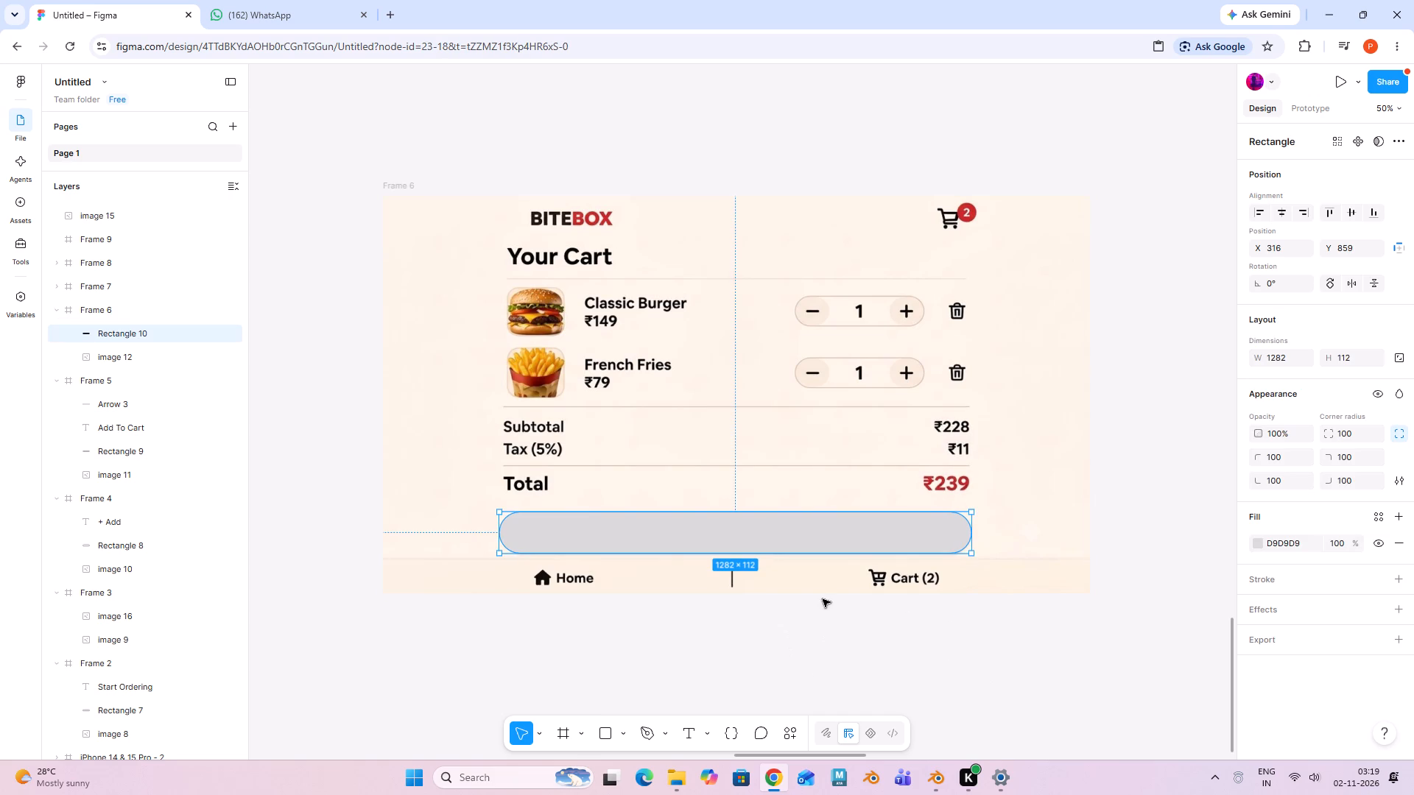
Fill the rounded rectangle with the red sampled from the Continue button on the Make it a Meal! screen in Frame 7.
{"action": "key", "text": "minus"}
{"action": "key", "text": "minus"}
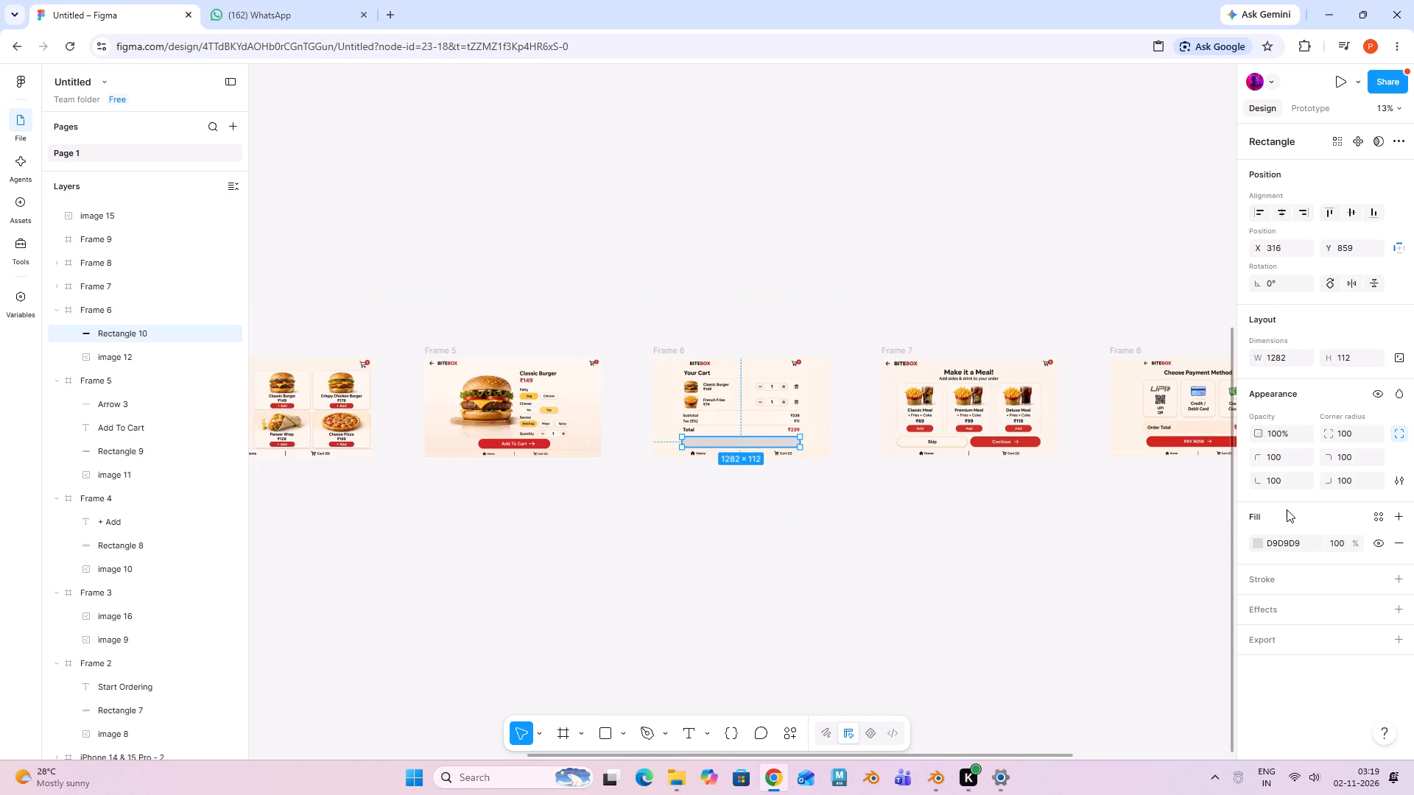
{"action": "left_click", "coordinate": [1260, 545]}
{"action": "left_click", "coordinate": [1080, 621]}
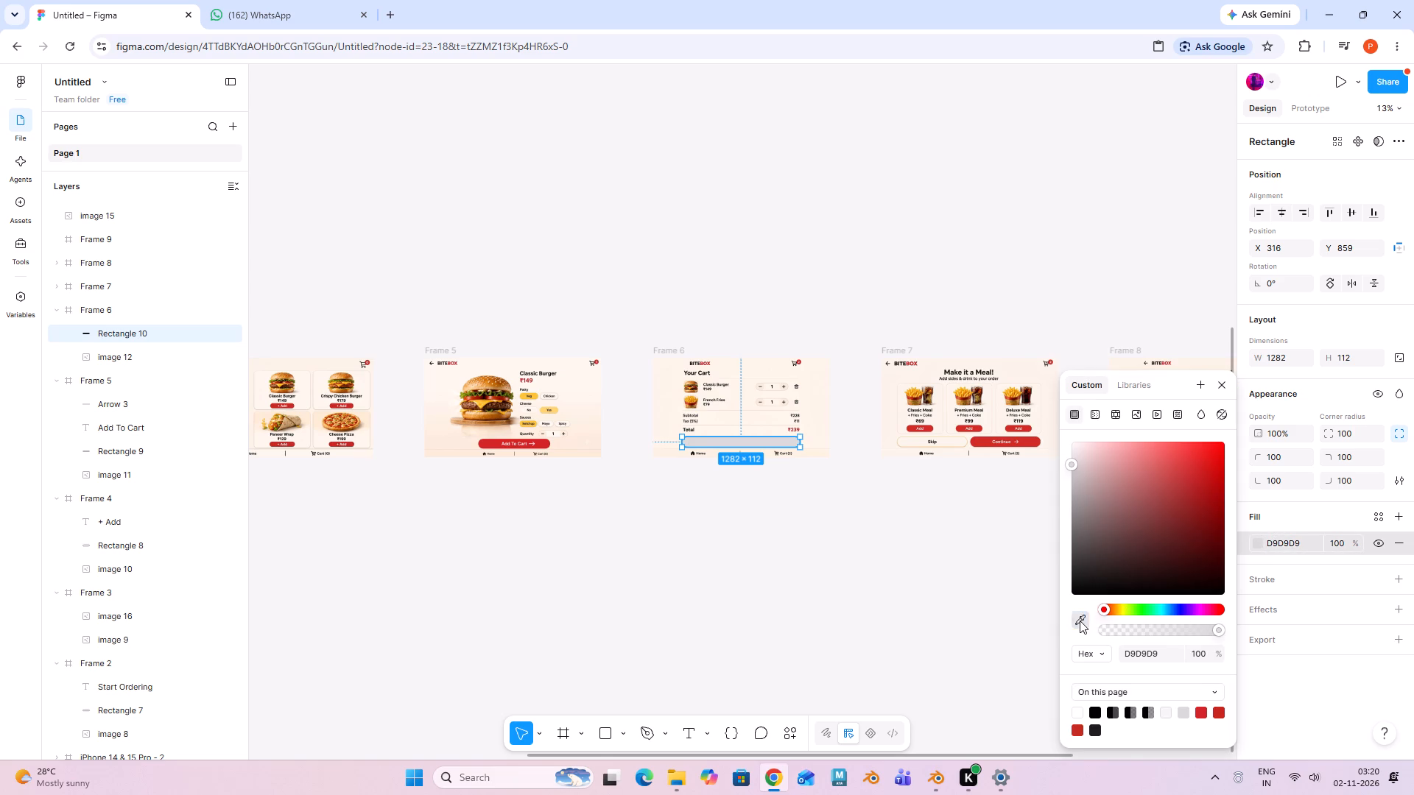
{"action": "left_click", "coordinate": [1031, 442]}
{"action": "left_click", "coordinate": [706, 537]}
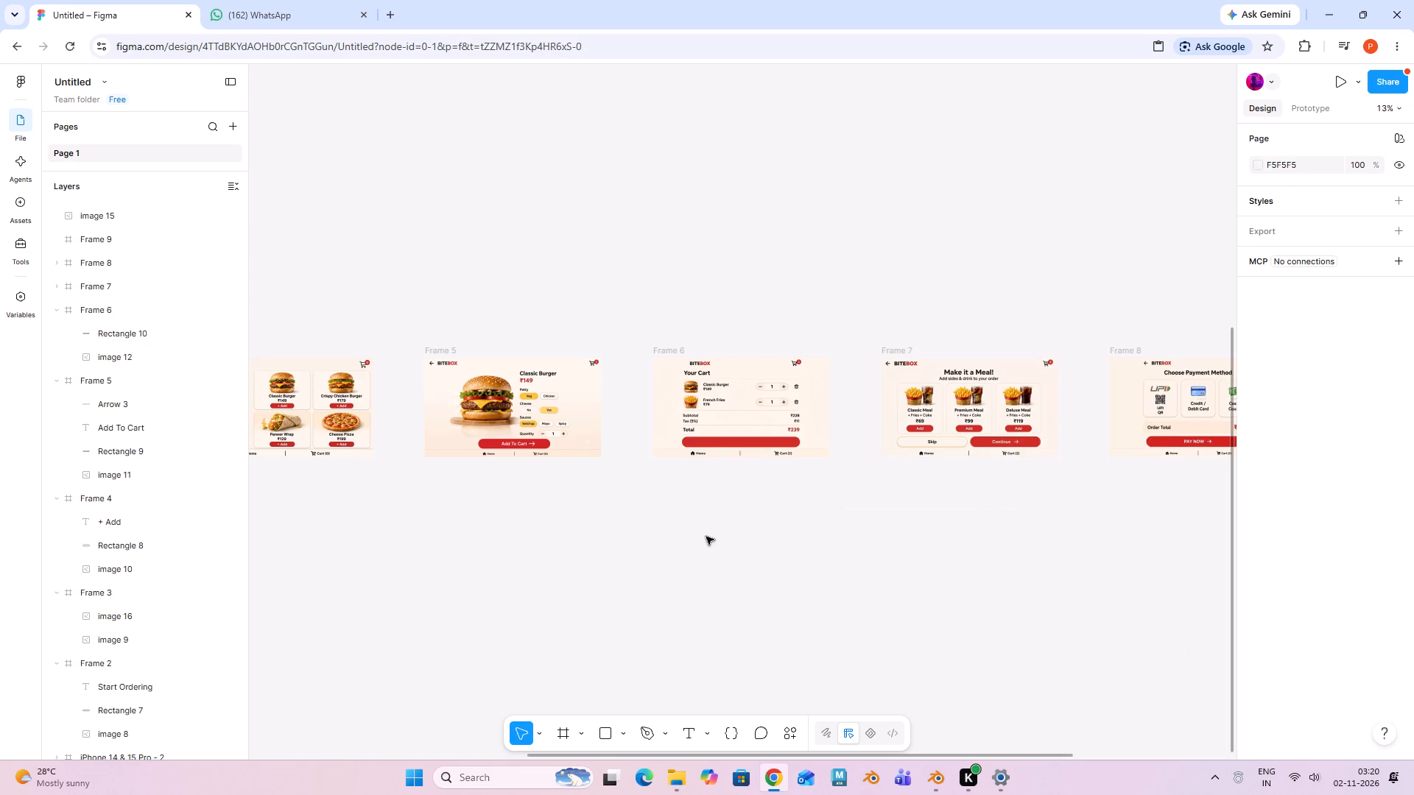
{"action": "type", "text": "++"}
{"action": "left_click", "coordinate": [796, 644]}
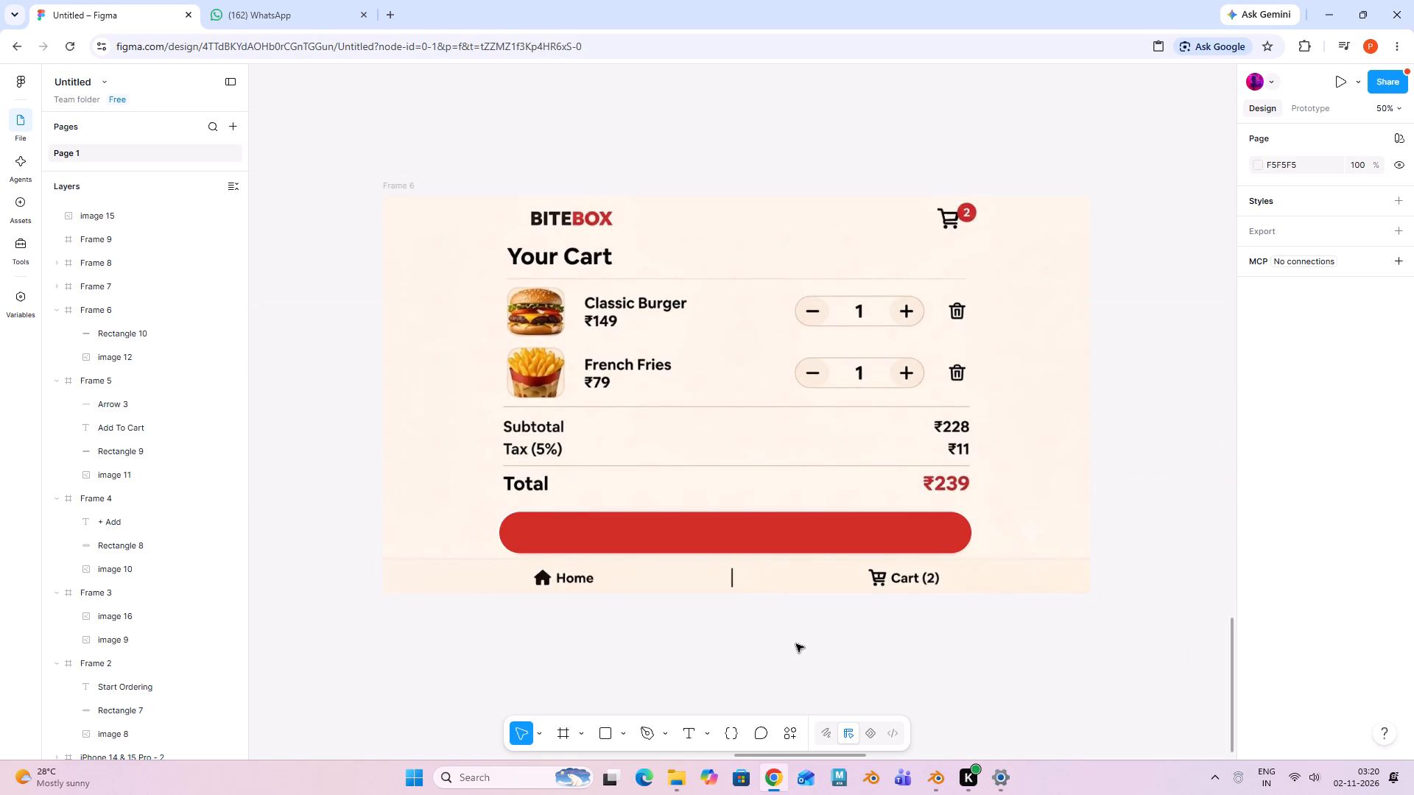
Copy the "Add To Cart" label from Frame 5 onto the red button in Frame 6, at about X 683, Y 886.
{"action": "left_click", "coordinate": [722, 520]}
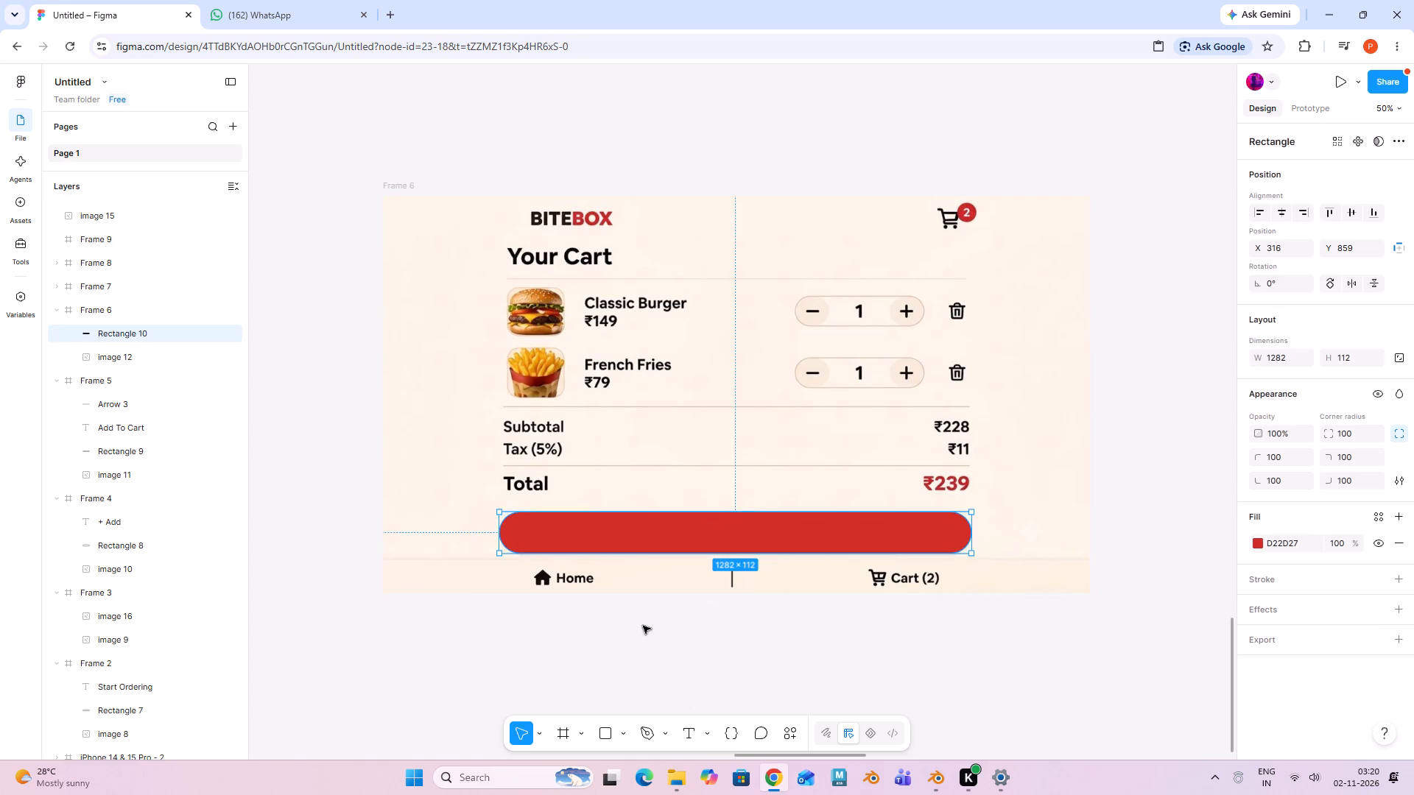
{"action": "type", "text": "--"}
{"action": "left_click", "coordinate": [510, 443]}
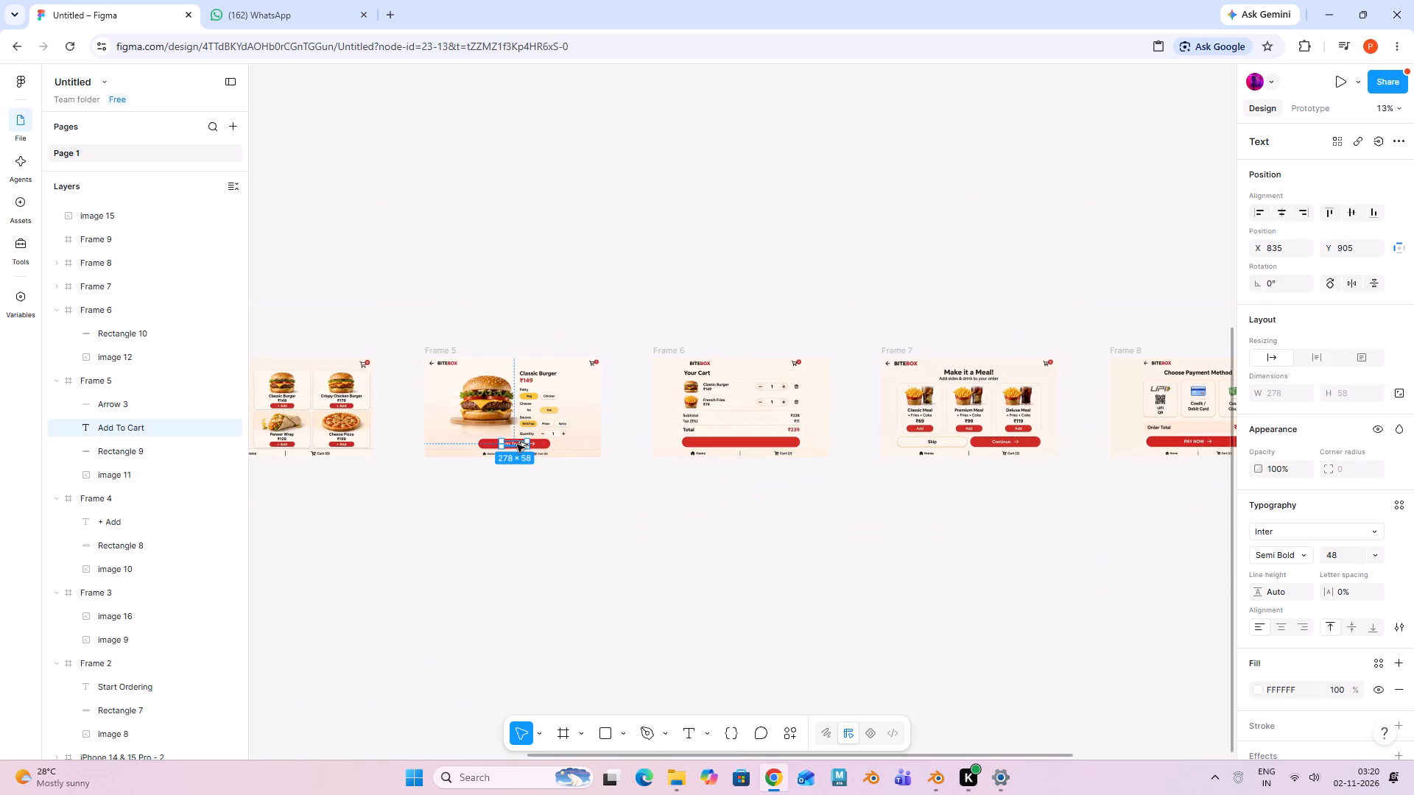
{"action": "left_click_drag", "start_coordinate": [517, 445], "coordinate": [732, 443], "text": "alt"}
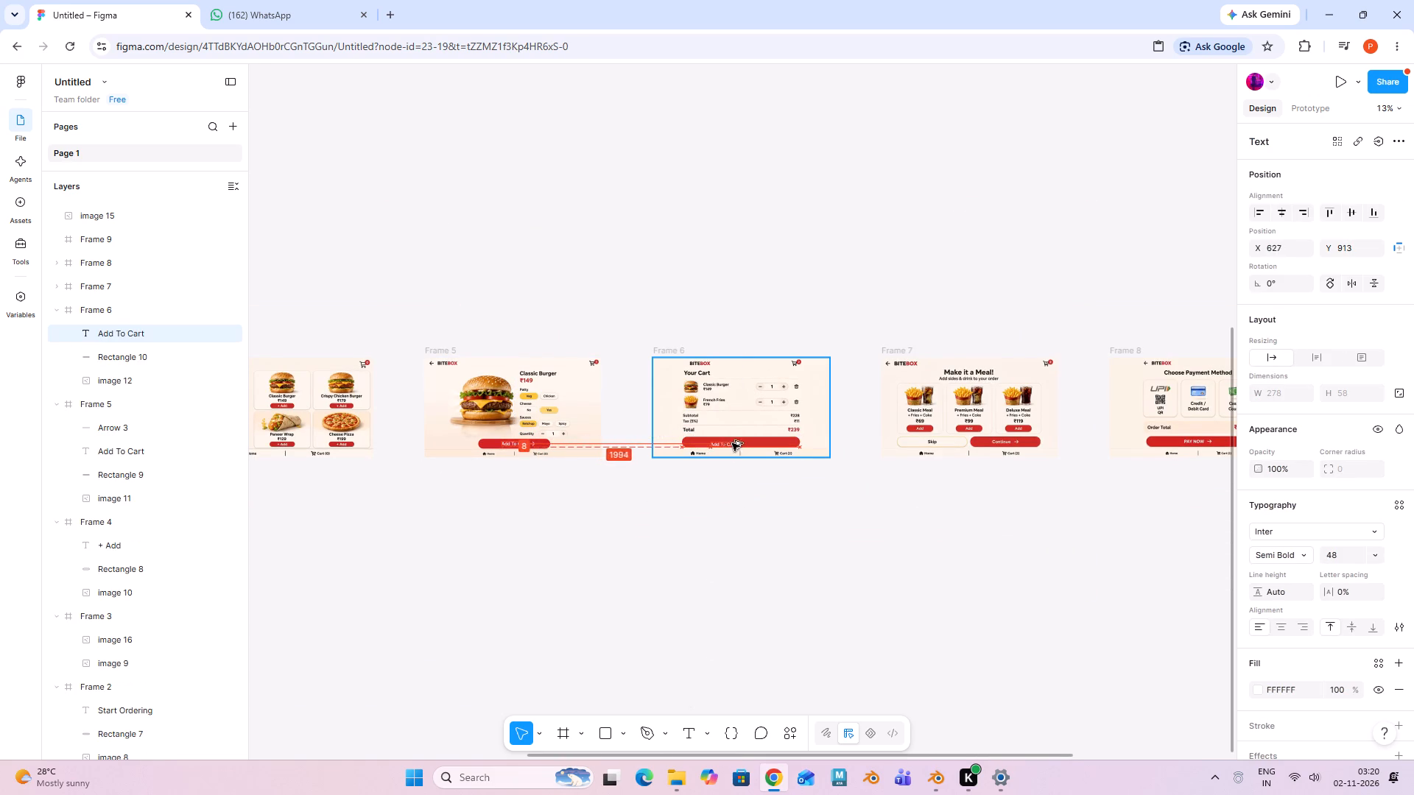
{"action": "left_click_drag", "start_coordinate": [732, 443], "coordinate": [733, 442], "text": "alt"}
{"action": "type", "text": "++"}
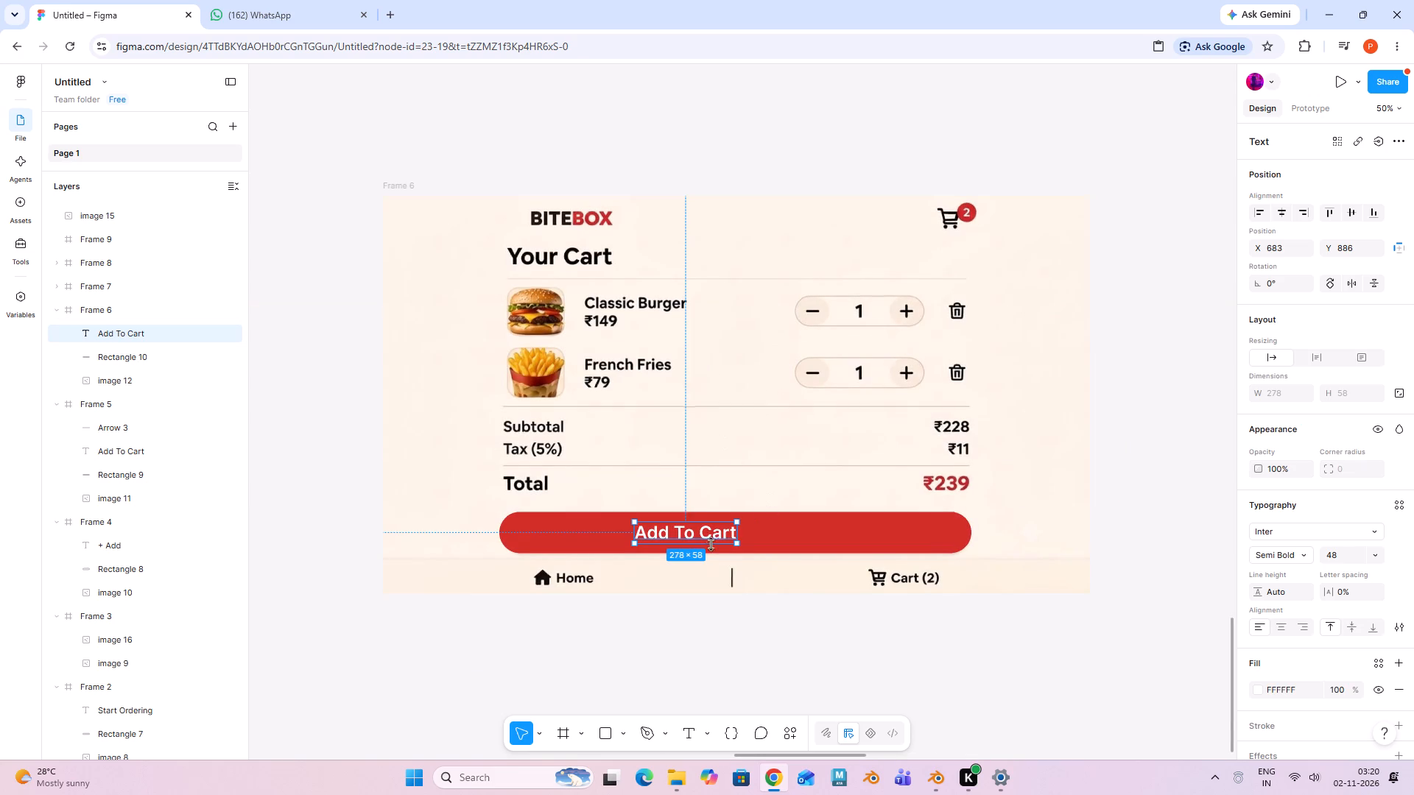
Change the copied label's text to "Continue" with a trailing space.
{"action": "left_click", "coordinate": [712, 531]}
{"action": "double_click", "coordinate": [734, 534]}
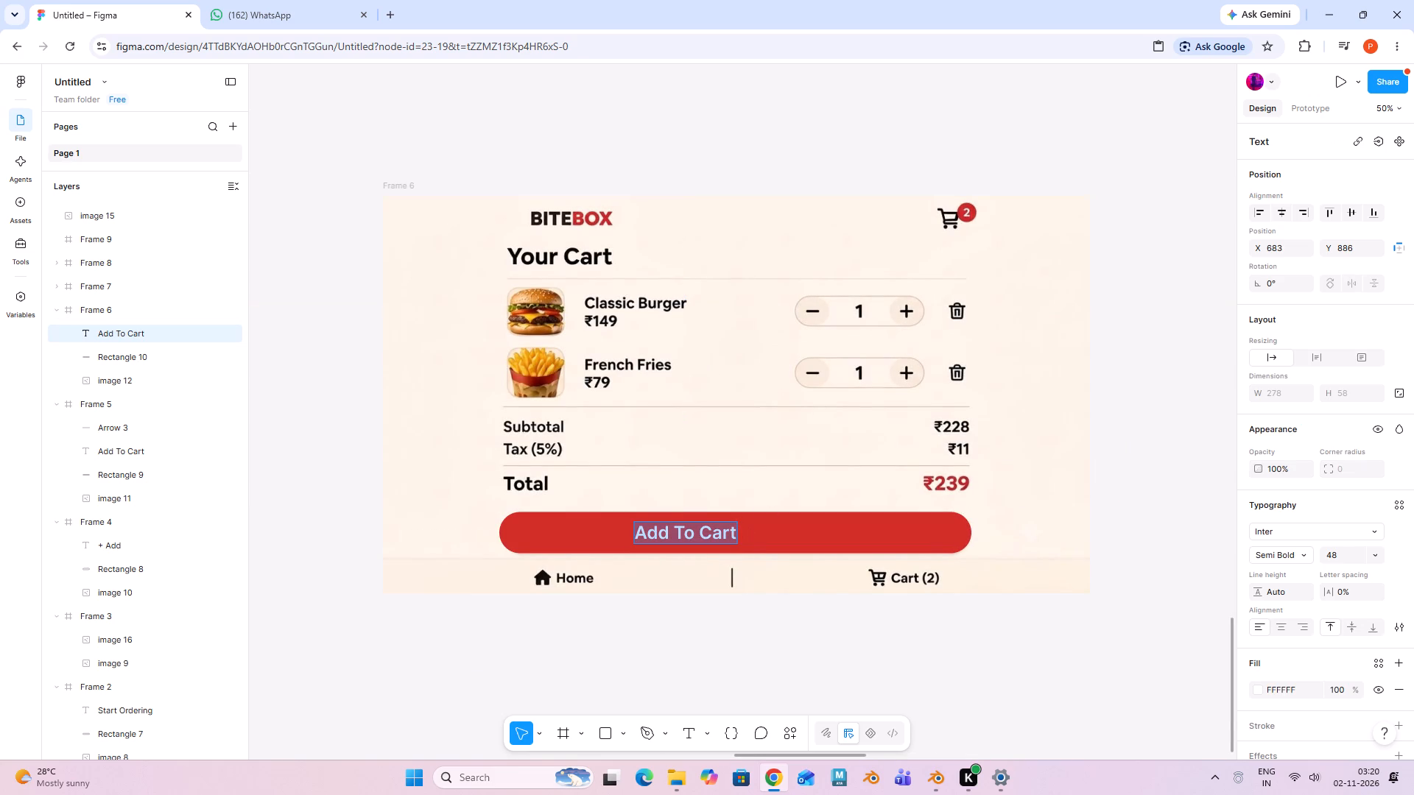
{"action": "key", "text": "BackSpace"}
{"action": "type", "text": "on"}
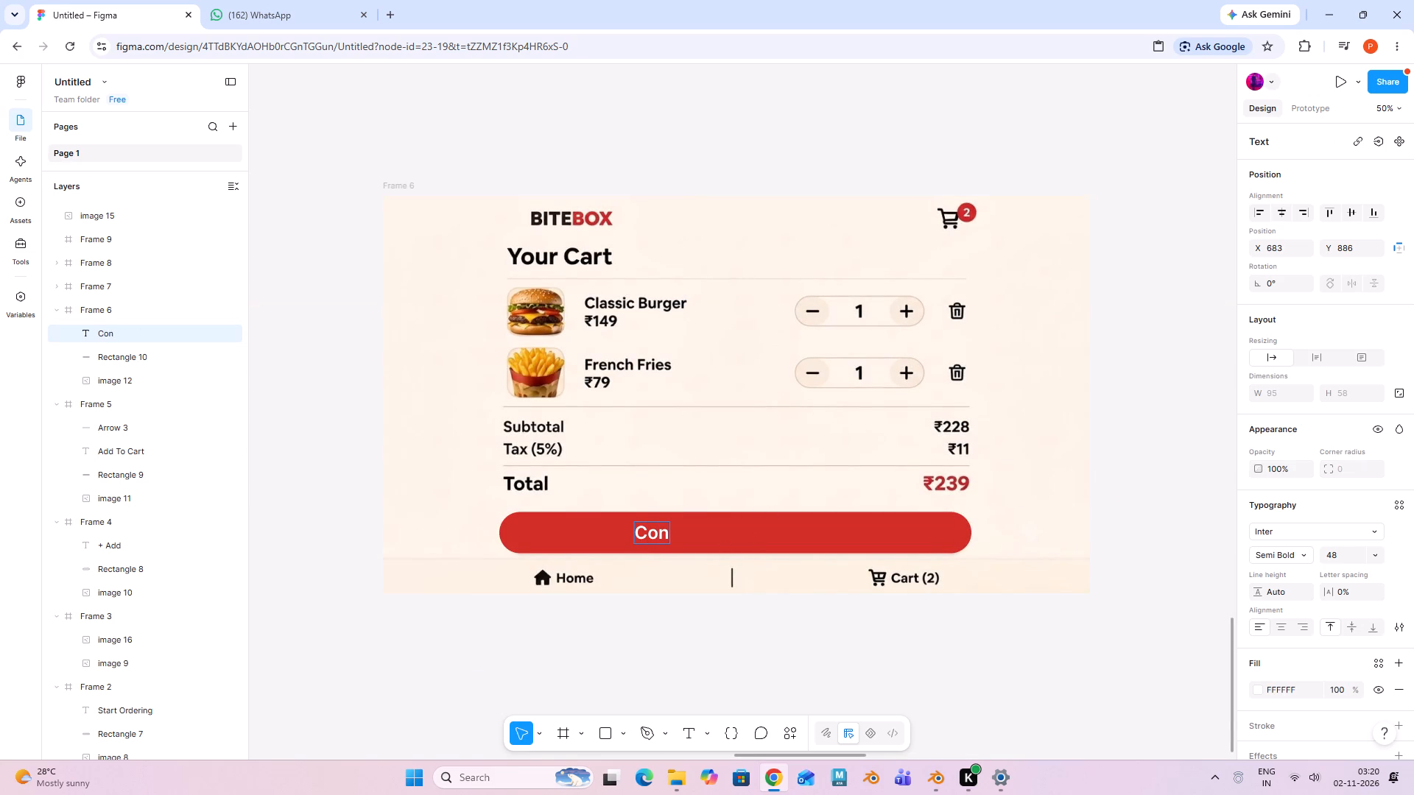
{"action": "type", "text": "tinue"}
{"action": "key", "text": "space"}
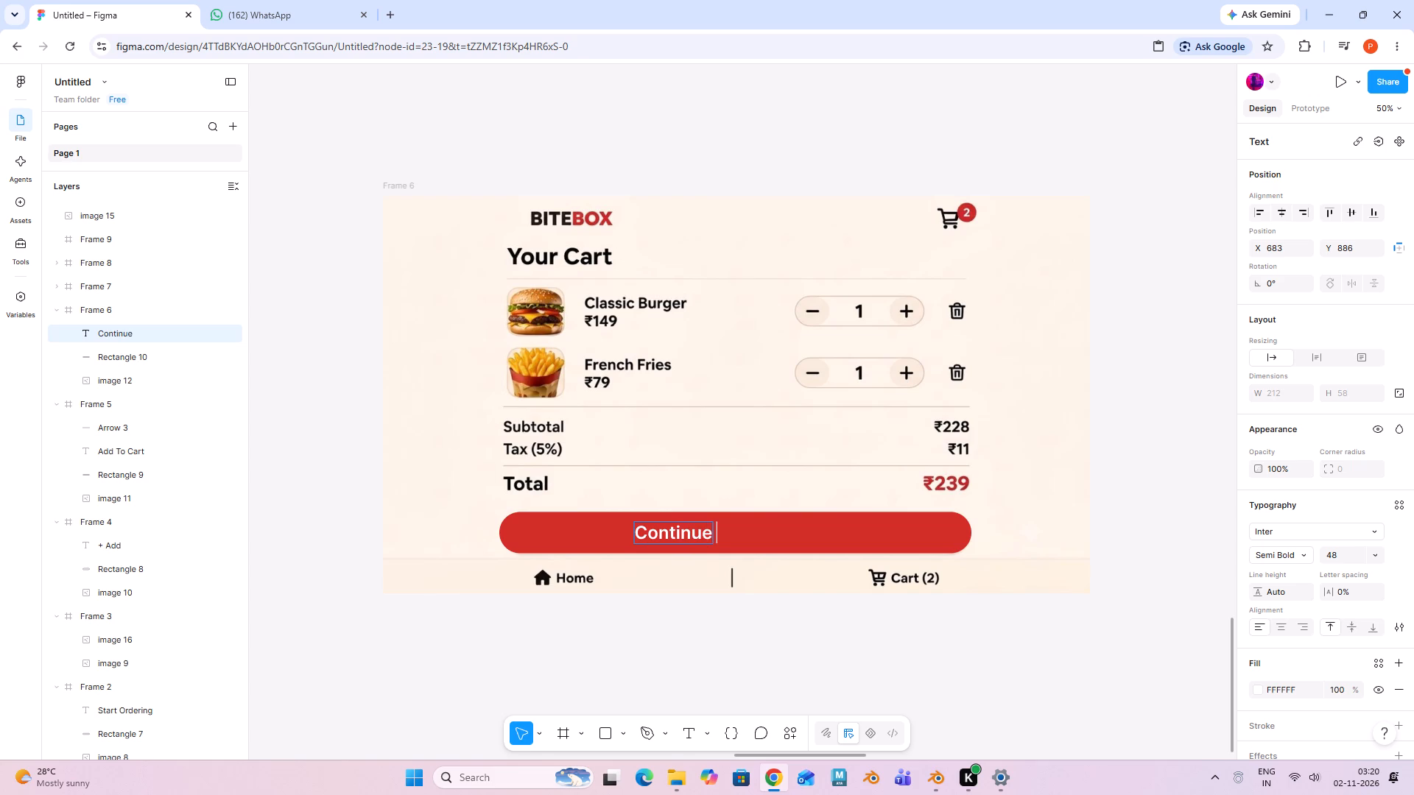
Set the "Continue" label in Frame 6 to font size 64 and center it on the red button at about X 818, Y 876.
{"action": "left_click", "coordinate": [725, 580]}
{"action": "left_click_drag", "start_coordinate": [684, 537], "coordinate": [781, 539]}
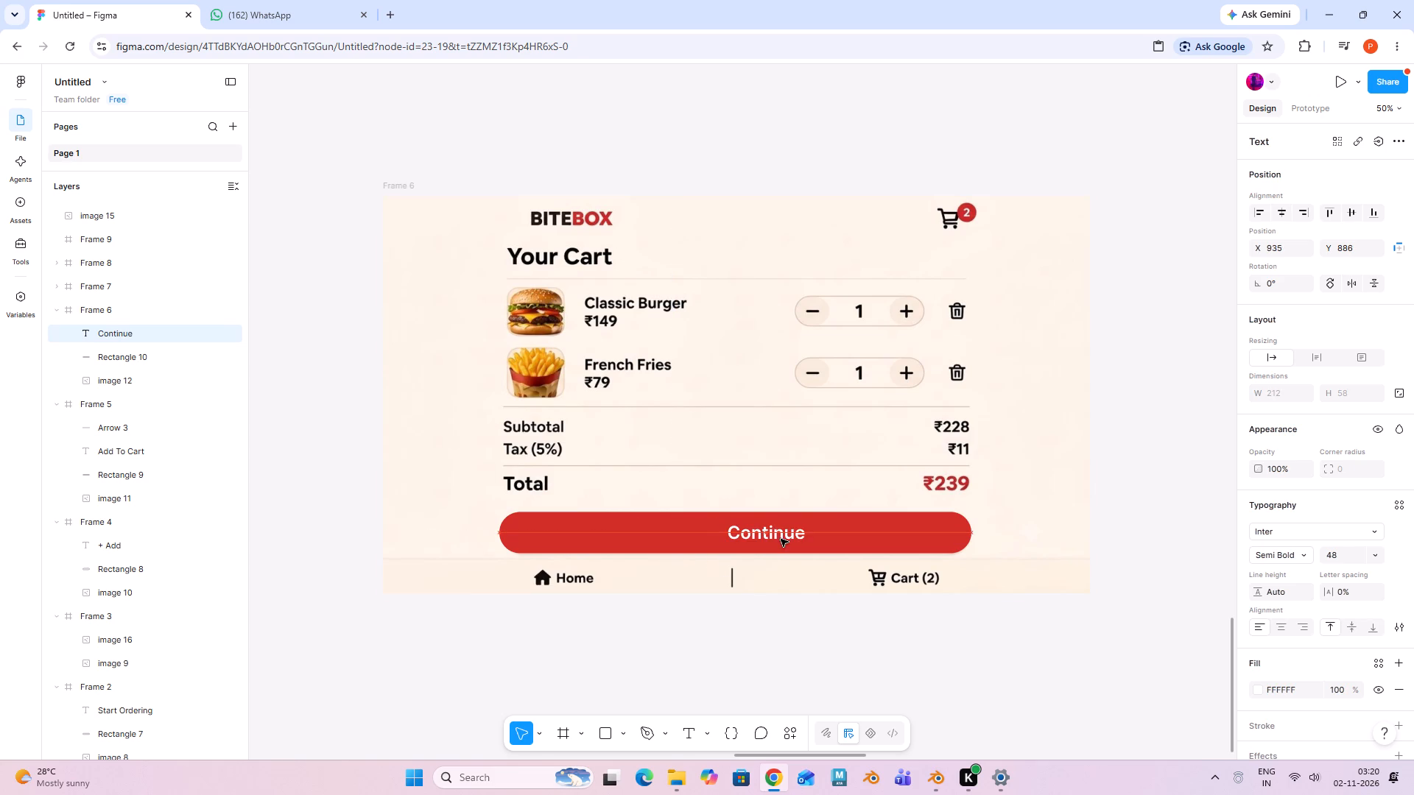
{"action": "left_click_drag", "start_coordinate": [781, 539], "coordinate": [751, 537]}
{"action": "left_click_drag", "start_coordinate": [751, 537], "coordinate": [748, 537]}
{"action": "left_click", "coordinate": [1374, 553]}
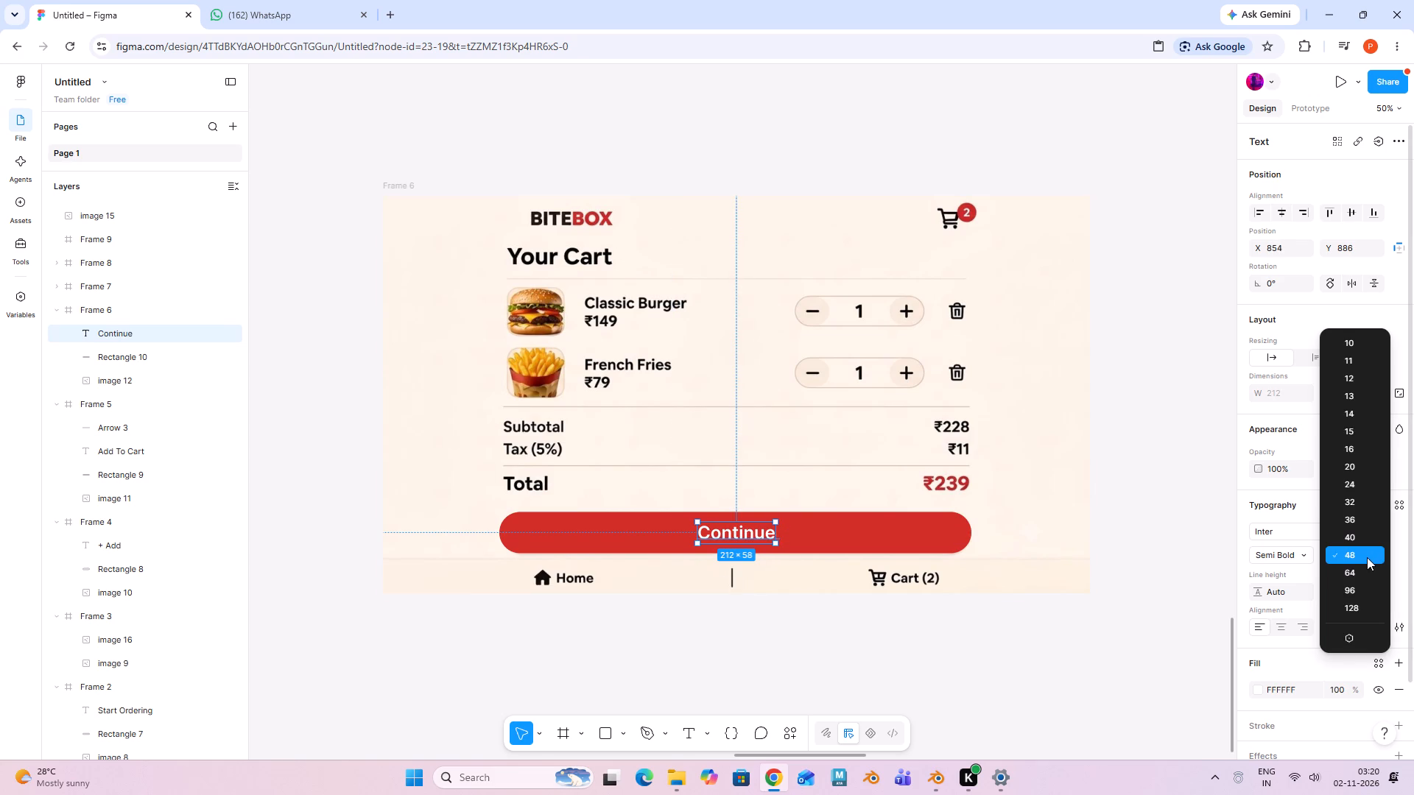
{"action": "left_click", "coordinate": [1366, 567]}
{"action": "left_click_drag", "start_coordinate": [767, 538], "coordinate": [763, 534]}
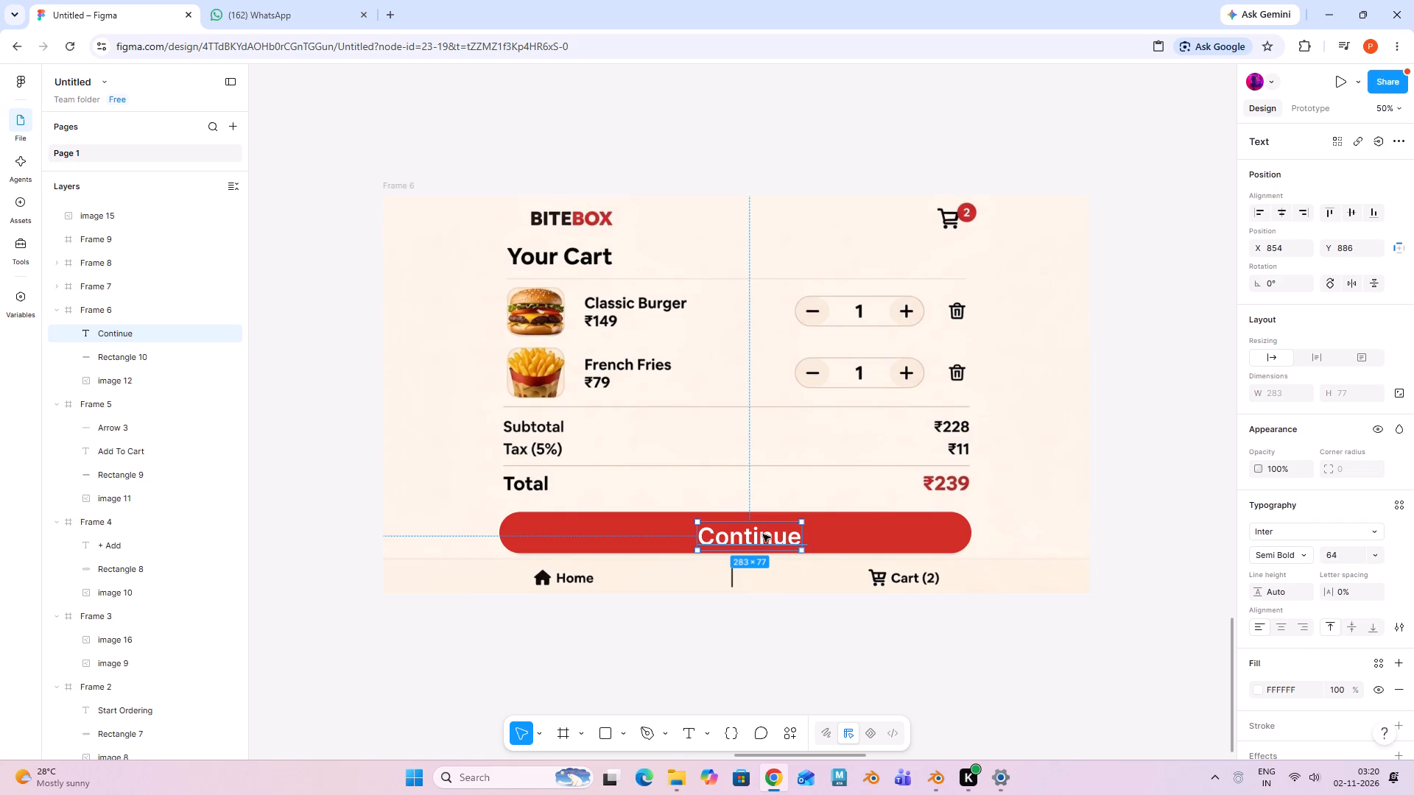
{"action": "left_click_drag", "start_coordinate": [763, 534], "coordinate": [753, 532]}
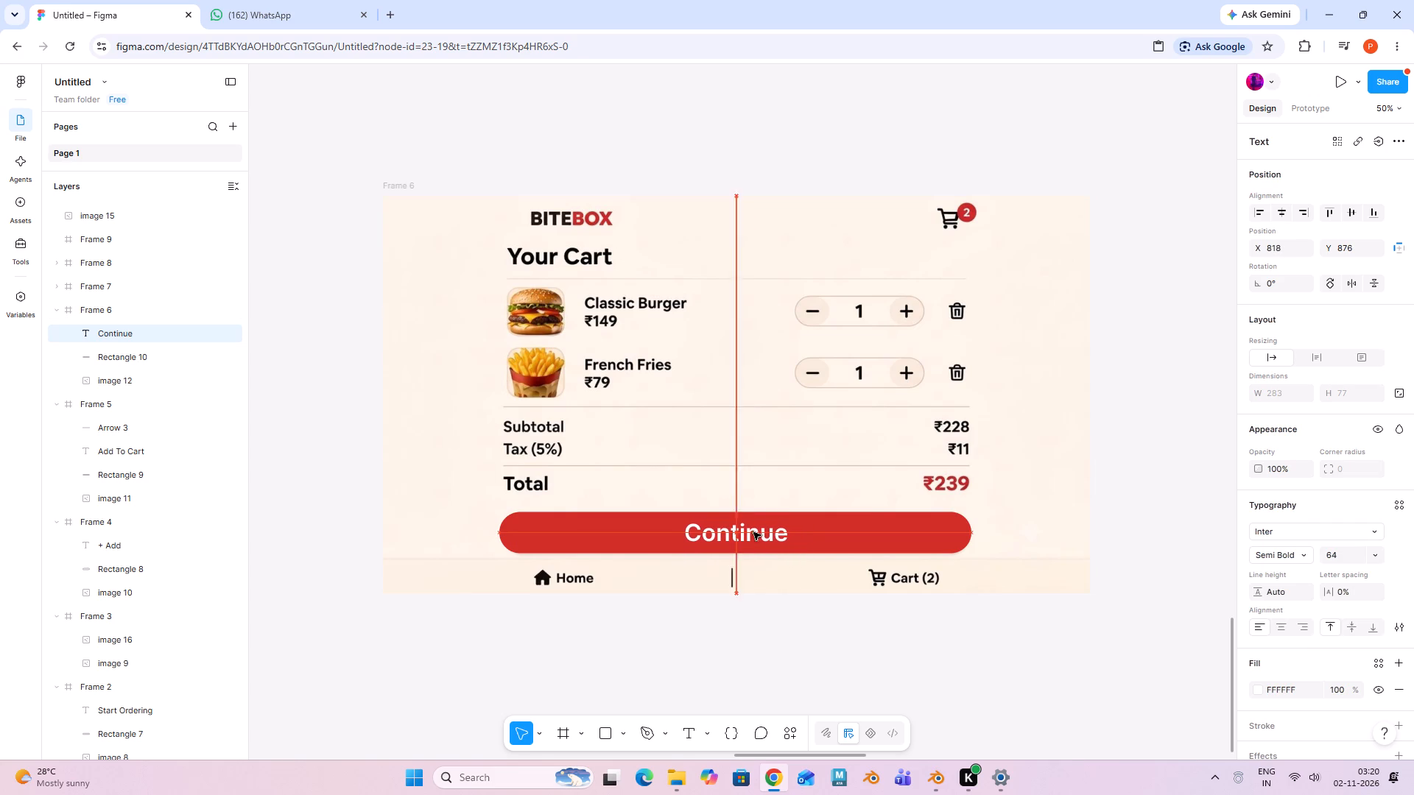
{"action": "left_click_drag", "start_coordinate": [753, 532], "coordinate": [756, 532]}
{"action": "left_click", "coordinate": [856, 704]}
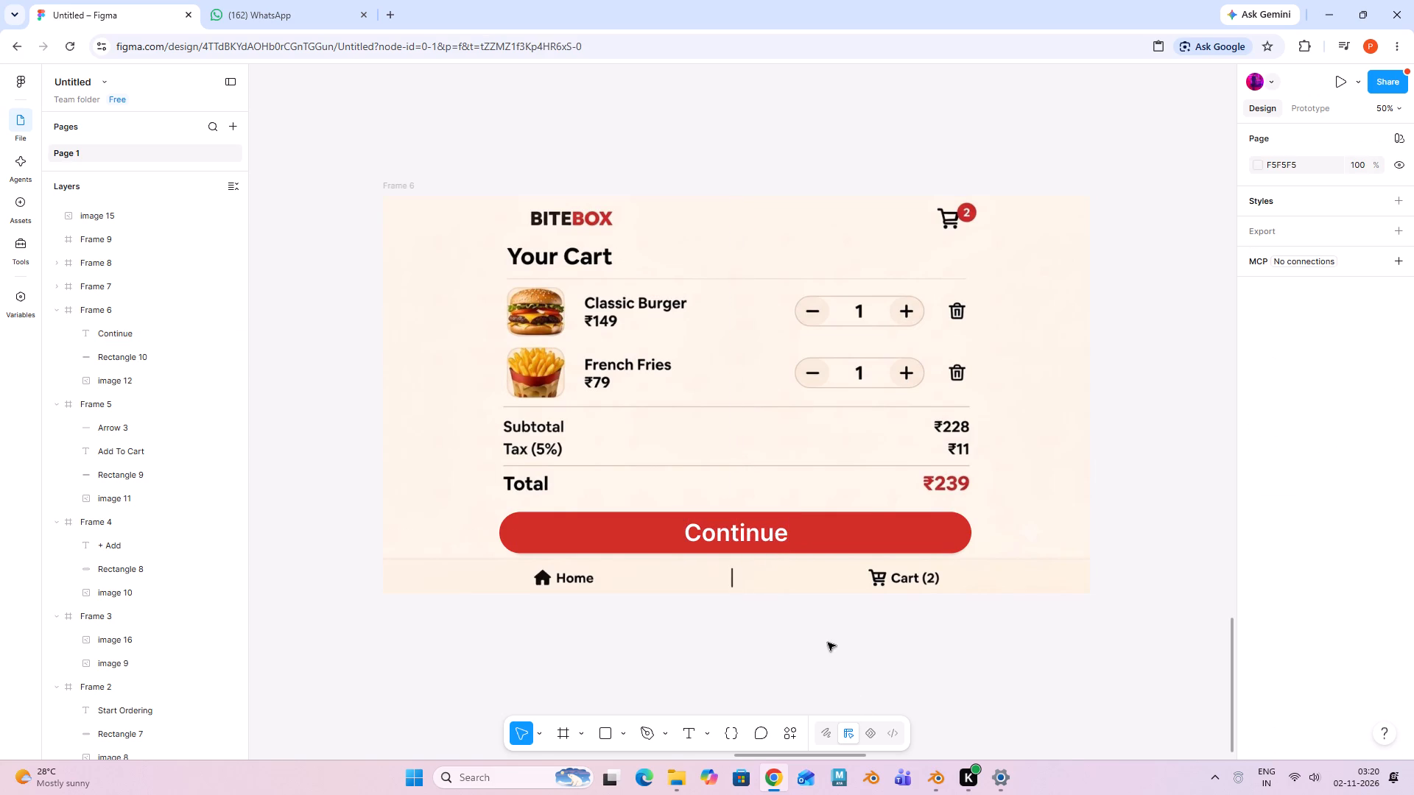
Copy the white arrow from Frame 5's "Add To Cart" button to just after the "Continue" label in Frame 6, at about X 1133, Y 915.
{"action": "key", "text": "minus"}
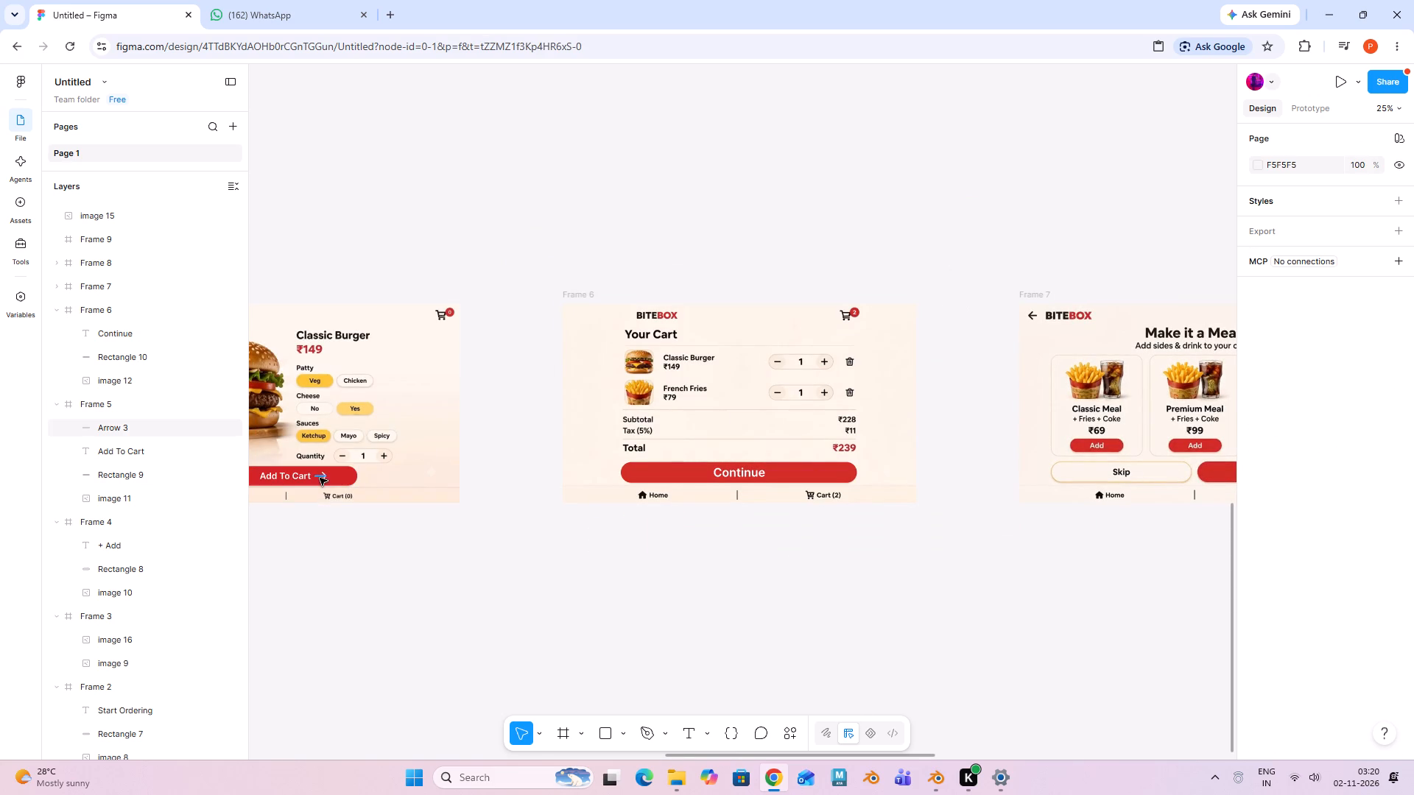
{"action": "left_click", "coordinate": [320, 478]}
{"action": "left_click_drag", "start_coordinate": [321, 476], "coordinate": [734, 476], "text": "alt"}
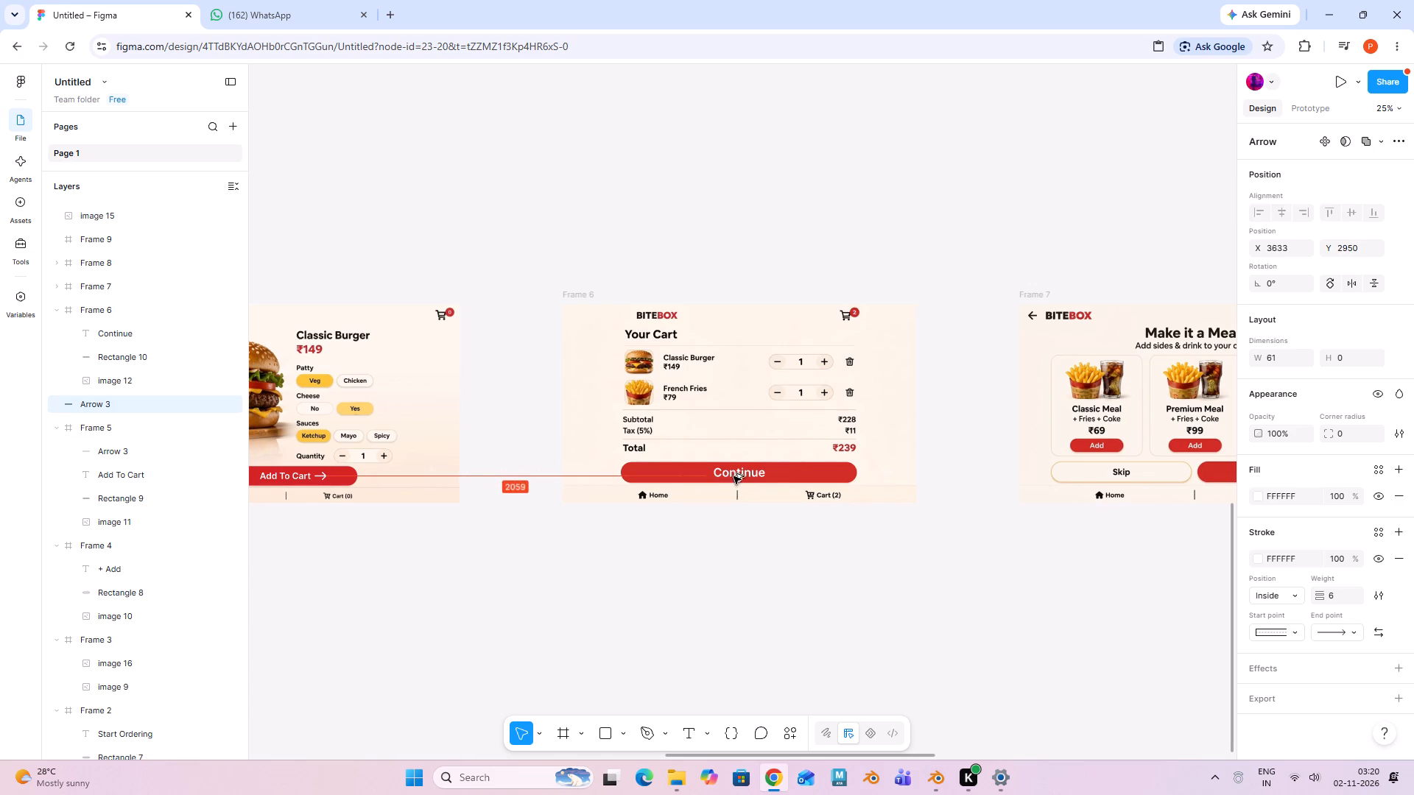
{"action": "left_click_drag", "start_coordinate": [734, 476], "coordinate": [778, 472], "text": "alt"}
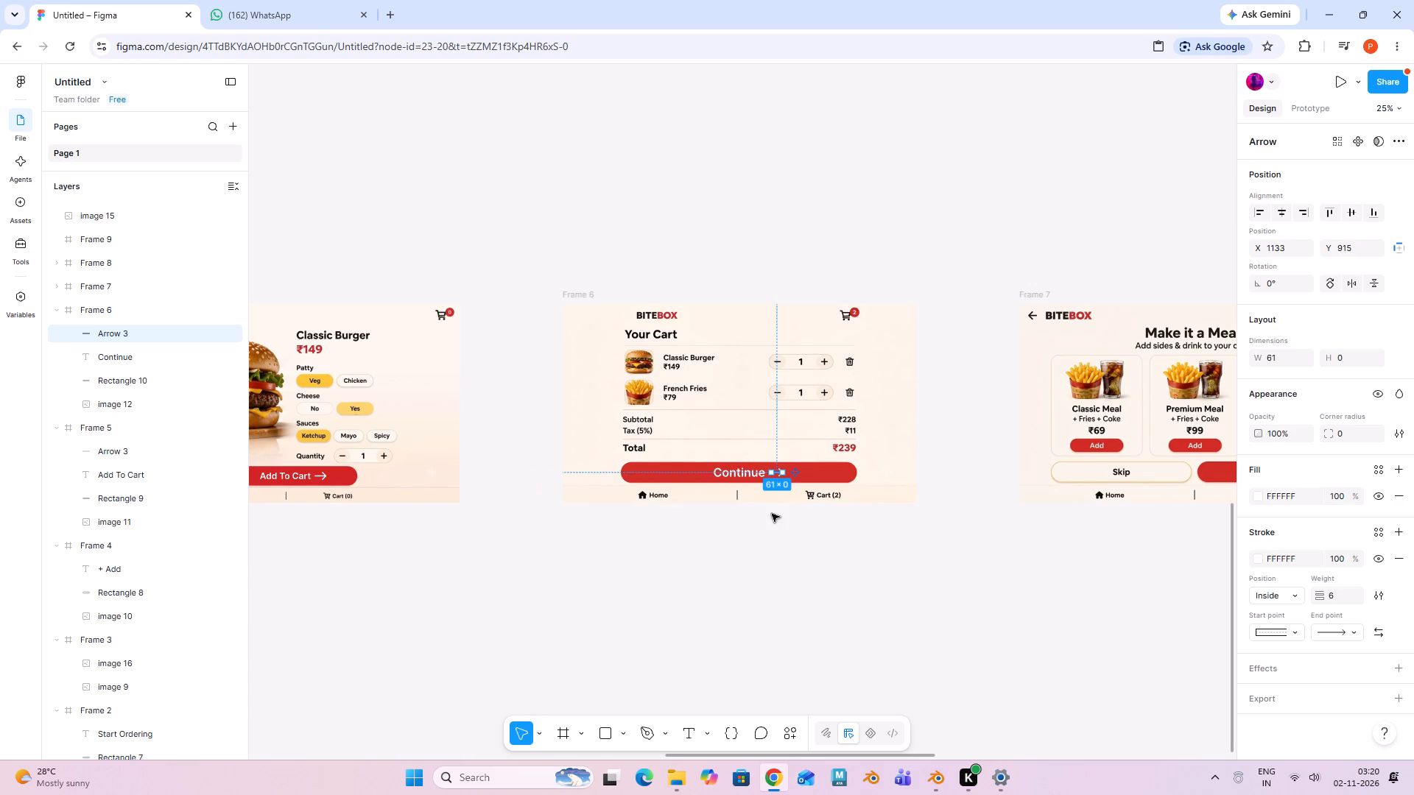
{"action": "key", "text": "plus"}
{"action": "left_click", "coordinate": [924, 679]}
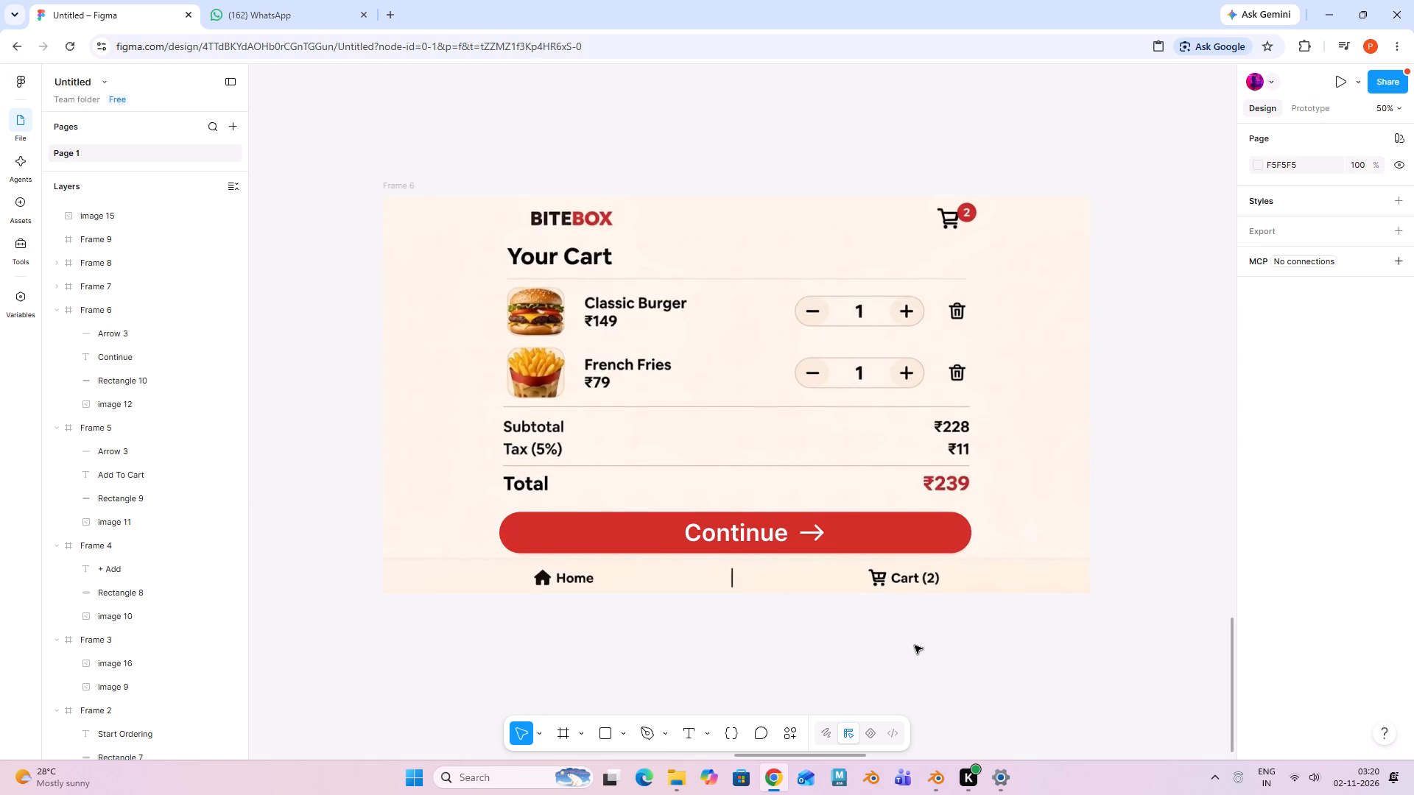
Nudge the copied arrow in Frame 6 to about X 1132, Y 920 to line it up with the "Continue" label.
{"action": "left_click", "coordinate": [814, 523]}
{"action": "left_click", "coordinate": [820, 531]}
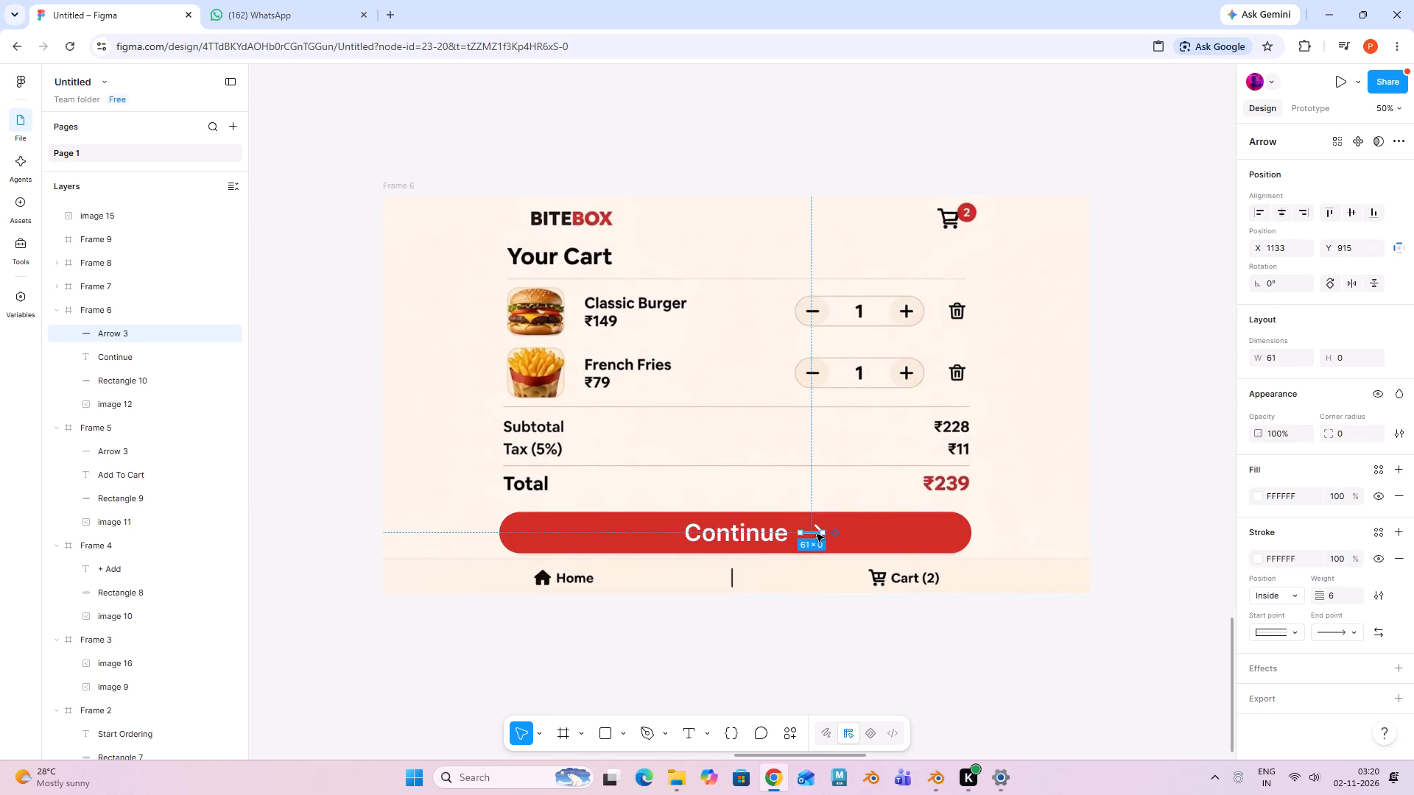
{"action": "left_click", "coordinate": [817, 534]}
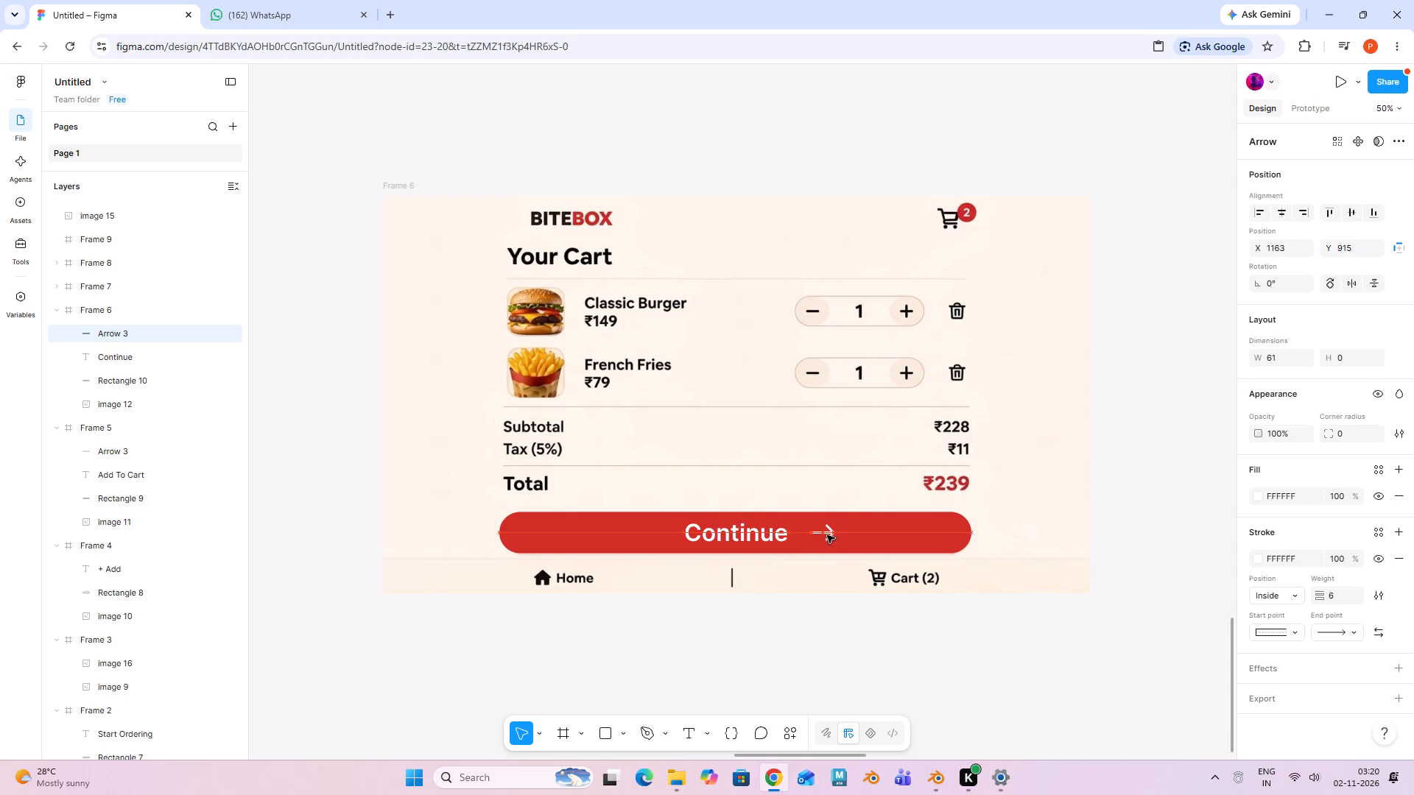
{"action": "left_click", "coordinate": [840, 614]}
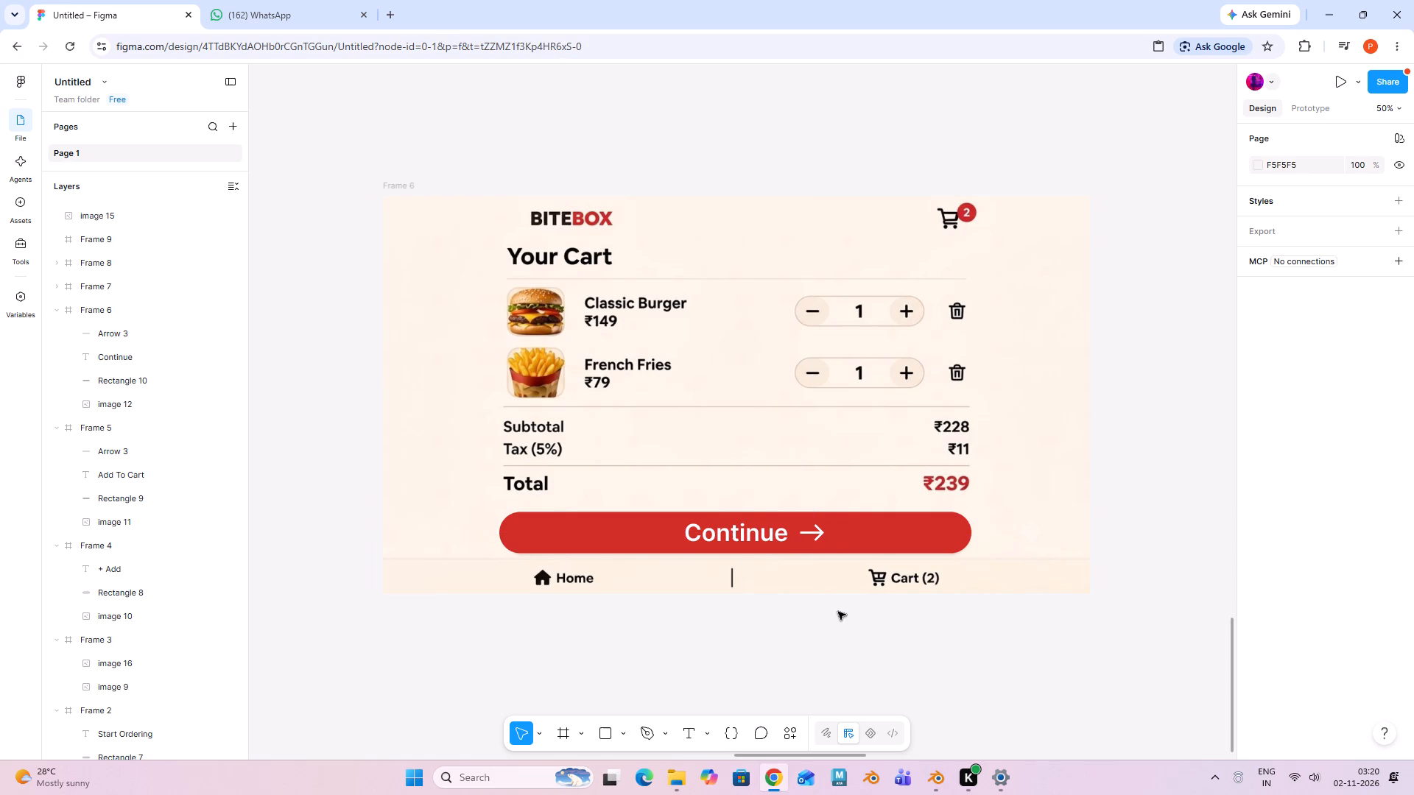
{"action": "left_click", "coordinate": [823, 535]}
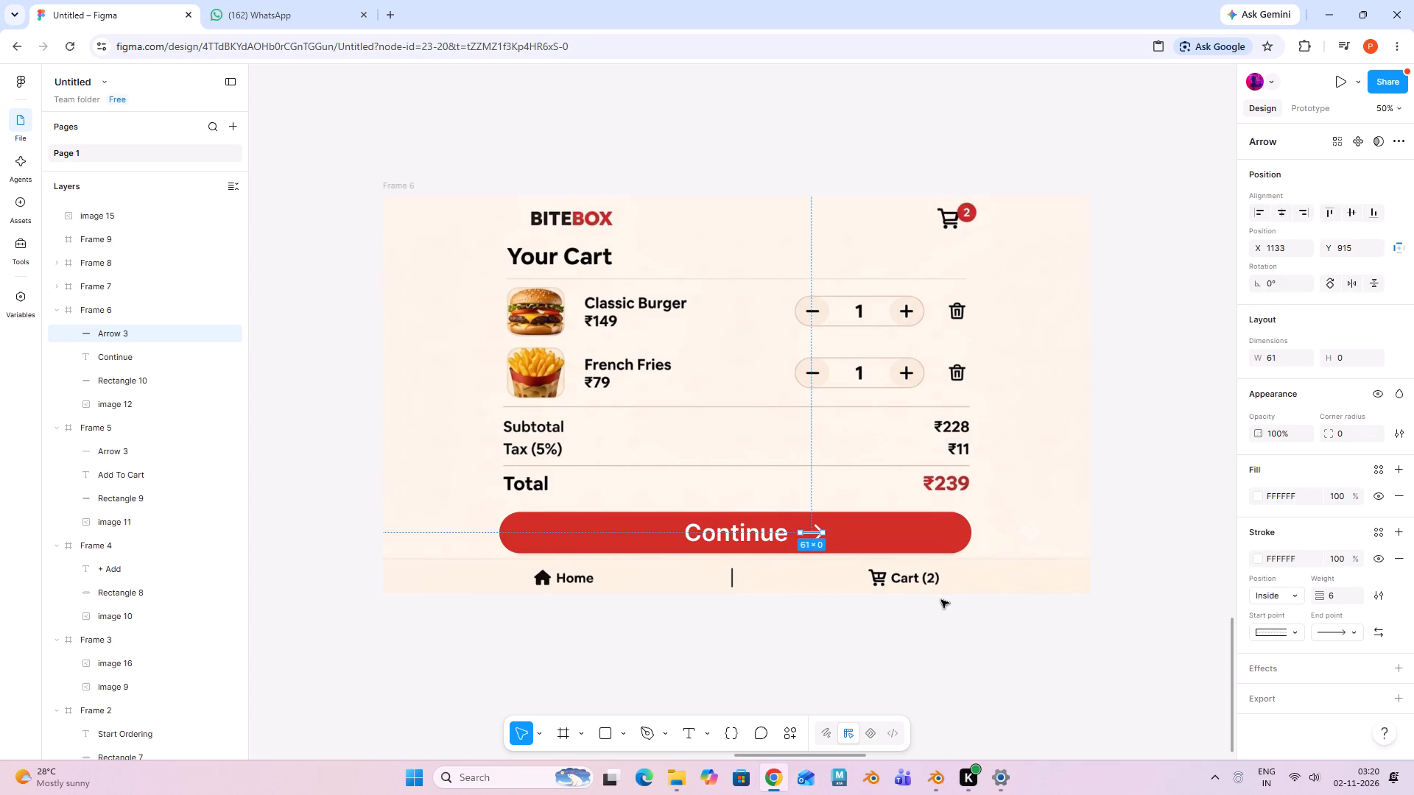
{"action": "key", "text": "Down"}
{"action": "key", "text": "Down"}
{"action": "key", "text": "Down"}
{"action": "key", "text": "Down"}
{"action": "key", "text": "Down"}
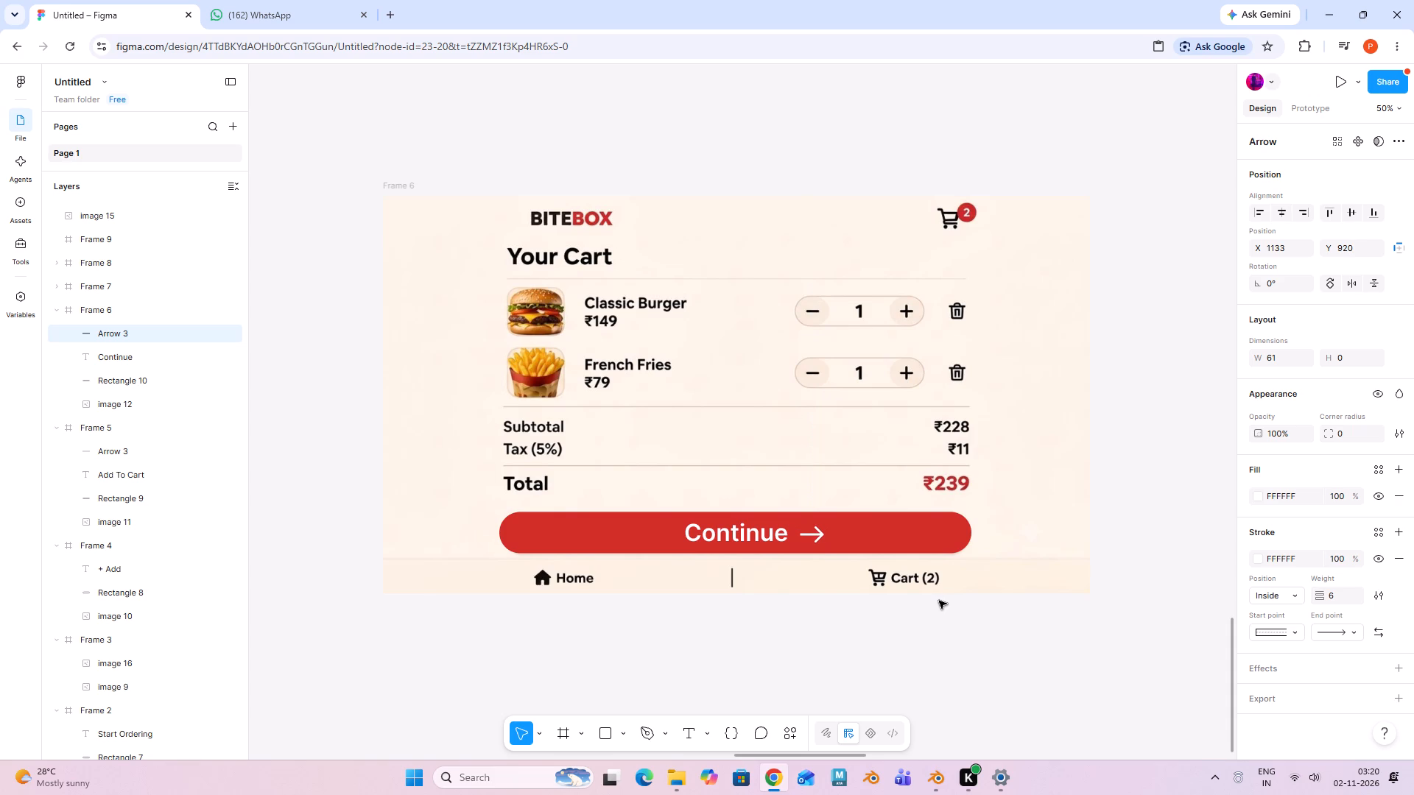
{"action": "key", "text": "Down"}
{"action": "key", "text": "Up"}
{"action": "key", "text": "Left"}
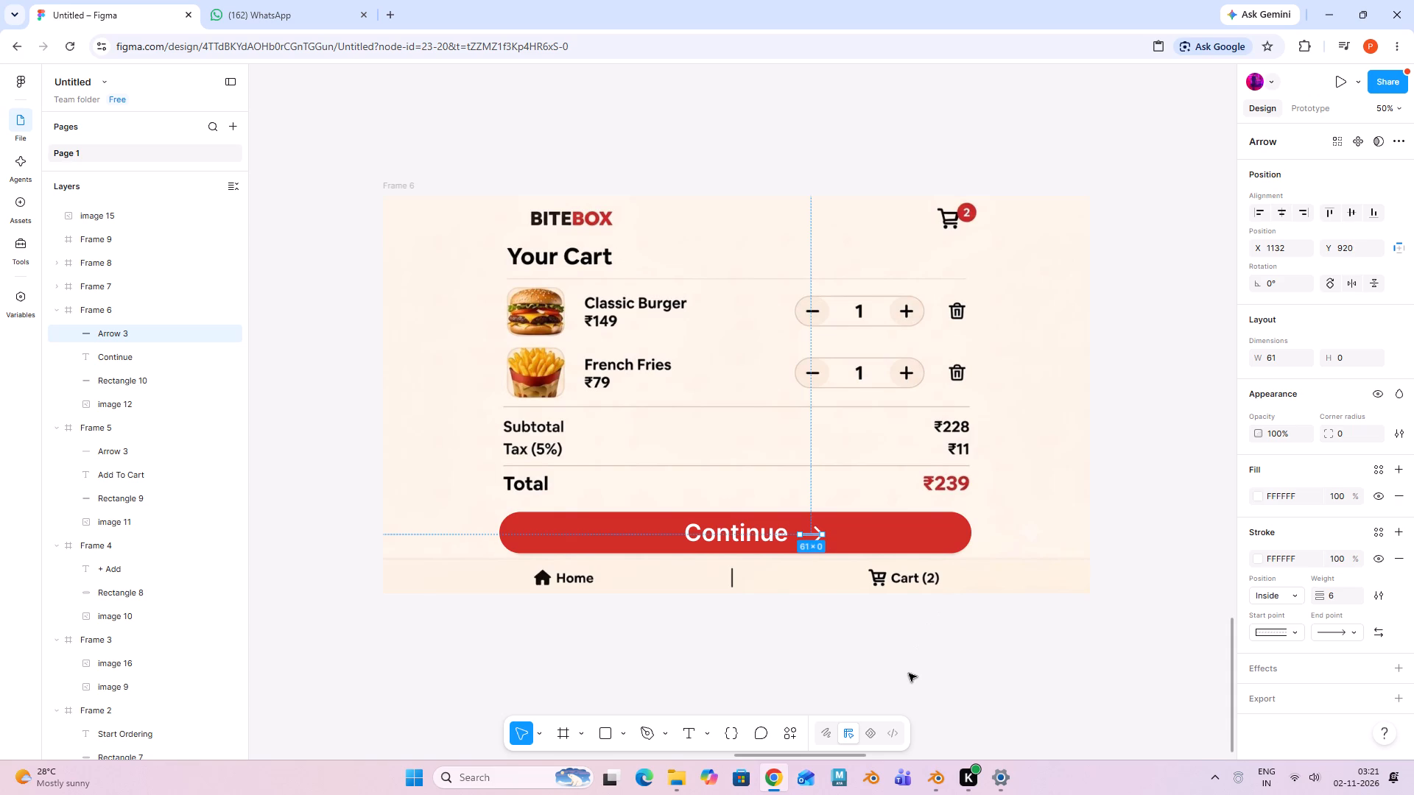
{"action": "key", "text": "Up"}
{"action": "left_click", "coordinate": [909, 674]}
Copy the red button with its "Continue" label and arrow from Frame 6 over the Continue button of the Make it a Meal! screen in Frame 7.
{"action": "key", "text": "minus"}
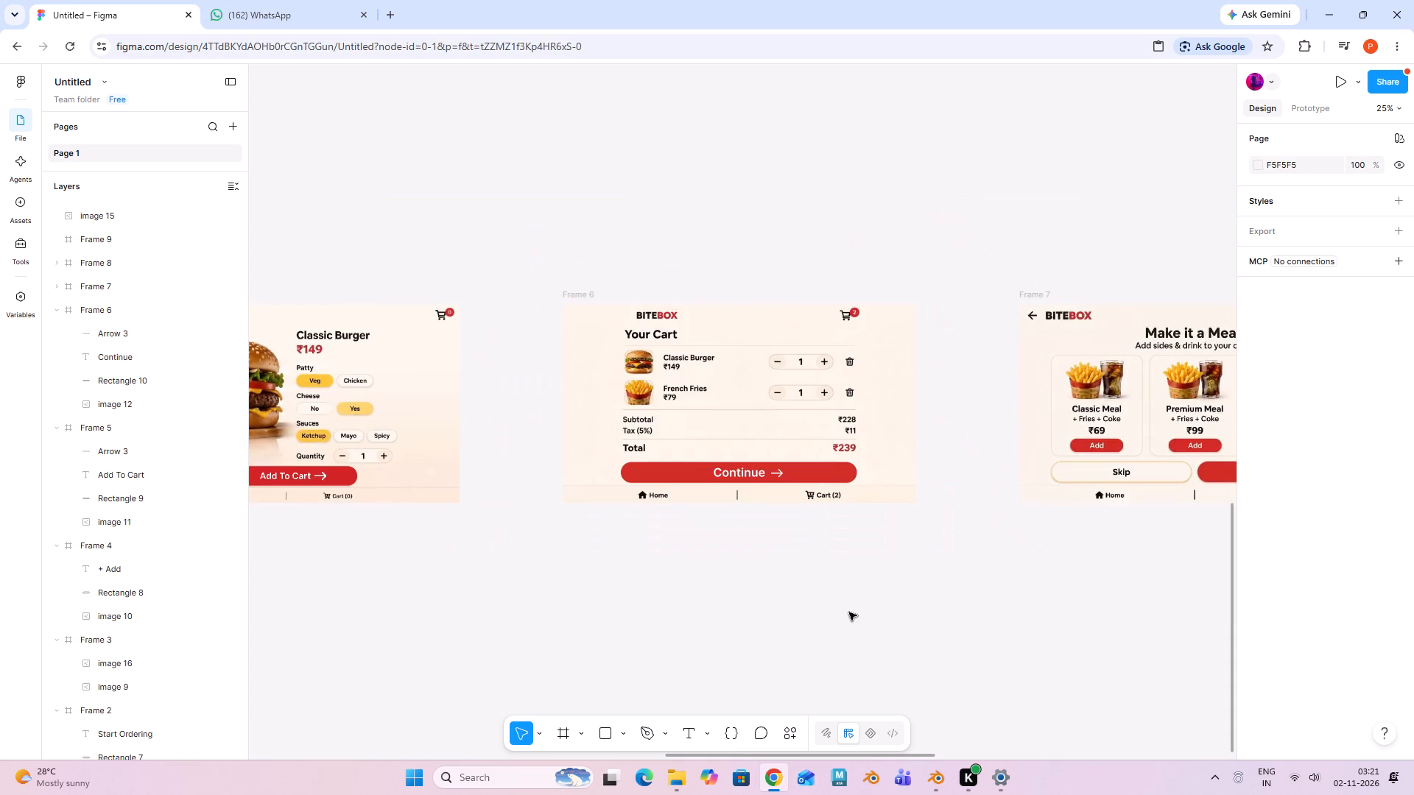
{"action": "key", "text": "minus"}
{"action": "middle_click_drag", "start_coordinate": [1007, 487], "coordinate": [820, 481], "text": "shift"}
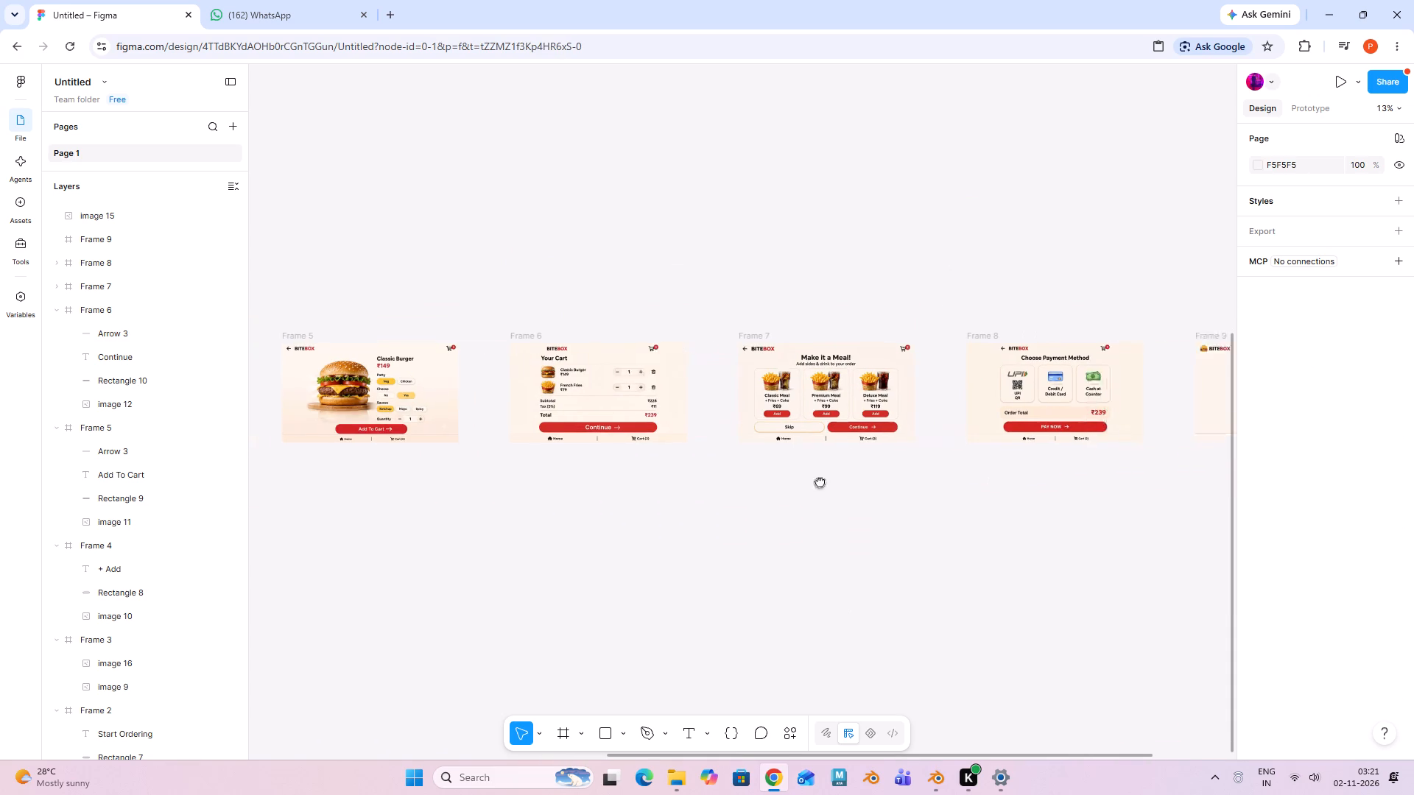
{"action": "middle_click_drag", "start_coordinate": [820, 481], "coordinate": [787, 487], "text": "shift"}
{"action": "key", "text": "plus"}
{"action": "key", "text": "plus"}
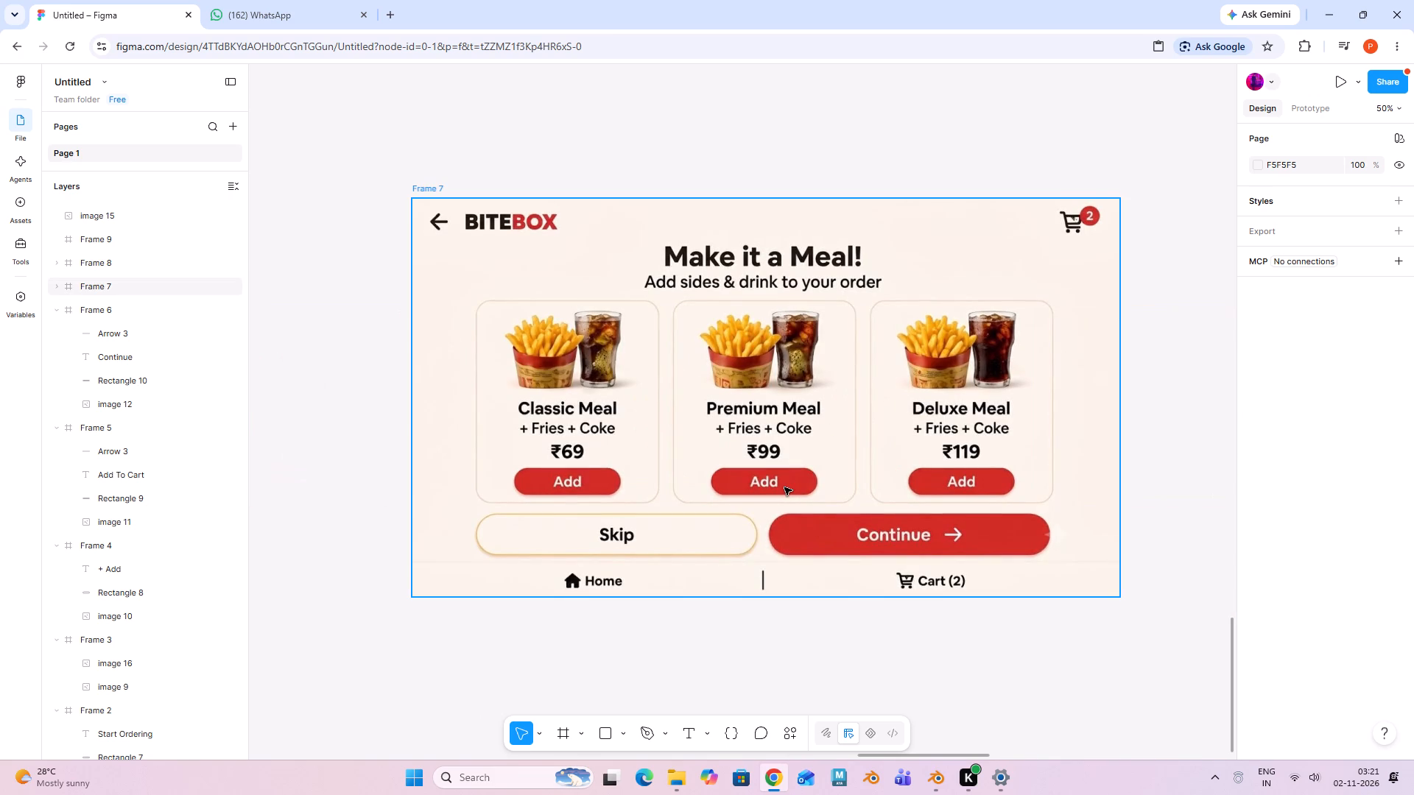
{"action": "type", "text": "*--"}
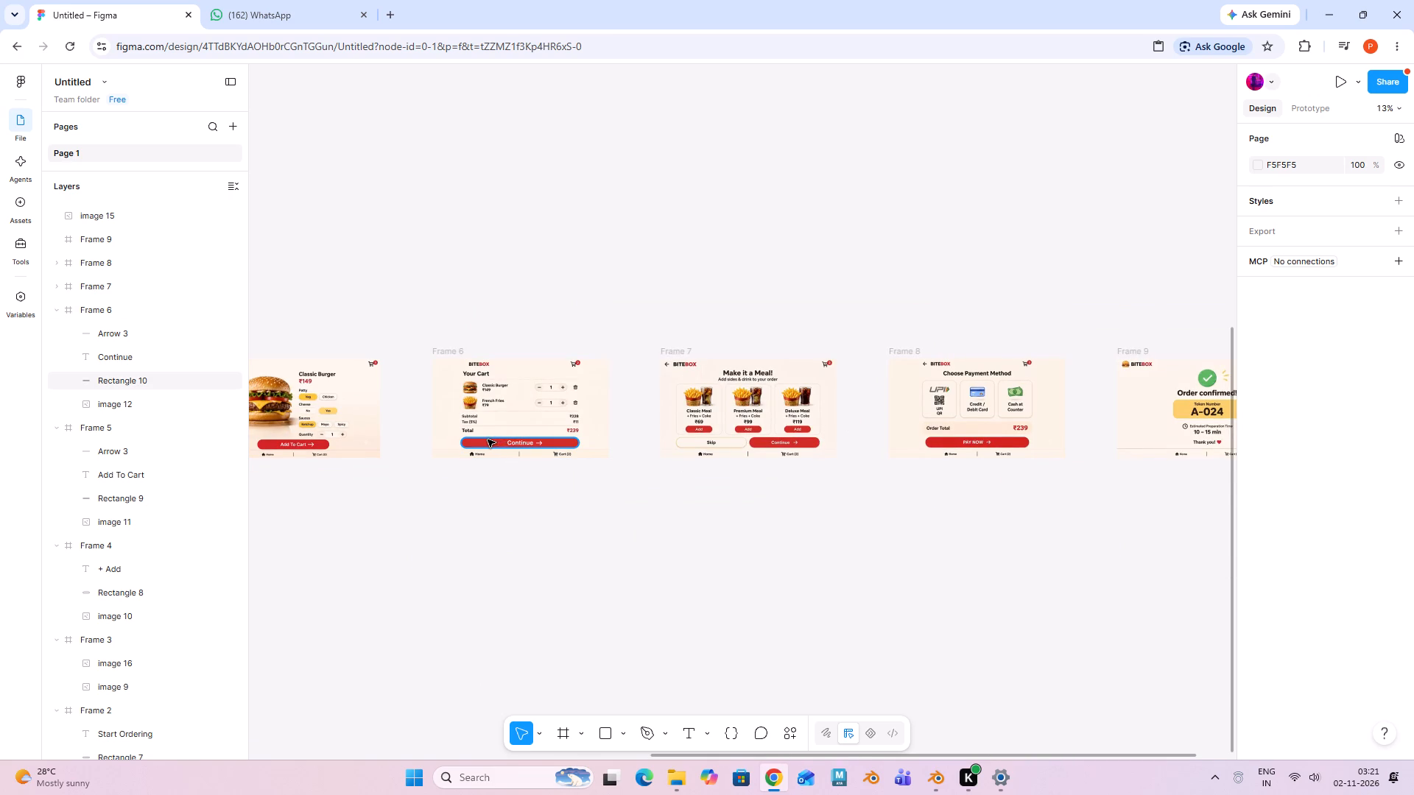
{"action": "left_click", "coordinate": [488, 442], "text": "shift"}
{"action": "left_click", "coordinate": [511, 444], "text": "shift"}
{"action": "left_click", "coordinate": [541, 443], "text": "shift"}
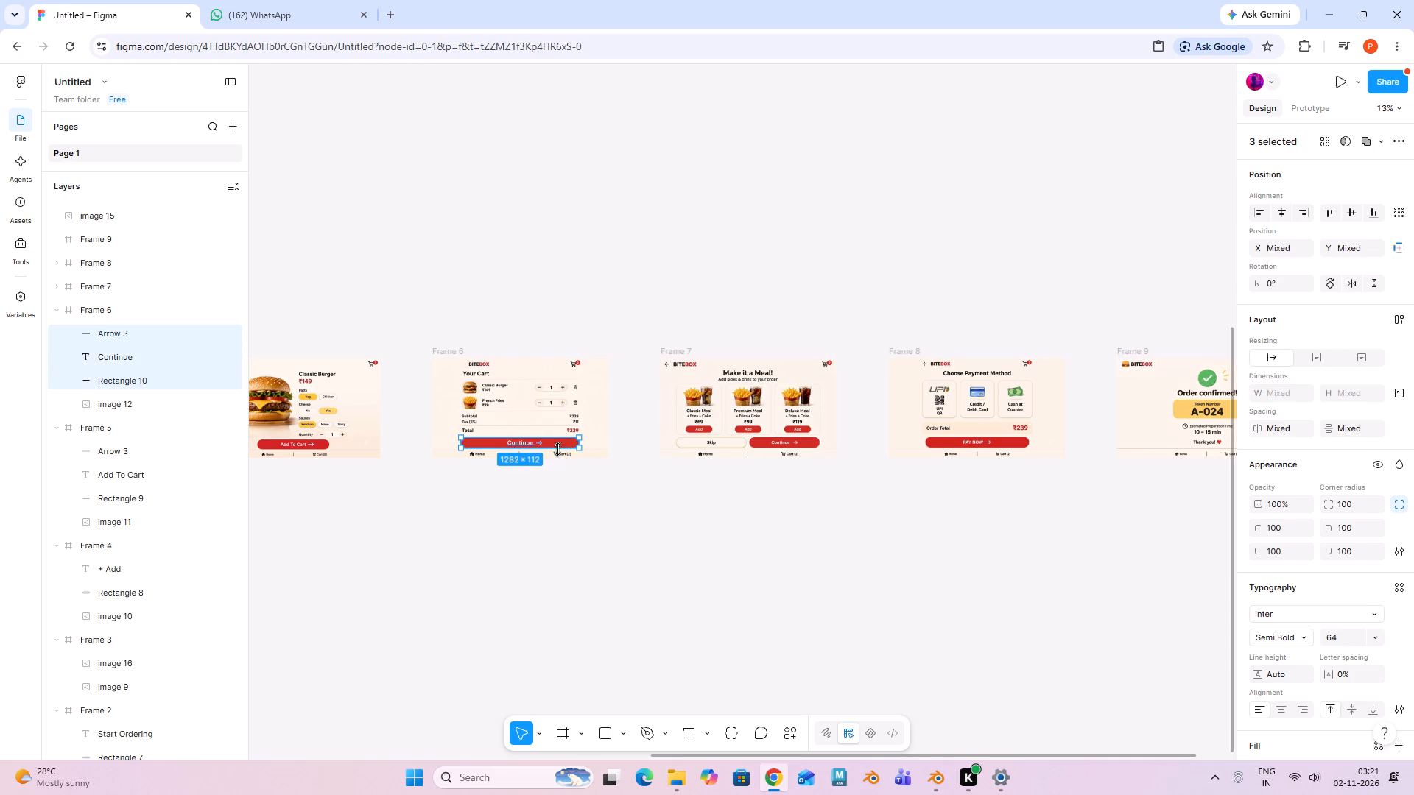
{"action": "left_click_drag", "start_coordinate": [554, 445], "coordinate": [822, 451], "text": "alt"}
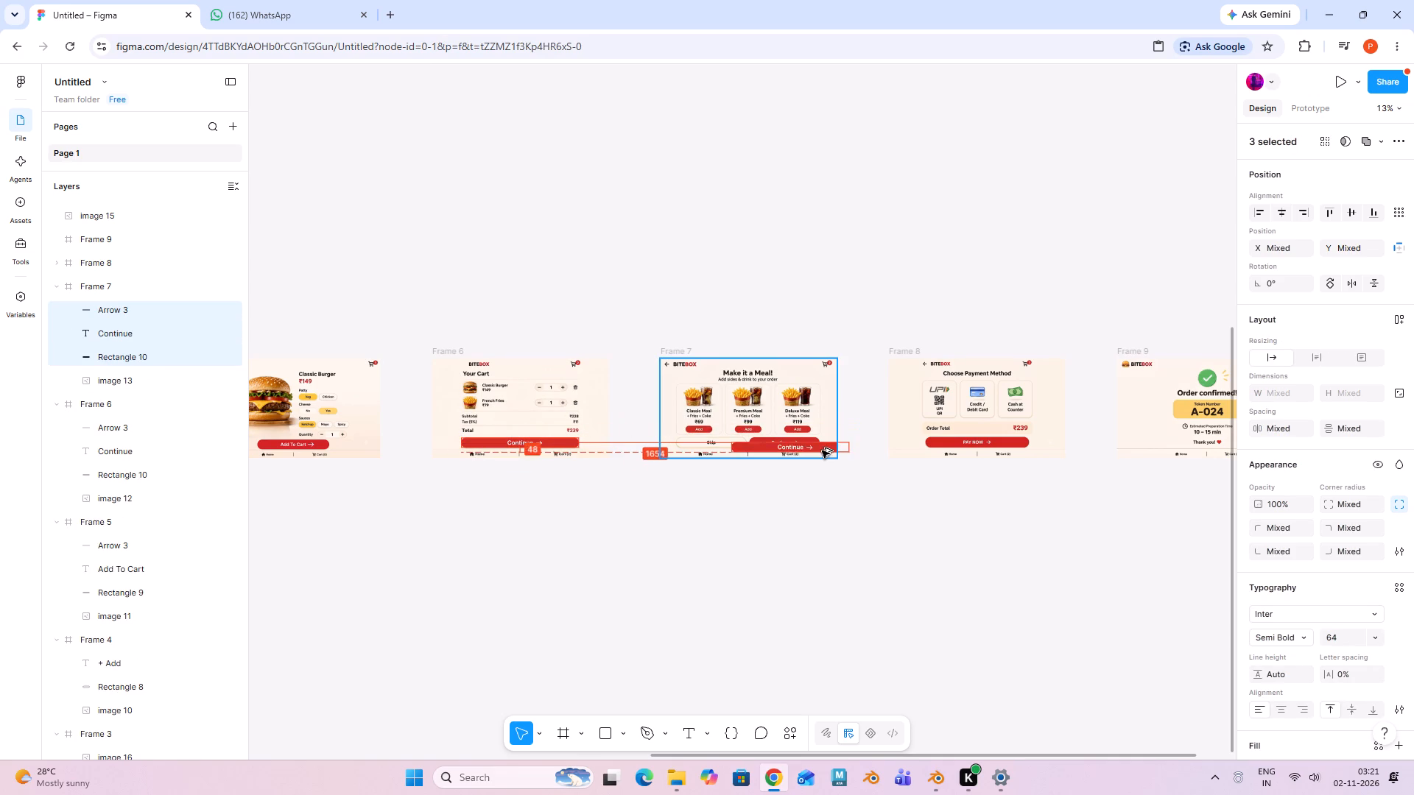
{"action": "left_click_drag", "start_coordinate": [822, 451], "coordinate": [834, 445], "text": "alt"}
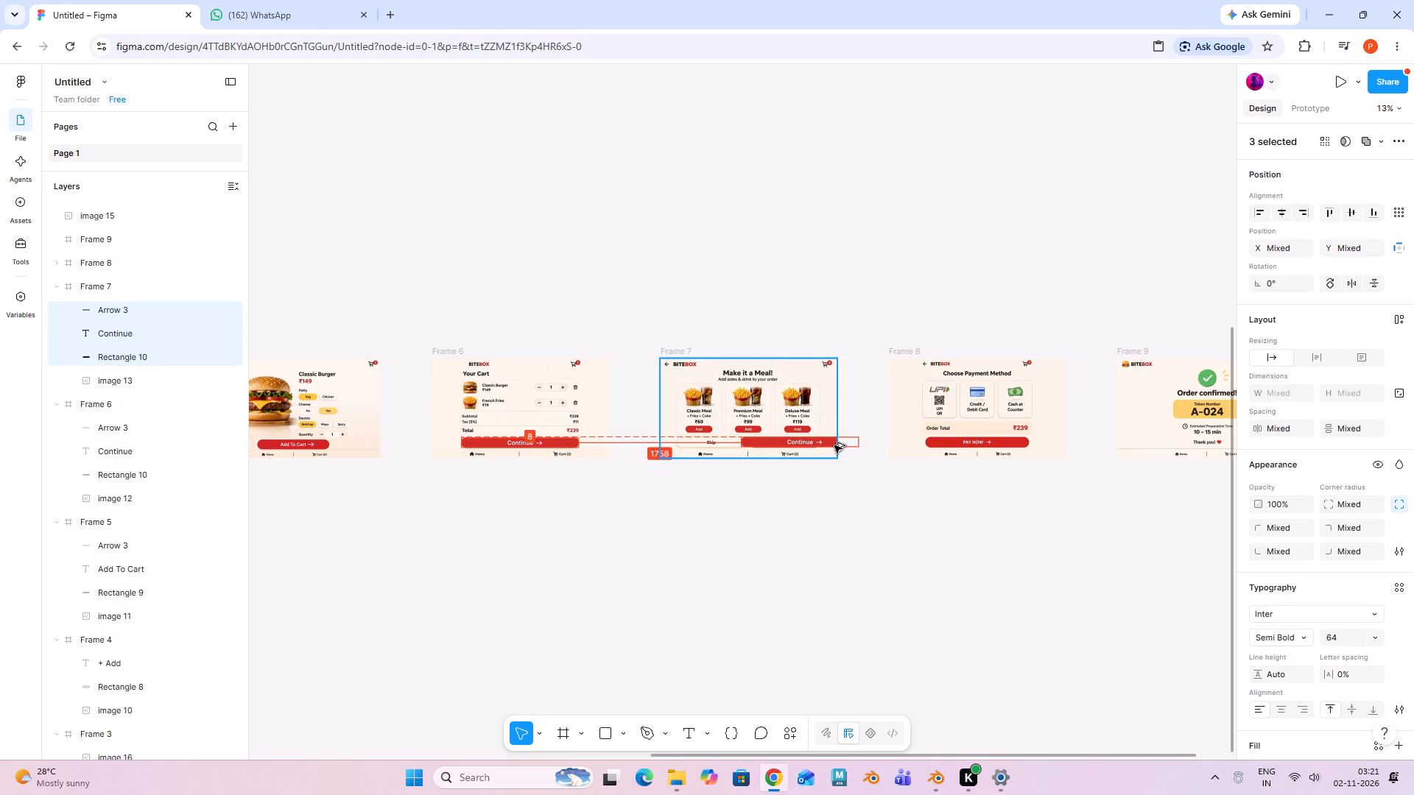
{"action": "left_click_drag", "start_coordinate": [834, 445], "coordinate": [835, 445], "text": "alt"}
Narrow the copied button group in Frame 7 to about 776 wide and position it over the original Continue button.
{"action": "type", "text": "++"}
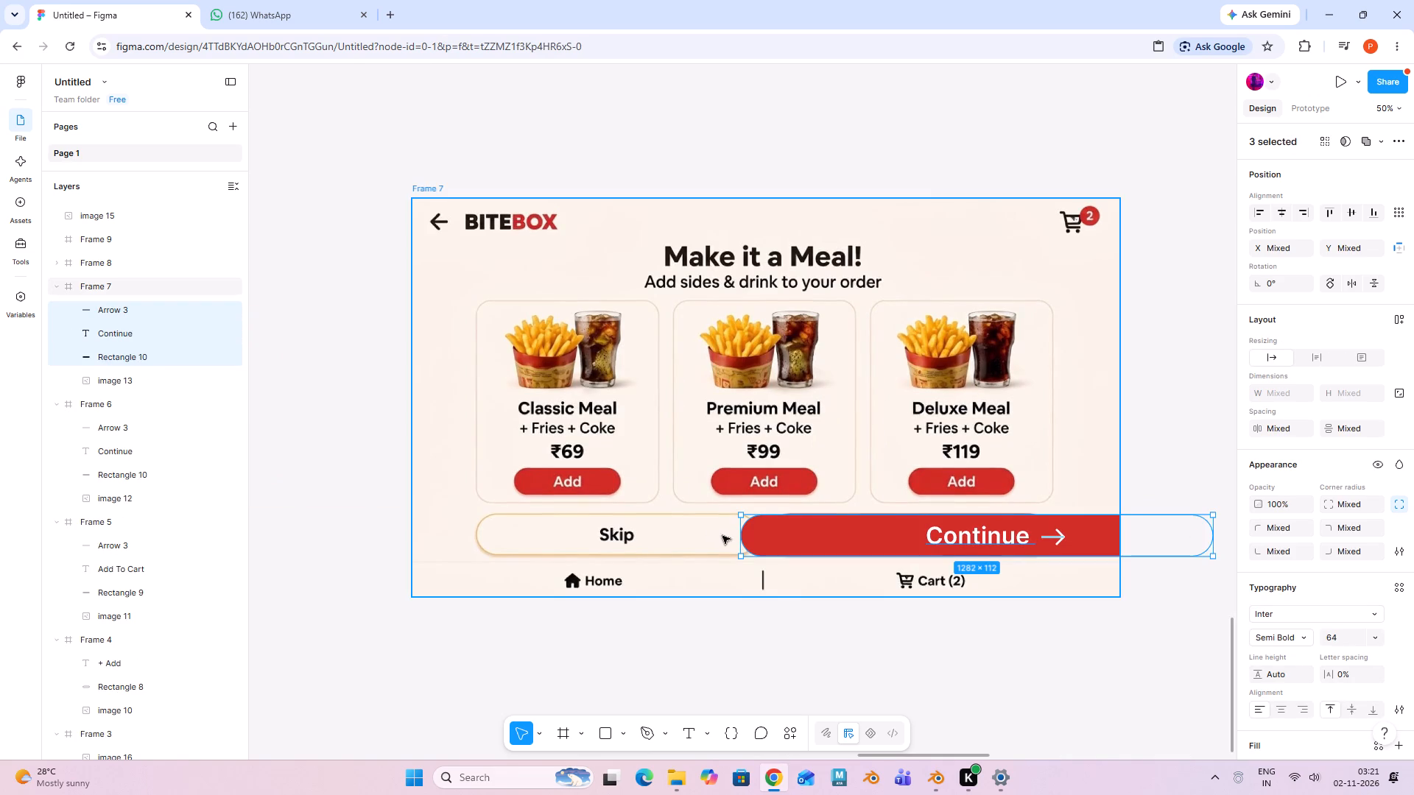
{"action": "left_click_drag", "start_coordinate": [743, 538], "coordinate": [777, 549]}
{"action": "left_click_drag", "start_coordinate": [885, 529], "coordinate": [875, 535]}
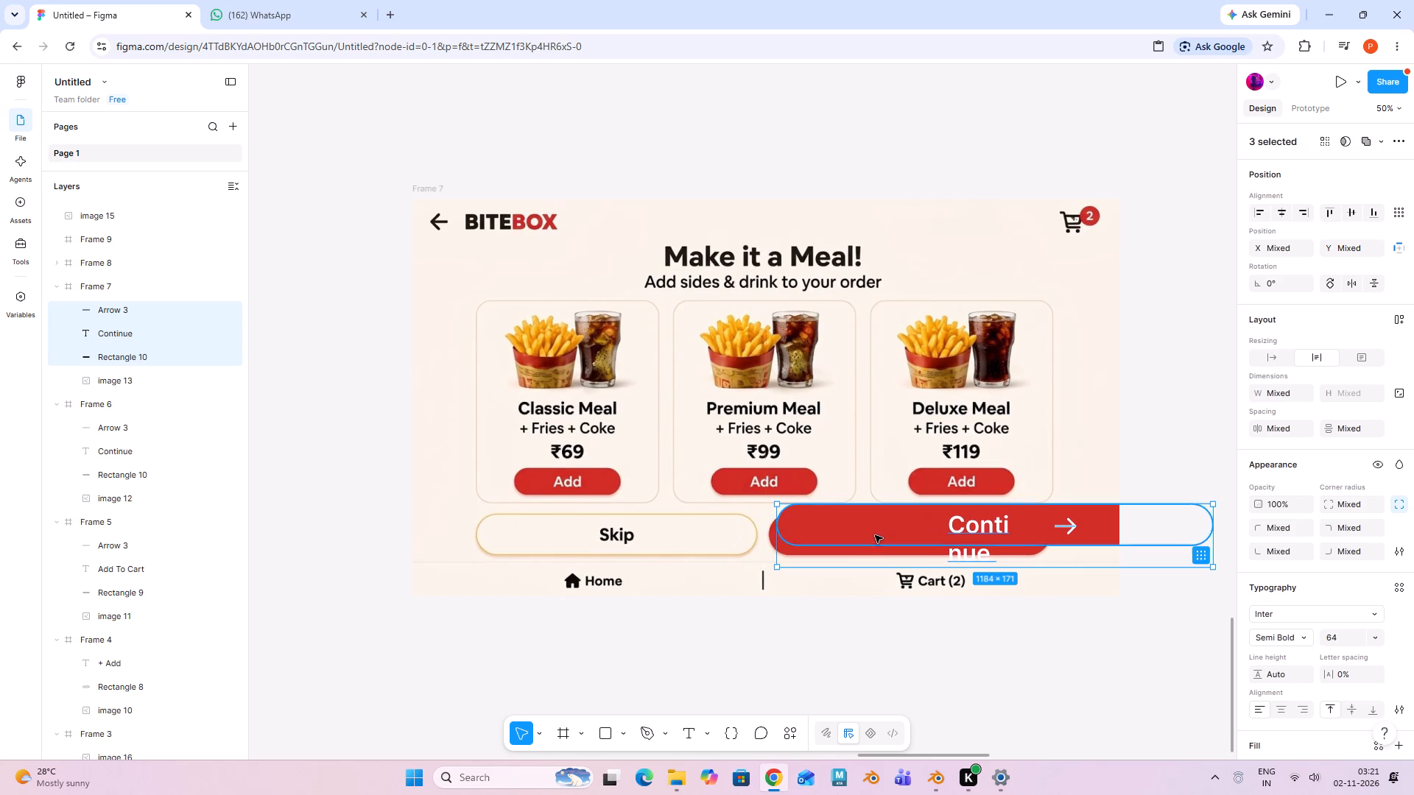
{"action": "left_click_drag", "start_coordinate": [875, 535], "coordinate": [879, 539]}
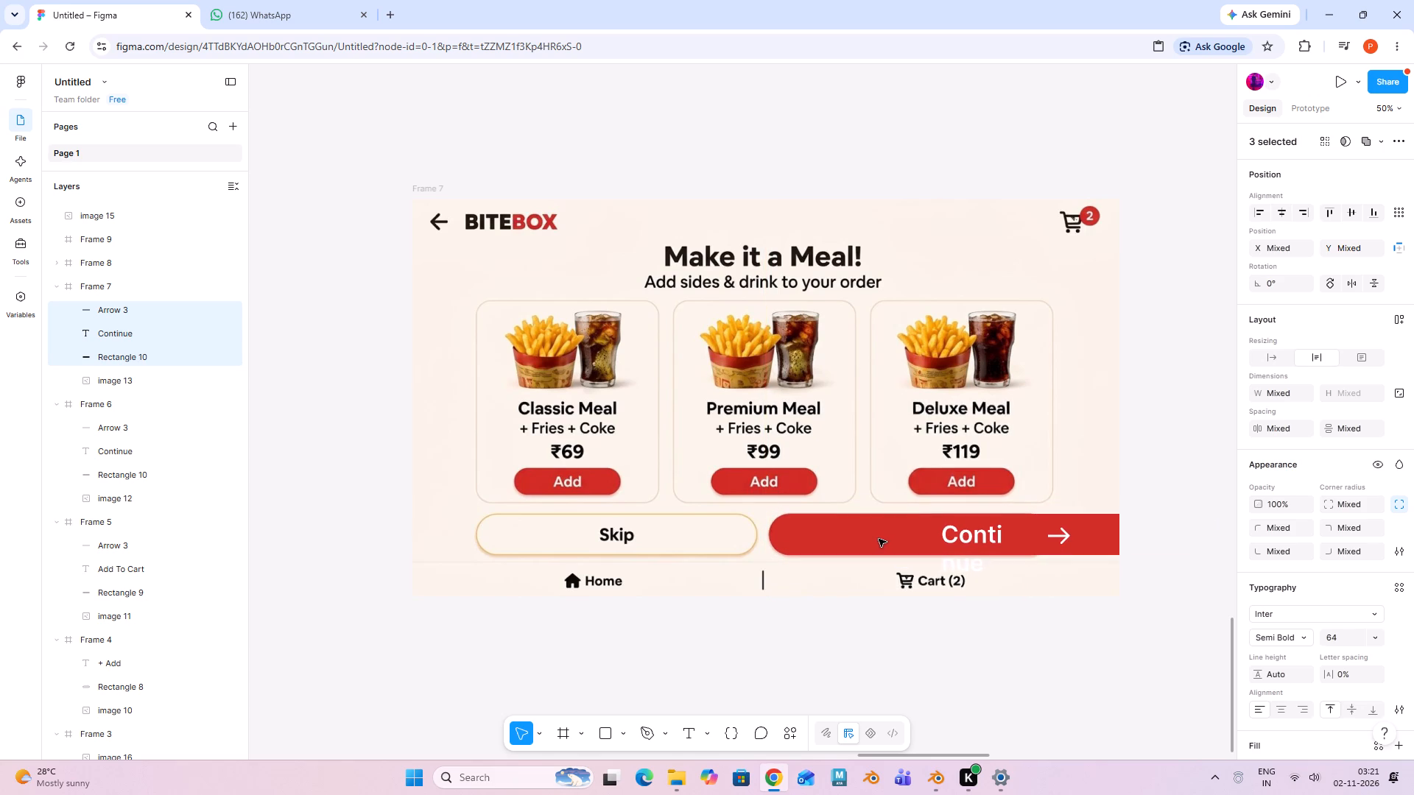
{"action": "left_click_drag", "start_coordinate": [879, 539], "coordinate": [877, 539]}
{"action": "scroll", "coordinate": [1077, 554], "scroll_direction": "up", "scroll_amount": 1, "text": "shift"}
{"action": "middle_click_drag", "start_coordinate": [1030, 547], "coordinate": [965, 547], "text": "shift"}
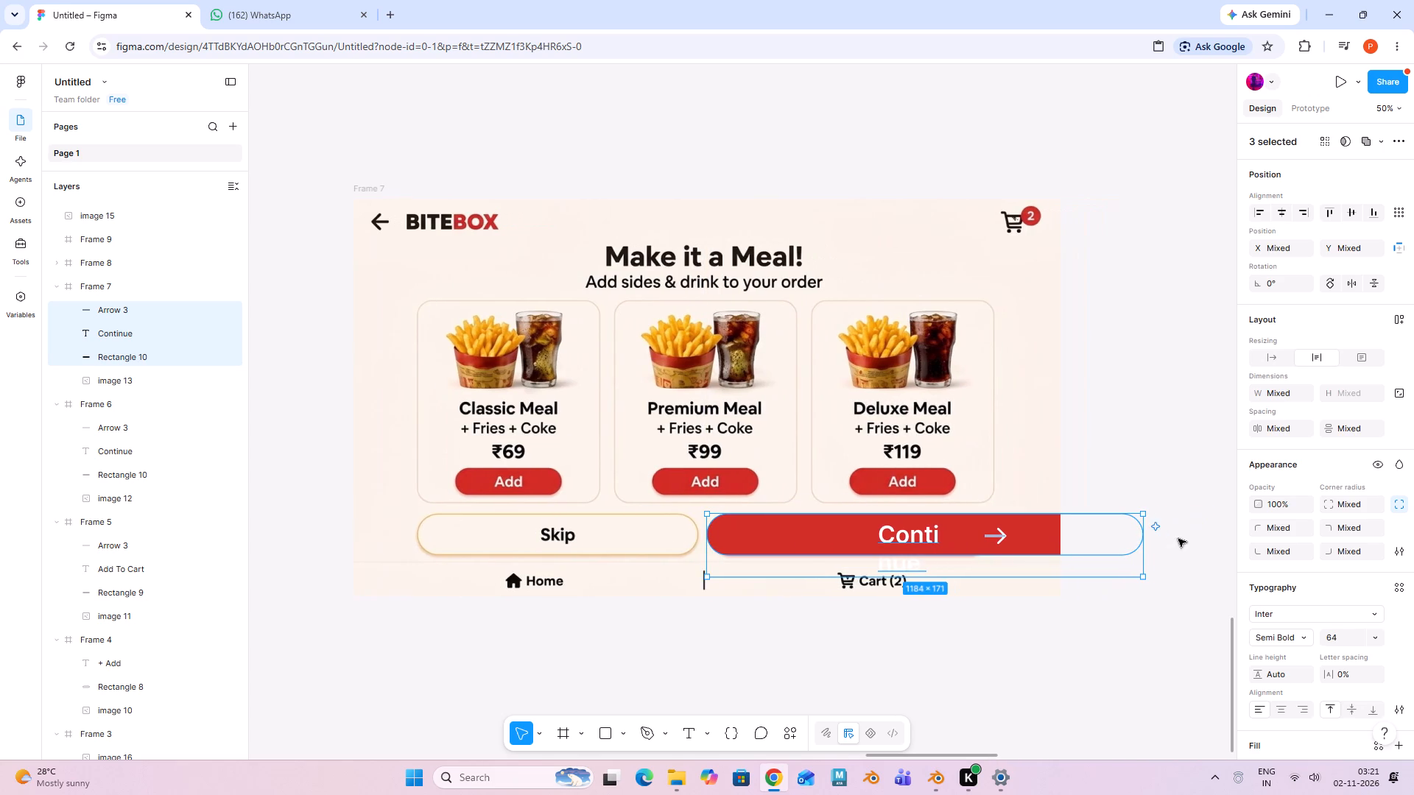
{"action": "left_click_drag", "start_coordinate": [1142, 531], "coordinate": [1019, 532]}
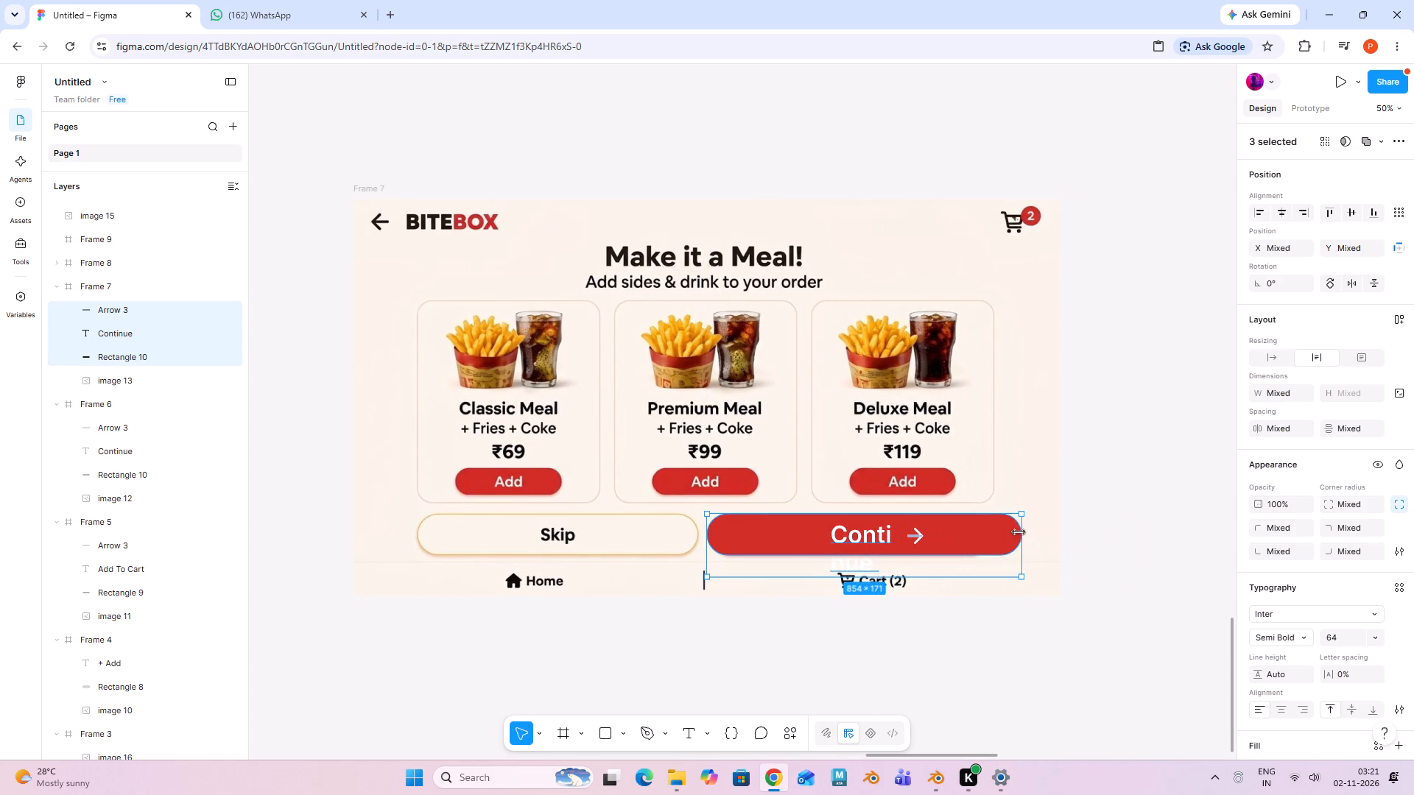
{"action": "left_click_drag", "start_coordinate": [1019, 532], "coordinate": [993, 542]}
Set the "Continue" label in Frame 7 to font size 36 and align it vertically with the arrow on the red button.
{"action": "left_click", "coordinate": [863, 540]}
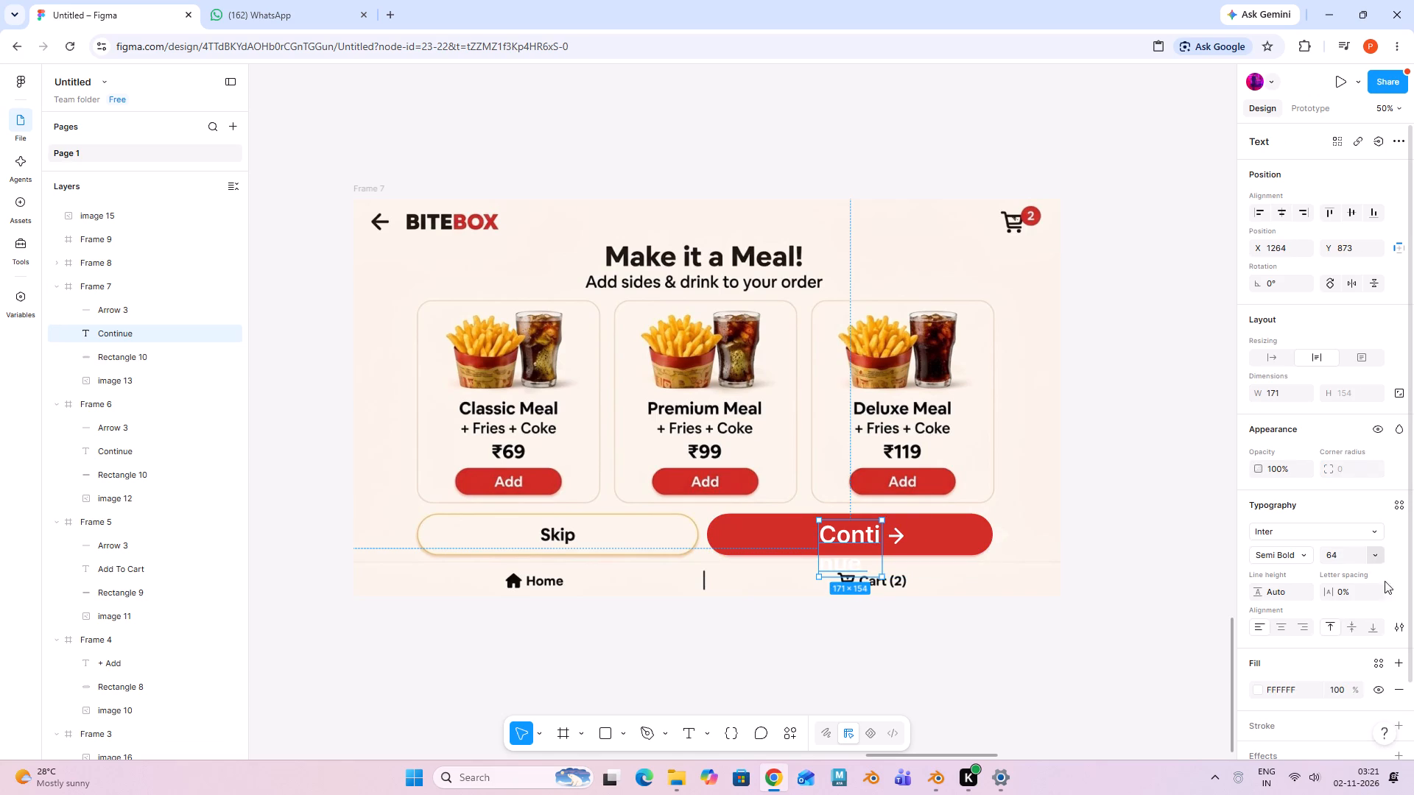
{"action": "left_click", "coordinate": [1356, 559]}
{"action": "left_click", "coordinate": [1377, 554]}
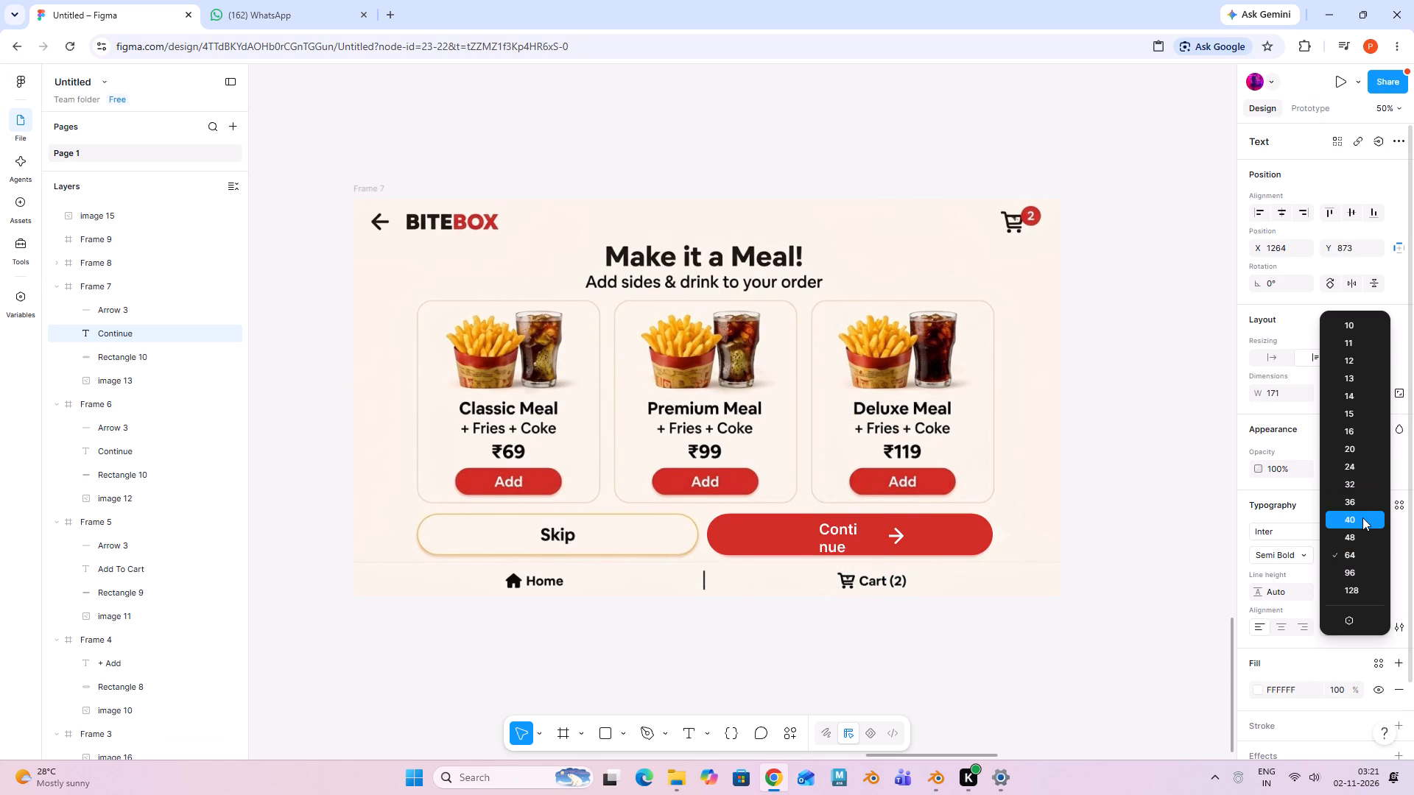
{"action": "left_click", "coordinate": [1360, 504]}
{"action": "left_click_drag", "start_coordinate": [850, 534], "coordinate": [851, 534]}
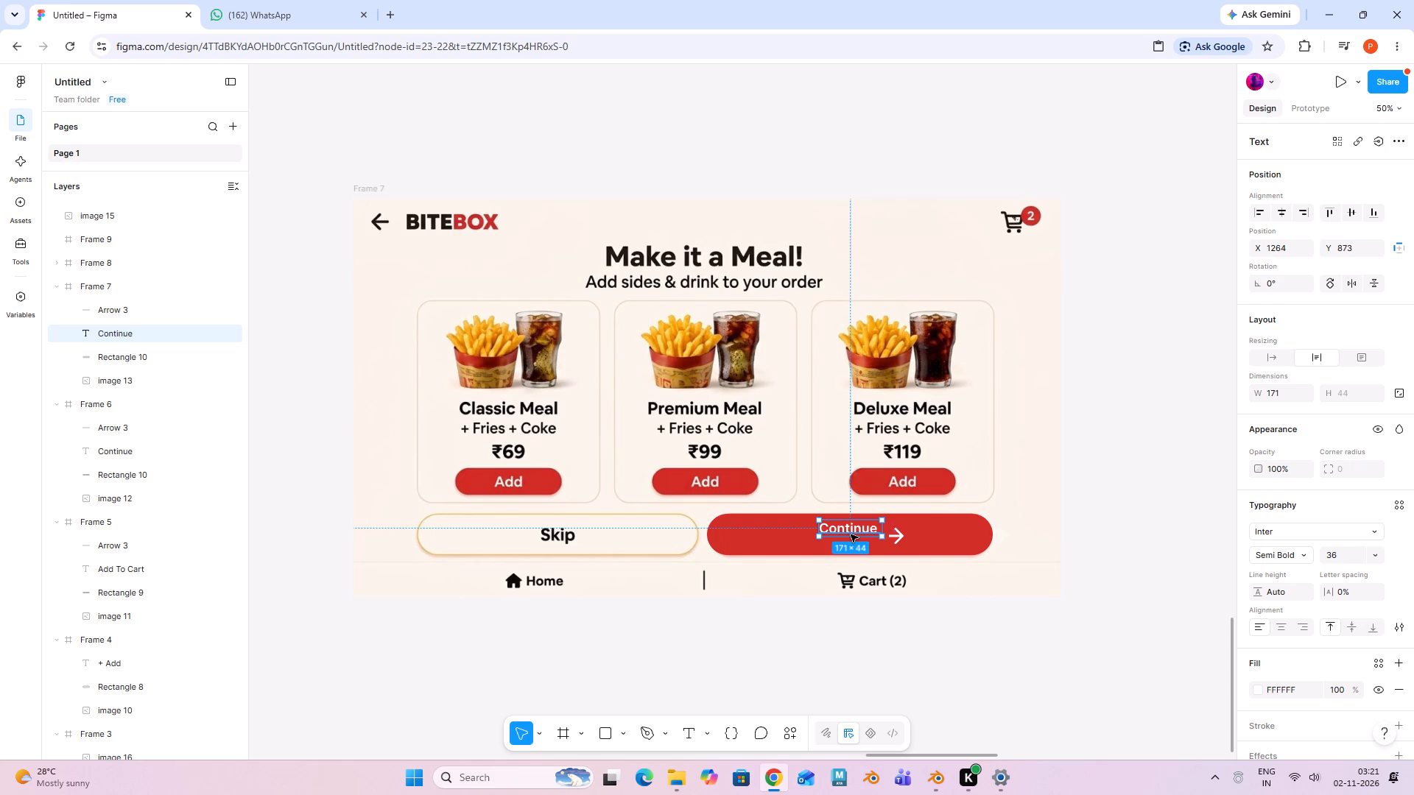
{"action": "left_click_drag", "start_coordinate": [851, 534], "coordinate": [850, 541]}
Adjust the red button rectangle in Frame 7 to 768 wide at X 964, Y 856.
{"action": "left_click", "coordinate": [708, 537]}
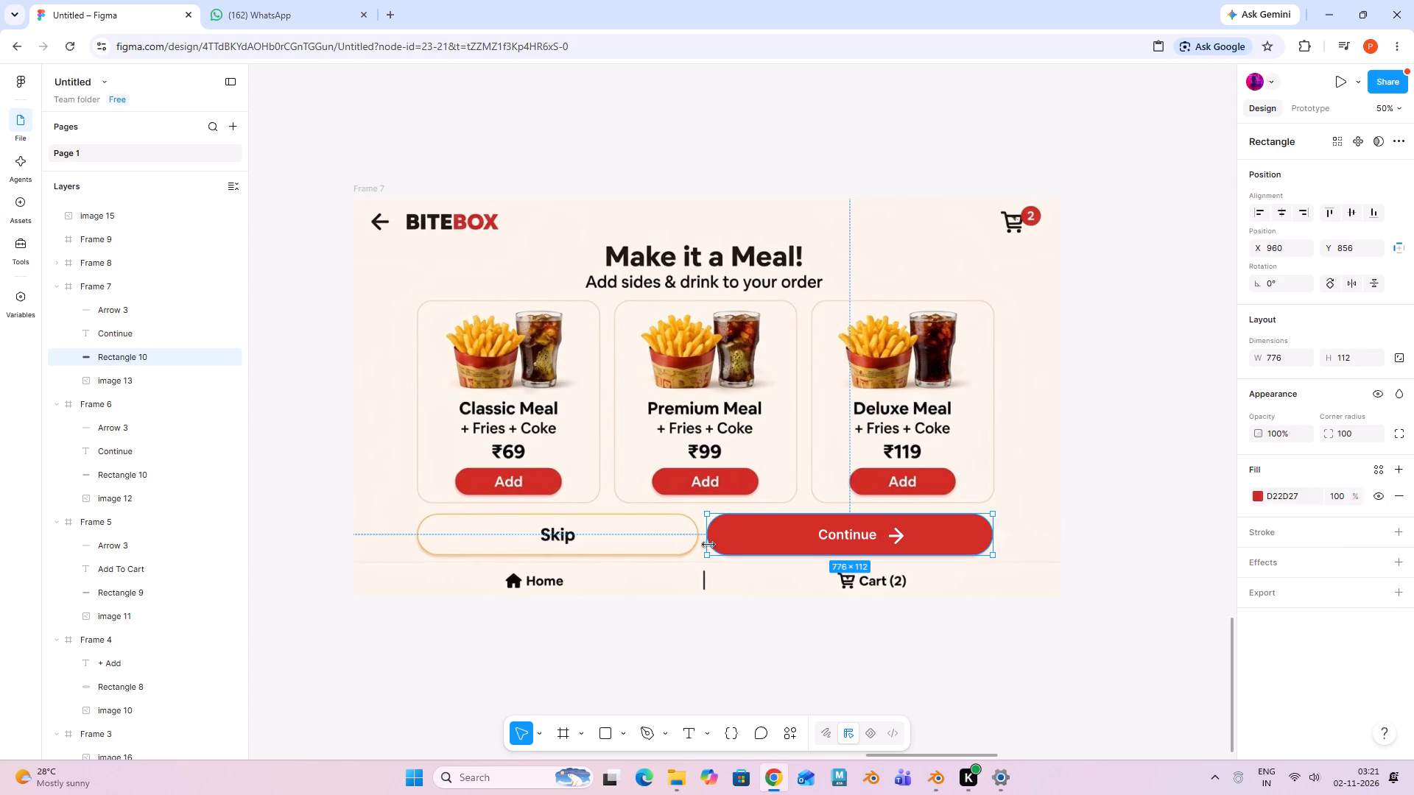
{"action": "left_click", "coordinate": [708, 539]}
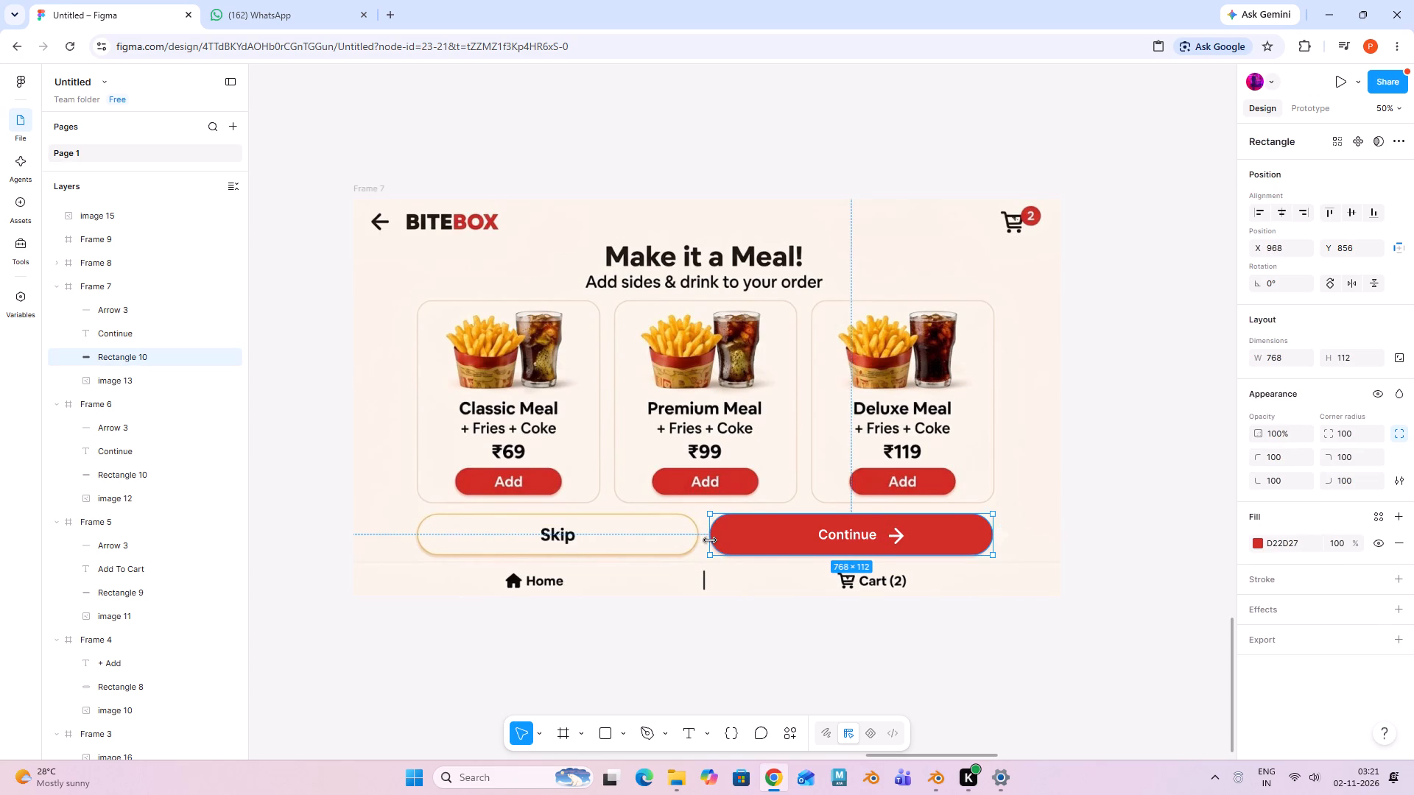
{"action": "left_click", "coordinate": [996, 545]}
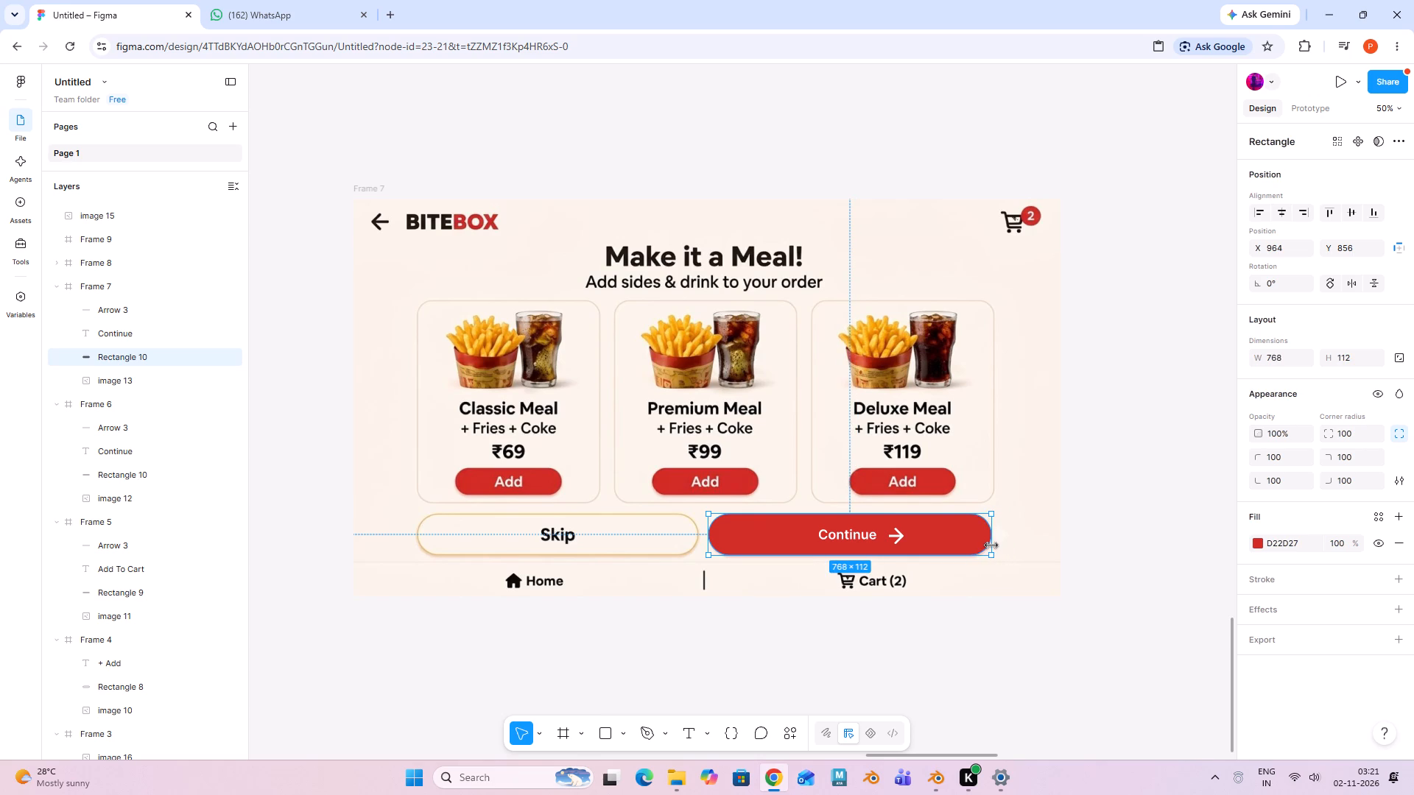
{"action": "left_click", "coordinate": [1240, 535]}
{"action": "left_click", "coordinate": [1114, 543]}
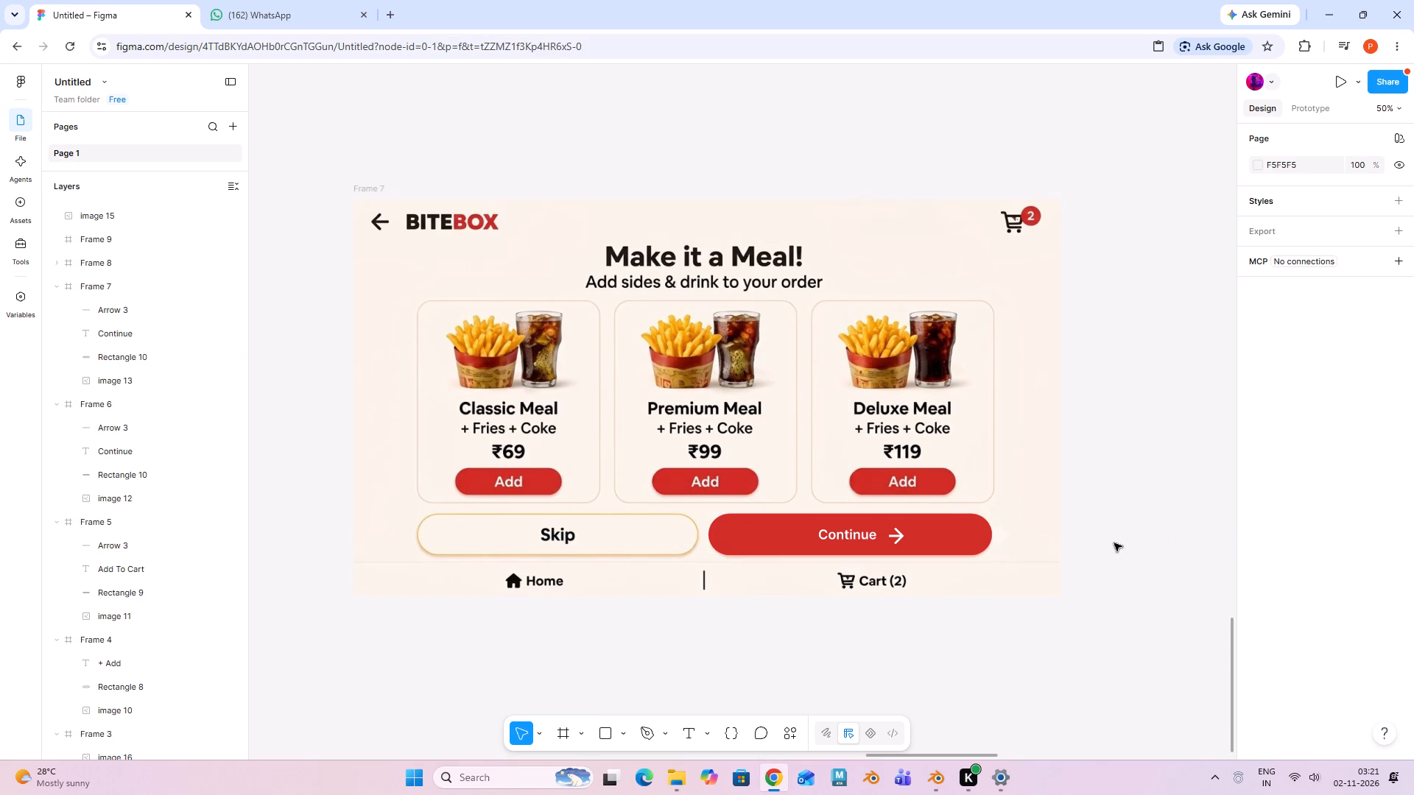
Set the stroke weight of the arrow on Frame 7's Continue button to 4.
{"action": "key", "text": "minus"}
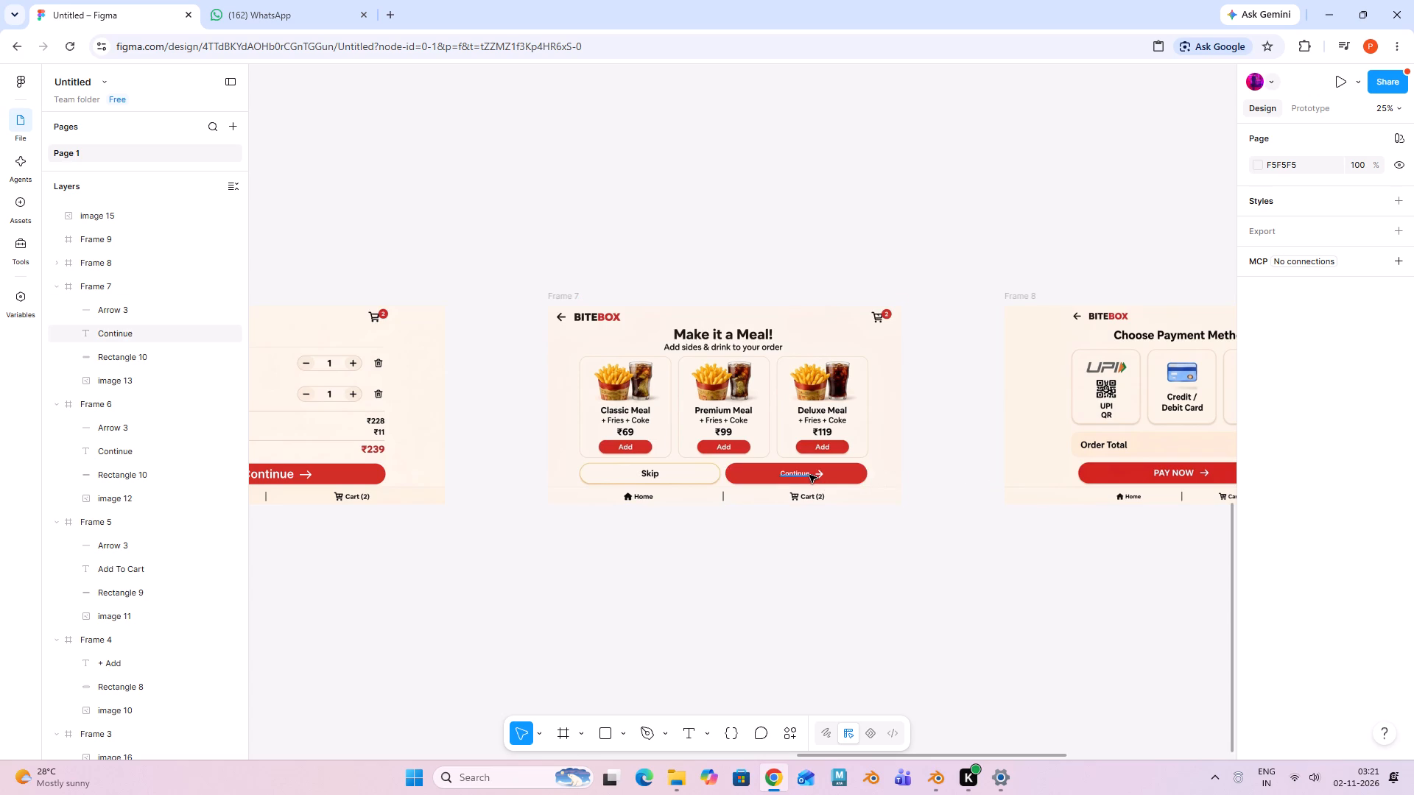
{"action": "key", "text": "plus"}
{"action": "key", "text": "plus"}
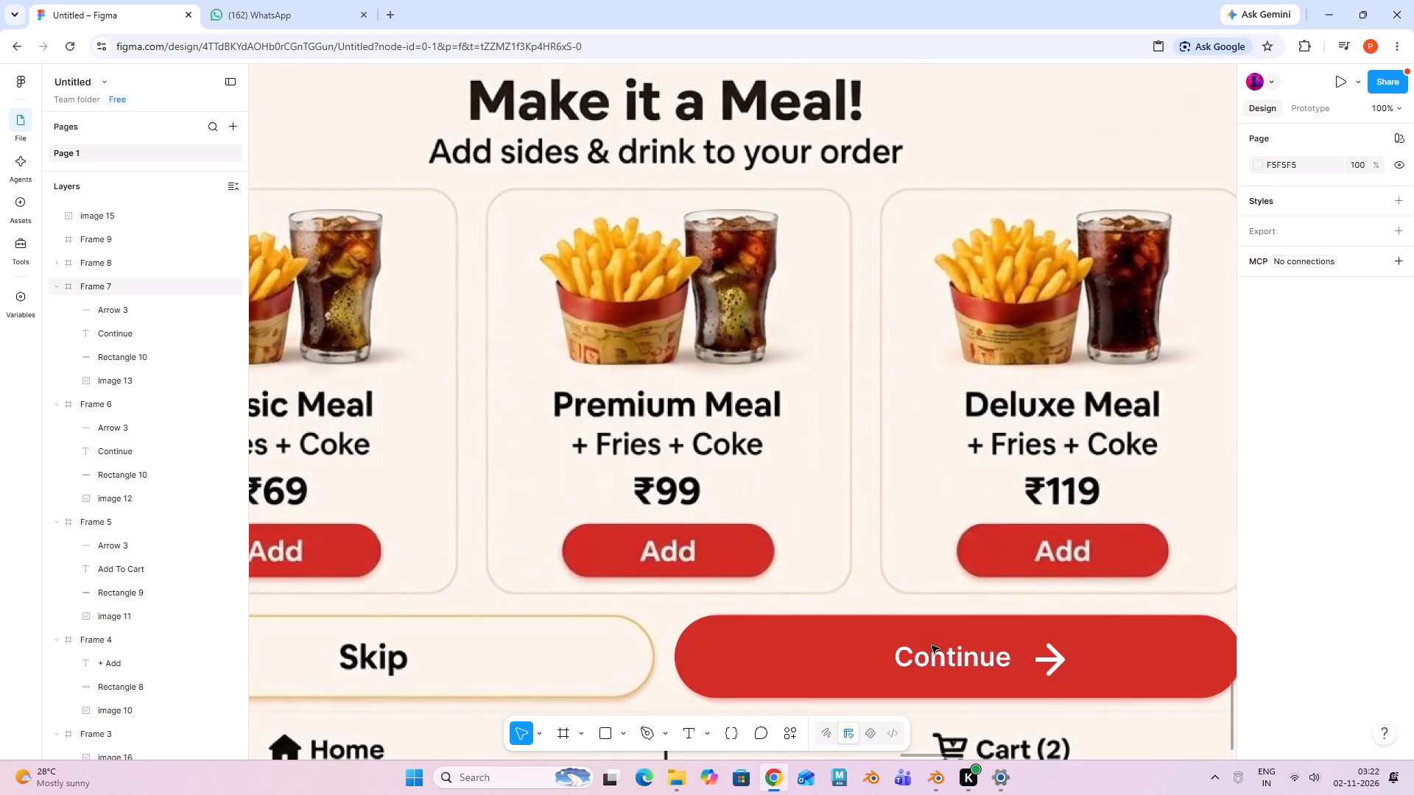
{"action": "left_click", "coordinate": [1047, 659]}
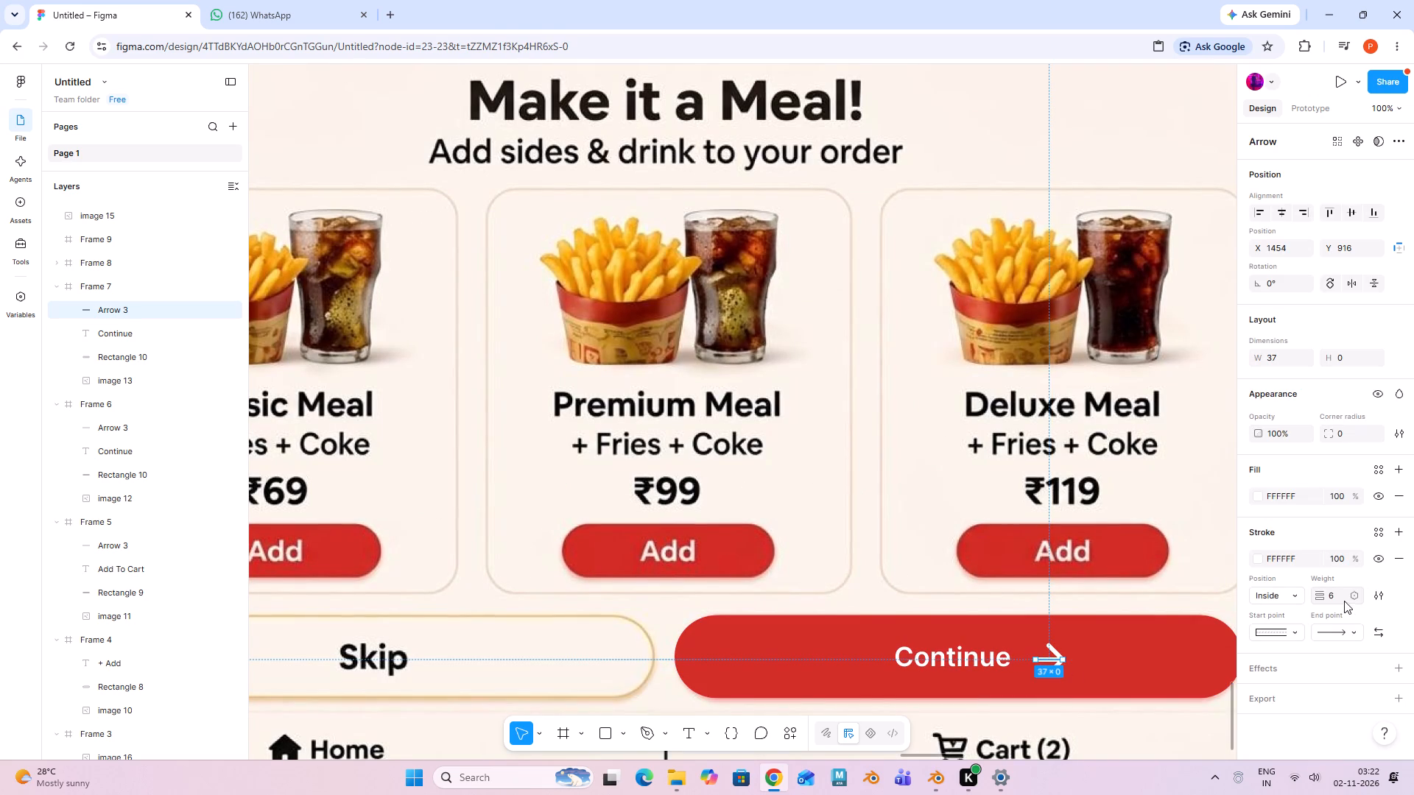
{"action": "left_click_drag", "start_coordinate": [1320, 599], "coordinate": [706, 413]}
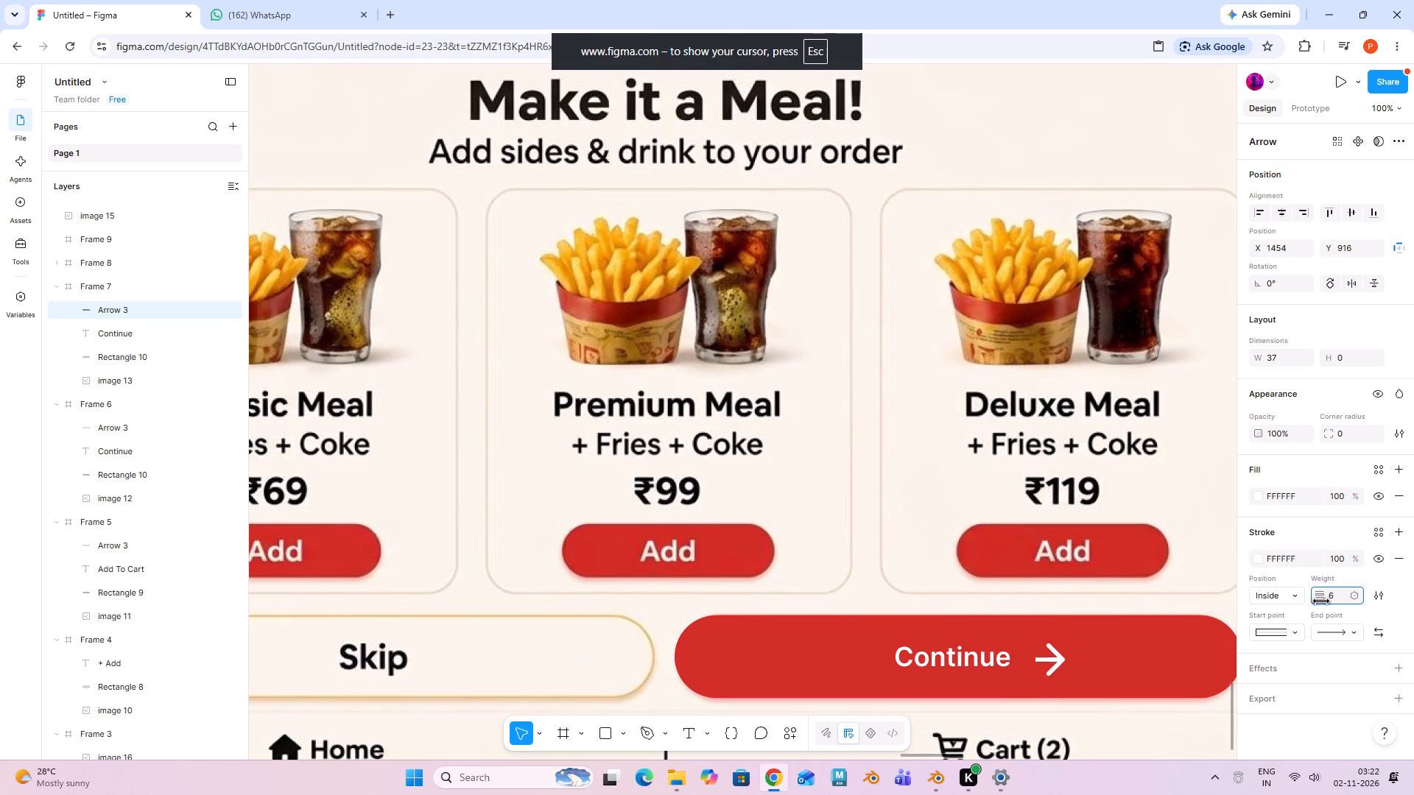
{"action": "left_click_drag", "start_coordinate": [706, 413], "coordinate": [704, 414]}
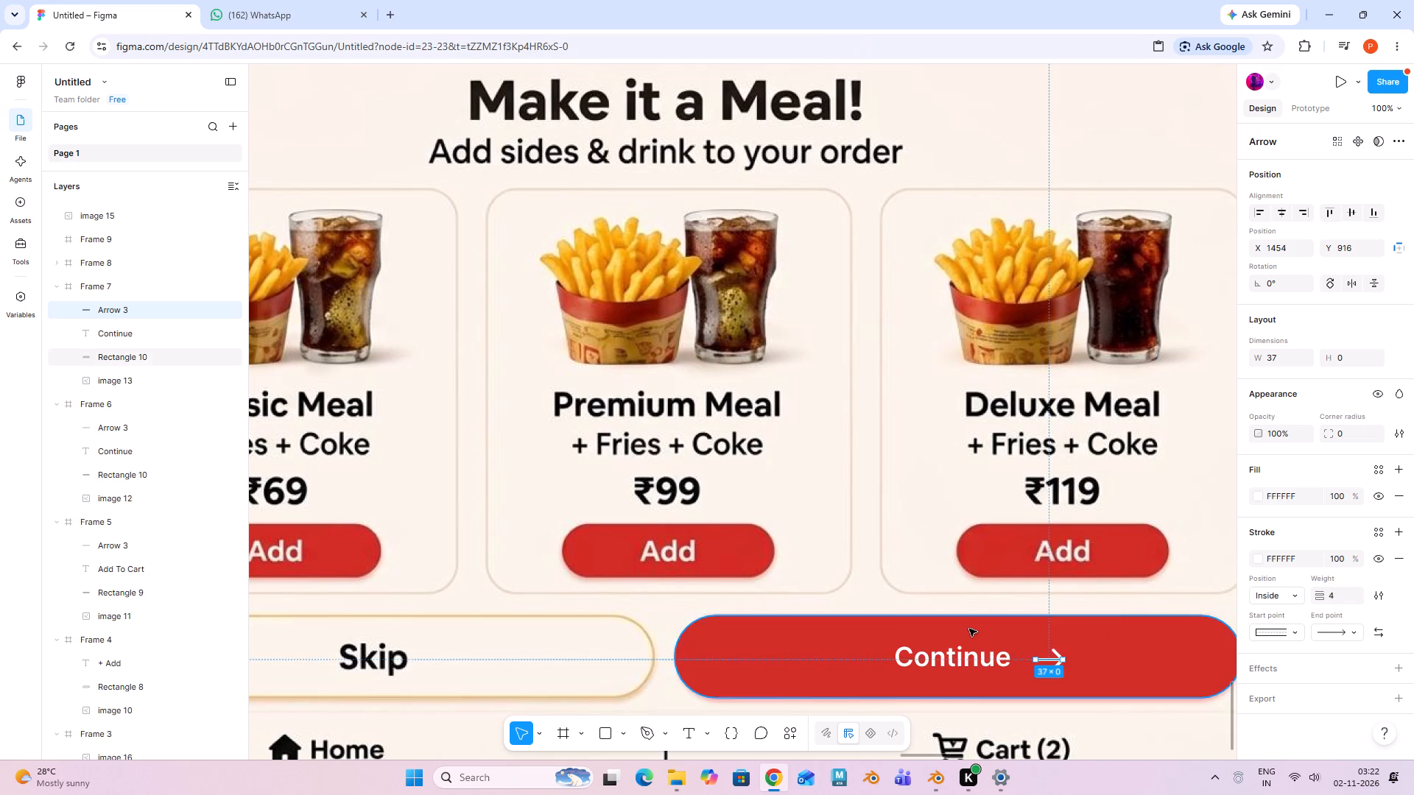
{"action": "key", "text": "minus"}
{"action": "key", "text": "minus"}
{"action": "left_click", "coordinate": [895, 542]}
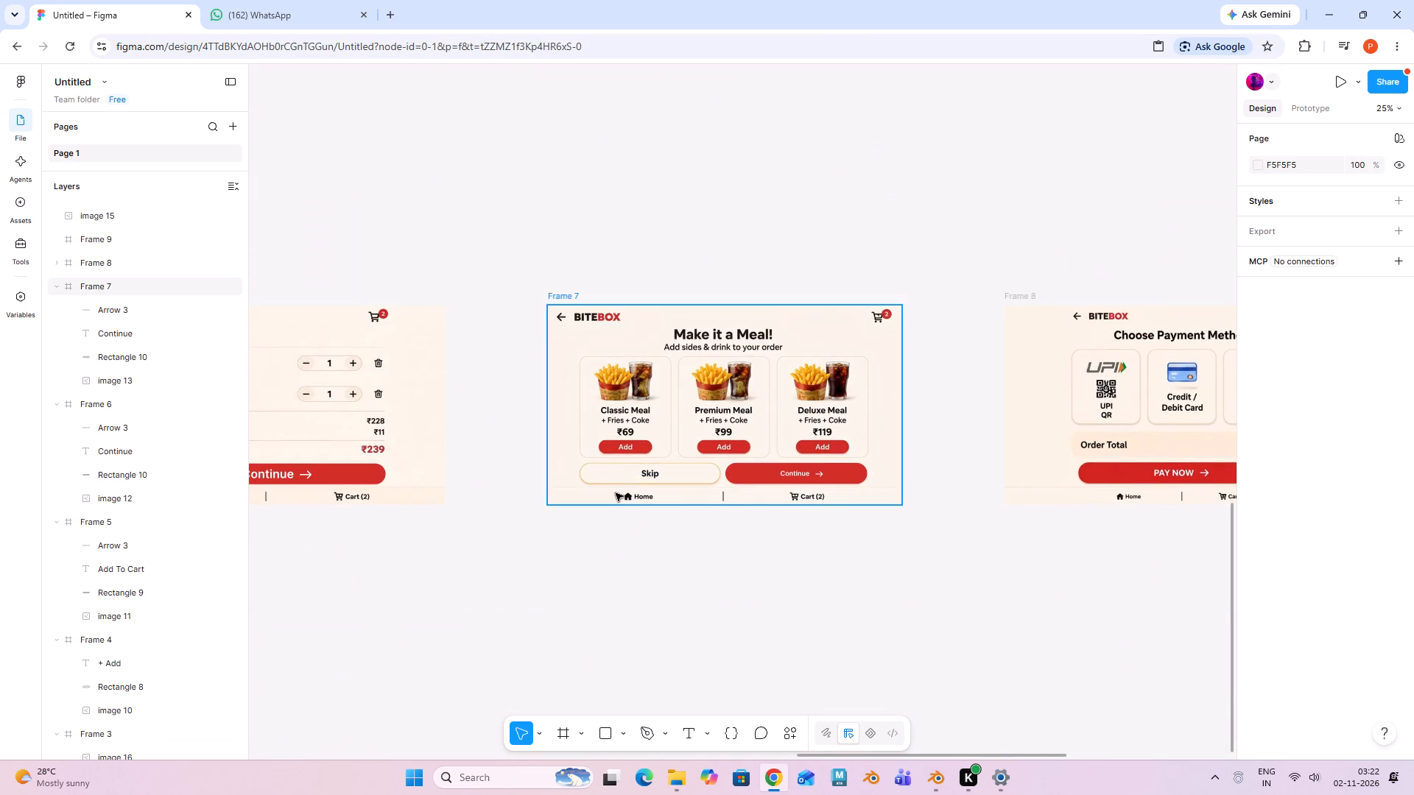
Duplicate Frame 7's red button rectangle below the frame and fill the copy with cream F9F5E9 sampled from the Skip button.
{"action": "type", "text": "--+++"}
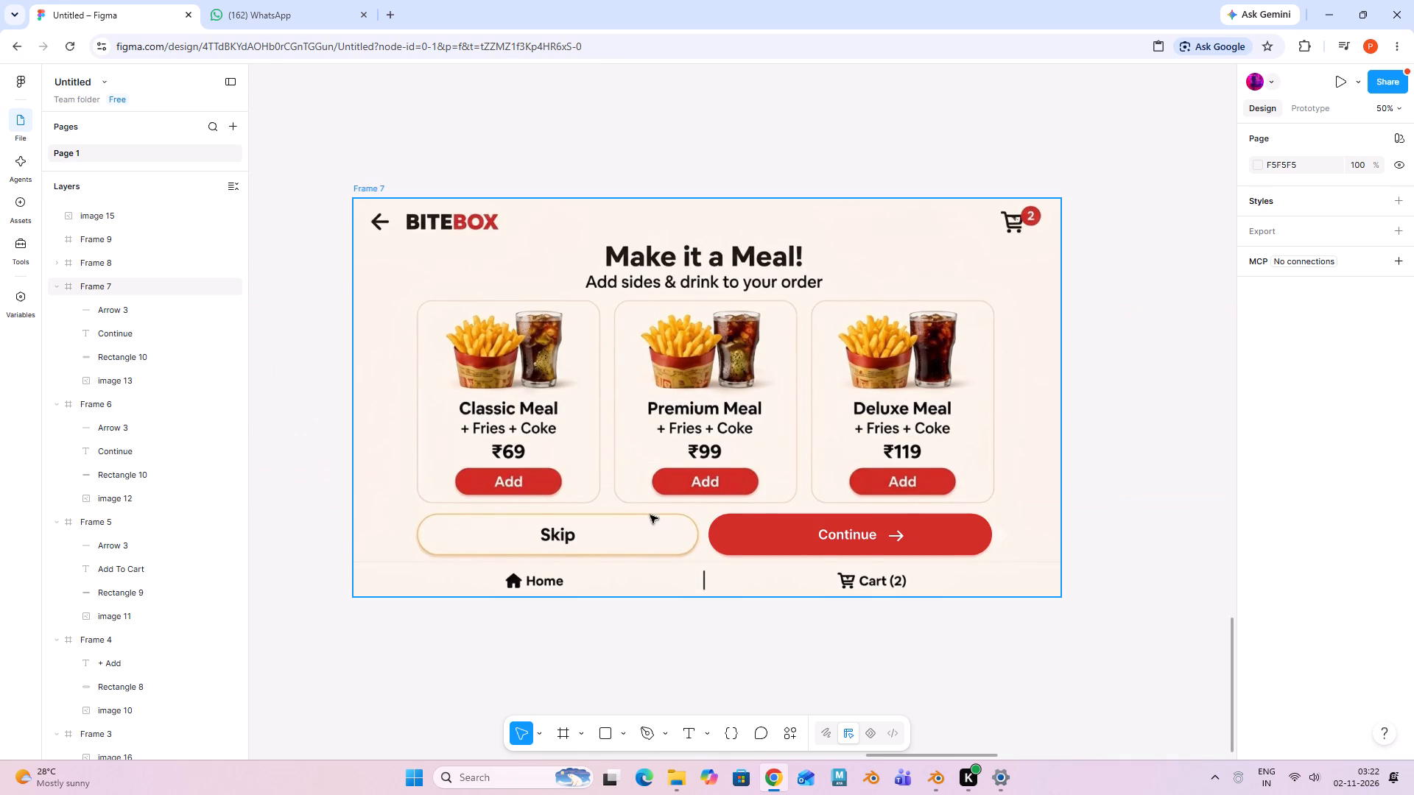
{"action": "left_click", "coordinate": [775, 544]}
{"action": "left_click_drag", "start_coordinate": [774, 543], "coordinate": [745, 543], "text": "alt"}
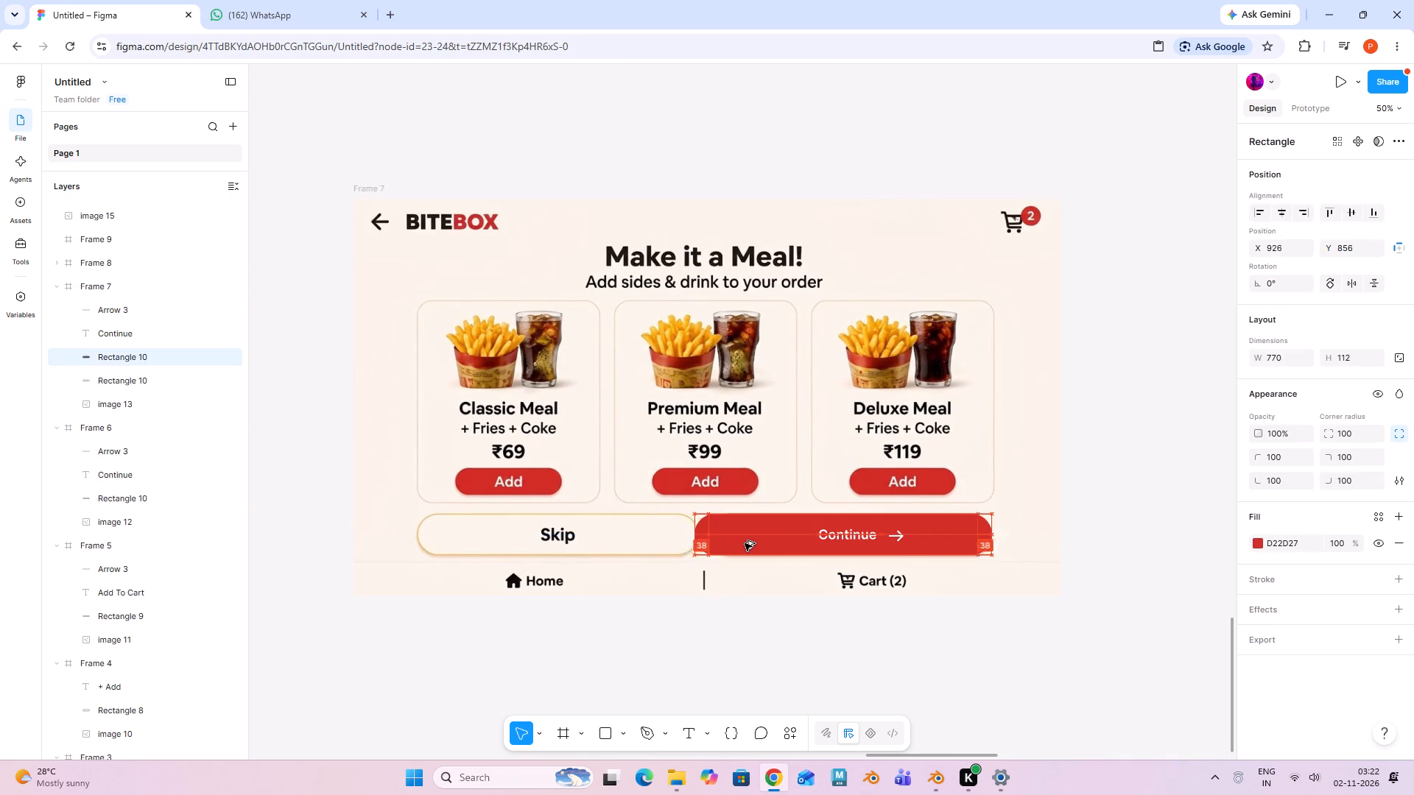
{"action": "left_click_drag", "start_coordinate": [745, 543], "coordinate": [440, 653], "text": "alt"}
{"action": "left_click", "coordinate": [1256, 543]}
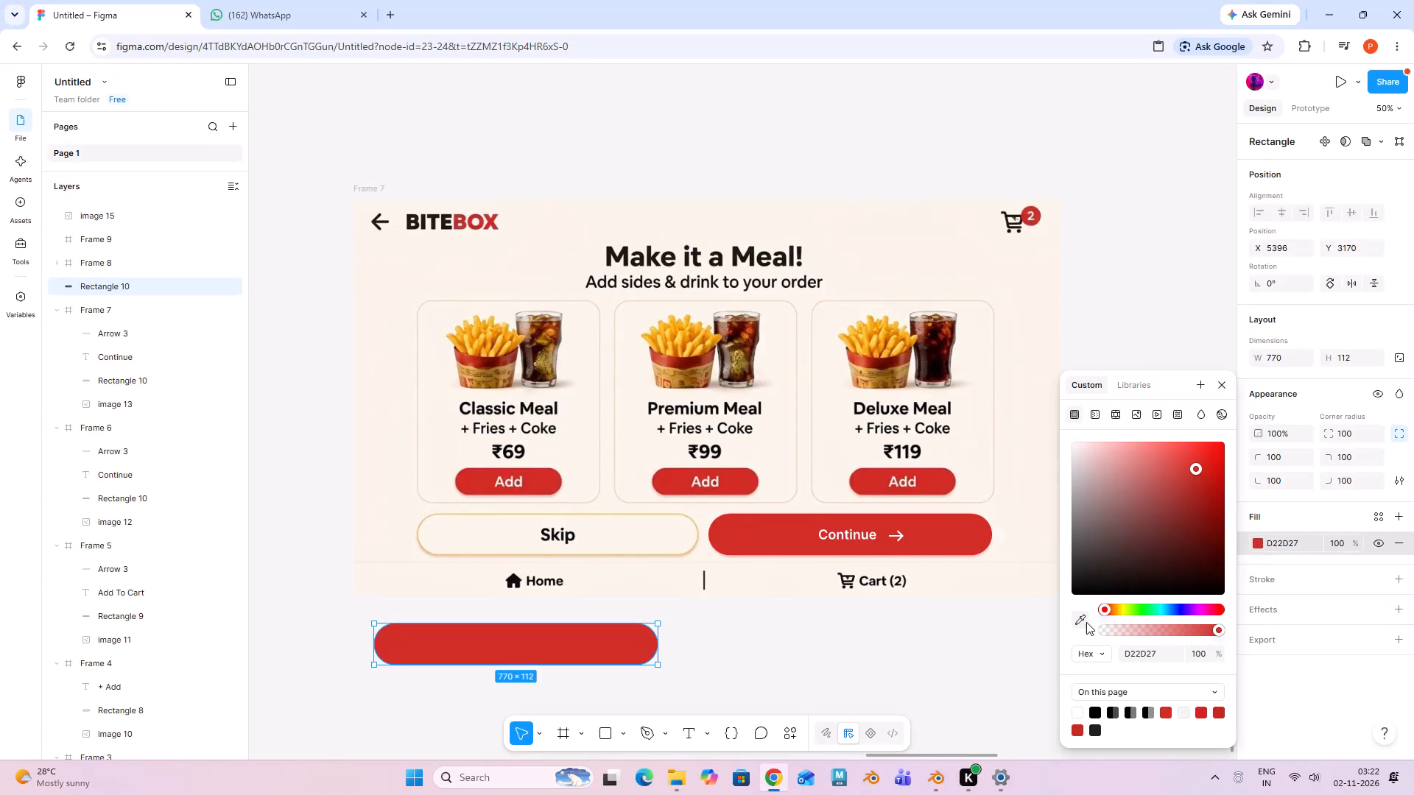
{"action": "left_click", "coordinate": [1083, 619]}
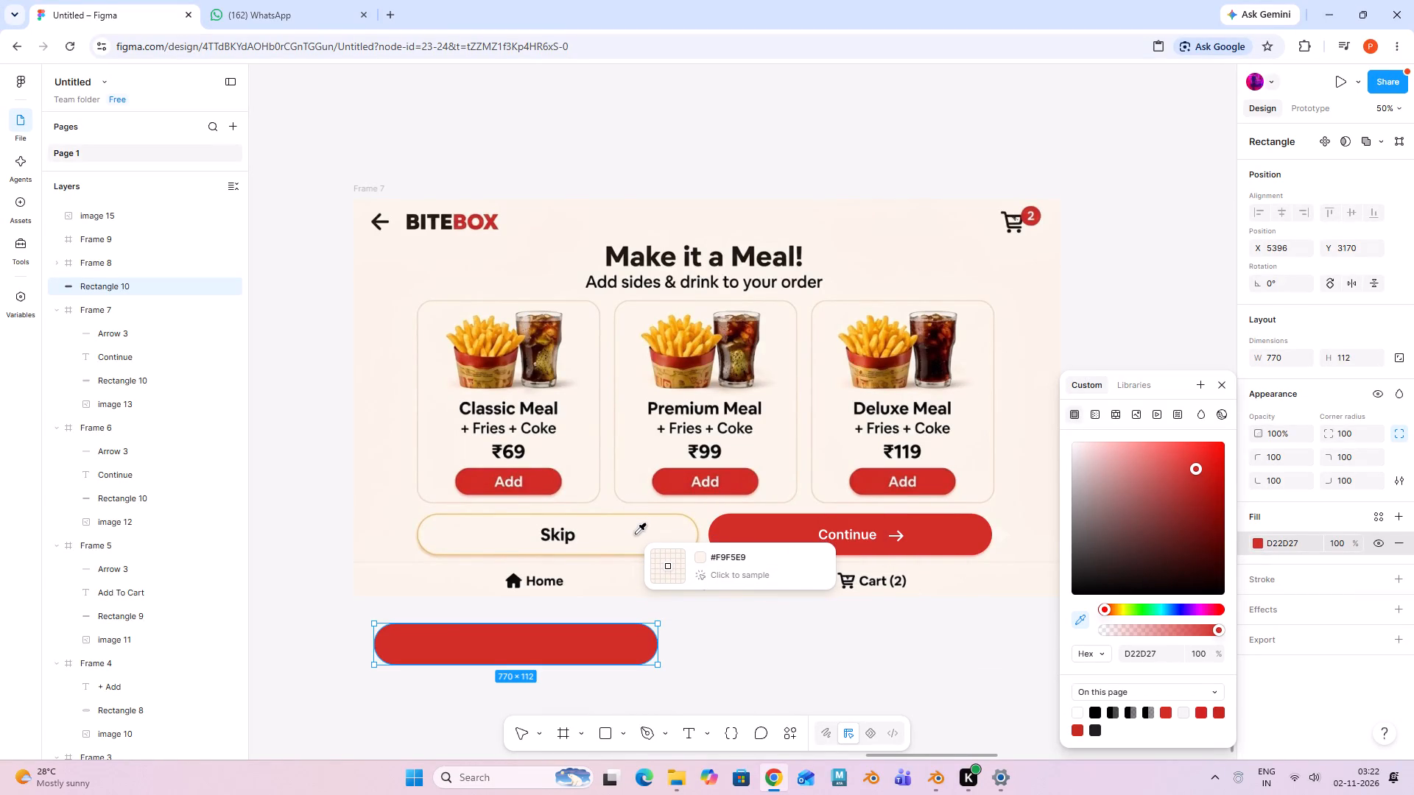
{"action": "left_click", "coordinate": [636, 534]}
{"action": "left_click", "coordinate": [755, 640]}
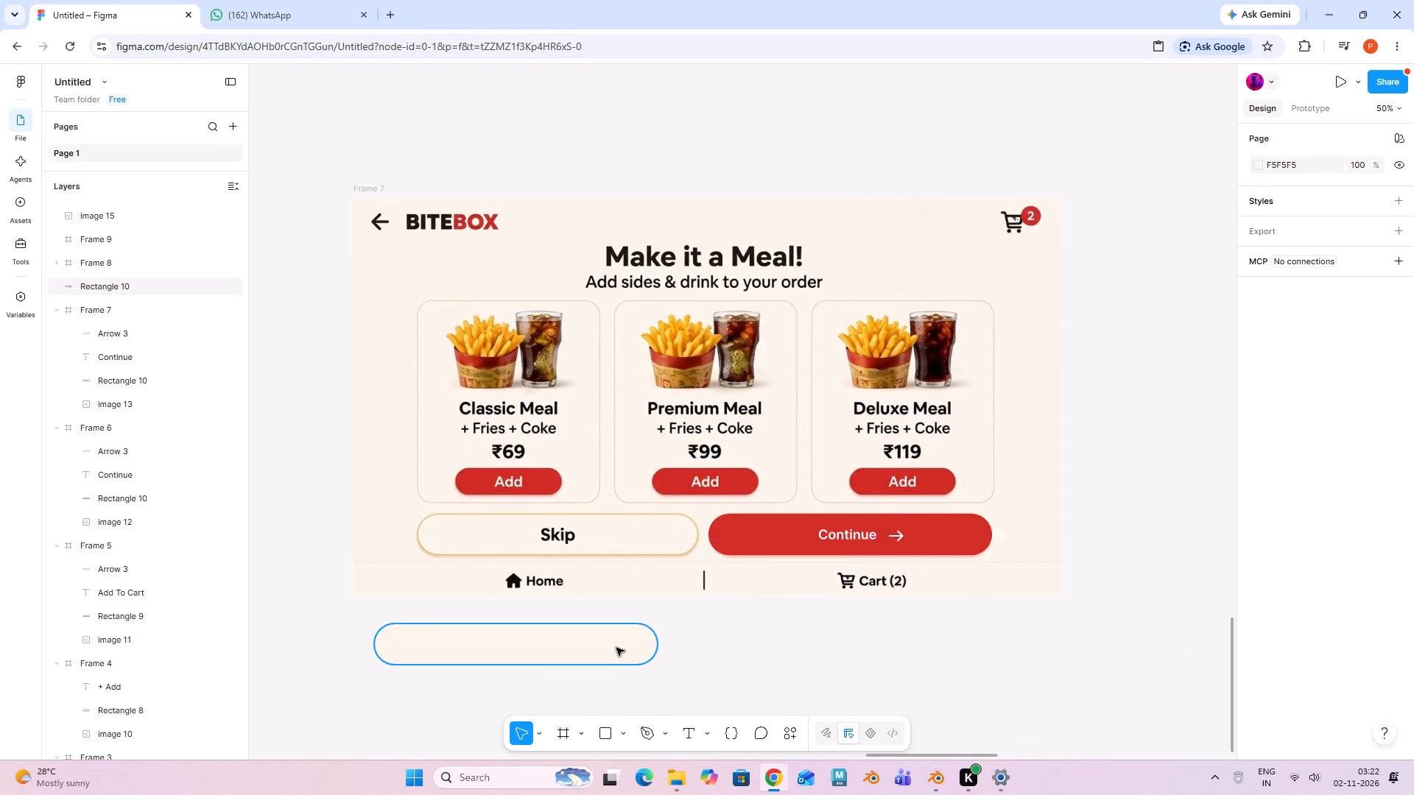
Move the cream rectangle over the Skip button in Frame 7, at X 165, Y 857.
{"action": "left_click", "coordinate": [616, 648]}
{"action": "left_click_drag", "start_coordinate": [602, 661], "coordinate": [631, 562]}
{"action": "key", "text": "ctrl+z"}
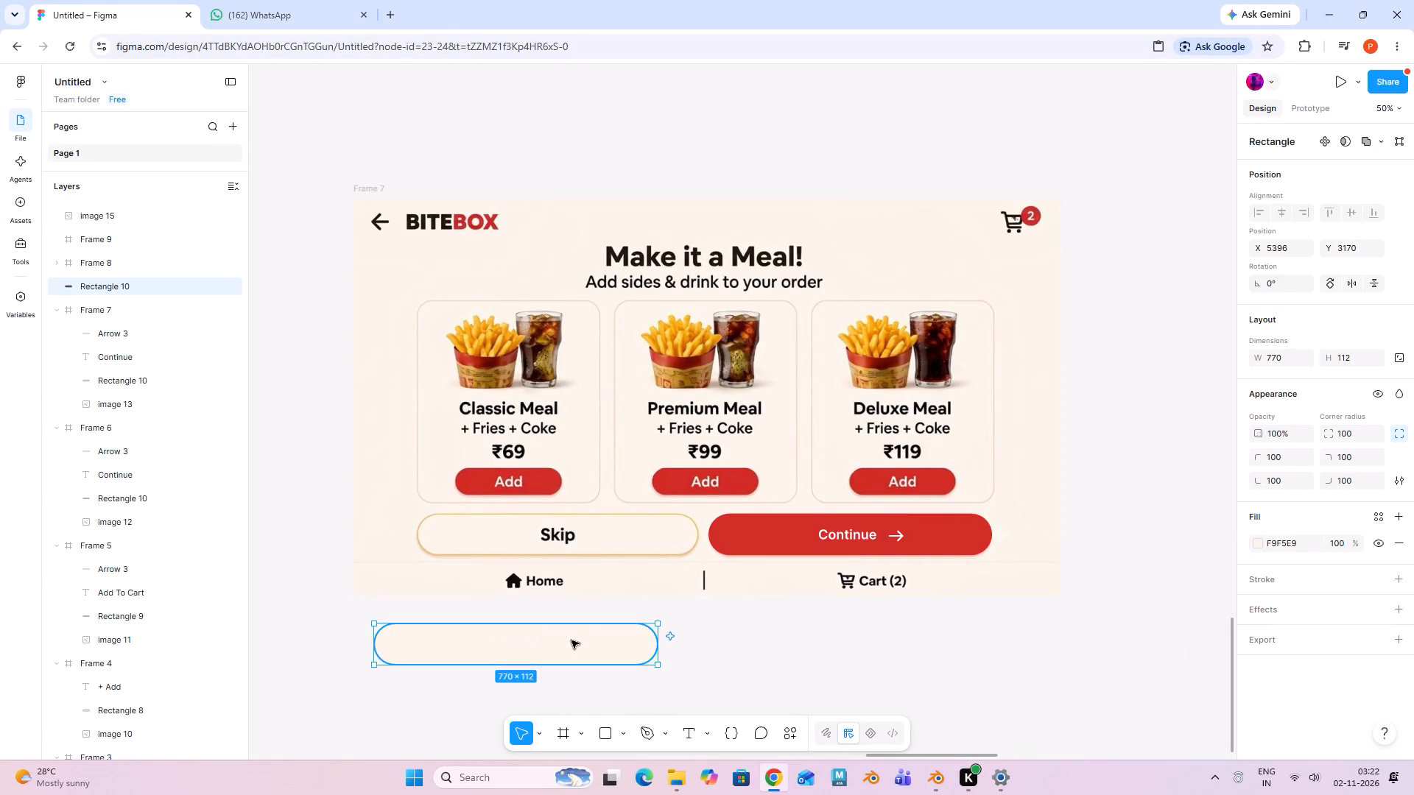
{"action": "left_click_drag", "start_coordinate": [563, 646], "coordinate": [622, 542]}
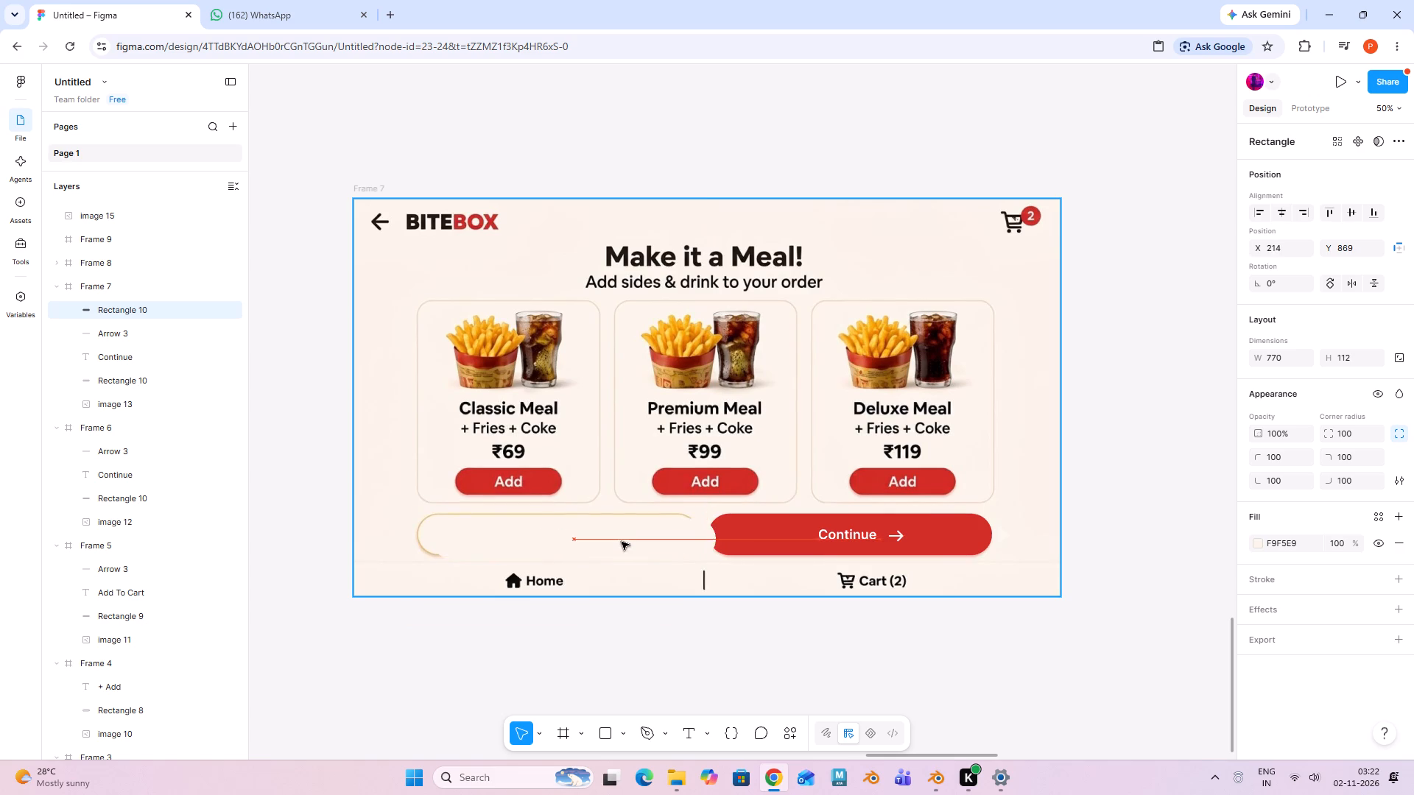
{"action": "left_click_drag", "start_coordinate": [622, 542], "coordinate": [600, 536]}
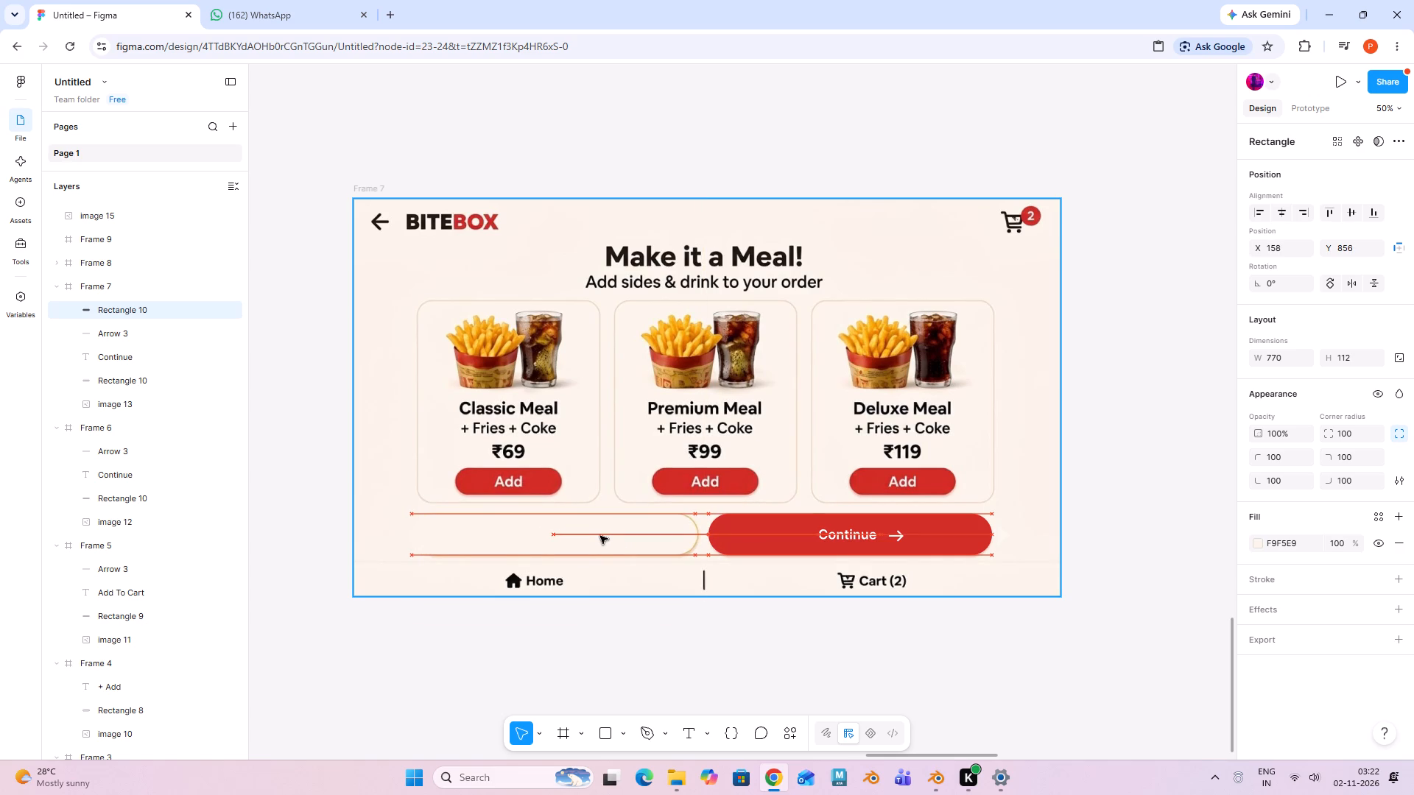
{"action": "left_click_drag", "start_coordinate": [600, 536], "coordinate": [599, 536]}
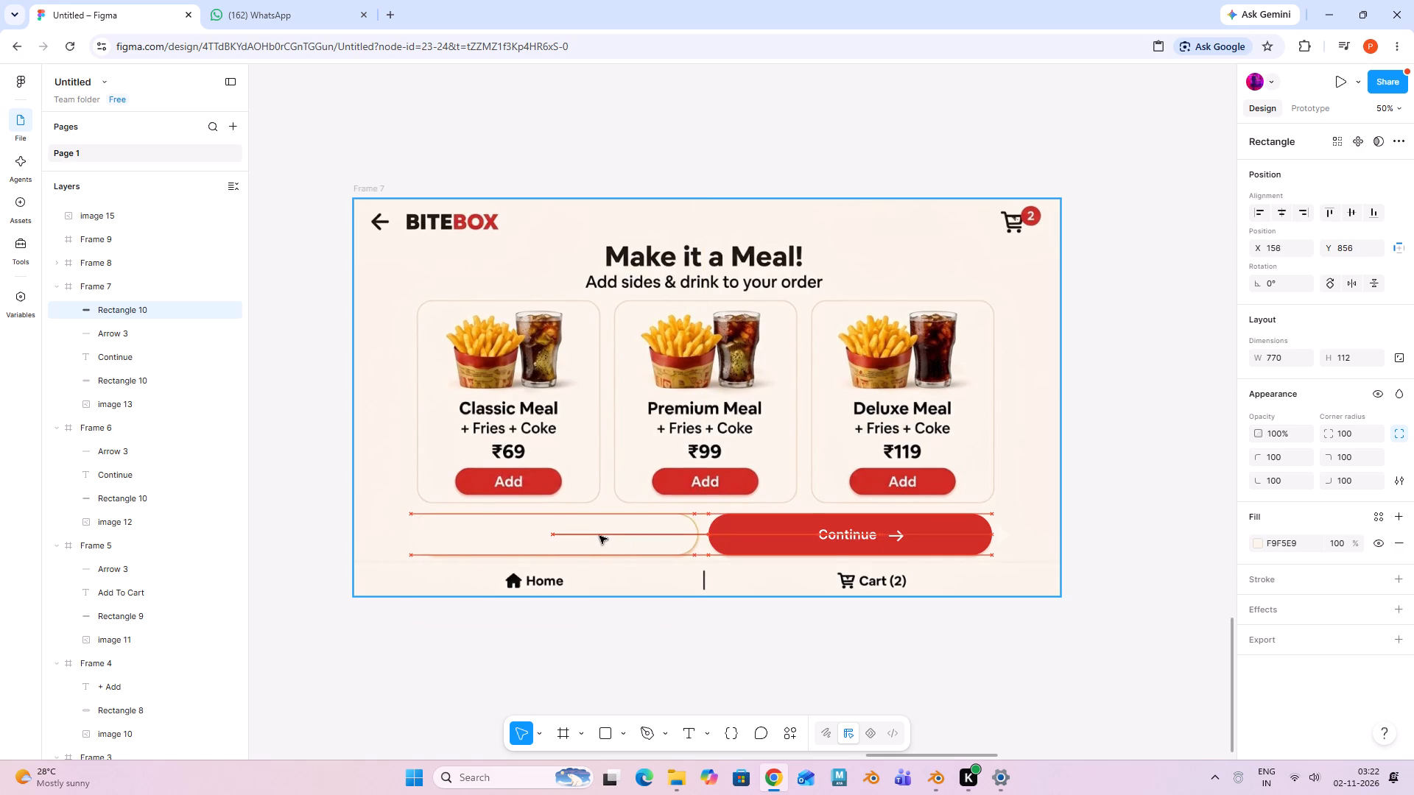
{"action": "left_click_drag", "start_coordinate": [599, 536], "coordinate": [602, 536]}
{"action": "left_click", "coordinate": [636, 605]}
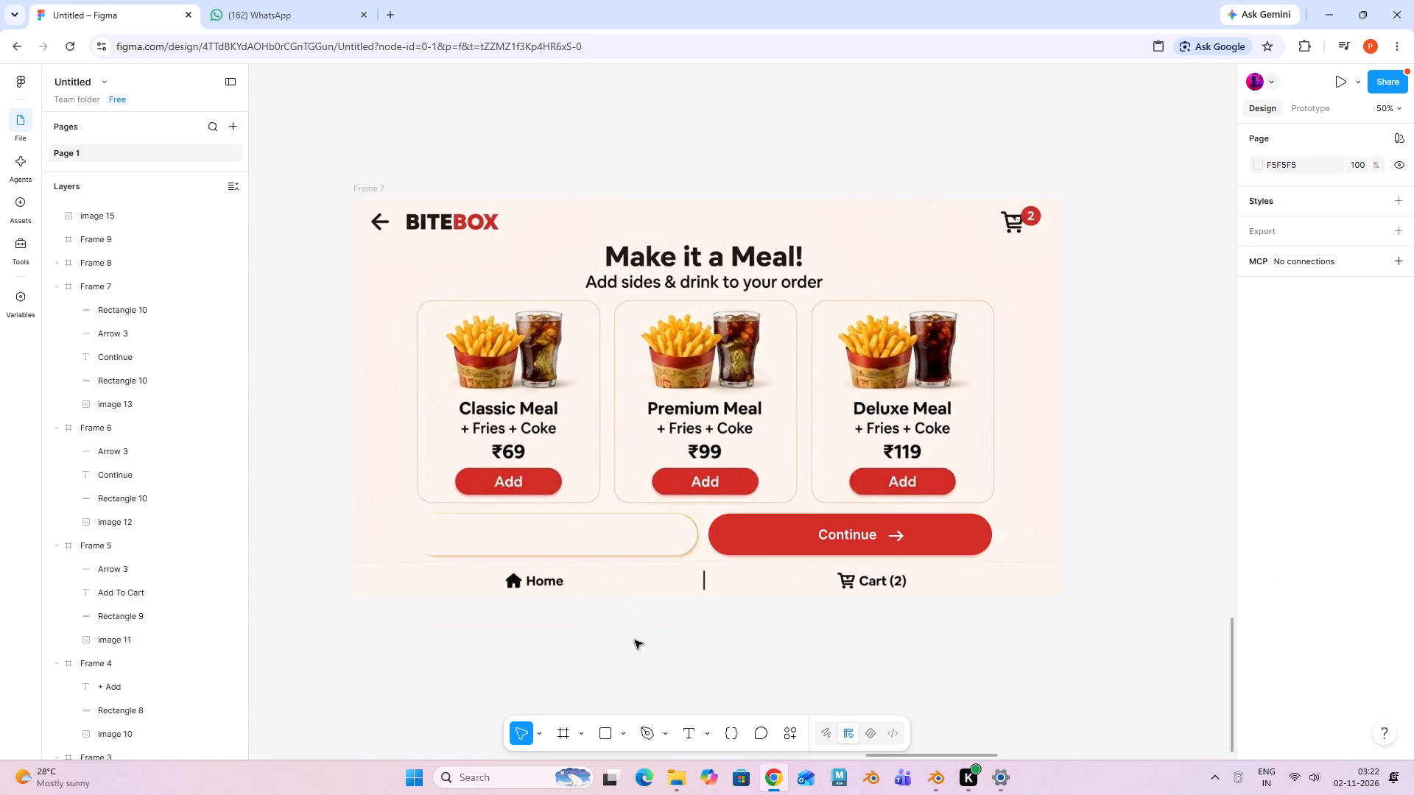
{"action": "left_click", "coordinate": [622, 536]}
{"action": "key", "text": "Right"}
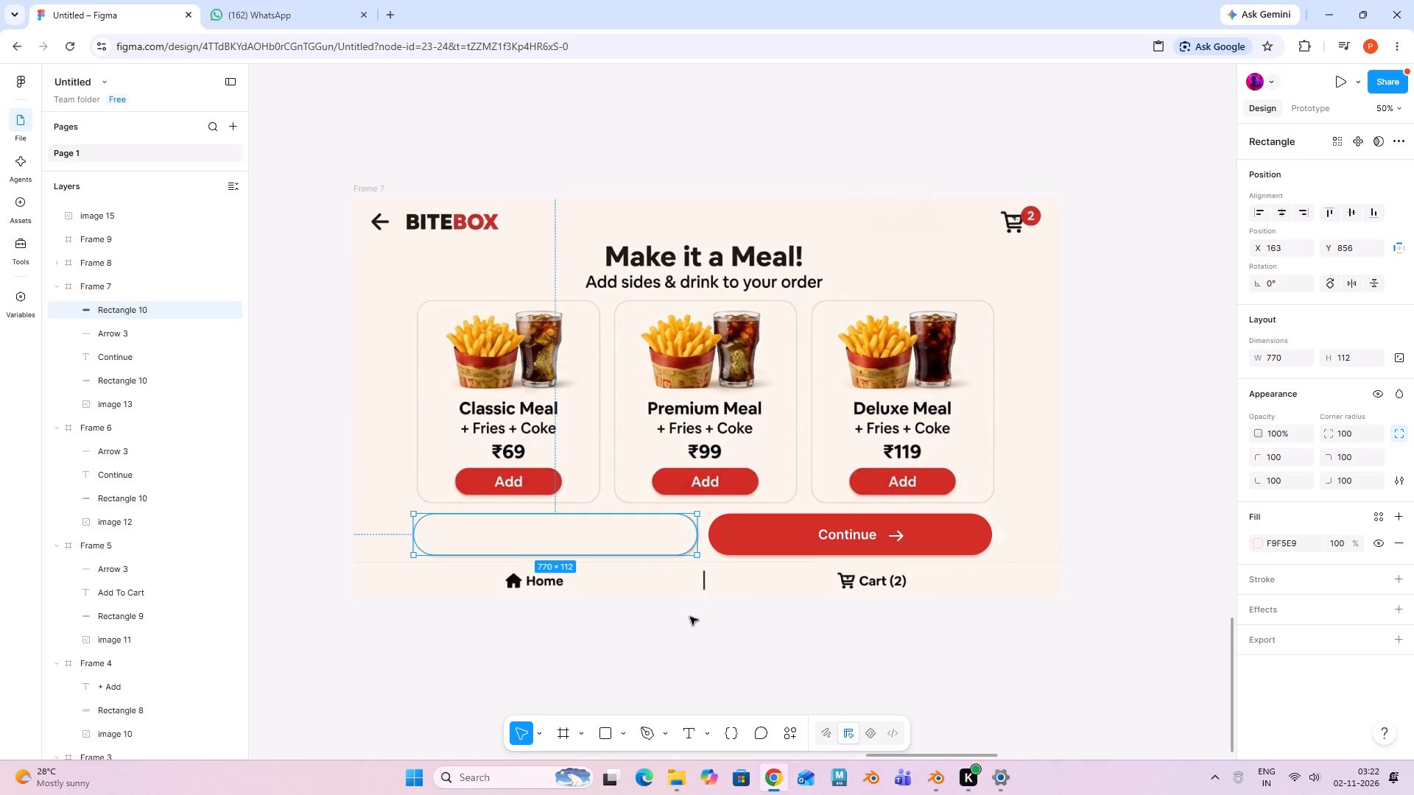
{"action": "key", "text": "Right"}
{"action": "key", "text": "Right"}
{"action": "key", "text": "Down"}
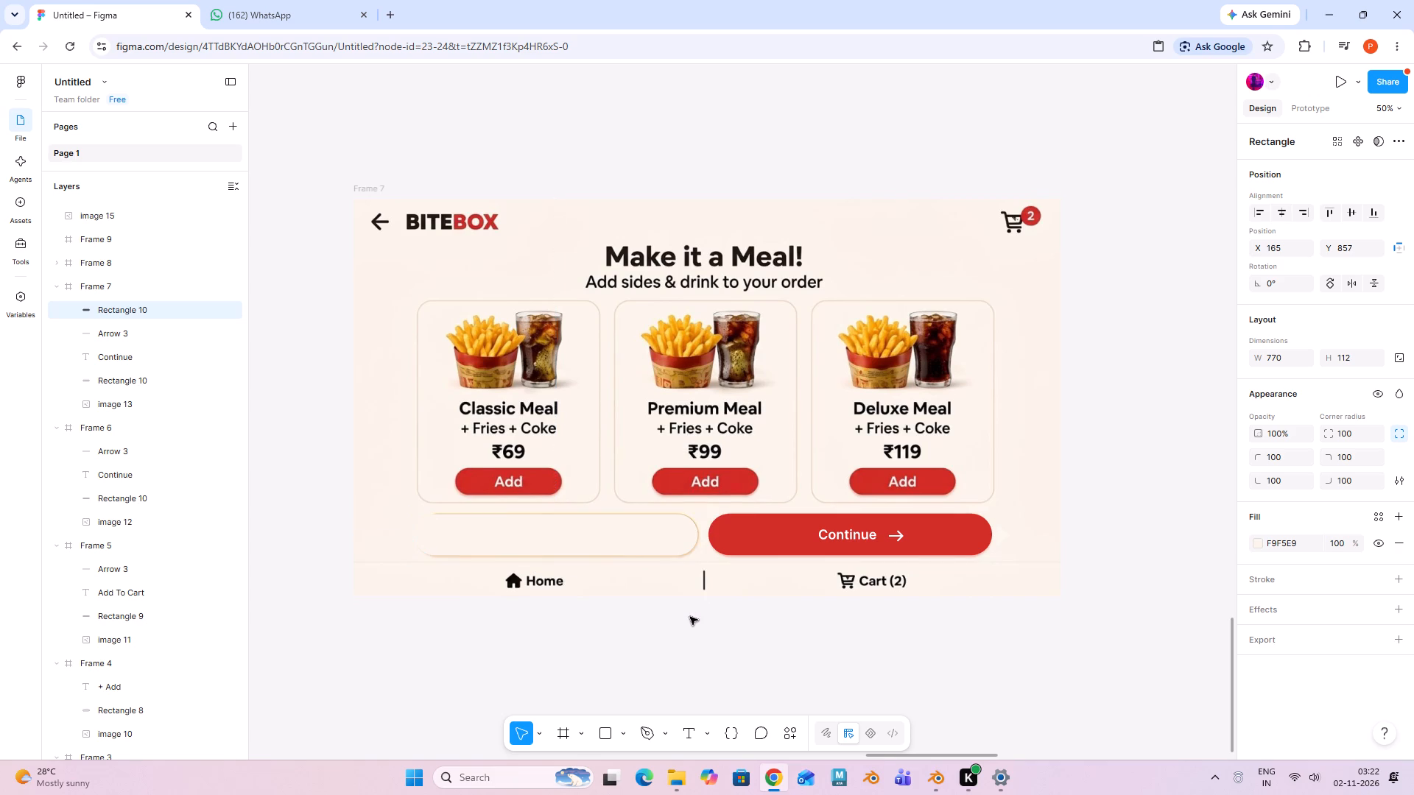
{"action": "key", "text": "Down"}
{"action": "key", "text": "Up"}
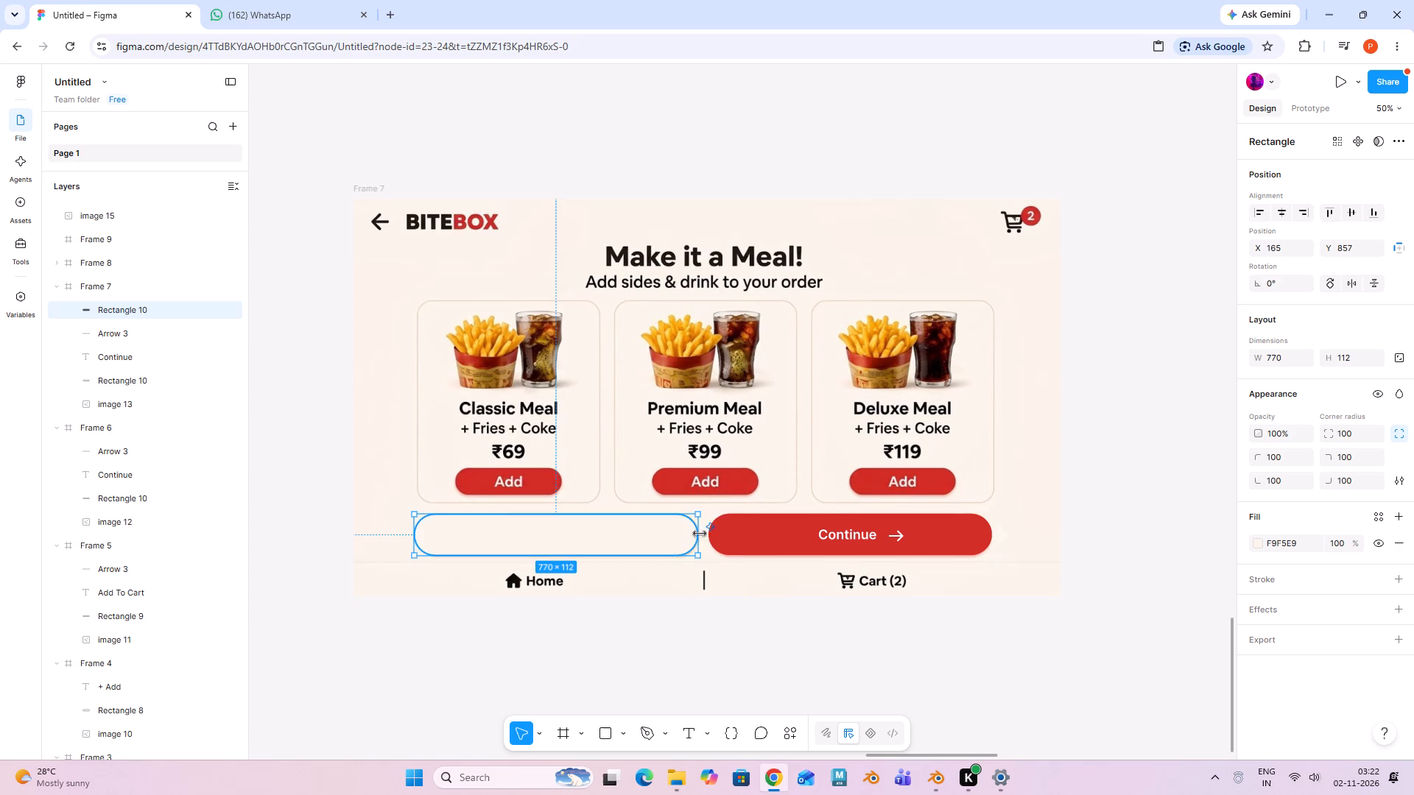
Narrow the cream rectangle over the Skip button to 653 wide.
{"action": "left_click_drag", "start_coordinate": [697, 535], "coordinate": [697, 537]}
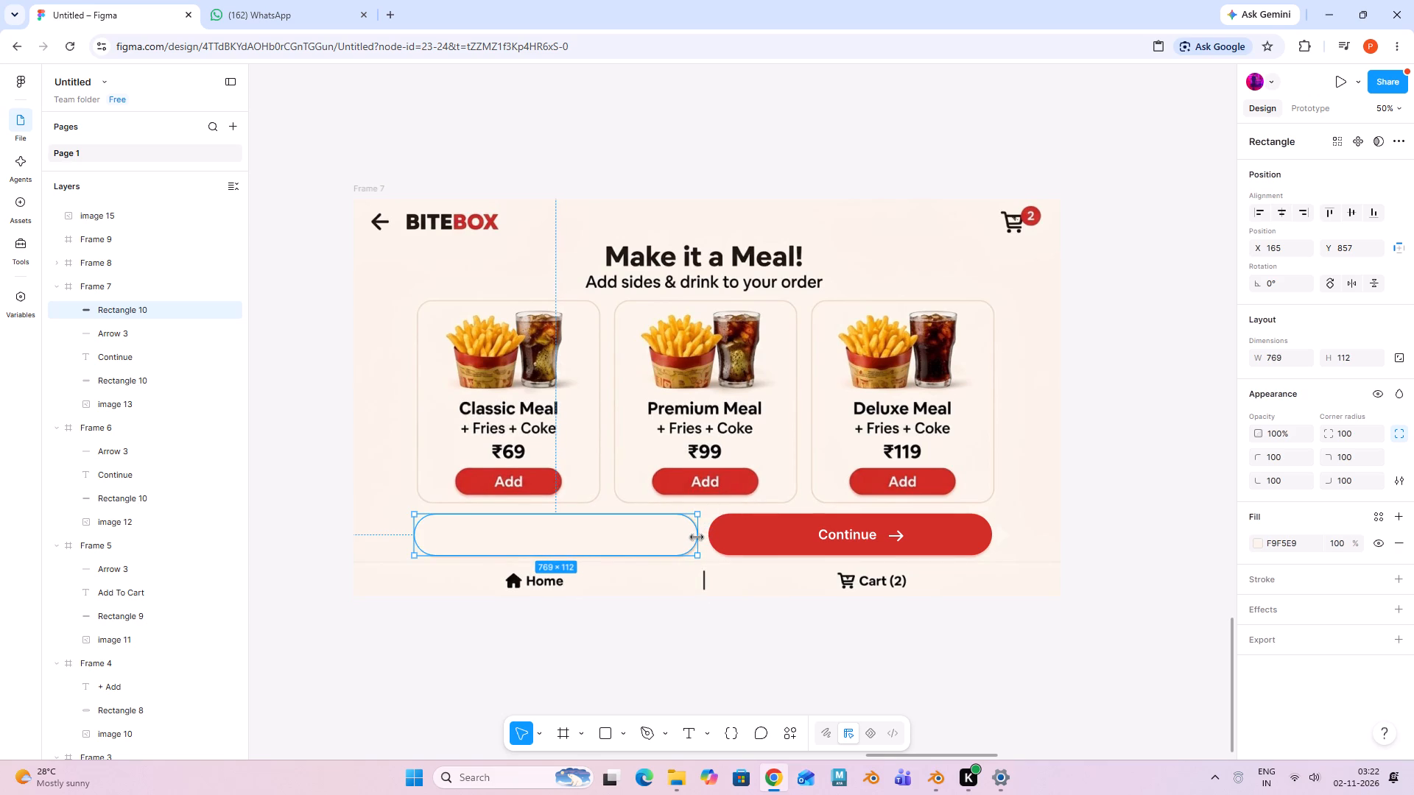
{"action": "left_click_drag", "start_coordinate": [697, 537], "coordinate": [655, 537]}
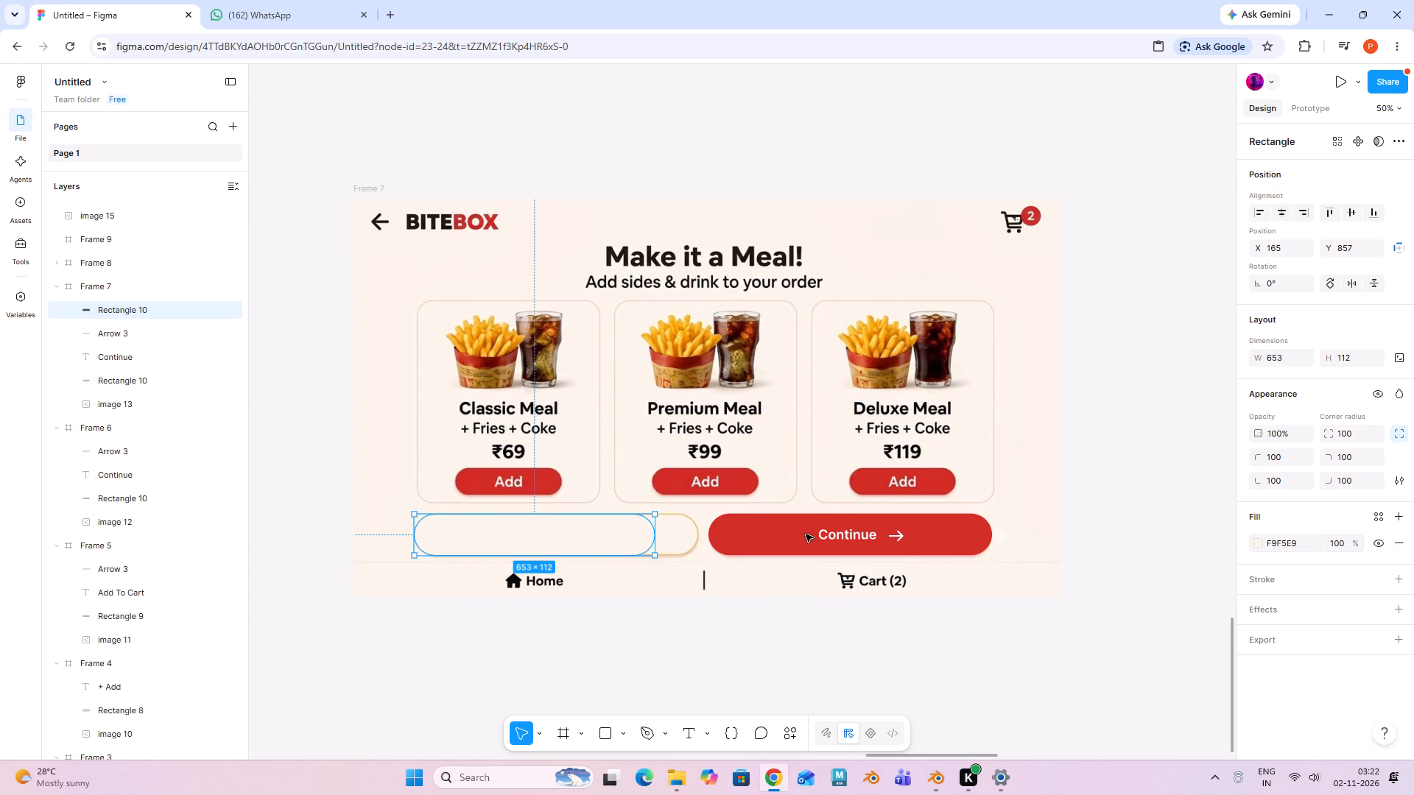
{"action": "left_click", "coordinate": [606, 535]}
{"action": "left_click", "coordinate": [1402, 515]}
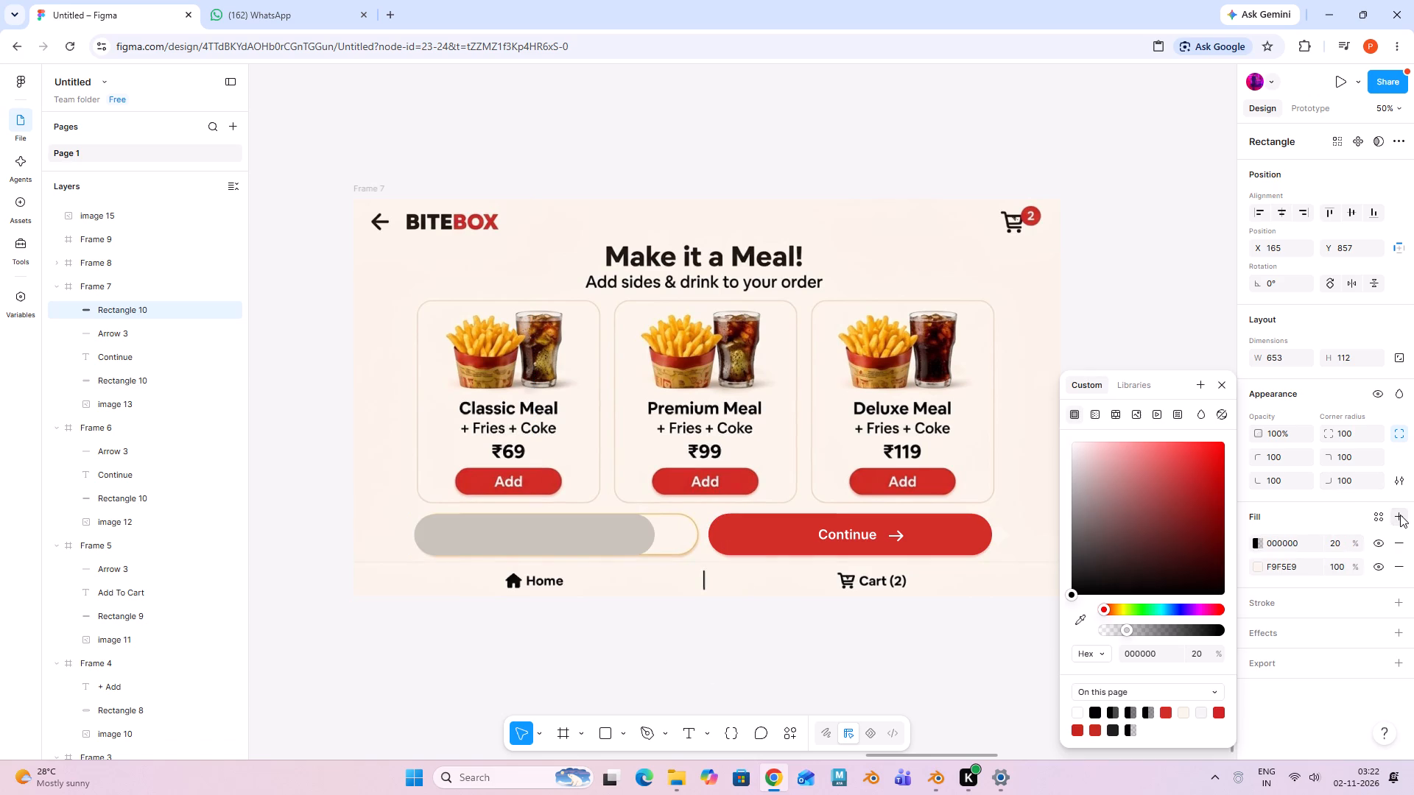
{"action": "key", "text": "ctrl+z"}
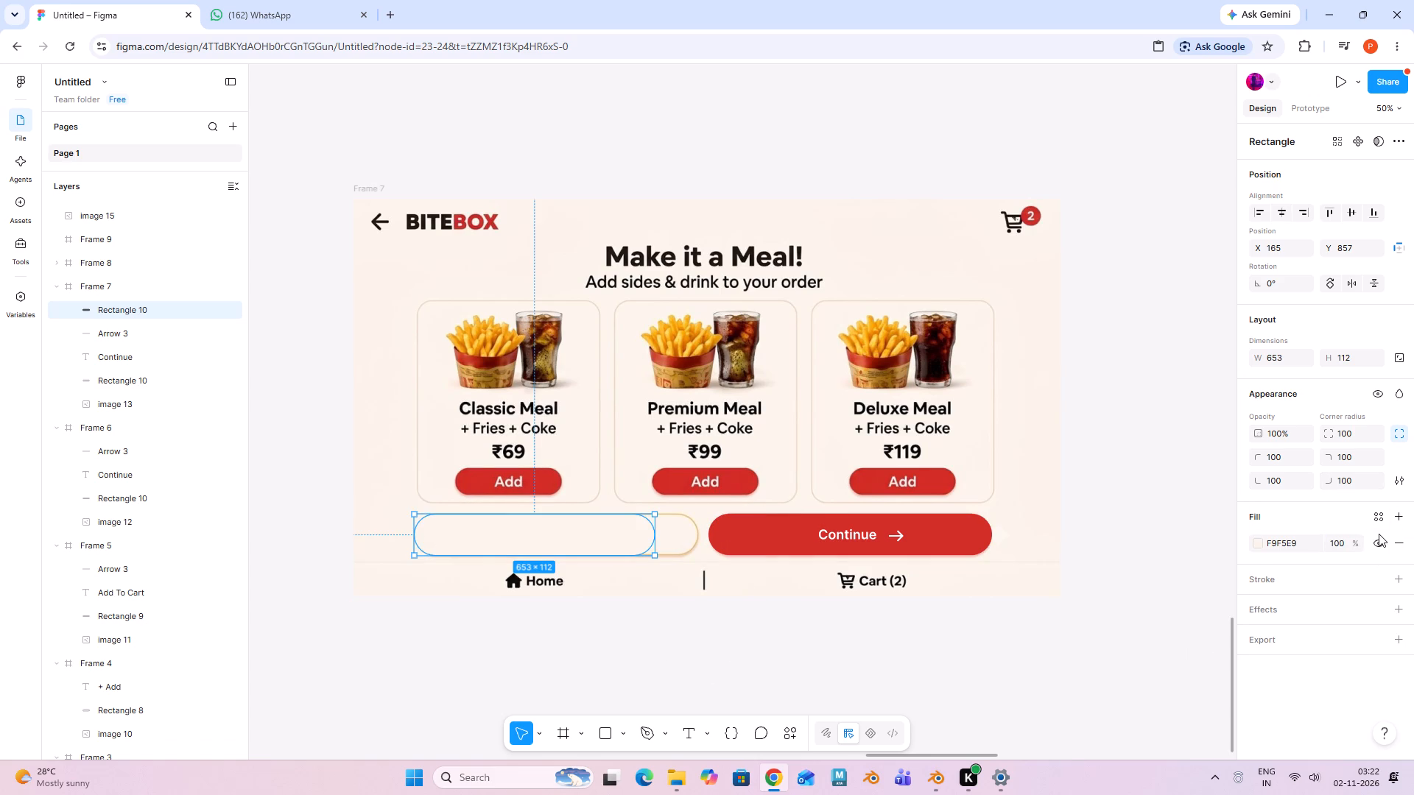
Add a single inside stroke to the cream rectangle, coloured FDF0D3 as sampled from the original Skip button's outline.
{"action": "left_click", "coordinate": [1305, 583]}
{"action": "left_click", "coordinate": [1399, 573]}
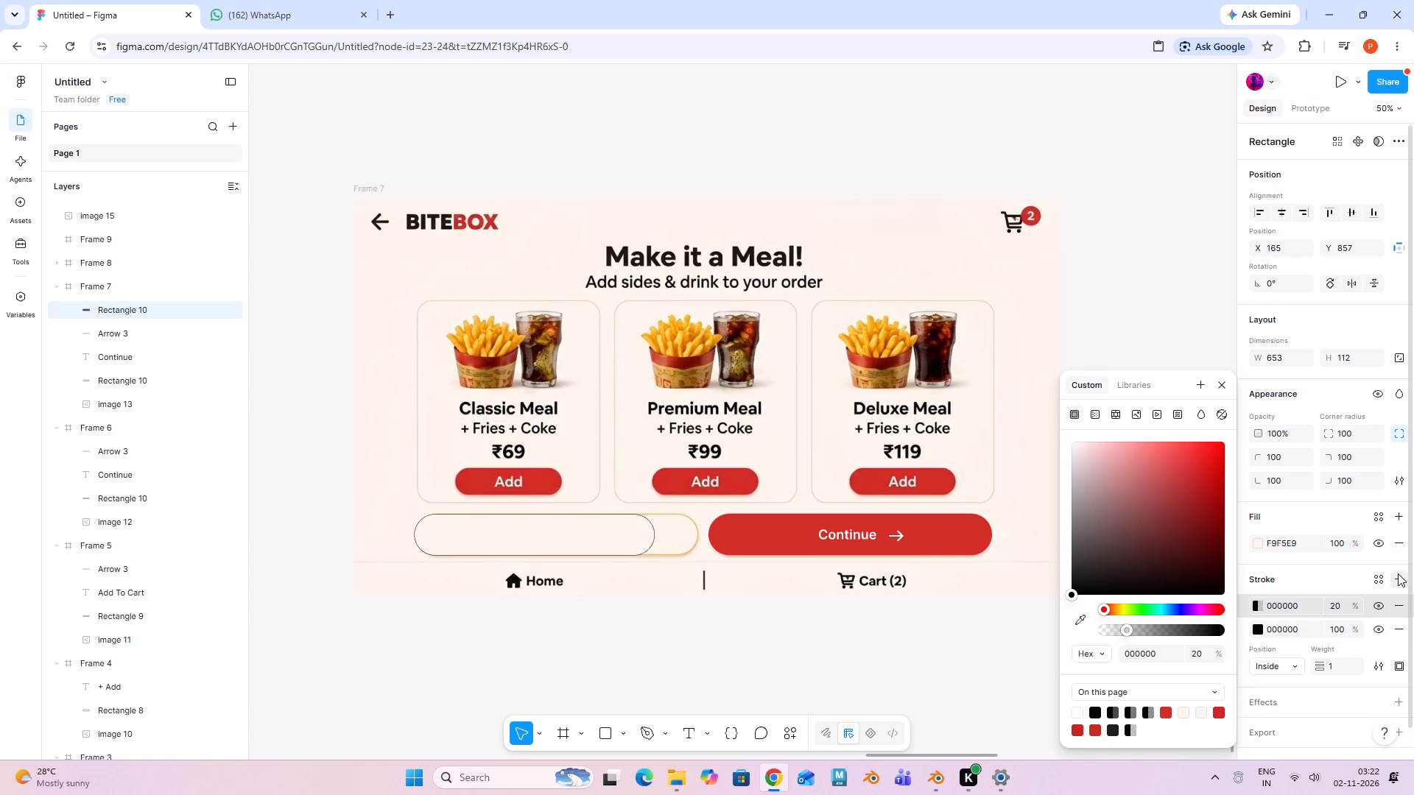
{"action": "key", "text": "ctrl+z"}
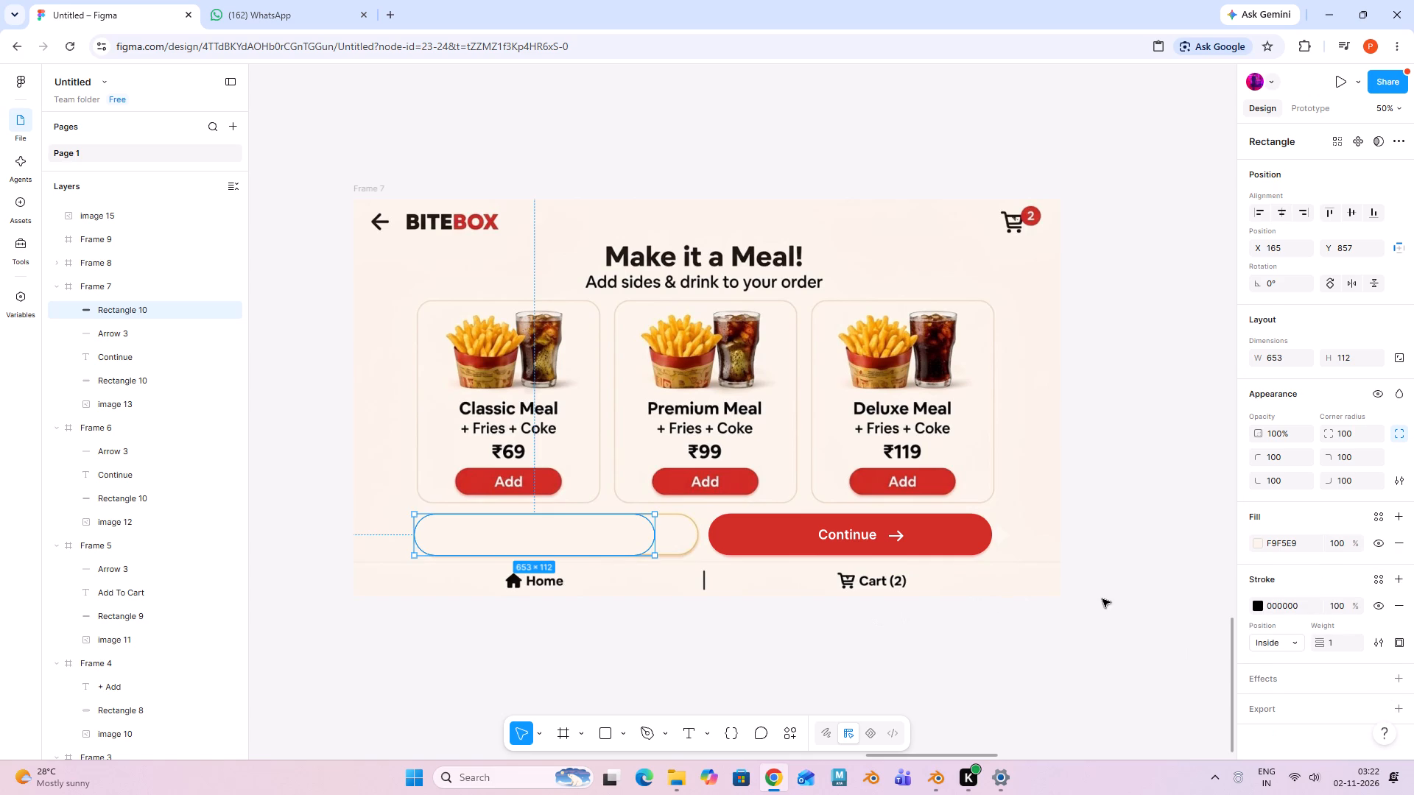
{"action": "left_click", "coordinate": [1306, 579]}
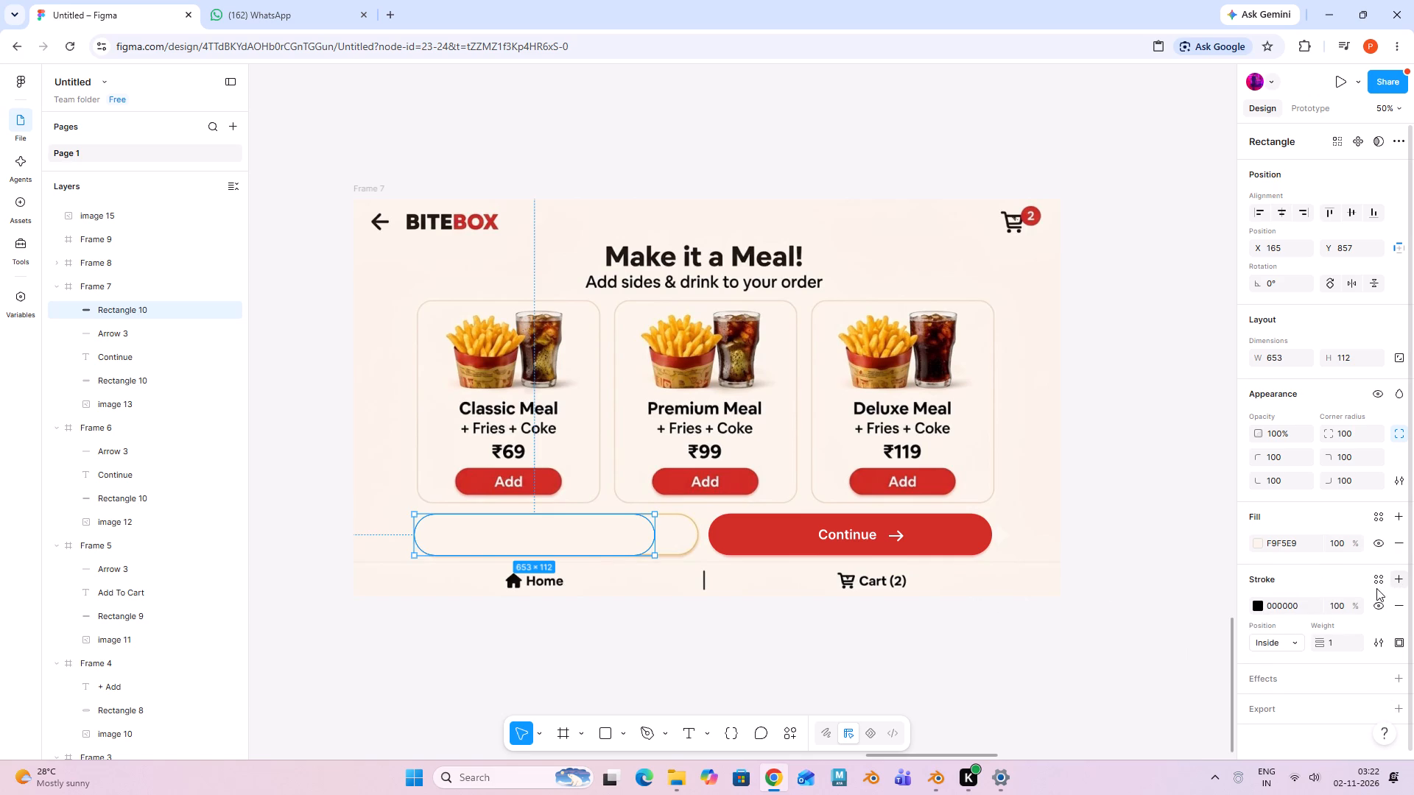
{"action": "left_click", "coordinate": [1260, 608]}
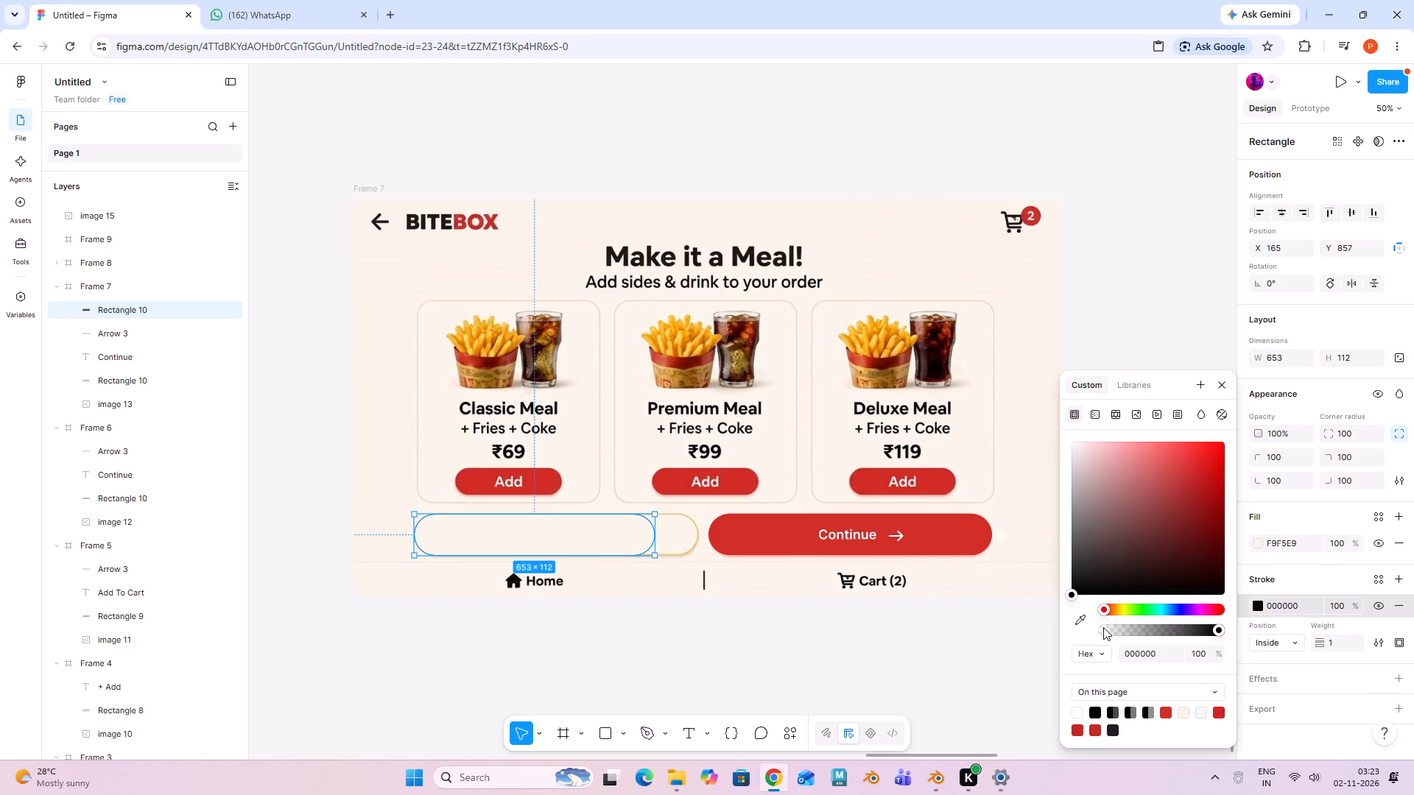
{"action": "left_click", "coordinate": [1082, 622]}
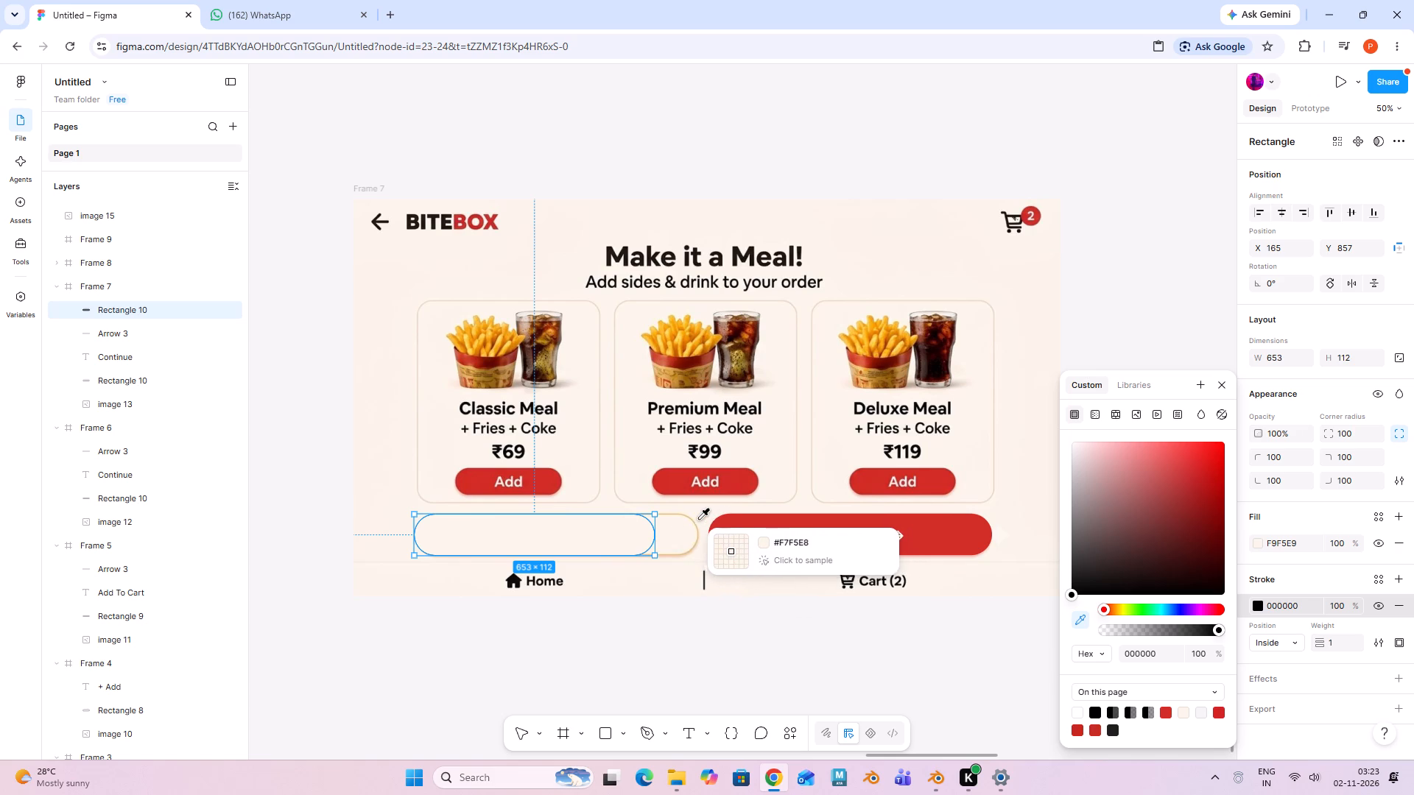
{"action": "left_click", "coordinate": [694, 520]}
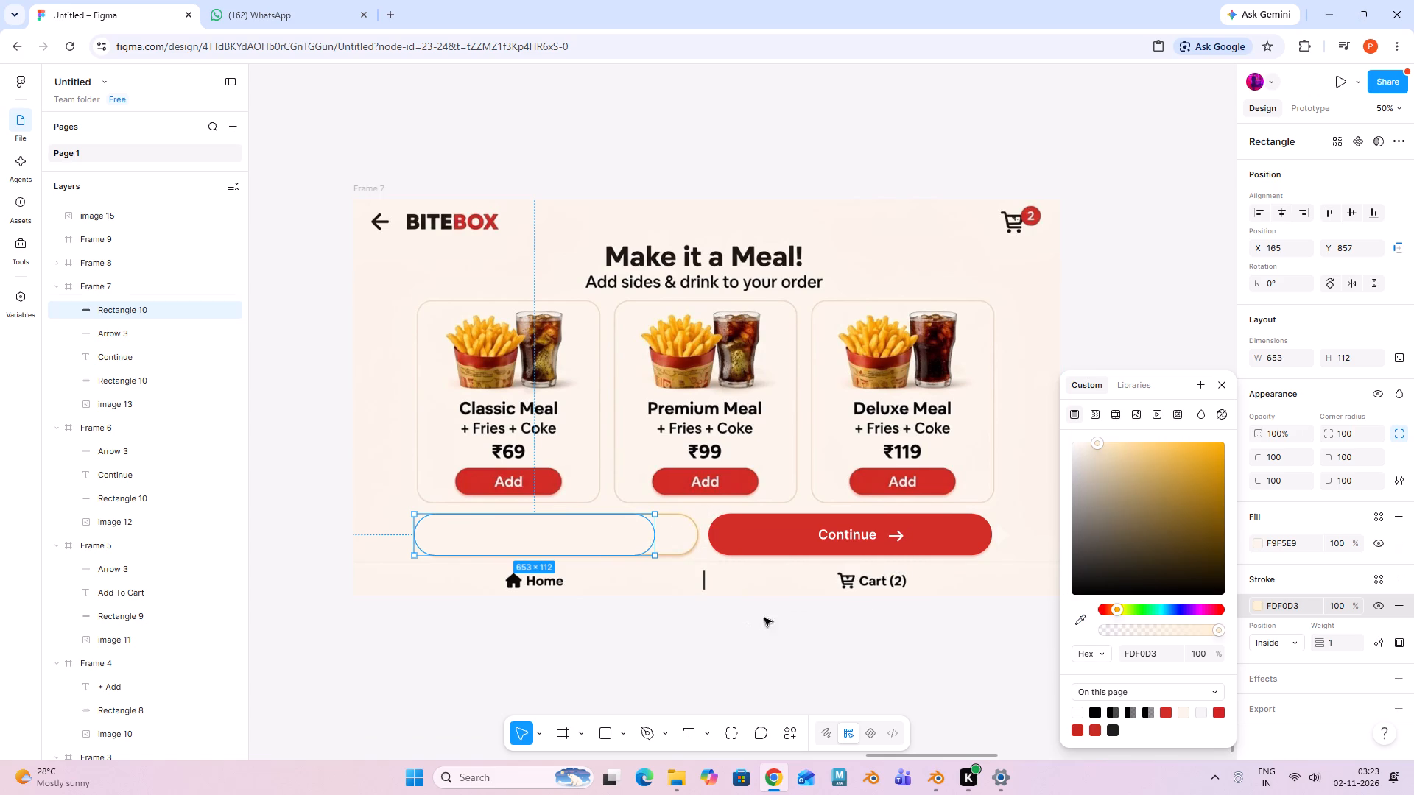
{"action": "left_click", "coordinate": [860, 679]}
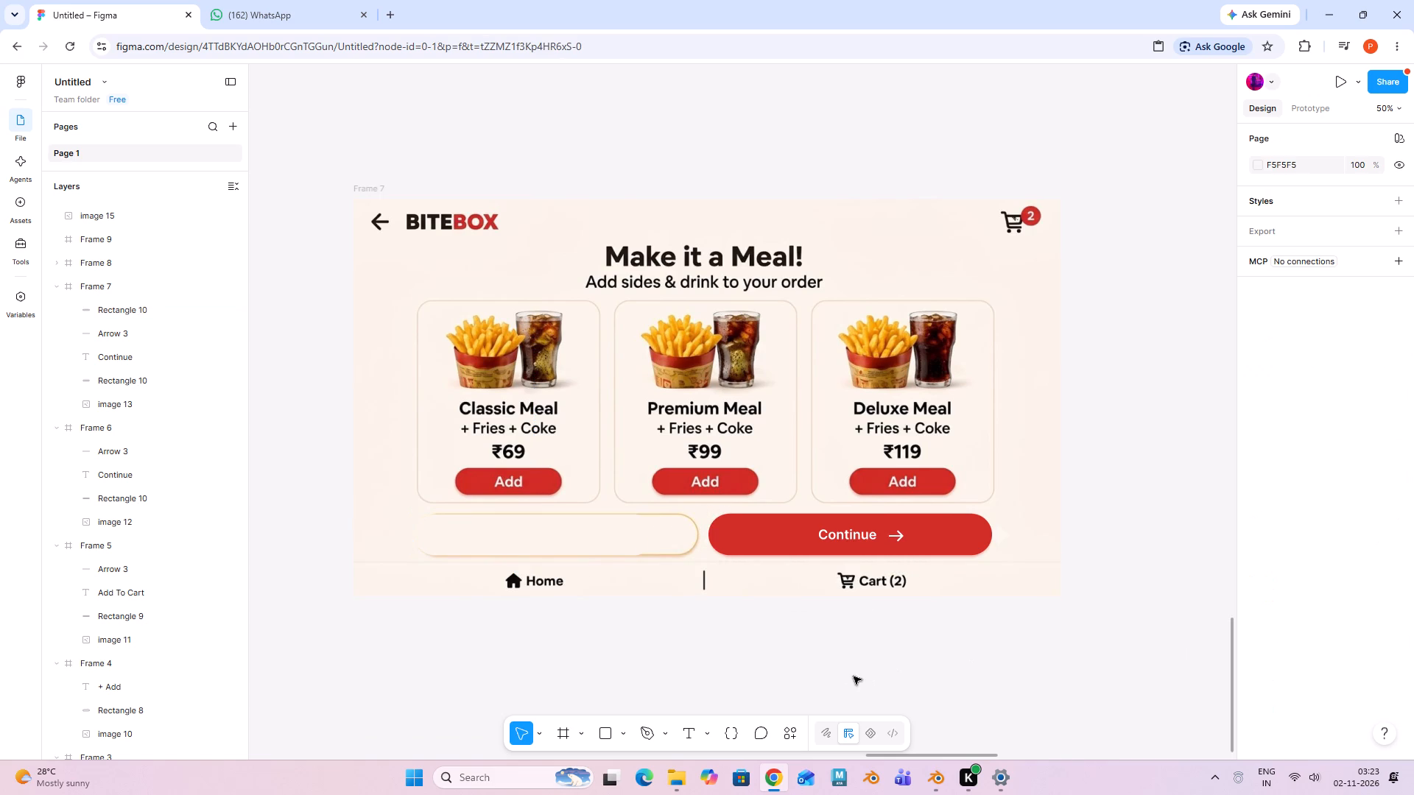
Set the cream rectangle's stroke weight to 5.
{"action": "left_click", "coordinate": [571, 545]}
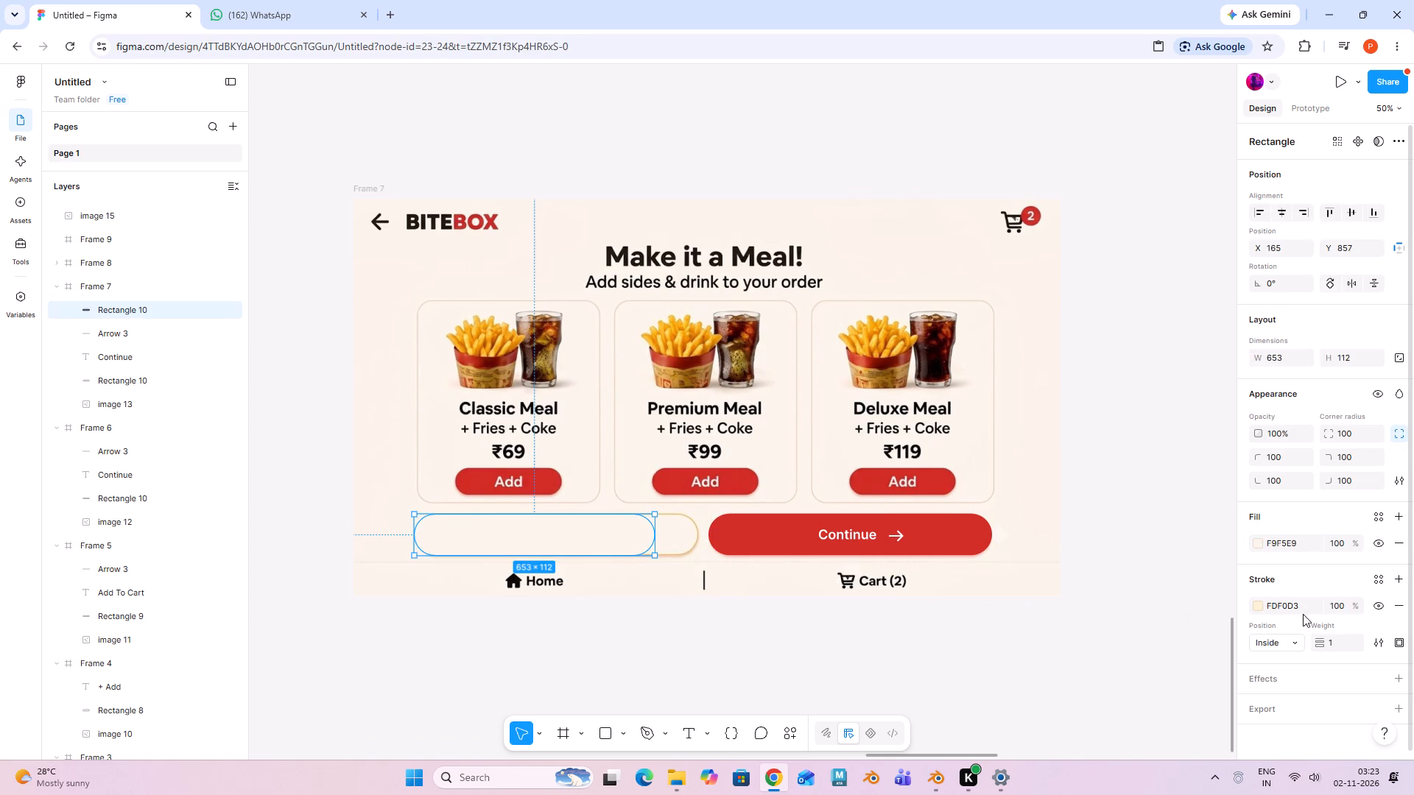
{"action": "left_click", "coordinate": [1334, 640]}
{"action": "key", "text": "BackSpace"}
{"action": "key", "text": "5"}
{"action": "key", "text": "Return"}
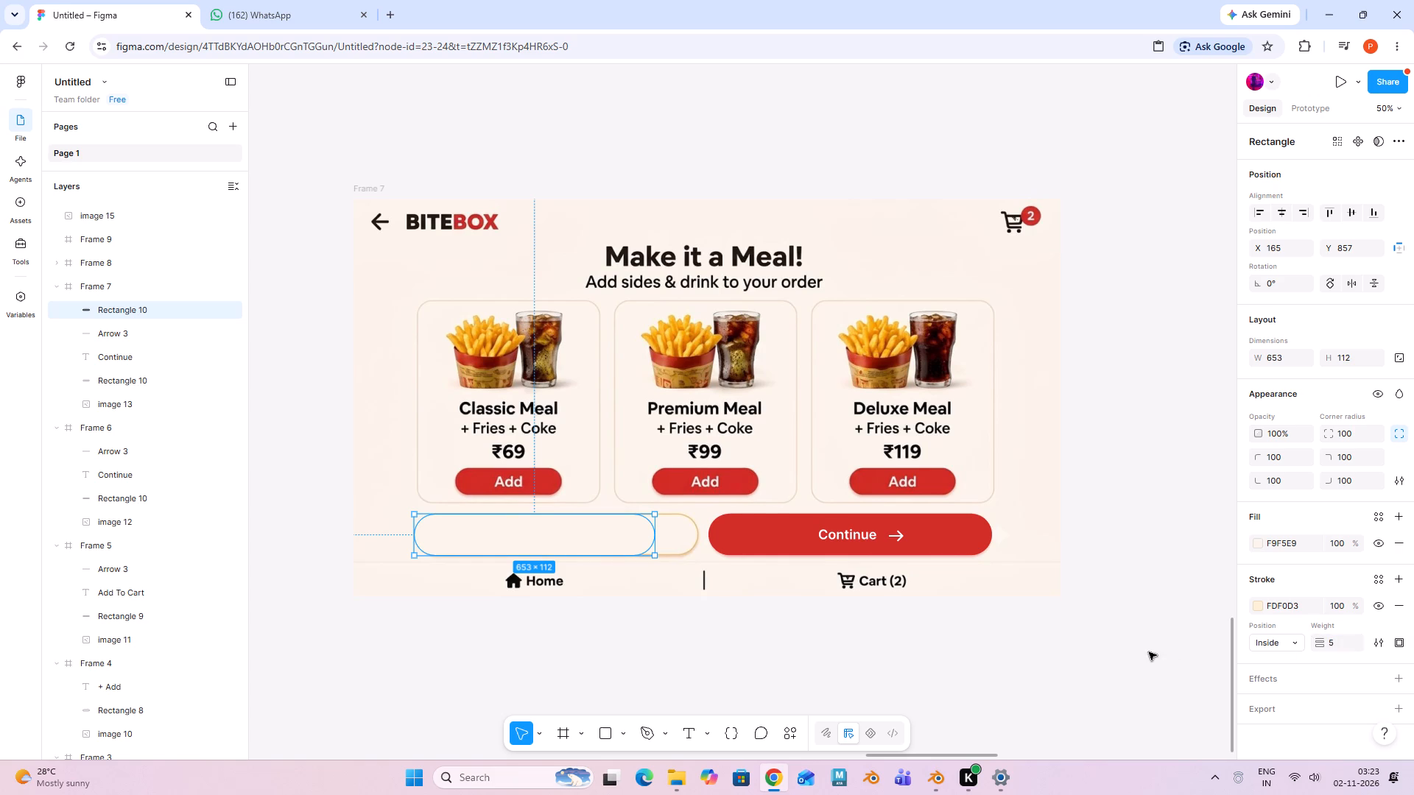
{"action": "left_click", "coordinate": [887, 667]}
{"action": "left_click", "coordinate": [634, 541]}
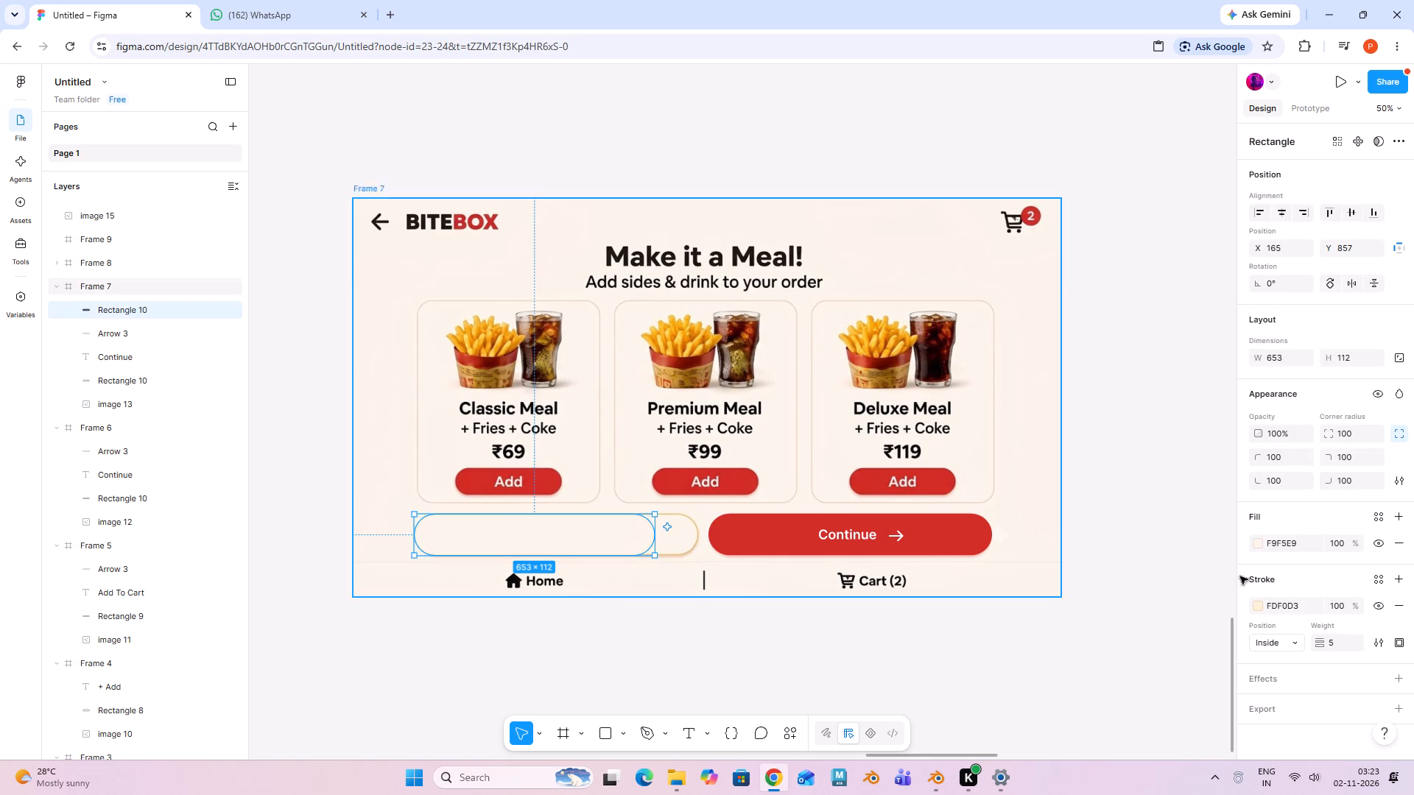
Set the stroke weight of the cream rectangle over the Skip button to 10.
{"action": "left_click", "coordinate": [1332, 640]}
{"action": "key", "text": "BackSpace"}
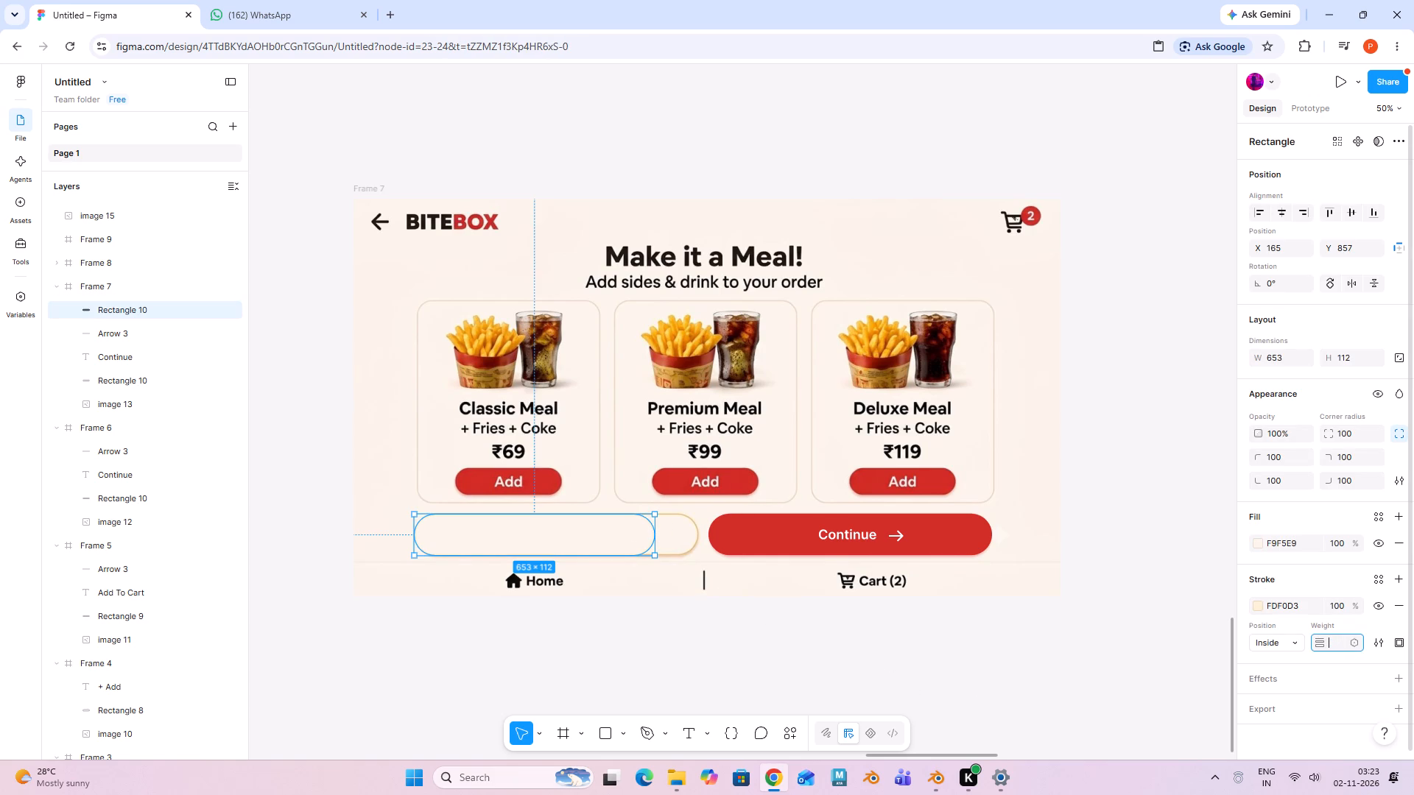
{"action": "type", "text": "10"}
{"action": "key", "text": "Return"}
{"action": "left_click", "coordinate": [1198, 619]}
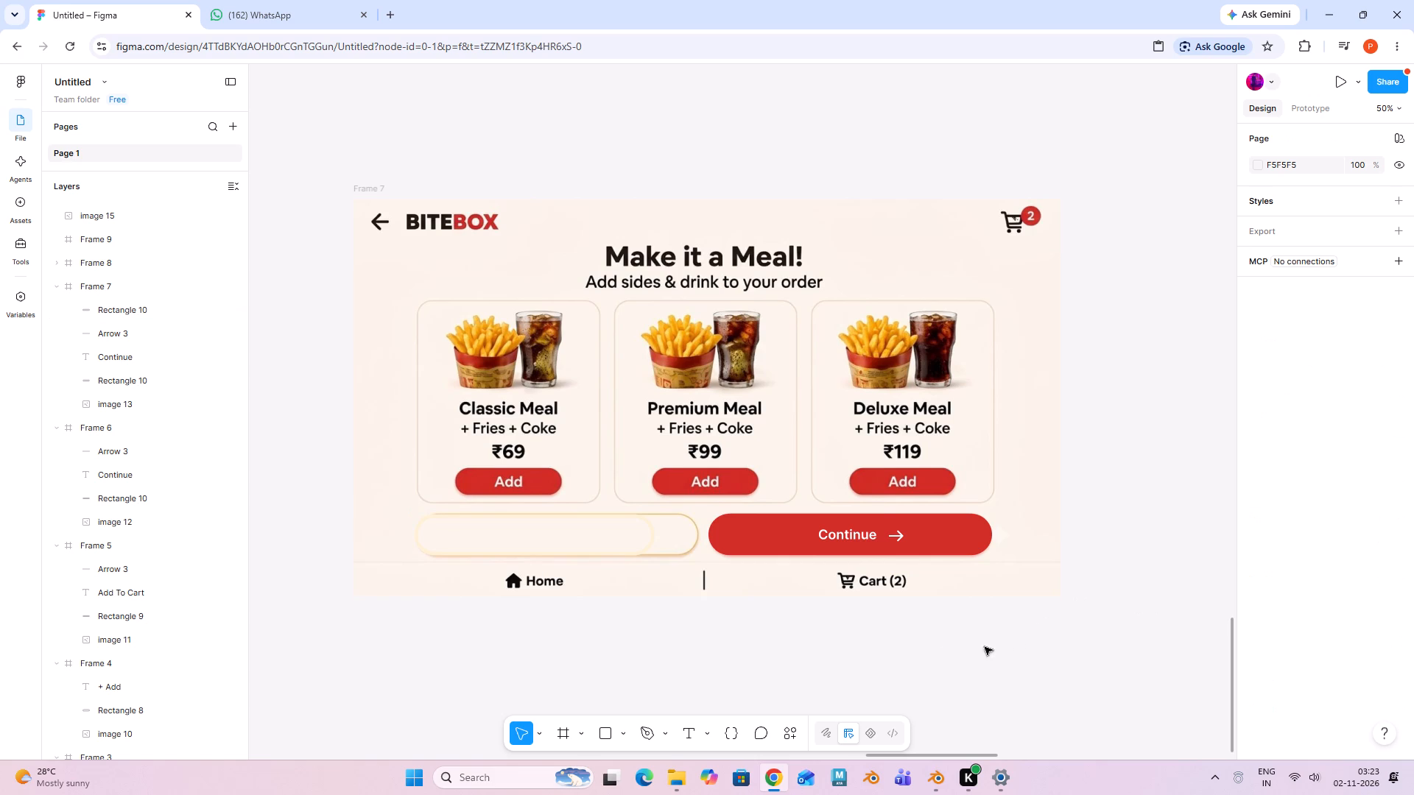
{"action": "left_click", "coordinate": [625, 541]}
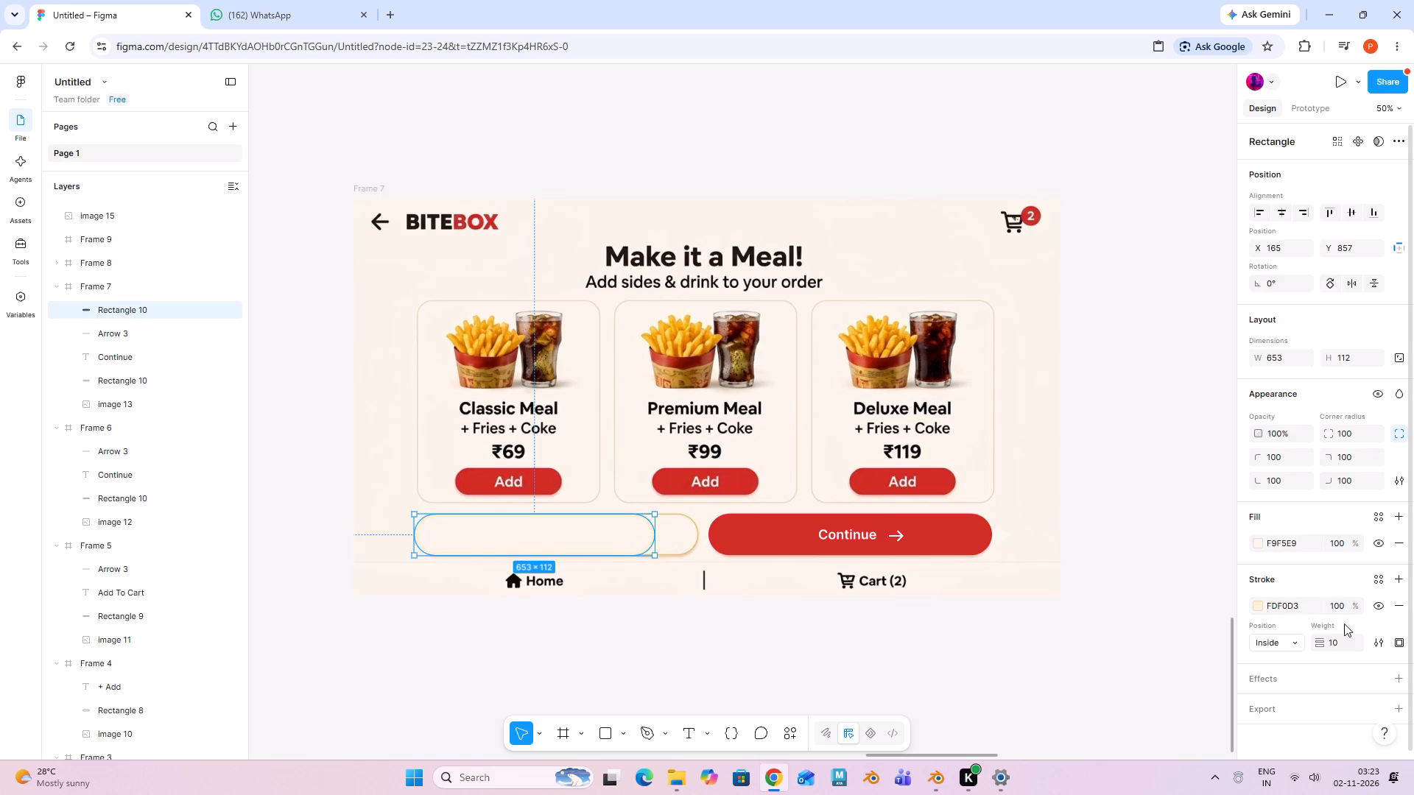
{"action": "left_click_drag", "start_coordinate": [1317, 643], "coordinate": [711, 414]}
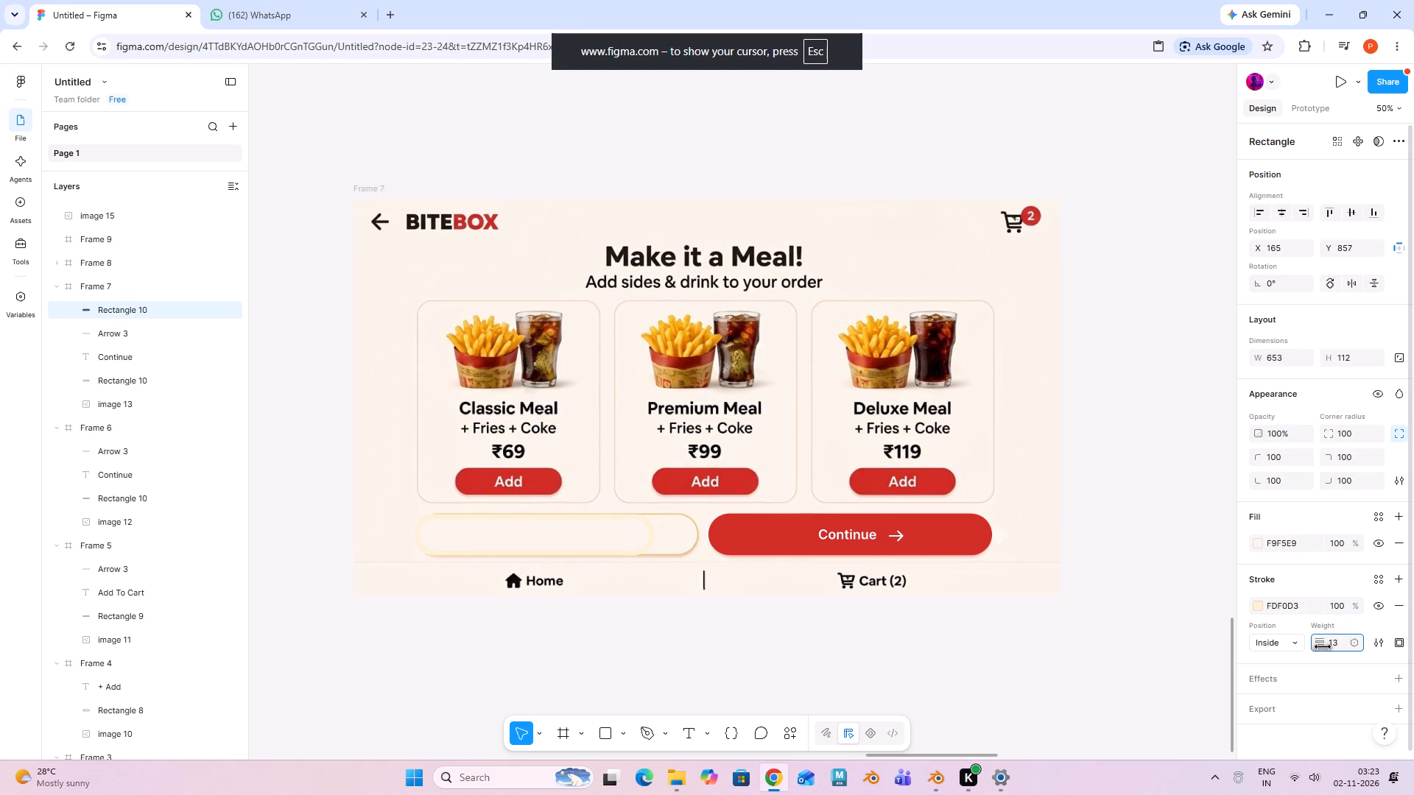
{"action": "left_click_drag", "start_coordinate": [711, 414], "coordinate": [706, 415]}
Fit the cream rectangle over the original Skip button outline at X 170, Y 856, widening it to 768.
{"action": "left_click_drag", "start_coordinate": [582, 543], "coordinate": [607, 546]}
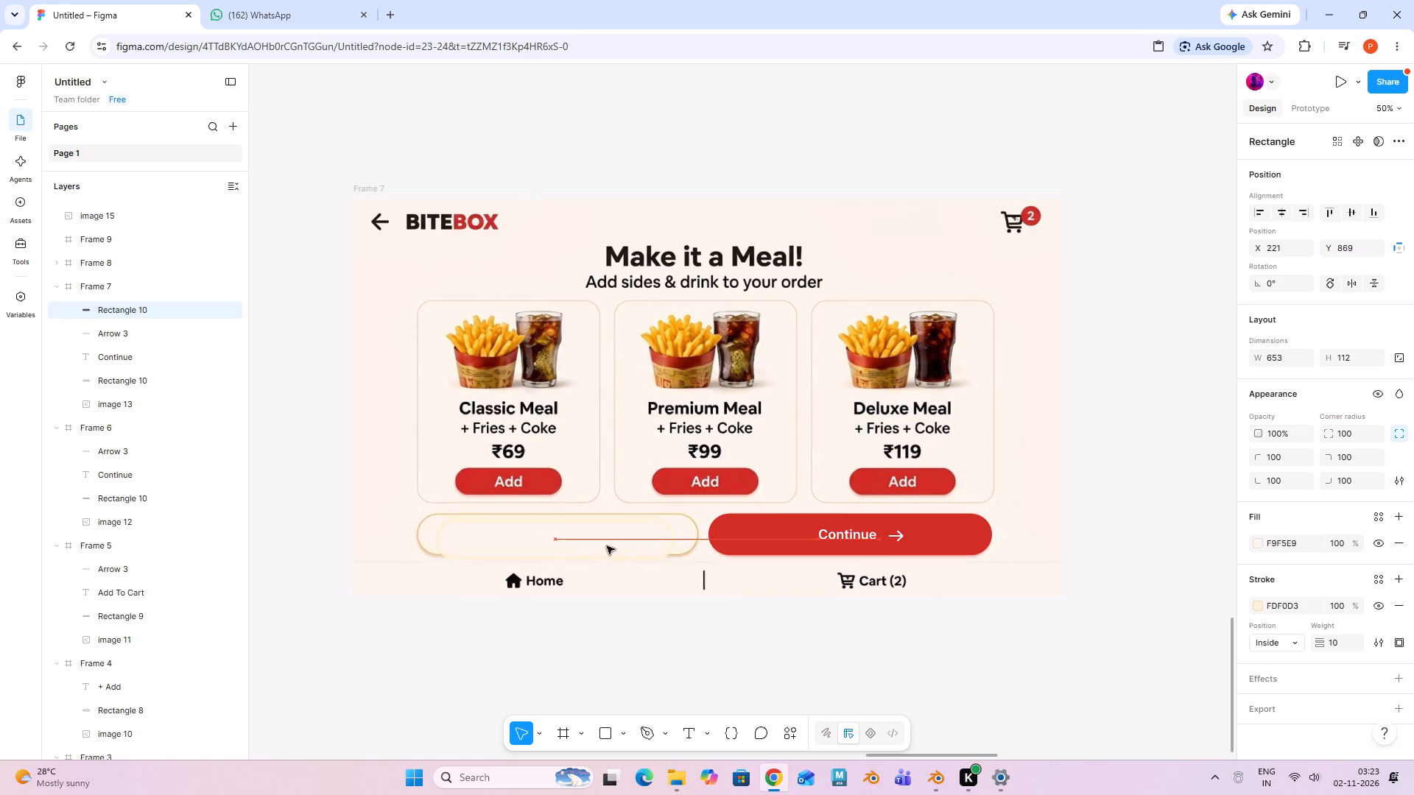
{"action": "left_click_drag", "start_coordinate": [607, 546], "coordinate": [601, 542]}
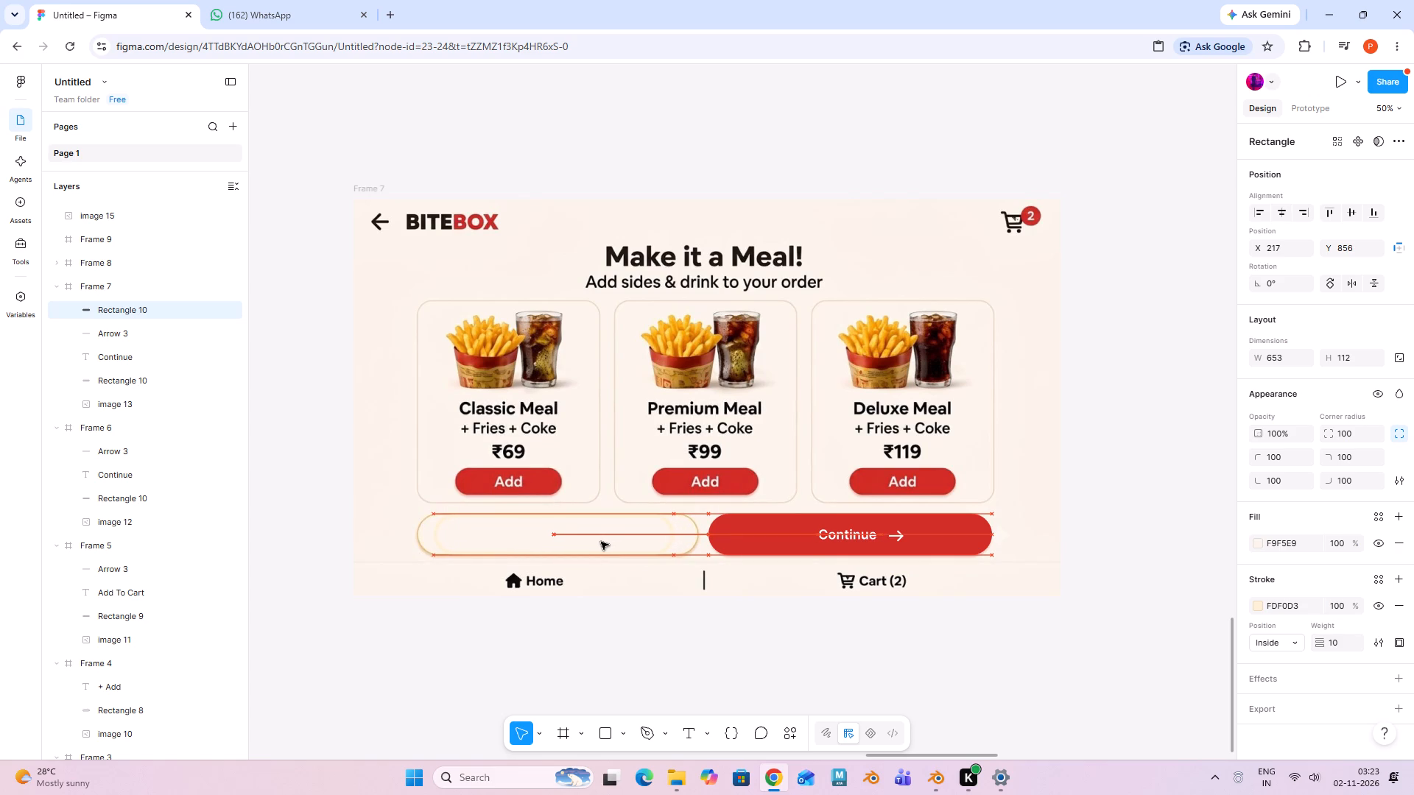
{"action": "left_click_drag", "start_coordinate": [601, 542], "coordinate": [602, 542]}
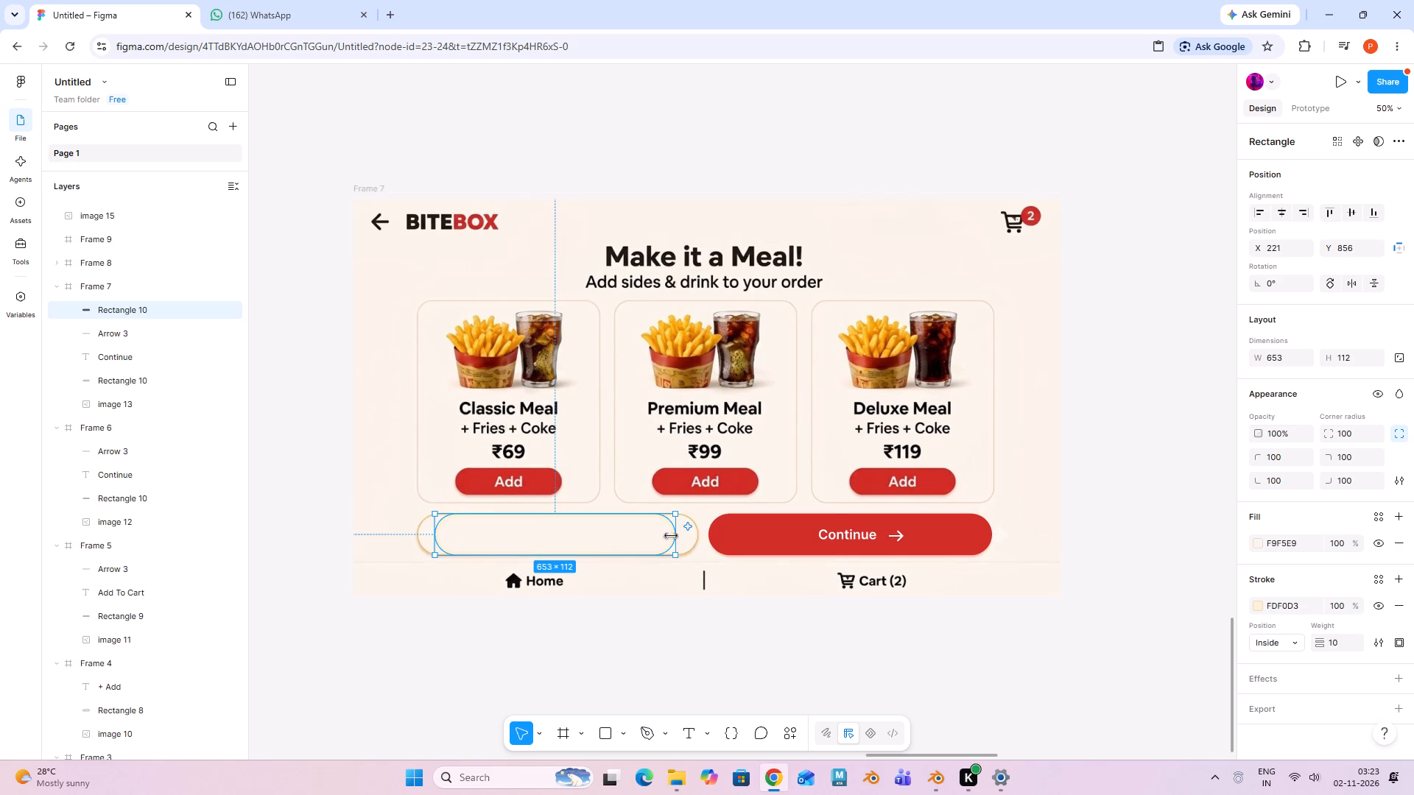
{"action": "left_click_drag", "start_coordinate": [672, 535], "coordinate": [699, 536]}
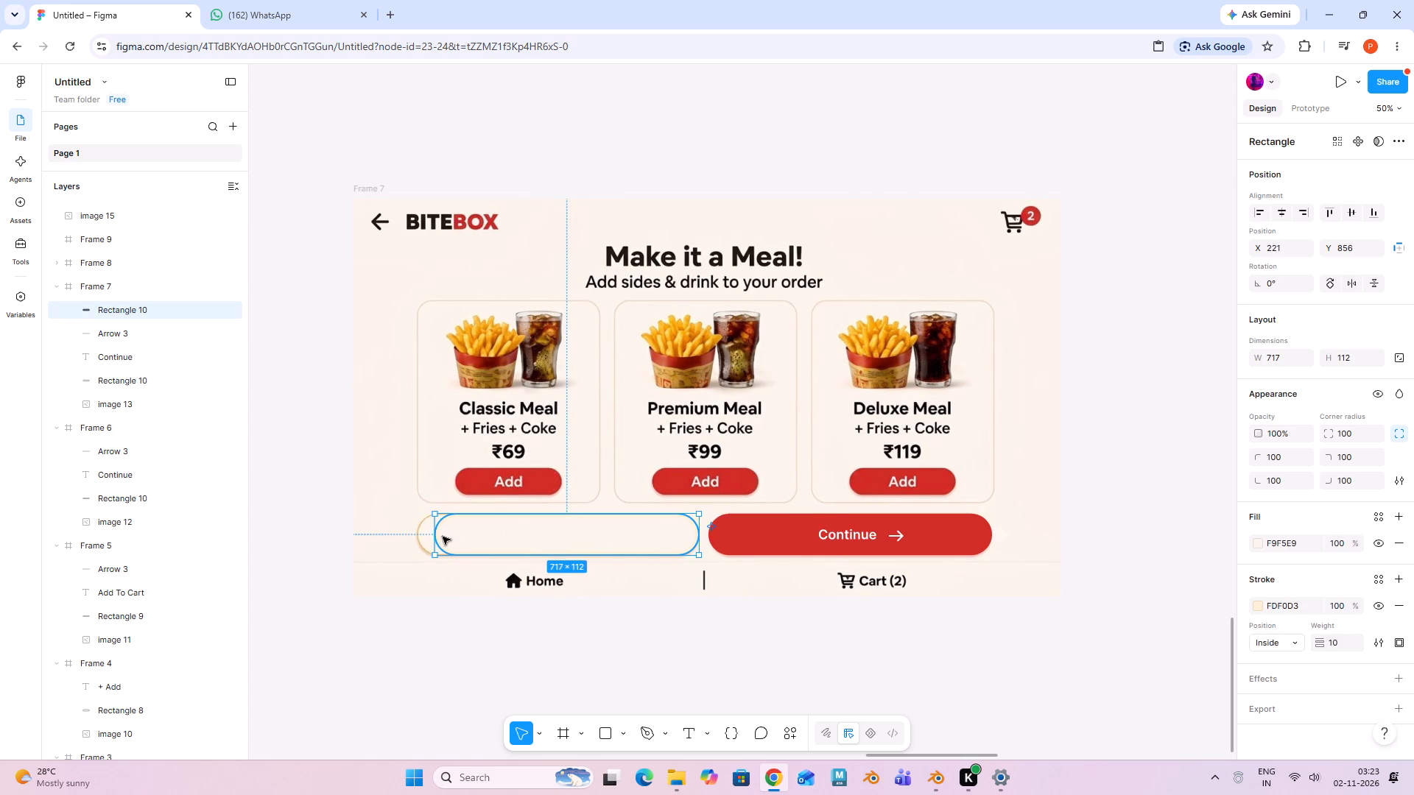
{"action": "left_click_drag", "start_coordinate": [437, 537], "coordinate": [416, 534]}
{"action": "left_click", "coordinate": [530, 628]}
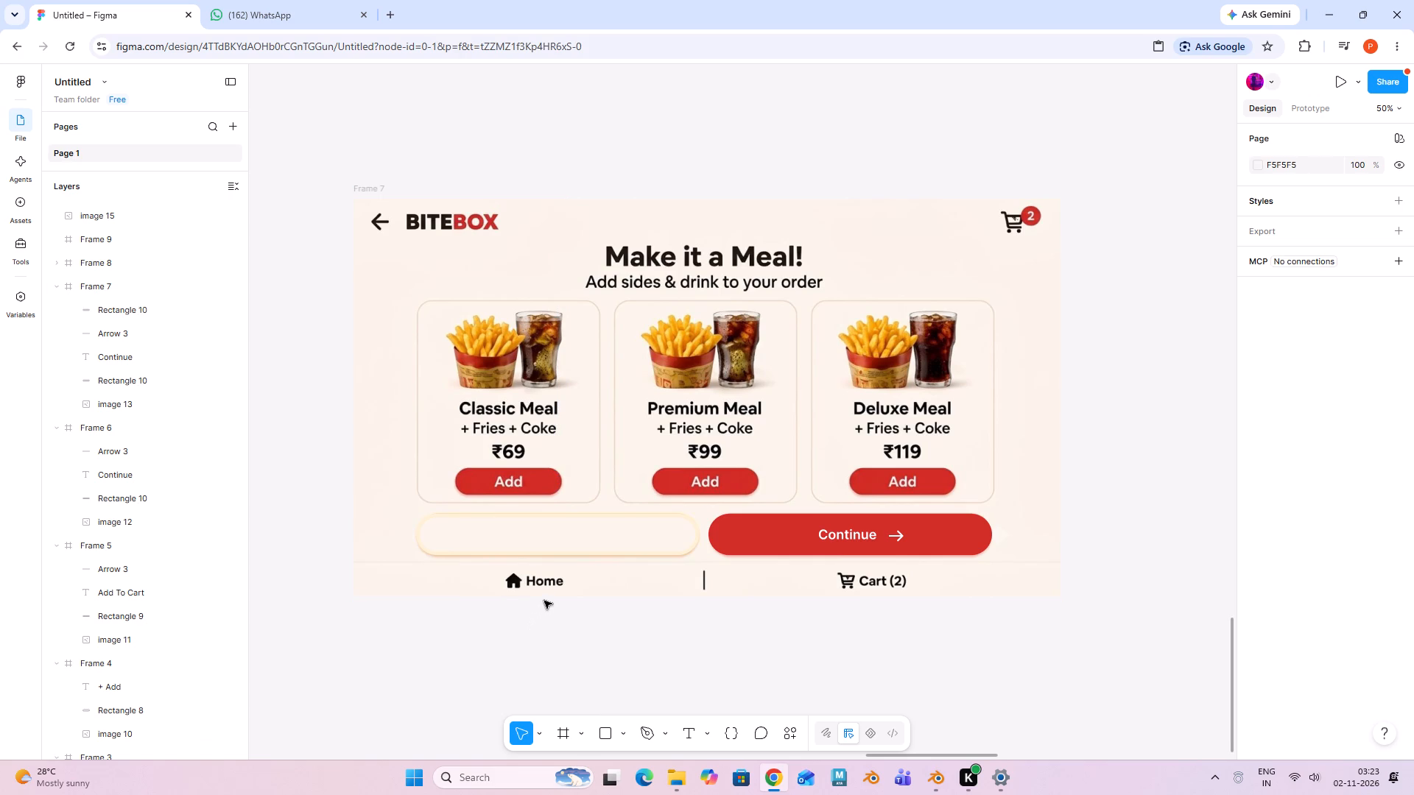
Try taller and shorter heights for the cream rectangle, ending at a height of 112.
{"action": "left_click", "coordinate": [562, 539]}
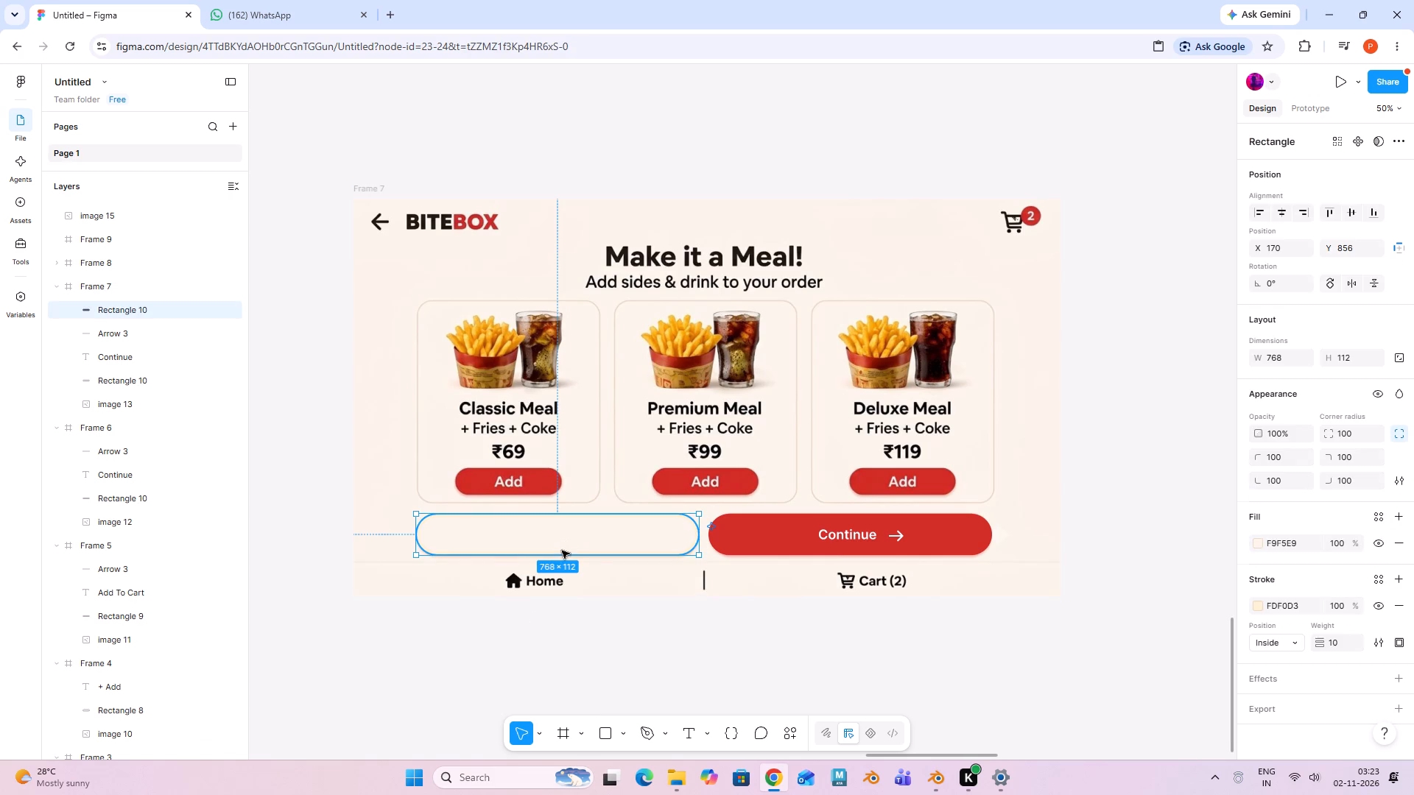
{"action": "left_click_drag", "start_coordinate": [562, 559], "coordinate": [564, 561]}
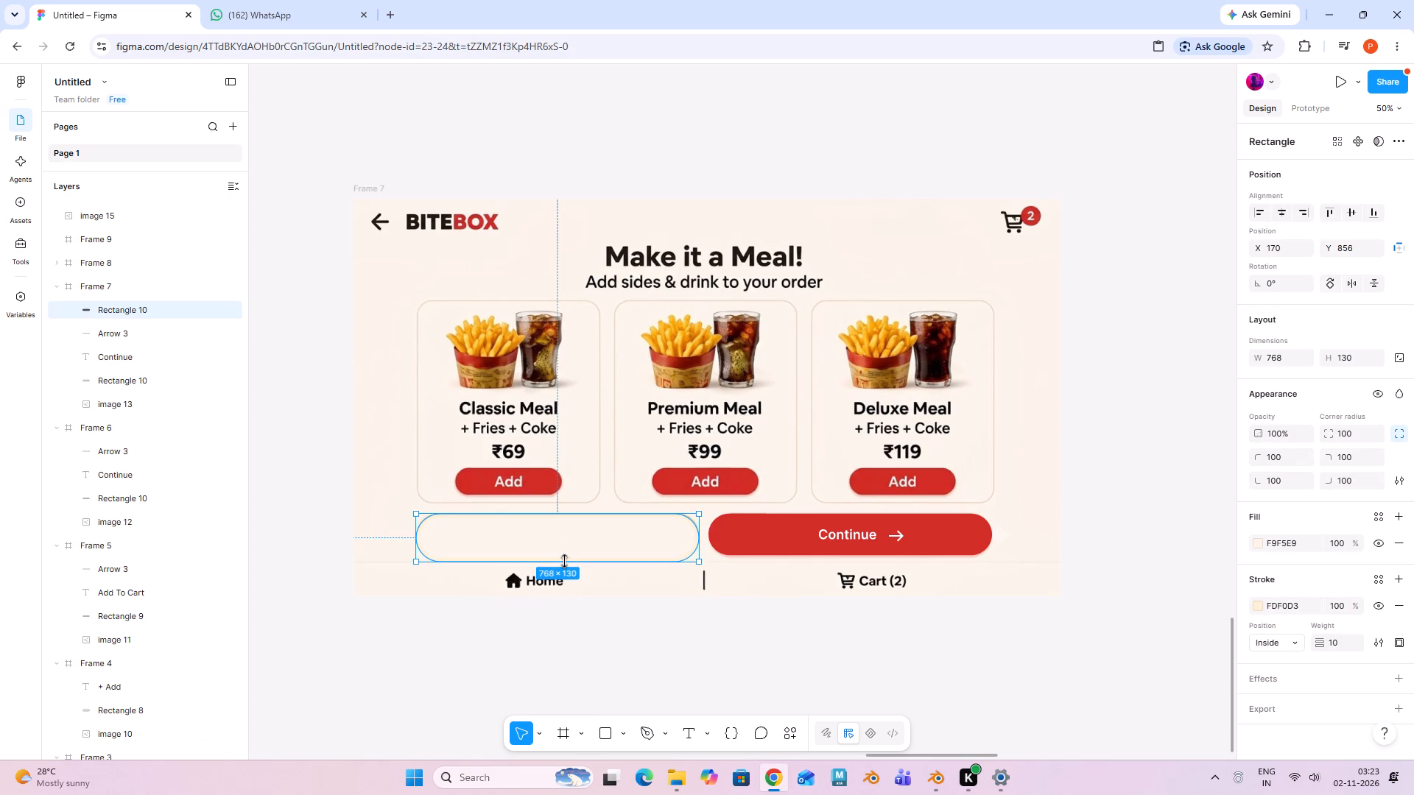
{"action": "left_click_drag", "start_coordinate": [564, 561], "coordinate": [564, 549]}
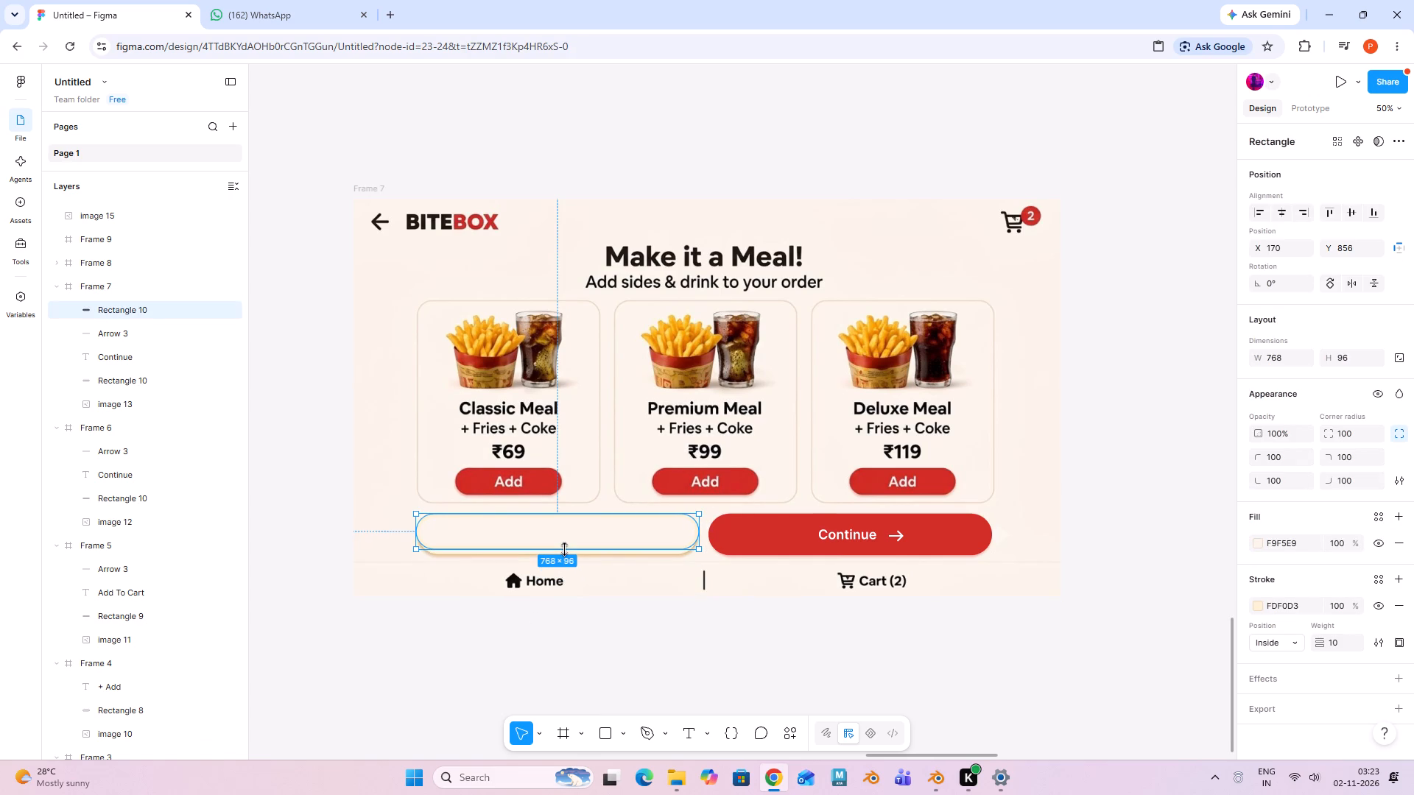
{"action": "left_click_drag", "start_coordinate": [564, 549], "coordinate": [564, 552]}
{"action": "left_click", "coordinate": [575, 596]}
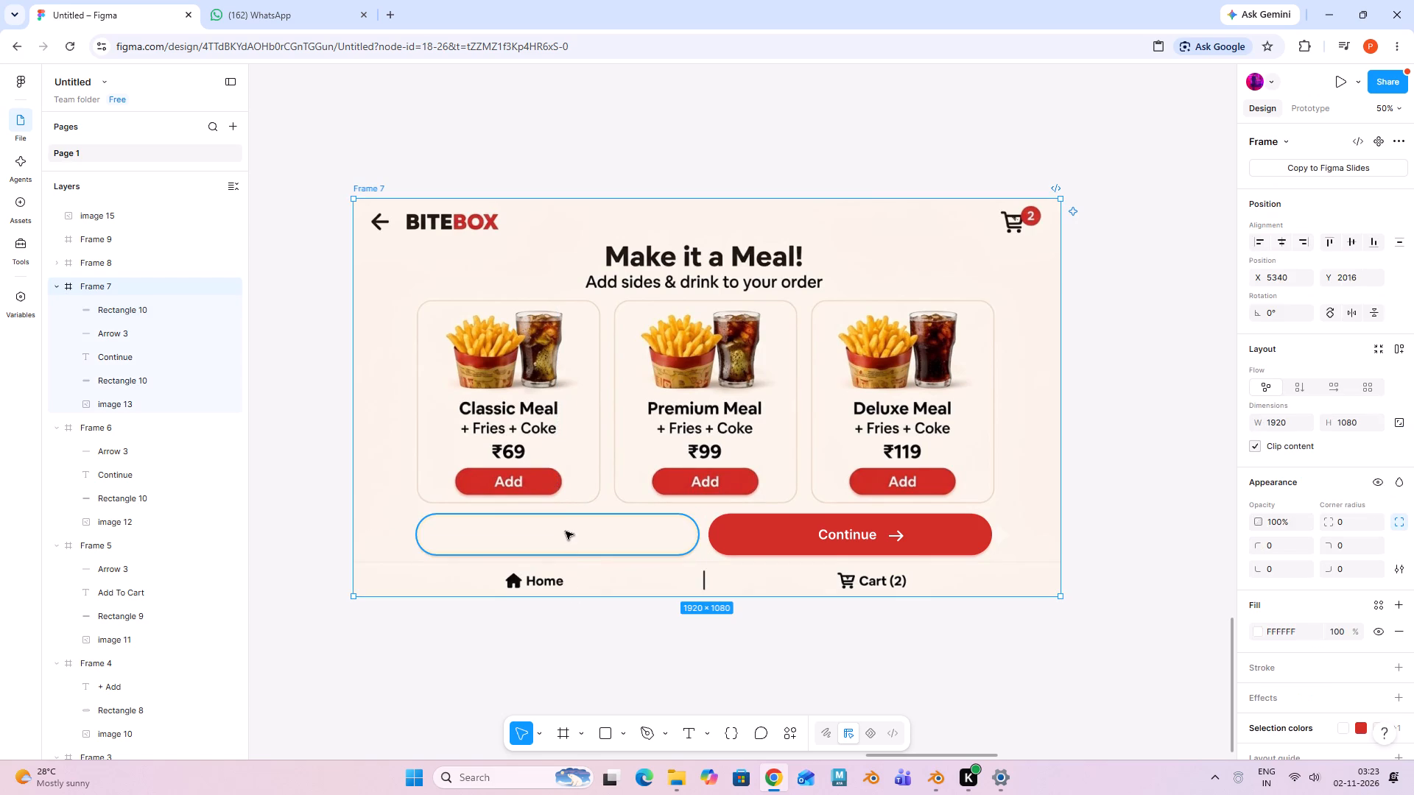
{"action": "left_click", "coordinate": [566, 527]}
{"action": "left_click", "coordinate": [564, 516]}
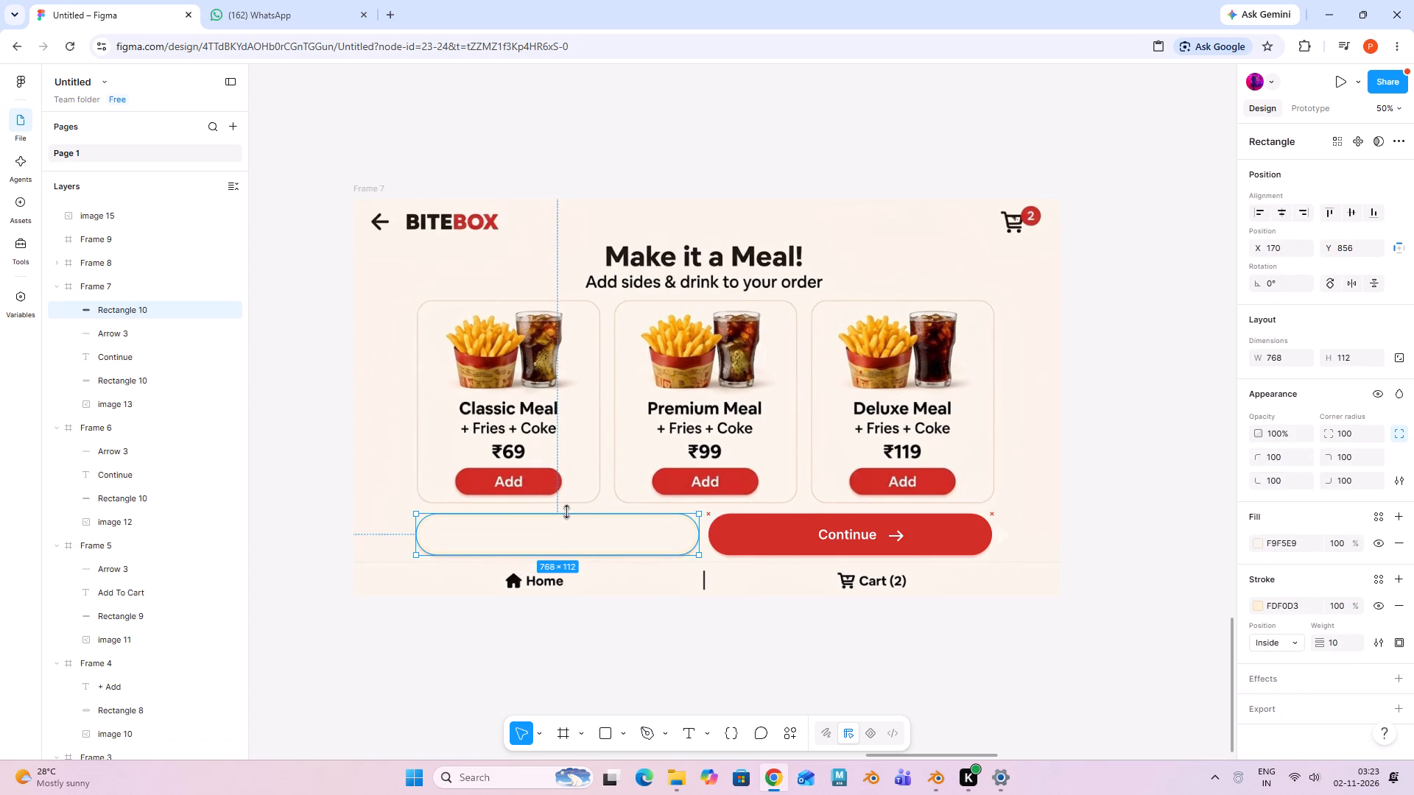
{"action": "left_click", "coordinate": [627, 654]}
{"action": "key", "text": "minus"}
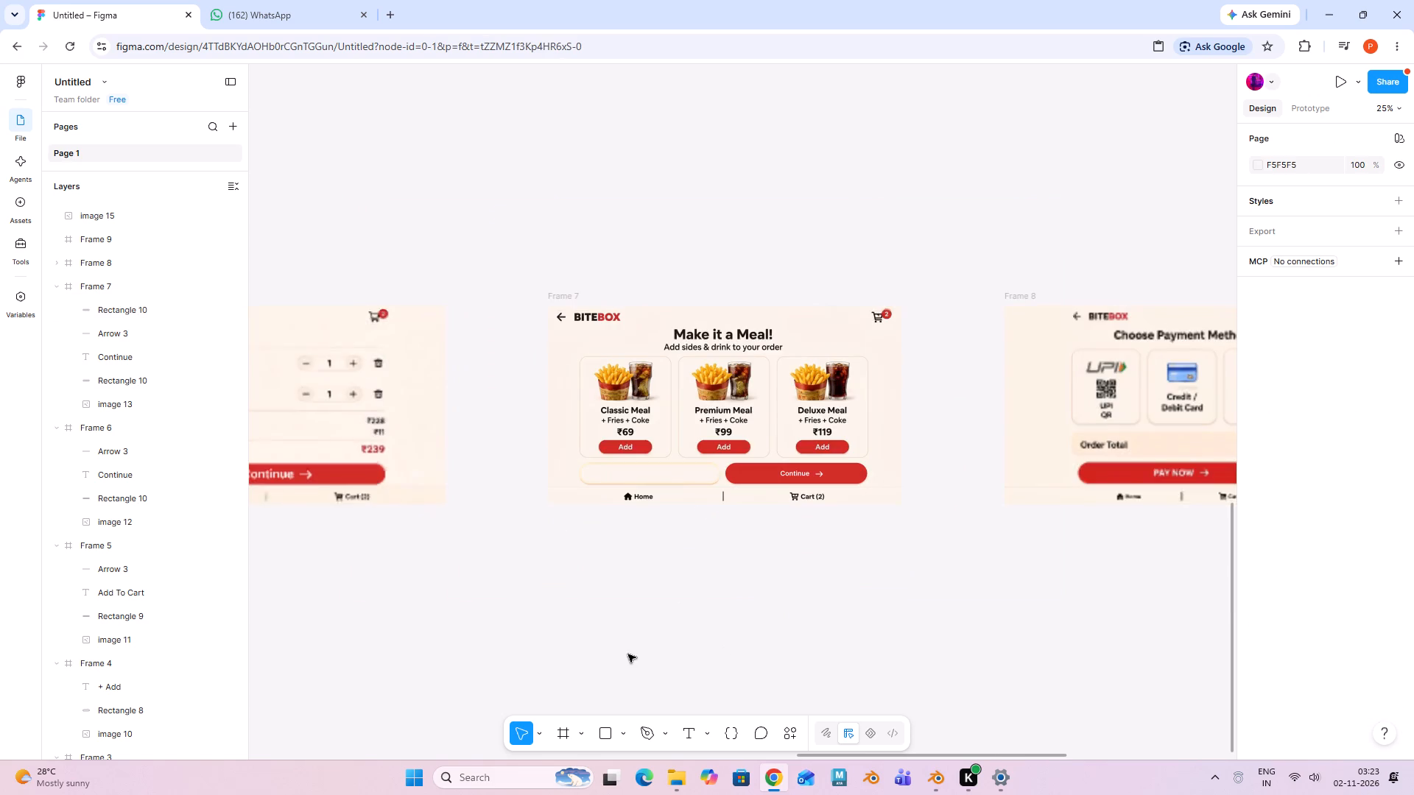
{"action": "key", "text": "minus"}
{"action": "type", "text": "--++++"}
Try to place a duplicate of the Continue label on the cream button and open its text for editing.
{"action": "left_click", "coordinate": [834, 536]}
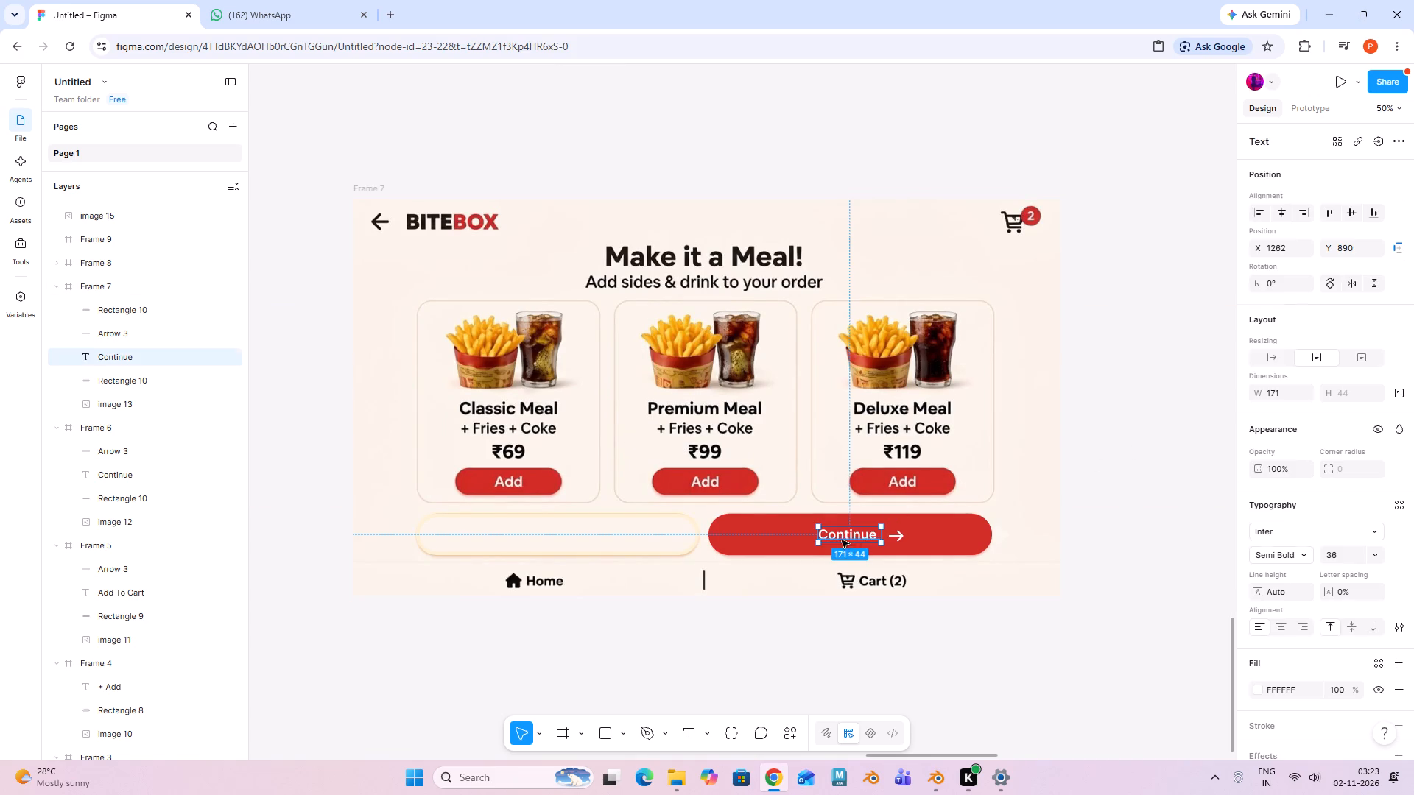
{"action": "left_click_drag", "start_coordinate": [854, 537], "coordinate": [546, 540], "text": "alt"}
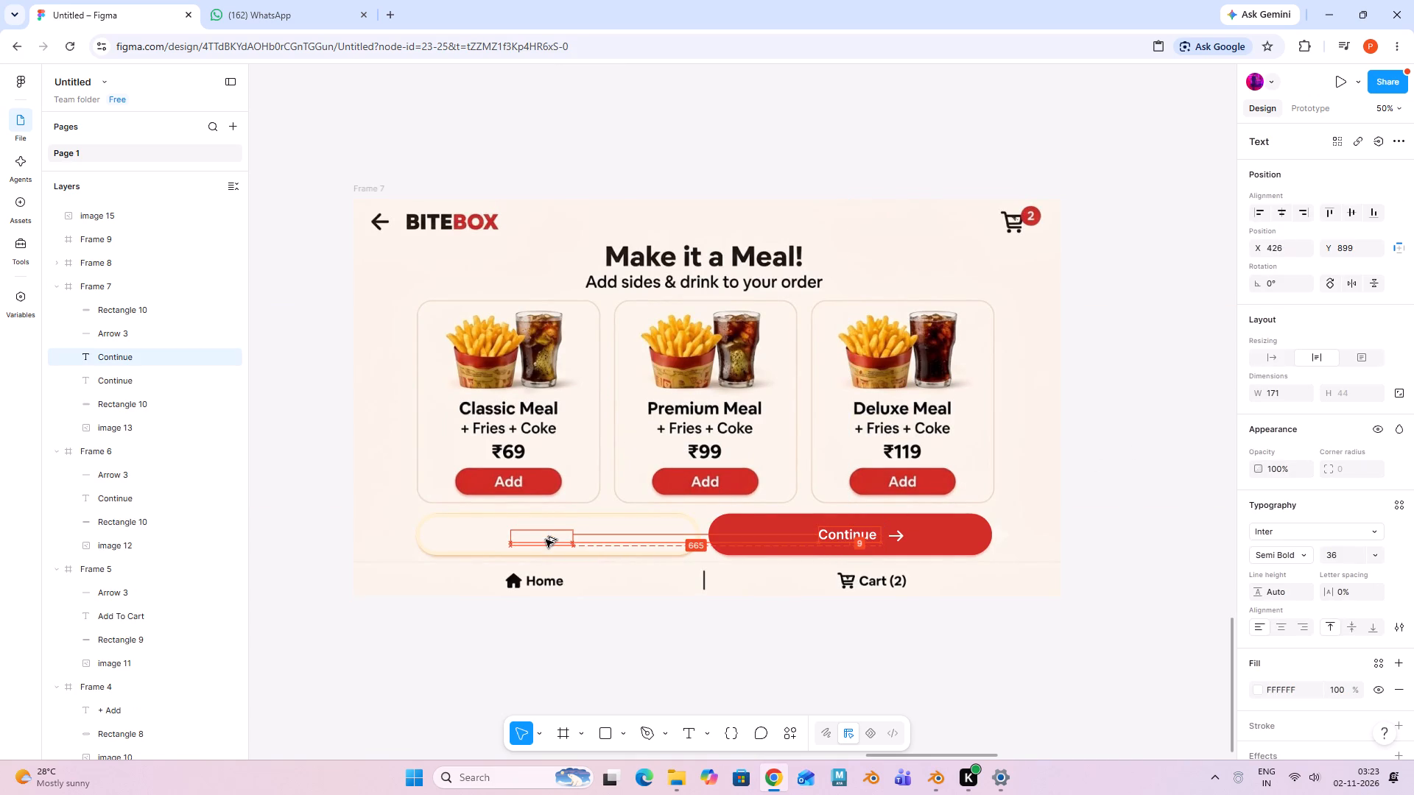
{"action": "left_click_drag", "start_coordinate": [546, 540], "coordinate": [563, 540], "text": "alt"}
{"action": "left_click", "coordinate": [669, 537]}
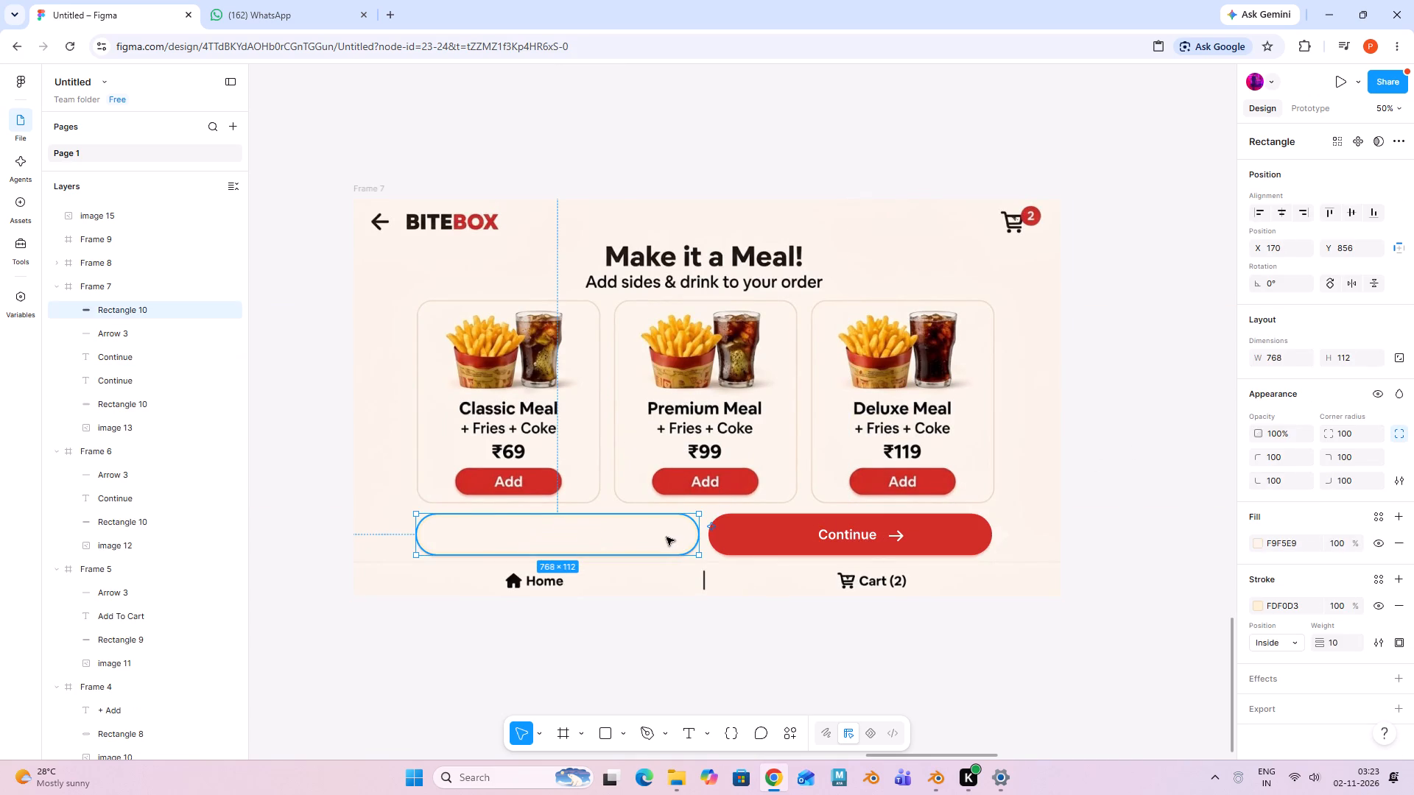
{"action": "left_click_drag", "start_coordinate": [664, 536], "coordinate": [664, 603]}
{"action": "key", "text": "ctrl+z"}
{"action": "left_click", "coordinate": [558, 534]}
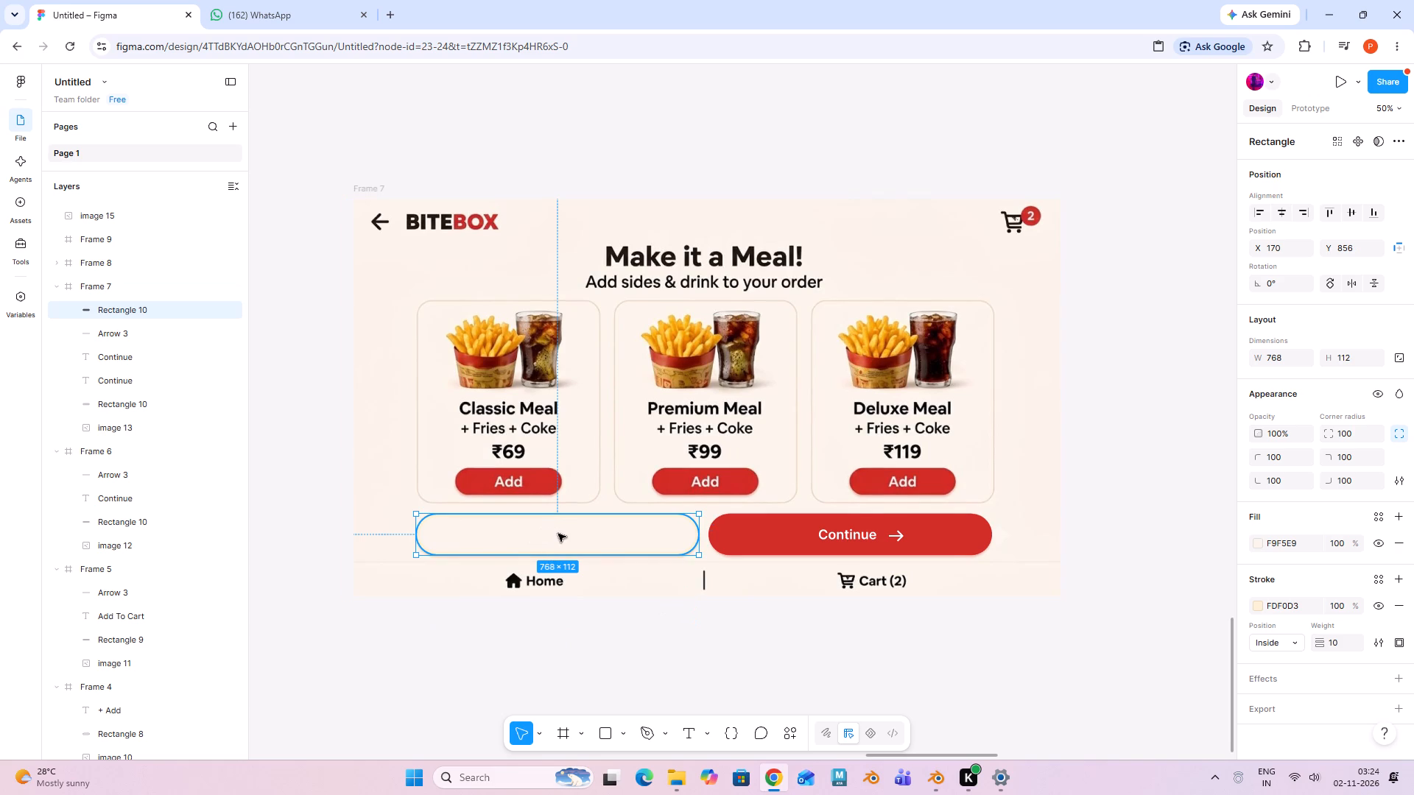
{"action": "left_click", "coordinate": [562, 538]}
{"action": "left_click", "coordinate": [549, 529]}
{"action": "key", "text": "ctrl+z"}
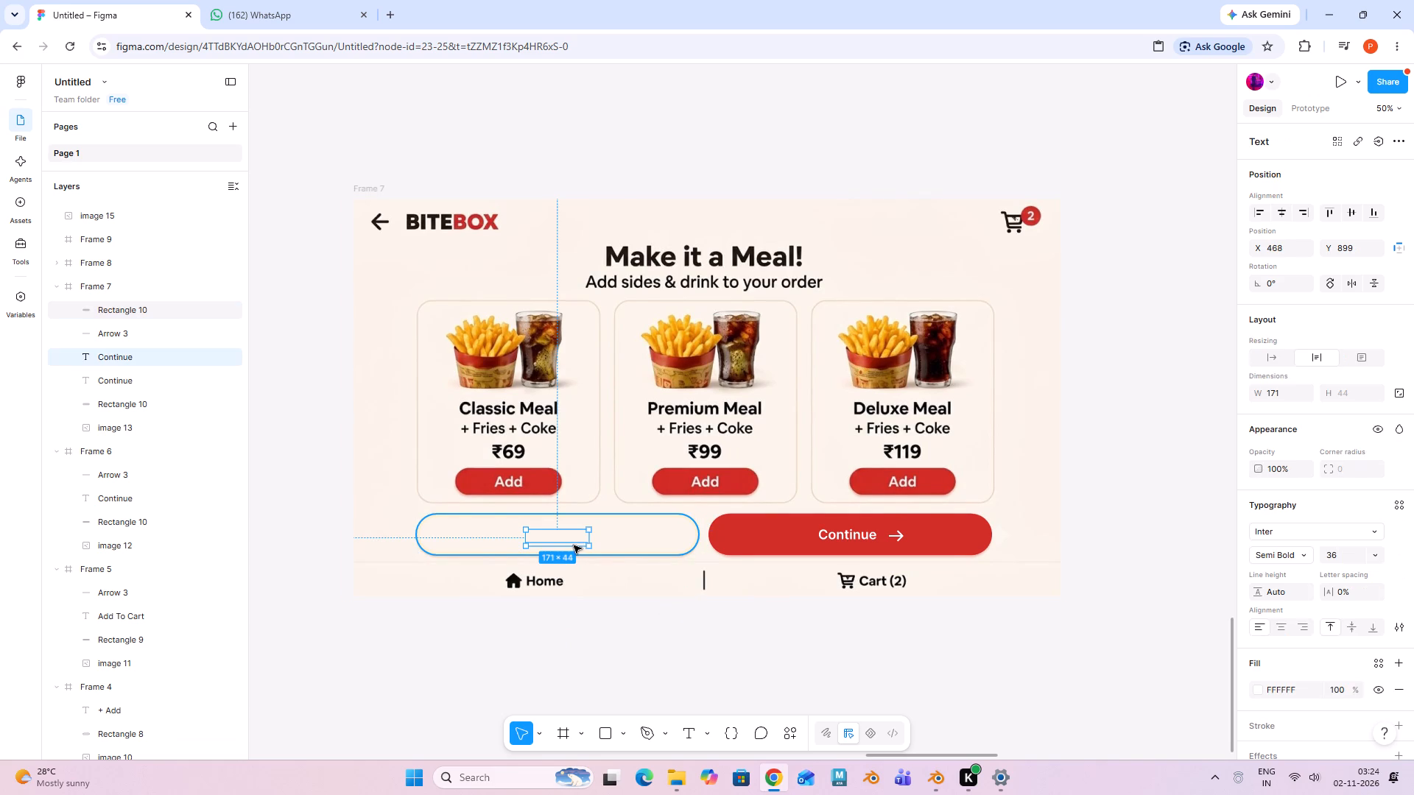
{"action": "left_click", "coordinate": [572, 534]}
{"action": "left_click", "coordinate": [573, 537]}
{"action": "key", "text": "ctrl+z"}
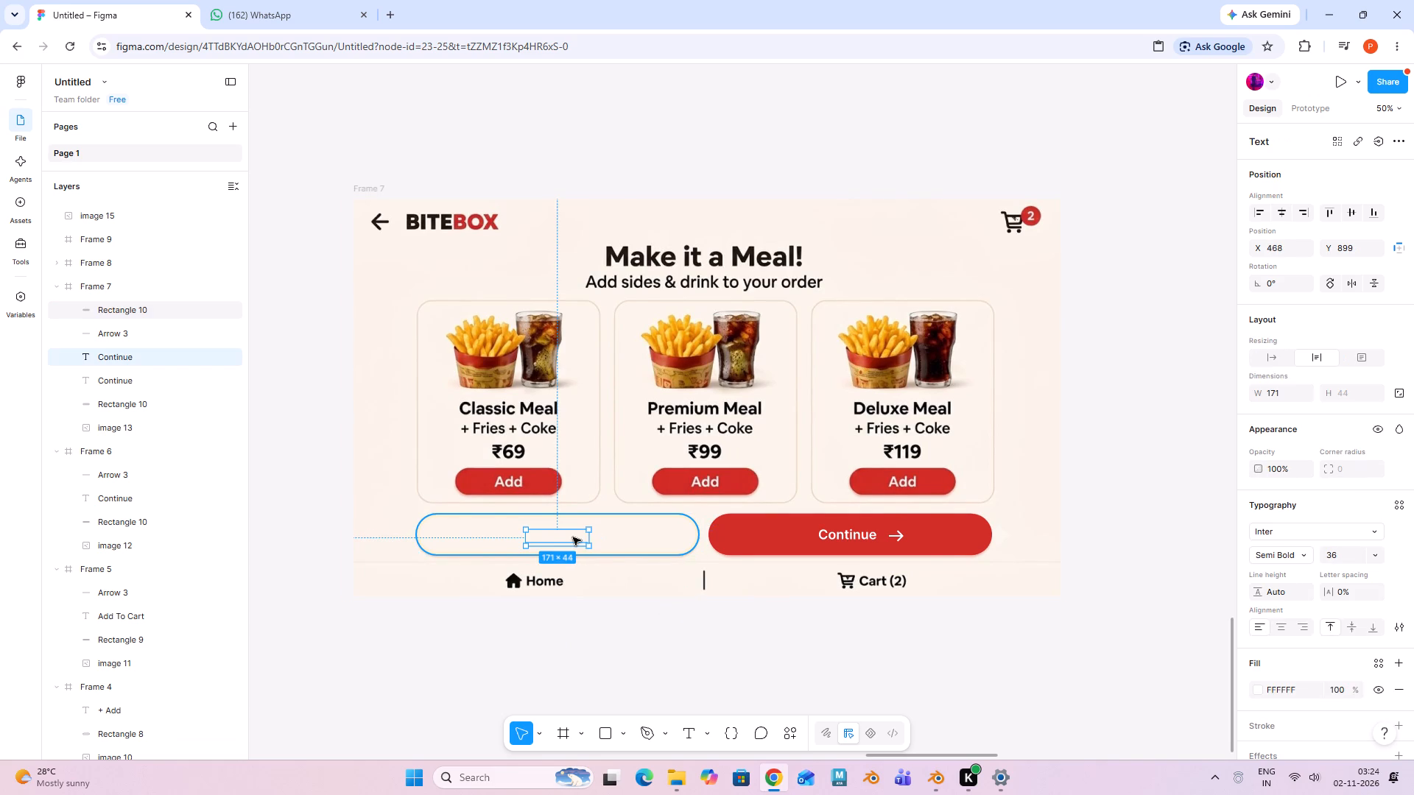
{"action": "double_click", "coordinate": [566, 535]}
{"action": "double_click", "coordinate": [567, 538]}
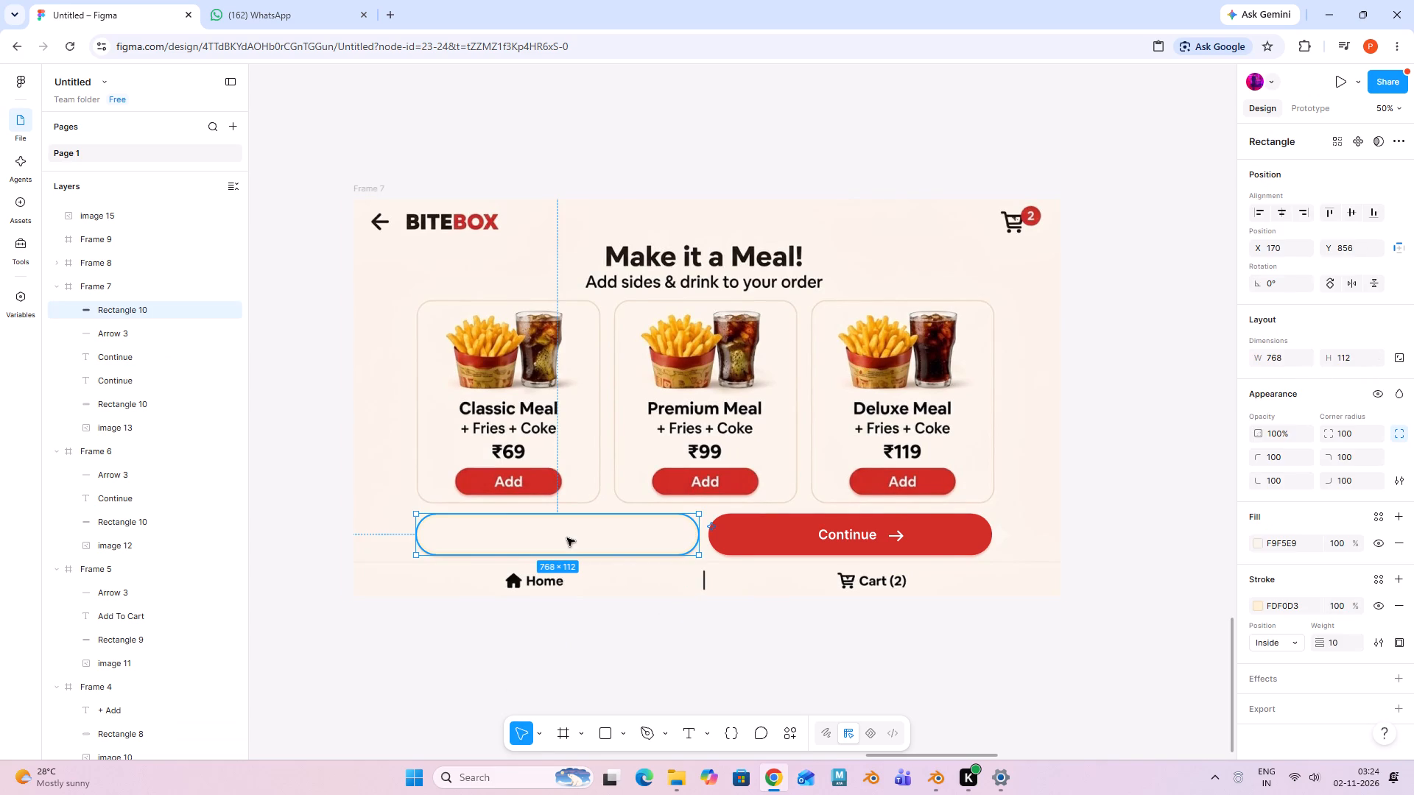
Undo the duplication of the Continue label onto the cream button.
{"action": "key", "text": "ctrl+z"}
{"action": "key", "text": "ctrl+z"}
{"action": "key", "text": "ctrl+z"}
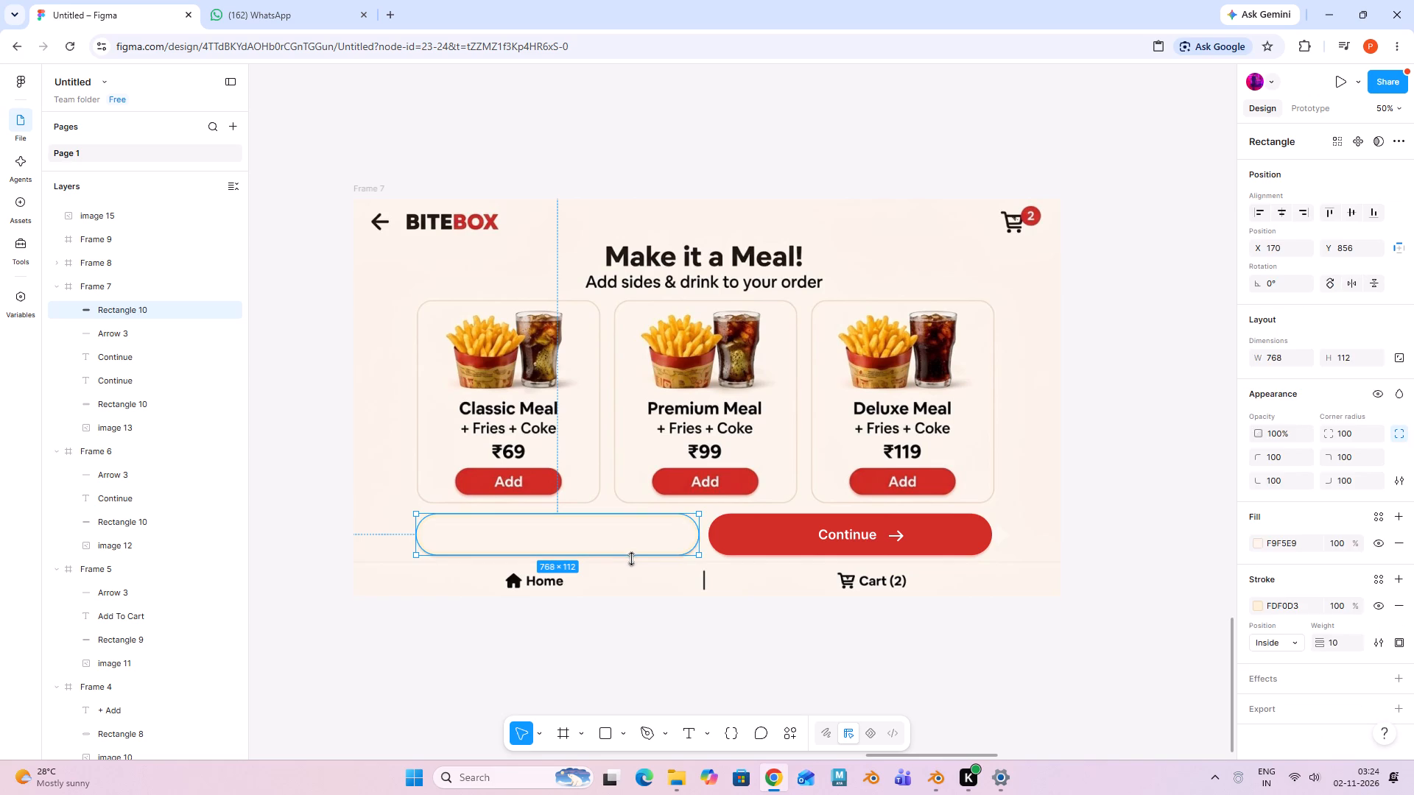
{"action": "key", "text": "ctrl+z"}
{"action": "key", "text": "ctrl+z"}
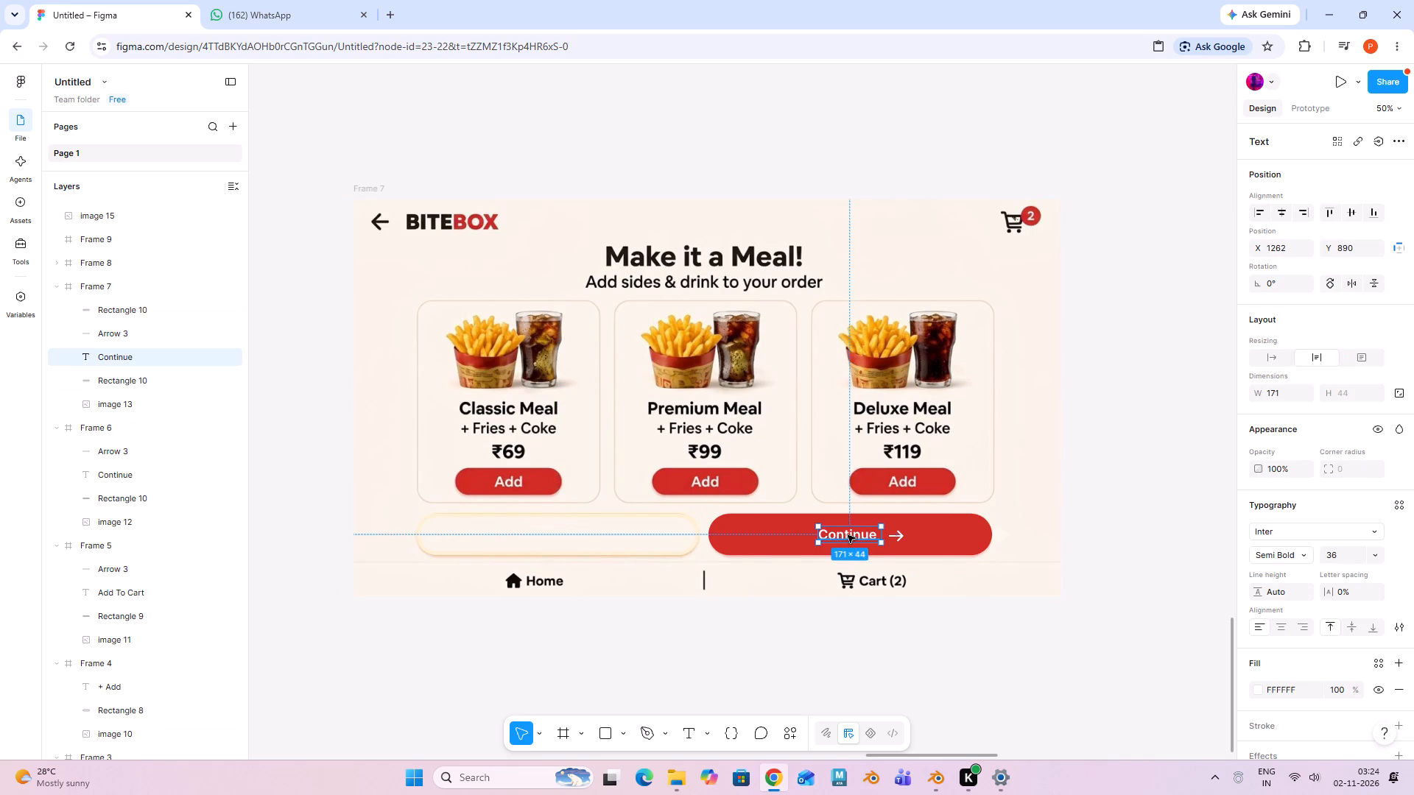
Duplicate the Continue label within the red button at X 1032, Y 894, and change the copy's text to Skip.
{"action": "left_click_drag", "start_coordinate": [850, 535], "coordinate": [810, 547], "text": "alt"}
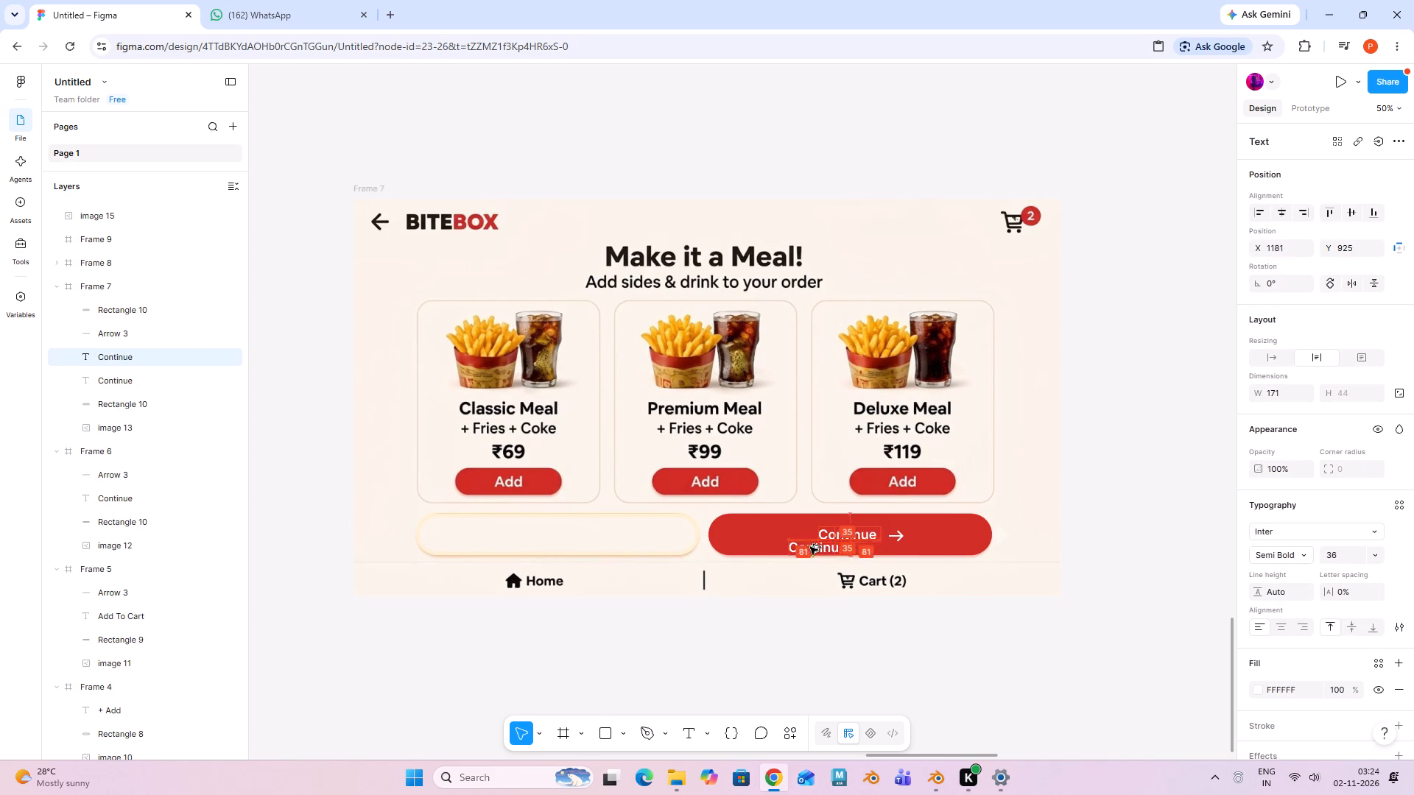
{"action": "left_click_drag", "start_coordinate": [810, 547], "coordinate": [765, 537], "text": "alt"}
{"action": "double_click", "coordinate": [767, 539]}
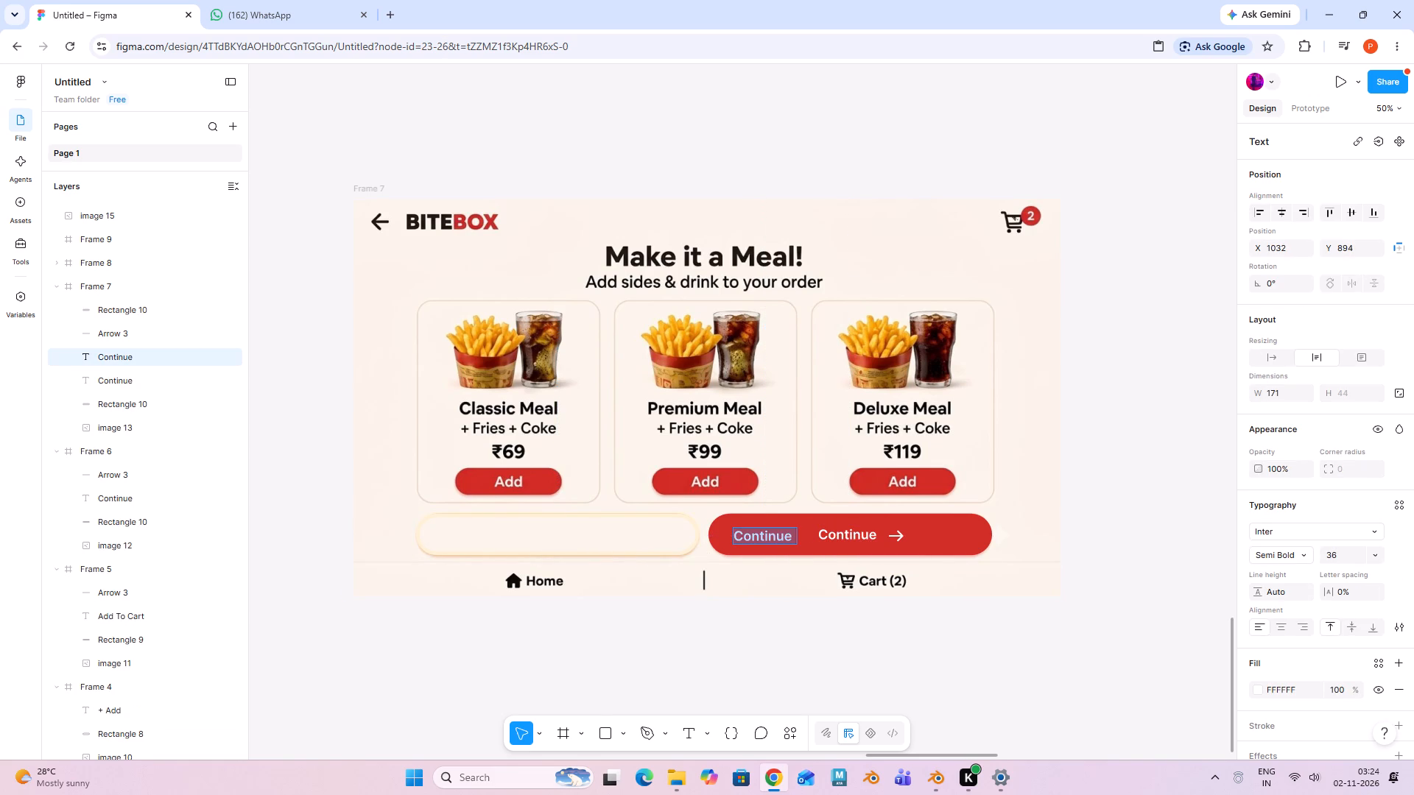
{"action": "key", "text": "BackSpace"}
{"action": "type", "text": "KIP"}
{"action": "key", "text": "BackSpace"}
{"action": "key", "text": "BackSpace"}
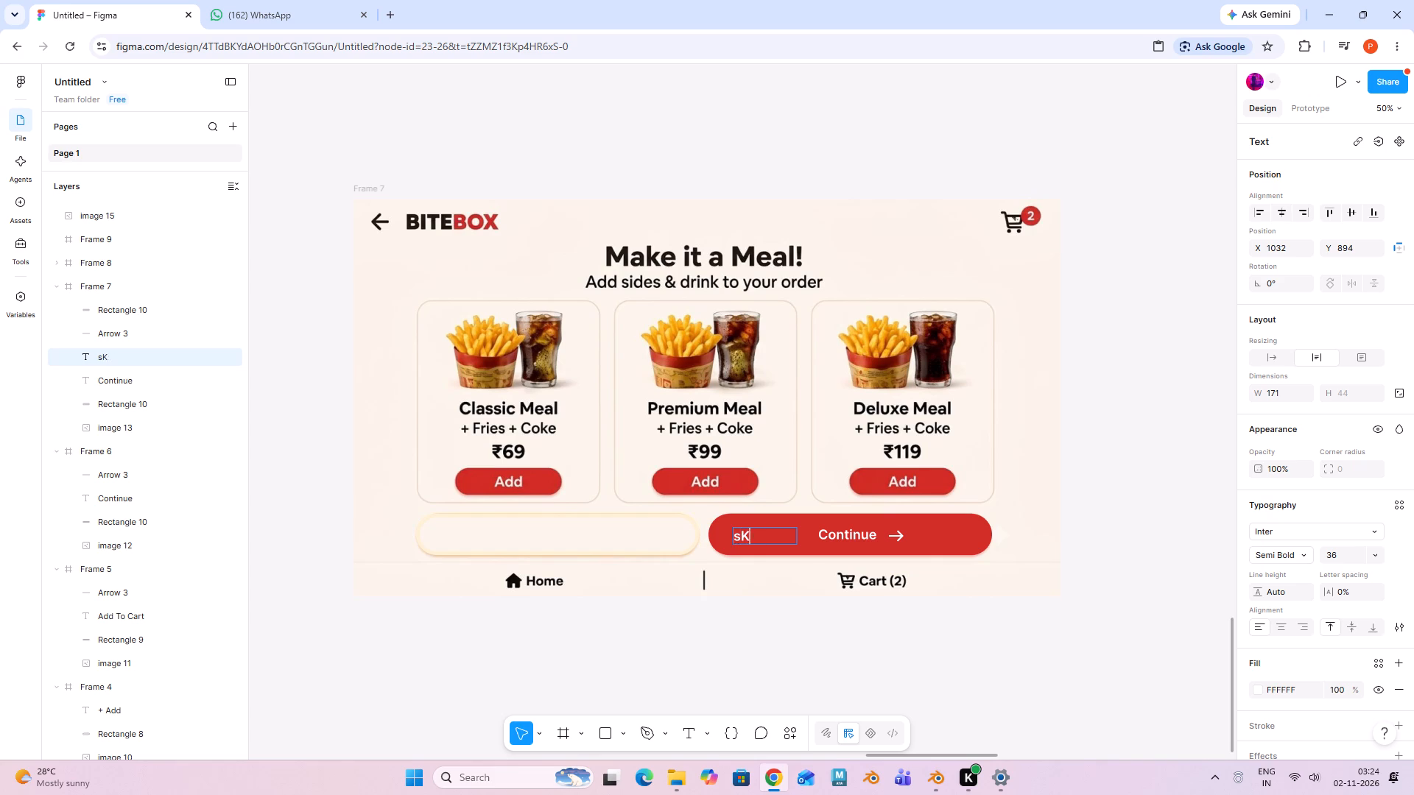
{"action": "key", "text": "BackSpace"}
{"action": "key", "text": "BackSpace"}
{"action": "key", "text": "s"}
{"action": "type", "text": "kip"}
{"action": "left_click", "coordinate": [1130, 579]}
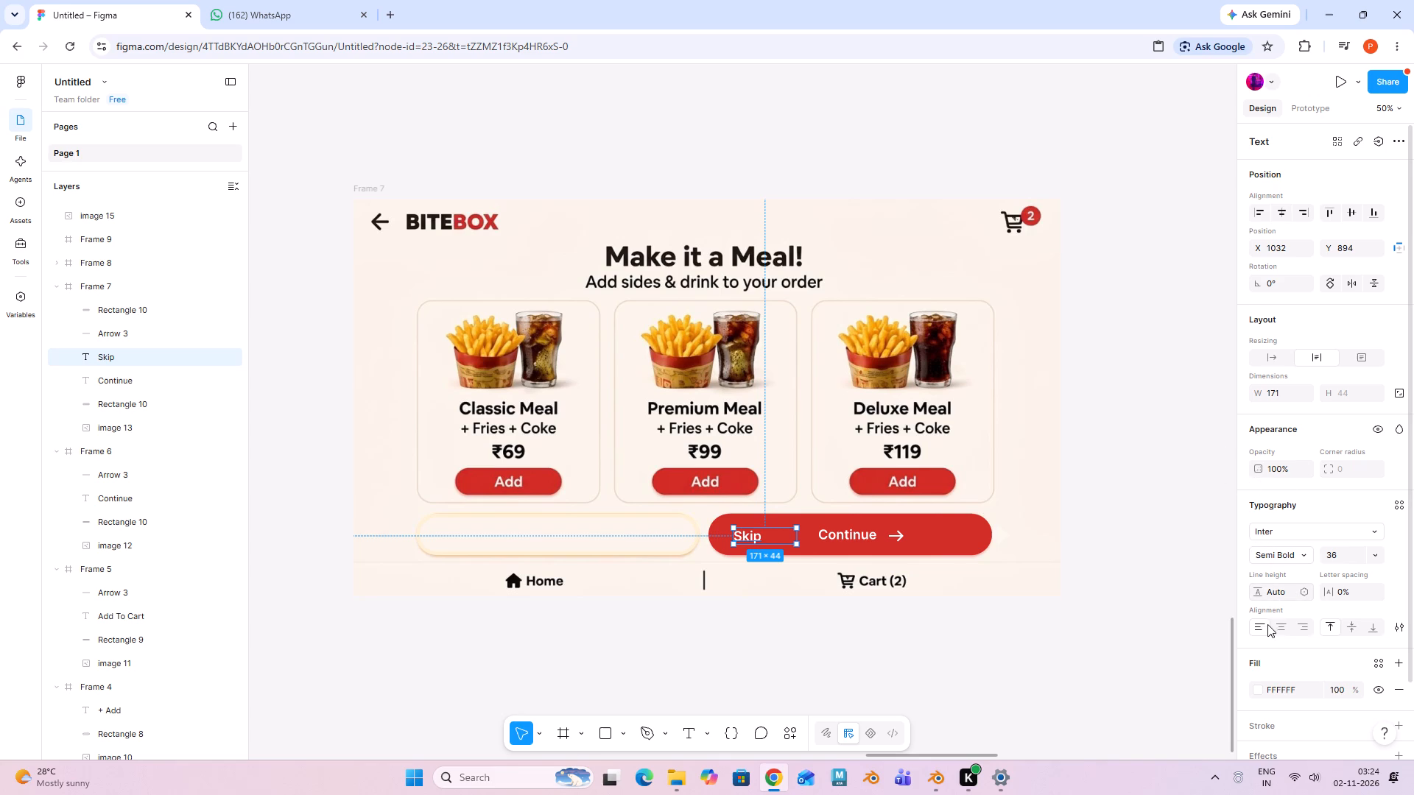
Set the Skip label's fill colour to black, 000000.
{"action": "left_click", "coordinate": [1262, 691]}
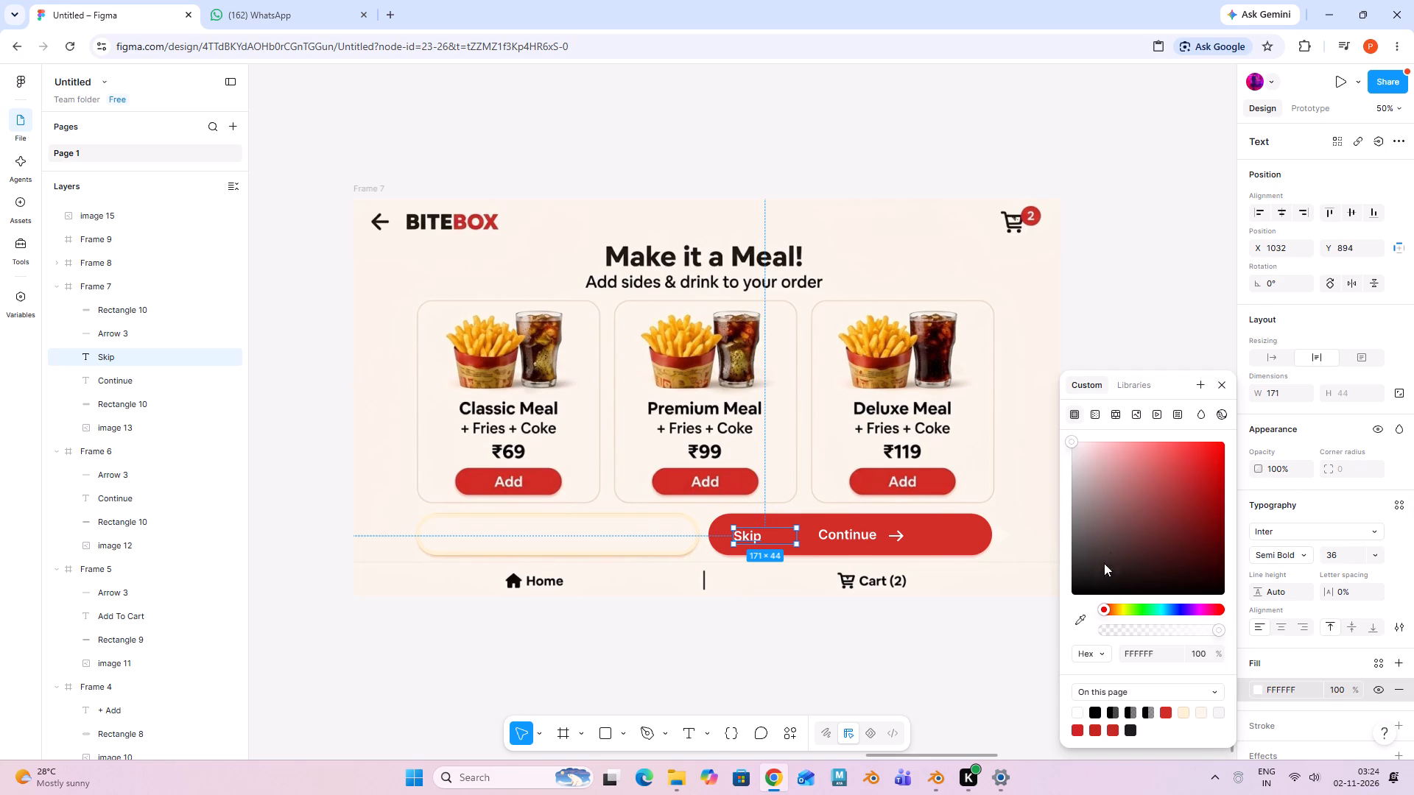
{"action": "left_click_drag", "start_coordinate": [1113, 547], "coordinate": [1293, 612]}
{"action": "left_click", "coordinate": [856, 636]}
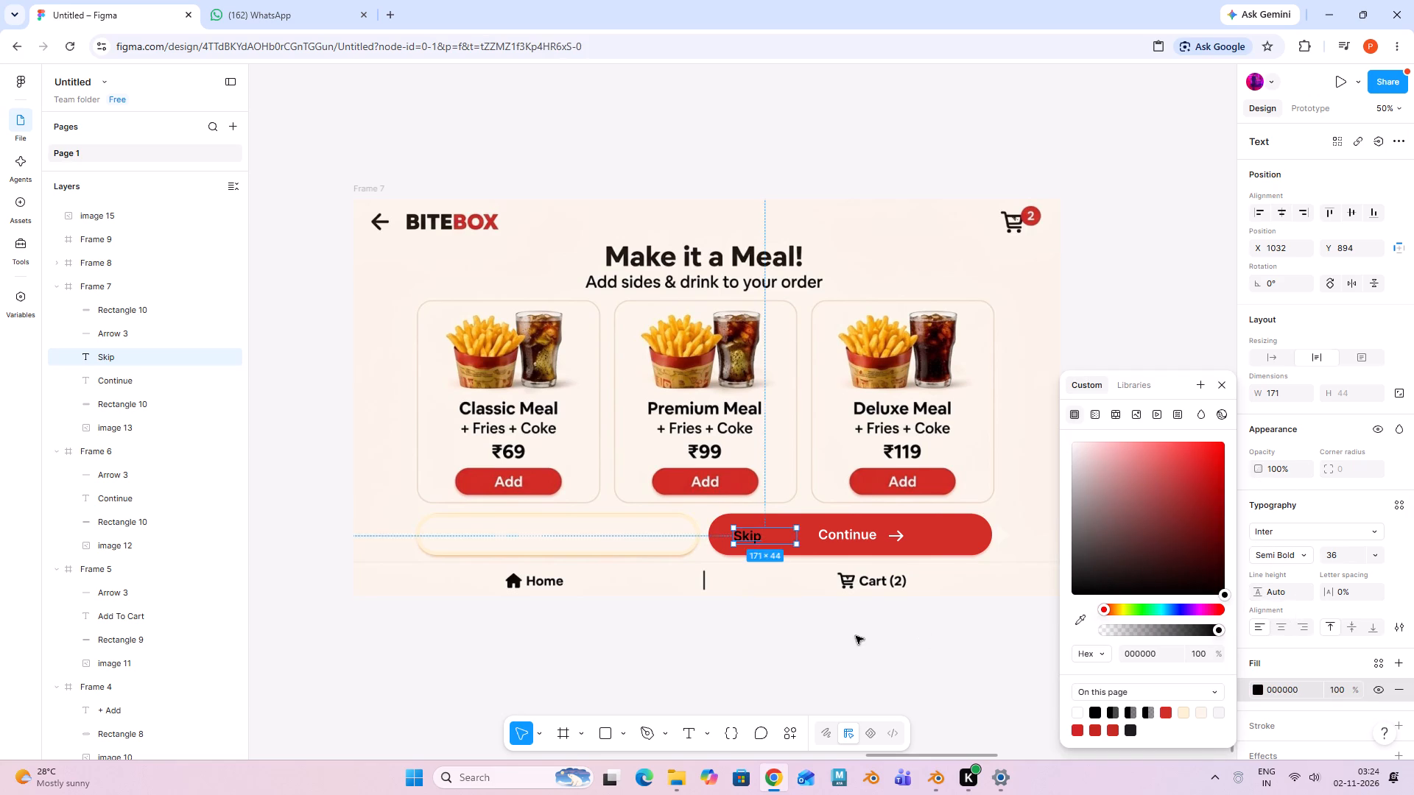
Place a copy of the Skip label in front of the cream button at X 498, Y 882, and delete the original outside the frame.
{"action": "left_click", "coordinate": [746, 535]}
{"action": "left_click_drag", "start_coordinate": [771, 538], "coordinate": [622, 527]}
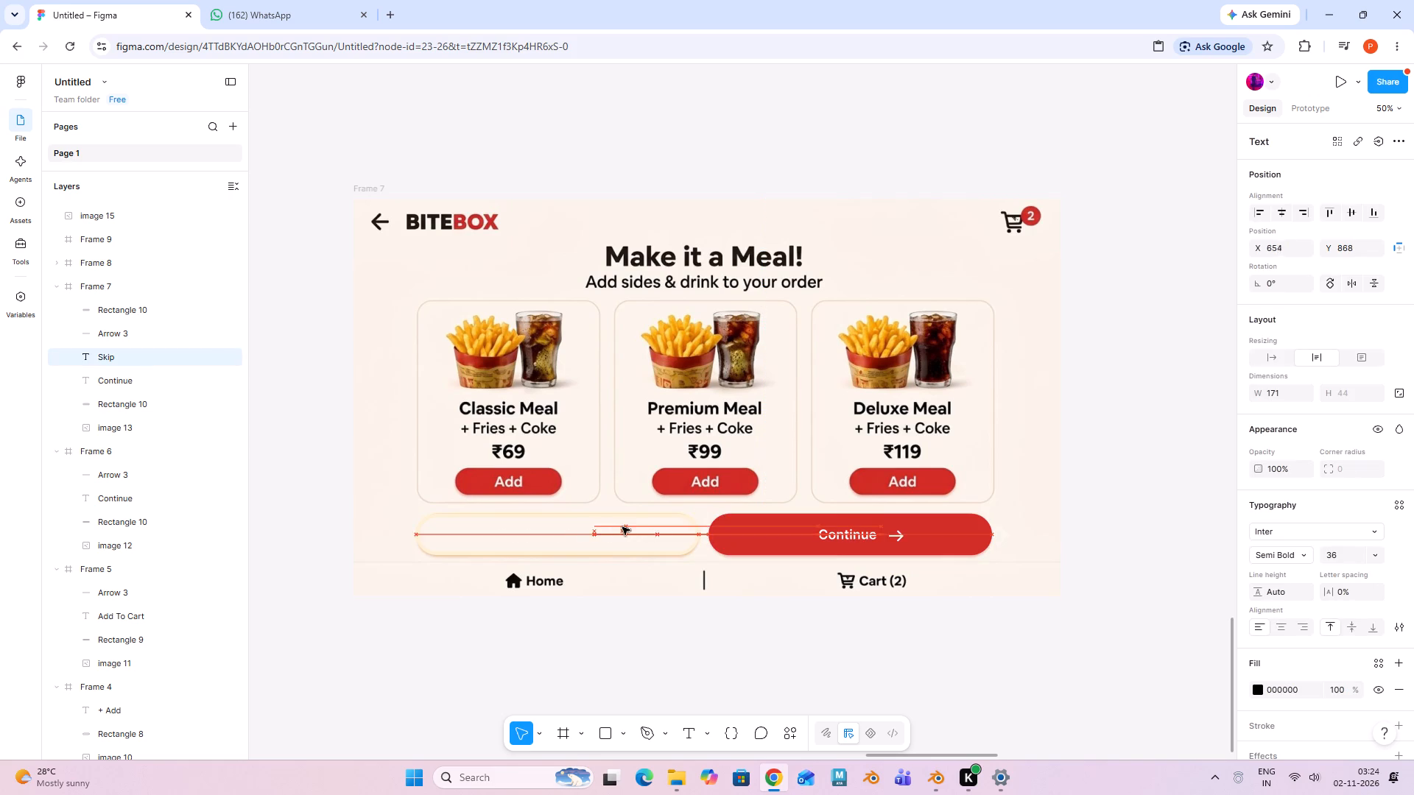
{"action": "left_click_drag", "start_coordinate": [622, 527], "coordinate": [561, 536]}
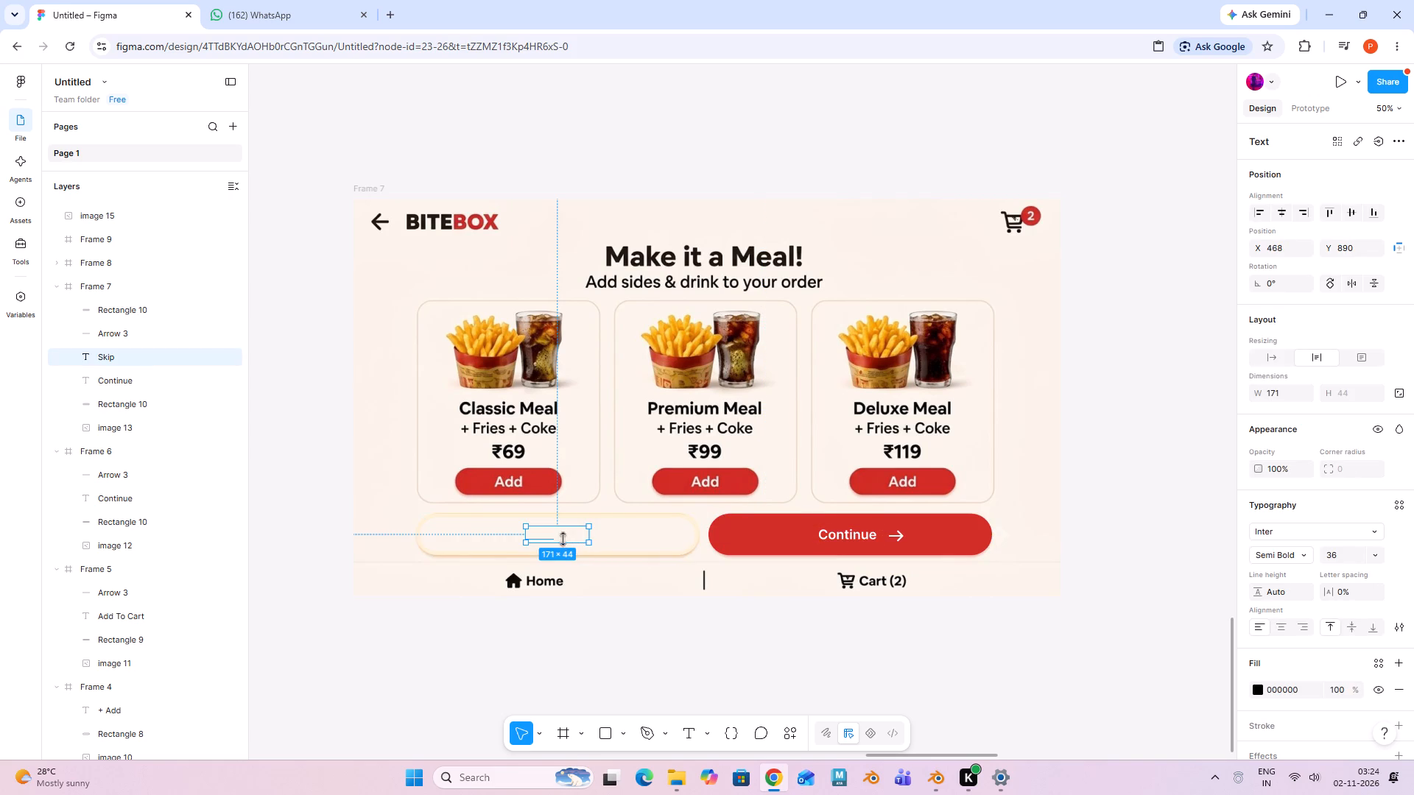
{"action": "left_click_drag", "start_coordinate": [560, 538], "coordinate": [599, 643]}
{"action": "left_click_drag", "start_coordinate": [585, 643], "coordinate": [556, 534], "text": "alt"}
{"action": "left_click", "coordinate": [584, 644]}
{"action": "key", "text": "Delete"}
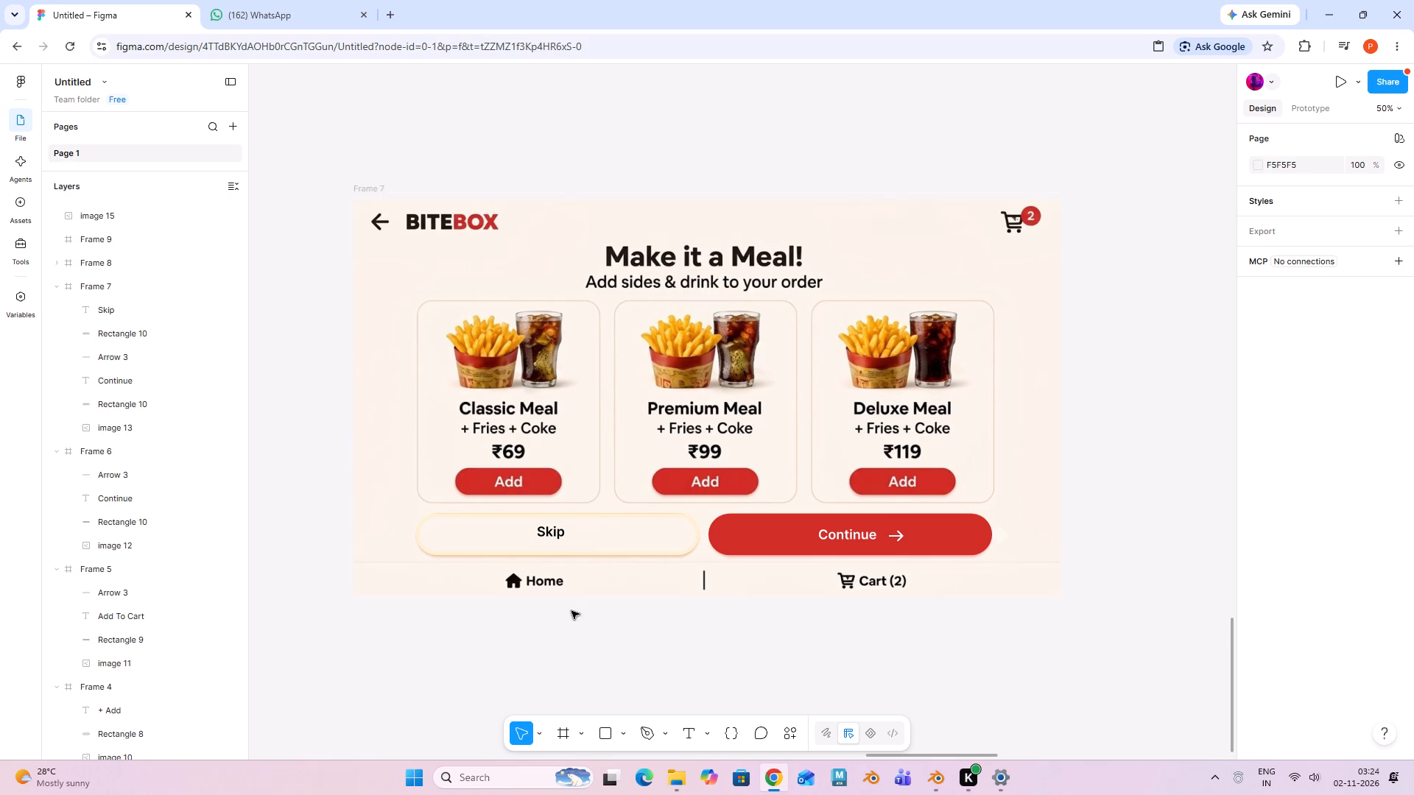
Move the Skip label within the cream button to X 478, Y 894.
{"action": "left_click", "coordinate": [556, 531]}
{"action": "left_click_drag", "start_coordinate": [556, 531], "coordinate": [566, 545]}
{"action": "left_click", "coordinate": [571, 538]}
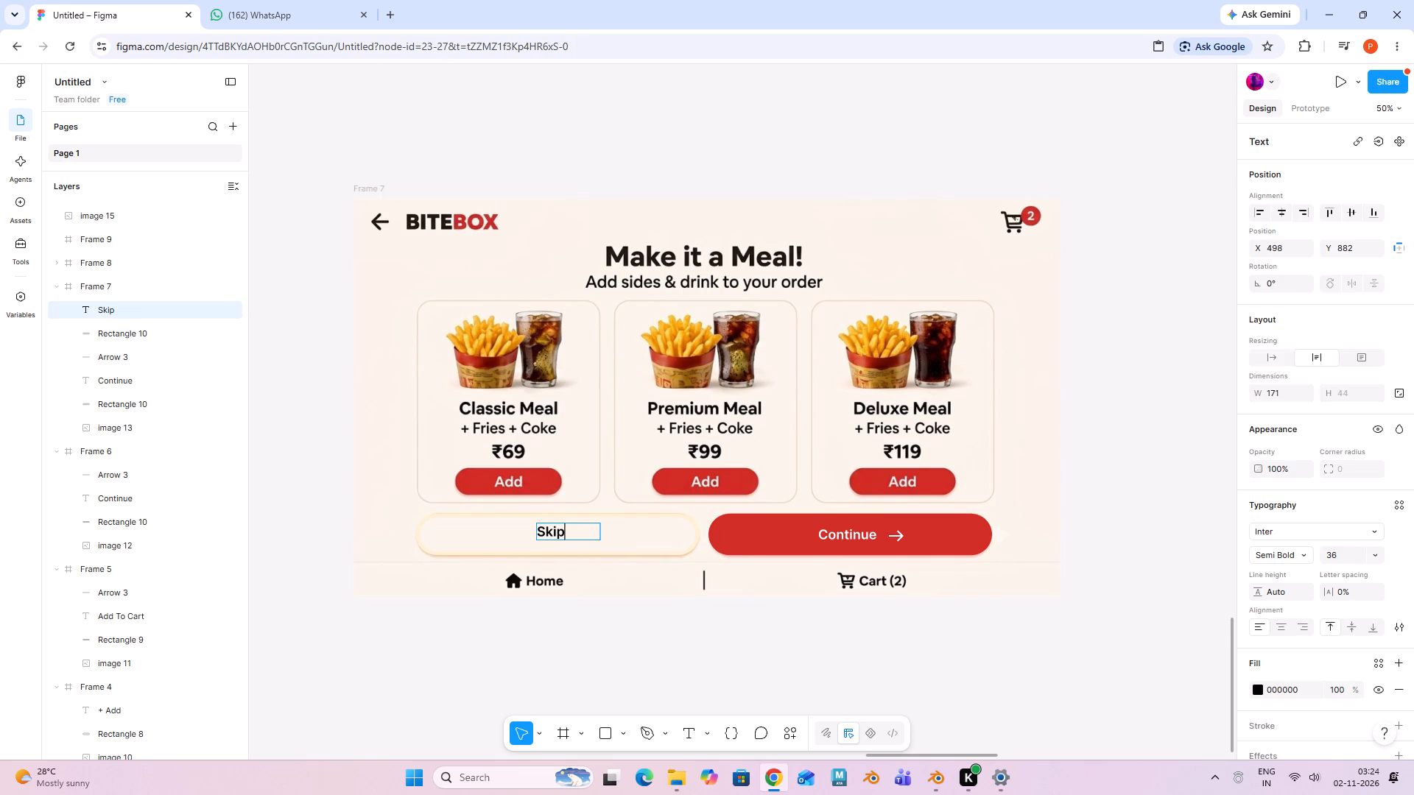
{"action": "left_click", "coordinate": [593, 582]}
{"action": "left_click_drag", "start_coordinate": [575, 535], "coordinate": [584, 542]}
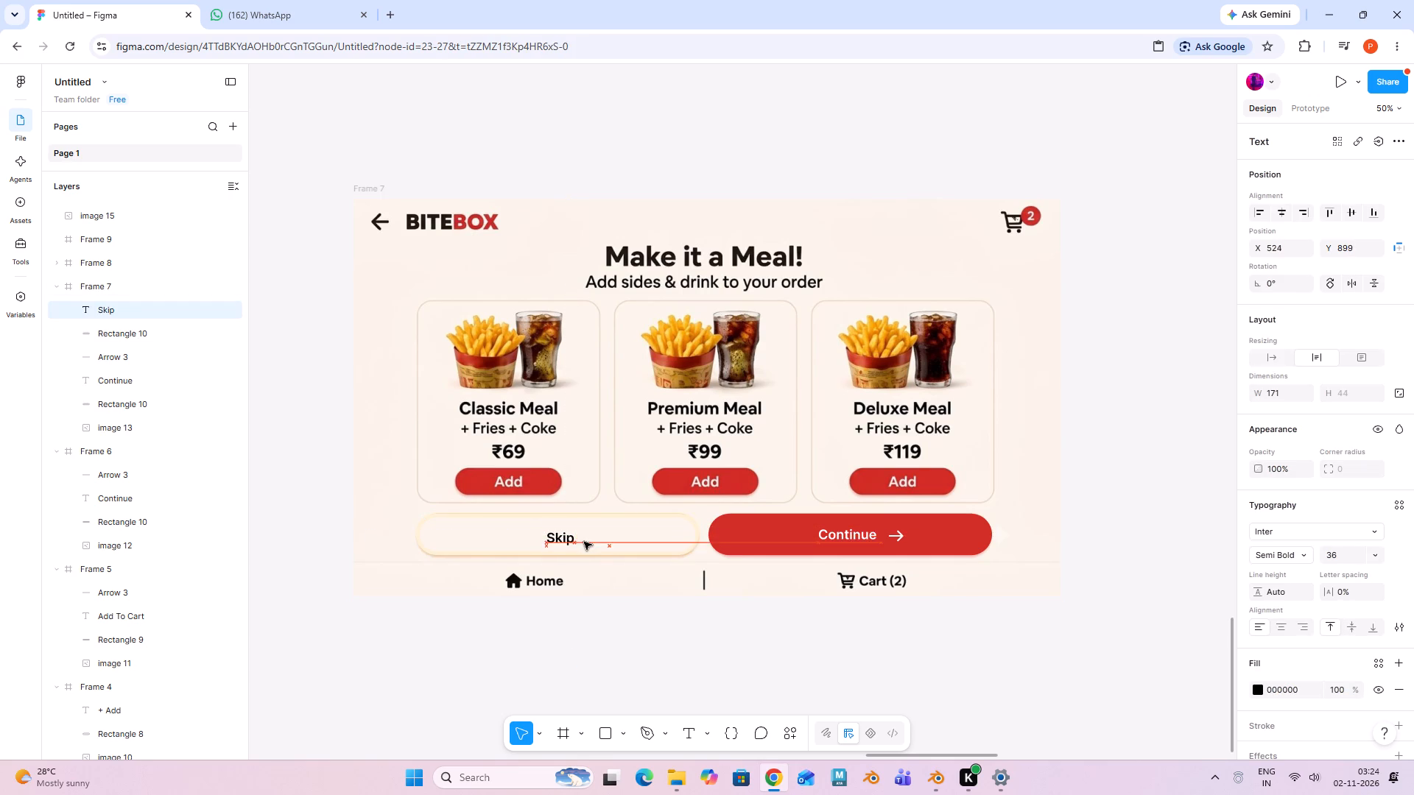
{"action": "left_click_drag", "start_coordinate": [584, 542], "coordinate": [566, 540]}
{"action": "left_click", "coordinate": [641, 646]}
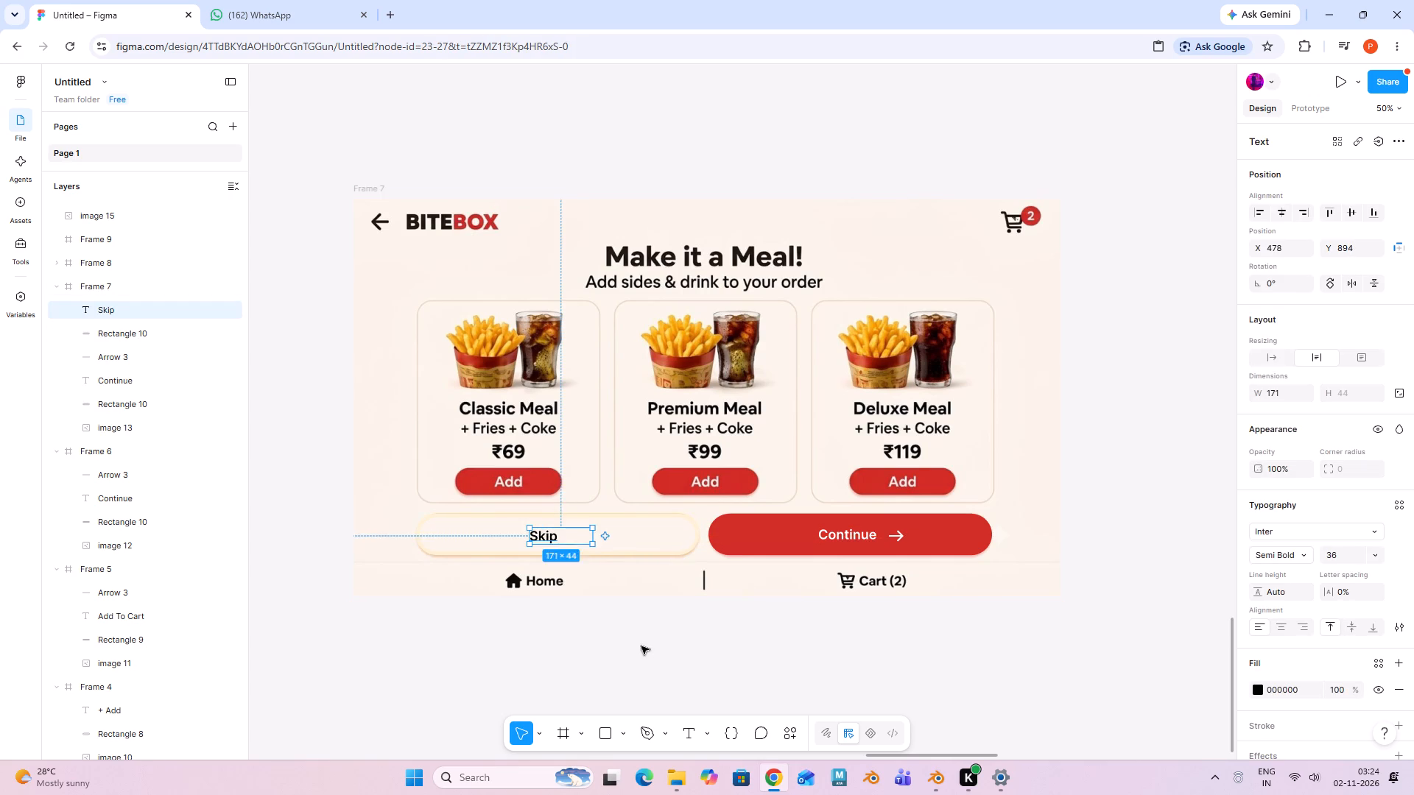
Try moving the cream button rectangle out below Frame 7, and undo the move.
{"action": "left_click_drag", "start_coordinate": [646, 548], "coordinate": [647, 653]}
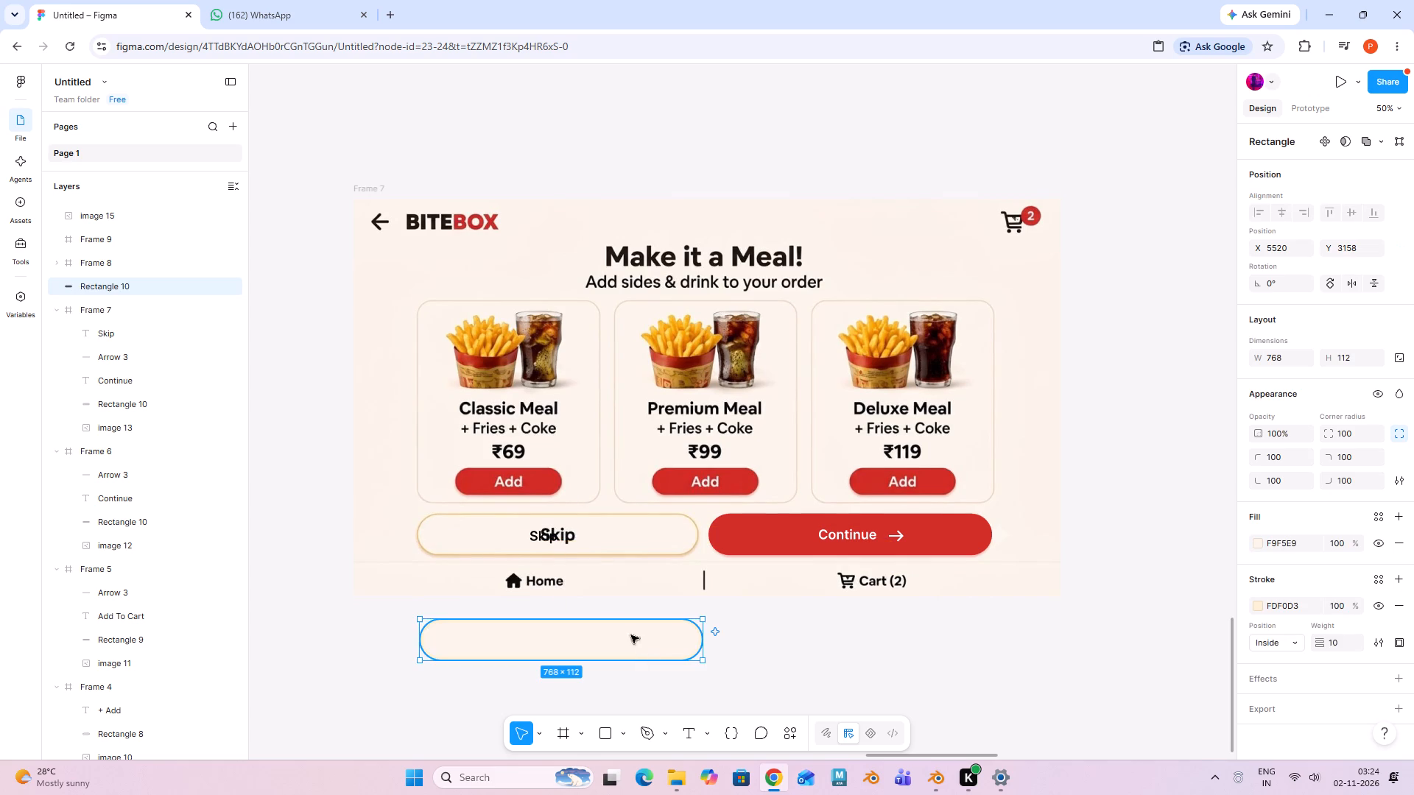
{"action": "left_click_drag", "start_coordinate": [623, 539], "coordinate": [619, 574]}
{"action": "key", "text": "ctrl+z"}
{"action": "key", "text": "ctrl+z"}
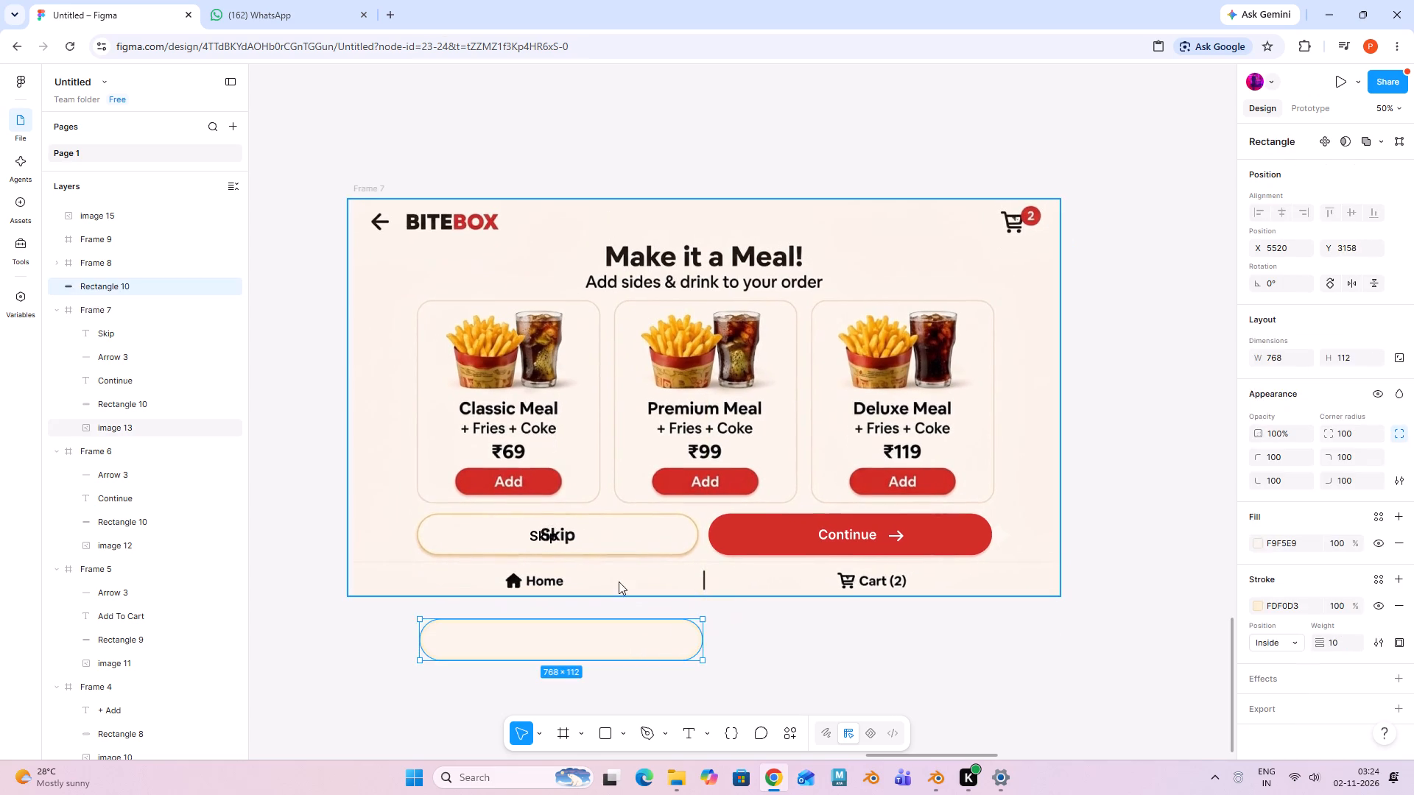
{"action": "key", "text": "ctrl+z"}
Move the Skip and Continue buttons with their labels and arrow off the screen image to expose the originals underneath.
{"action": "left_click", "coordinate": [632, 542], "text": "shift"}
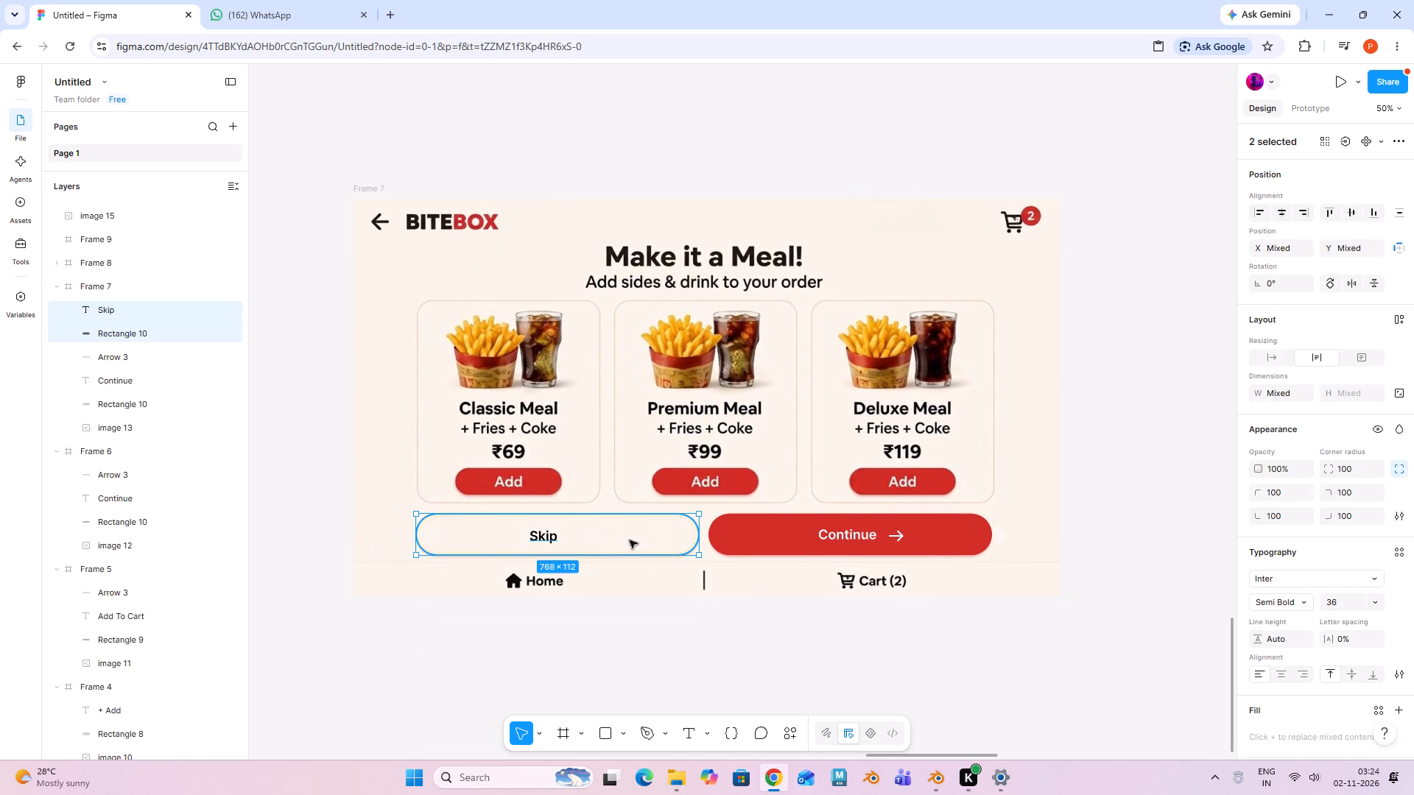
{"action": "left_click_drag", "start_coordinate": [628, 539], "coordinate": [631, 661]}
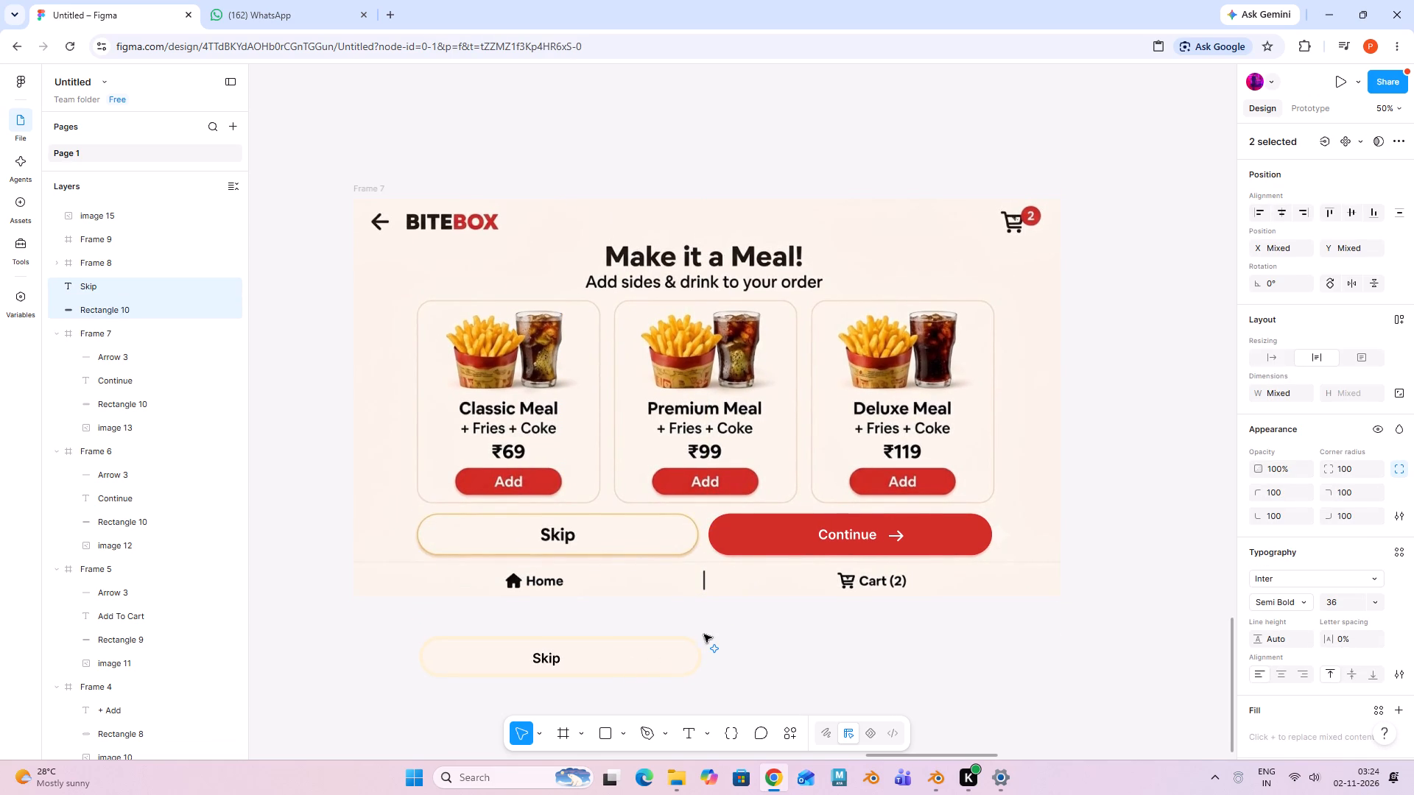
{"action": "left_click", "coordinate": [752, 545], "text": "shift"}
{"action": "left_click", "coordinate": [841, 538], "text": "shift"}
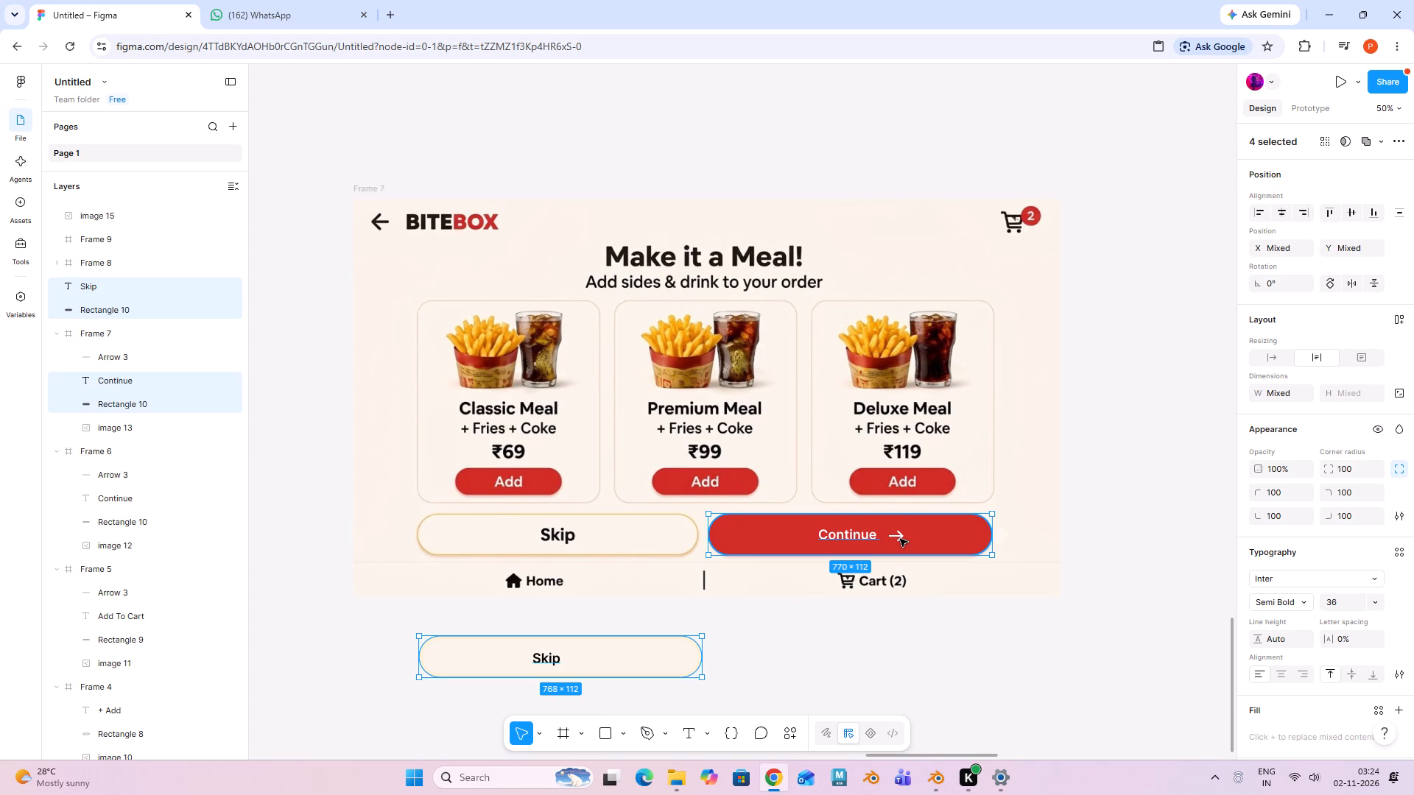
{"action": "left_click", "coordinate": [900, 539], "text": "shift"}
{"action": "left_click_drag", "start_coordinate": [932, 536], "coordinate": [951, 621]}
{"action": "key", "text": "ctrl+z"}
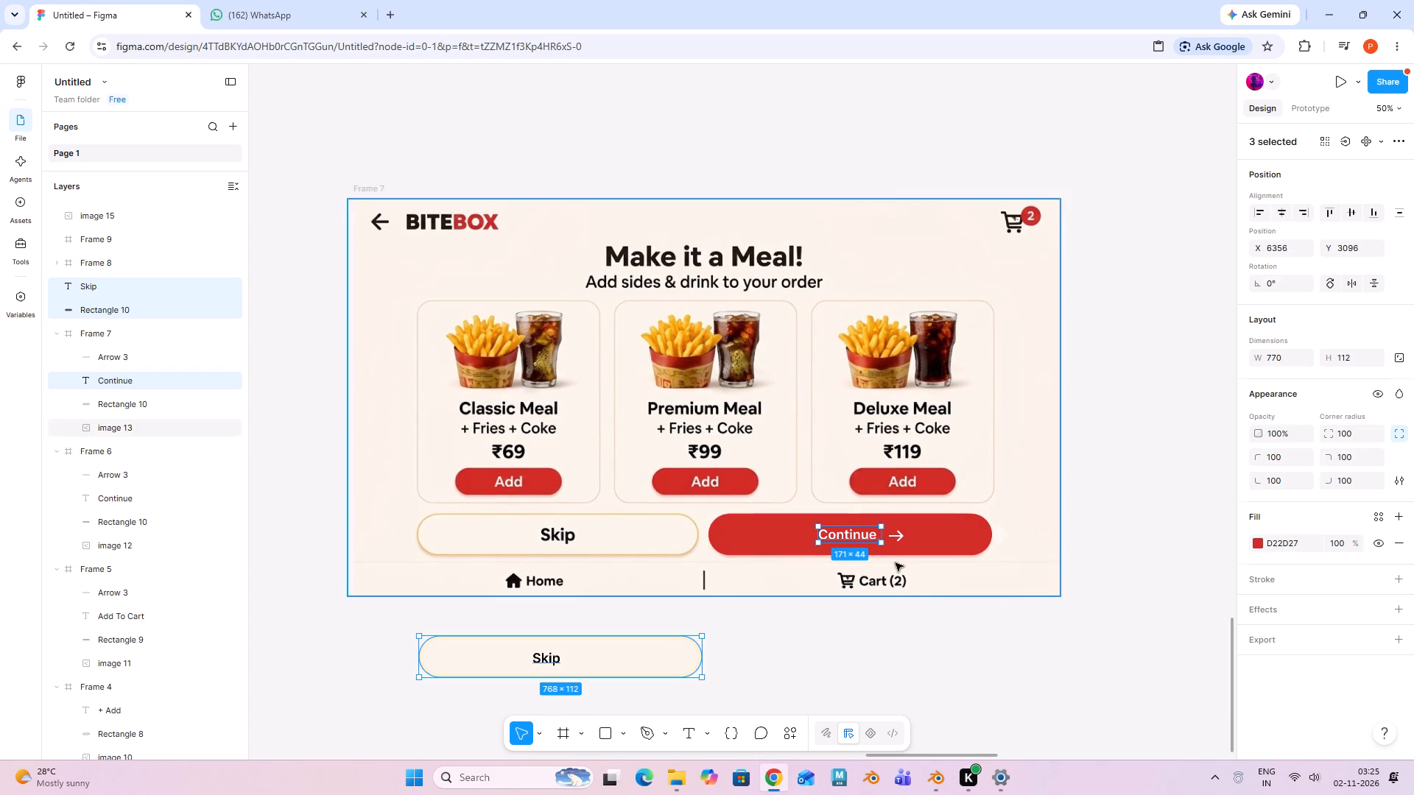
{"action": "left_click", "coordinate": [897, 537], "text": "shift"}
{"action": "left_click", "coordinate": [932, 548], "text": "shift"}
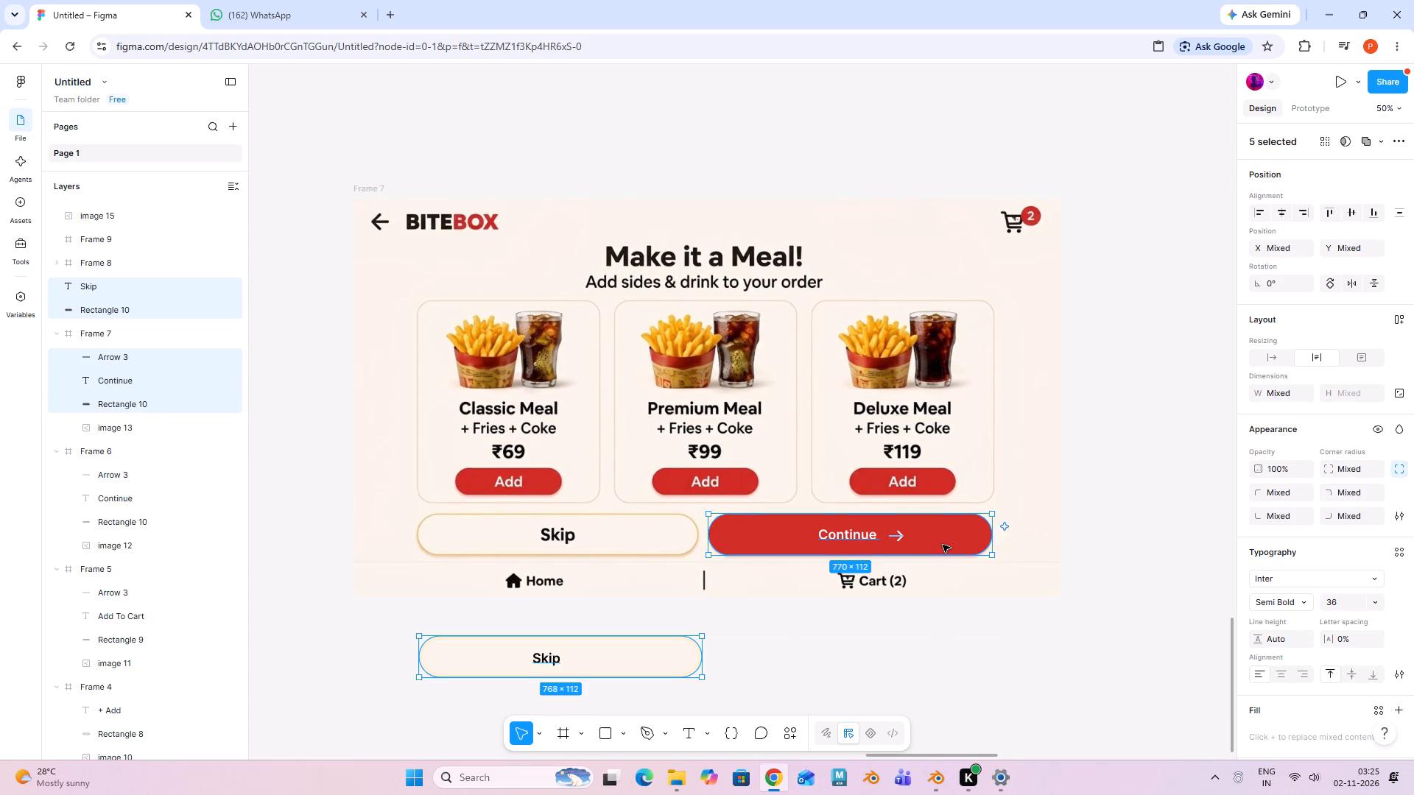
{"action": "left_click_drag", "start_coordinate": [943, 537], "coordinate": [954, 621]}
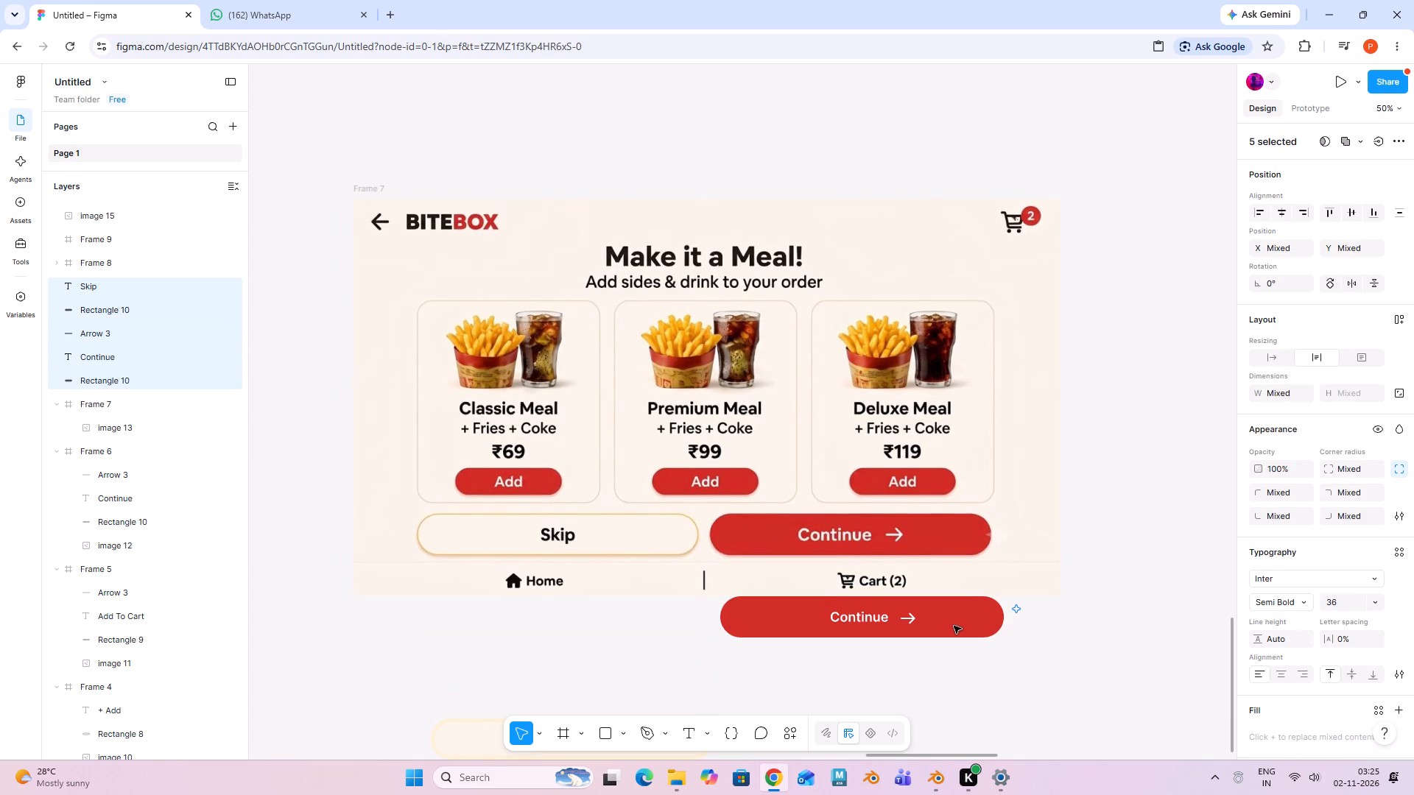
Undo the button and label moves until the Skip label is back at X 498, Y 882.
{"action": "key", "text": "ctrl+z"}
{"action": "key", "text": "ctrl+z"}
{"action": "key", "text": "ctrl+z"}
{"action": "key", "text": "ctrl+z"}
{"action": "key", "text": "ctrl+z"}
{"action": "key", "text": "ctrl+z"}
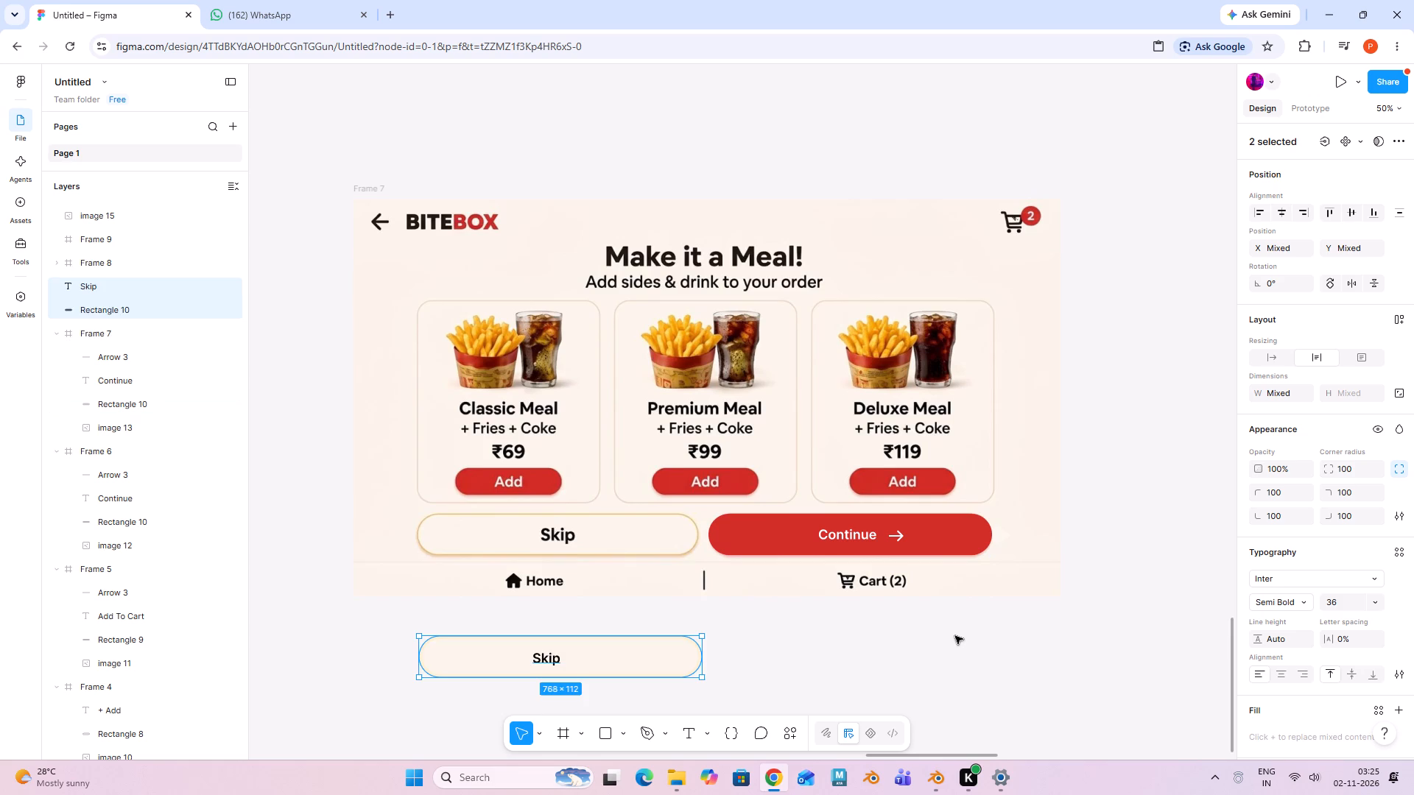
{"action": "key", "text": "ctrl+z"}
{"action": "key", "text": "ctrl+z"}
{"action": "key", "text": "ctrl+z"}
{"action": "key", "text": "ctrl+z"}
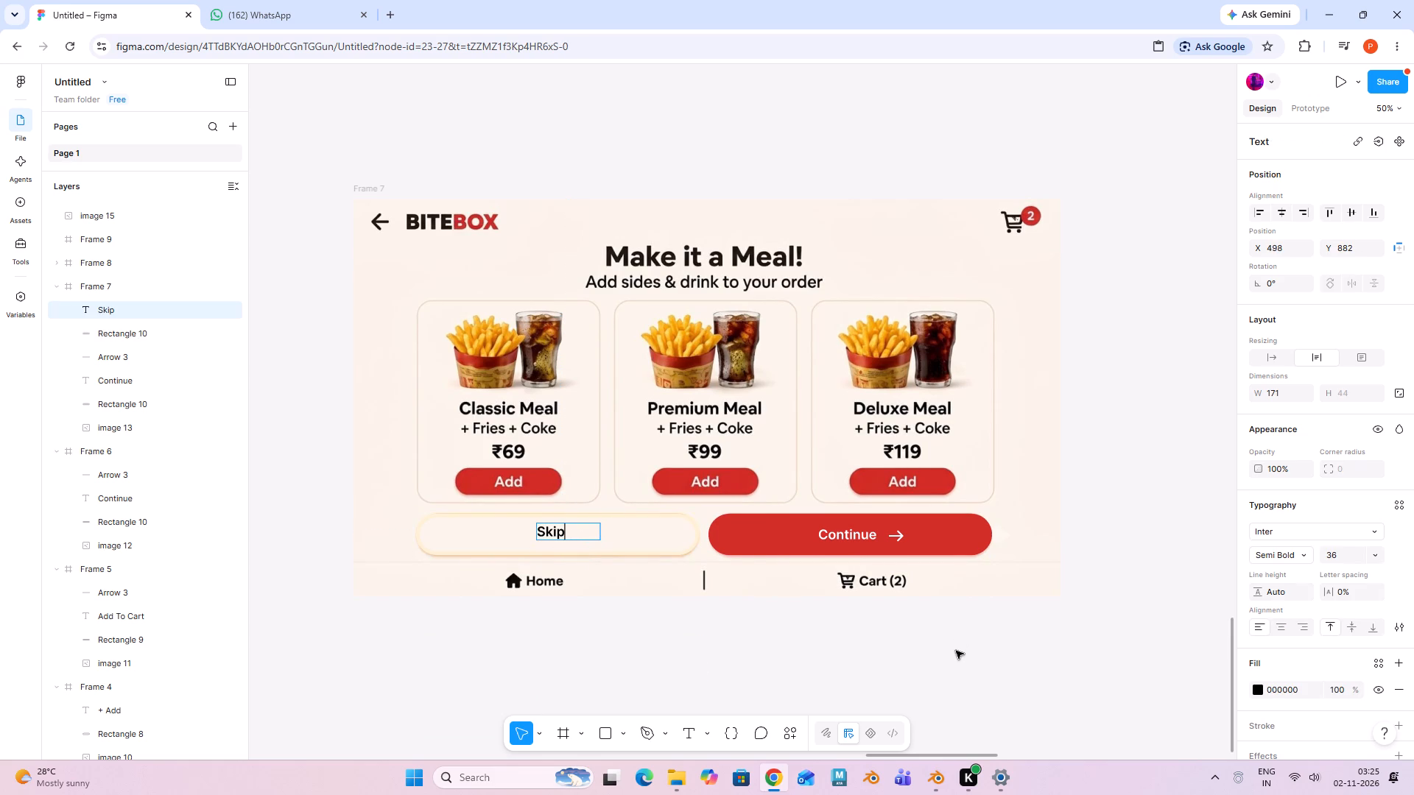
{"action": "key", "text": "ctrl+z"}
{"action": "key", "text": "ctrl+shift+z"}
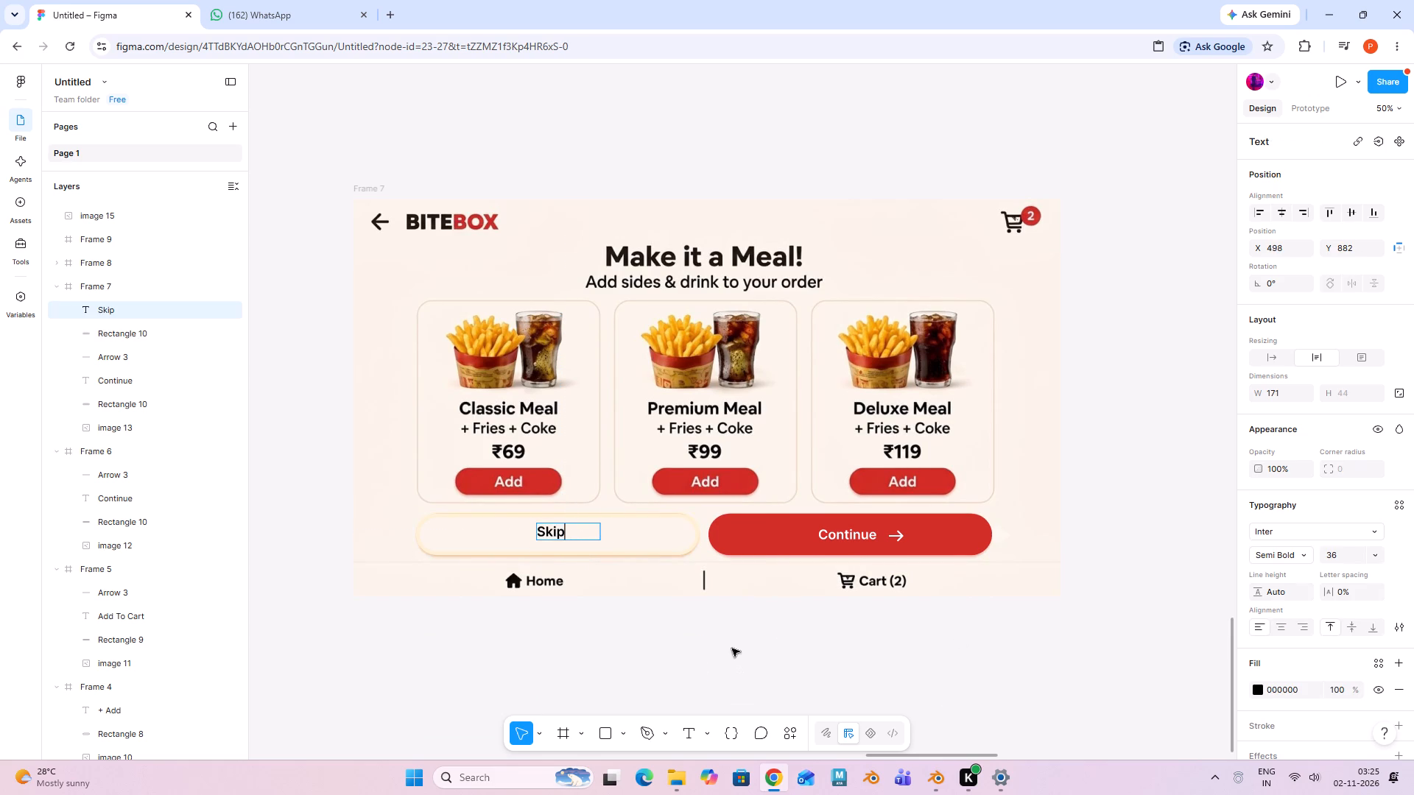
Set the Skip label's font size to 40, keeping the Semi Bold weight.
{"action": "left_click", "coordinate": [732, 649]}
{"action": "left_click", "coordinate": [643, 607]}
{"action": "left_click", "coordinate": [538, 517]}
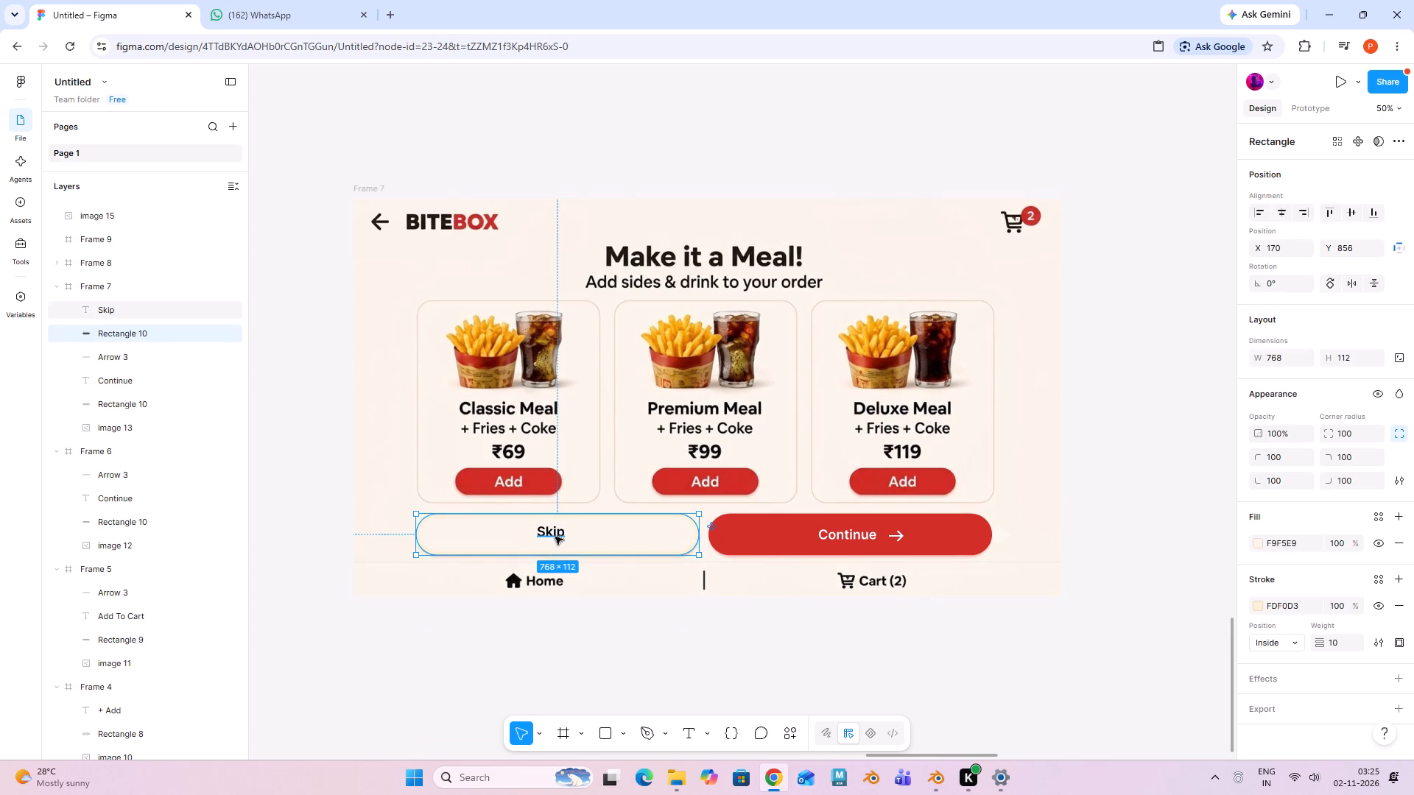
{"action": "left_click", "coordinate": [554, 532]}
{"action": "left_click", "coordinate": [1383, 554]}
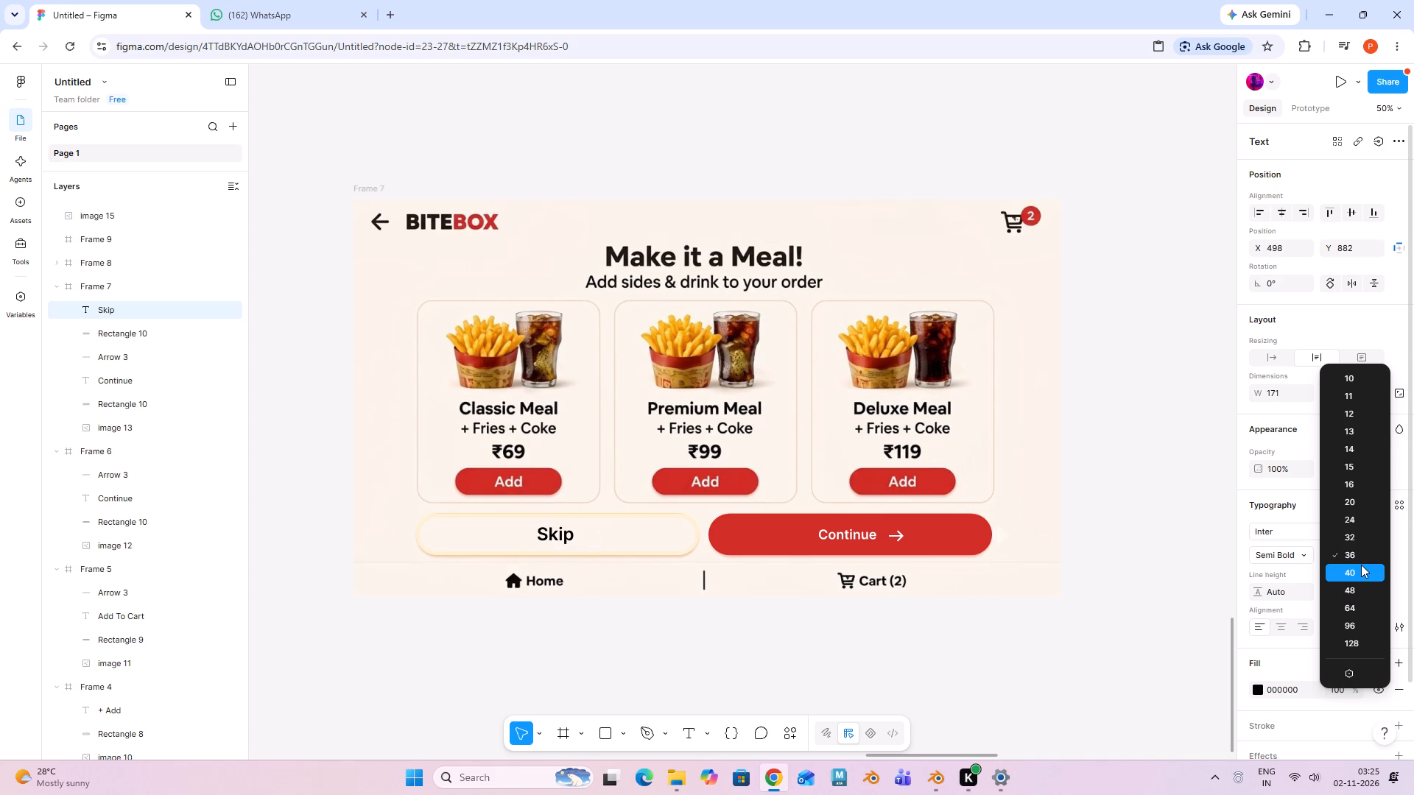
{"action": "left_click", "coordinate": [1361, 565]}
{"action": "left_click", "coordinate": [1303, 554]}
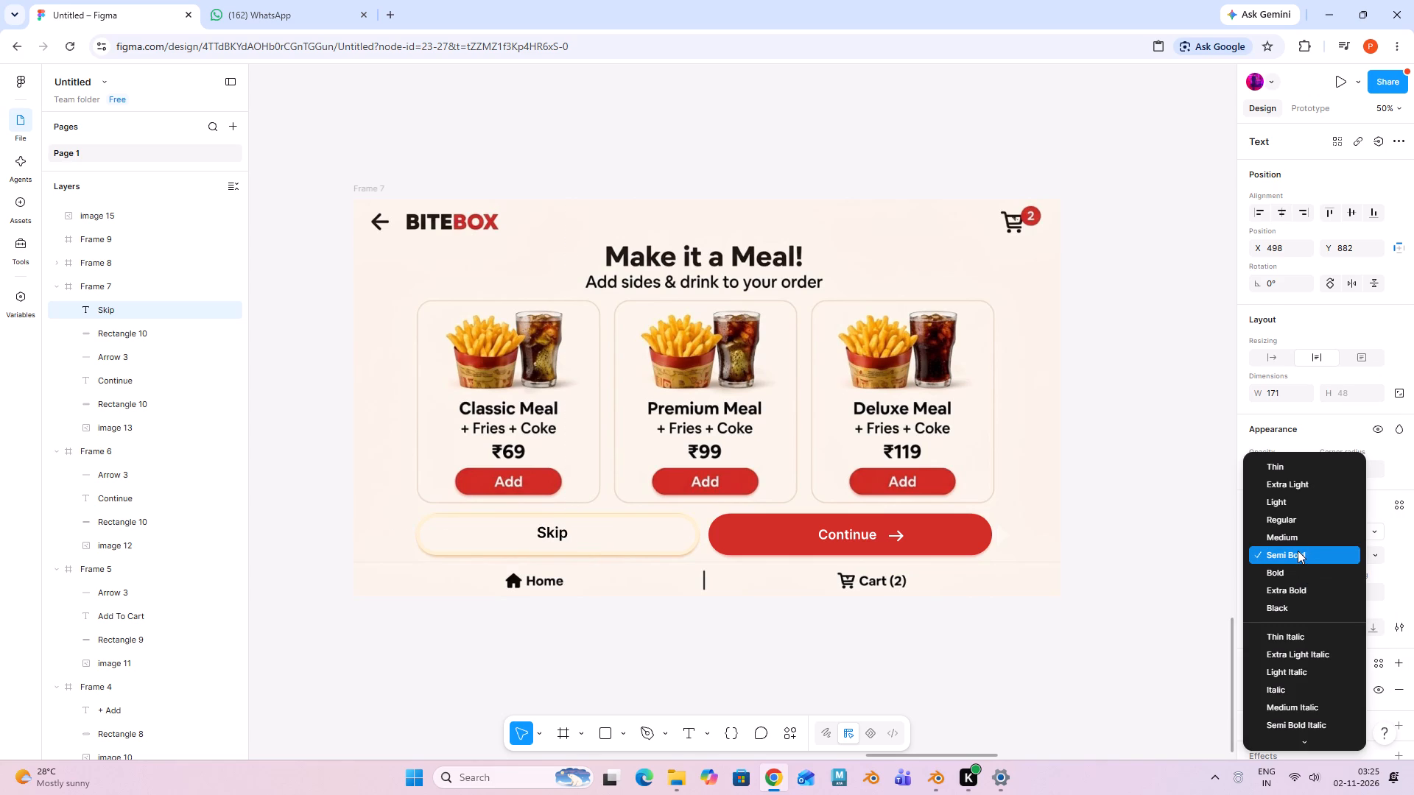
{"action": "left_click", "coordinate": [1298, 550]}
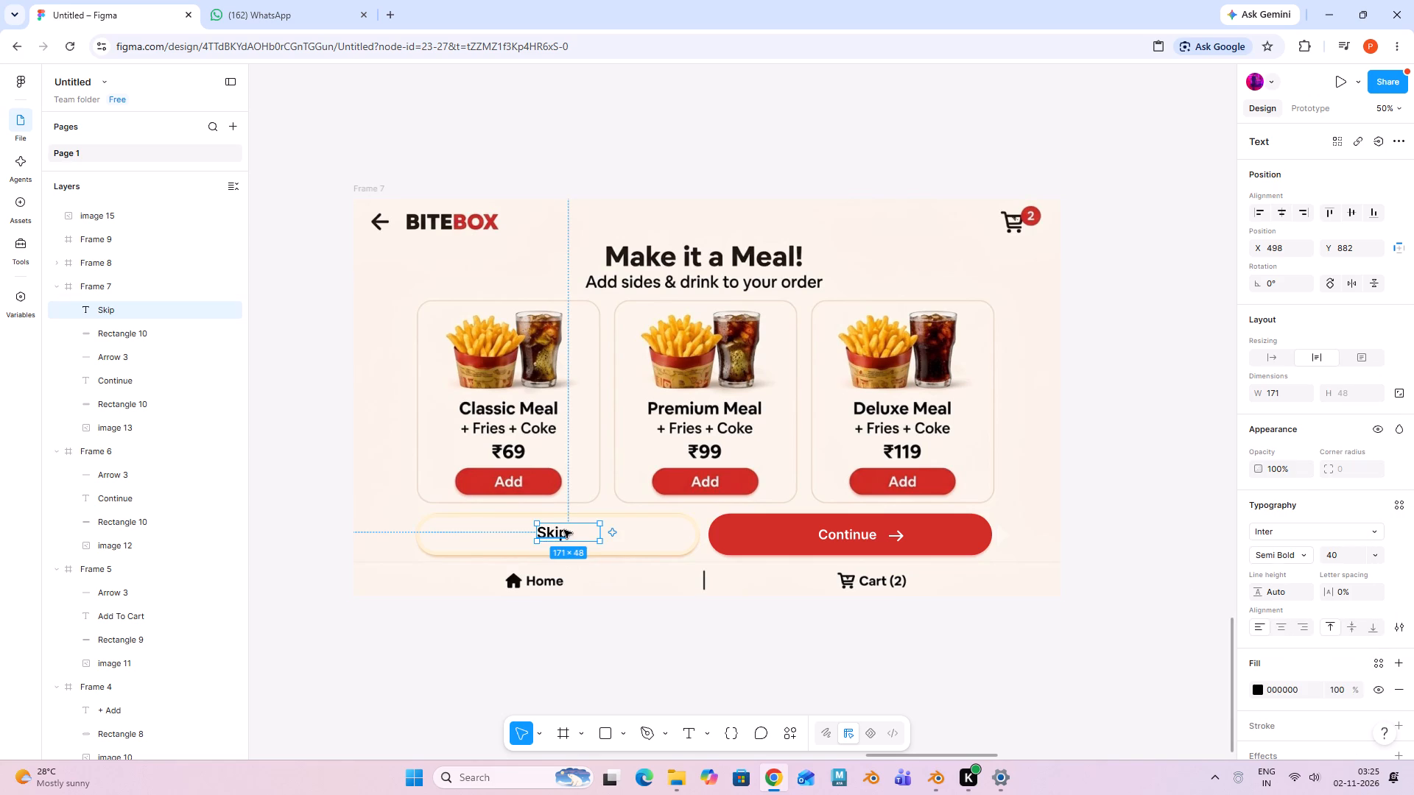
Centre the Skip word on the cream button by moving its label to X 504, Y 888.
{"action": "left_click_drag", "start_coordinate": [569, 534], "coordinate": [565, 537]}
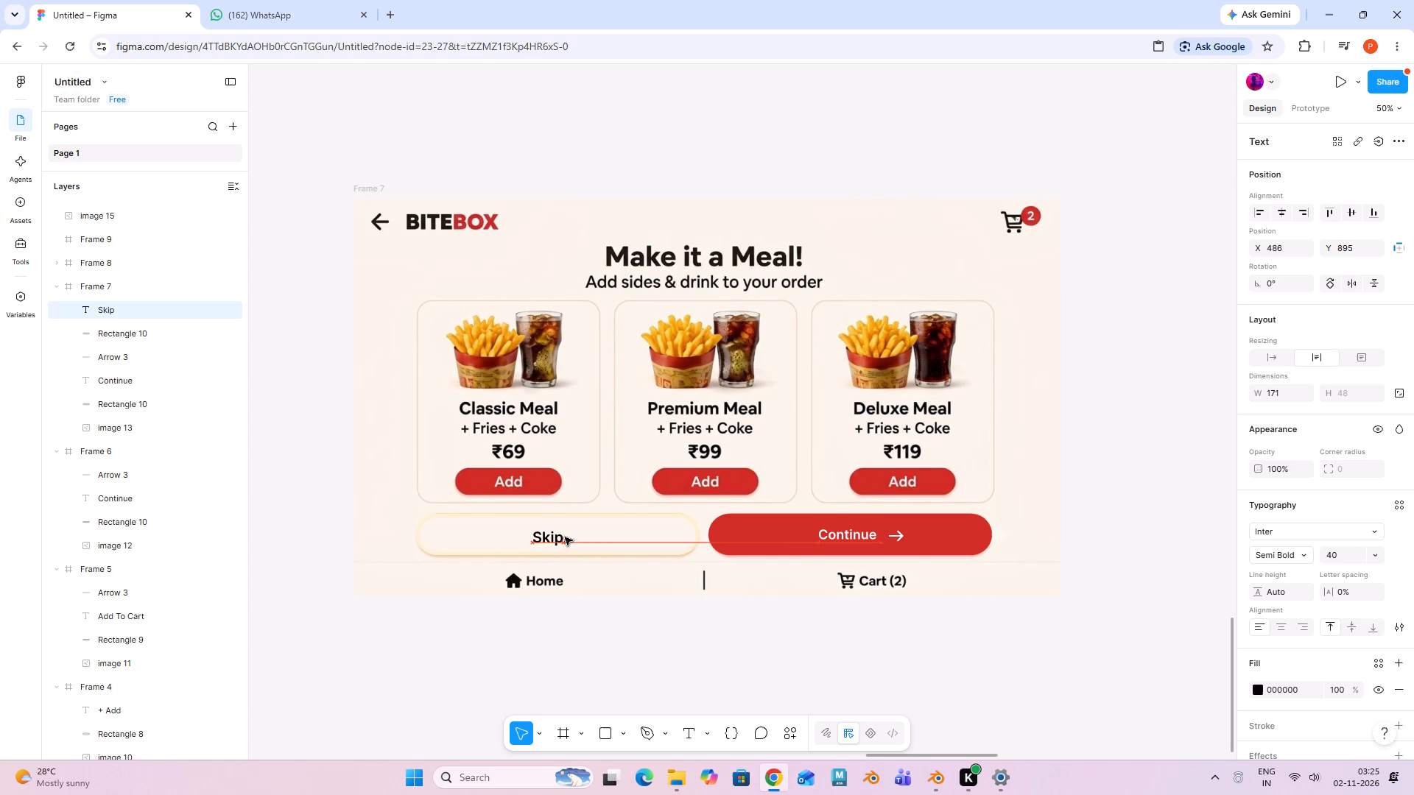
{"action": "left_click_drag", "start_coordinate": [565, 537], "coordinate": [560, 537]}
{"action": "key", "text": "Tab"}
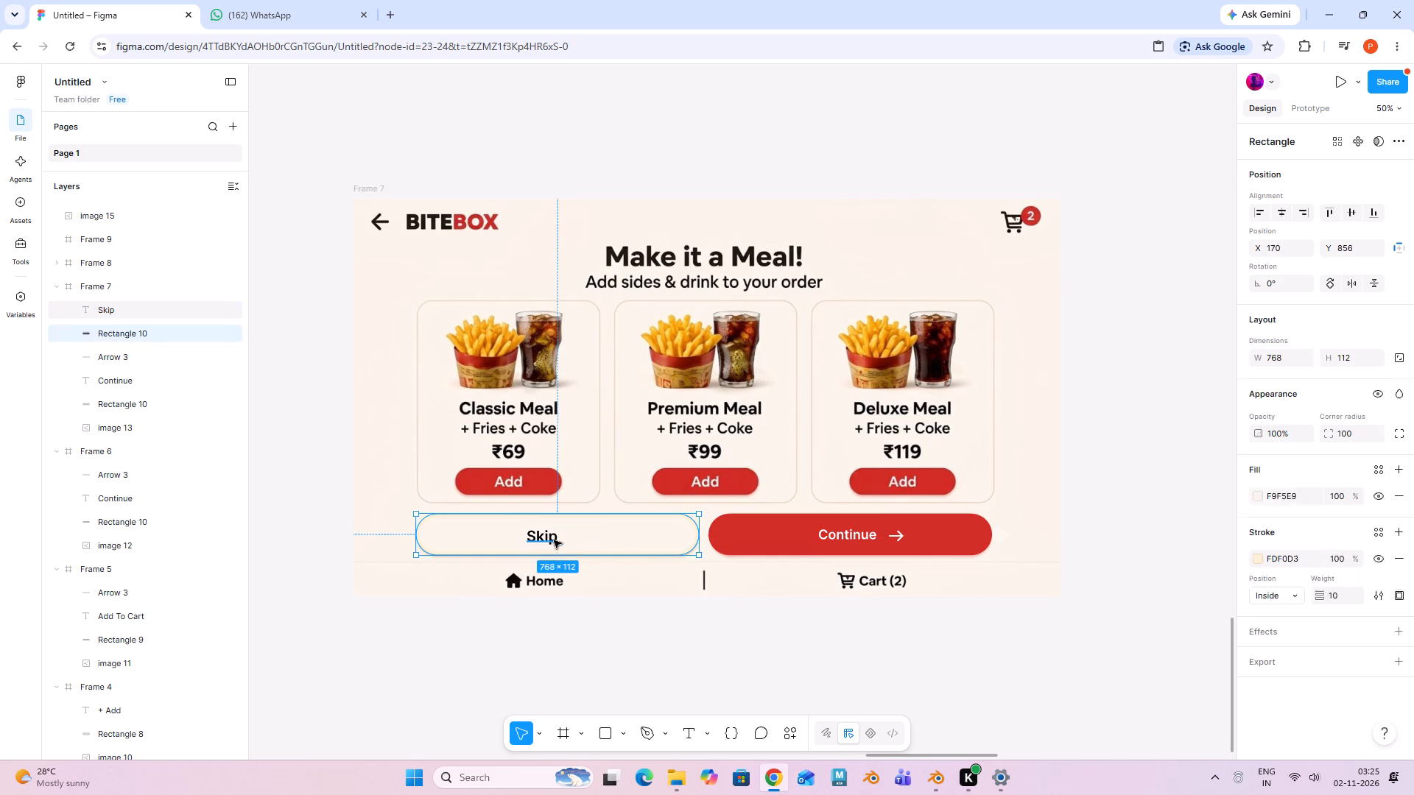
{"action": "left_click", "coordinate": [639, 646]}
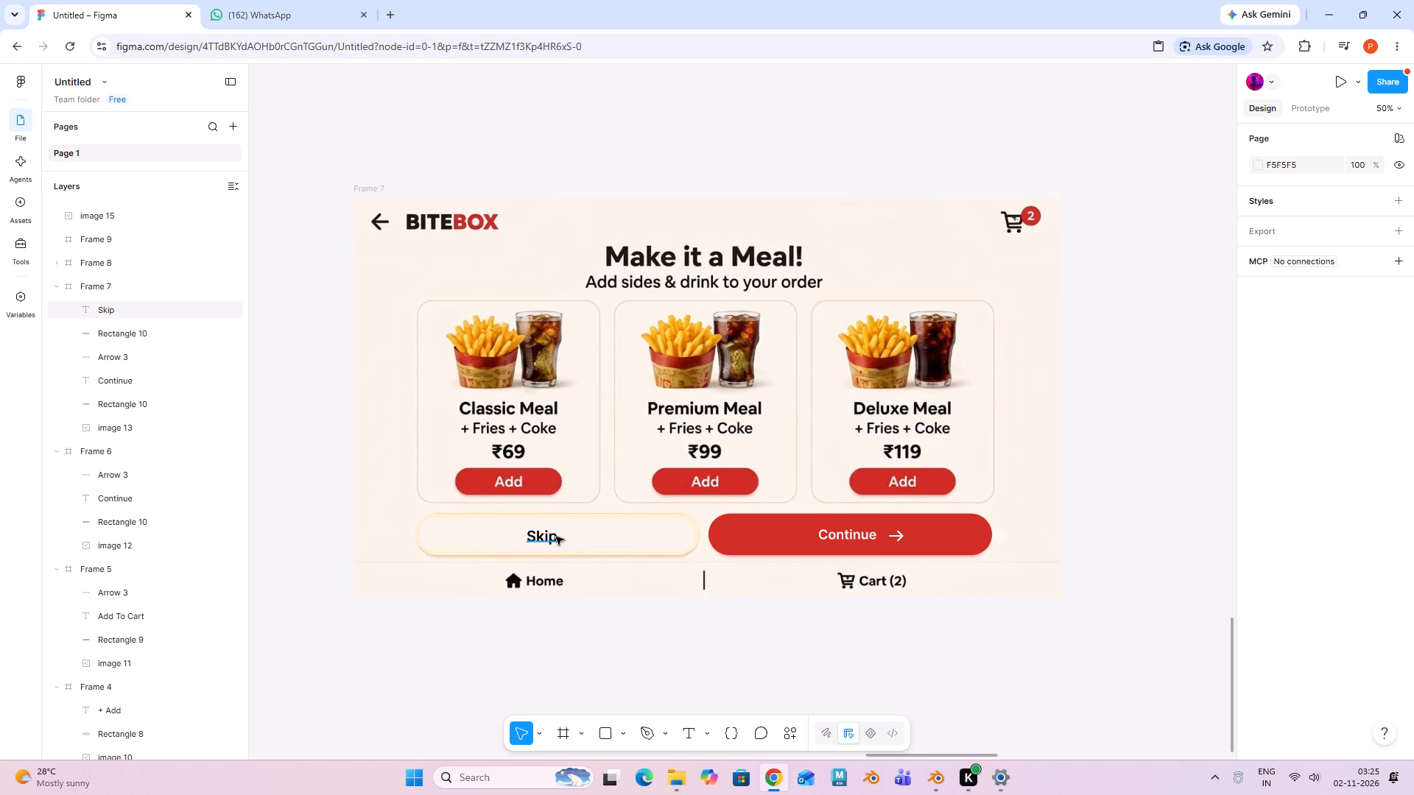
{"action": "left_click", "coordinate": [556, 537]}
{"action": "left_click_drag", "start_coordinate": [570, 538], "coordinate": [585, 538]}
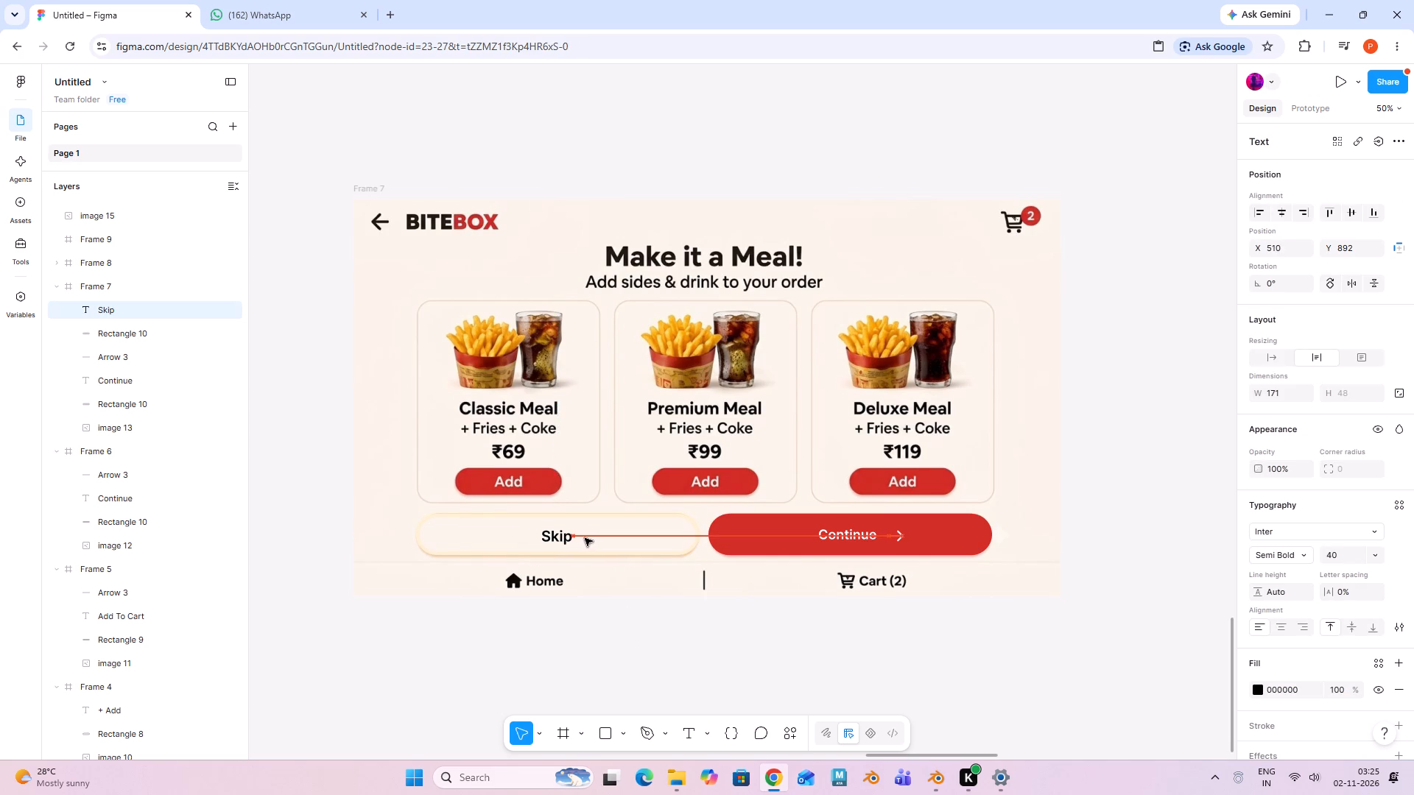
{"action": "left_click_drag", "start_coordinate": [585, 538], "coordinate": [583, 538]}
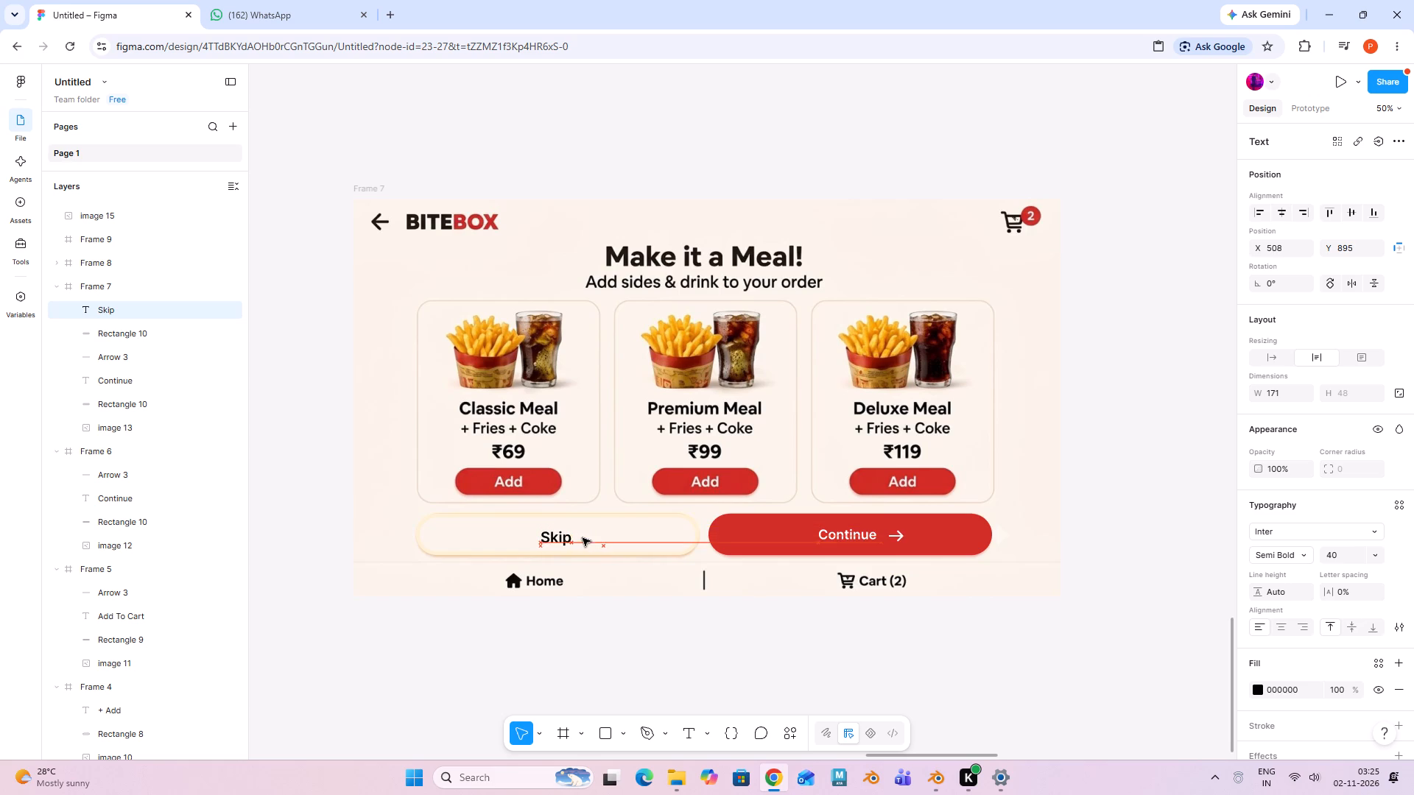
{"action": "left_click_drag", "start_coordinate": [583, 538], "coordinate": [579, 539]}
{"action": "left_click_drag", "start_coordinate": [579, 539], "coordinate": [583, 537]}
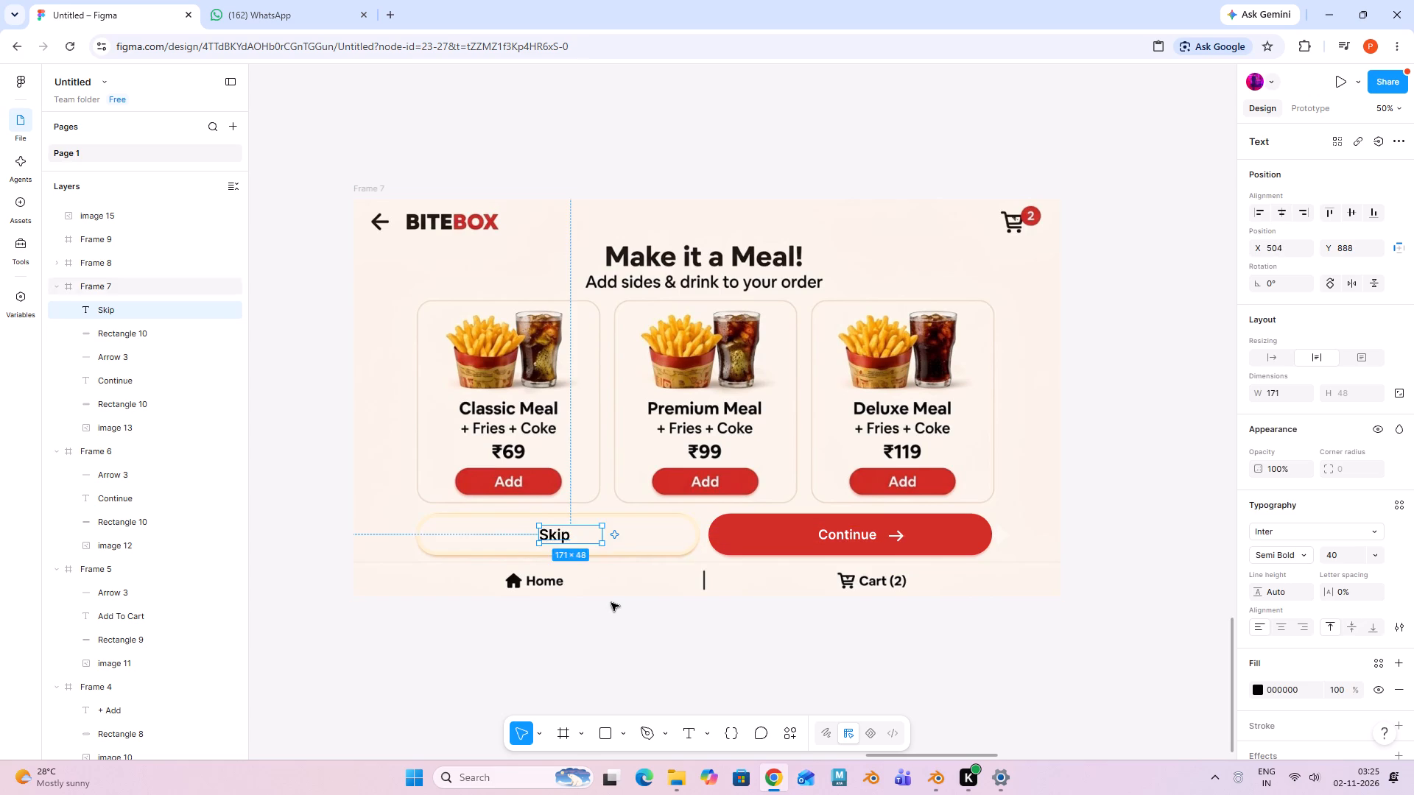
{"action": "left_click", "coordinate": [611, 604]}
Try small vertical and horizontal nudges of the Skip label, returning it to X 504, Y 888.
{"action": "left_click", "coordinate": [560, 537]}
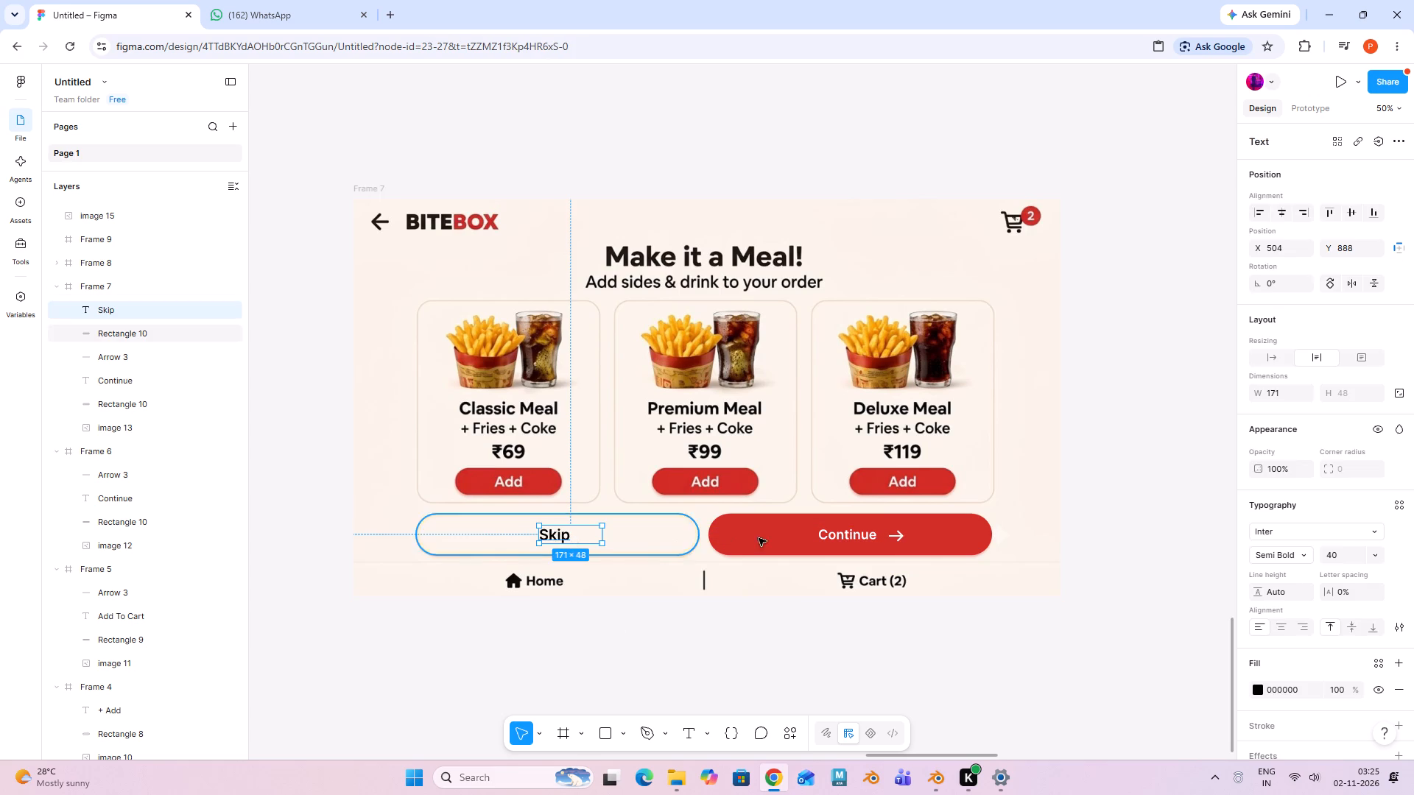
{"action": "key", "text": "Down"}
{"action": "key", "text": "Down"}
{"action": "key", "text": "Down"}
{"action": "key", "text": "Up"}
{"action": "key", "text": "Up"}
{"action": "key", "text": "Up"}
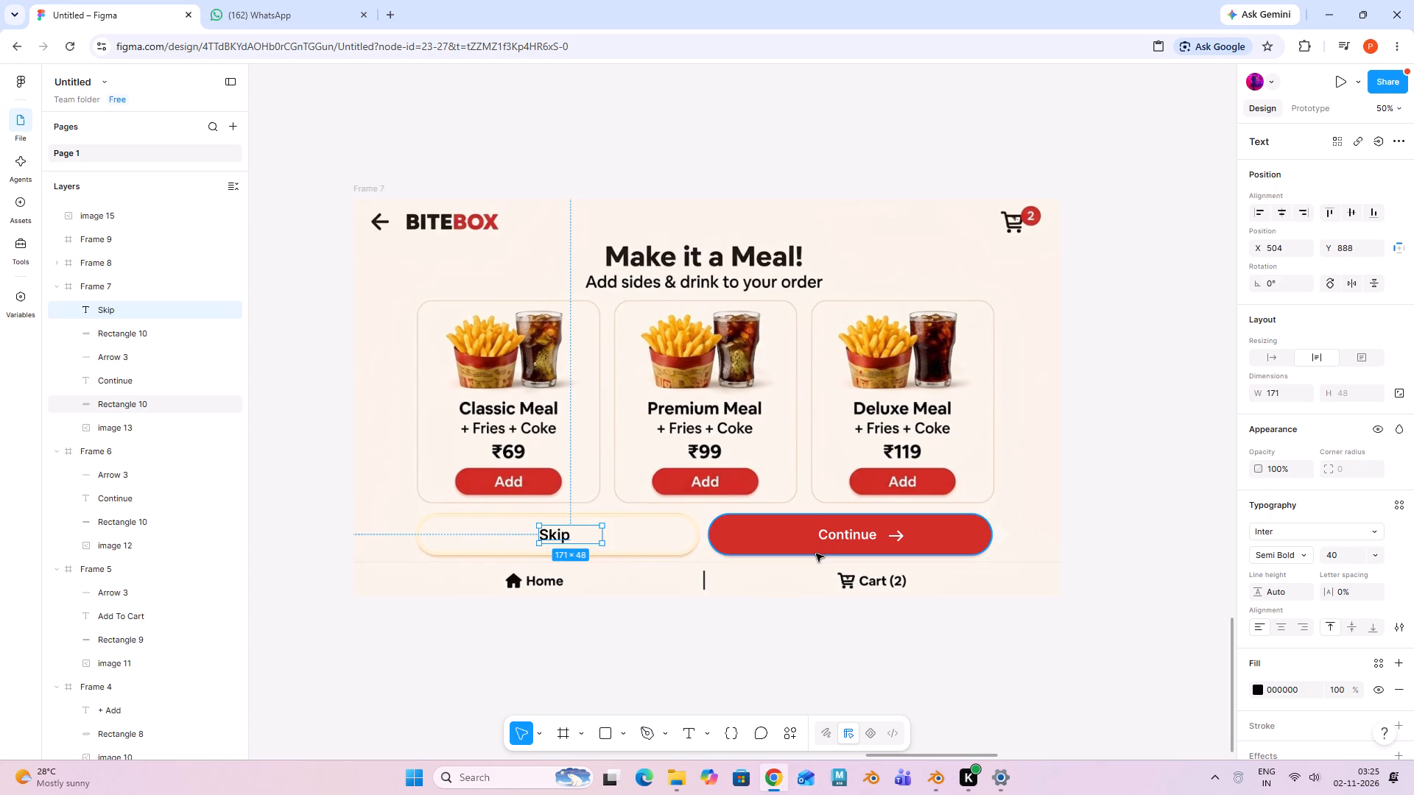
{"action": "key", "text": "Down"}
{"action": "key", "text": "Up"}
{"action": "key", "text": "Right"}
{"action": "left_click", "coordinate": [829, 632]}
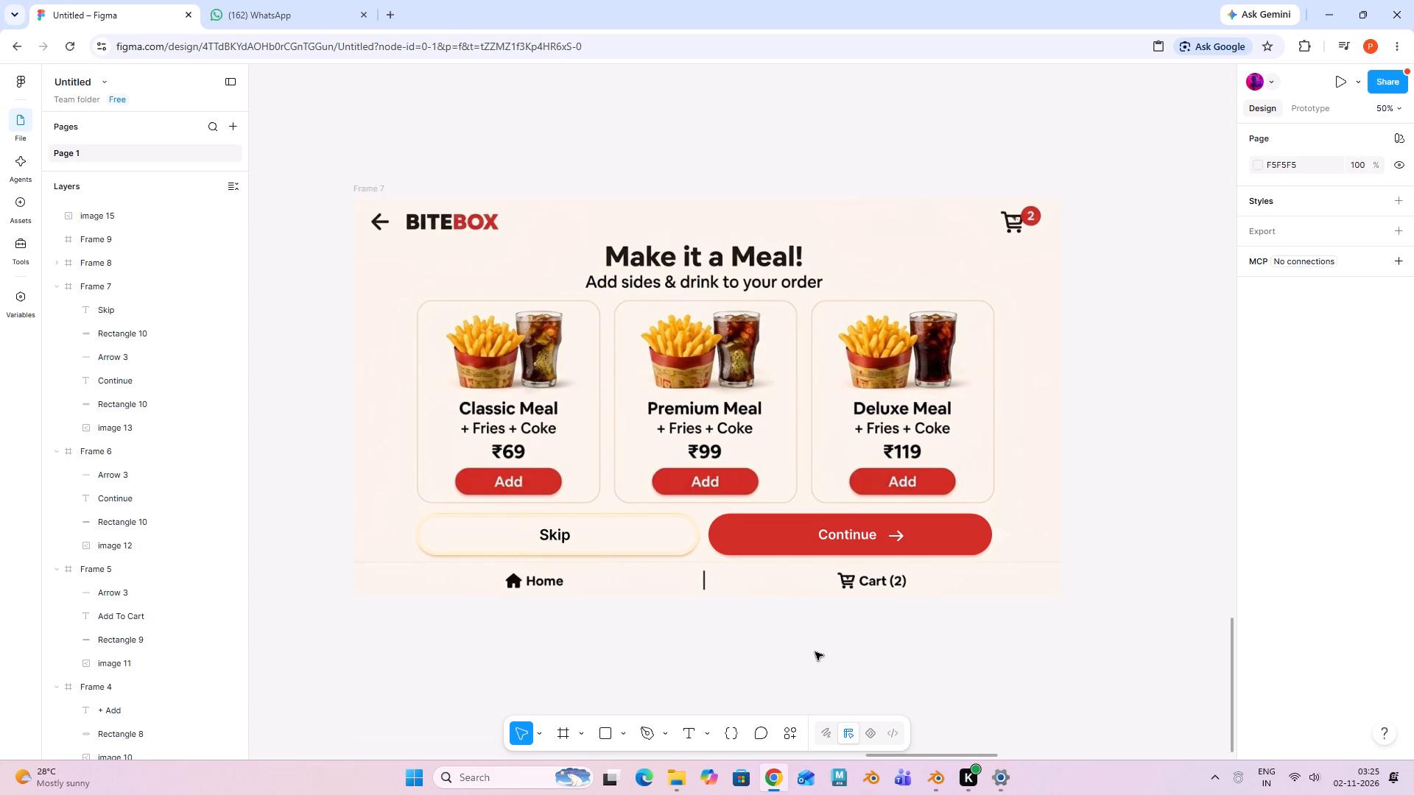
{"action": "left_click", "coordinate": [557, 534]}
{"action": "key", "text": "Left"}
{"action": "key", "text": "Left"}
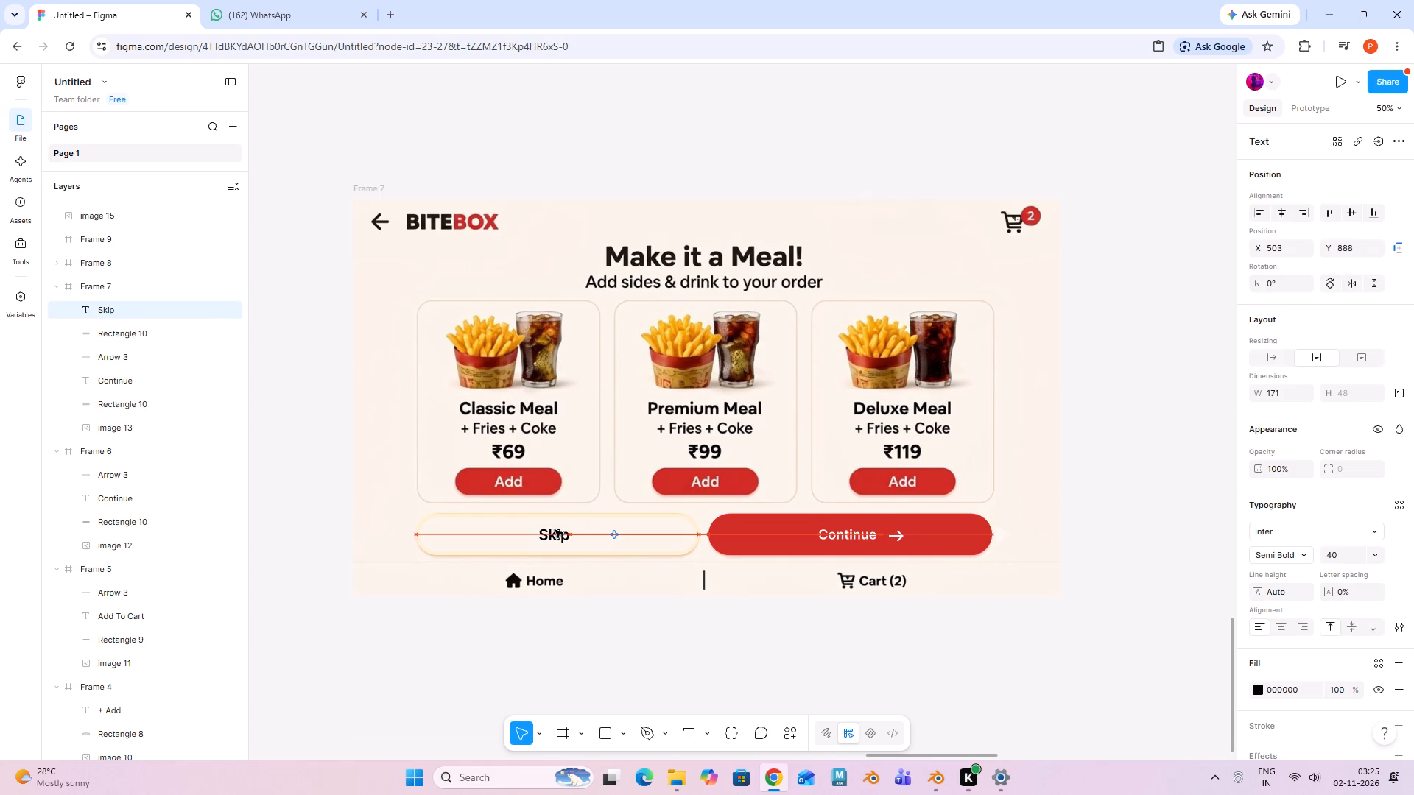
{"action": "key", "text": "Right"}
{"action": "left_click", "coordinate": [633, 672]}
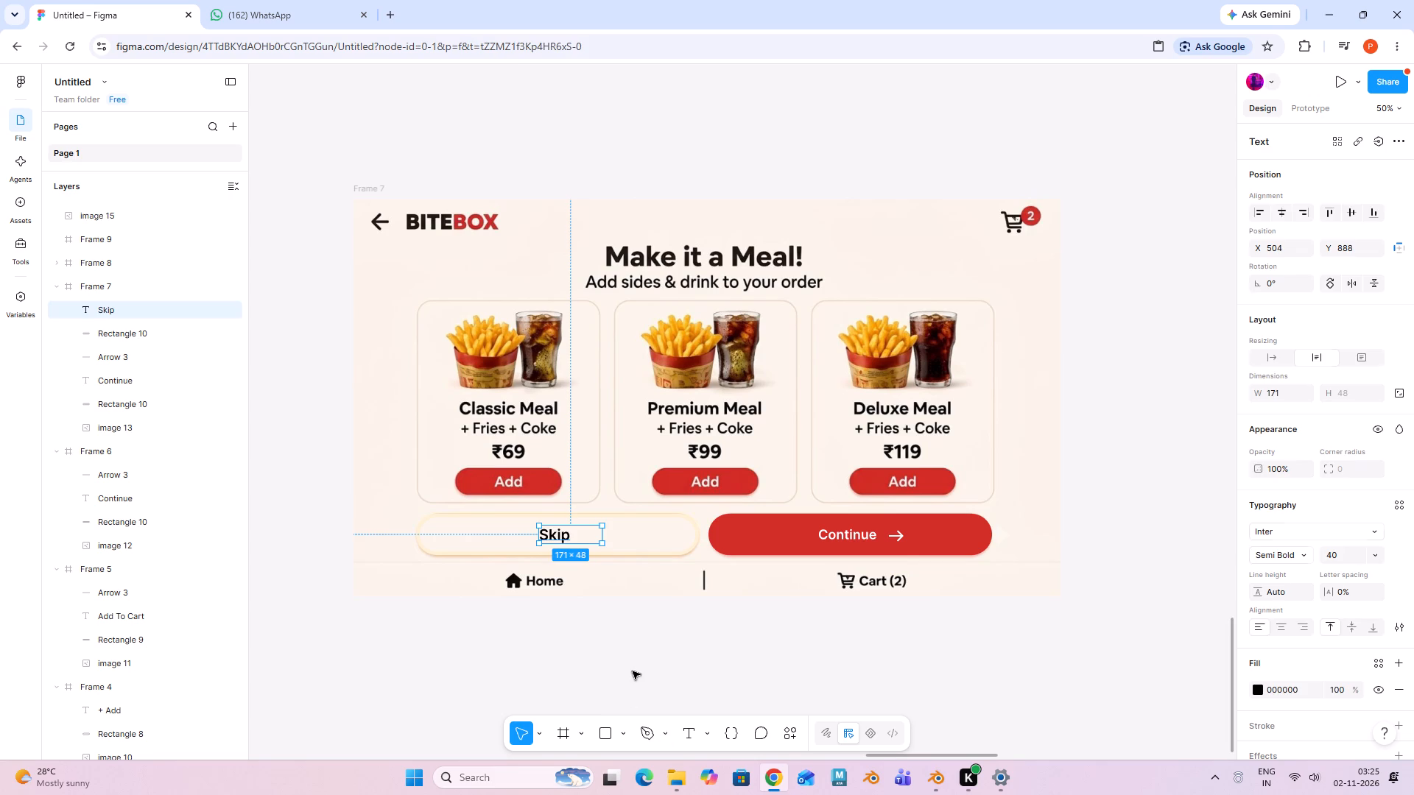
Copy the Continue button's rectangle, label and arrow from Frame 7 onto Frame 8's PAY NOW button, placing the rectangle at X 604, Y 856.
{"action": "key", "text": "minus"}
{"action": "key", "text": "minus"}
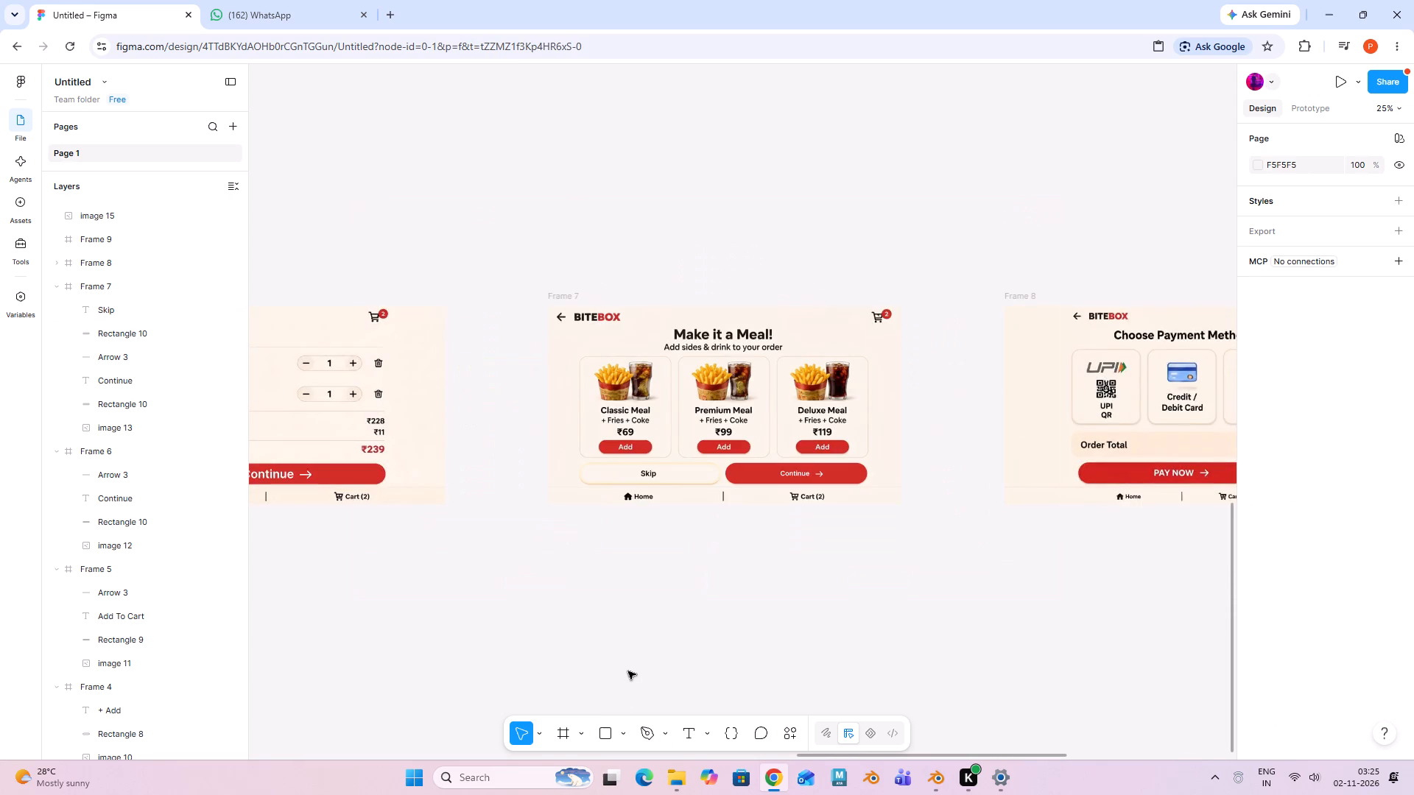
{"action": "middle_click_drag", "start_coordinate": [916, 545], "coordinate": [753, 584], "text": "shift"}
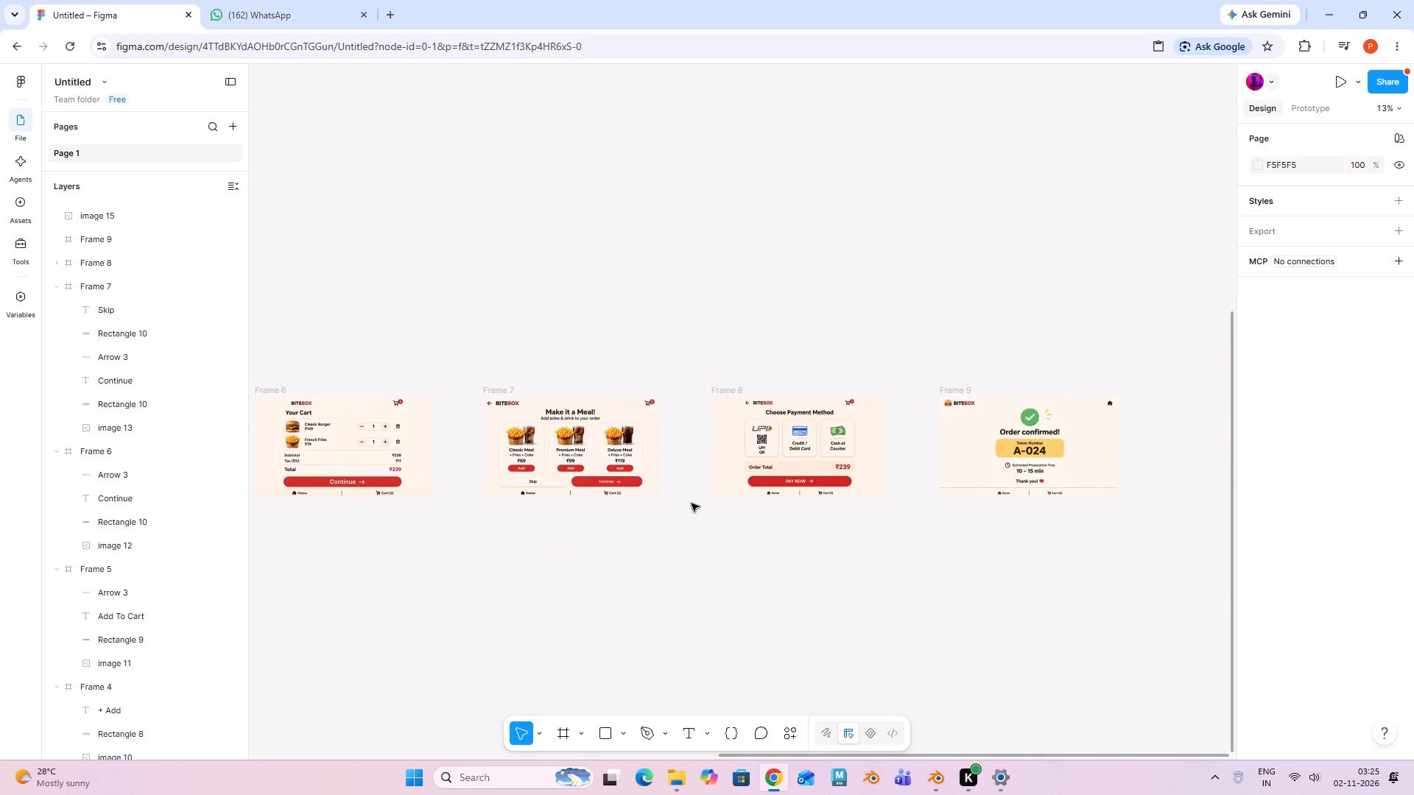
{"action": "key", "text": "plus"}
{"action": "left_click", "coordinate": [530, 548]}
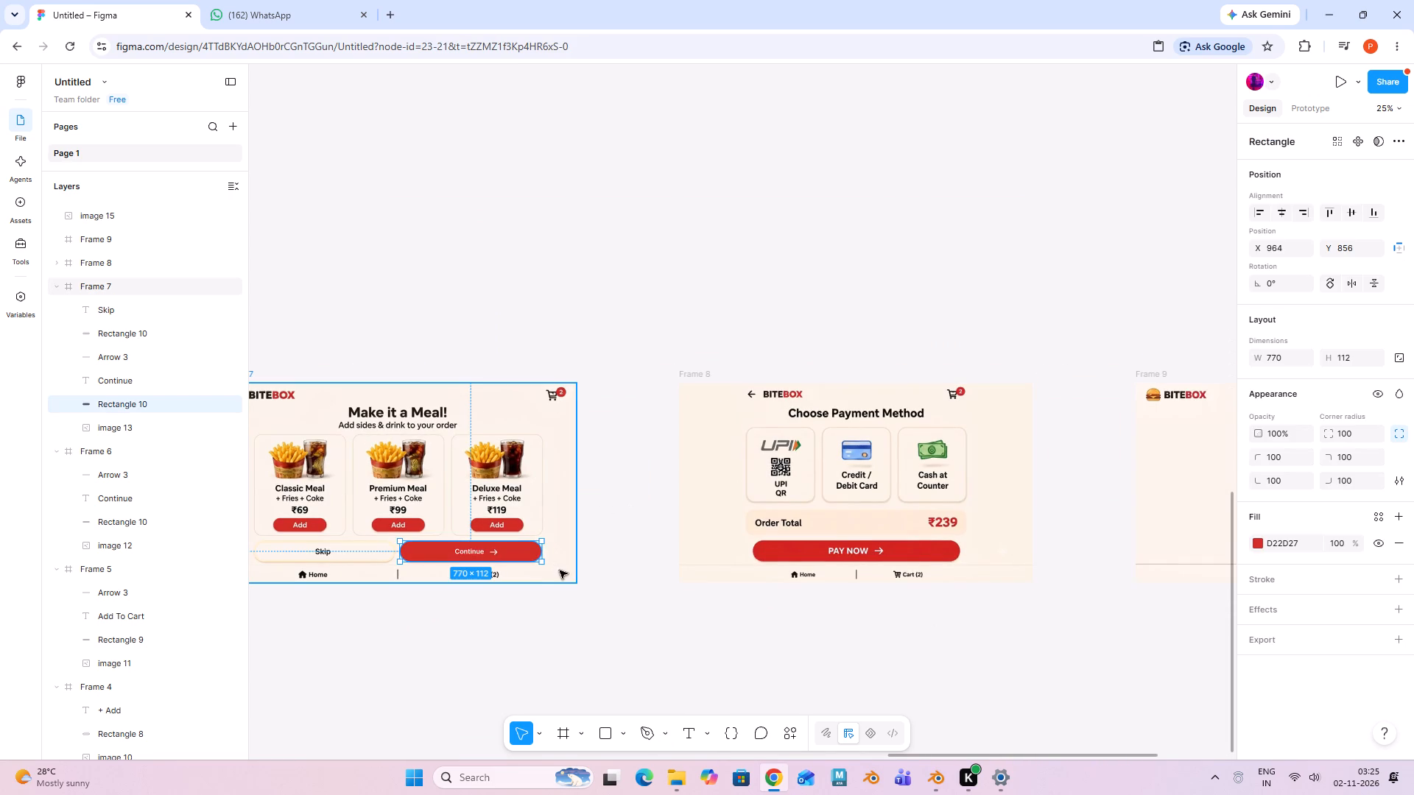
{"action": "left_click", "coordinate": [470, 552], "text": "shift"}
{"action": "left_click", "coordinate": [494, 552], "text": "shift"}
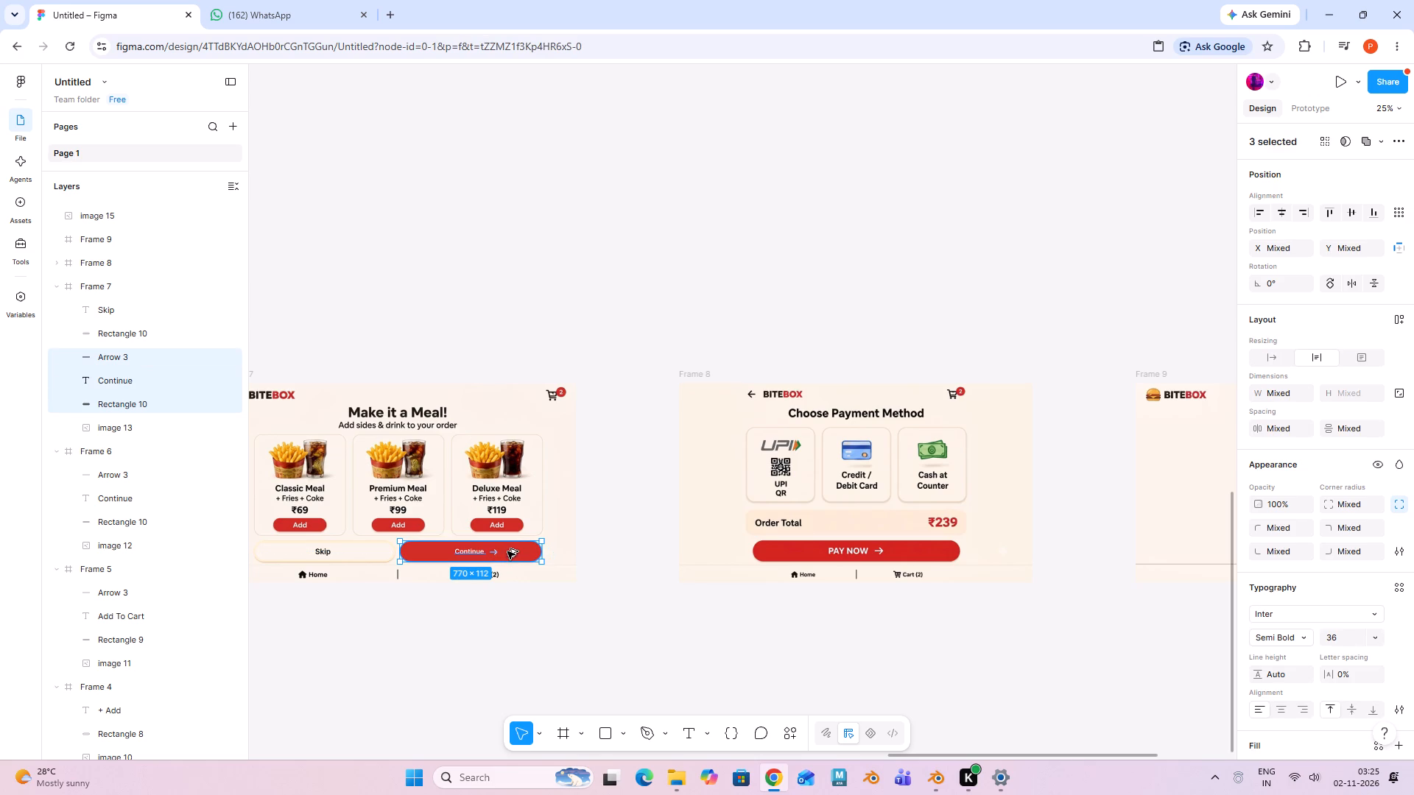
{"action": "left_click_drag", "start_coordinate": [507, 551], "coordinate": [907, 555], "text": "alt"}
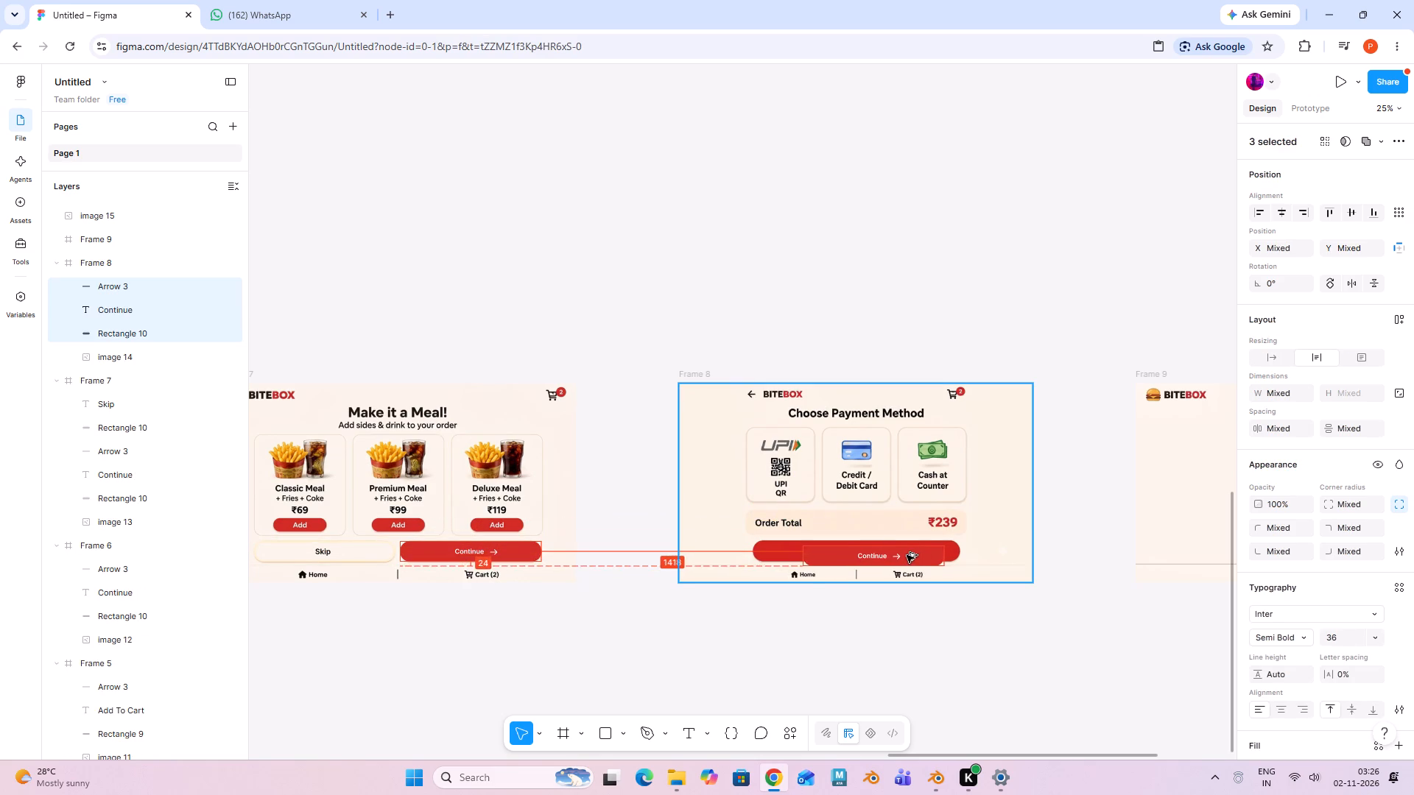
{"action": "left_click_drag", "start_coordinate": [907, 555], "coordinate": [898, 551], "text": "alt"}
Change the copied button label in Frame 8 from Continue to "Pay Now".
{"action": "key", "text": "plus"}
{"action": "middle_click_drag", "start_coordinate": [919, 596], "coordinate": [670, 506], "text": "shift"}
{"action": "double_click", "coordinate": [748, 604]}
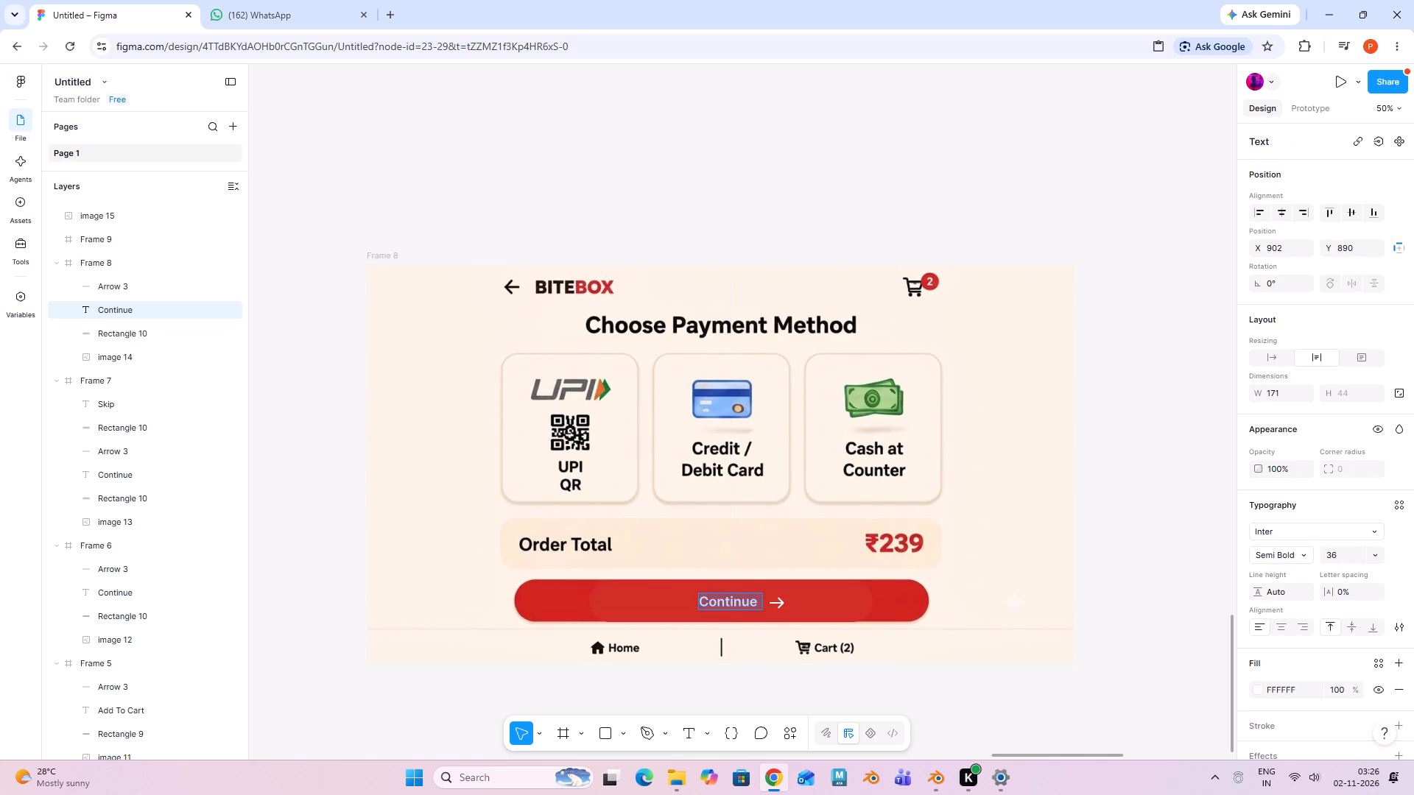
{"action": "key", "text": "BackSpace"}
{"action": "type", "text": "ay"}
{"action": "key", "text": "space"}
{"action": "type", "text": "ow"}
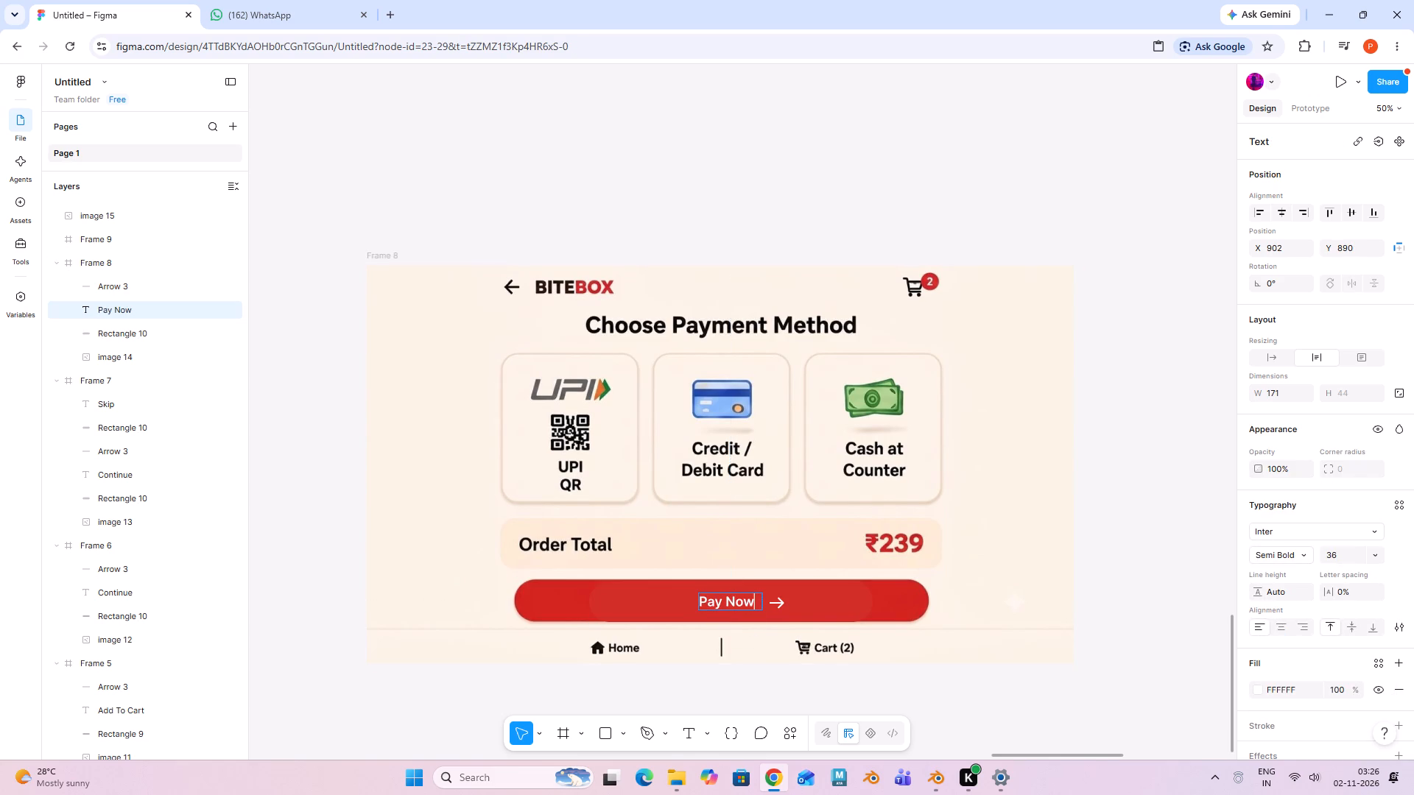
{"action": "left_click", "coordinate": [1091, 538]}
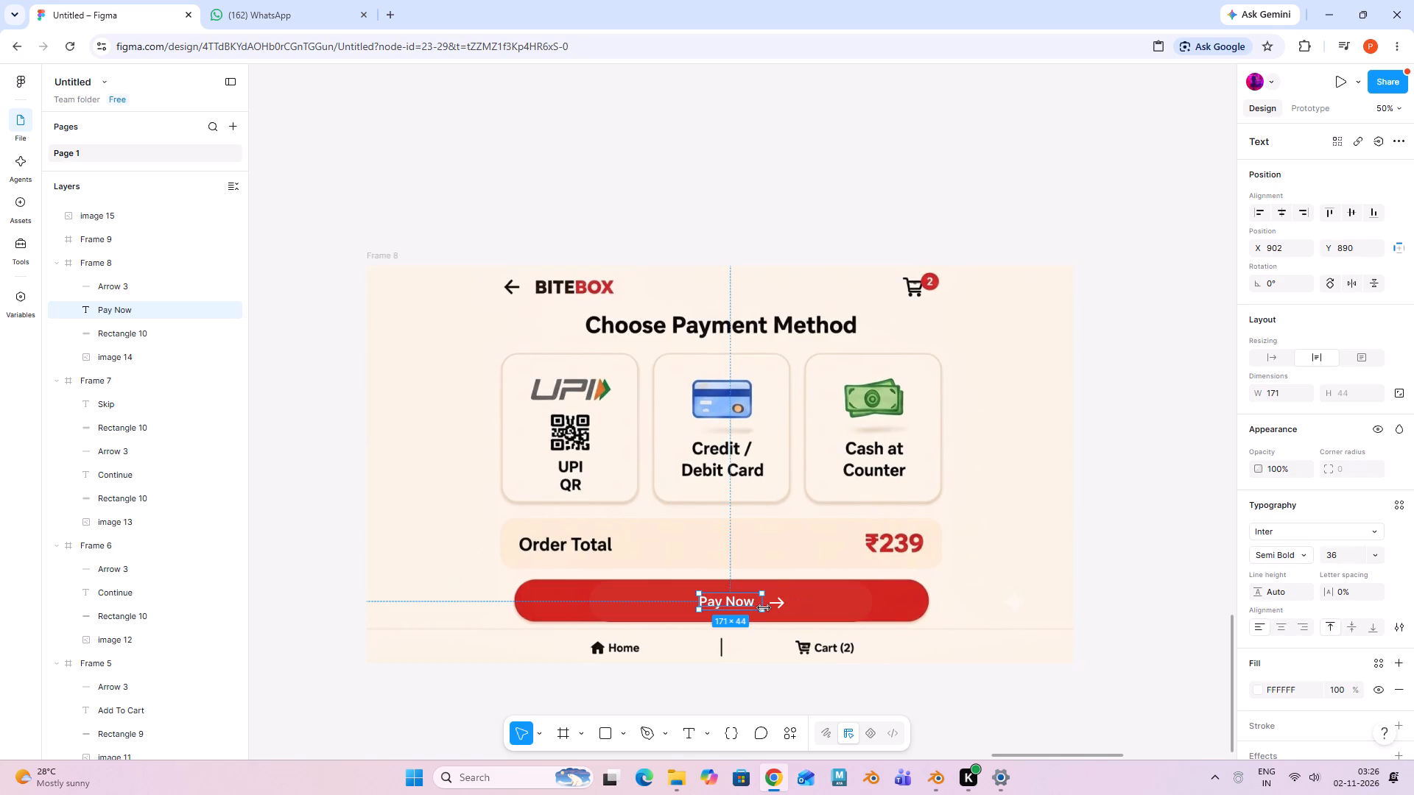
Resize the red button rectangle in Frame 8 to 1130 × 120 at X 400, Y 848 to cover the pictured button.
{"action": "left_click", "coordinate": [862, 593]}
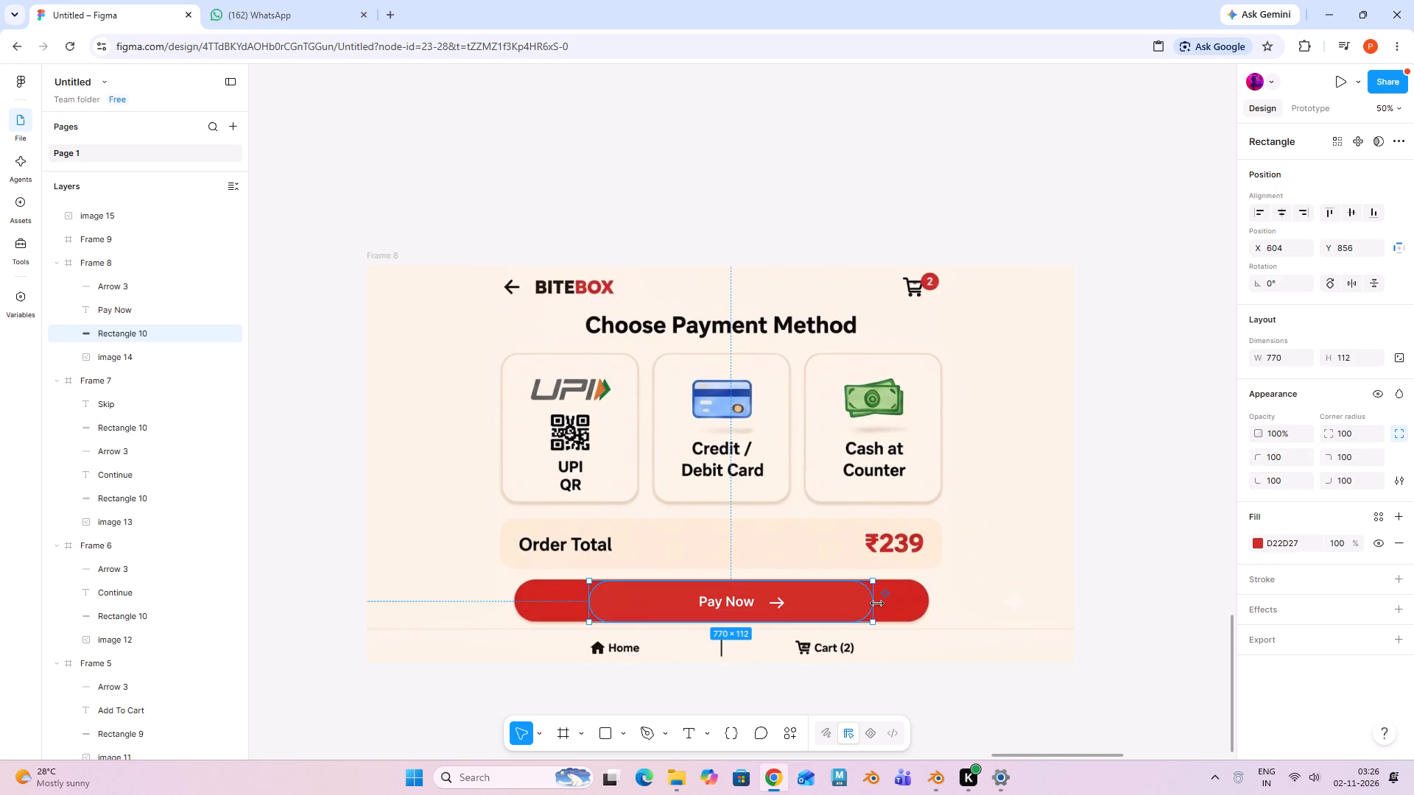
{"action": "left_click_drag", "start_coordinate": [877, 604], "coordinate": [928, 606]}
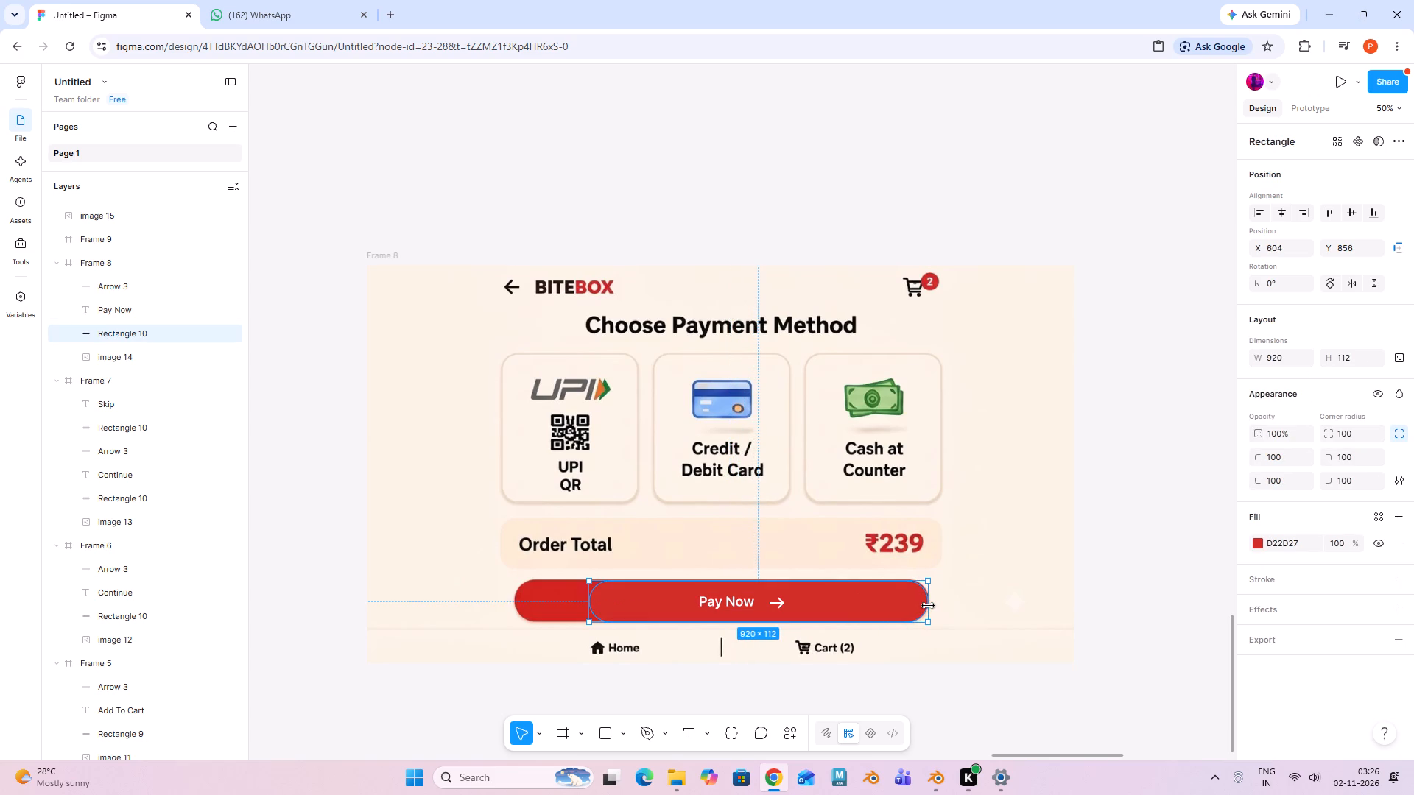
{"action": "left_click_drag", "start_coordinate": [928, 606], "coordinate": [930, 606]}
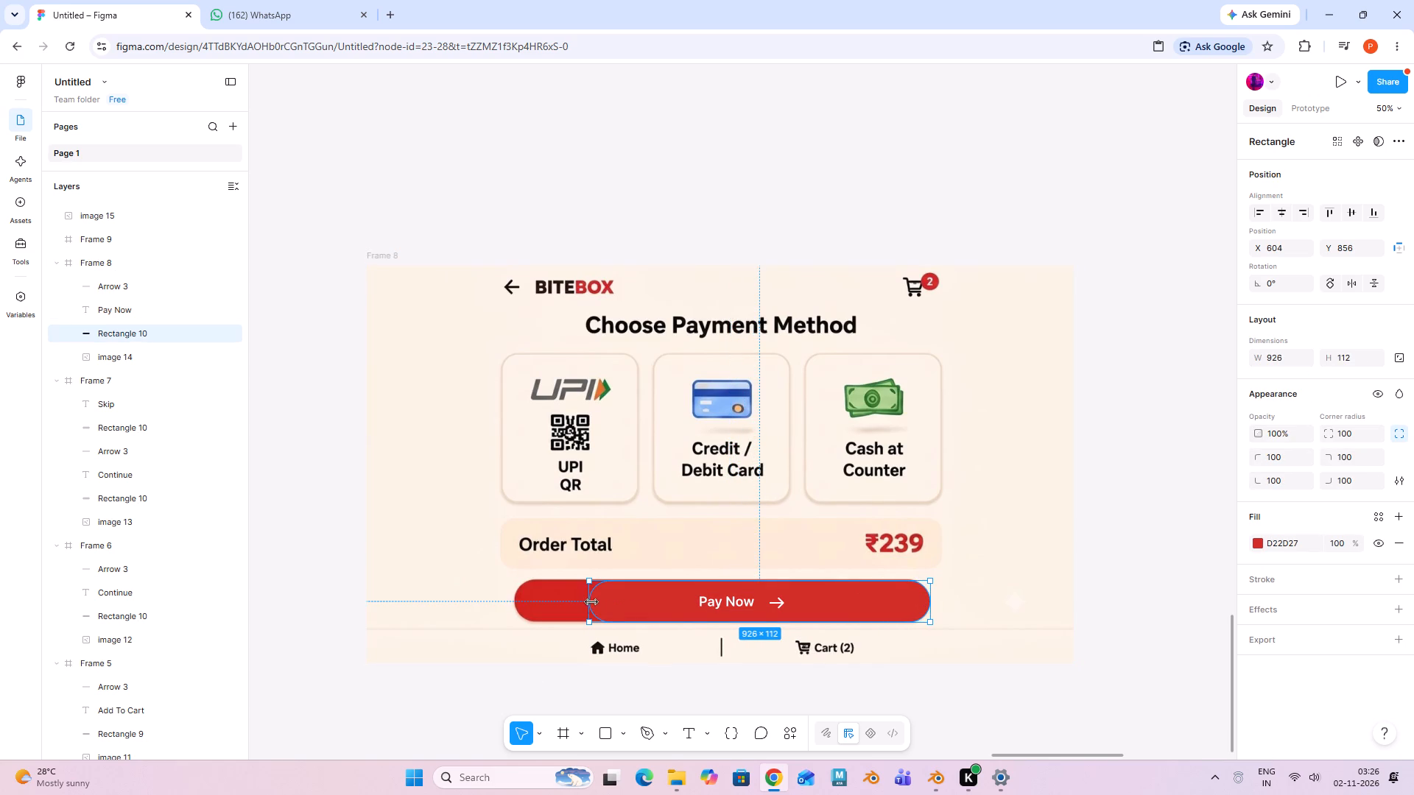
{"action": "left_click_drag", "start_coordinate": [593, 601], "coordinate": [514, 601]}
{"action": "left_click", "coordinate": [701, 581]}
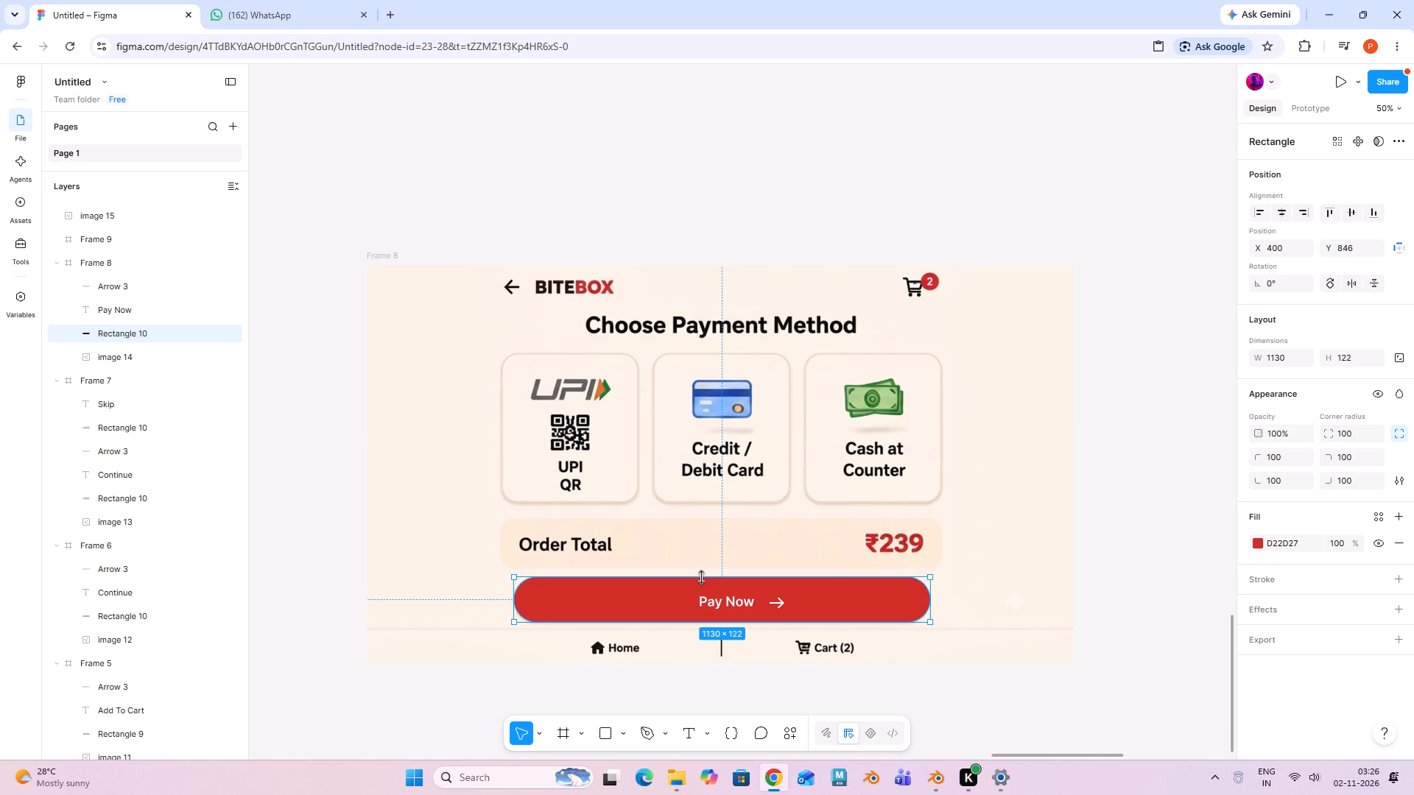
{"action": "left_click", "coordinate": [736, 623]}
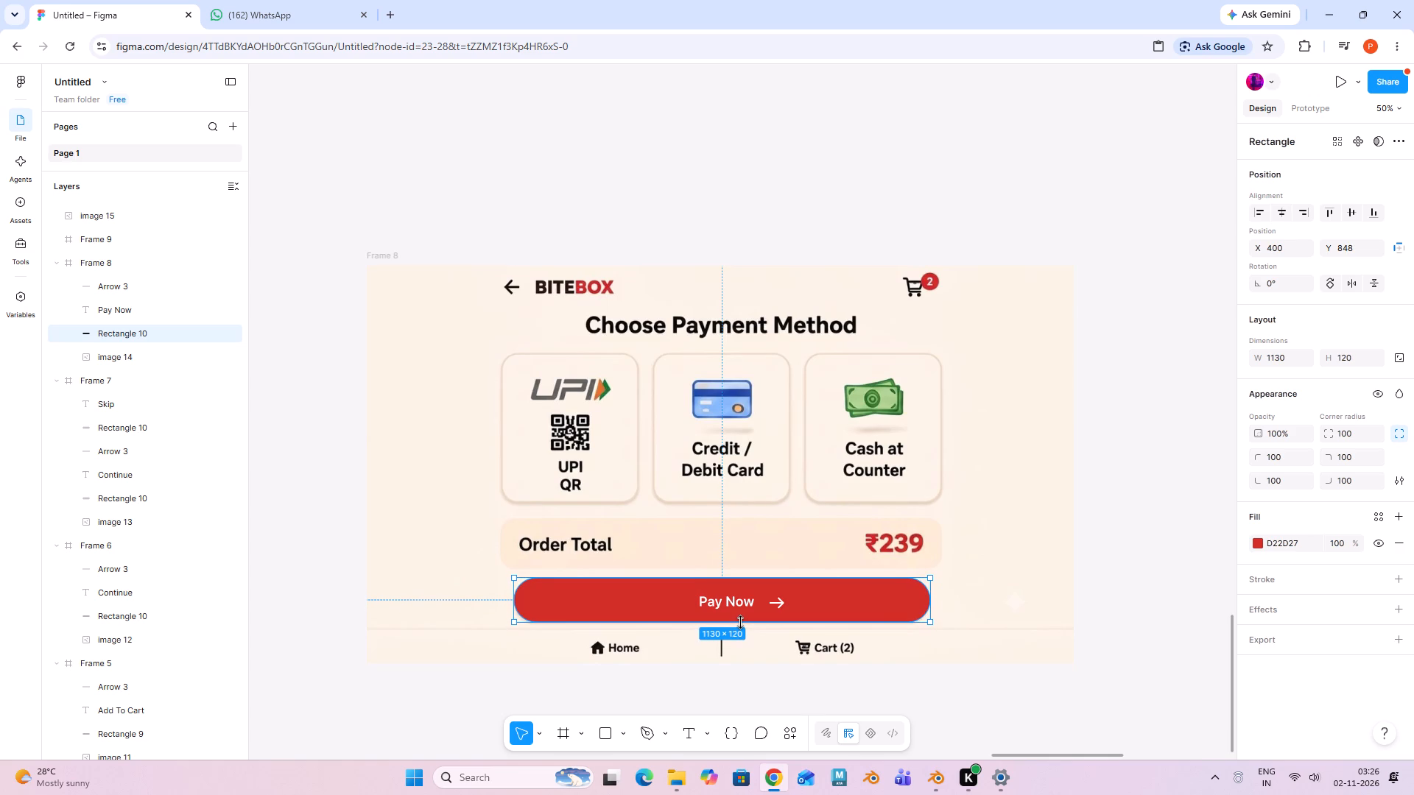
{"action": "left_click", "coordinate": [677, 700]}
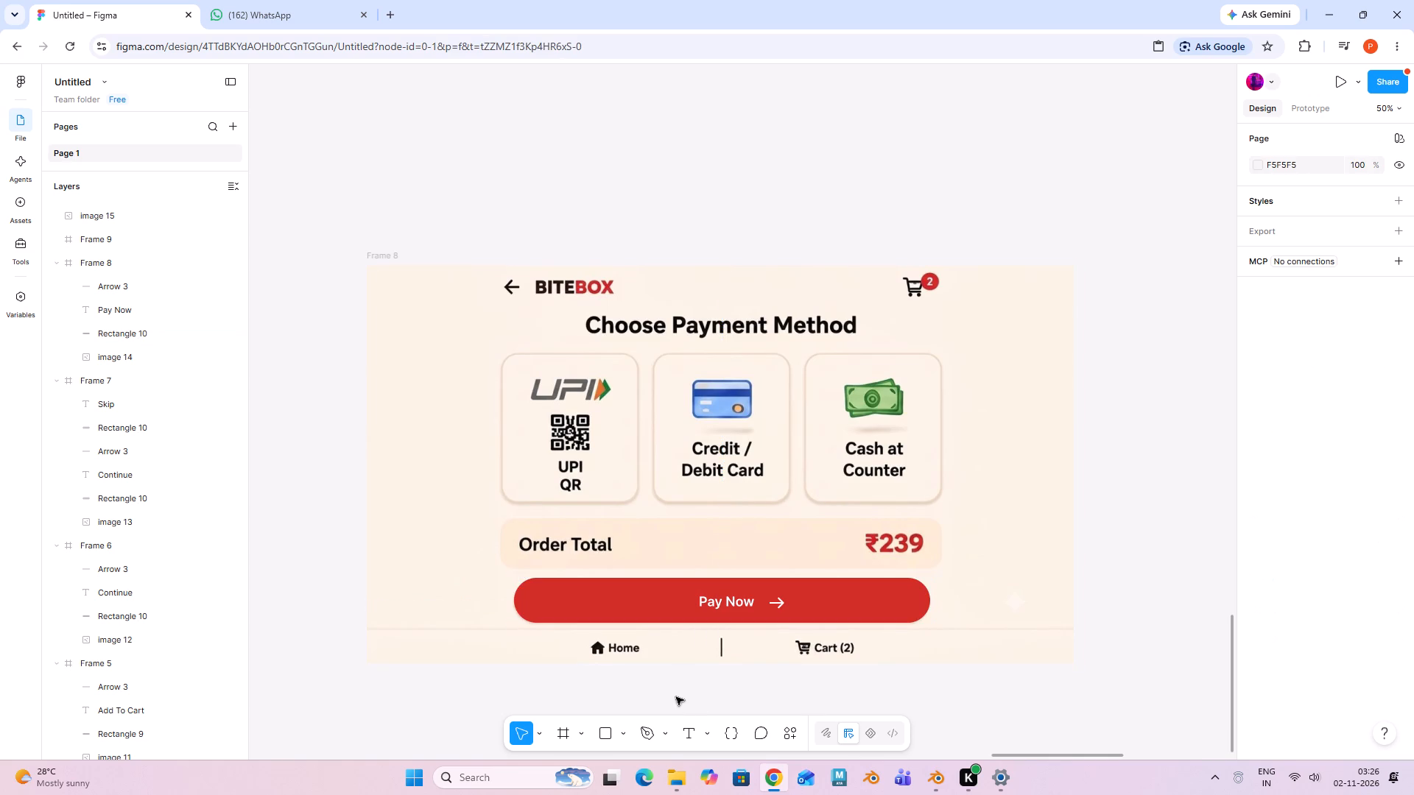
Set the Pay Now label's font size to 40 and shift it slightly left, away from the arrow.
{"action": "left_click", "coordinate": [715, 608]}
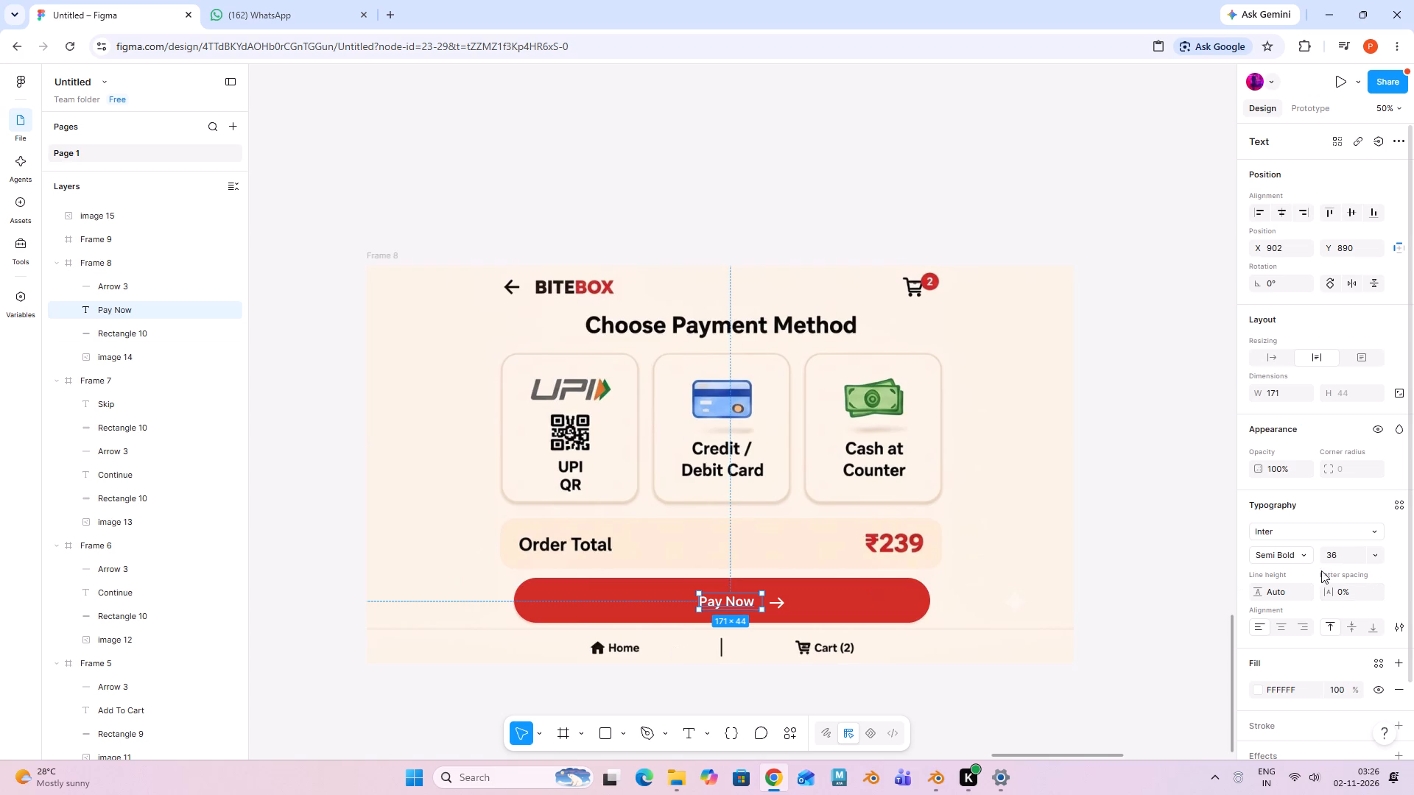
{"action": "left_click", "coordinate": [1380, 551]}
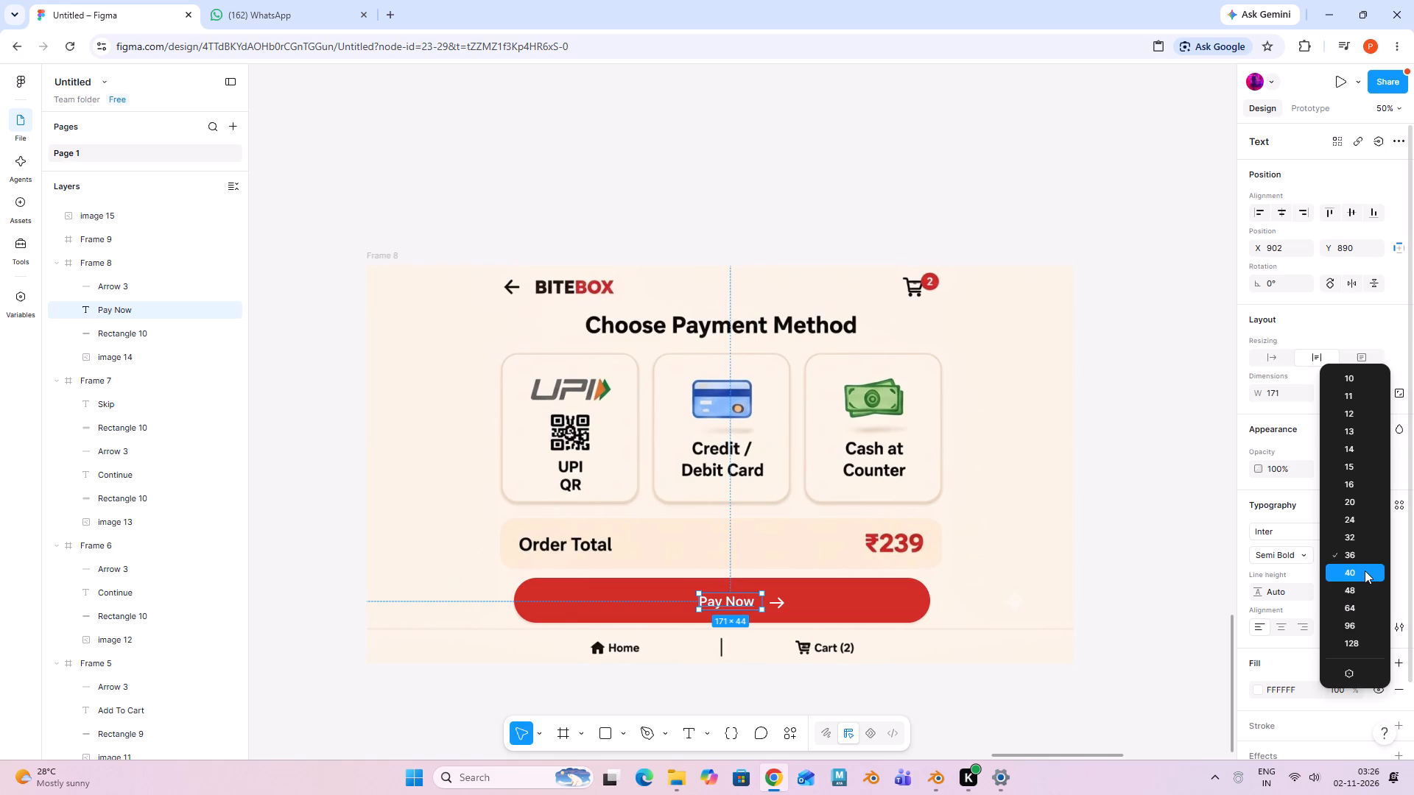
{"action": "left_click", "coordinate": [1365, 572]}
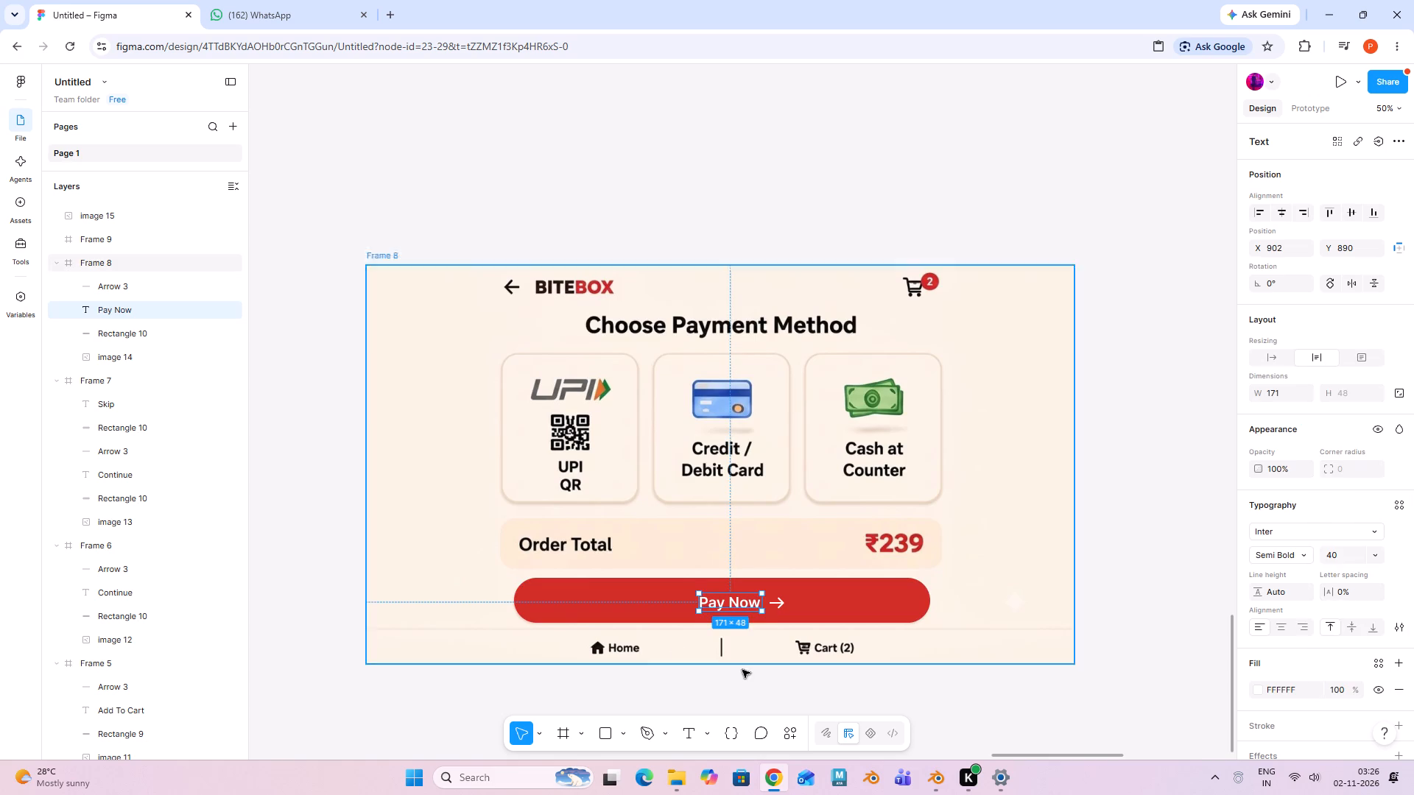
{"action": "left_click_drag", "start_coordinate": [746, 606], "coordinate": [739, 607]}
Set the Pay Now arrow's stroke weight to 6 and extend its tail to a width of 57.
{"action": "left_click", "coordinate": [783, 604]}
{"action": "left_click", "coordinate": [781, 604]}
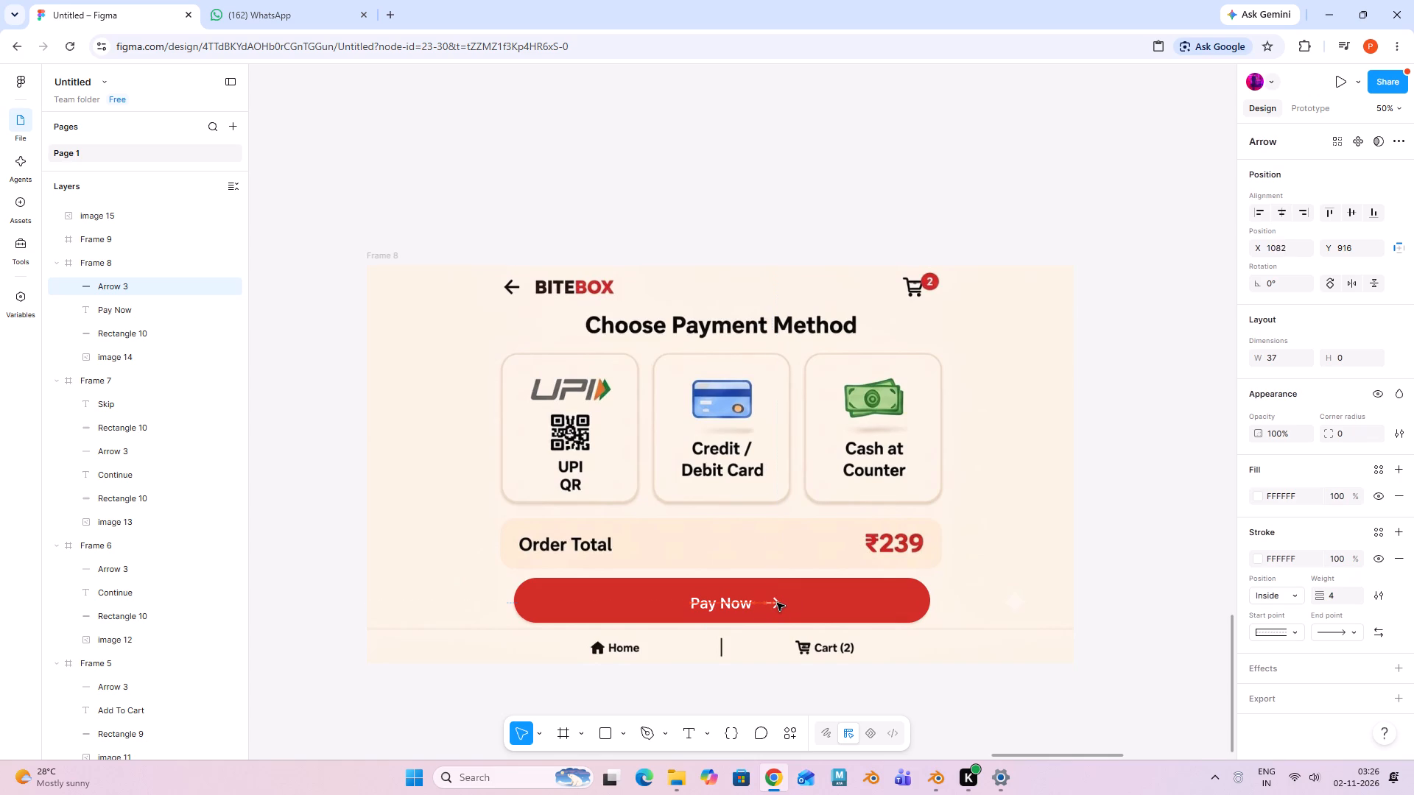
{"action": "left_click", "coordinate": [1096, 595]}
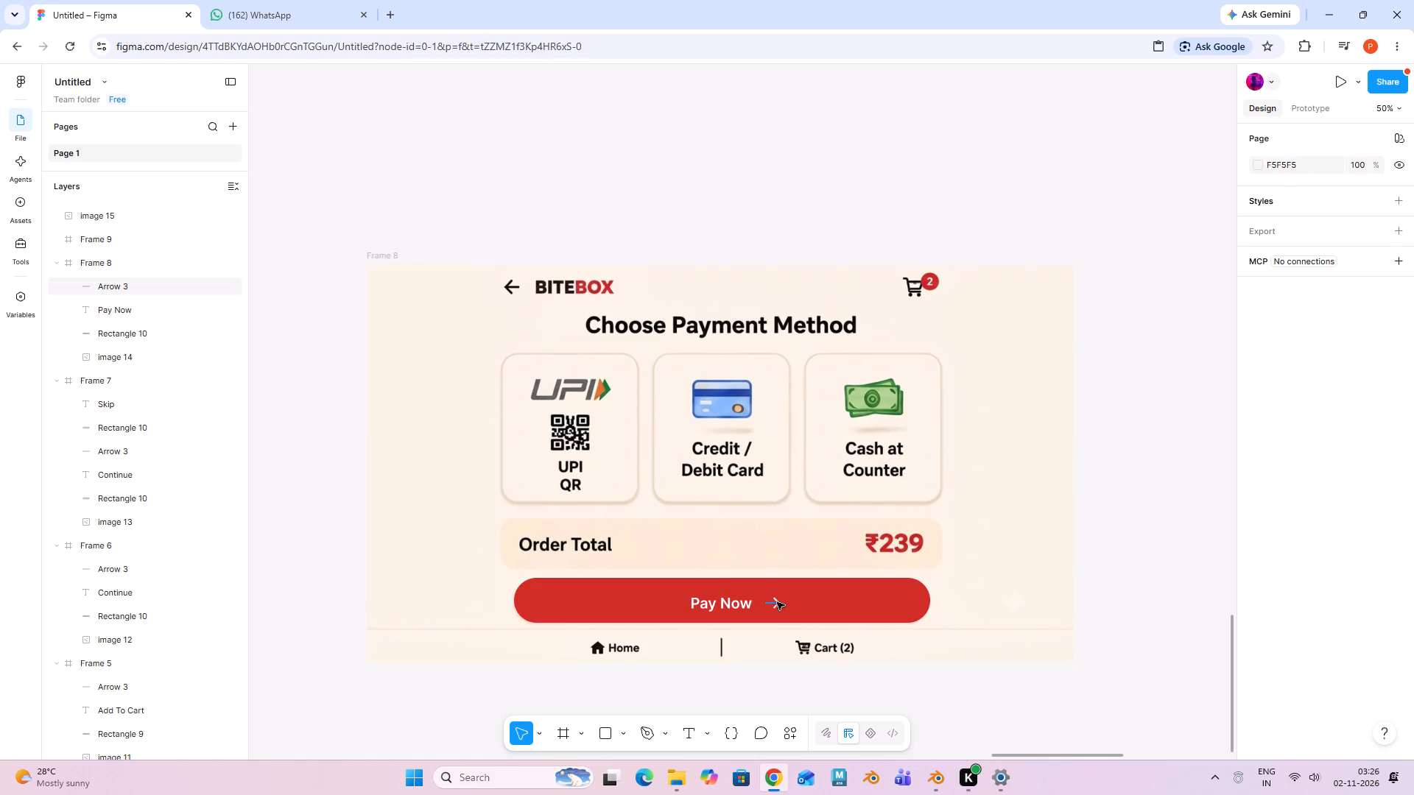
{"action": "left_click", "coordinate": [777, 602]}
{"action": "left_click_drag", "start_coordinate": [1318, 597], "coordinate": [708, 411]}
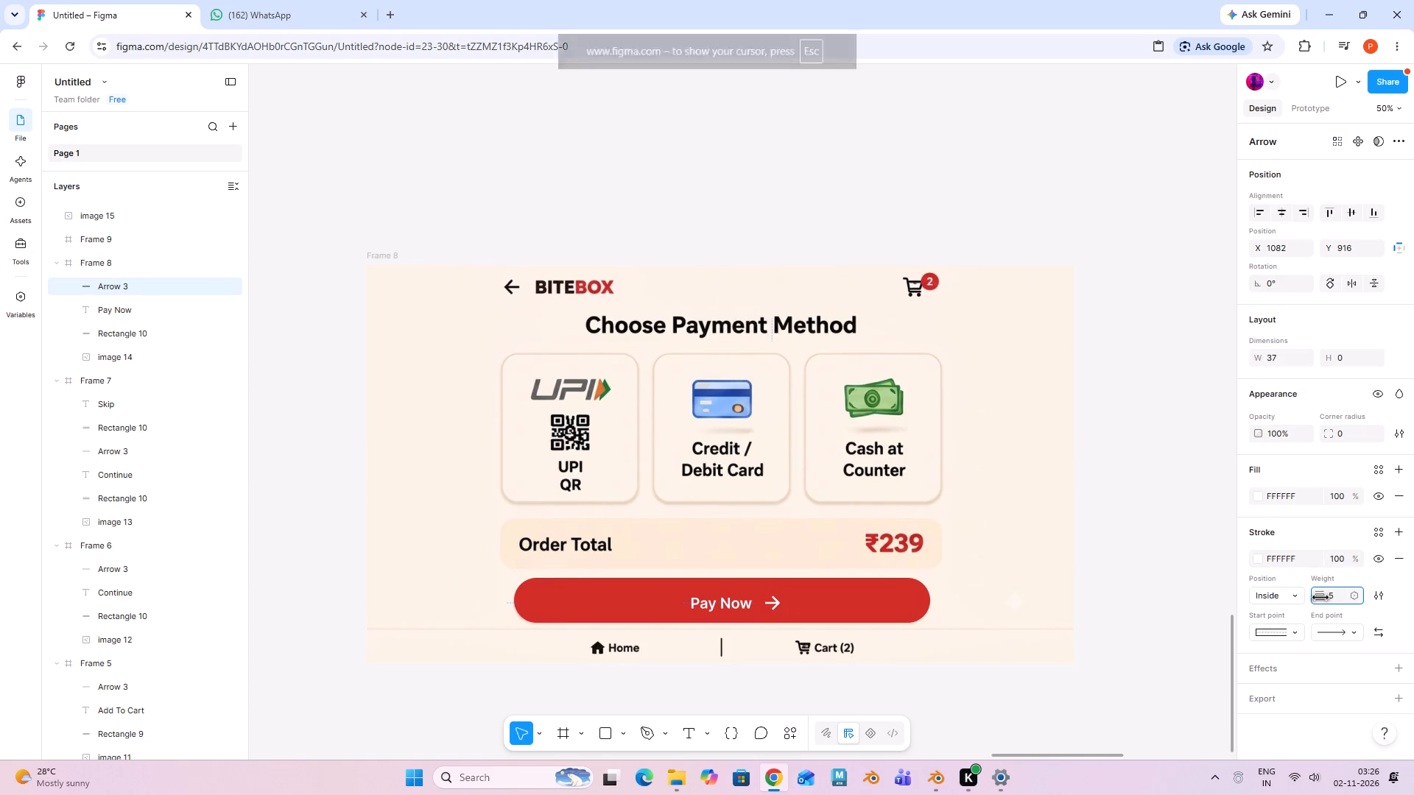
{"action": "left_click_drag", "start_coordinate": [708, 411], "coordinate": [710, 411]}
{"action": "left_click_drag", "start_coordinate": [764, 604], "coordinate": [761, 604]}
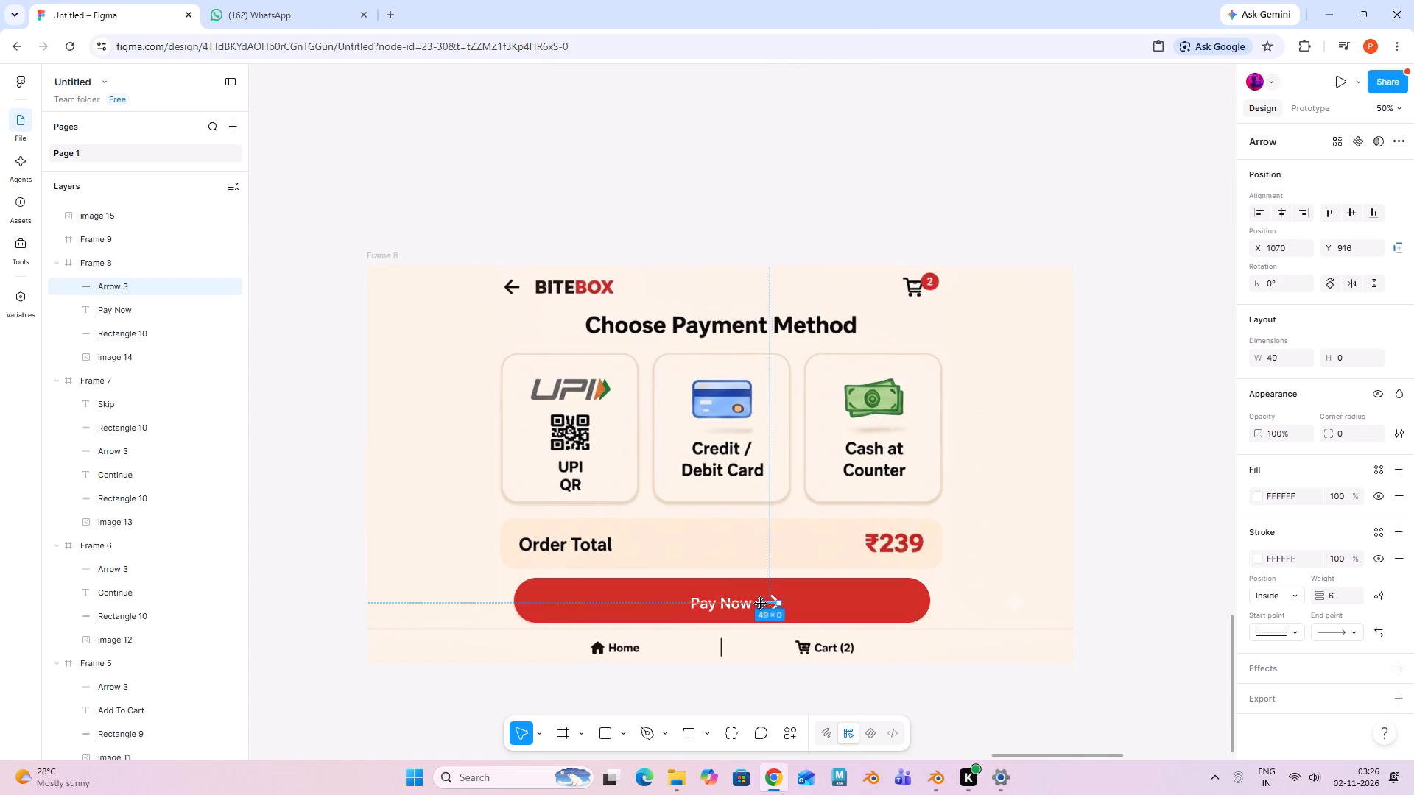
{"action": "left_click_drag", "start_coordinate": [761, 604], "coordinate": [758, 604]}
{"action": "left_click", "coordinate": [911, 676]}
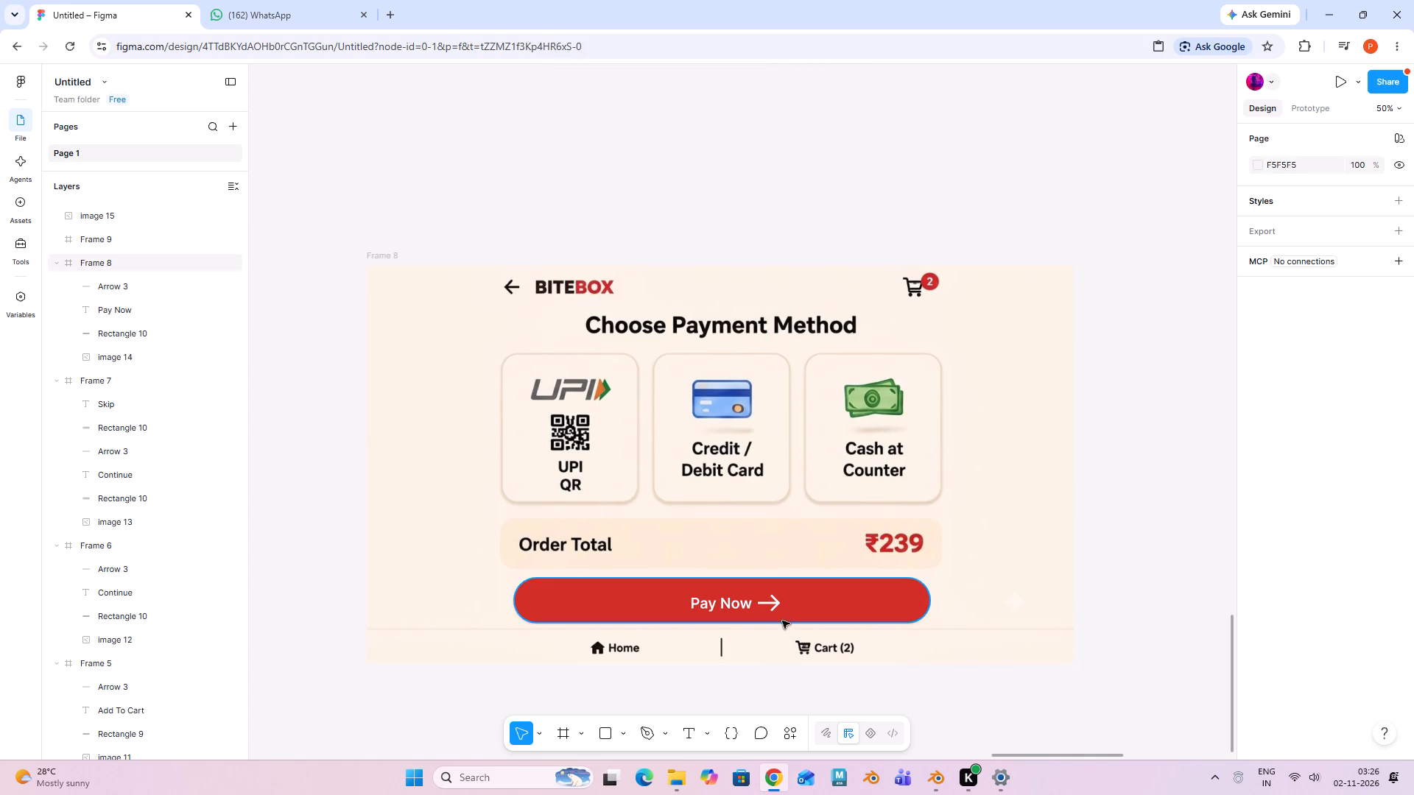
Set the Pay Now arrow's stroke weight to 5 and move it to X 1076, Y 916.
{"action": "left_click", "coordinate": [782, 610]}
{"action": "left_click", "coordinate": [775, 601]}
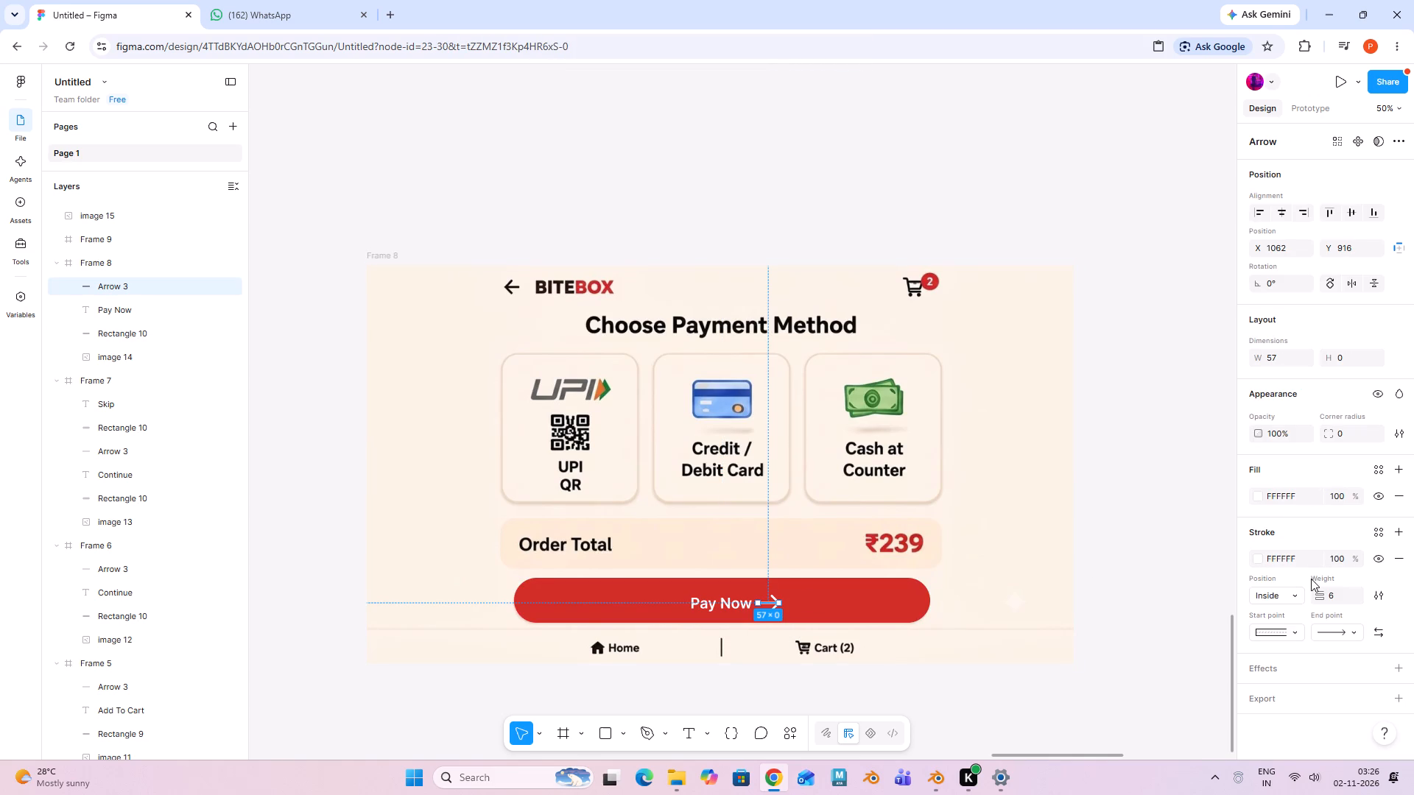
{"action": "left_click_drag", "start_coordinate": [1325, 596], "coordinate": [703, 409]}
{"action": "left_click_drag", "start_coordinate": [1317, 593], "coordinate": [708, 411]}
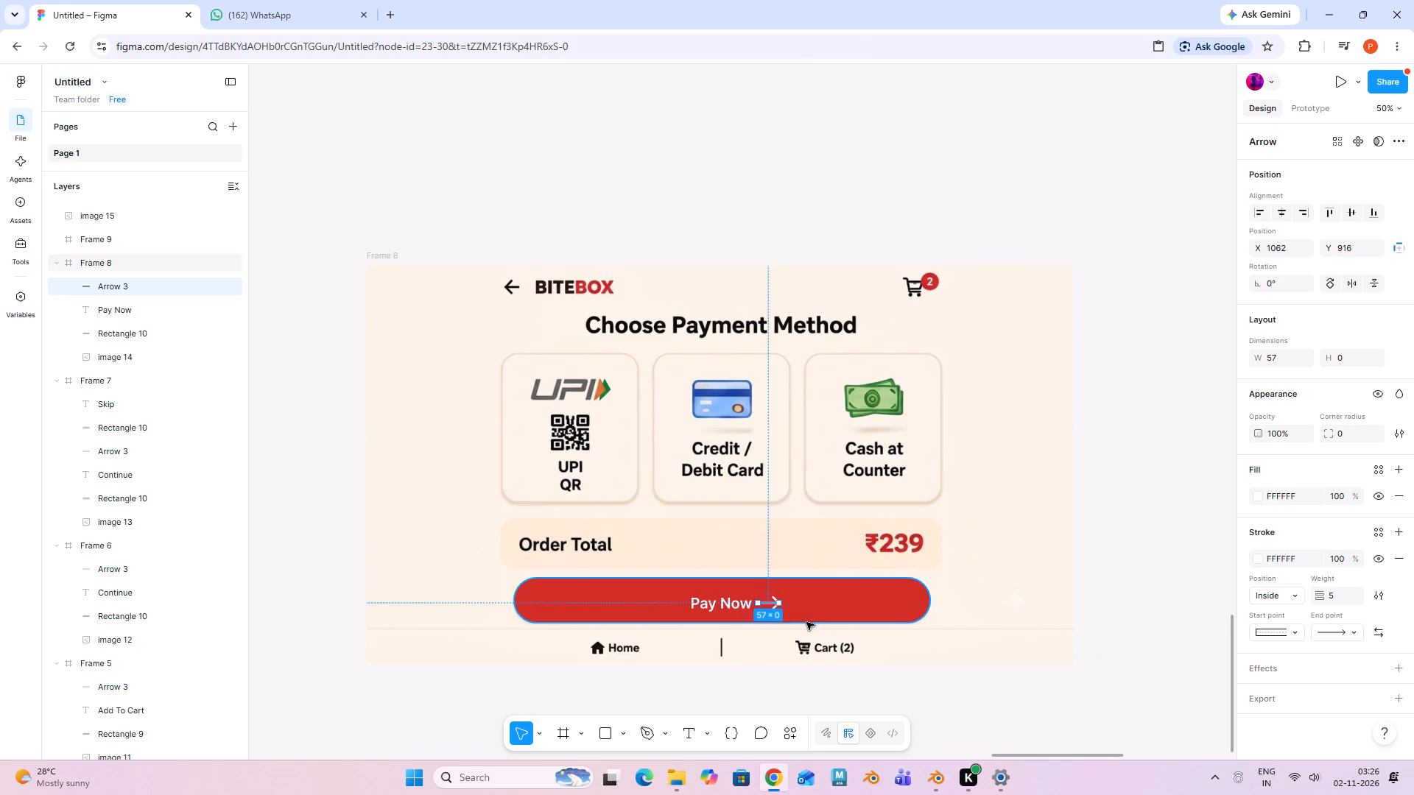
{"action": "left_click", "coordinate": [767, 604]}
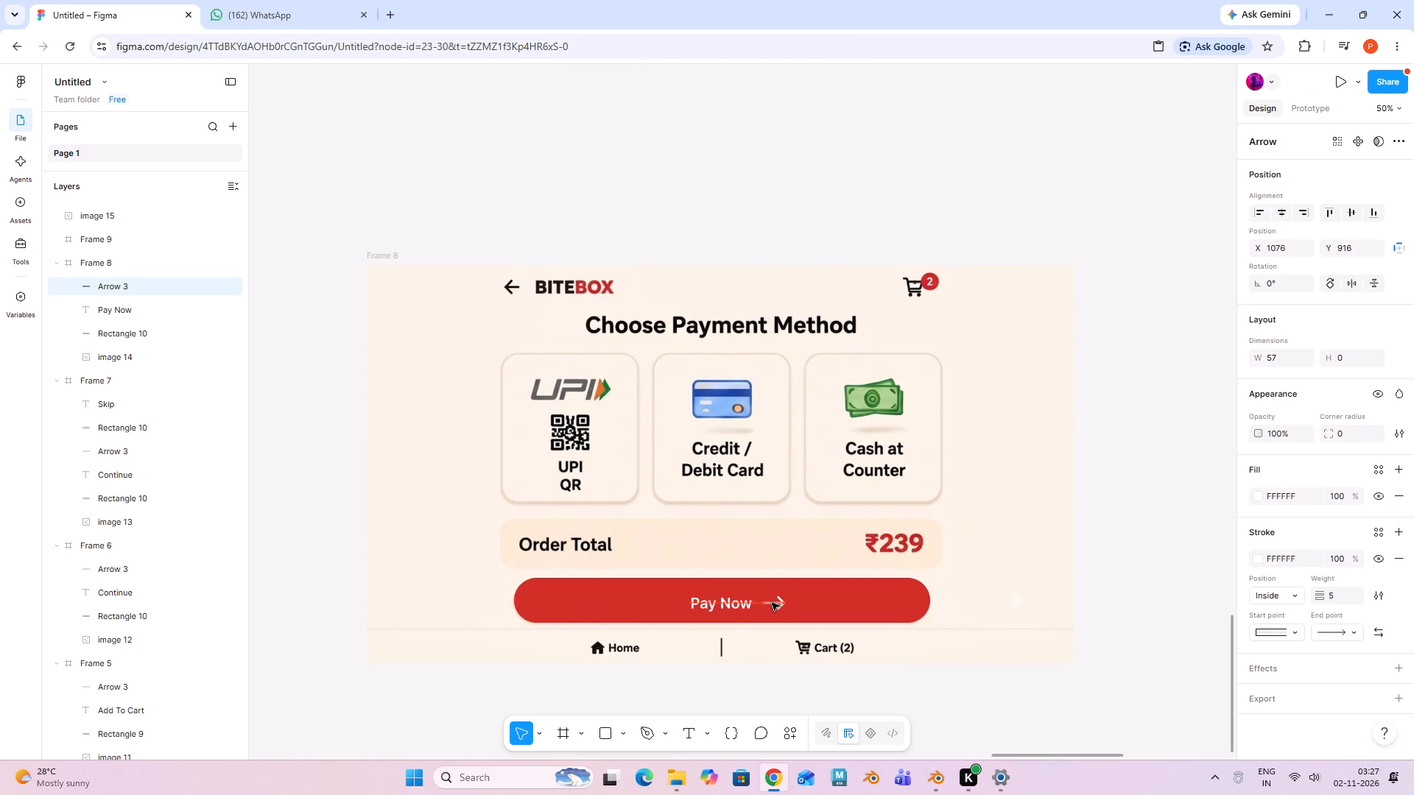
{"action": "left_click", "coordinate": [1017, 670]}
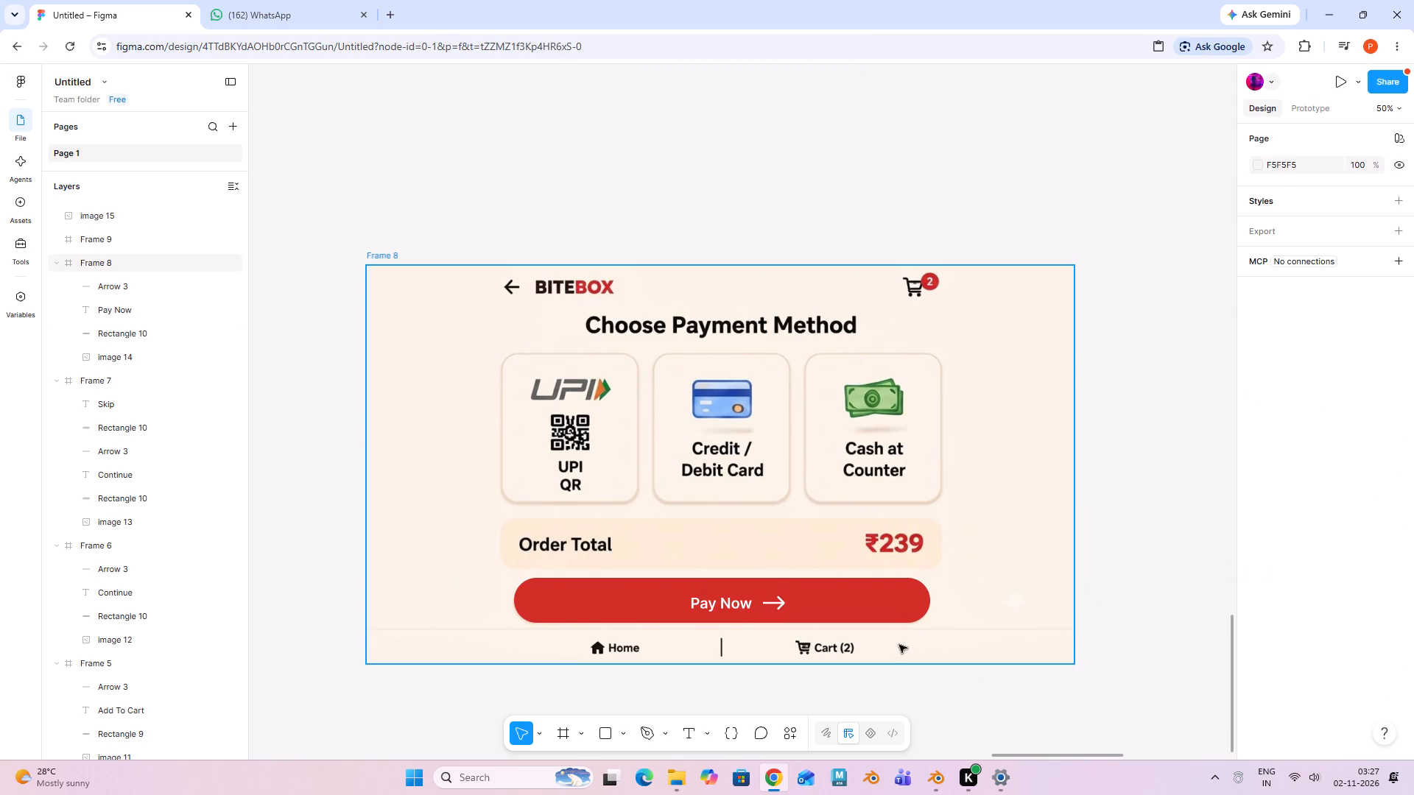
Examine the order-confirmed screen in Frame 9 and review the whole row of kiosk frames from Frame 2 onward.
{"action": "key", "text": "minus"}
{"action": "key", "text": "minus"}
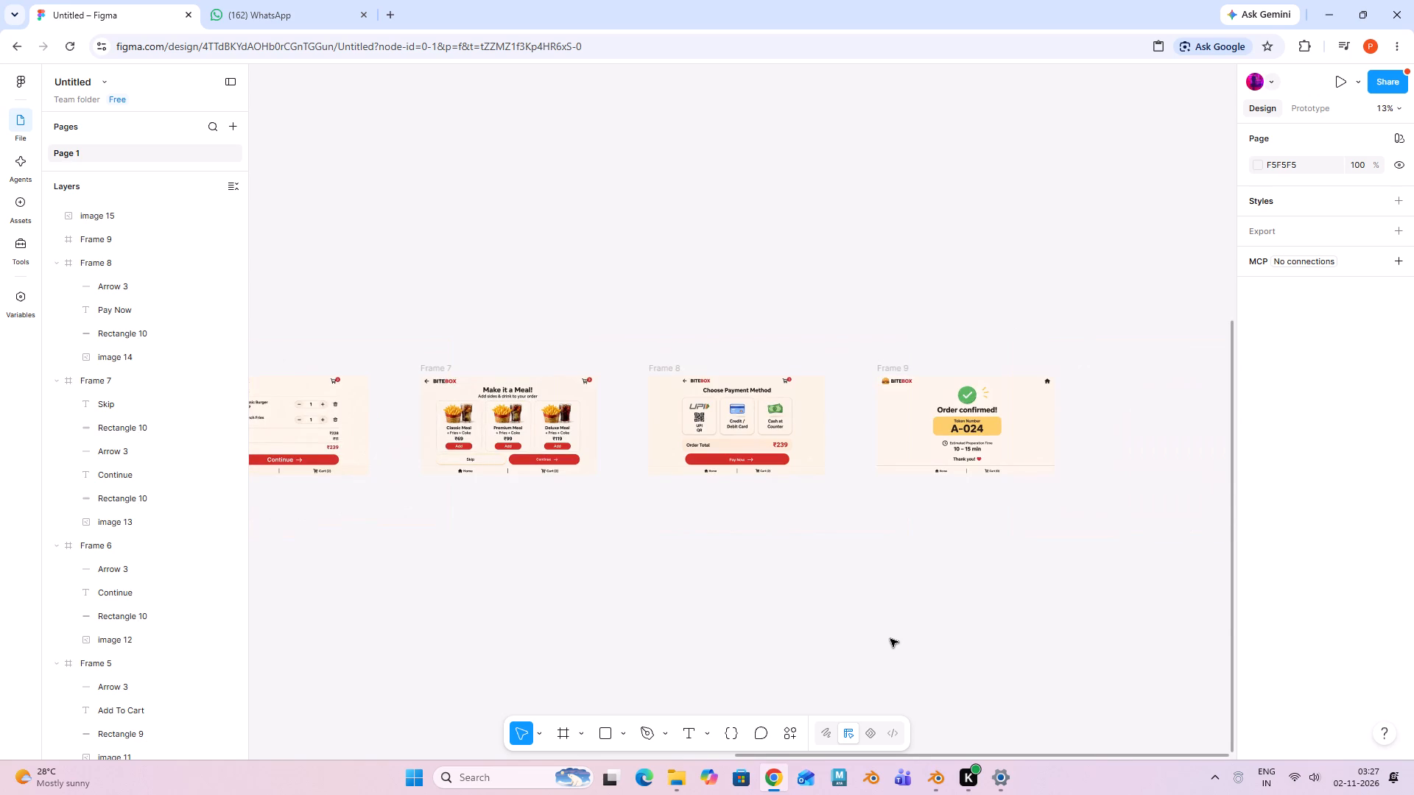
{"action": "key", "text": "plus"}
{"action": "middle_click_drag", "start_coordinate": [947, 611], "coordinate": [756, 635], "text": "shift"}
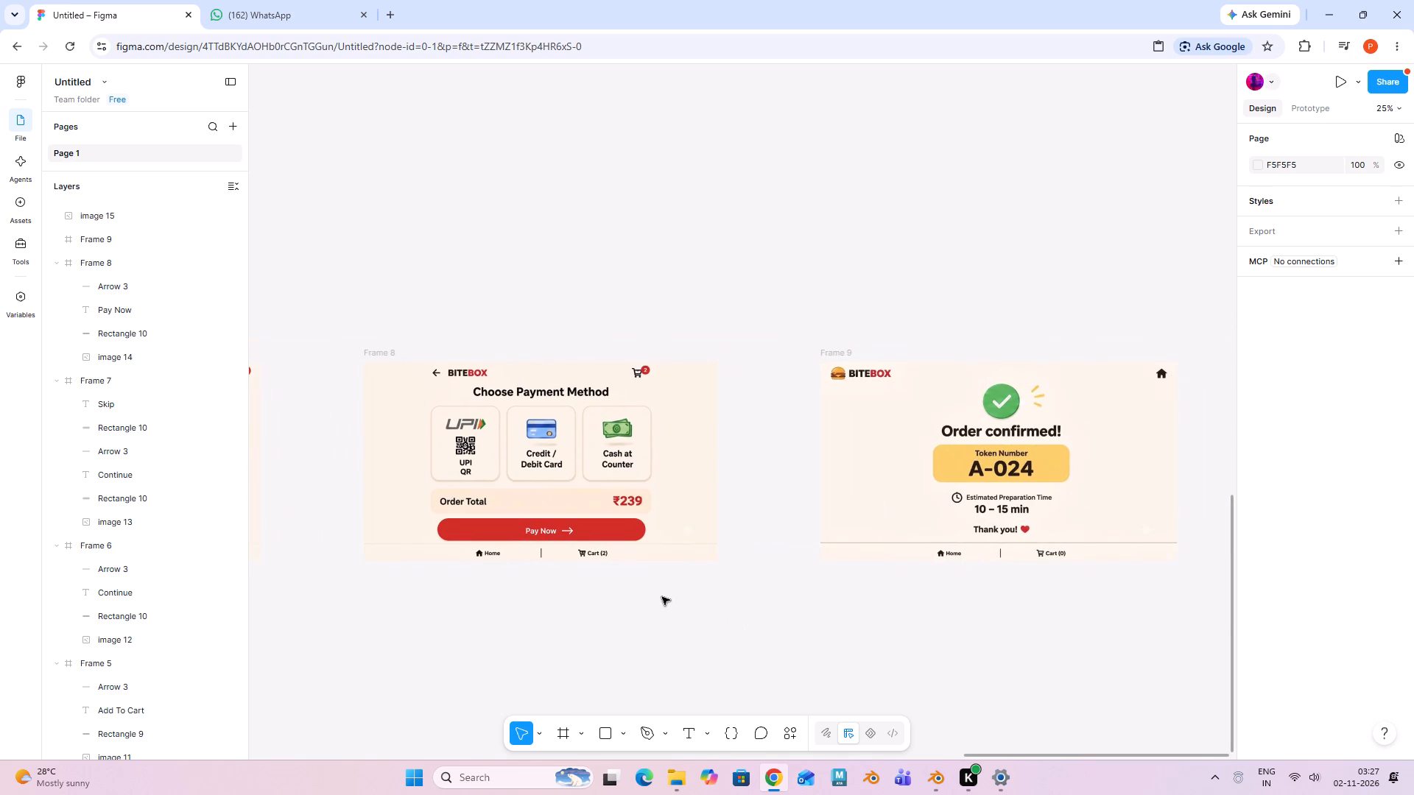
{"action": "type", "text": "--"}
{"action": "type", "text": "+++"}
{"action": "key", "text": "minus"}
{"action": "middle_click_drag", "start_coordinate": [935, 529], "coordinate": [762, 504], "text": "shift"}
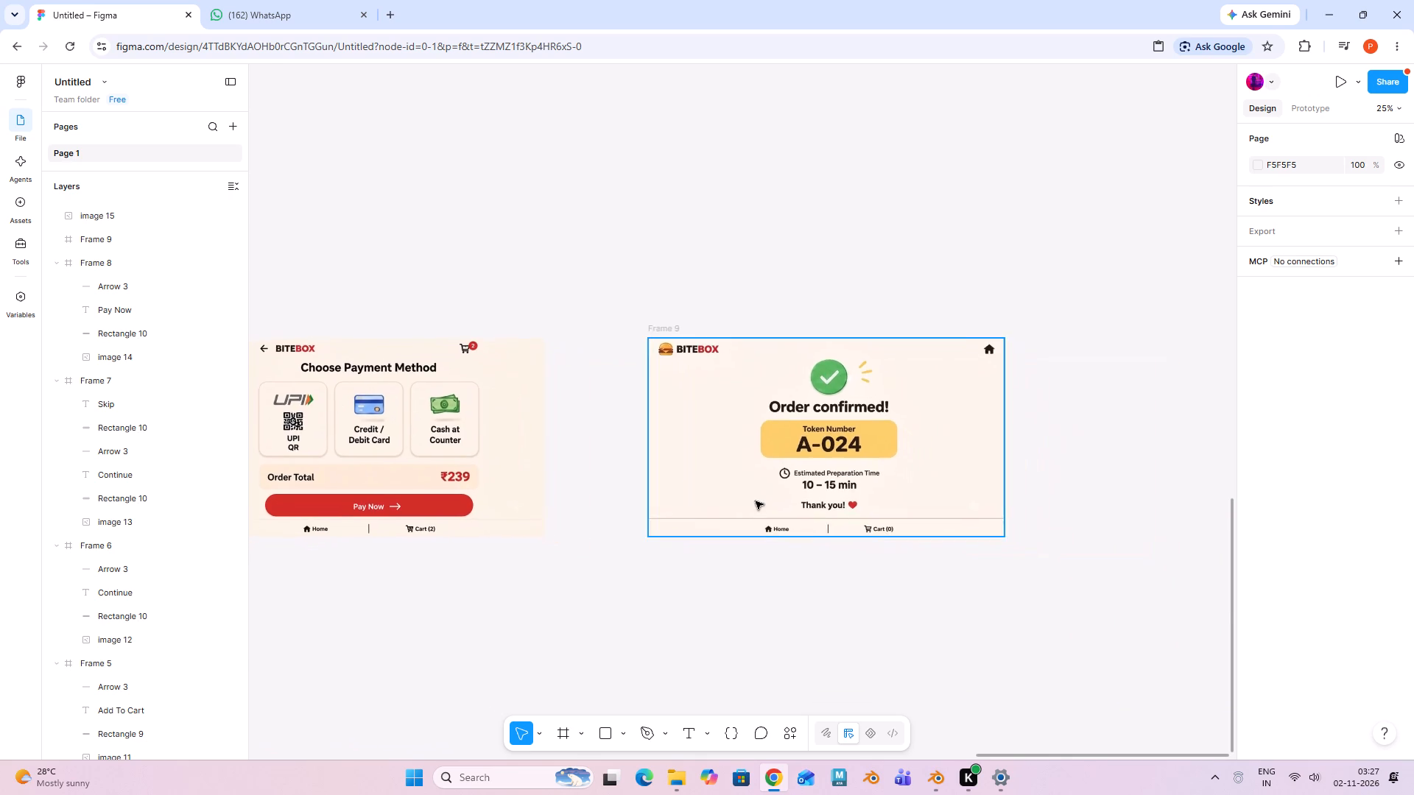
{"action": "key", "text": "plus"}
{"action": "left_click", "coordinate": [831, 660]}
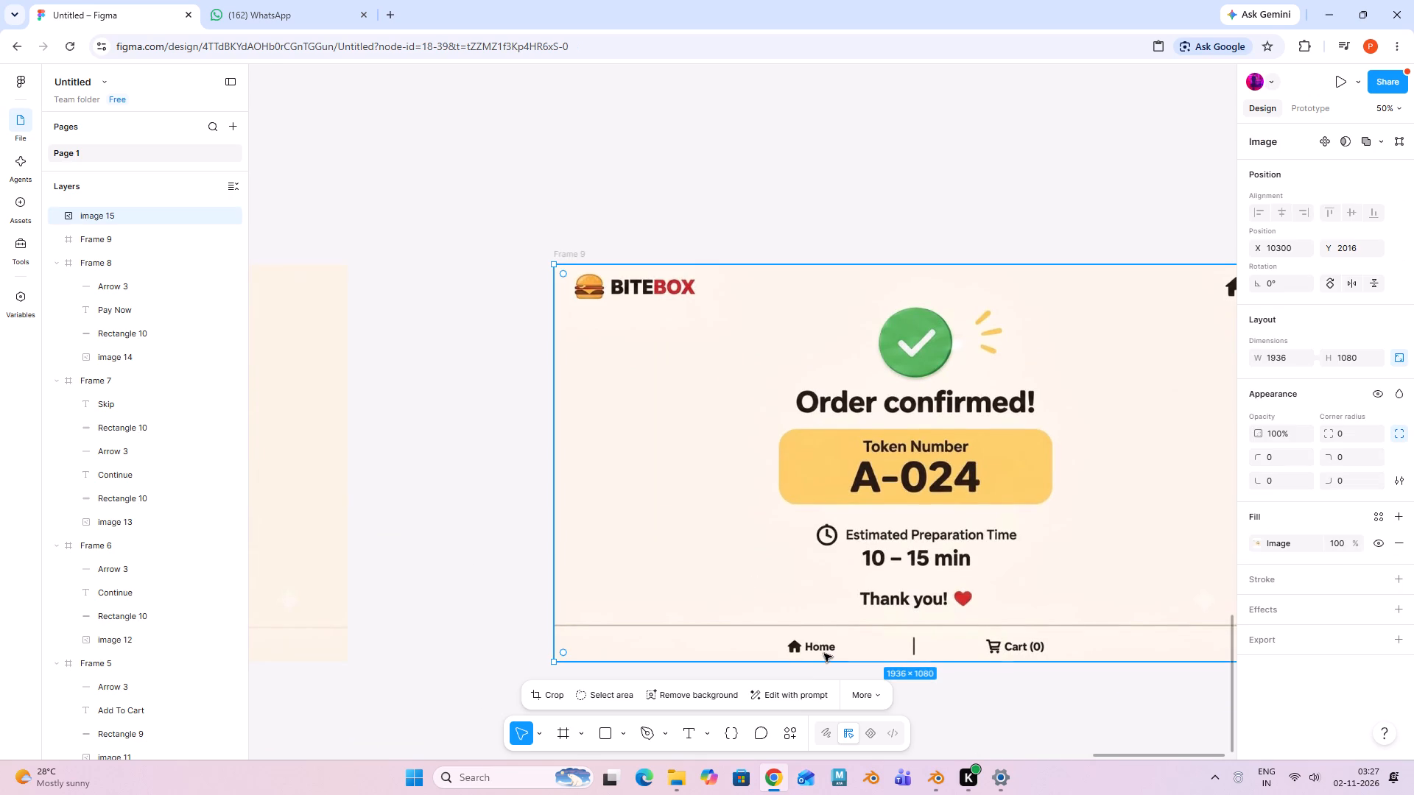
{"action": "key", "text": "minus"}
{"action": "key", "text": "minus"}
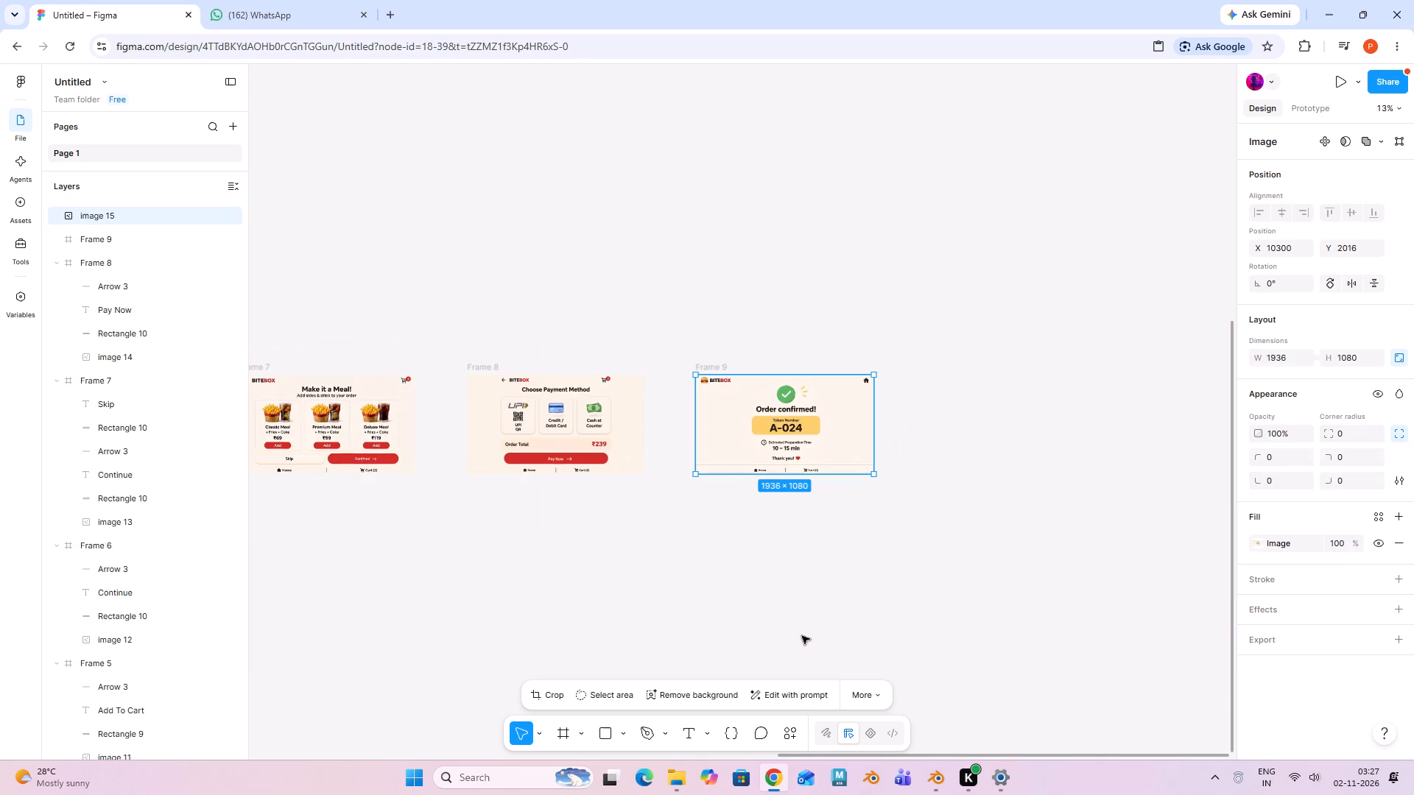
{"action": "middle_click_drag", "start_coordinate": [965, 540], "coordinate": [1034, 531], "text": "shift"}
{"action": "scroll", "coordinate": [583, 510], "scroll_direction": "up", "scroll_amount": 1, "text": "shift"}
{"action": "middle_click_drag", "start_coordinate": [583, 510], "coordinate": [883, 531], "text": "shift"}
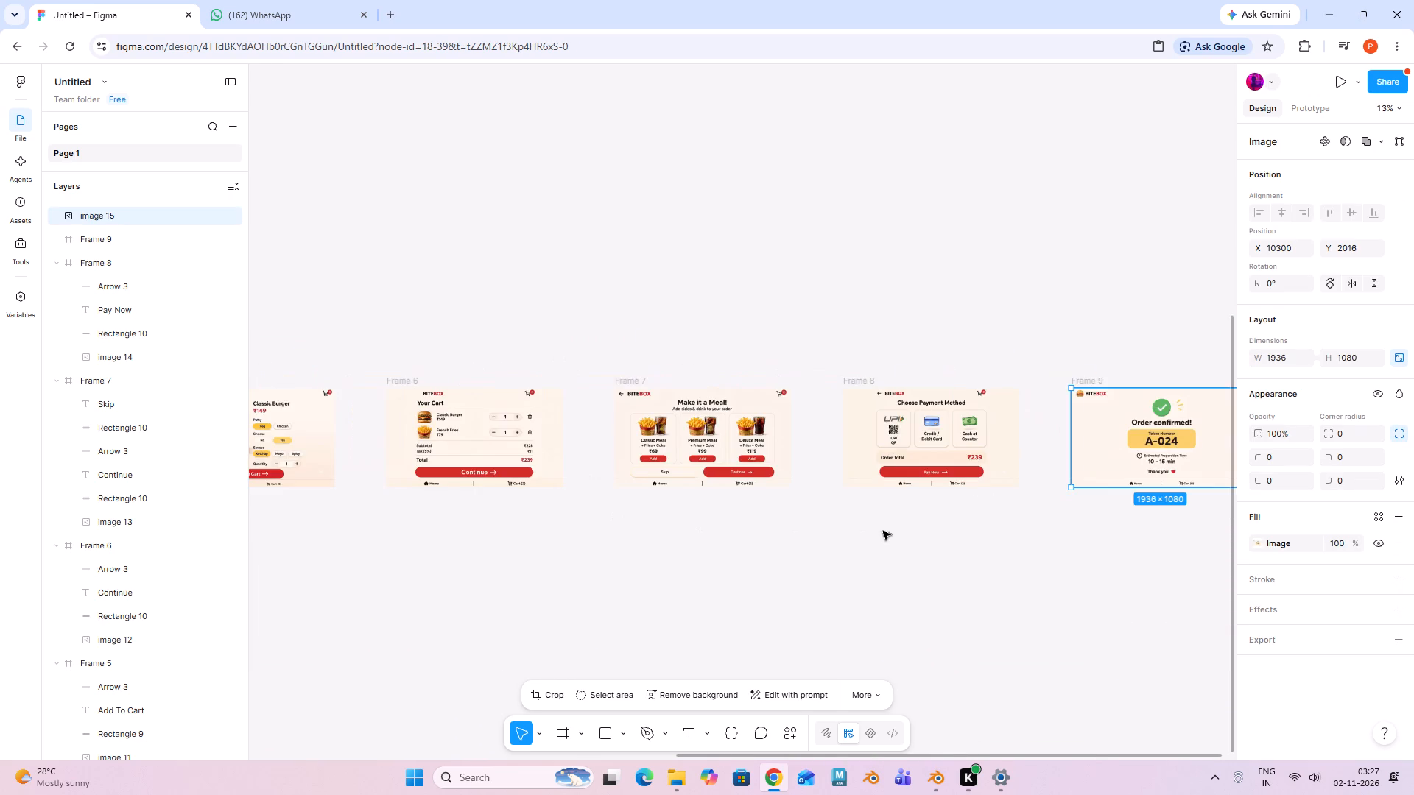
{"action": "key", "text": "minus"}
{"action": "key", "text": "minus"}
{"action": "middle_click_drag", "start_coordinate": [449, 533], "coordinate": [520, 537], "text": "shift"}
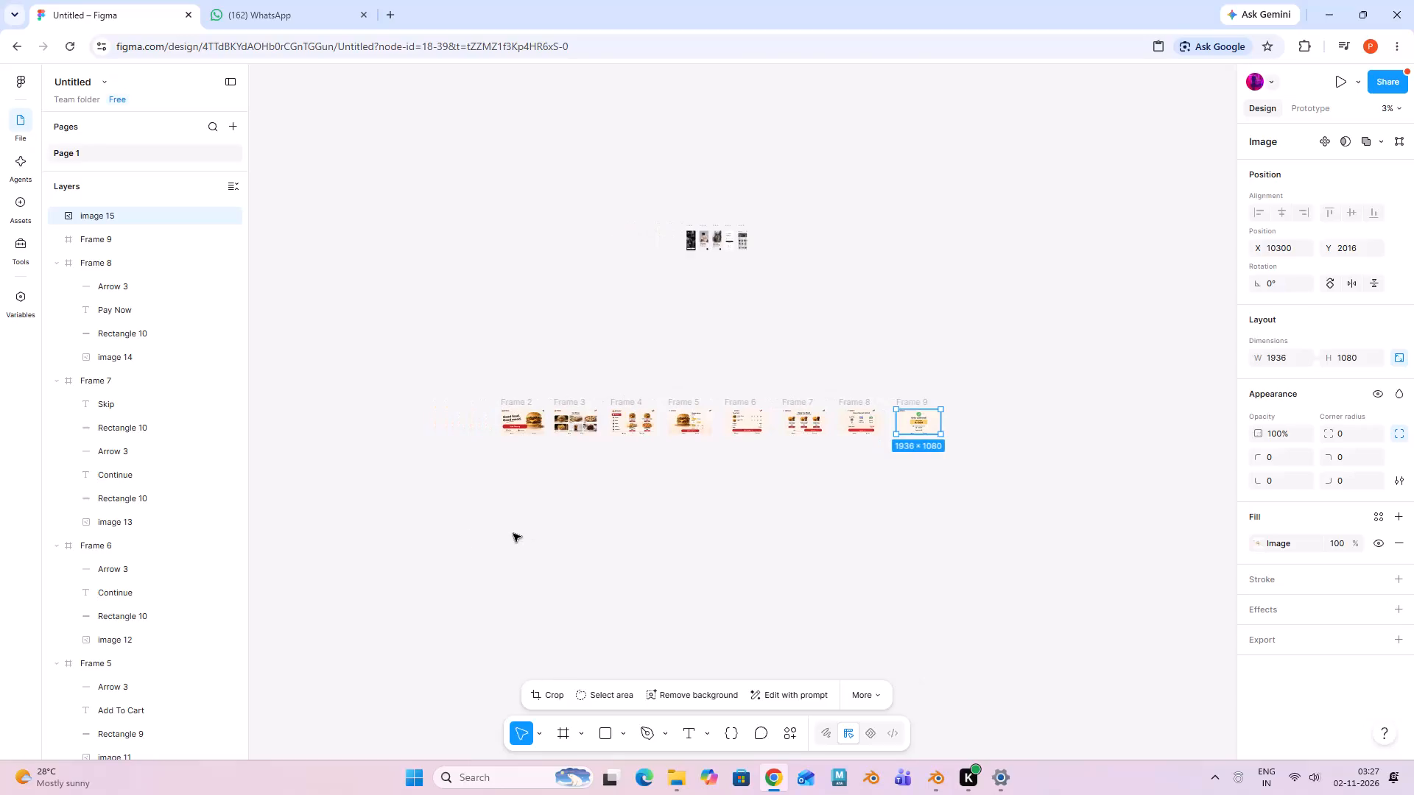
{"action": "key", "text": "plus"}
{"action": "middle_click_drag", "start_coordinate": [454, 537], "coordinate": [597, 552], "text": "shift"}
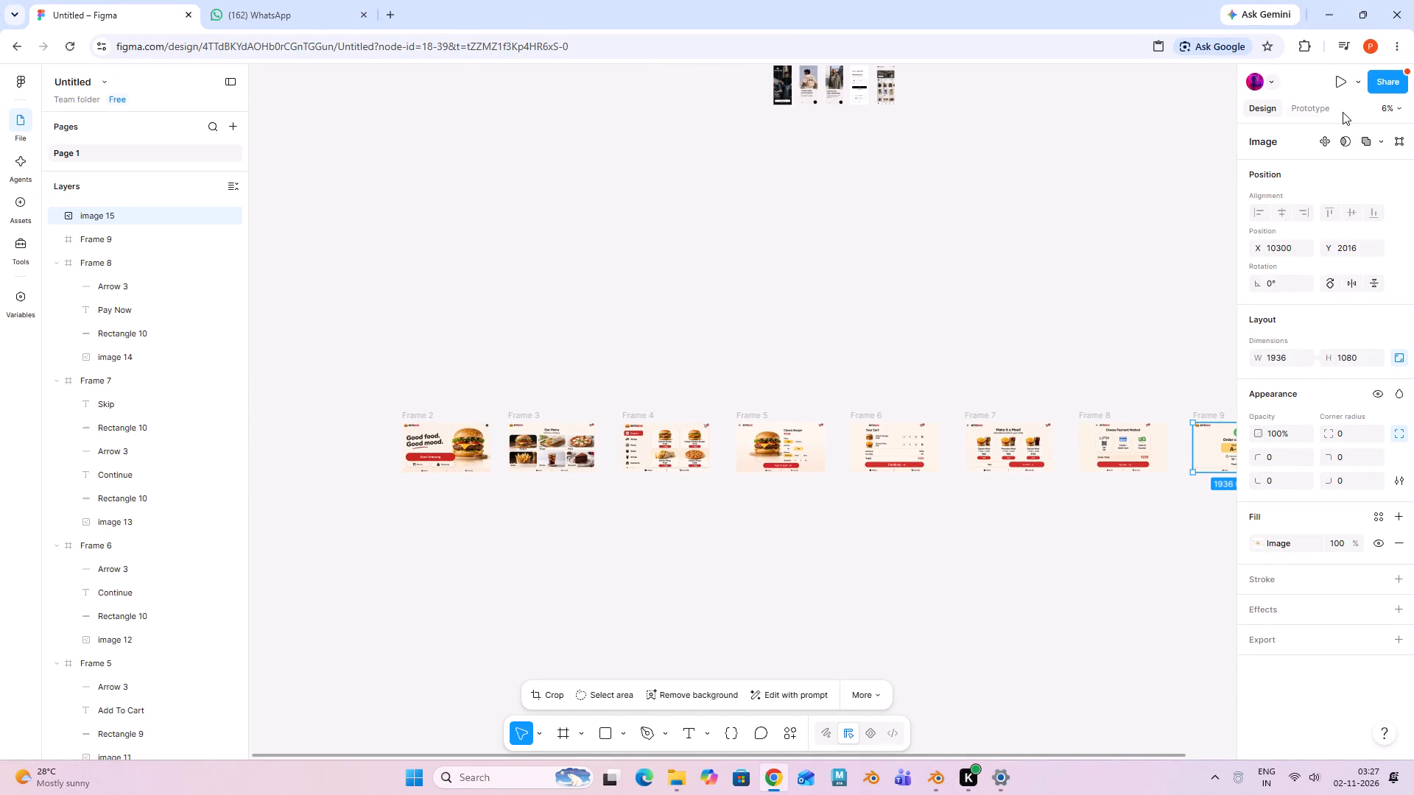
Switch to prototype editing and bring the Start Ordering button in Frame 2 into view beside Frame 3.
{"action": "left_click", "coordinate": [1318, 106]}
{"action": "key", "text": "plus"}
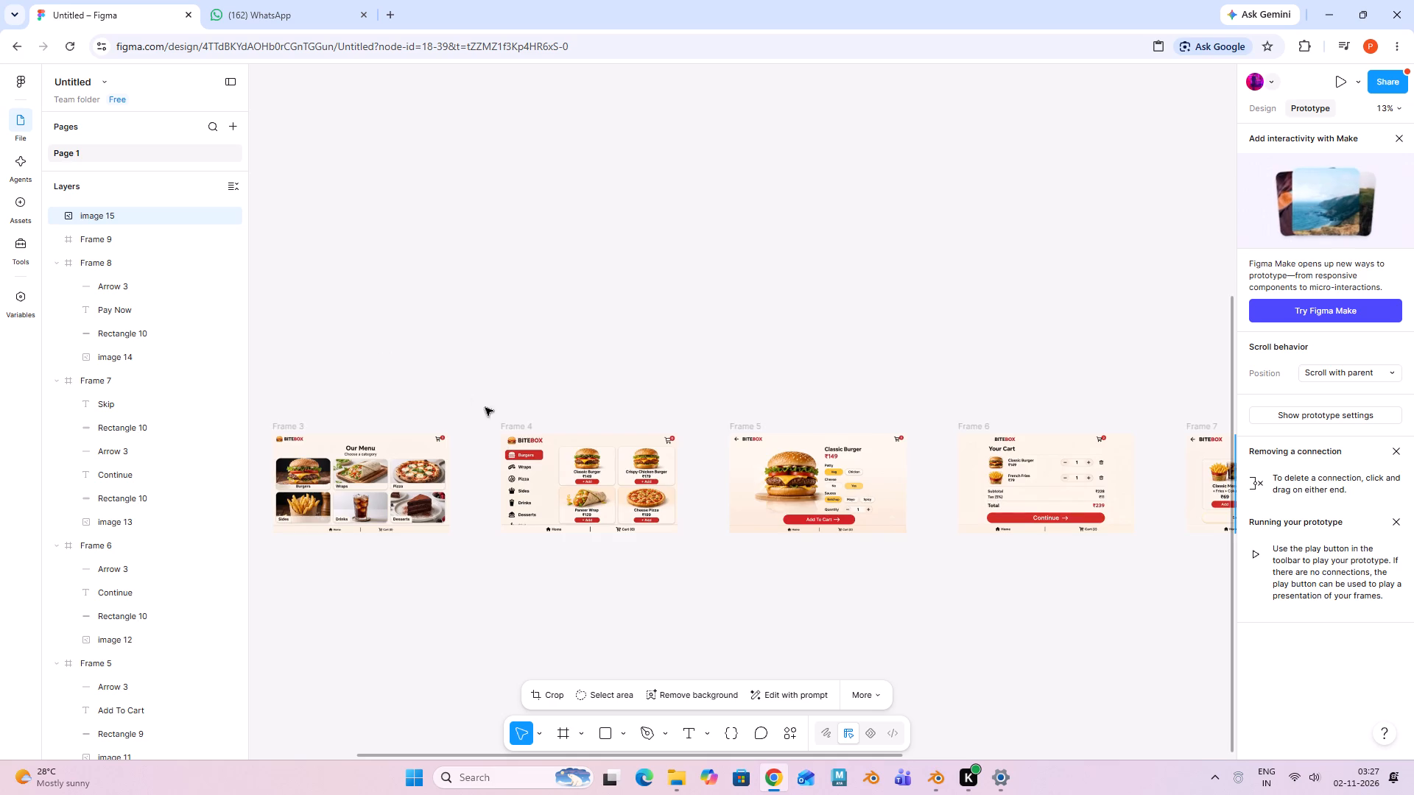
{"action": "middle_click_drag", "start_coordinate": [493, 415], "coordinate": [871, 397], "text": "shift"}
{"action": "type", "text": "++"}
{"action": "middle_click_drag", "start_coordinate": [667, 451], "coordinate": [964, 335], "text": "shift"}
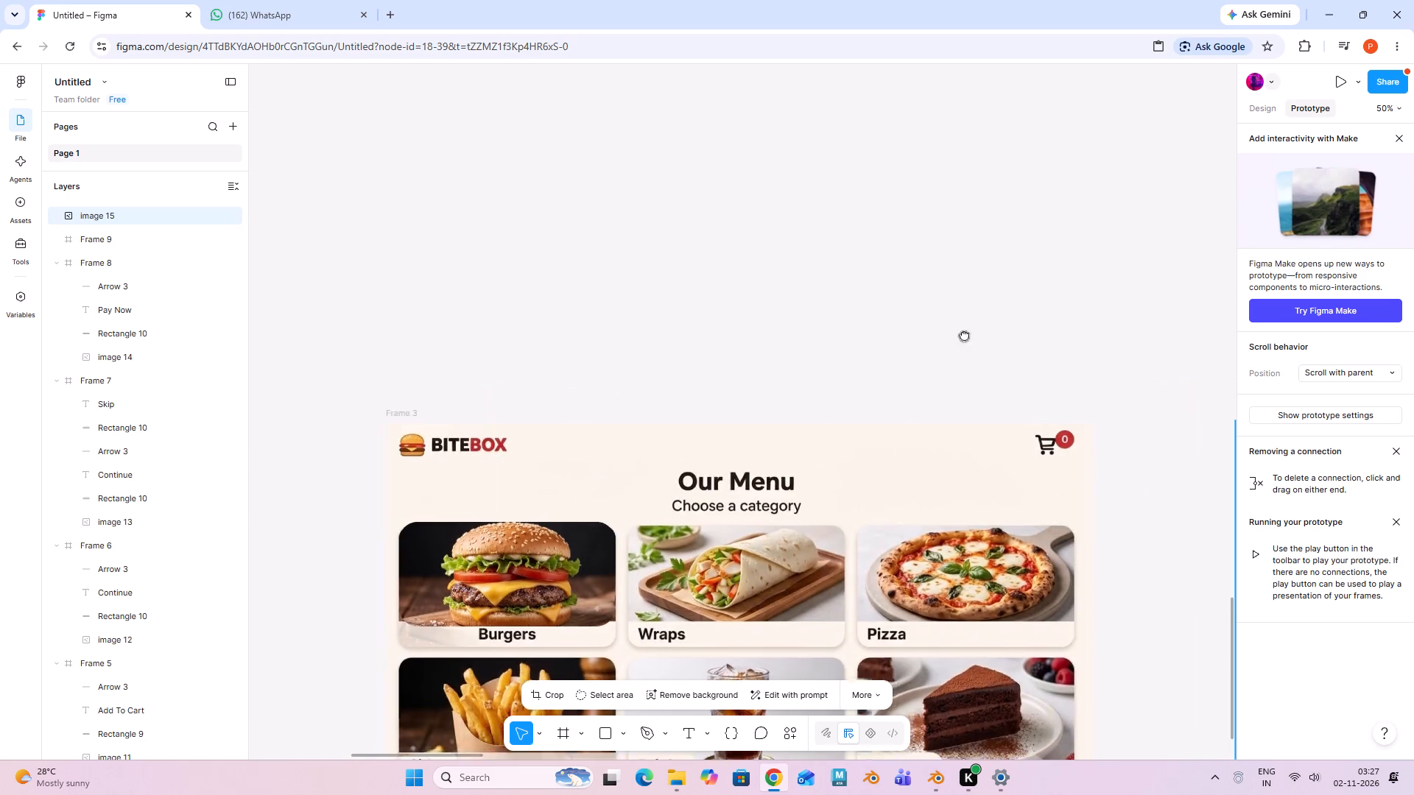
{"action": "middle_click_drag", "start_coordinate": [964, 335], "coordinate": [1151, 261], "text": "shift"}
{"action": "middle_click_drag", "start_coordinate": [703, 438], "coordinate": [792, 461], "text": "shift"}
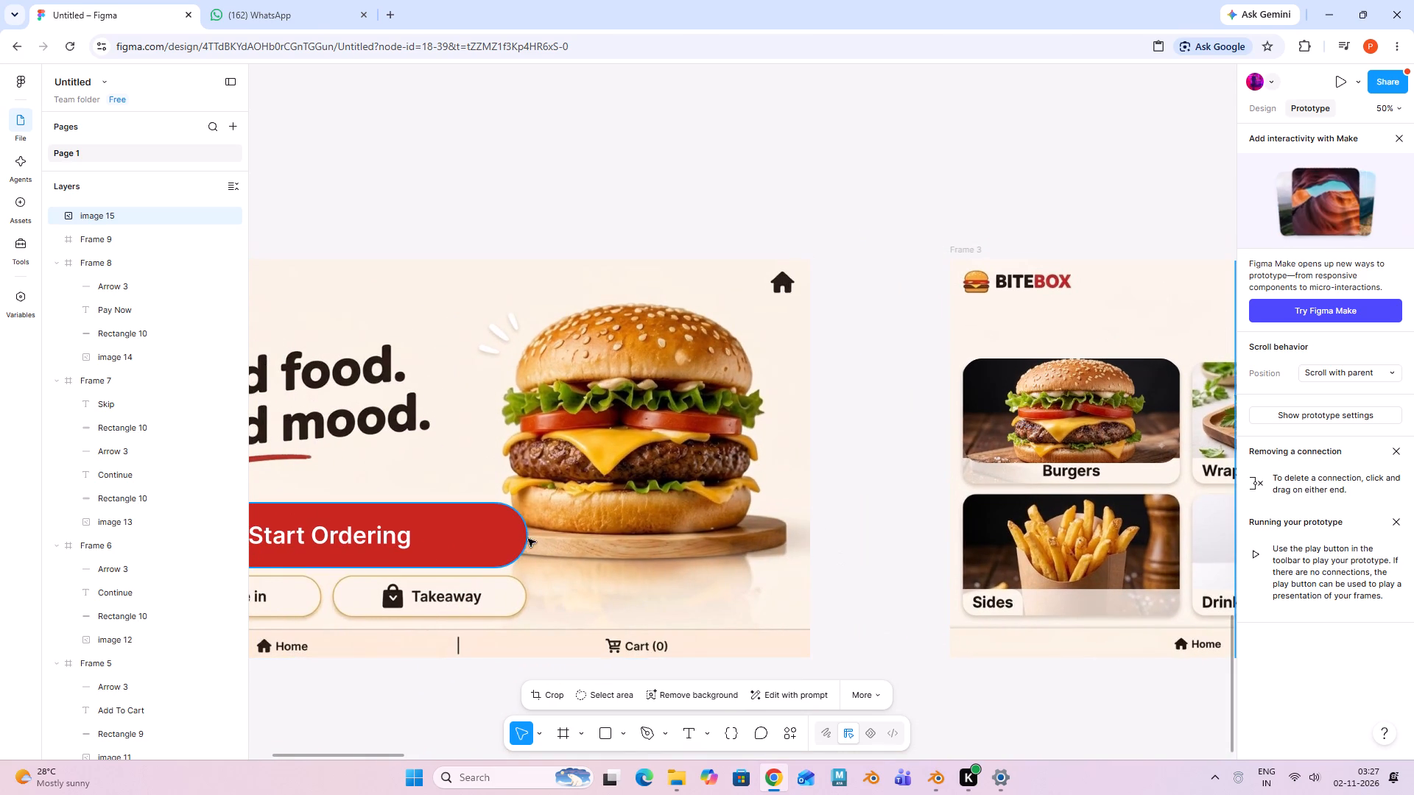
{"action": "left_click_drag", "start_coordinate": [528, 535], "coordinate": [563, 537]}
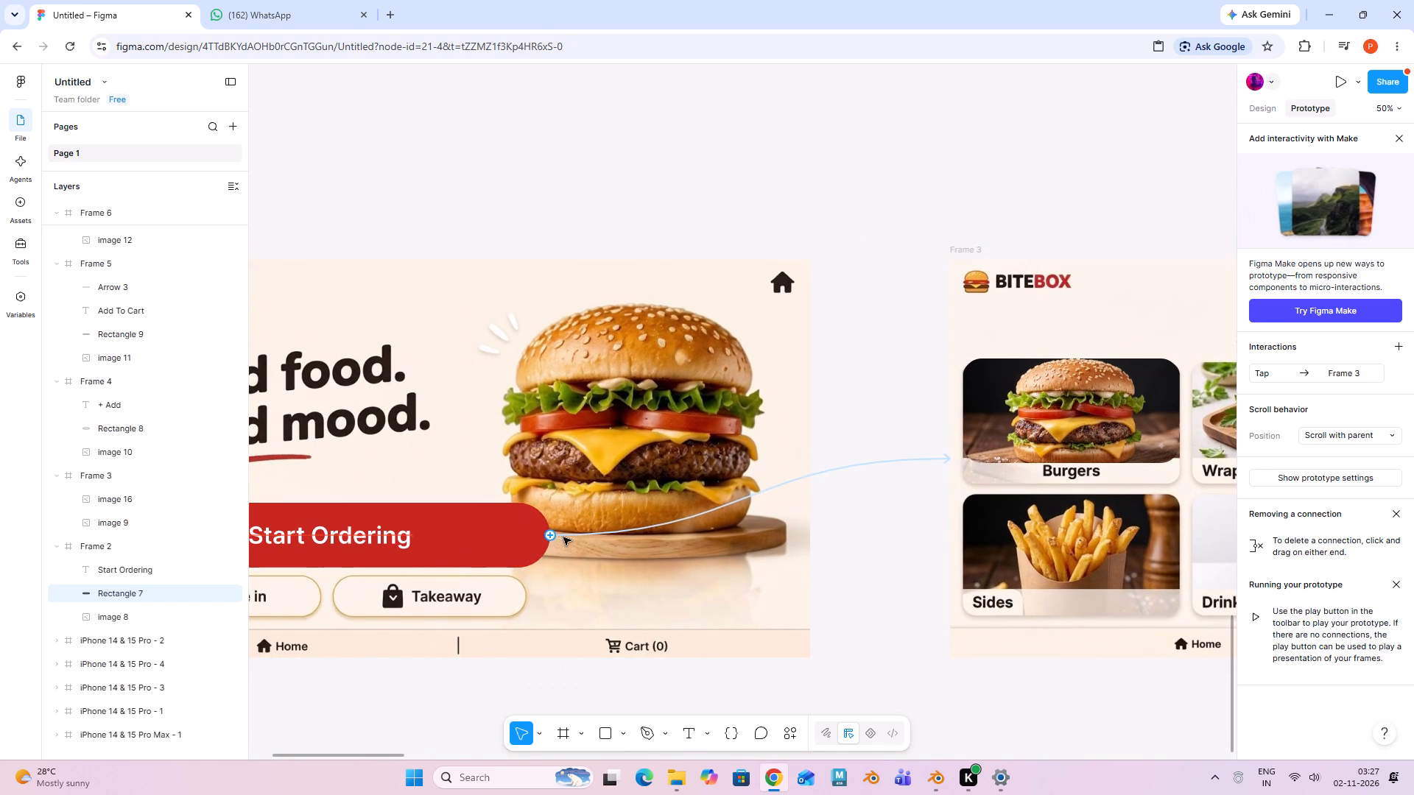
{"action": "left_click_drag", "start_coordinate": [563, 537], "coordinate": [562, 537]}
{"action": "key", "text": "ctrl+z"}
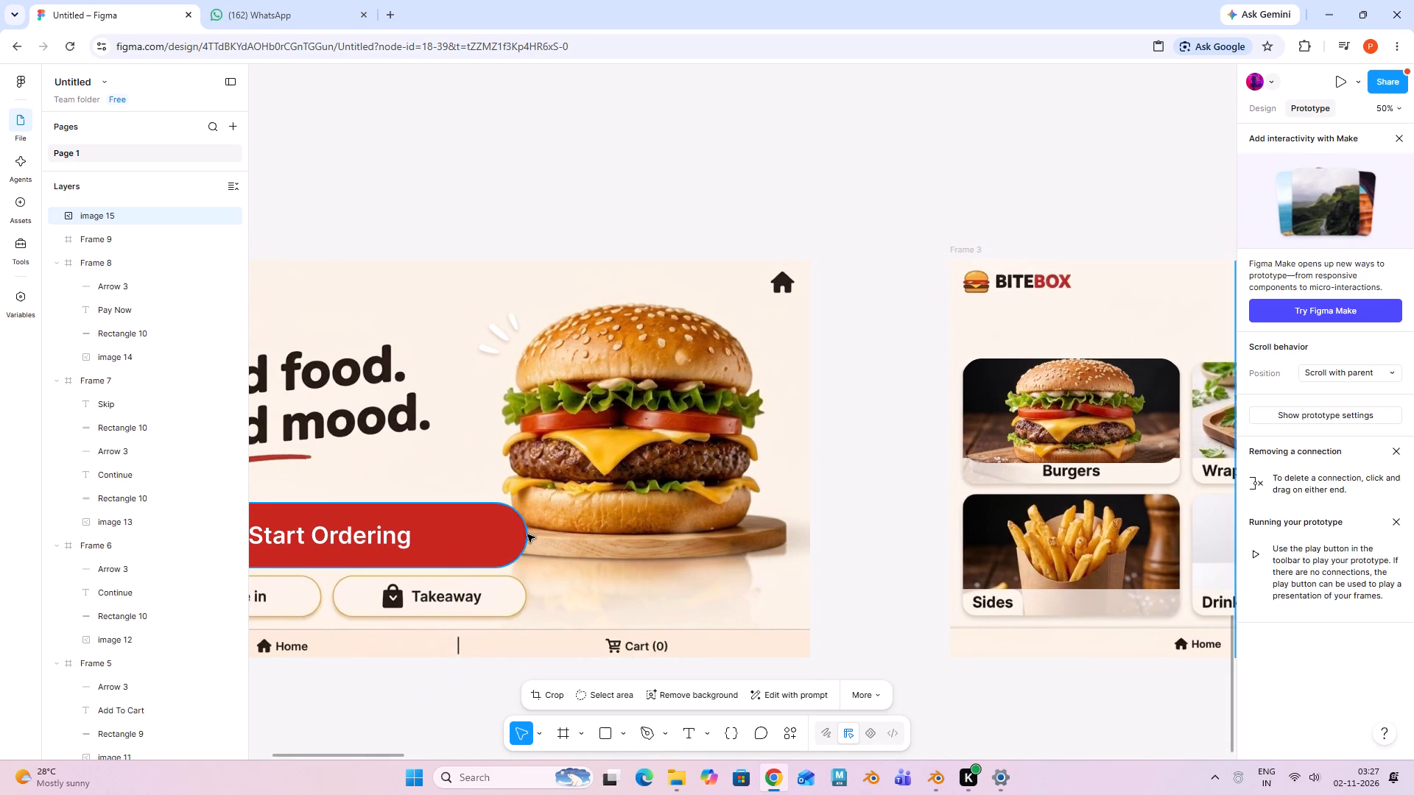
Check the Start Ordering button's connection, and link the Burgers picture in Frame 3 to Frame 4 on tap.
{"action": "left_click", "coordinate": [527, 534]}
{"action": "middle_click_drag", "start_coordinate": [921, 533], "coordinate": [693, 545], "text": "shift"}
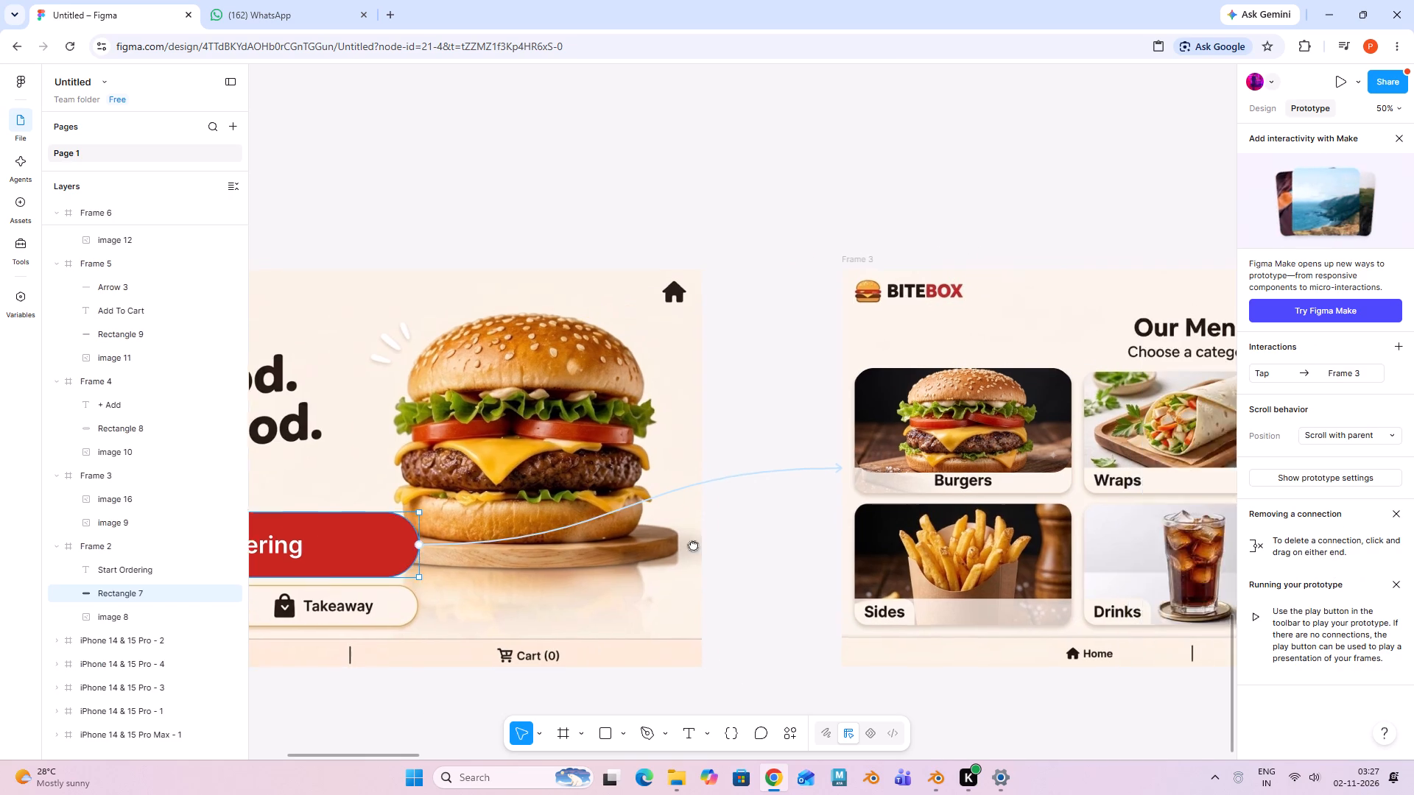
{"action": "middle_click_drag", "start_coordinate": [693, 545], "coordinate": [446, 548], "text": "shift"}
{"action": "key", "text": "minus"}
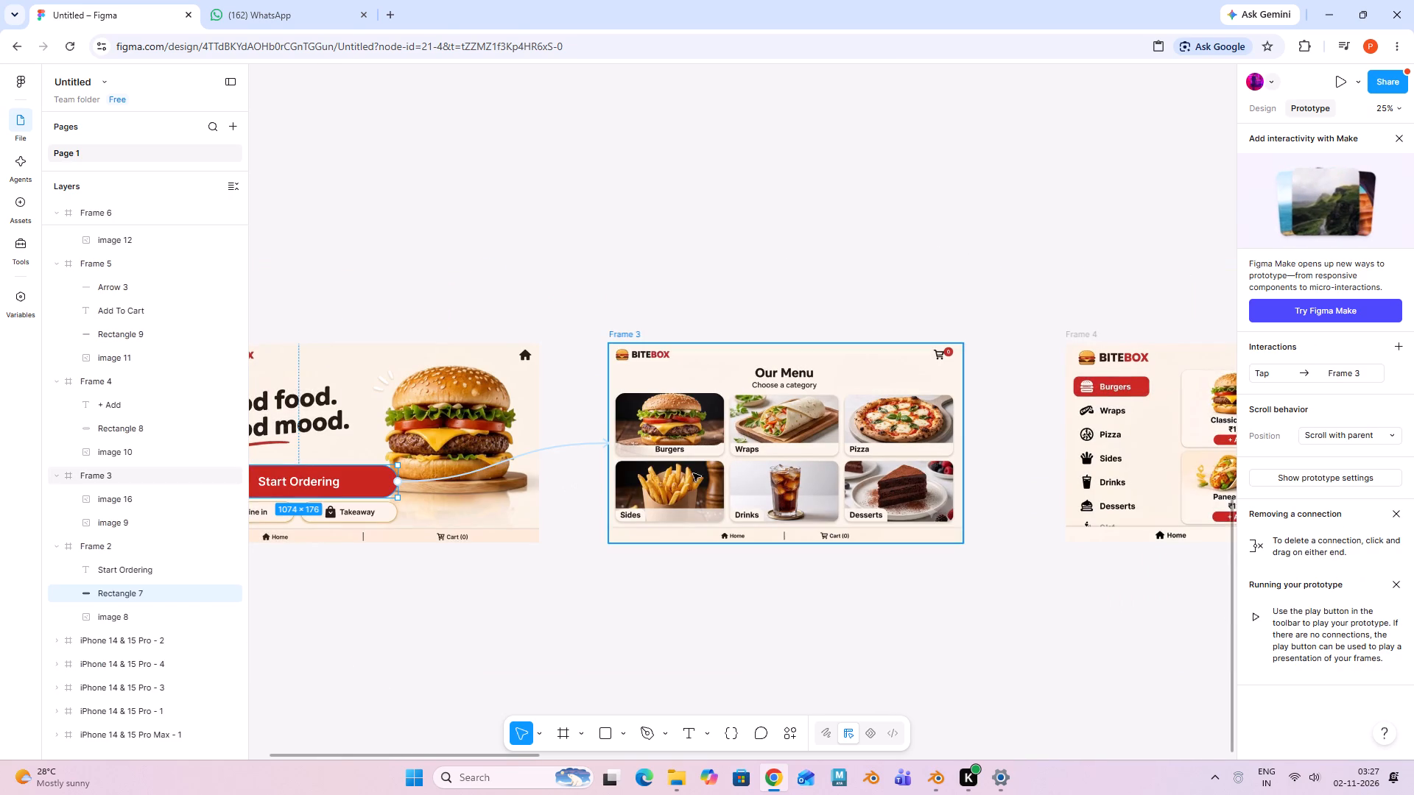
{"action": "middle_click_drag", "start_coordinate": [743, 484], "coordinate": [475, 504], "text": "shift"}
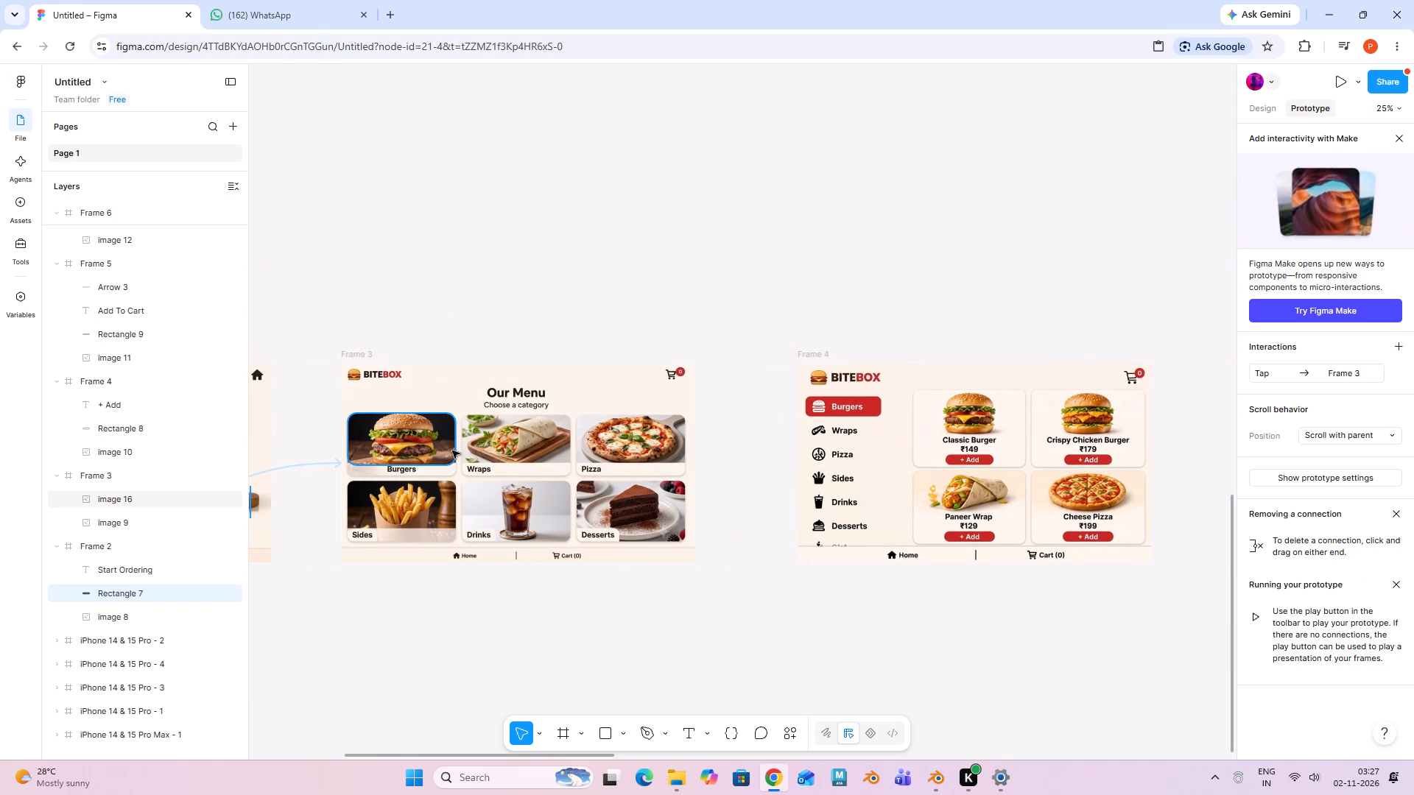
{"action": "left_click", "coordinate": [457, 442]}
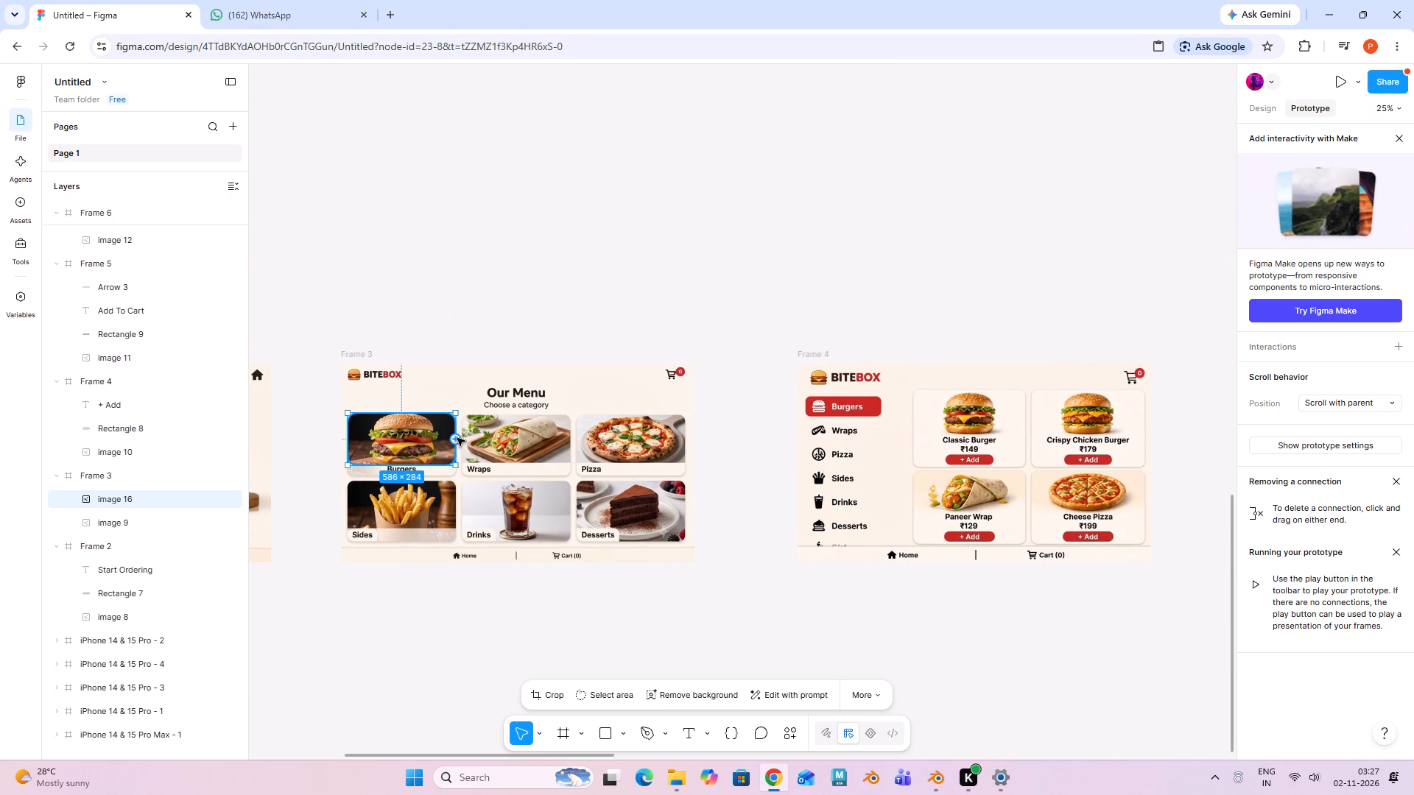
{"action": "left_click_drag", "start_coordinate": [458, 438], "coordinate": [783, 390]}
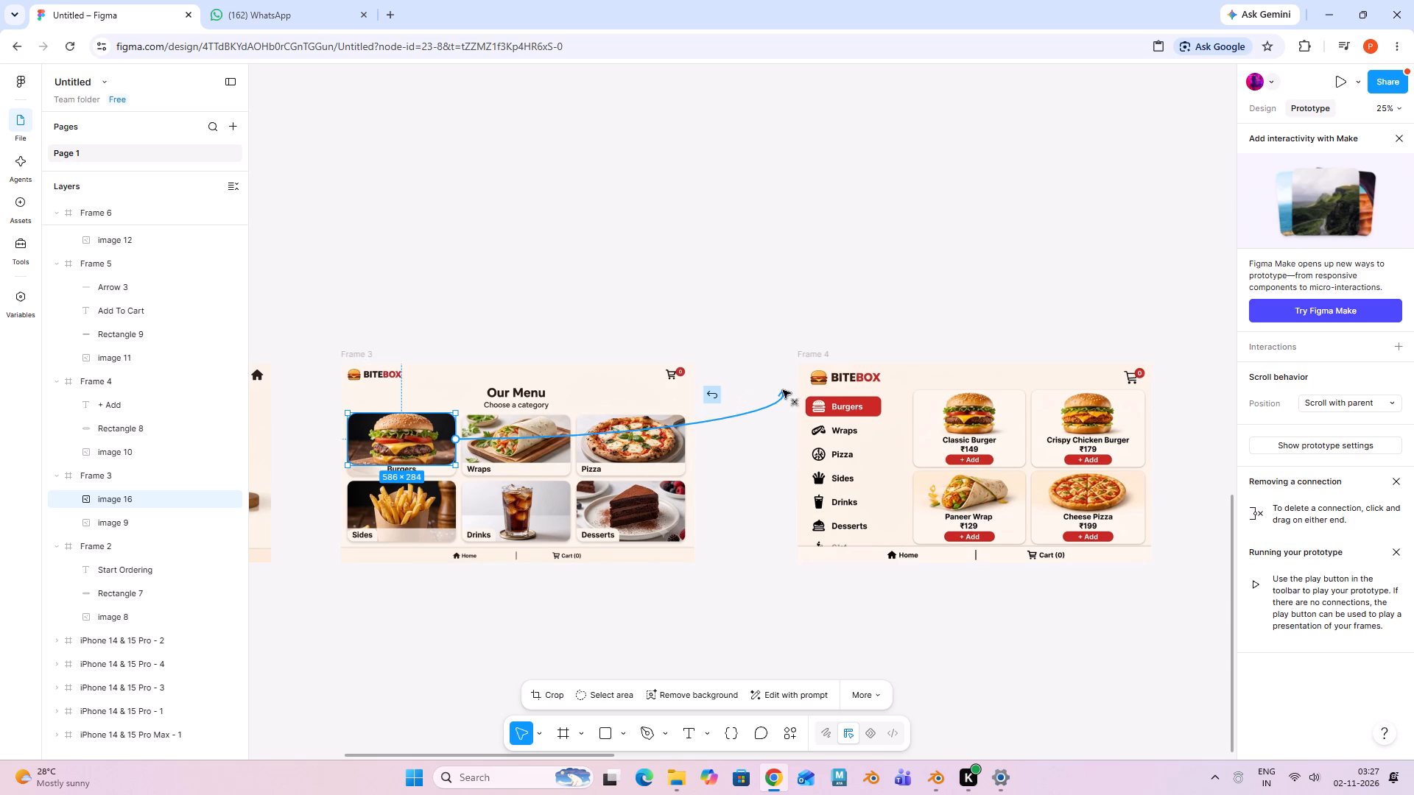
{"action": "left_click_drag", "start_coordinate": [783, 390], "coordinate": [799, 412]}
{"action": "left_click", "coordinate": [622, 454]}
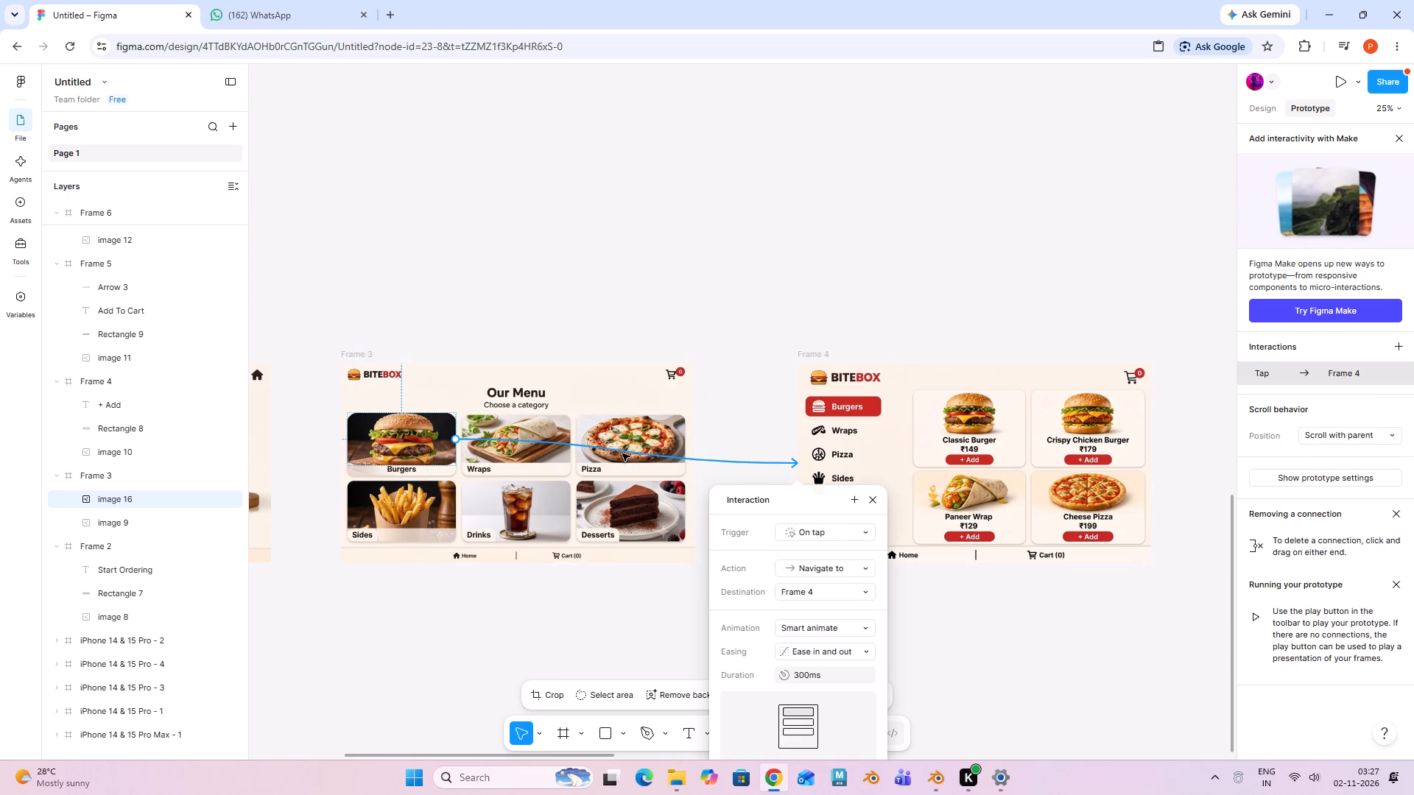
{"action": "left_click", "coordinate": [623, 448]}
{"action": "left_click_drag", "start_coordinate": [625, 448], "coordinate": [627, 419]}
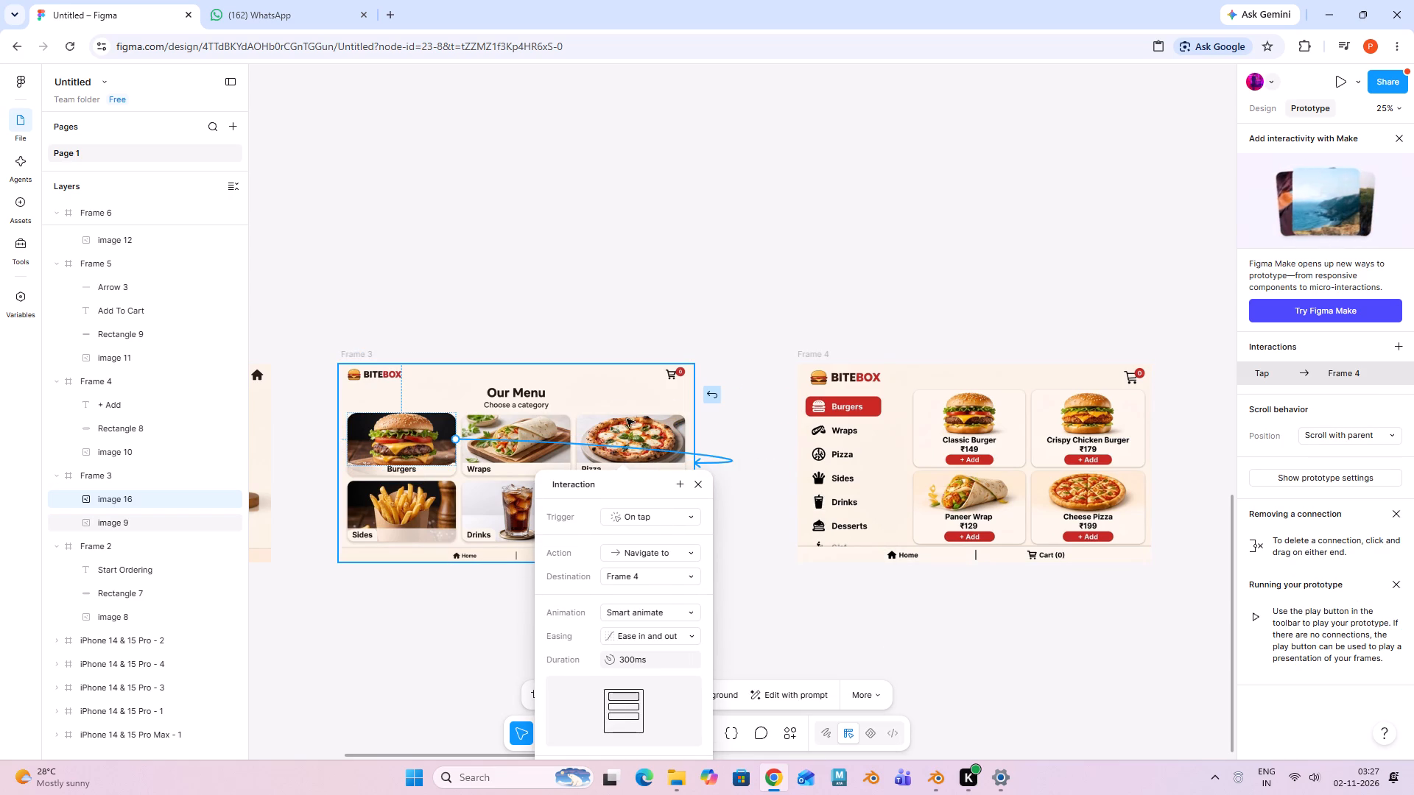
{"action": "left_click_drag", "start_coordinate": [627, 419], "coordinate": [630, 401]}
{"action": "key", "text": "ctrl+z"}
Link the Classic Burger's + Add button background in Frame 4 to Frame 5 on tap.
{"action": "scroll", "coordinate": [910, 500], "scroll_direction": "up", "scroll_amount": 1, "text": "shift"}
{"action": "middle_click_drag", "start_coordinate": [910, 501], "coordinate": [551, 511], "text": "shift"}
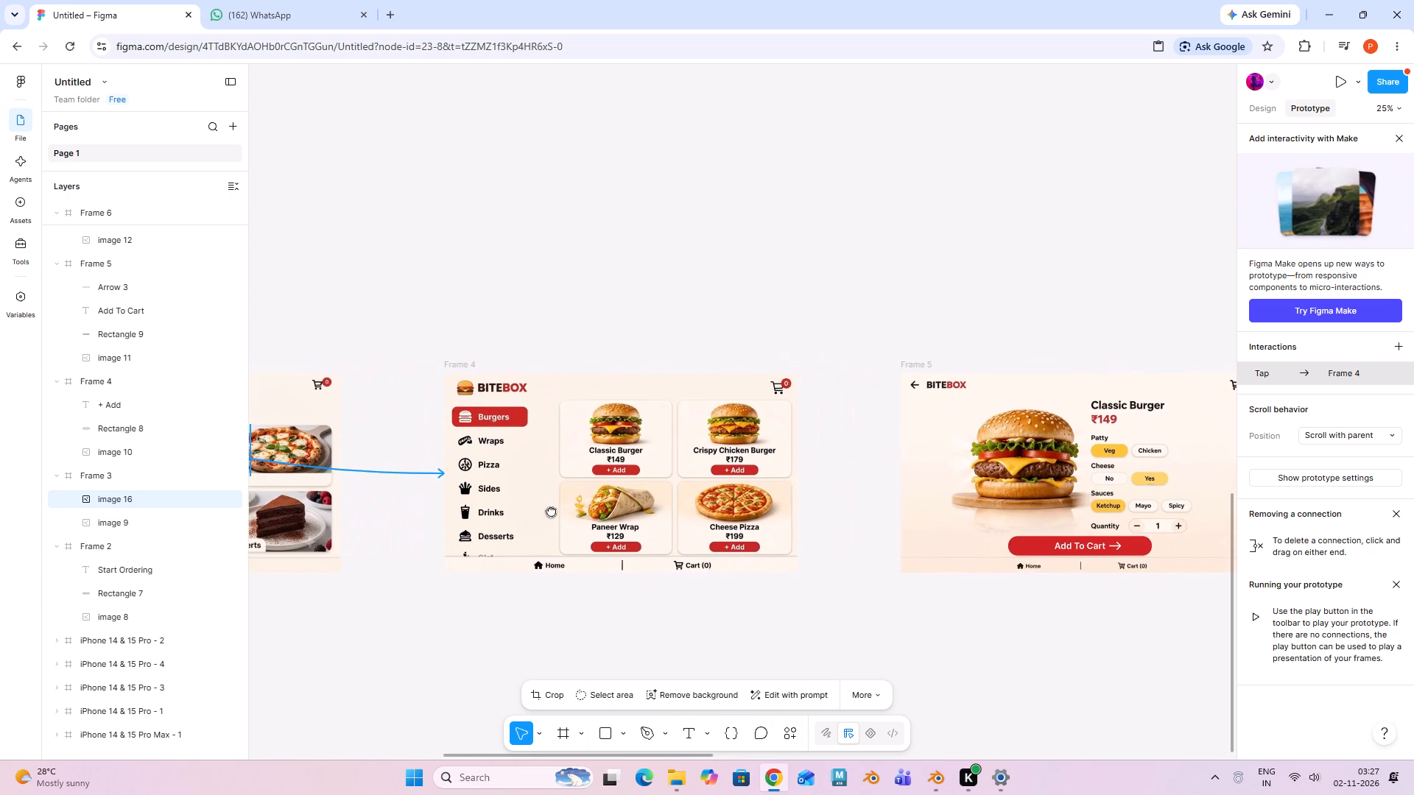
{"action": "middle_click_drag", "start_coordinate": [551, 511], "coordinate": [421, 504], "text": "shift"}
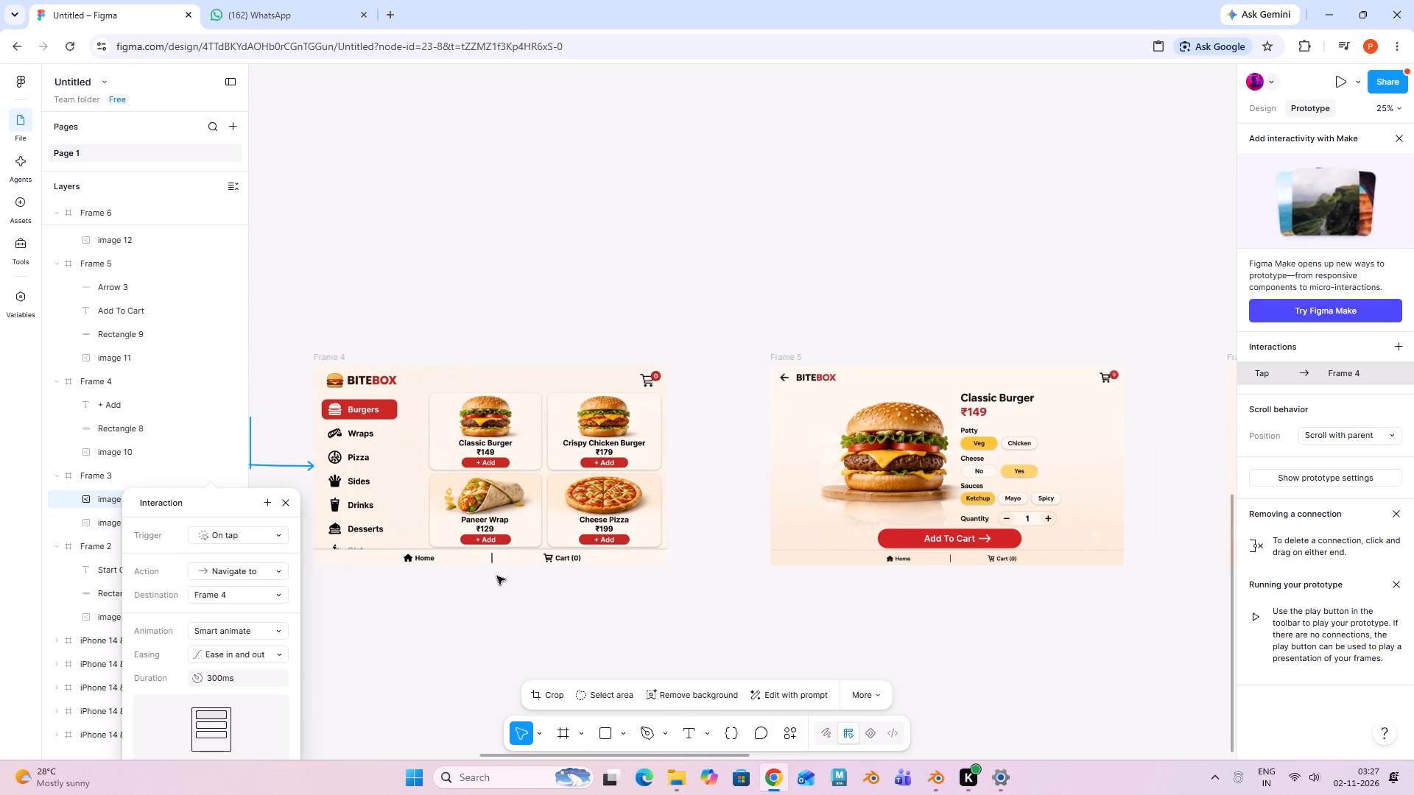
{"action": "left_click", "coordinate": [490, 467]}
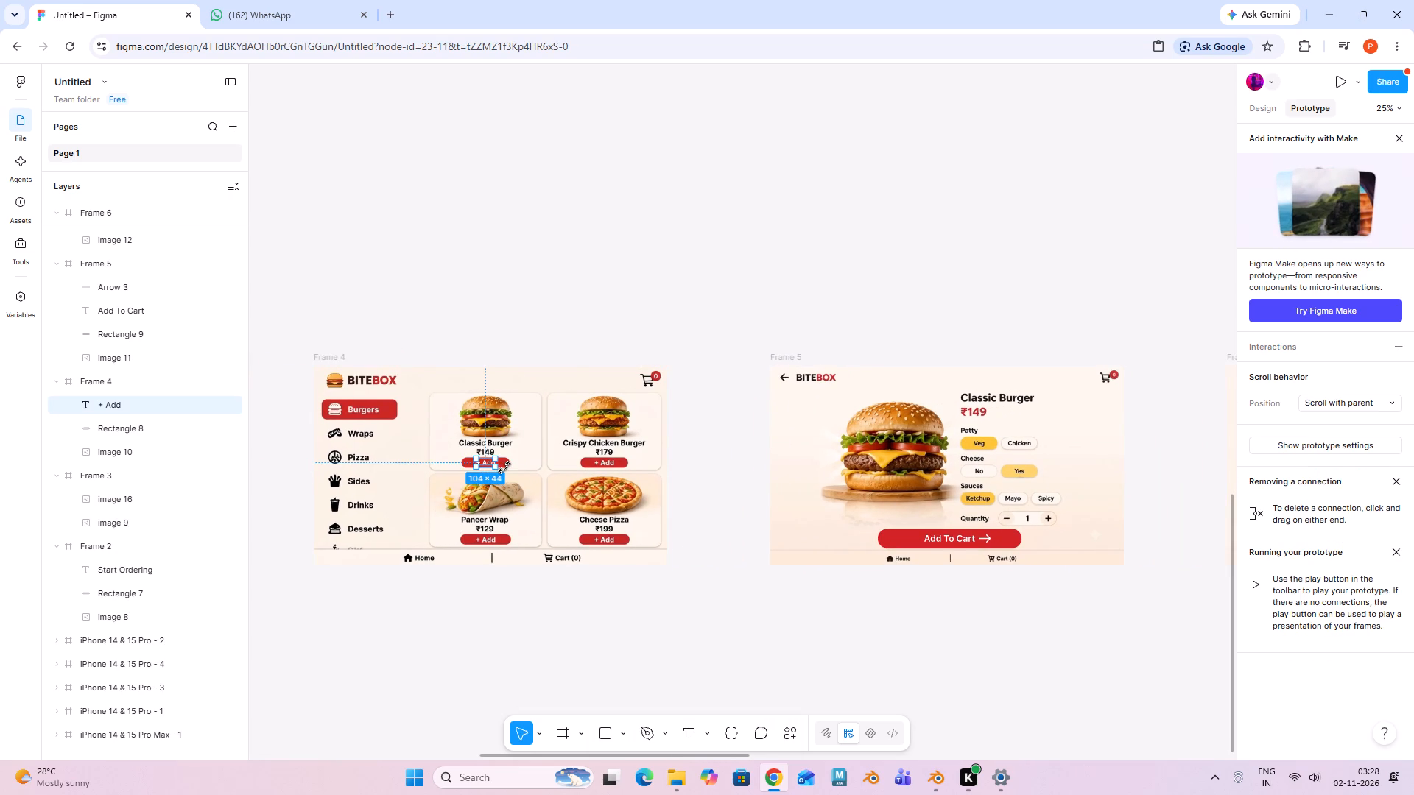
{"action": "left_click", "coordinate": [509, 463]}
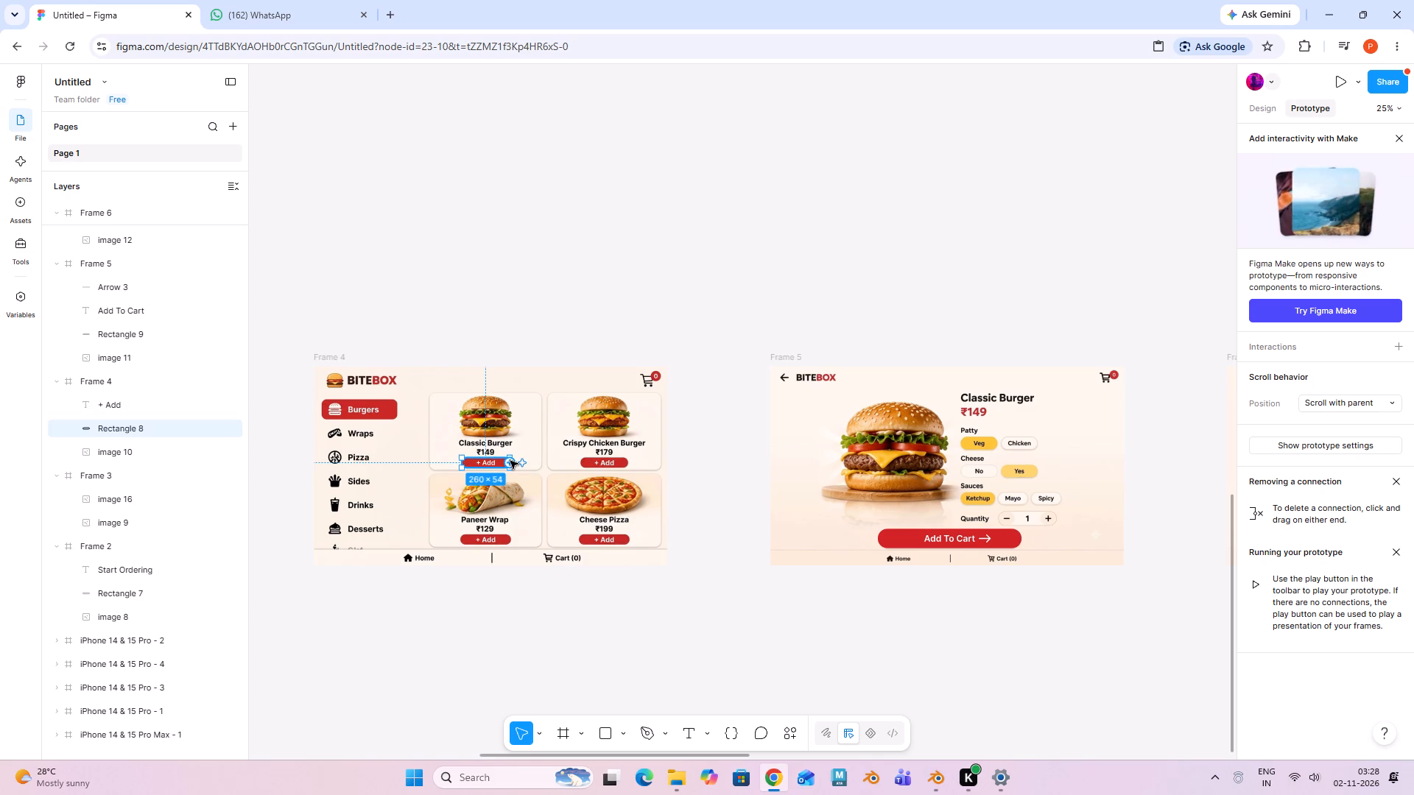
{"action": "left_click_drag", "start_coordinate": [510, 461], "coordinate": [880, 536]}
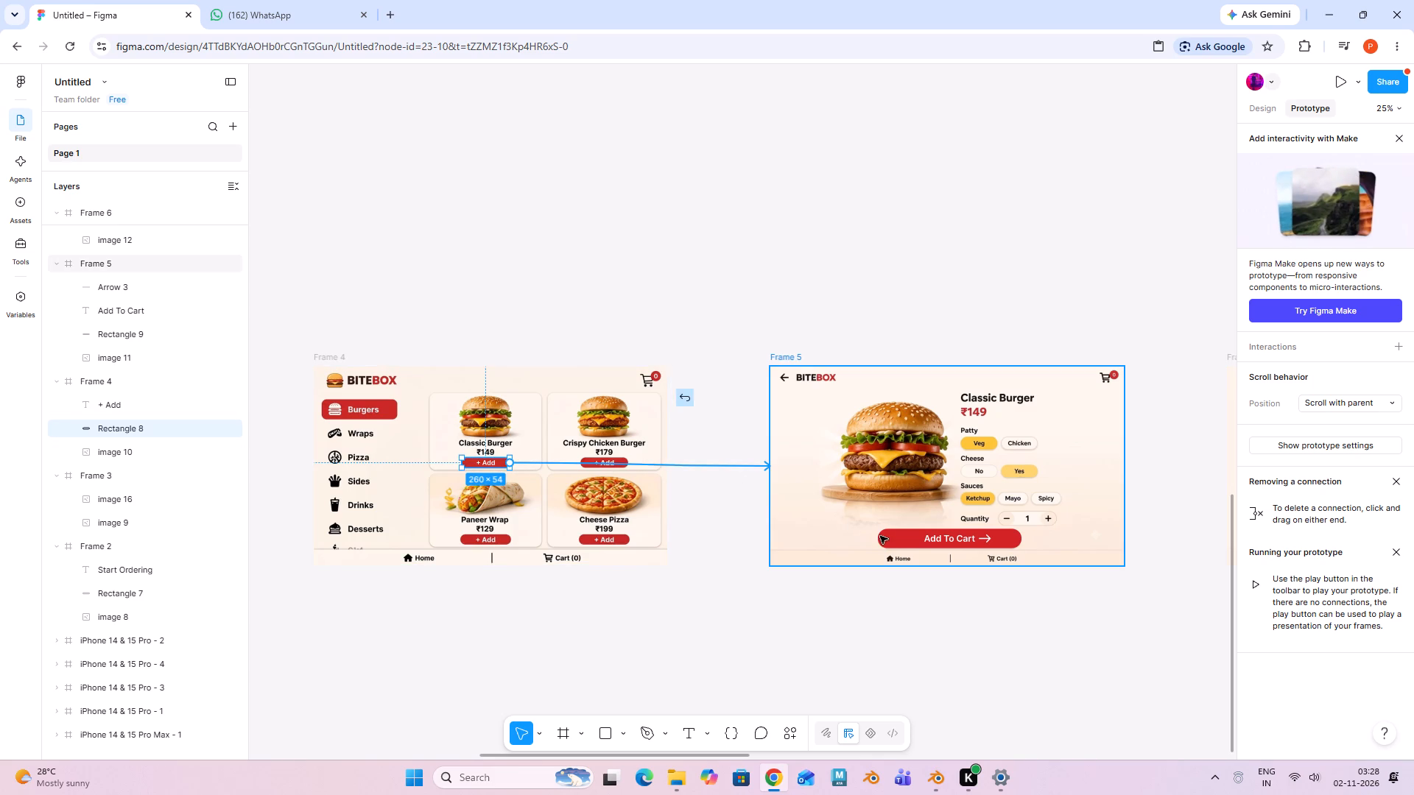
{"action": "left_click_drag", "start_coordinate": [880, 536], "coordinate": [893, 545]}
Link the Add To Cart button background in Frame 5 to the Your Cart screen, Frame 6.
{"action": "middle_click_drag", "start_coordinate": [952, 593], "coordinate": [817, 596], "text": "shift"}
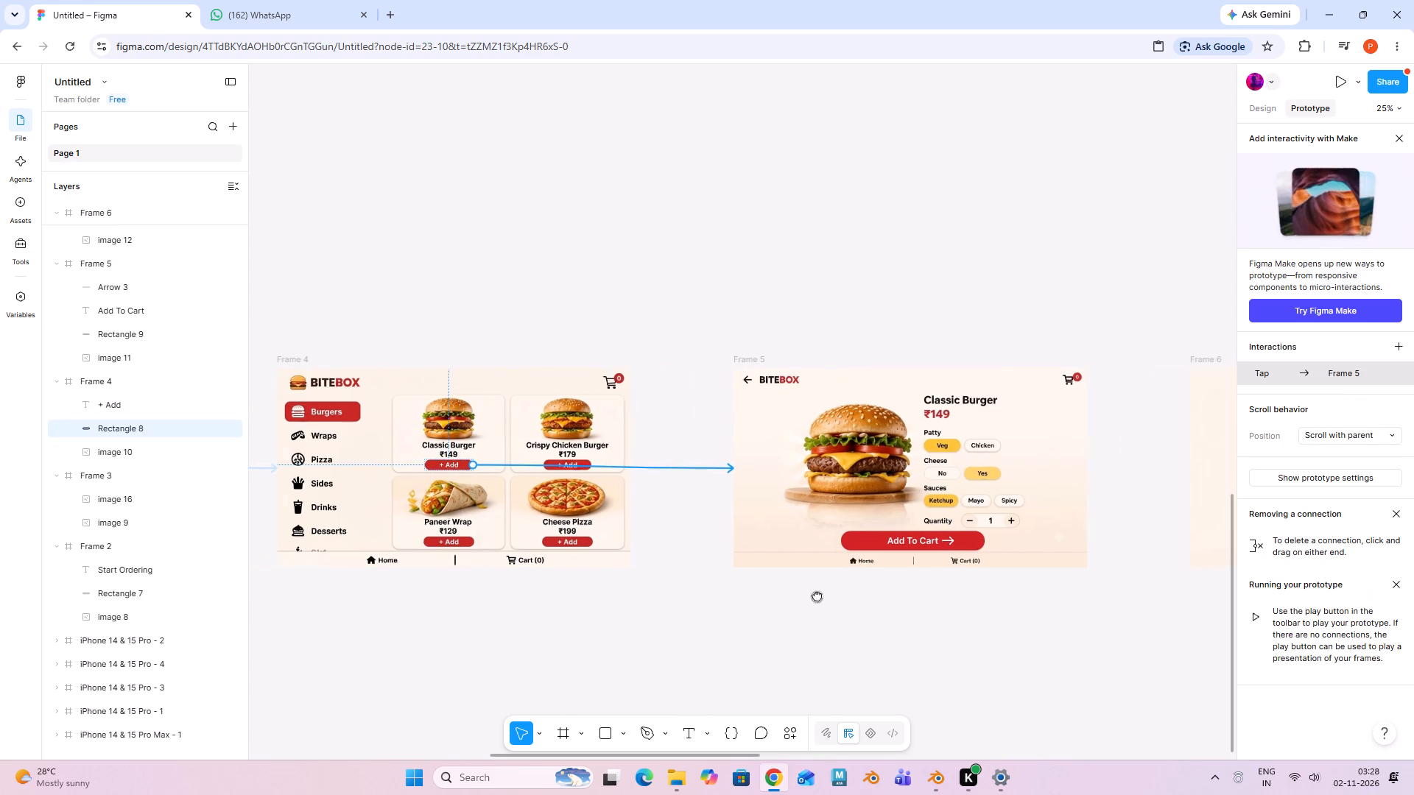
{"action": "middle_click_drag", "start_coordinate": [817, 596], "coordinate": [611, 596], "text": "shift"}
{"action": "middle_click_drag", "start_coordinate": [725, 608], "coordinate": [654, 546], "text": "shift"}
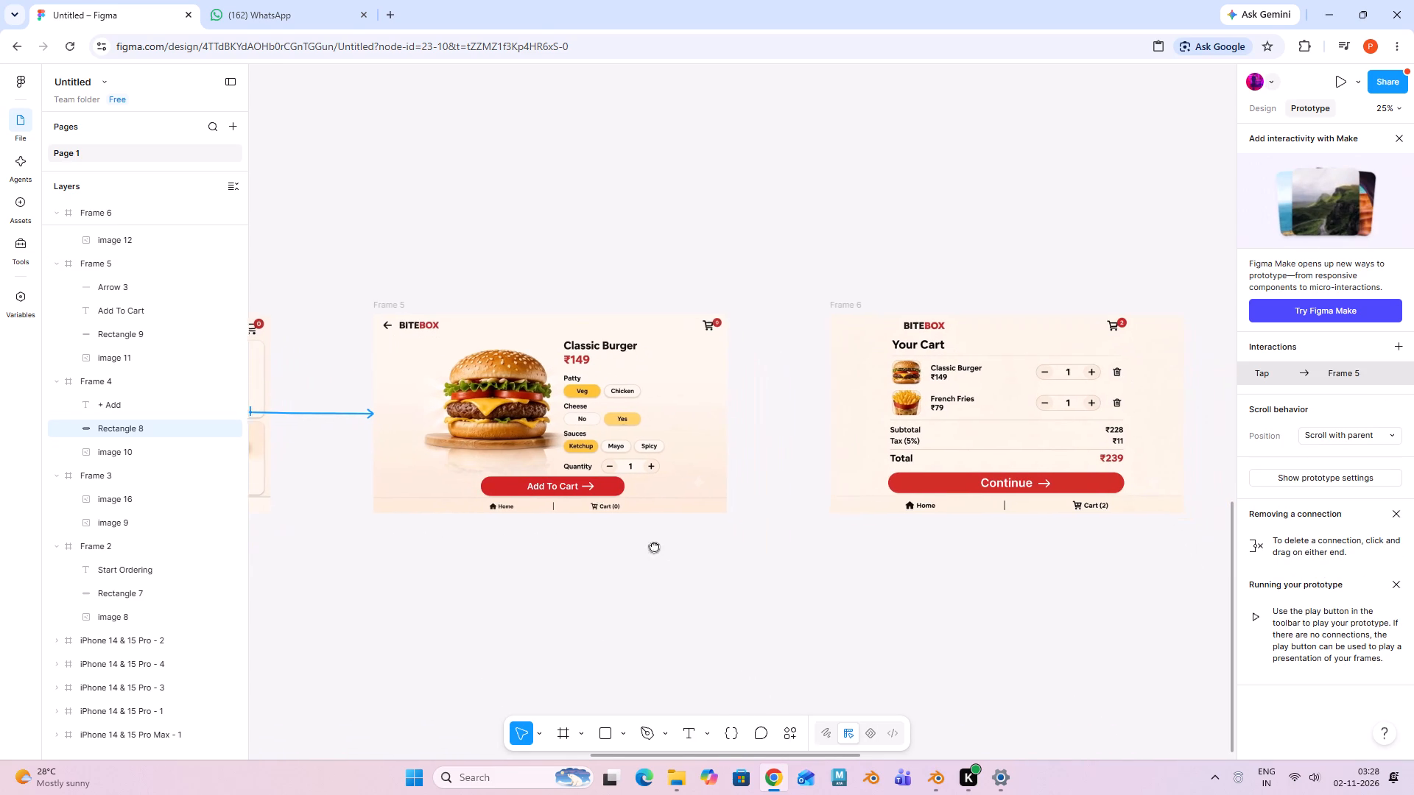
{"action": "middle_click_drag", "start_coordinate": [654, 546], "coordinate": [641, 543], "text": "shift"}
{"action": "left_click", "coordinate": [581, 480]}
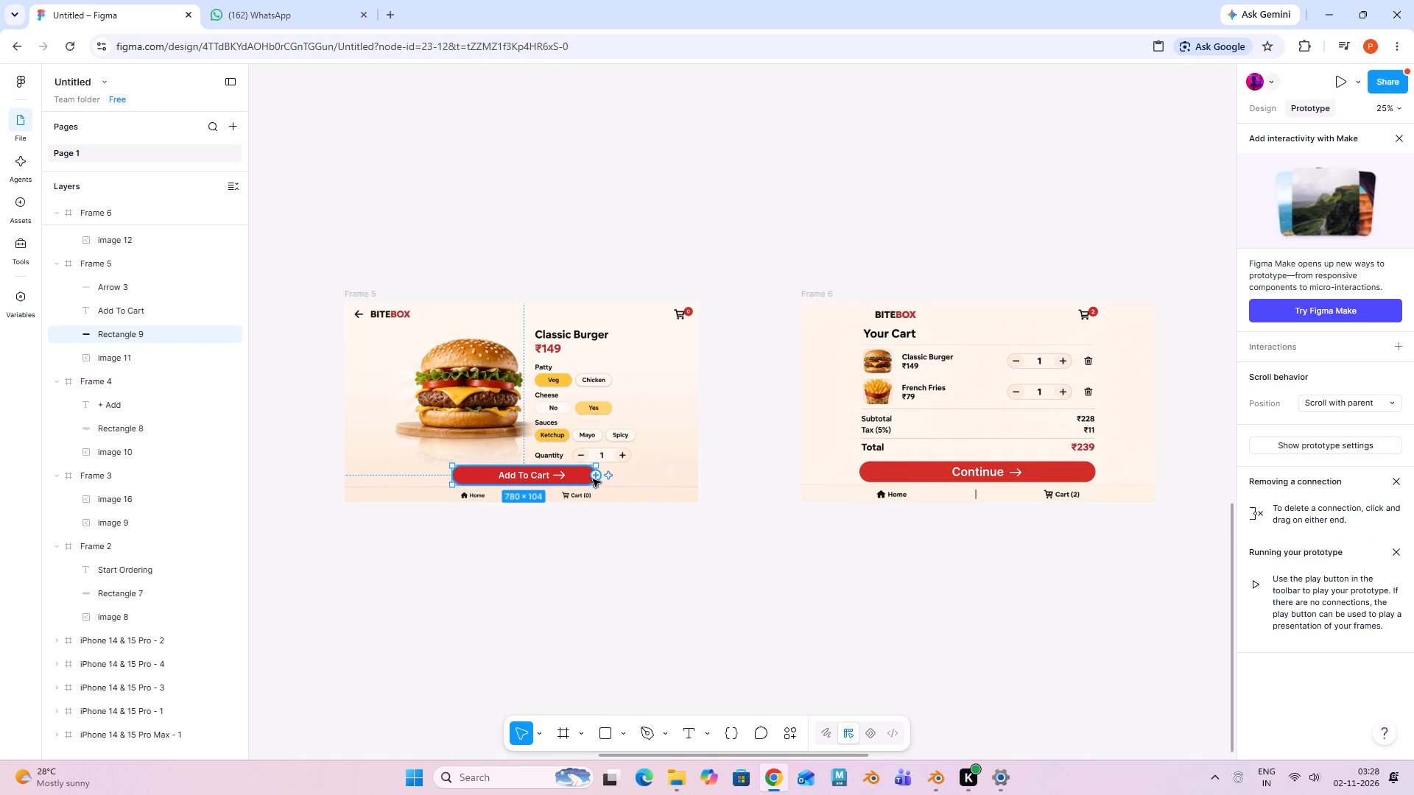
{"action": "left_click_drag", "start_coordinate": [597, 476], "coordinate": [782, 443]}
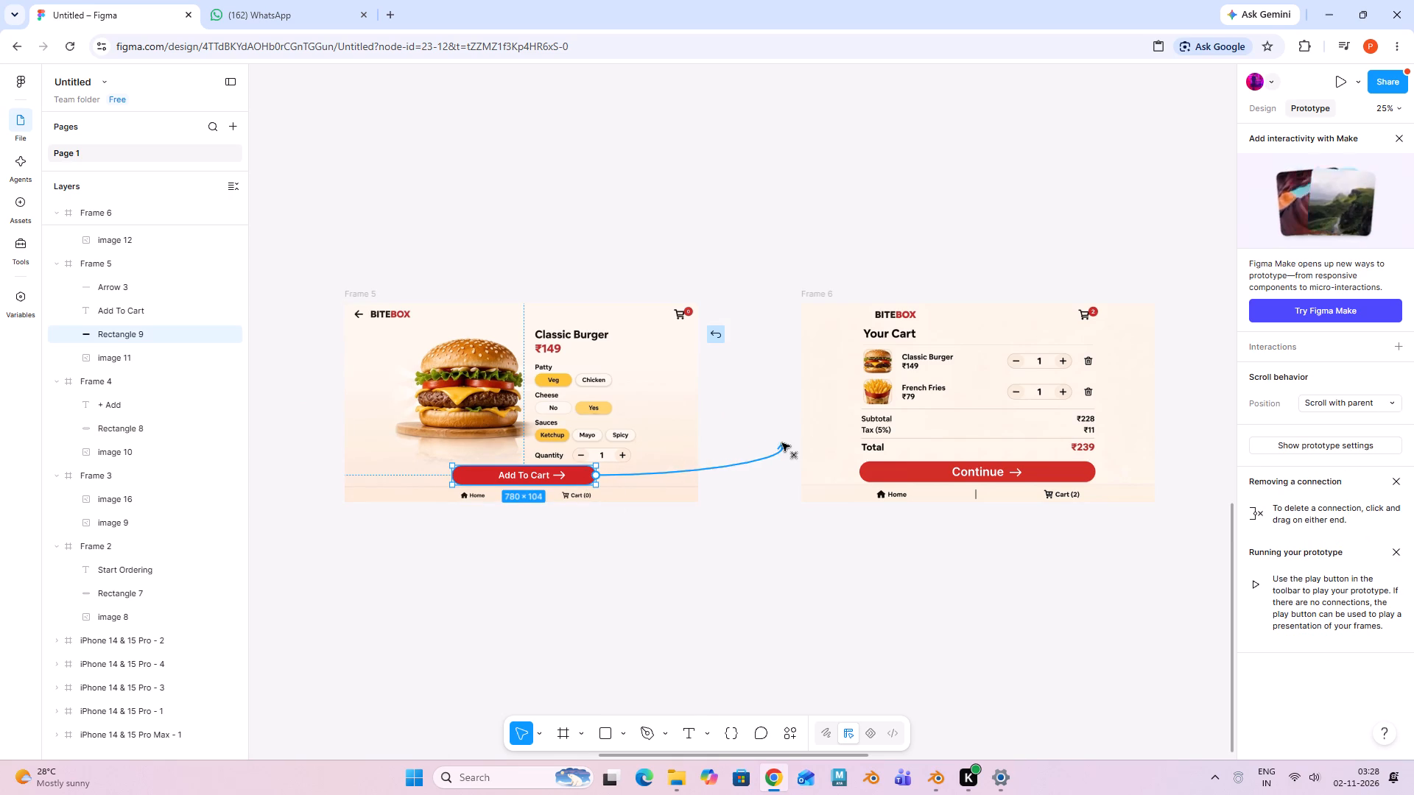
{"action": "left_click_drag", "start_coordinate": [782, 443], "coordinate": [806, 443]}
Link the Continue button background in Frame 6 to the Make it a Meal screen, Frame 7, on tap.
{"action": "scroll", "coordinate": [885, 515], "scroll_direction": "up", "scroll_amount": 1, "text": "shift"}
{"action": "middle_click_drag", "start_coordinate": [882, 517], "coordinate": [451, 546], "text": "shift"}
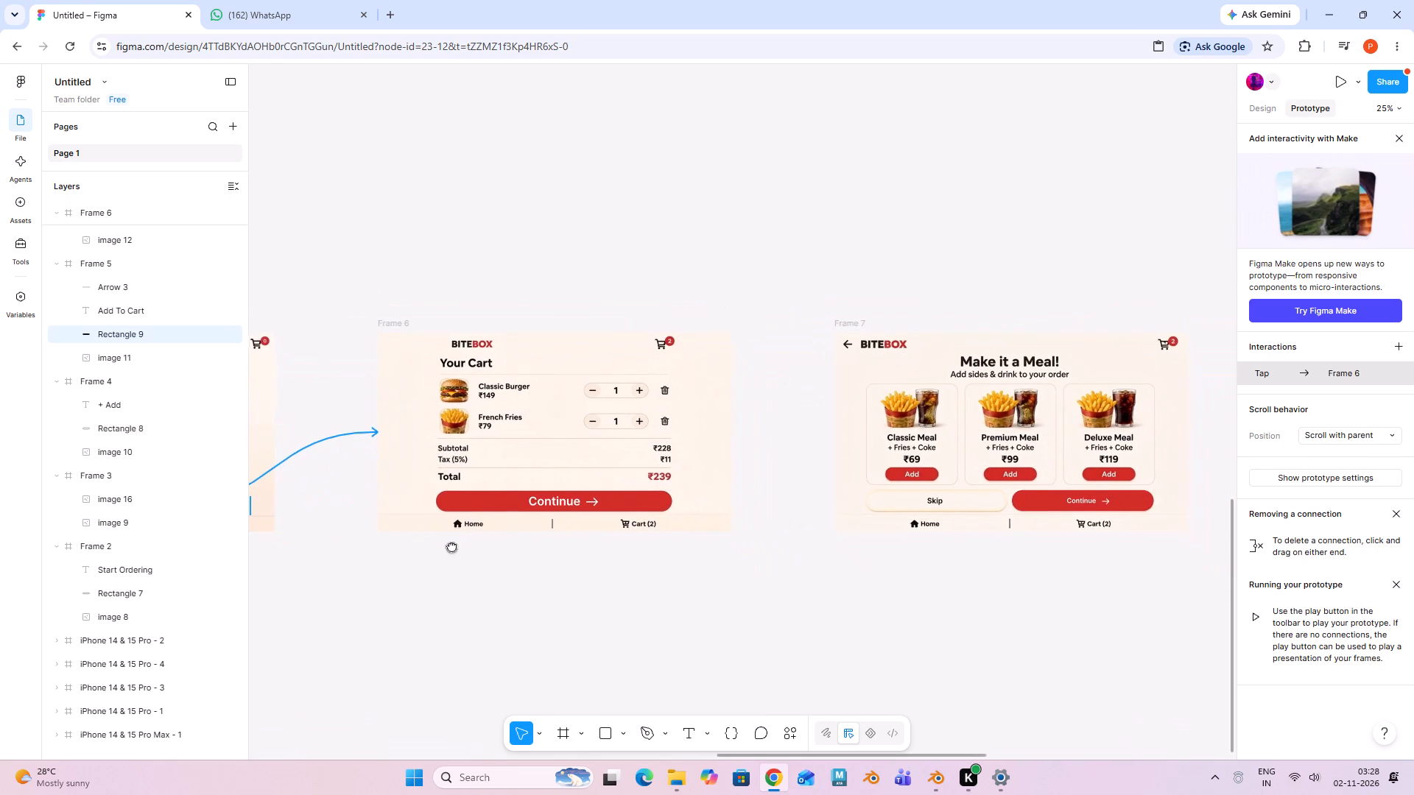
{"action": "middle_click_drag", "start_coordinate": [451, 546], "coordinate": [449, 545], "text": "shift"}
{"action": "left_click", "coordinate": [669, 500]}
{"action": "left_click_drag", "start_coordinate": [673, 501], "coordinate": [836, 451]}
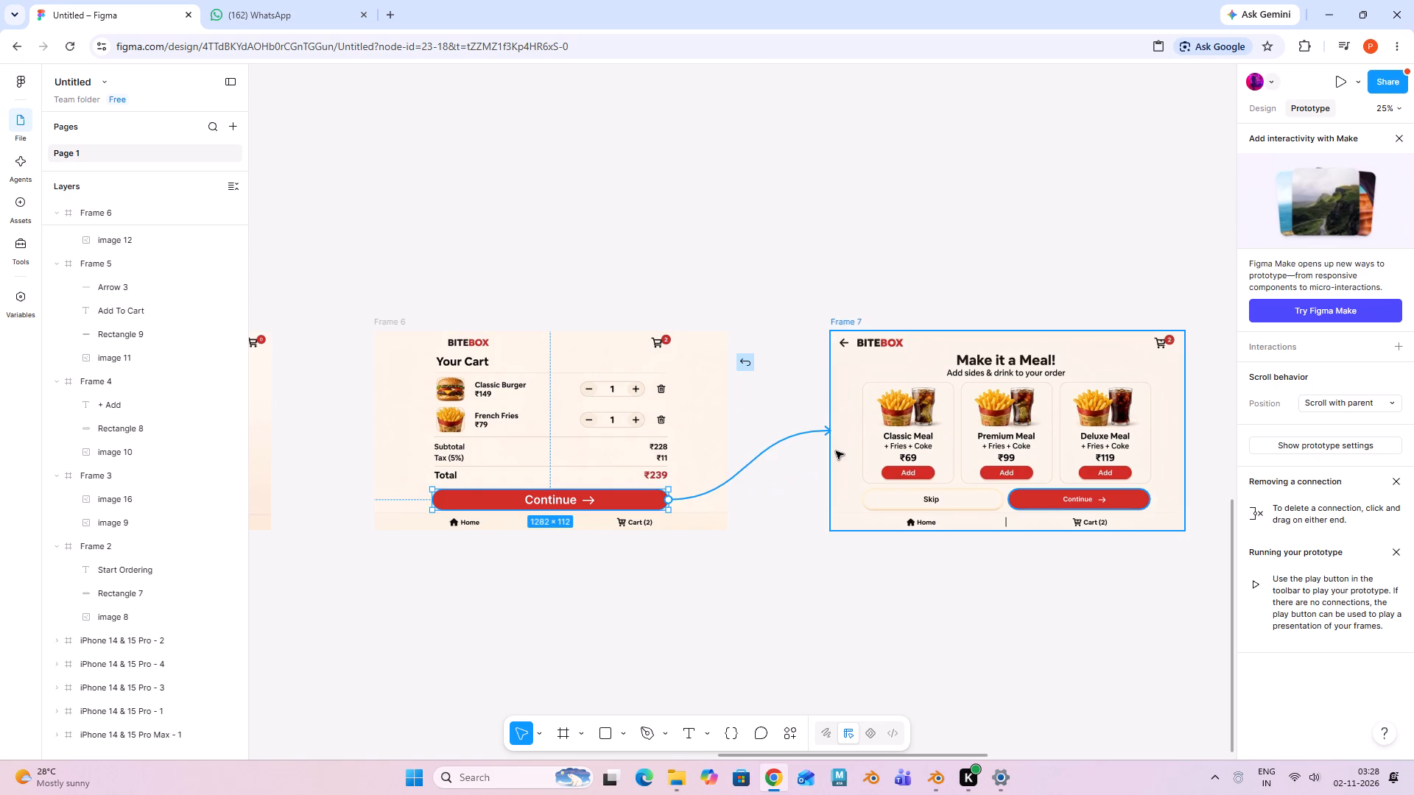
{"action": "left_click_drag", "start_coordinate": [836, 451], "coordinate": [837, 451]}
Link the Skip button in Frame 7 back to the Your Cart screen, Frame 6.
{"action": "middle_click_drag", "start_coordinate": [877, 581], "coordinate": [762, 584], "text": "shift"}
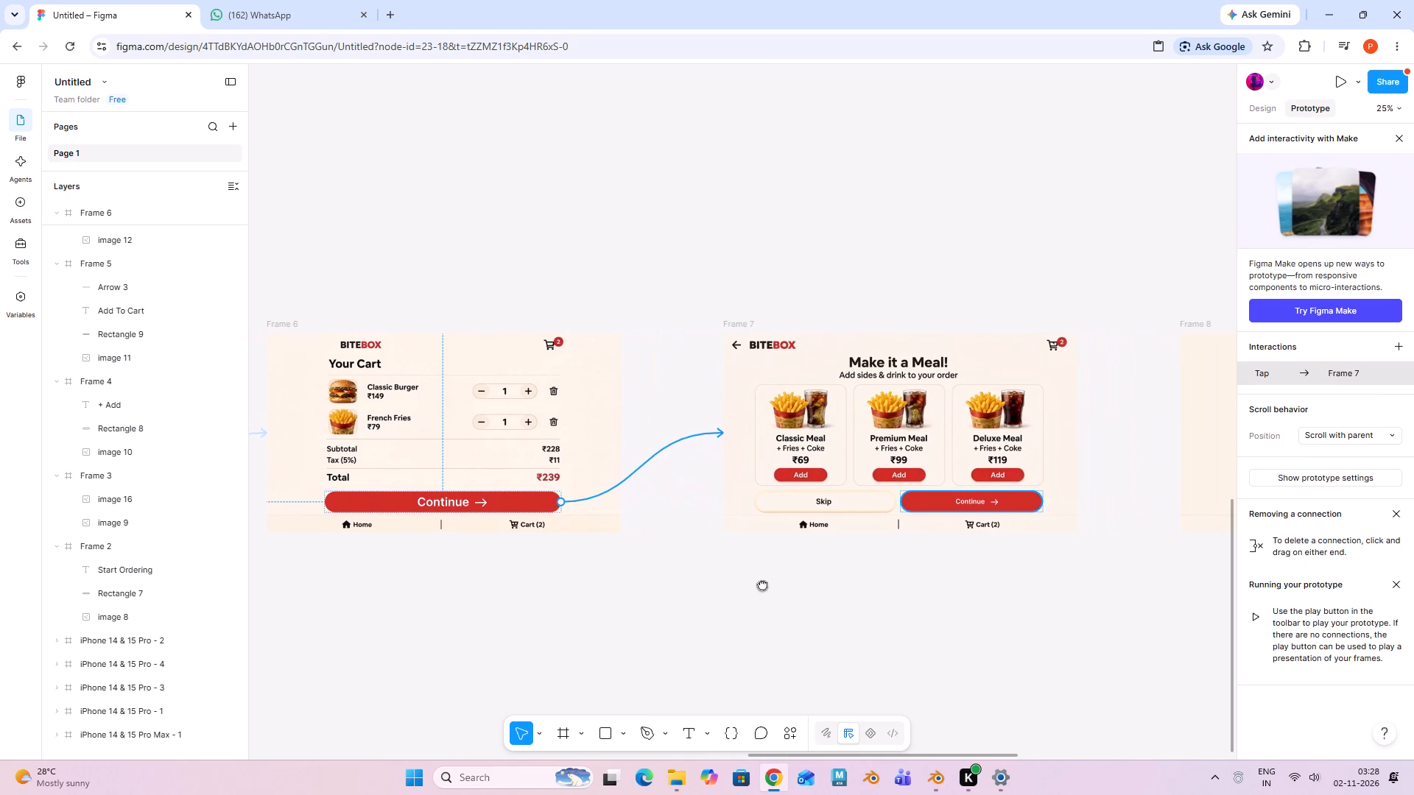
{"action": "middle_click_drag", "start_coordinate": [762, 584], "coordinate": [740, 591], "text": "shift"}
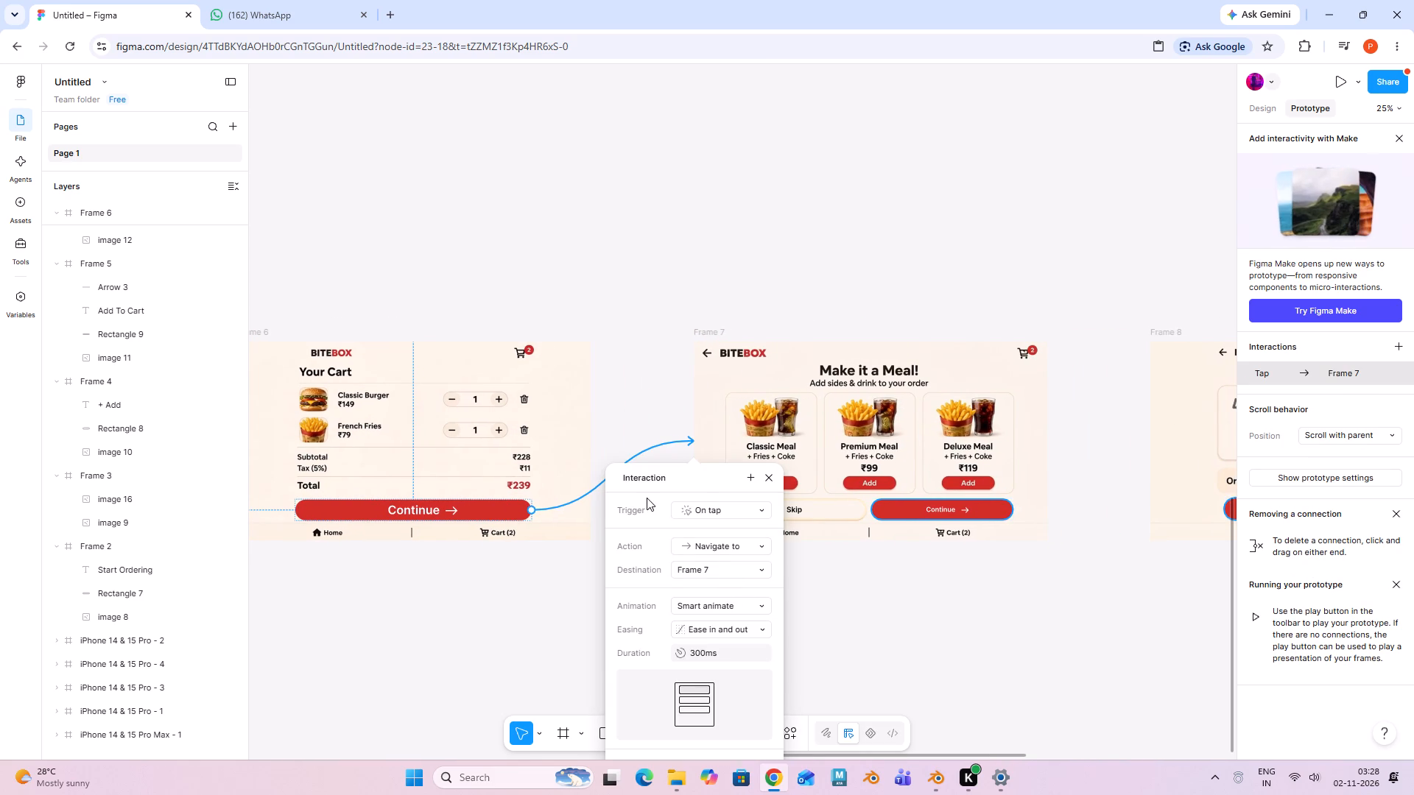
{"action": "left_click", "coordinate": [544, 583]}
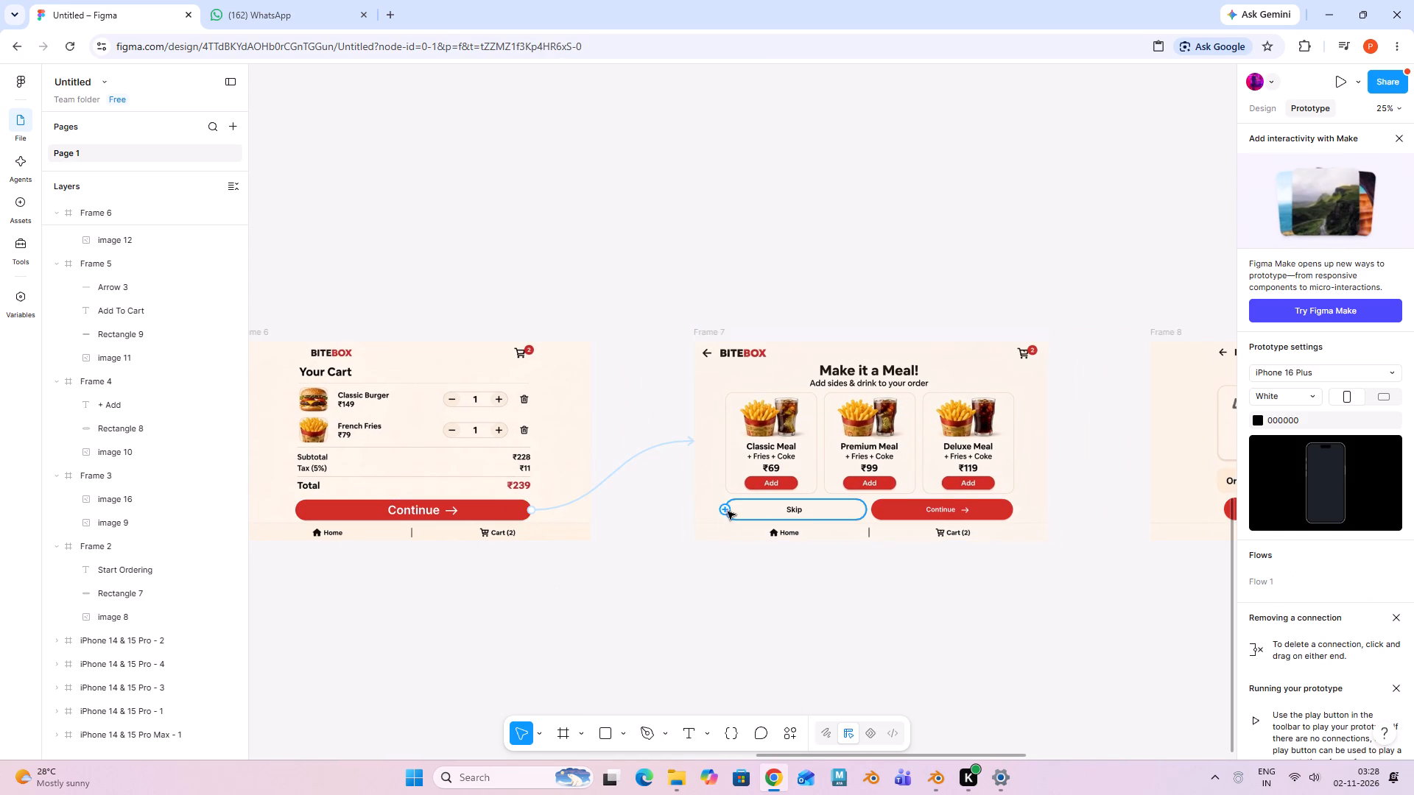
{"action": "left_click_drag", "start_coordinate": [728, 510], "coordinate": [557, 533]}
{"action": "left_click", "coordinate": [850, 579]}
Link the Continue button background in Frame 7 to the payment method screen, Frame 8, on tap.
{"action": "middle_click_drag", "start_coordinate": [829, 582], "coordinate": [445, 598], "text": "shift"}
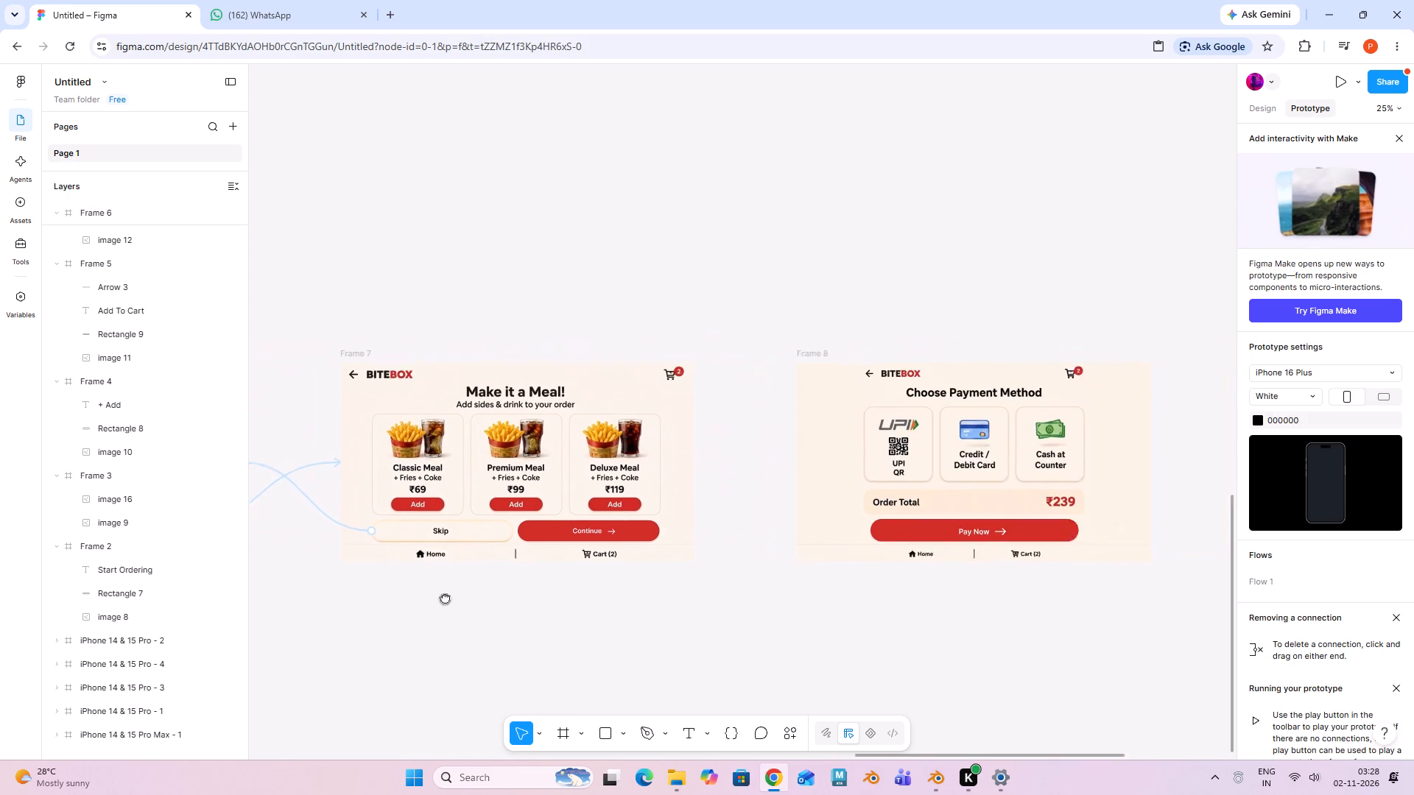
{"action": "middle_click_drag", "start_coordinate": [445, 598], "coordinate": [269, 610], "text": "shift"}
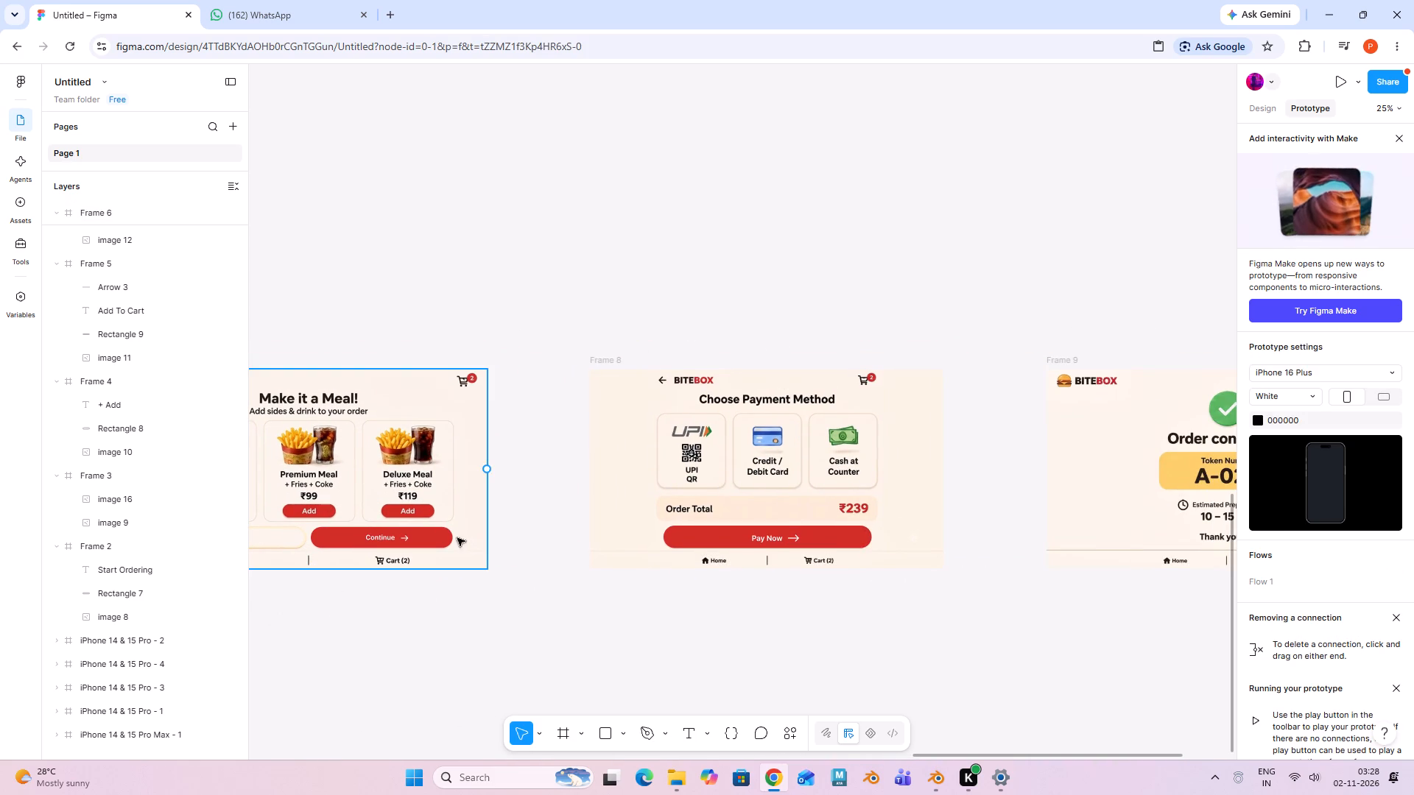
{"action": "left_click_drag", "start_coordinate": [452, 538], "coordinate": [610, 516]}
Link the Pay Now button background in Frame 8 to the Order confirmed screen, Frame 9, on tap.
{"action": "scroll", "coordinate": [809, 588], "scroll_direction": "up", "scroll_amount": 1, "text": "shift"}
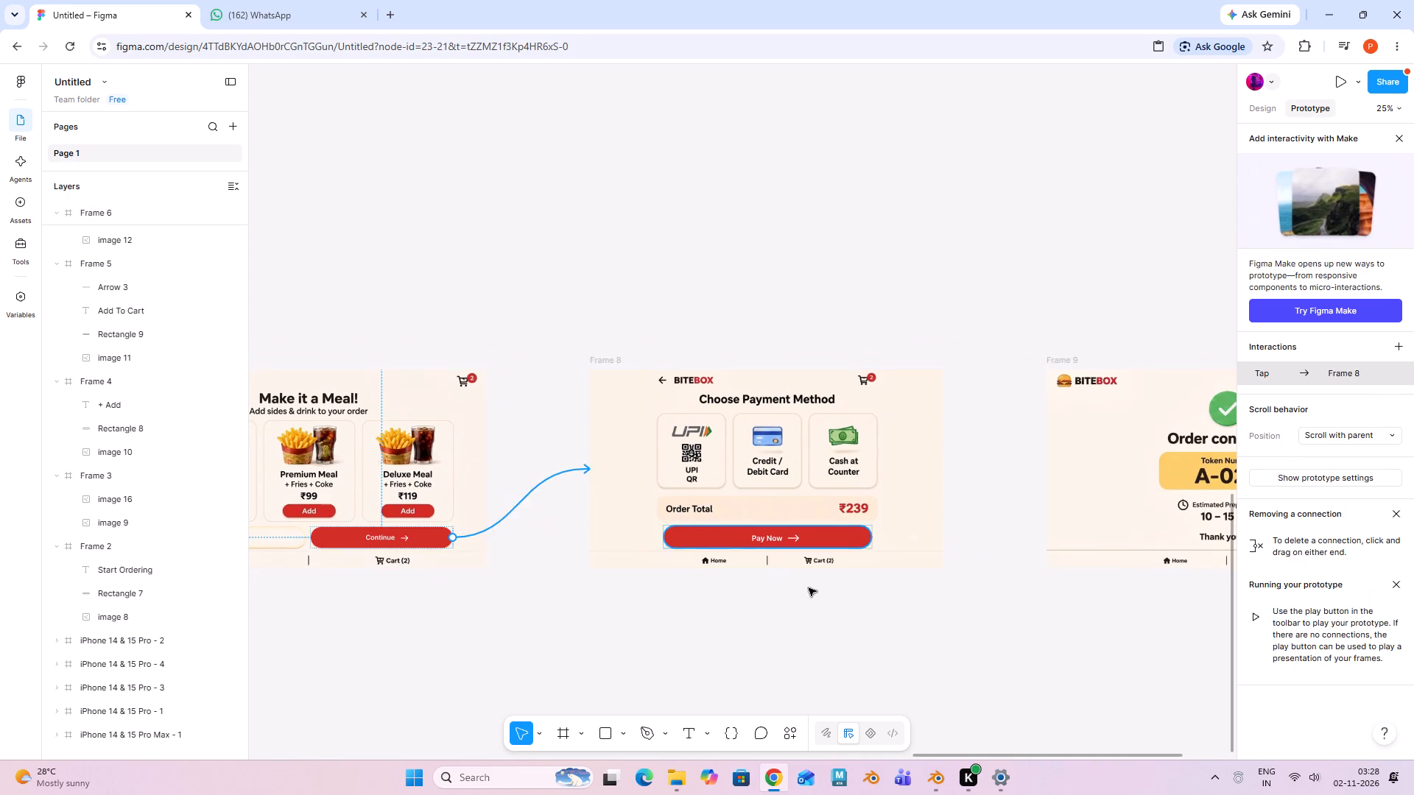
{"action": "middle_click_drag", "start_coordinate": [804, 589], "coordinate": [449, 612], "text": "shift"}
{"action": "left_click", "coordinate": [524, 559]}
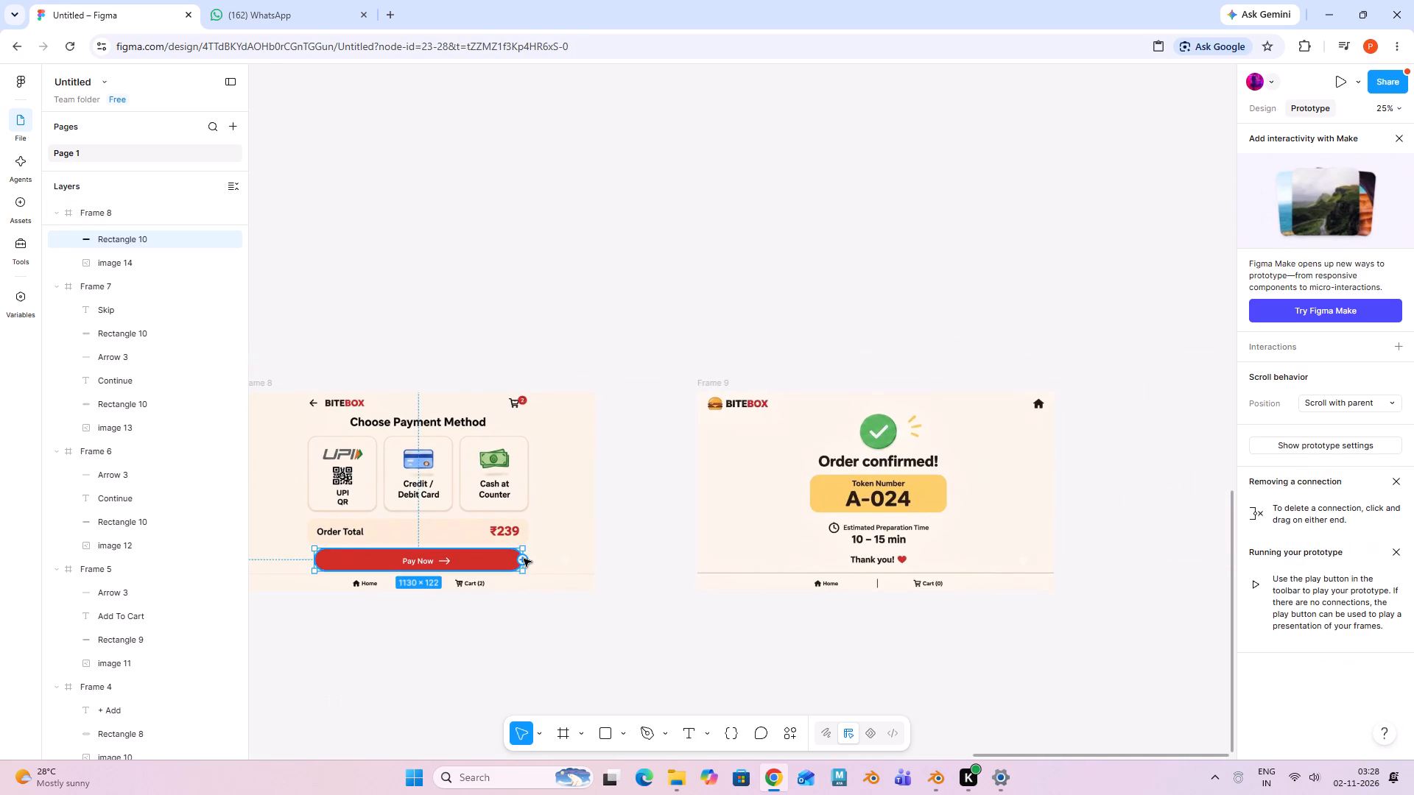
{"action": "left_click_drag", "start_coordinate": [524, 559], "coordinate": [701, 527]}
{"action": "left_click", "coordinate": [627, 596]}
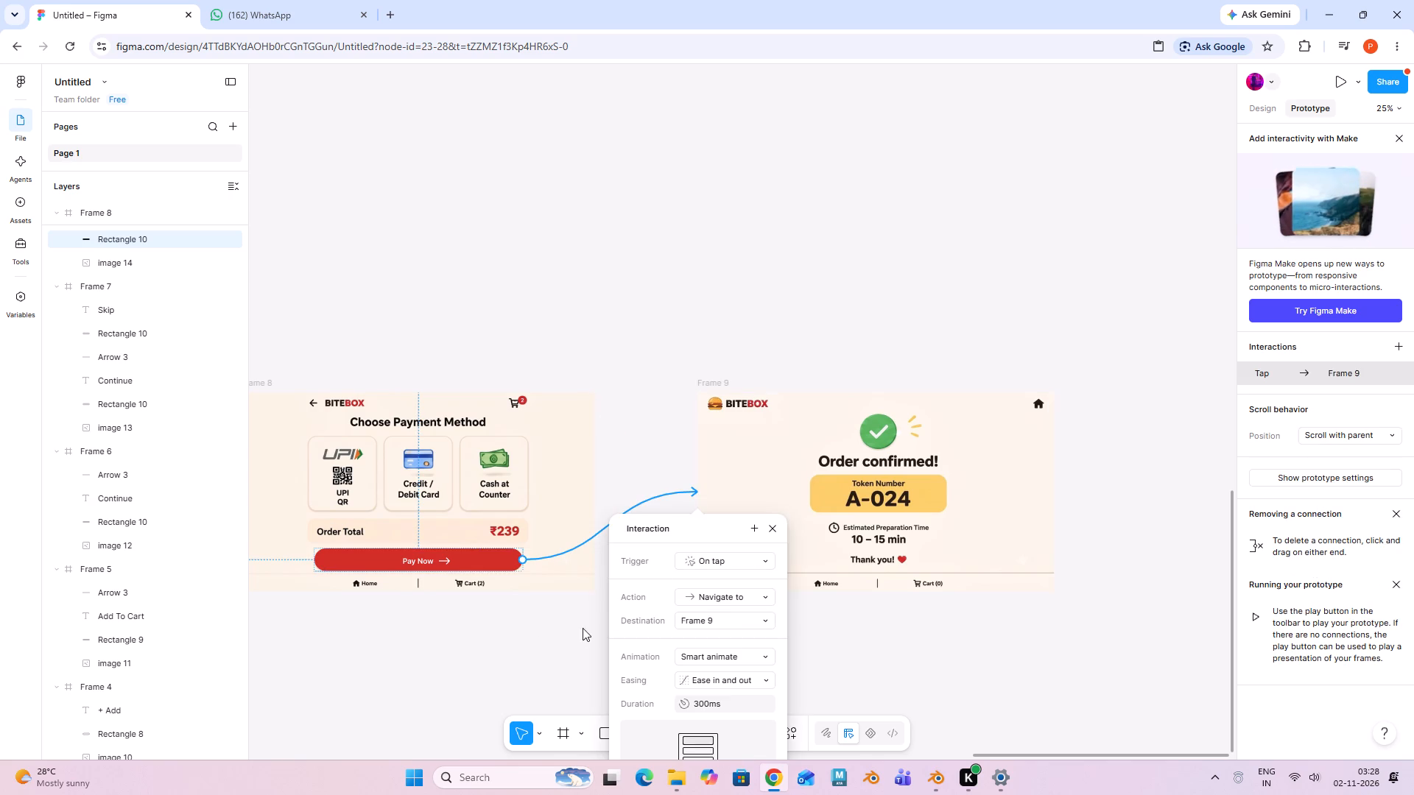
{"action": "left_click", "coordinate": [523, 636]}
{"action": "left_click", "coordinate": [622, 517]}
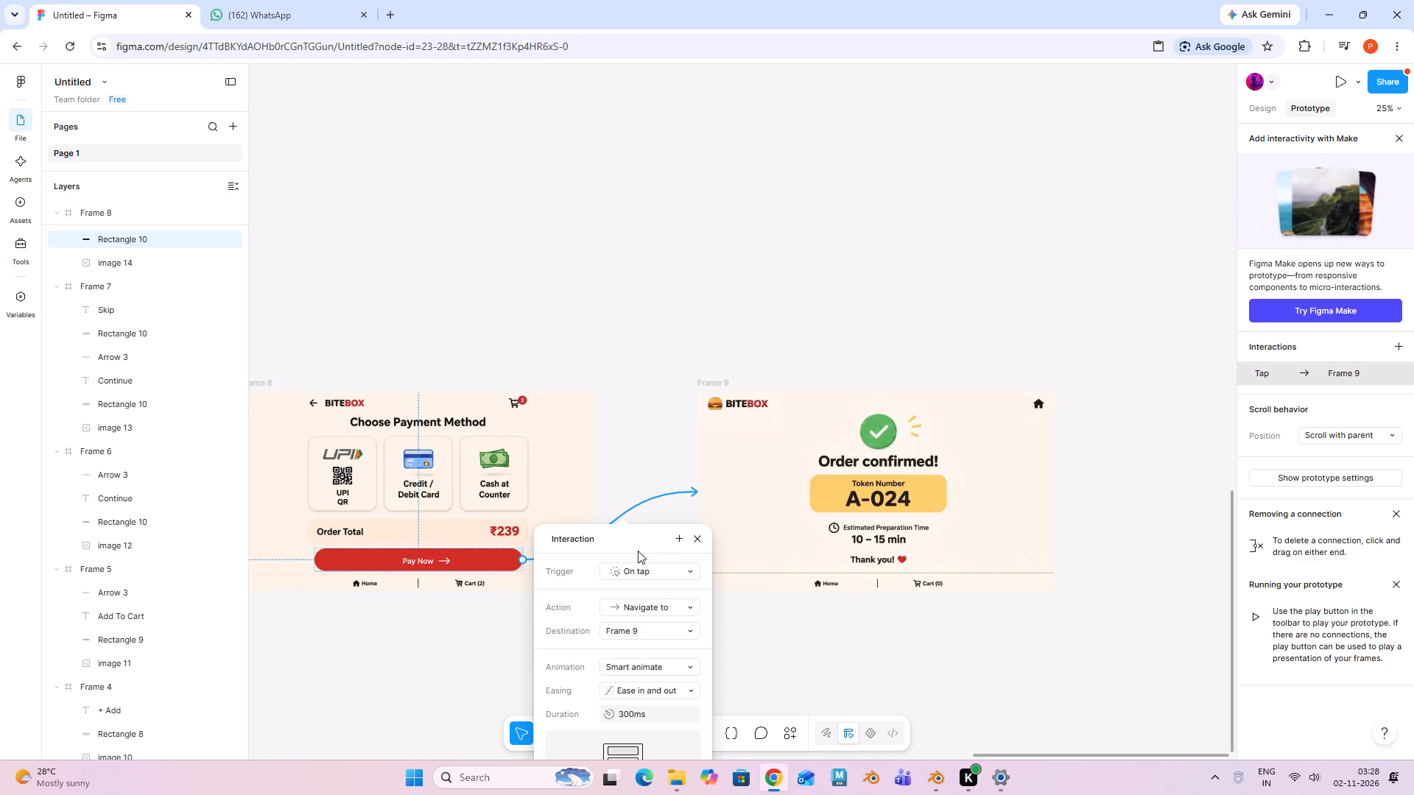
{"action": "left_click", "coordinate": [739, 640]}
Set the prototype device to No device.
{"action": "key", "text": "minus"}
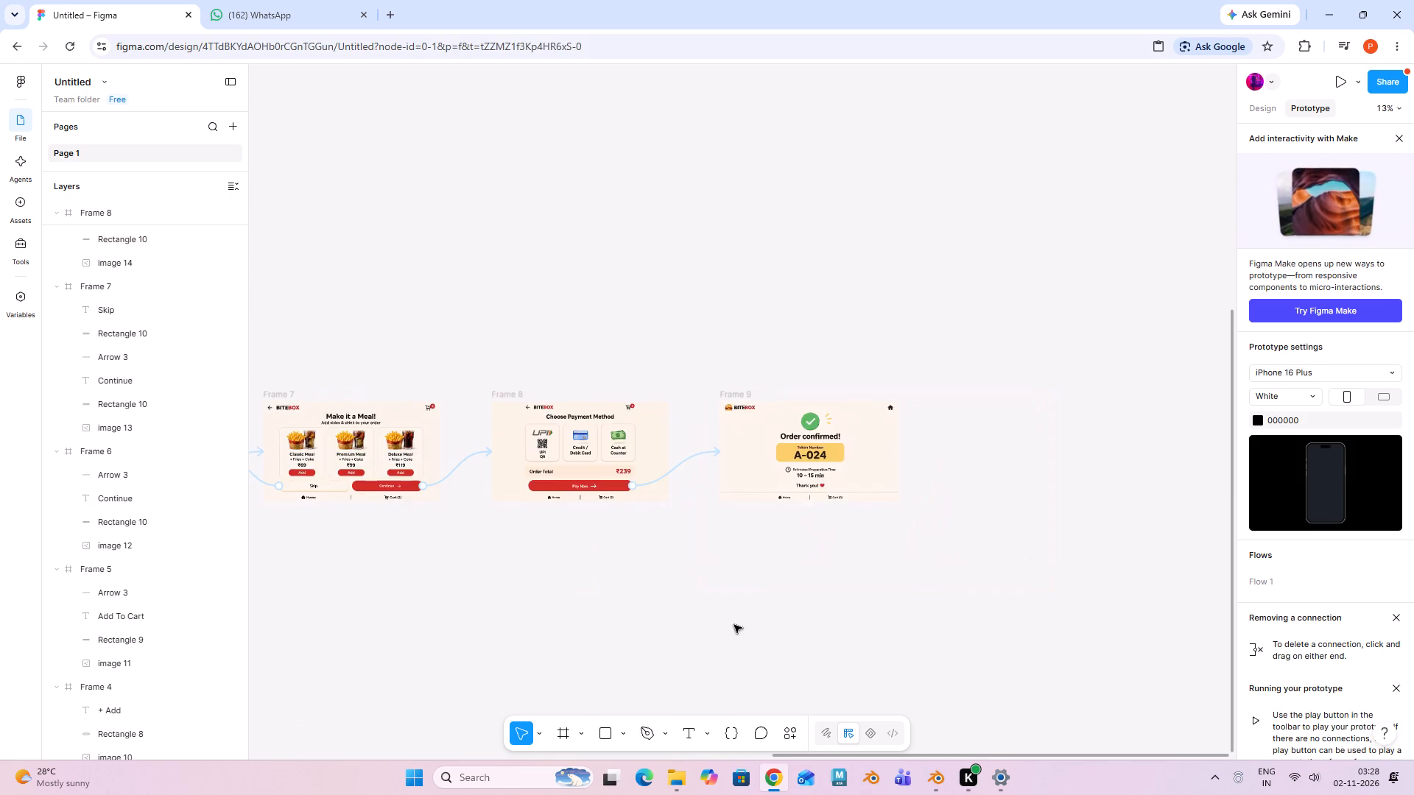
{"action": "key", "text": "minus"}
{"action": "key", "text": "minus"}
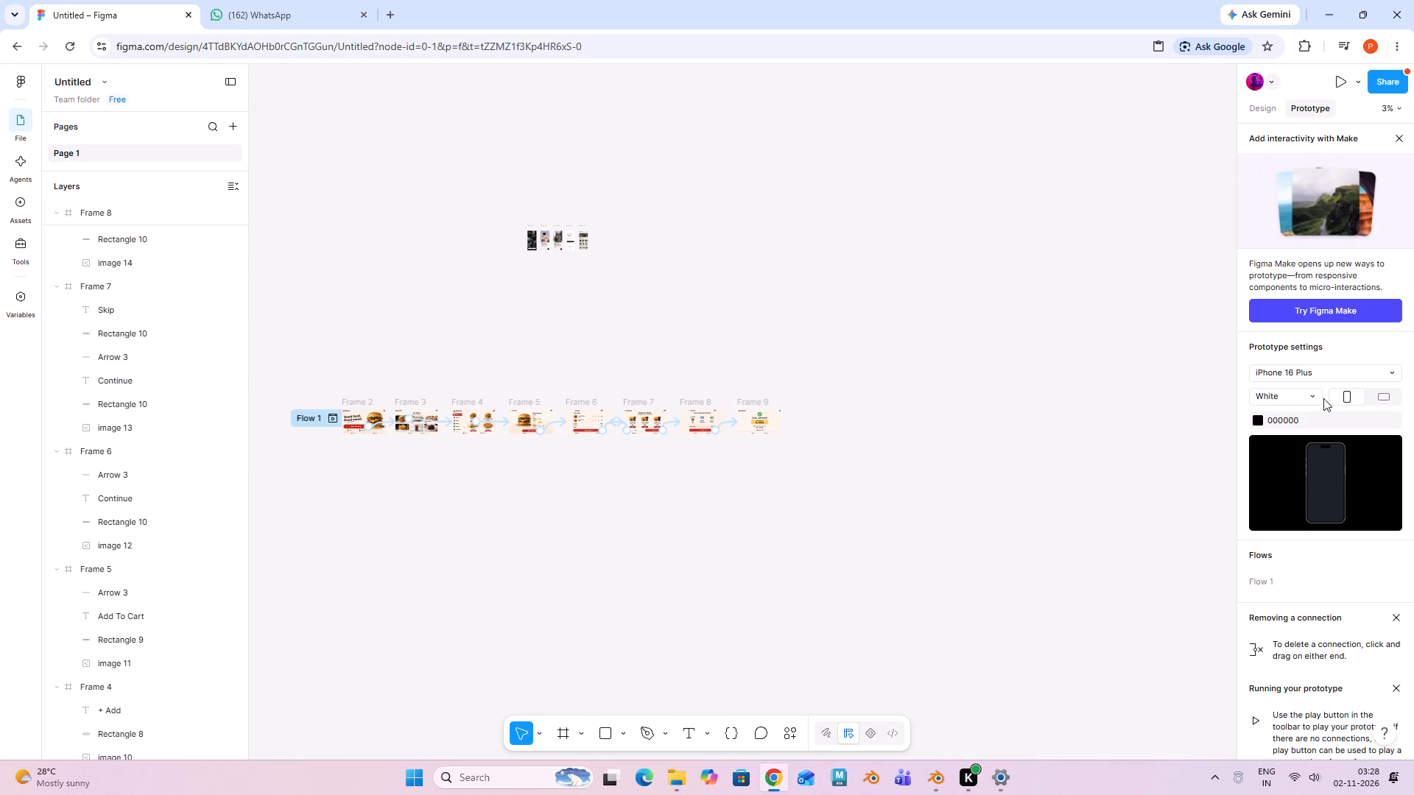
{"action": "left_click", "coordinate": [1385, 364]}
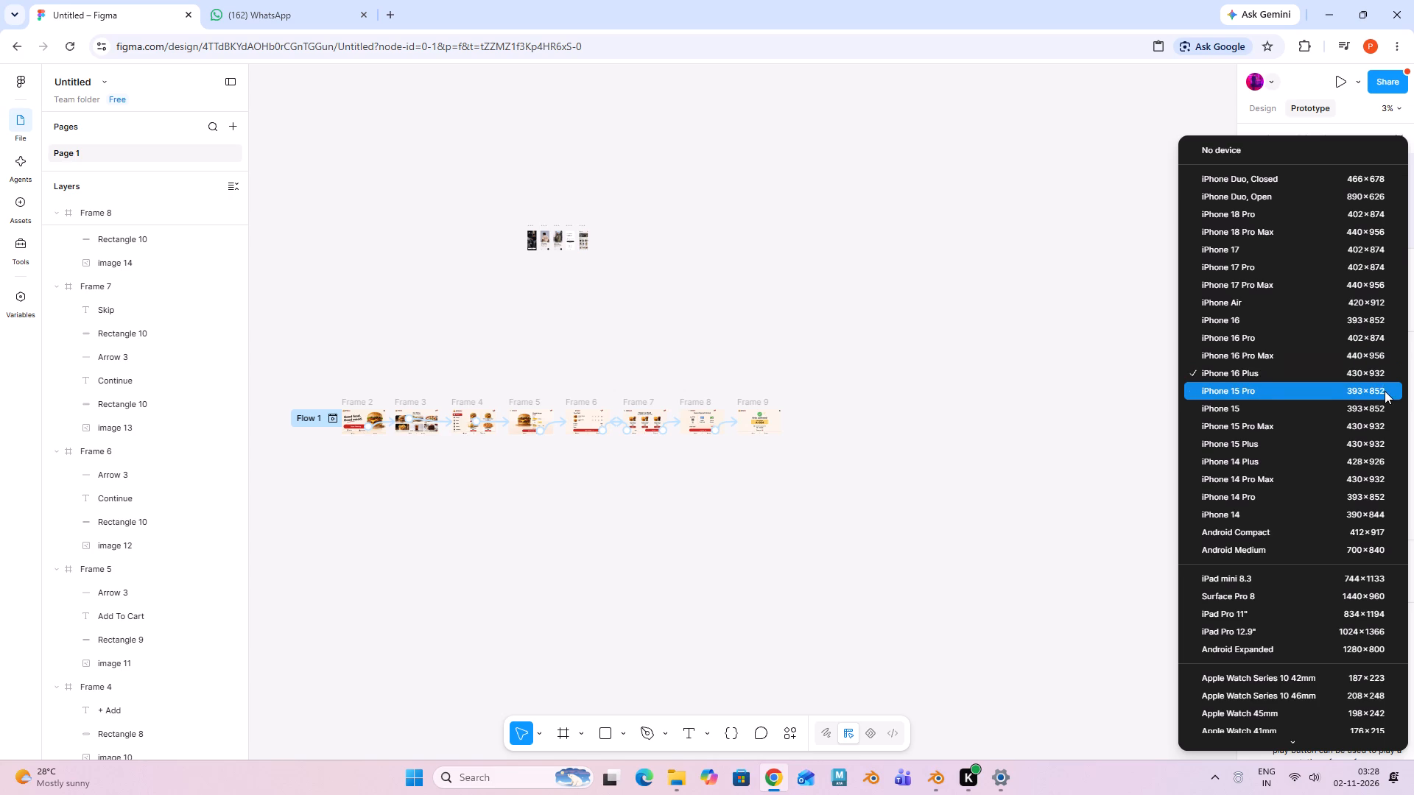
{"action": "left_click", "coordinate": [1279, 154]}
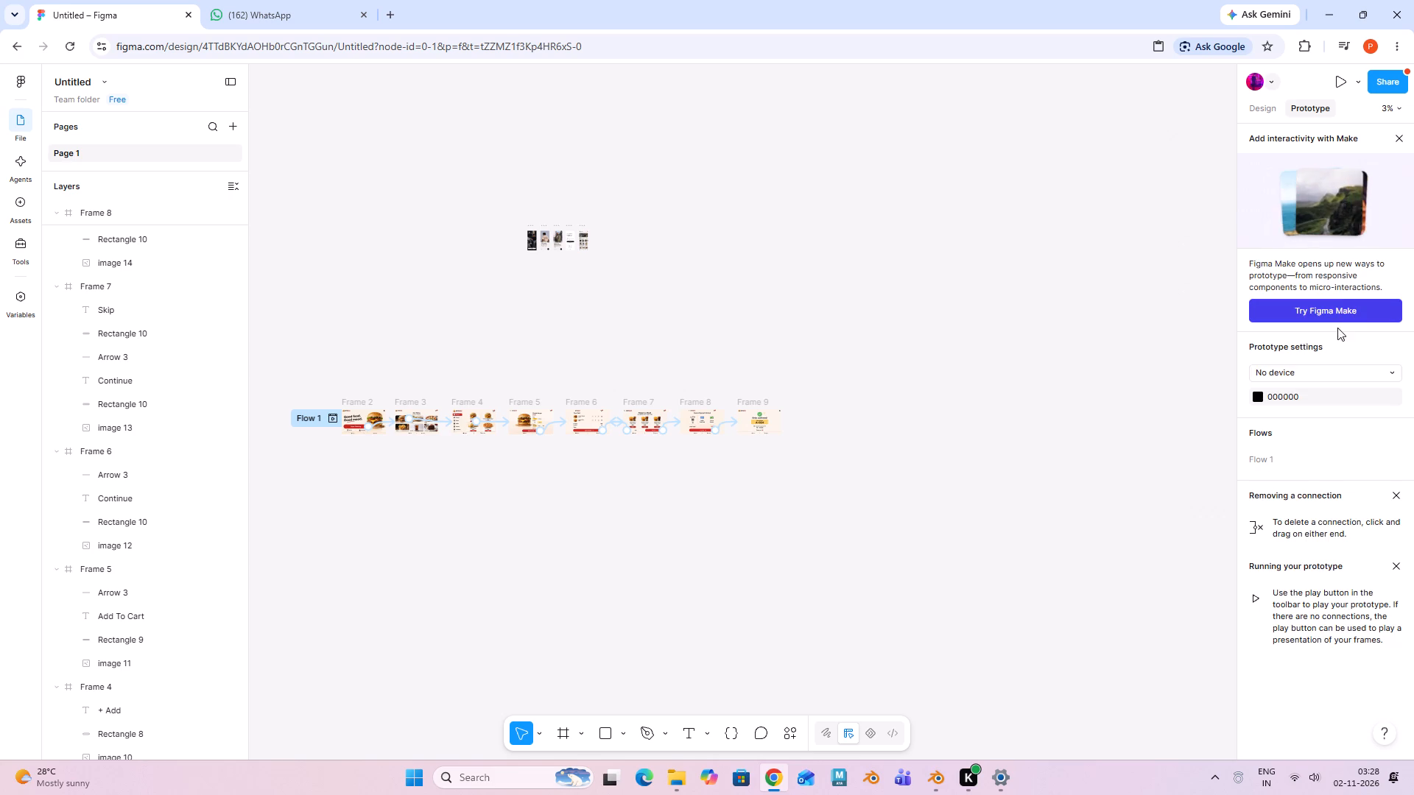
Set the prototype device to Custom size.
{"action": "middle_click_drag", "start_coordinate": [642, 427], "coordinate": [740, 448], "text": "shift"}
{"action": "left_click", "coordinate": [1345, 365]}
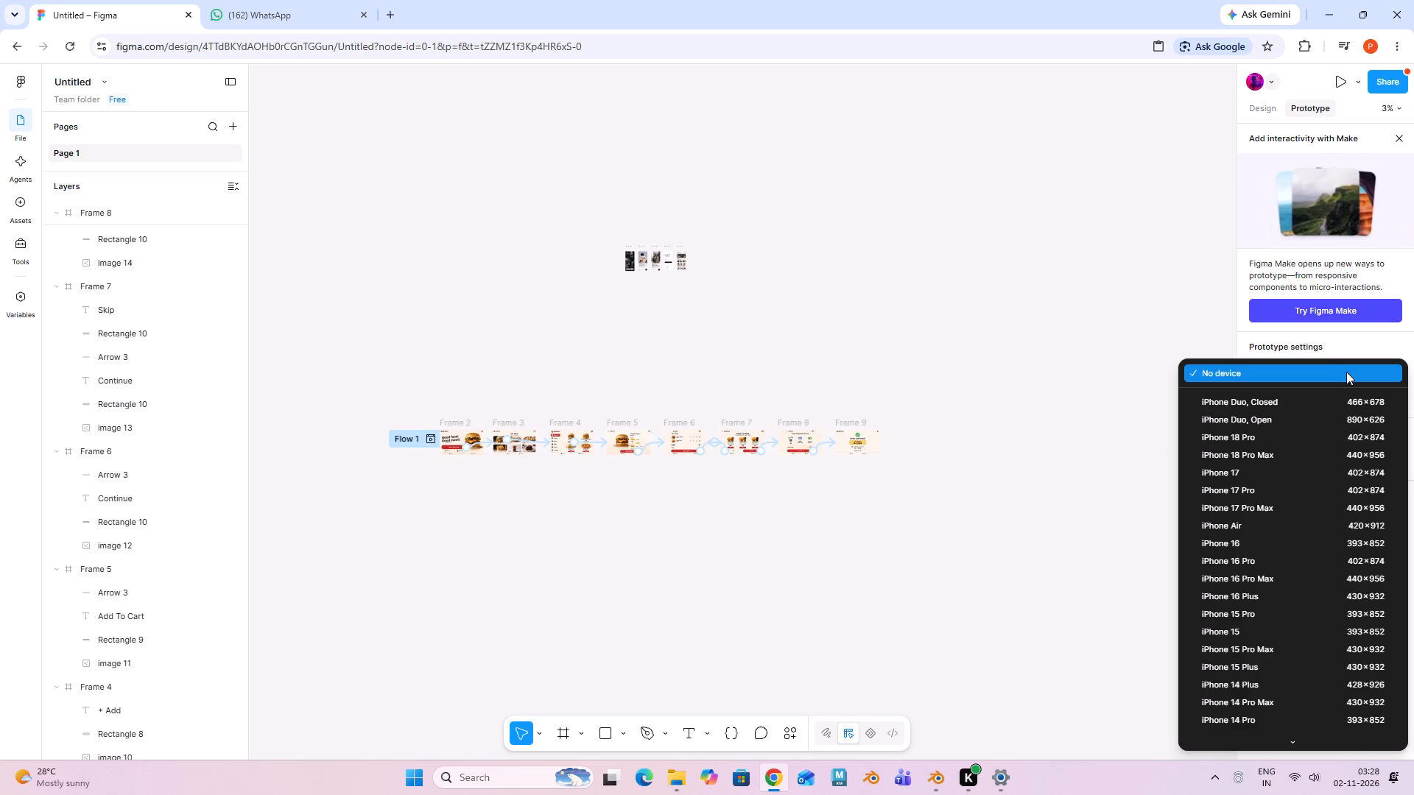
{"action": "scroll", "coordinate": [1337, 612], "scroll_direction": "down", "scroll_amount": 6}
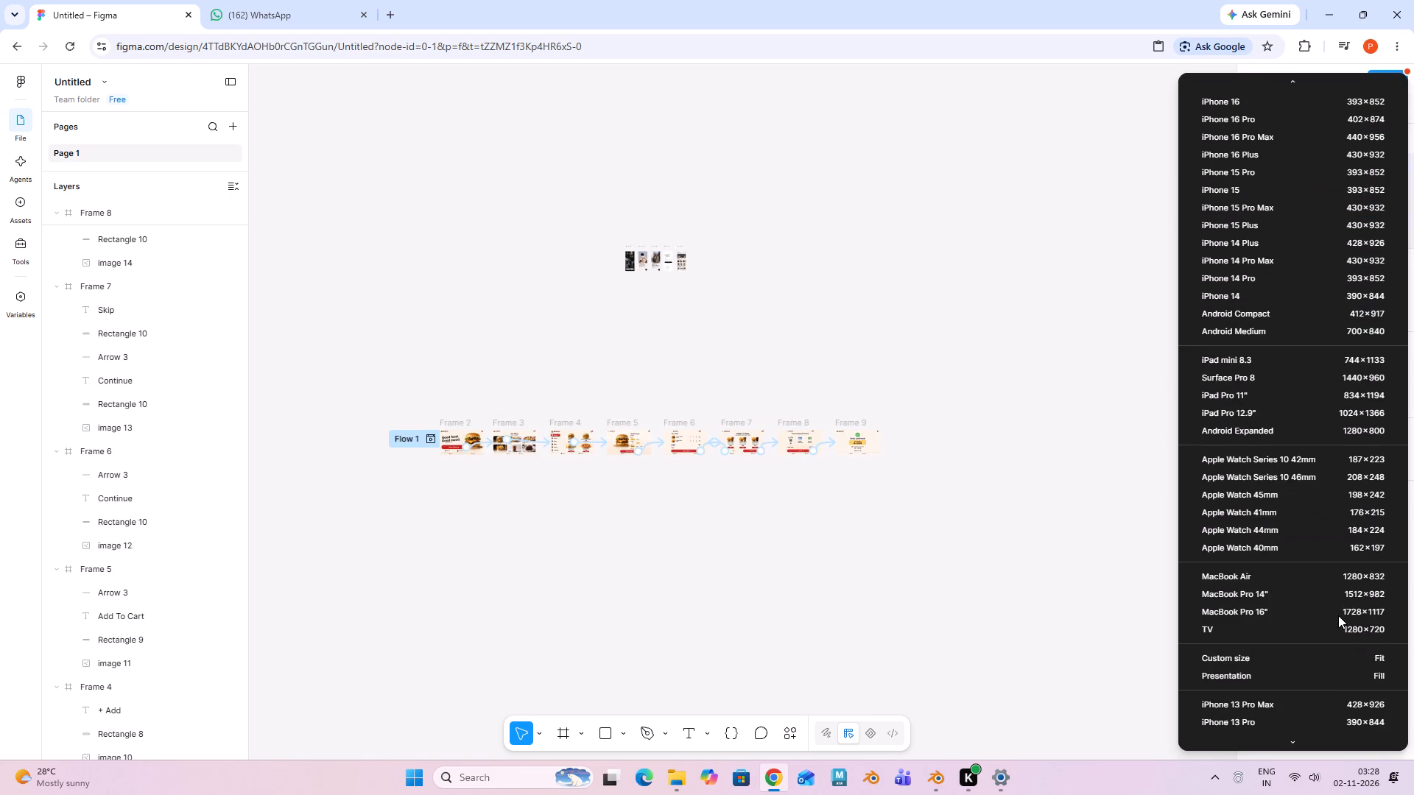
{"action": "scroll", "coordinate": [1340, 618], "scroll_direction": "down", "scroll_amount": 6}
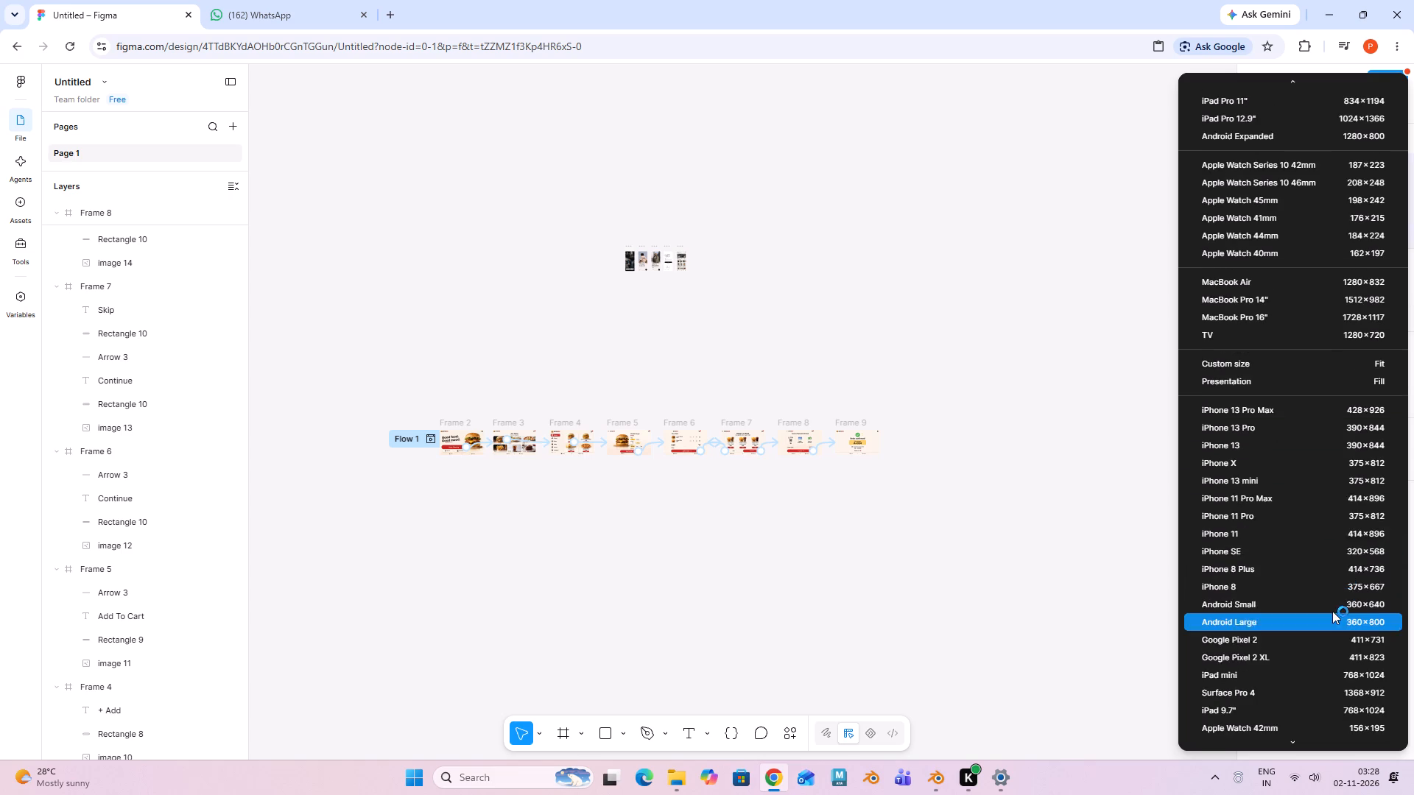
{"action": "scroll", "coordinate": [1332, 611], "scroll_direction": "down", "scroll_amount": 12}
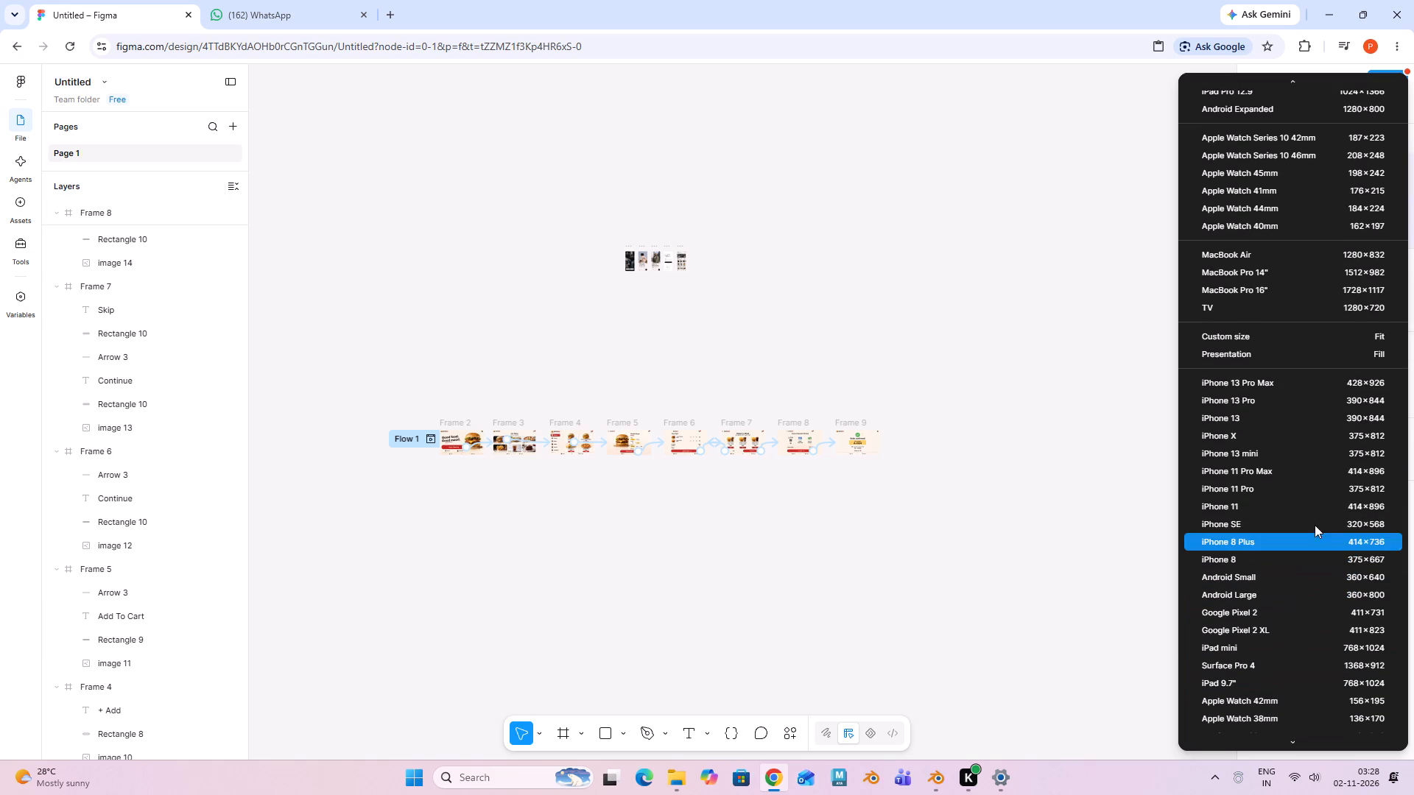
{"action": "left_click", "coordinate": [1315, 334]}
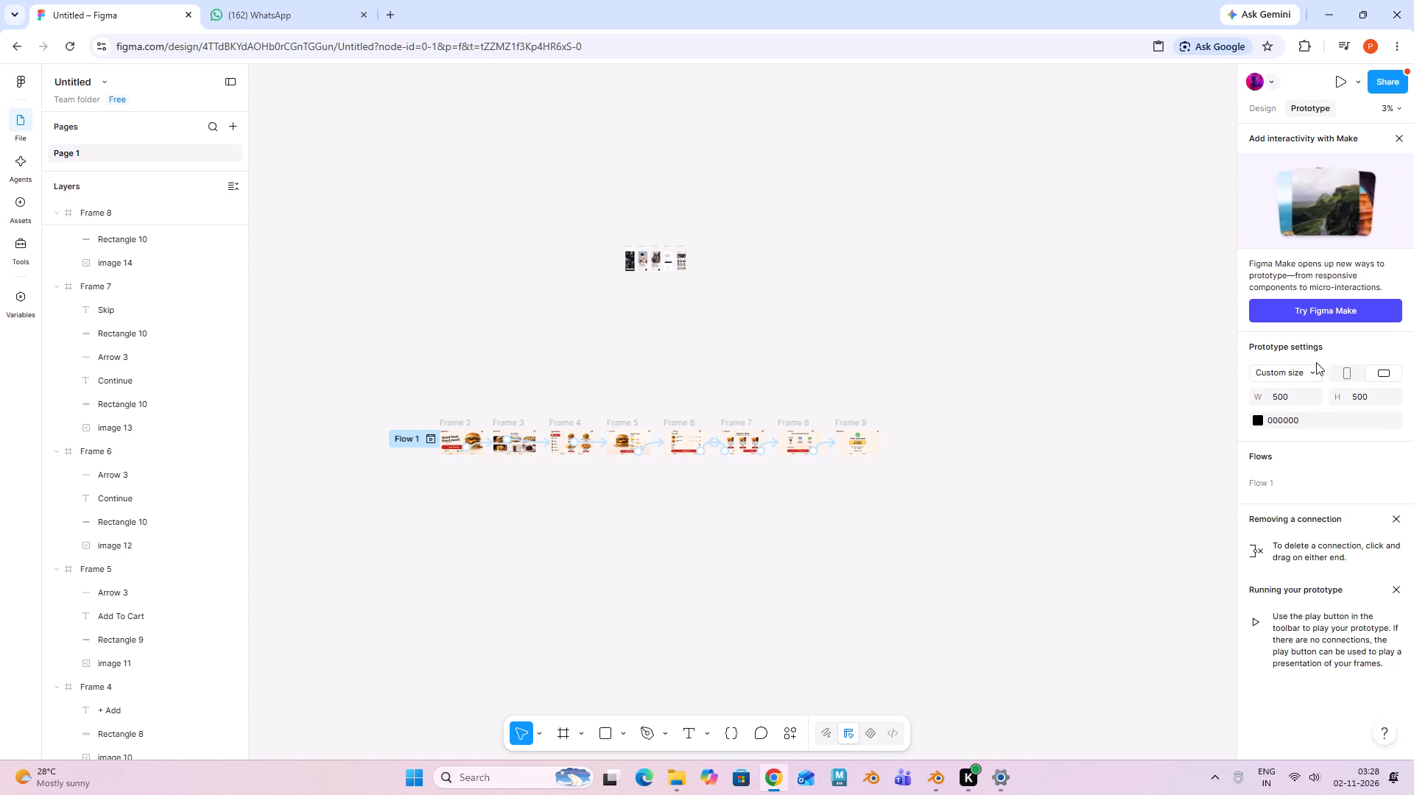
Set the custom prototype size to 1920 wide by 1080 high.
{"action": "left_click", "coordinate": [1293, 395]}
{"action": "key", "text": "BackSpace"}
{"action": "key", "text": "1"}
{"action": "key", "text": "9"}
{"action": "type", "text": "20"}
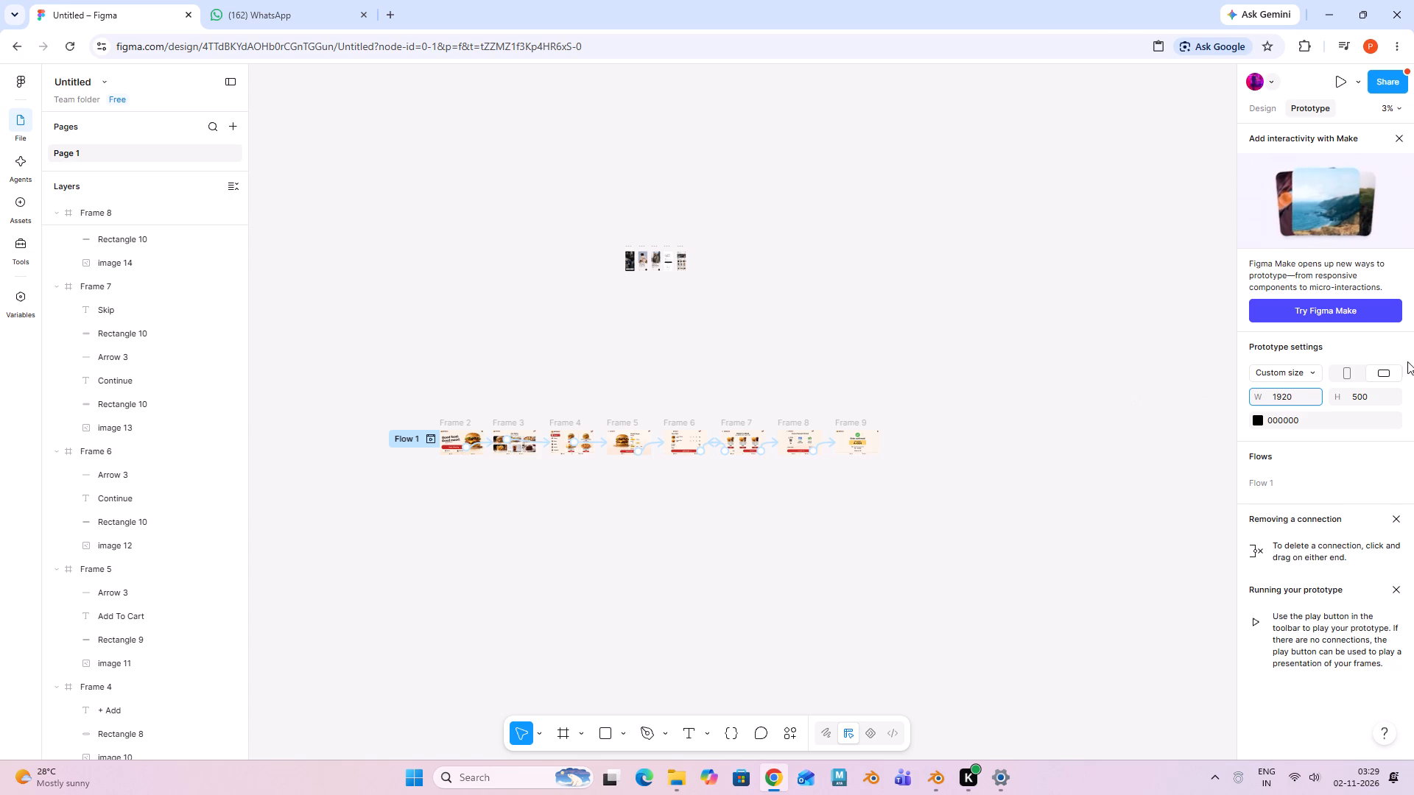
{"action": "left_click", "coordinate": [1356, 394]}
{"action": "key", "text": "BackSpace"}
{"action": "type", "text": "1080"}
{"action": "left_click", "coordinate": [1139, 451]}
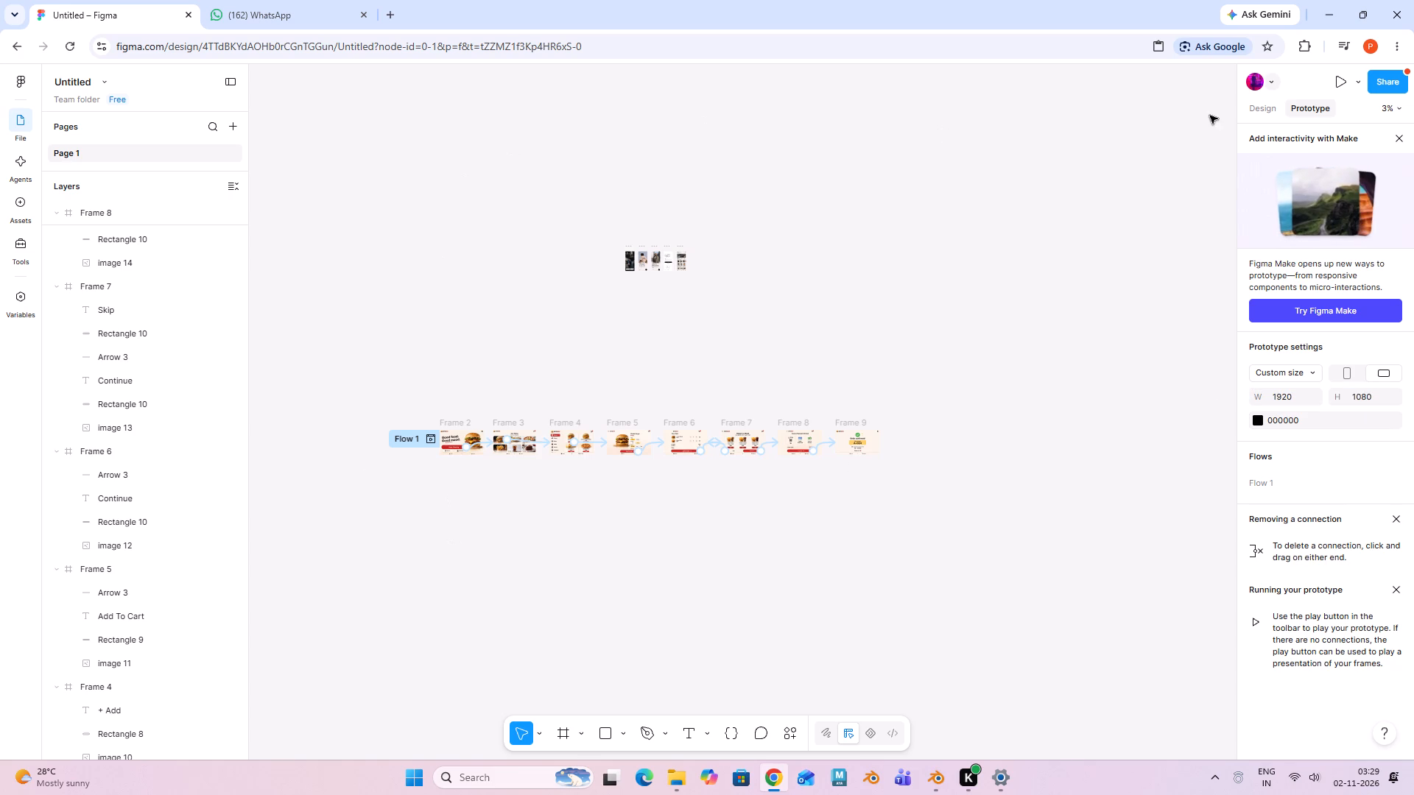
Preview the prototype and test the links from Start Ordering through Burgers, Add, Add To Cart, Continue, Skip and Continue to Pay Now.
{"action": "left_click", "coordinate": [1342, 82]}
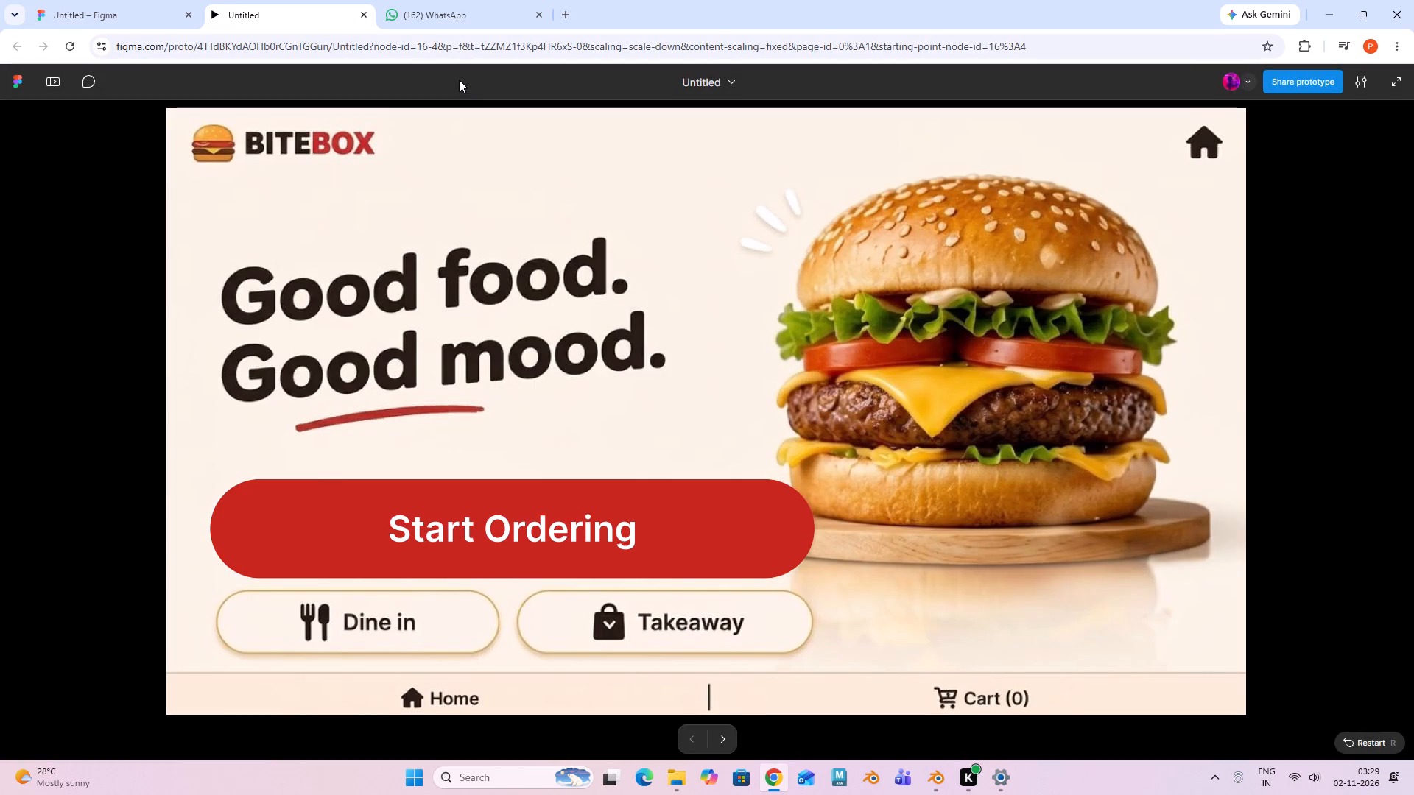
{"action": "left_click", "coordinate": [563, 519]}
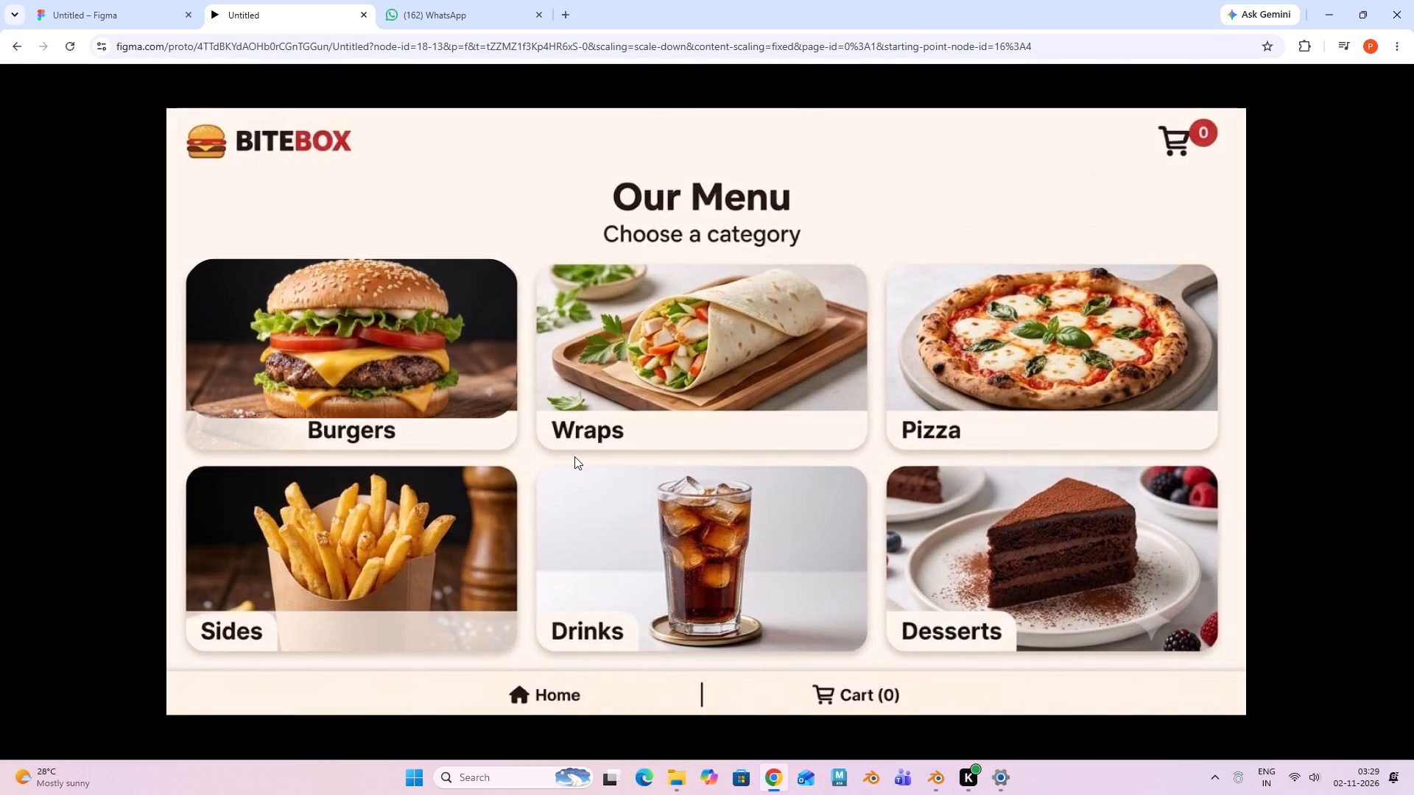
{"action": "left_click", "coordinate": [388, 363]}
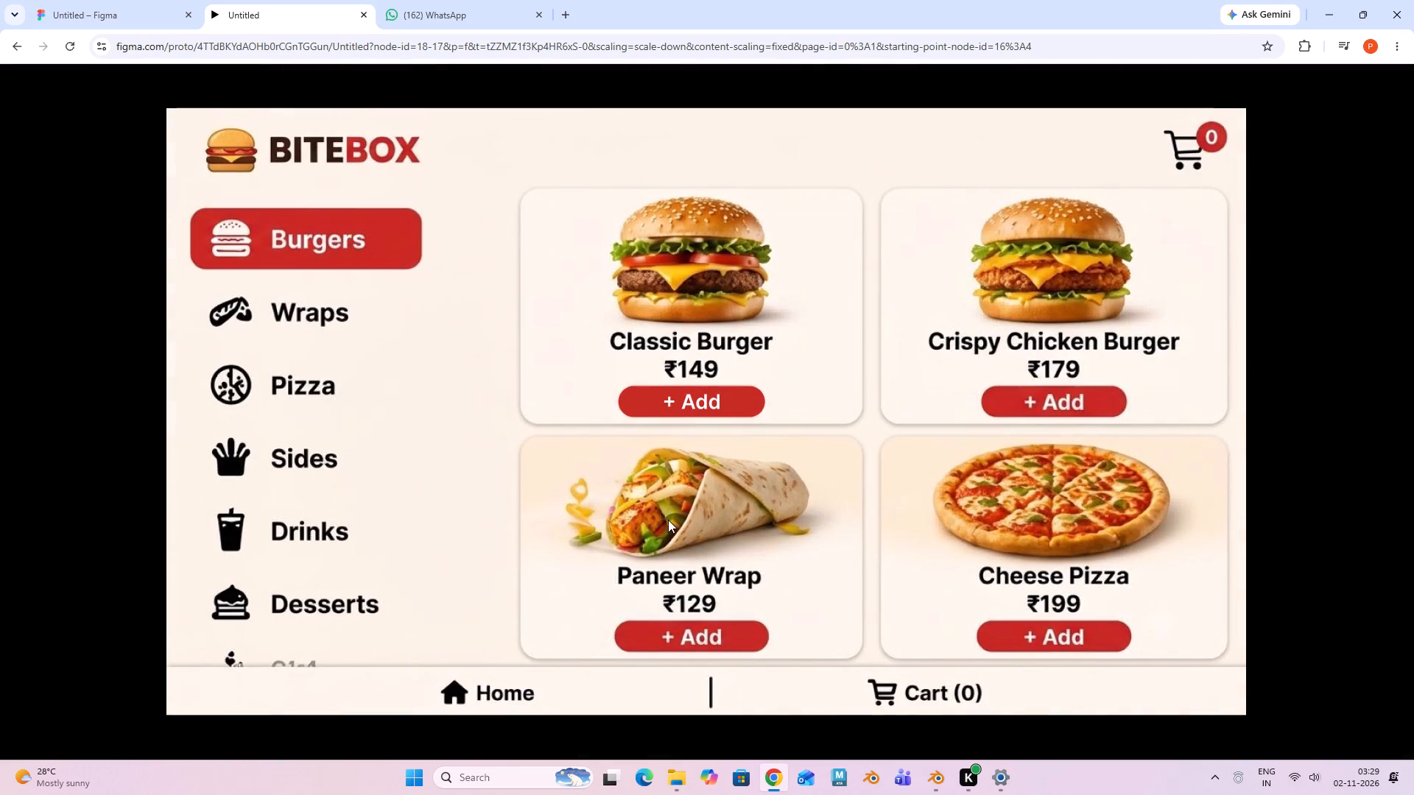
{"action": "left_click", "coordinate": [686, 400]}
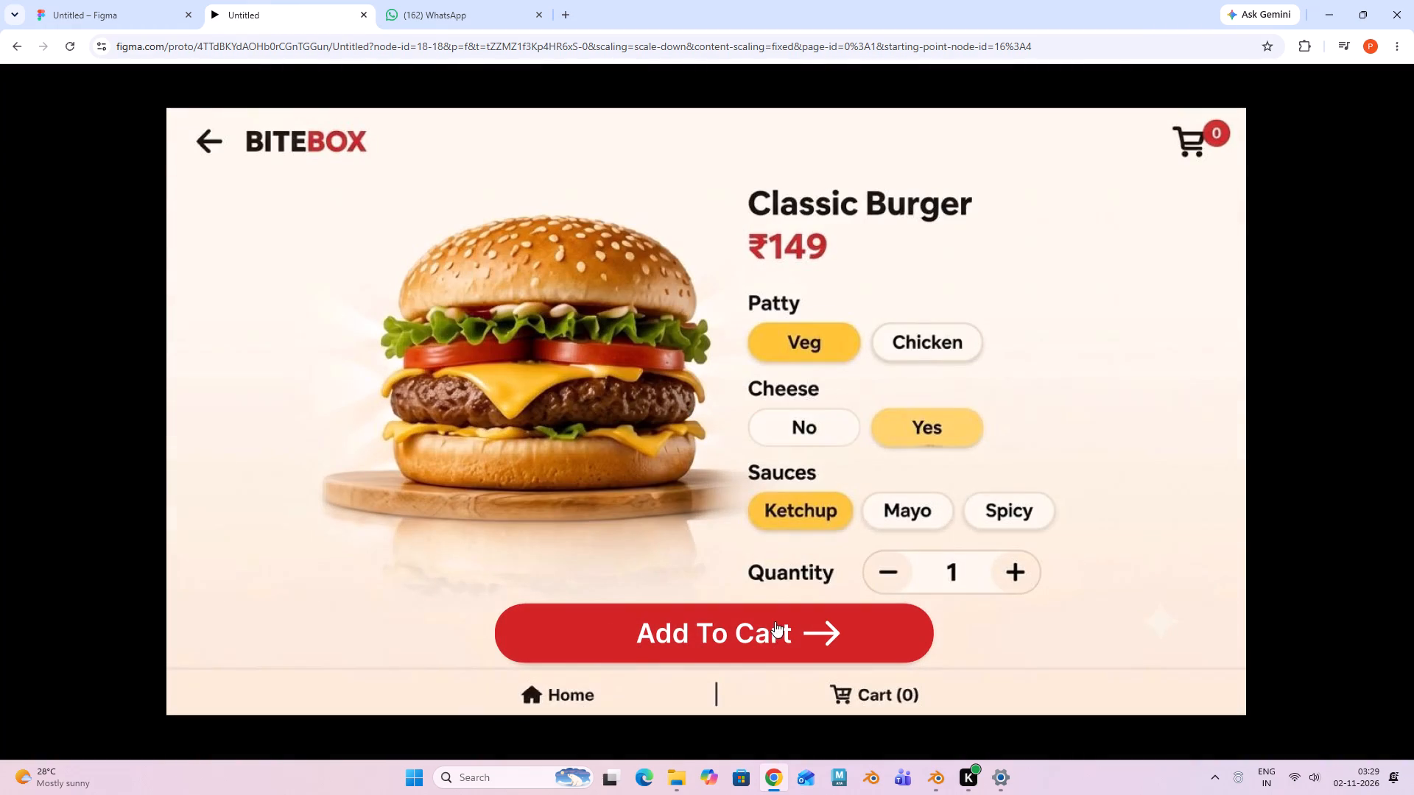
{"action": "left_click", "coordinate": [775, 621]}
{"action": "left_click", "coordinate": [787, 632]}
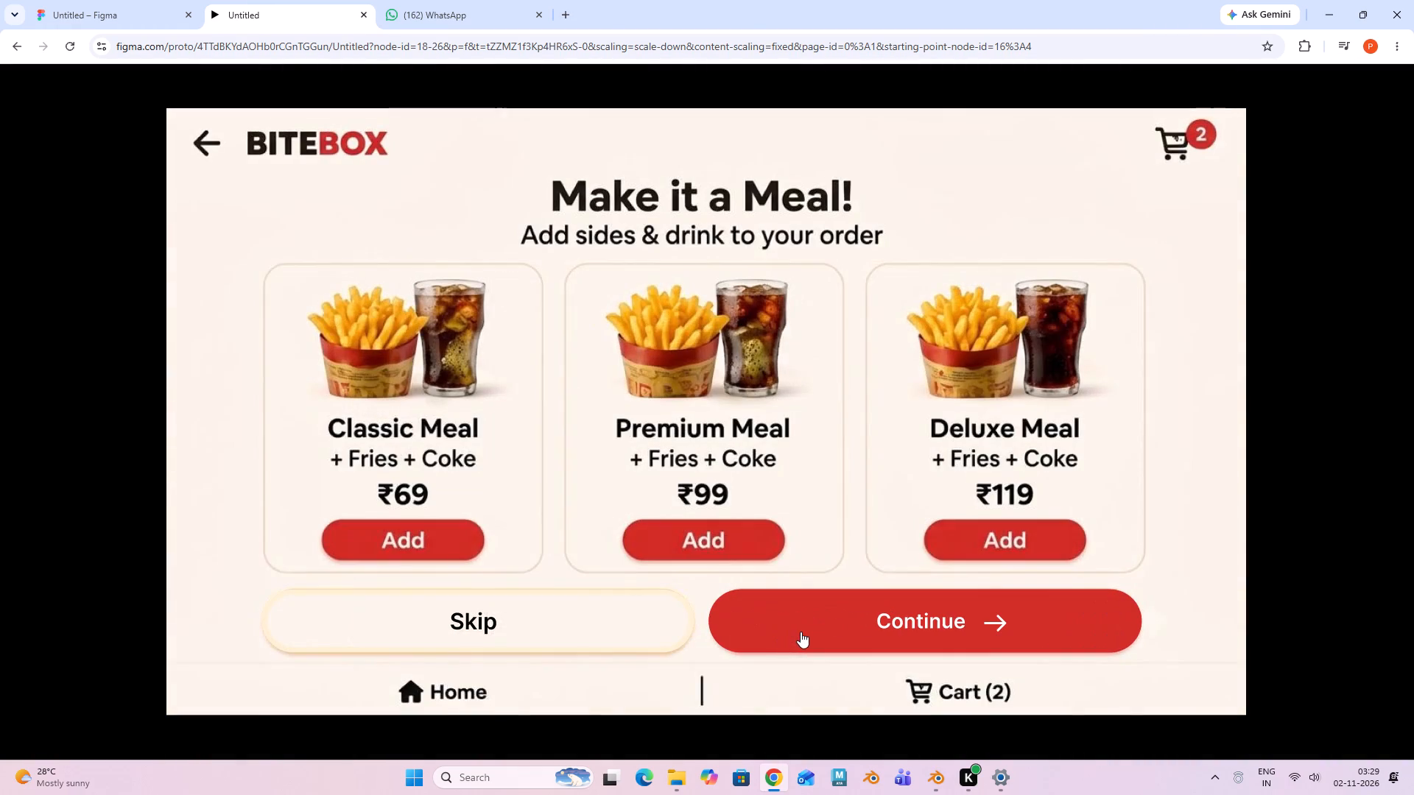
{"action": "left_click", "coordinate": [624, 626]}
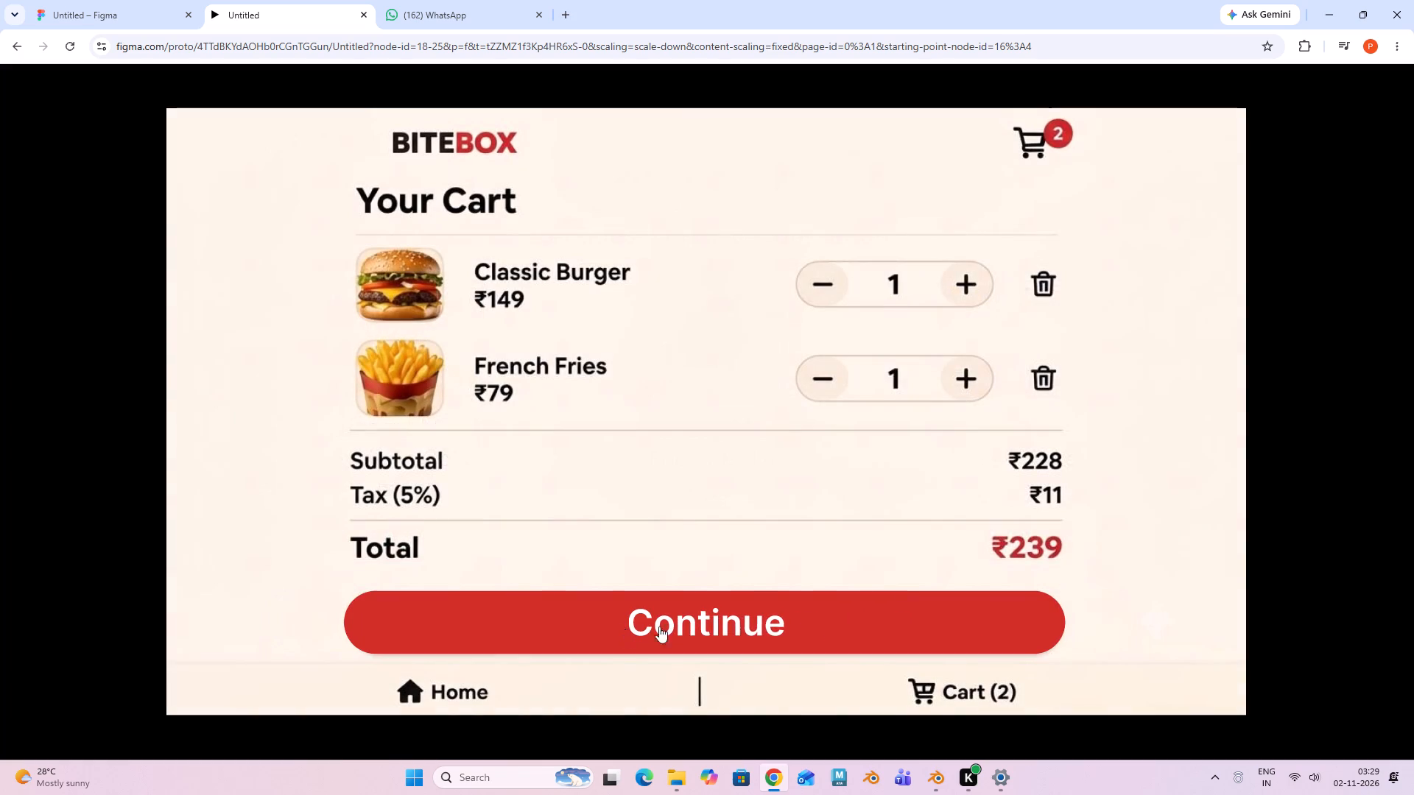
{"action": "left_click", "coordinate": [737, 623]}
{"action": "left_click", "coordinate": [921, 613]}
{"action": "left_click", "coordinate": [857, 618]}
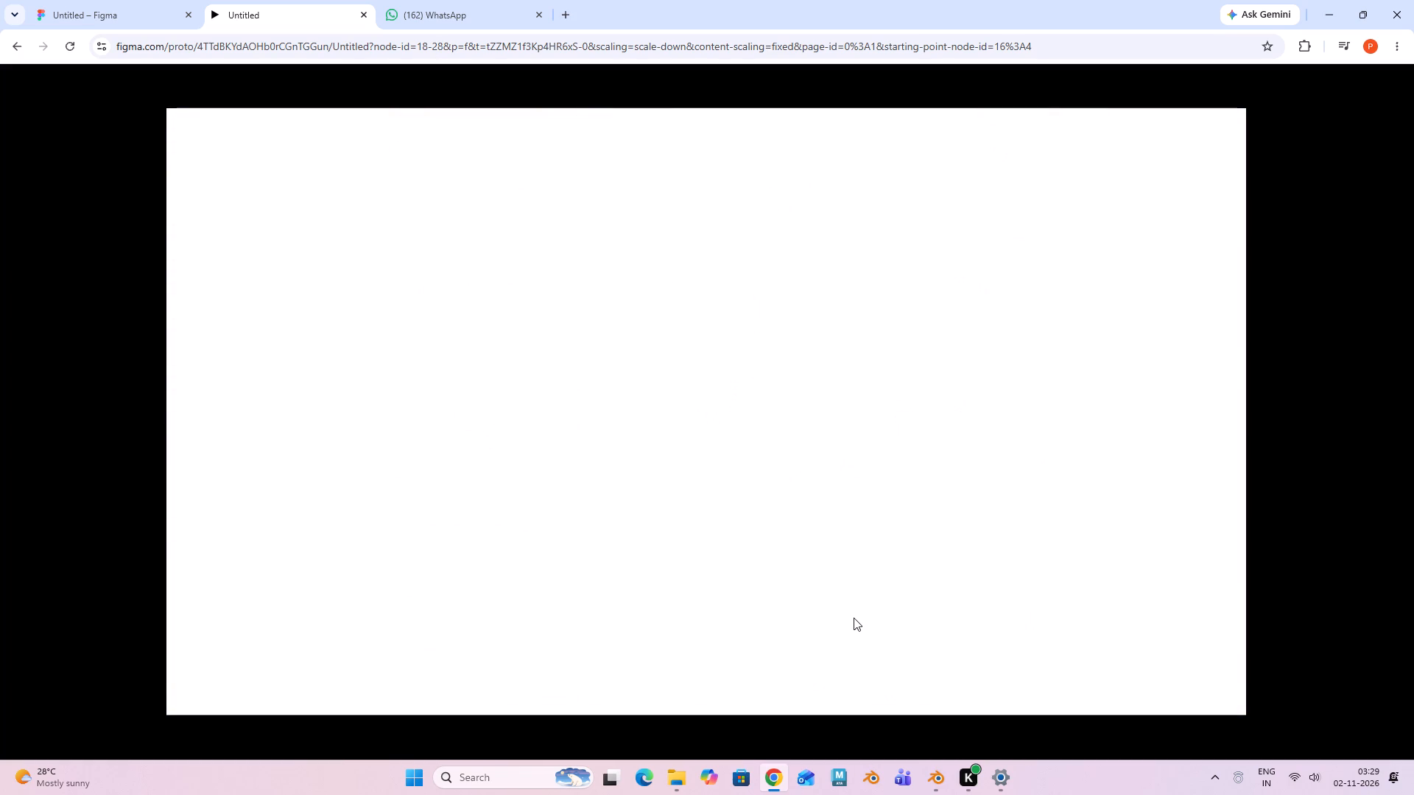
Go back to the payment method screen in the preview, test Pay Now again, and close the preview.
{"action": "left_click", "coordinate": [15, 51]}
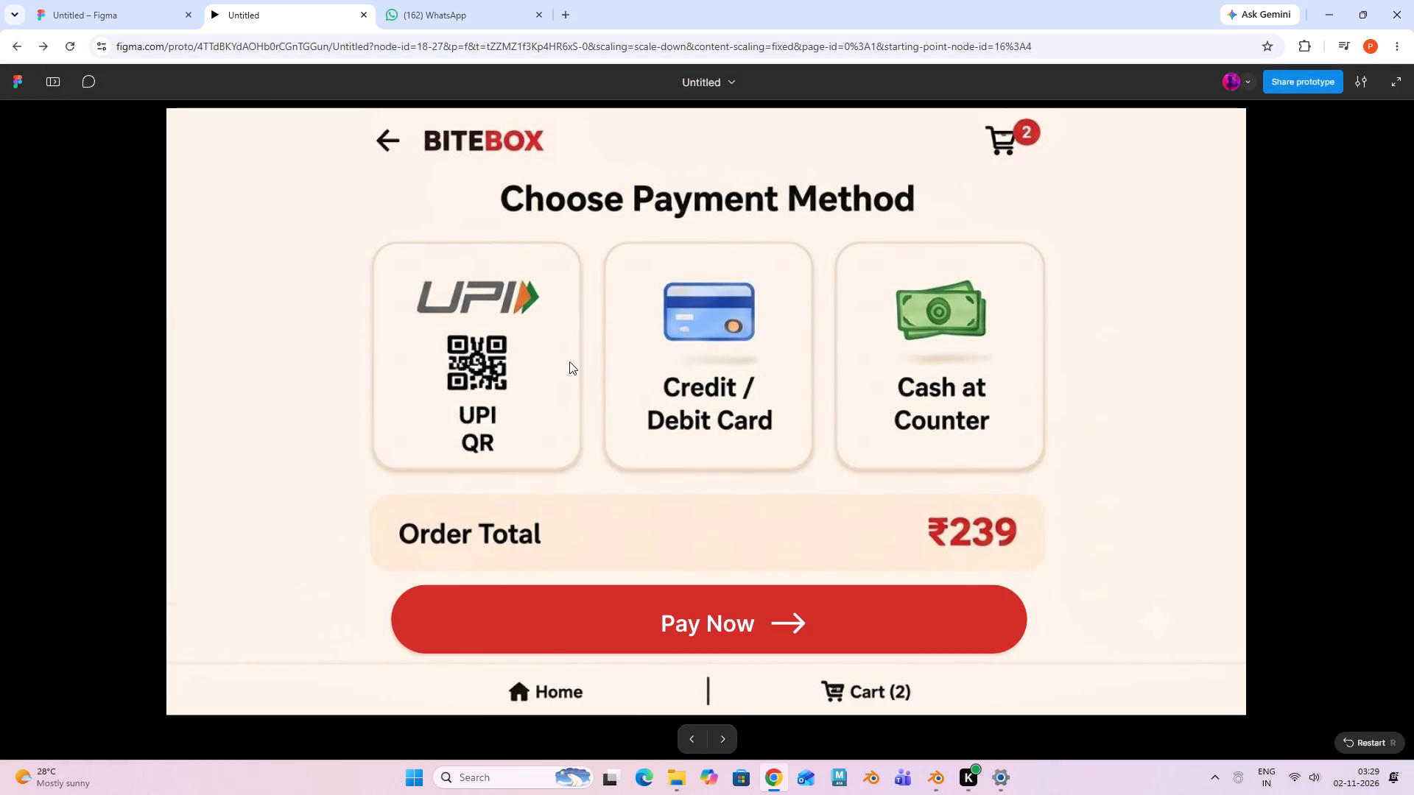
{"action": "left_click", "coordinate": [717, 612]}
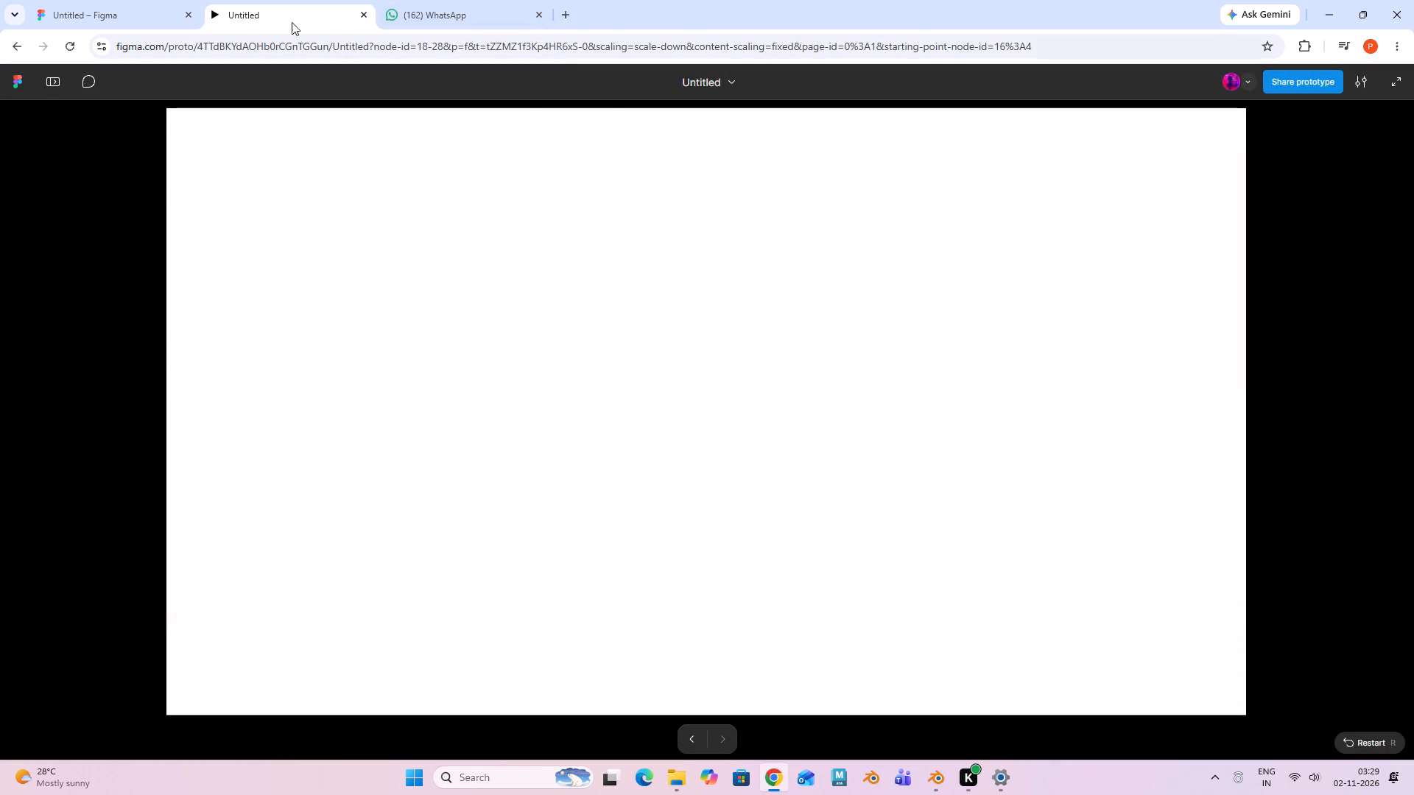
{"action": "left_click", "coordinate": [373, 16]}
{"action": "left_click", "coordinate": [366, 15]}
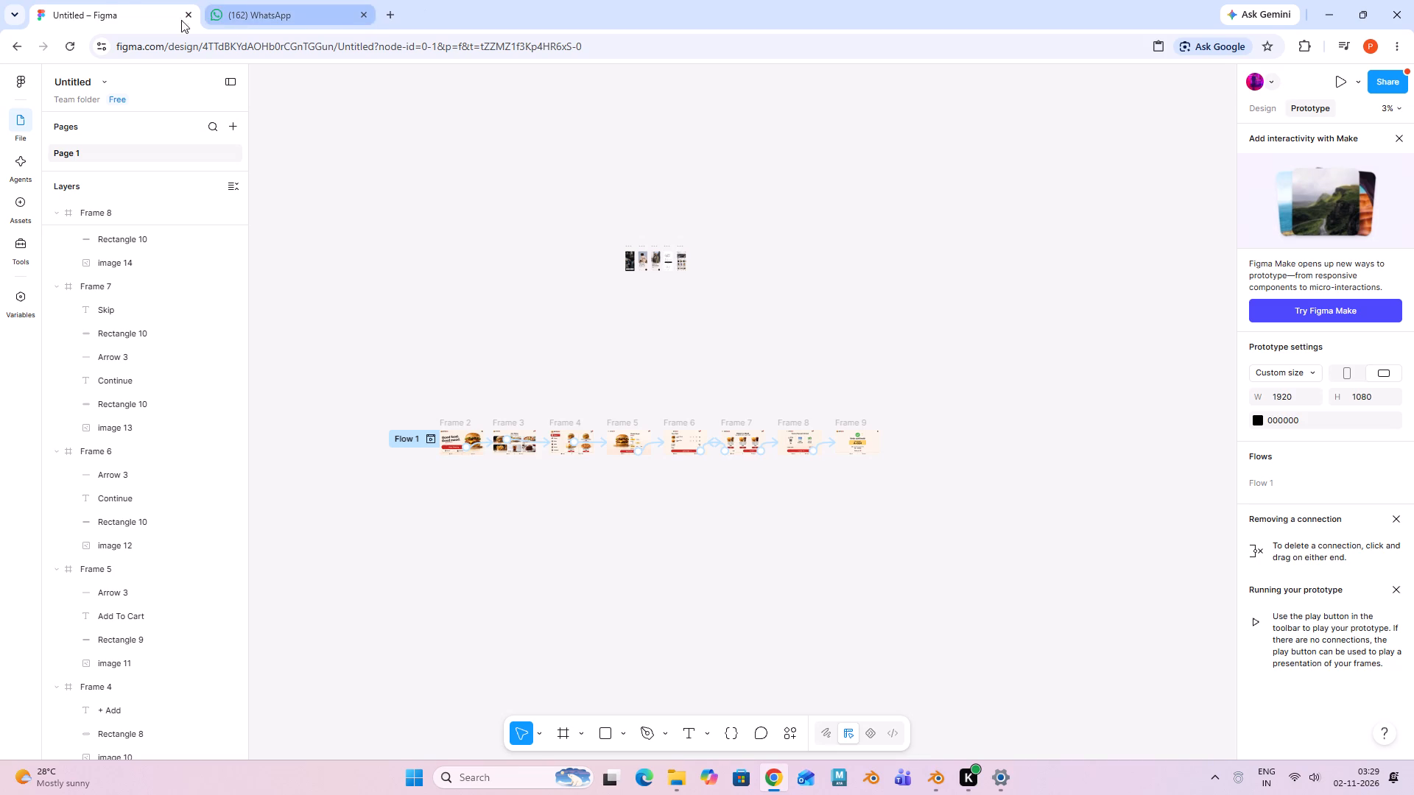
Return to the design file and examine the linked frames on the canvas.
{"action": "left_click", "coordinate": [123, 8]}
{"action": "key", "text": "plus"}
{"action": "key", "text": "plus"}
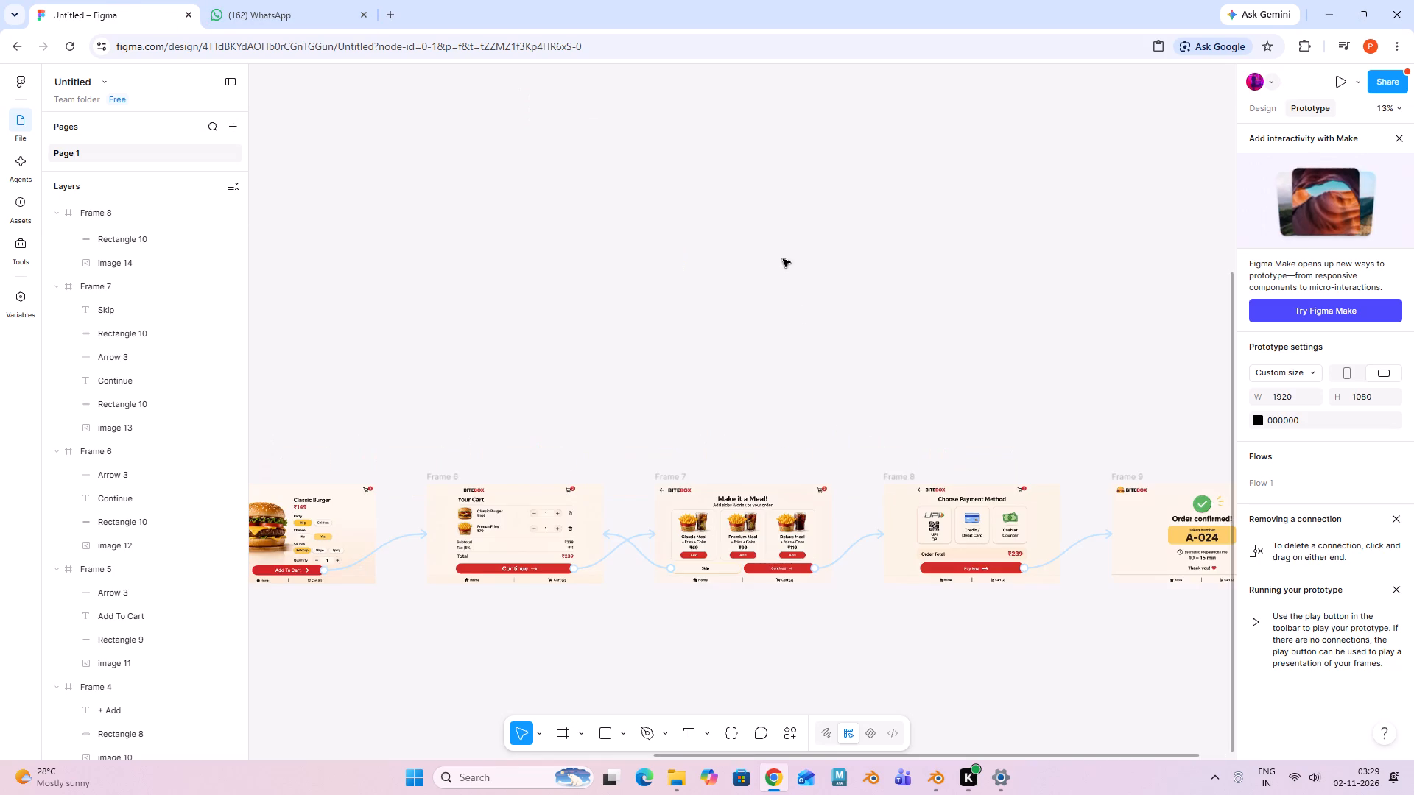
{"action": "scroll", "coordinate": [993, 417], "scroll_direction": "up", "scroll_amount": 1, "text": "shift"}
{"action": "middle_click_drag", "start_coordinate": [993, 417], "coordinate": [505, 258], "text": "shift"}
{"action": "scroll", "coordinate": [594, 370], "scroll_direction": "up", "scroll_amount": 2}
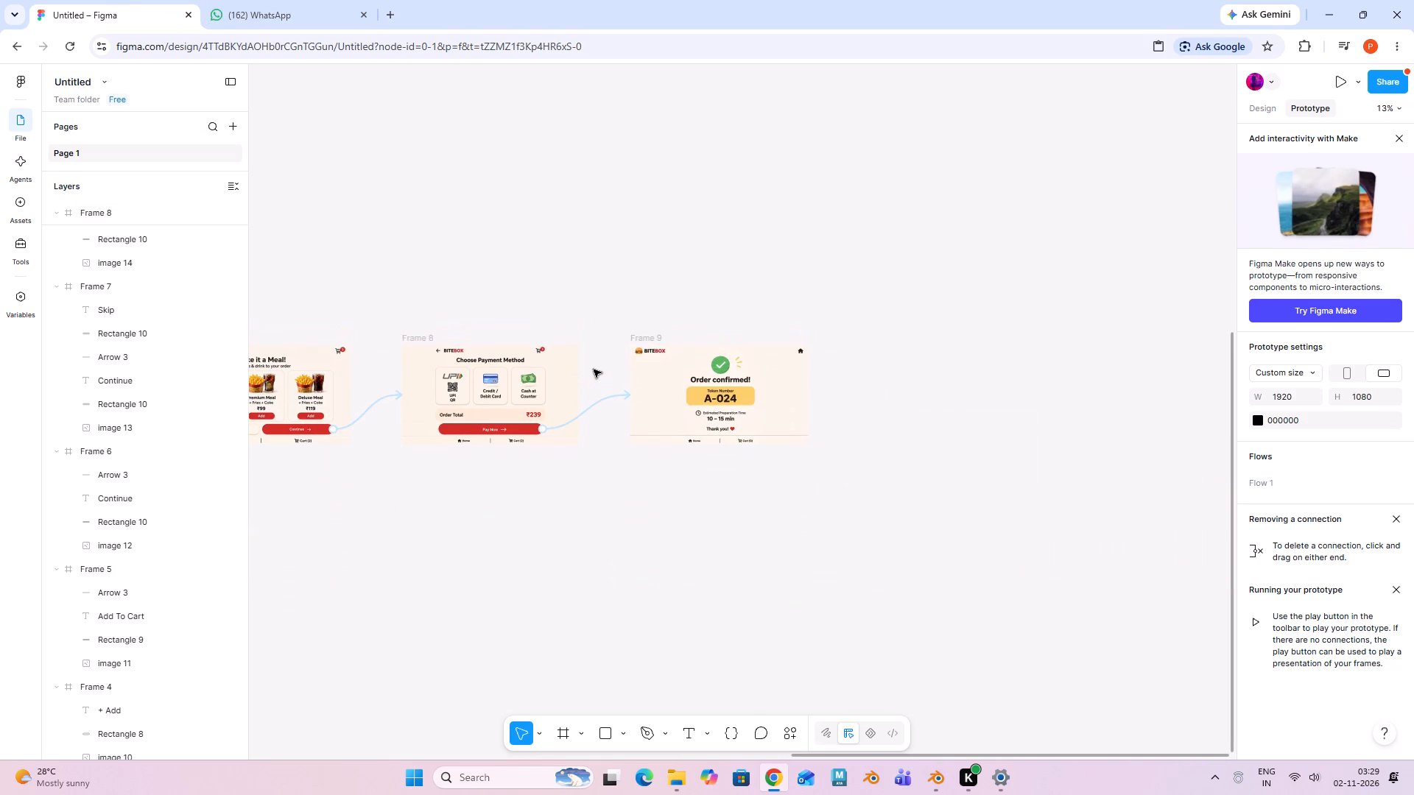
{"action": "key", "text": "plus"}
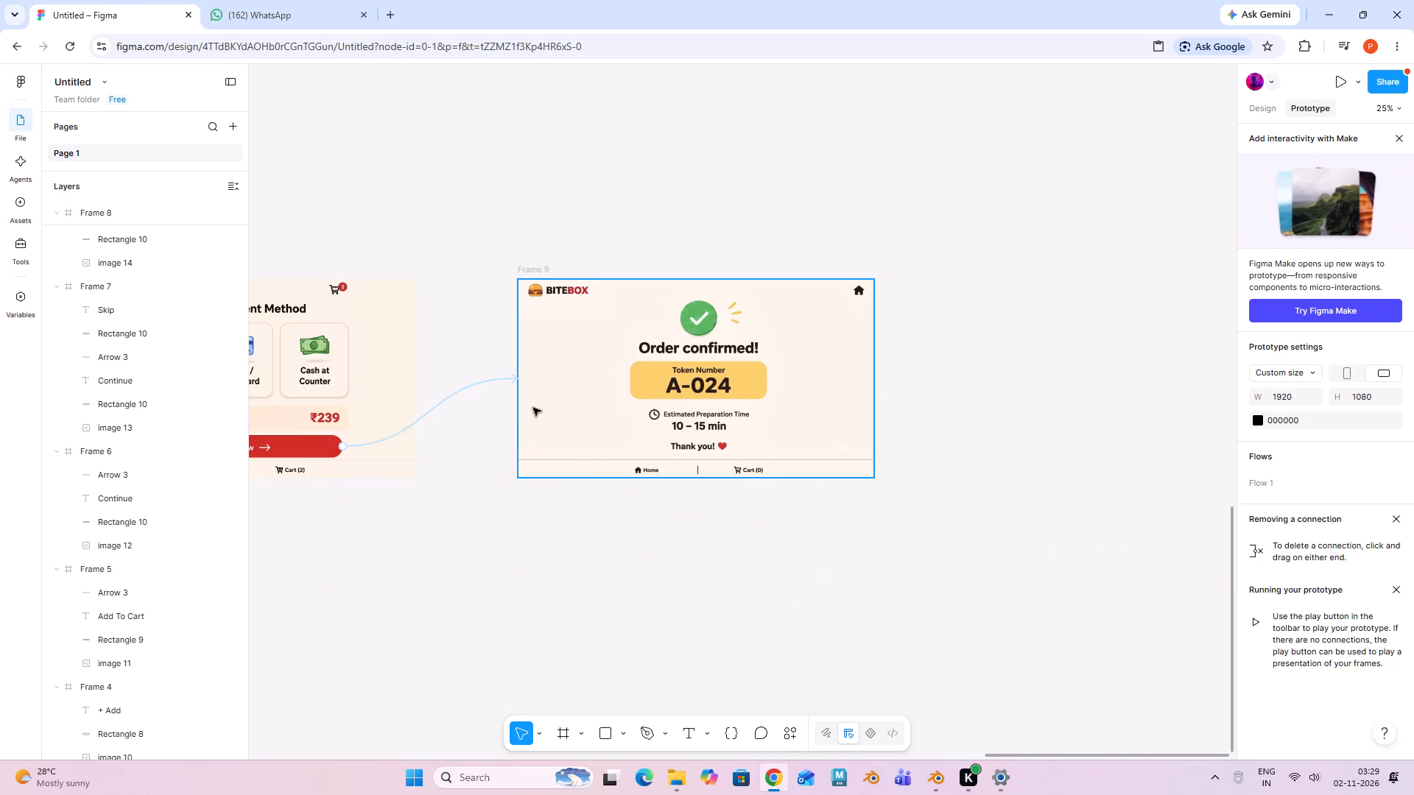
{"action": "left_click", "coordinate": [506, 378]}
{"action": "left_click", "coordinate": [648, 605]}
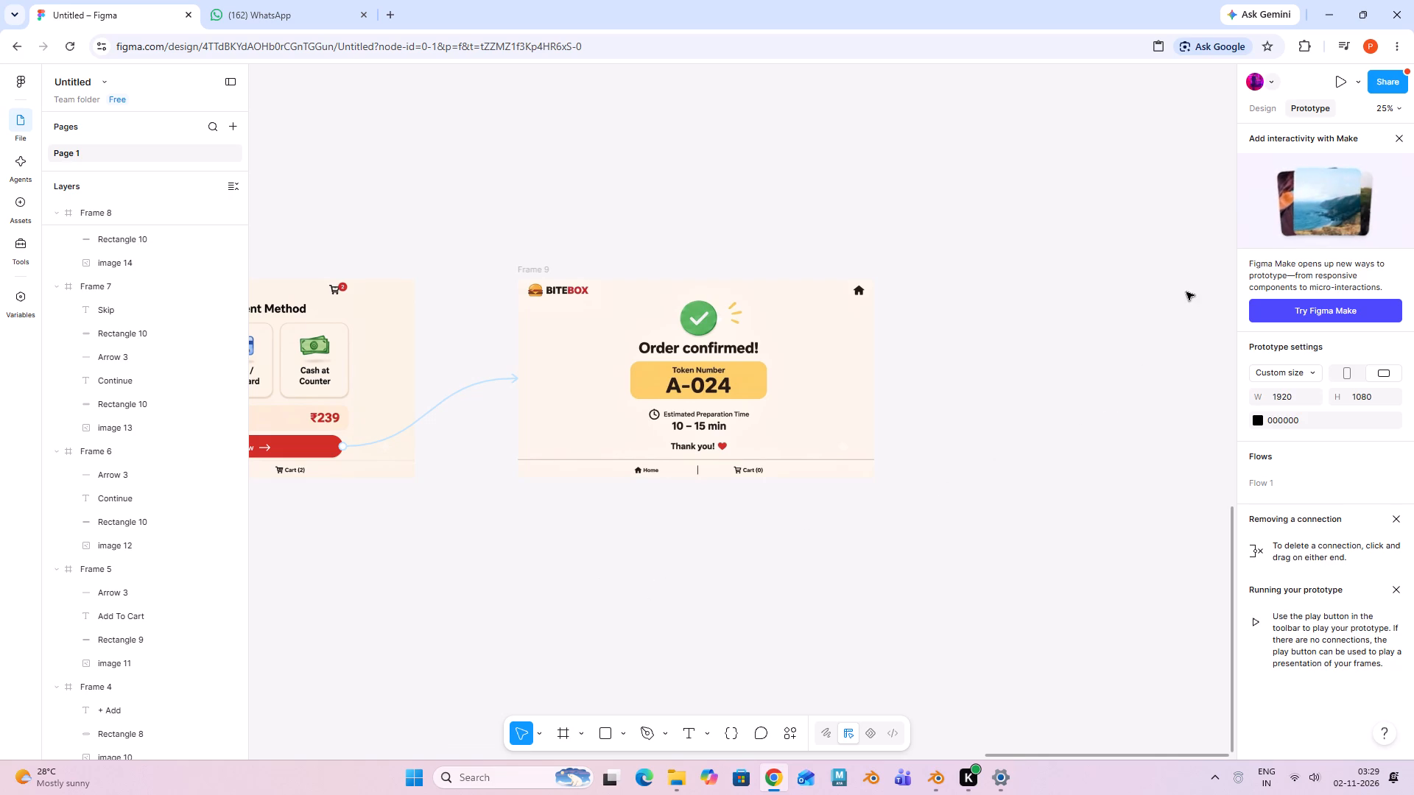
{"action": "left_click", "coordinate": [1329, 116]}
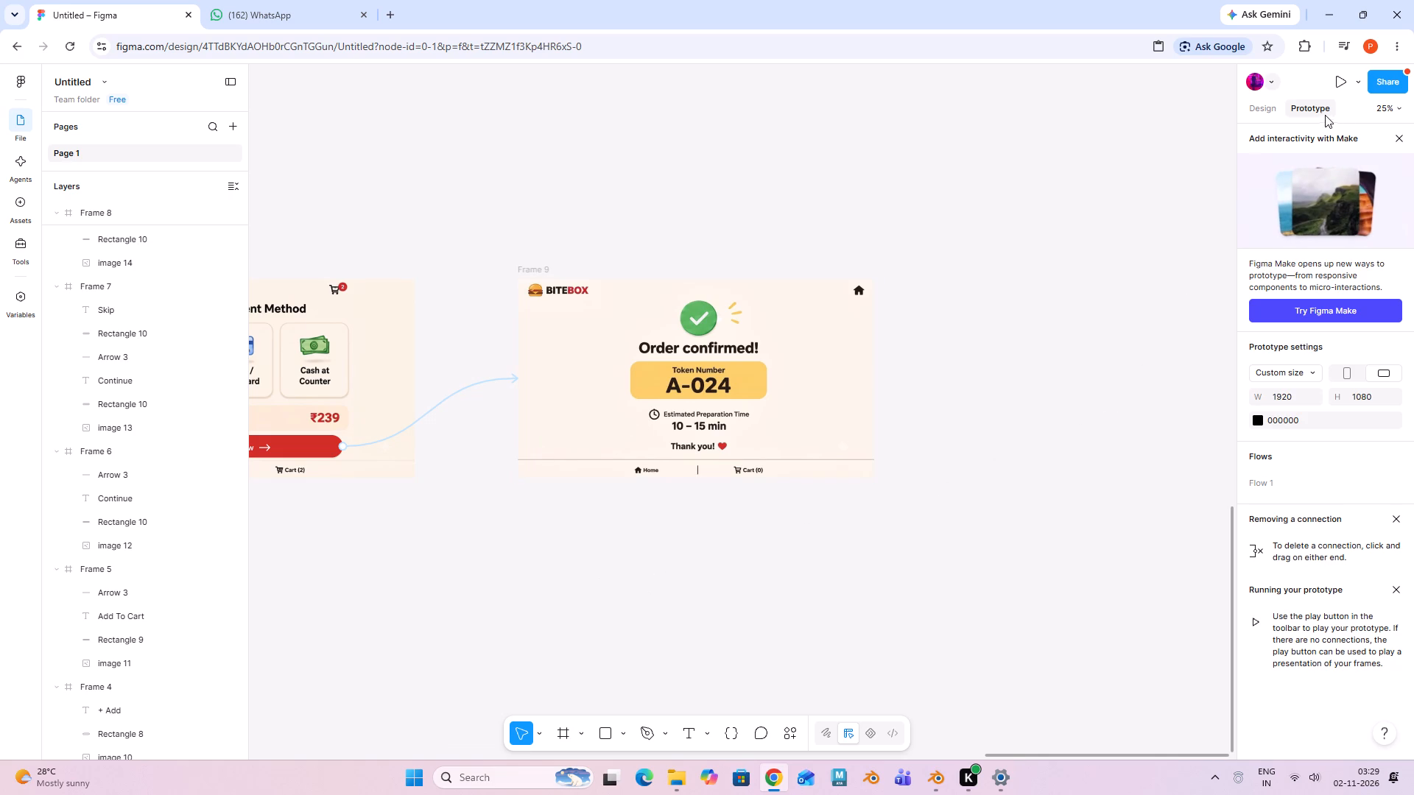
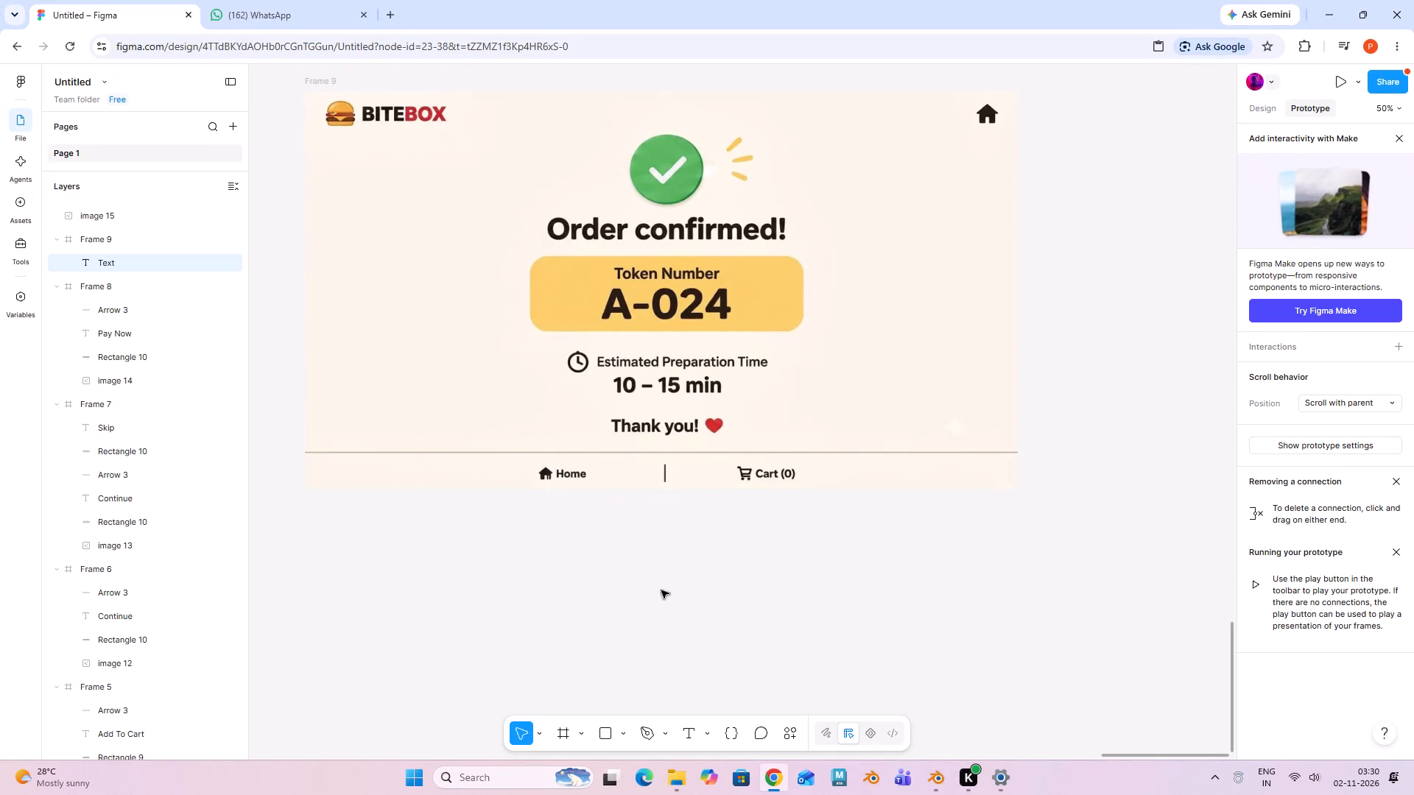
Add a text layer with the copied Home label and its icon, and place it over the Home item in the Order confirmed screen's footer.
{"action": "left_click", "coordinate": [689, 727]}
{"action": "left_click", "coordinate": [602, 504]}
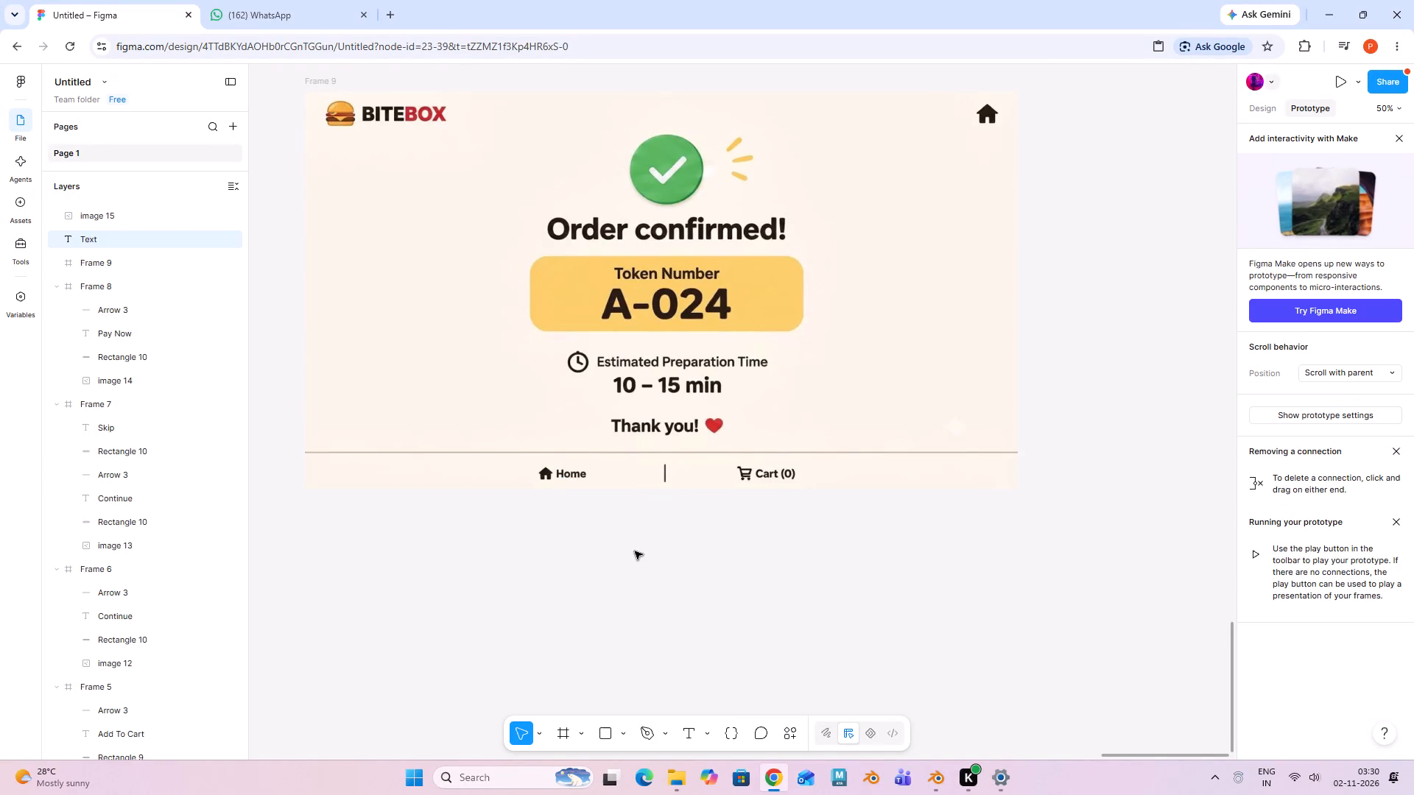
{"action": "key", "text": "ctrl+v"}
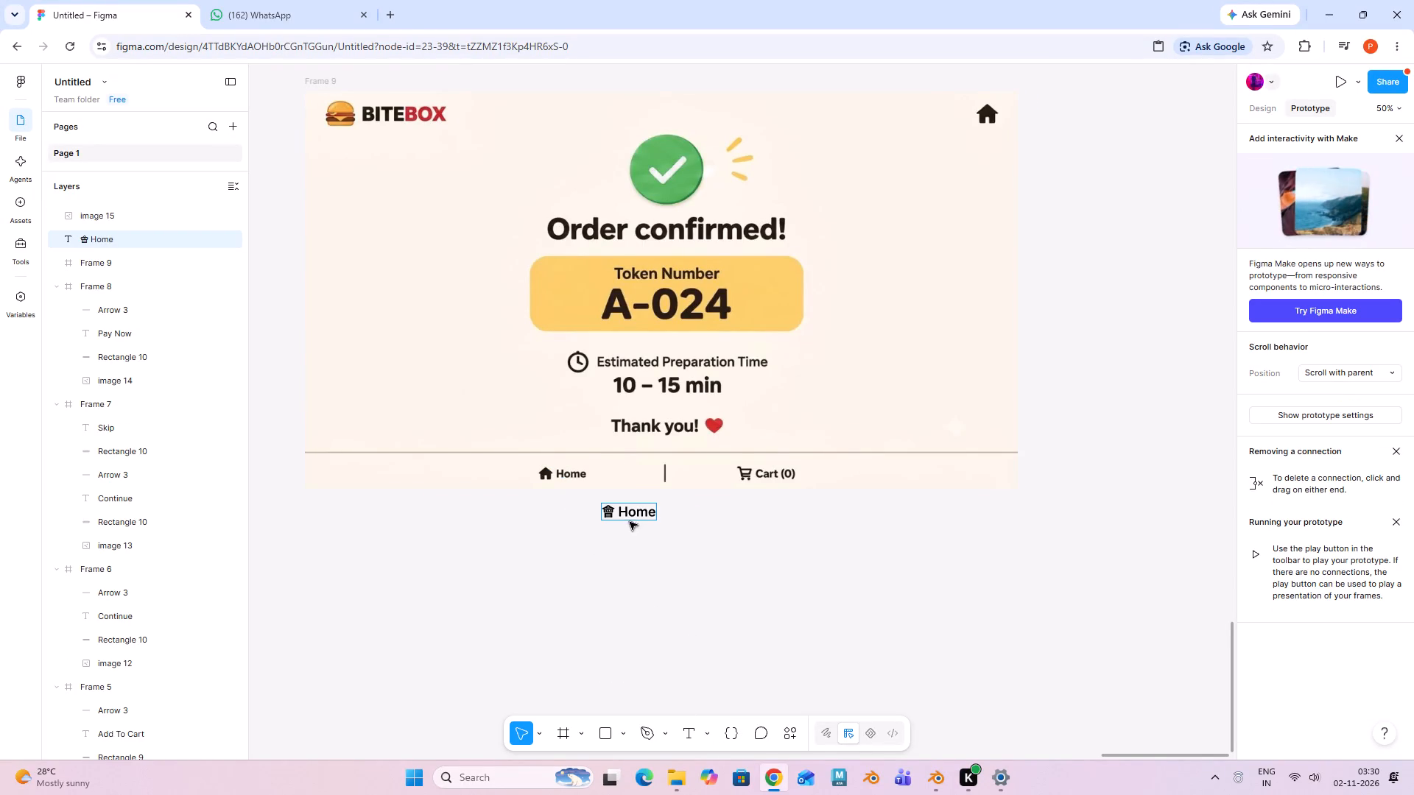
{"action": "left_click", "coordinate": [639, 556]}
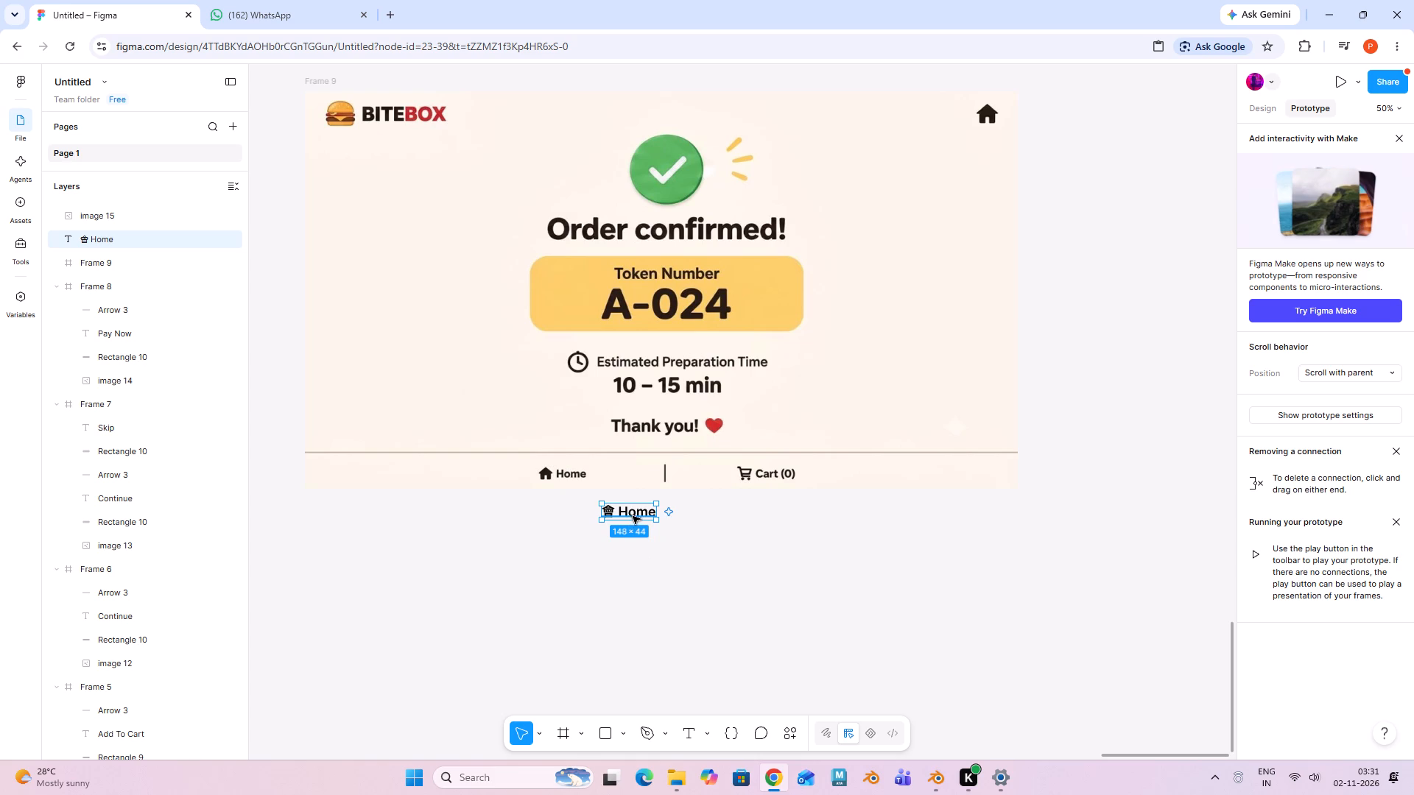
{"action": "left_click_drag", "start_coordinate": [633, 516], "coordinate": [560, 472]}
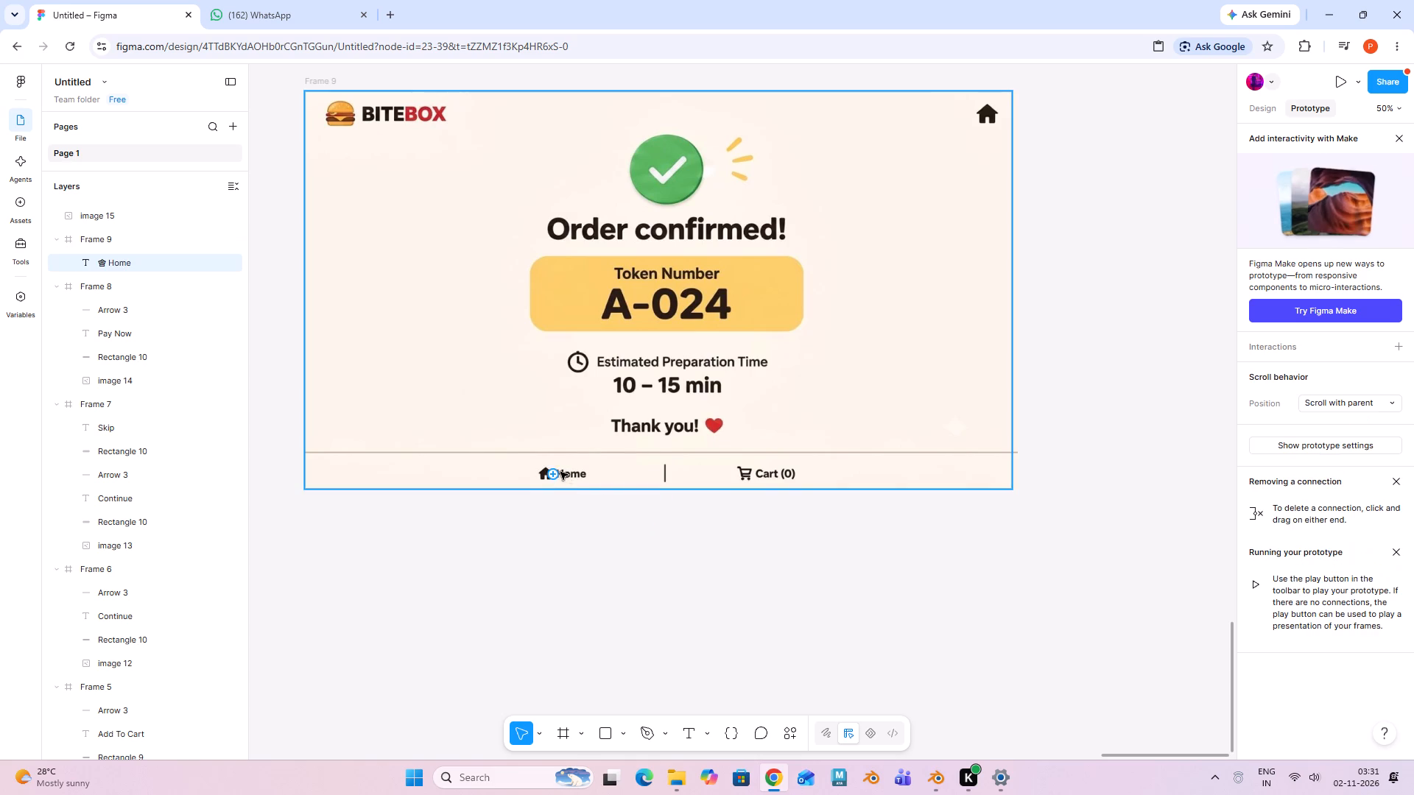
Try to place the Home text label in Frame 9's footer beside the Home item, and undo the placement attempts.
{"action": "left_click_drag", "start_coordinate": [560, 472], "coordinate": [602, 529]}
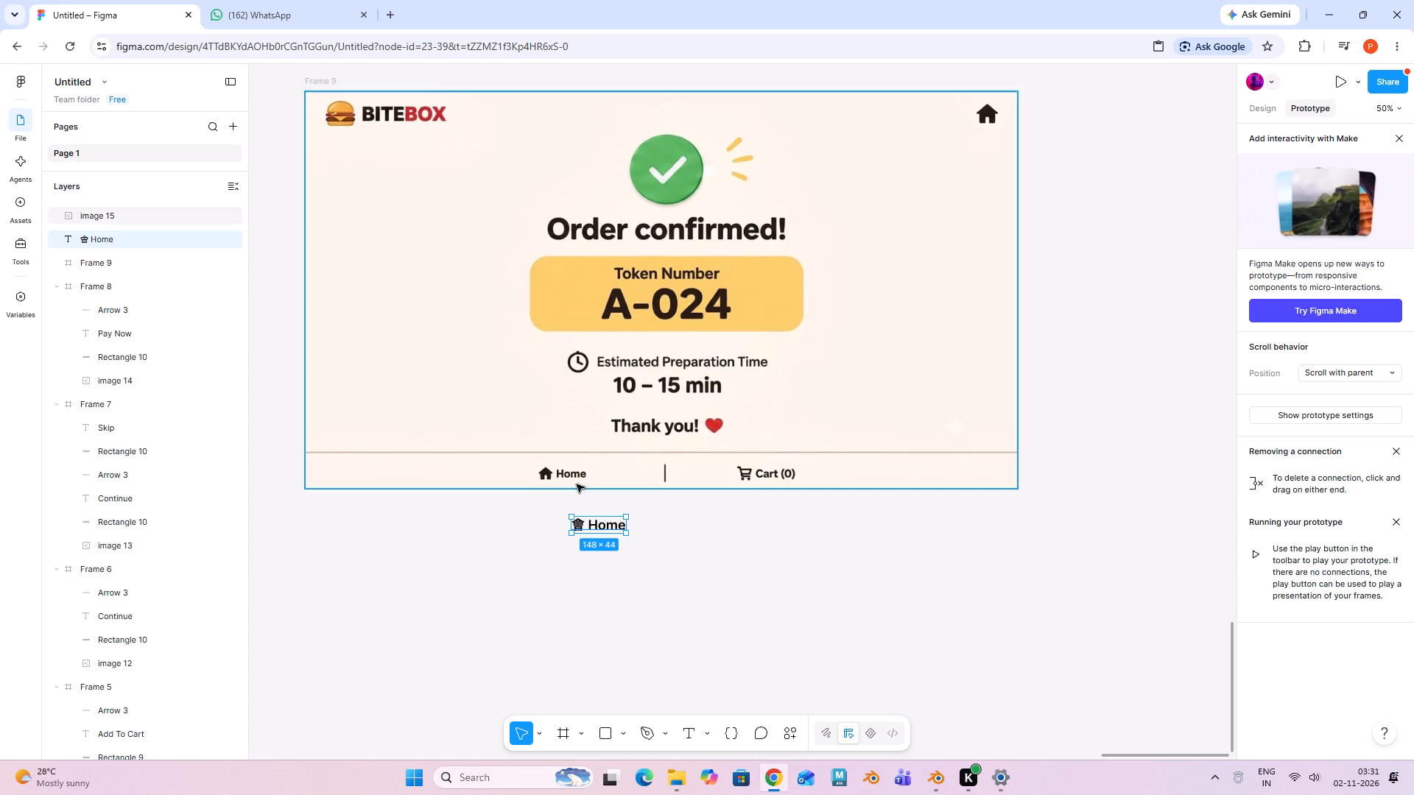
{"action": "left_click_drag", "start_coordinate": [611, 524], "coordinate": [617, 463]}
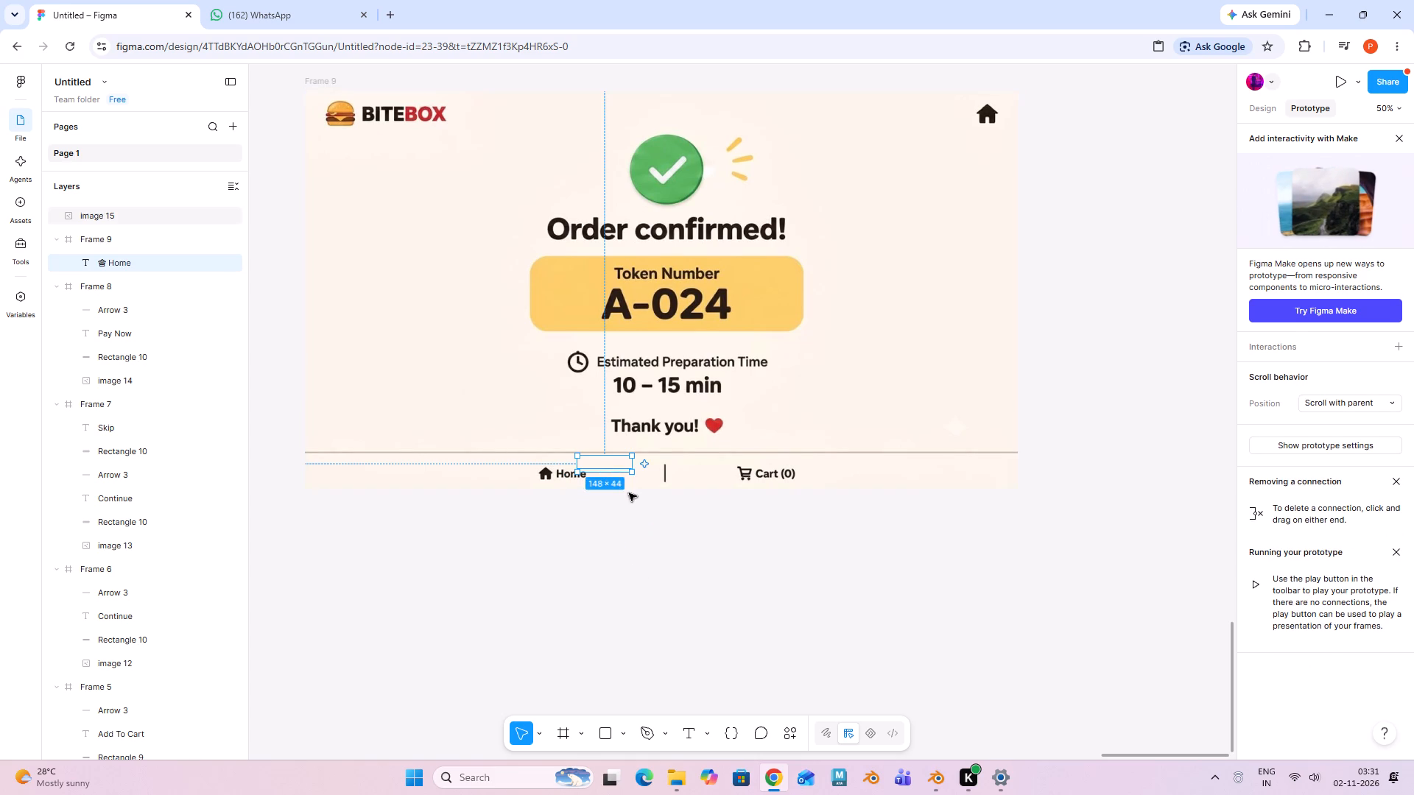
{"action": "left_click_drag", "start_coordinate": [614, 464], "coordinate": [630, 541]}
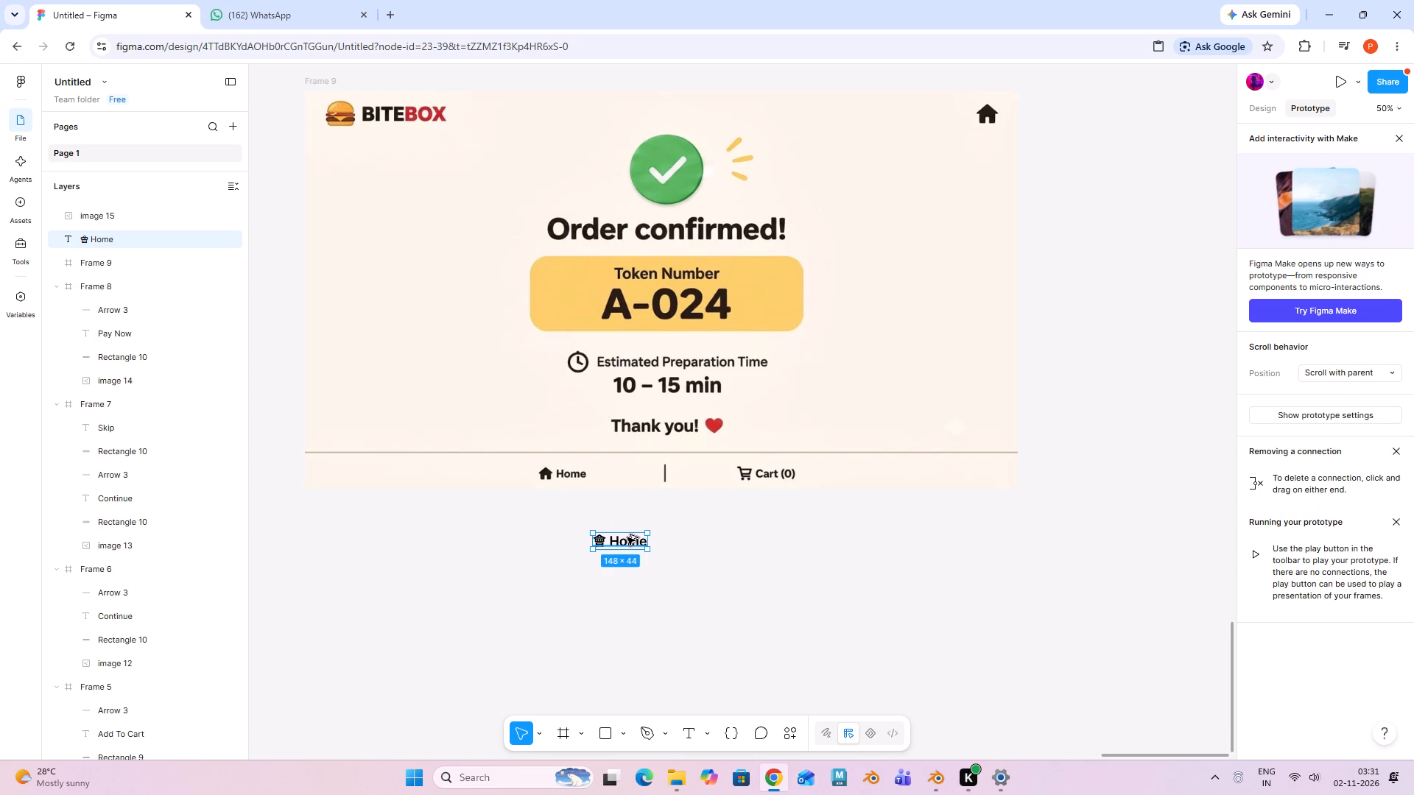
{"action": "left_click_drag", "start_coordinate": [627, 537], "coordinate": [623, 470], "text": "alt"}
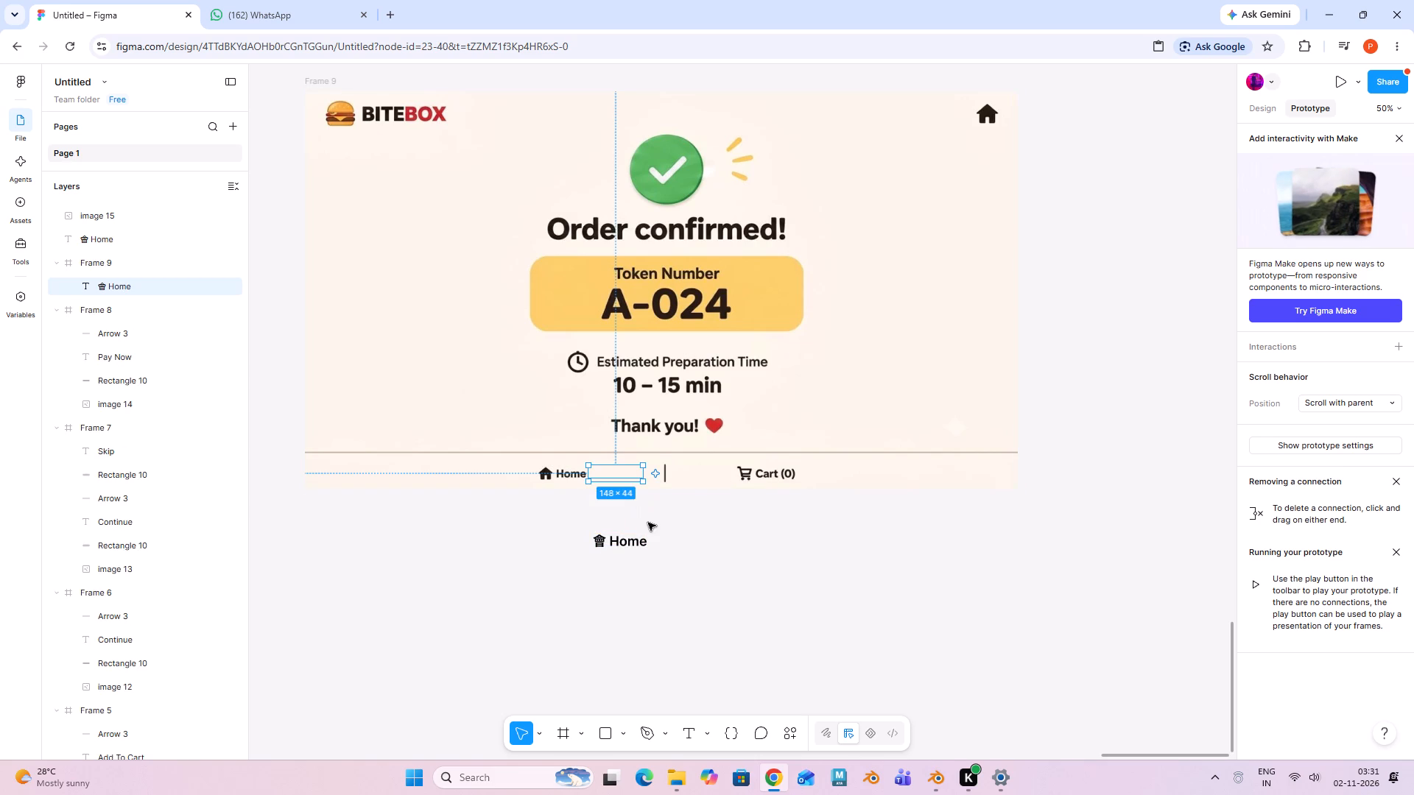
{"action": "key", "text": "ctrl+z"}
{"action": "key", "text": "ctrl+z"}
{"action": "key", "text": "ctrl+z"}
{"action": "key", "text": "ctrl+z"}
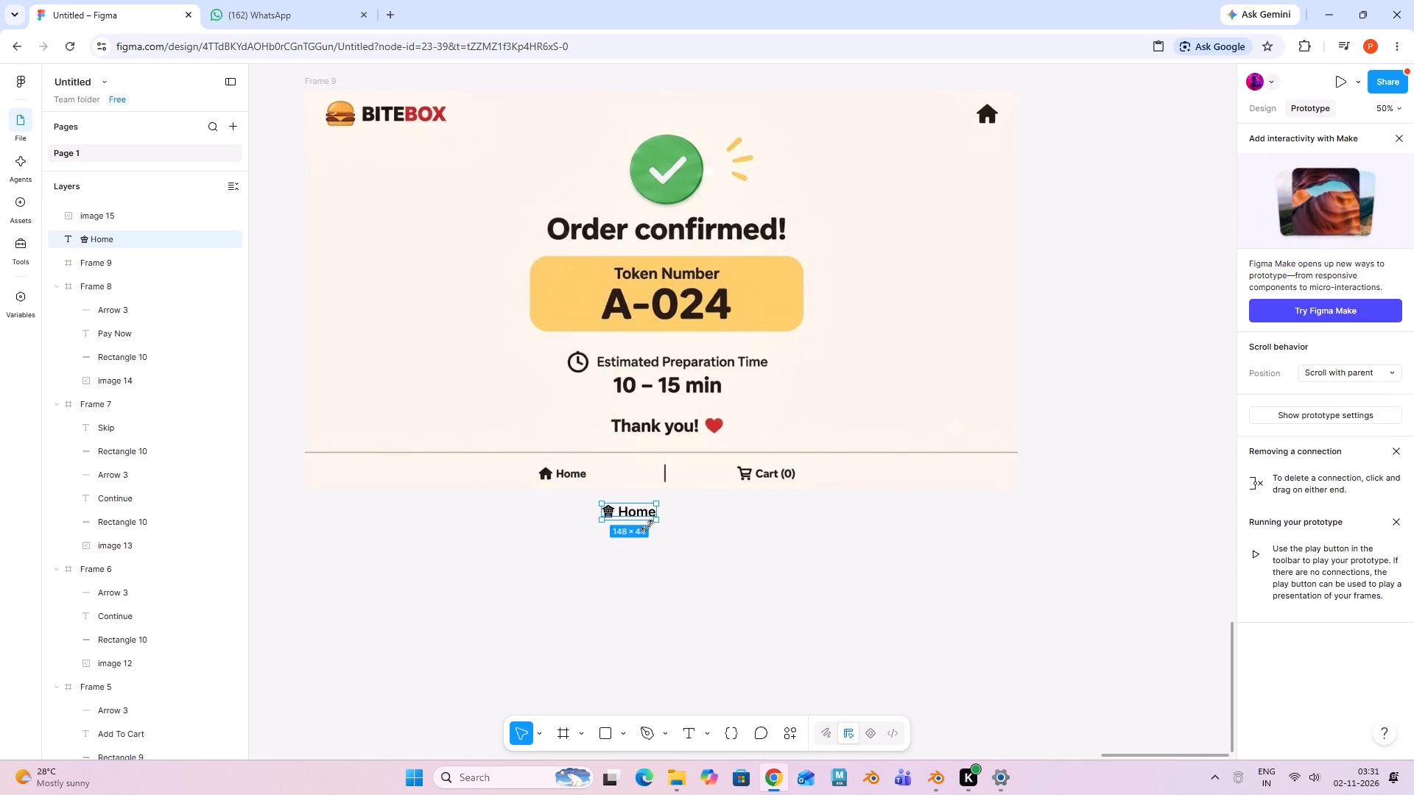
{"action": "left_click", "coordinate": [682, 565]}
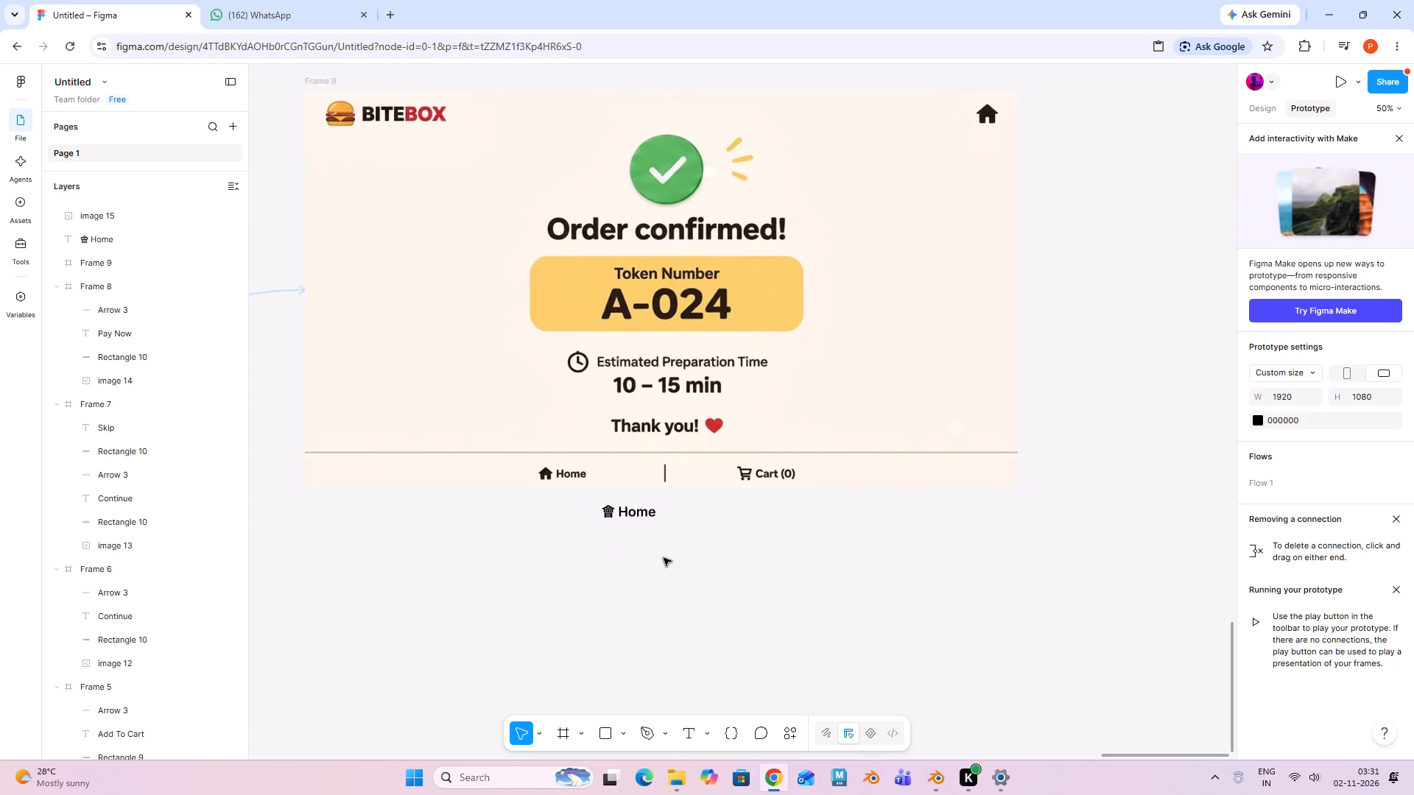
With image 15 selected, search across all actions and resources for home and run the first match.
{"action": "left_click", "coordinate": [540, 476]}
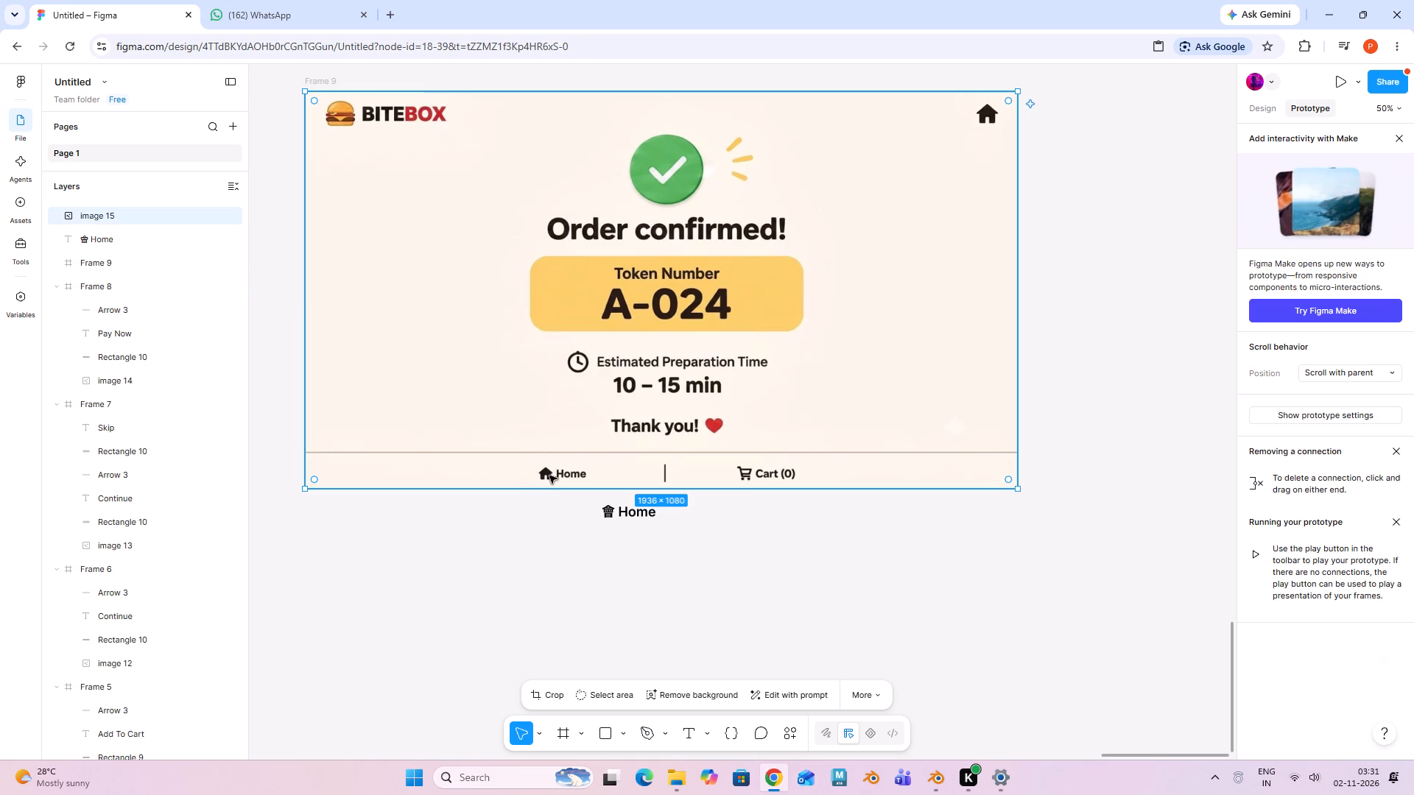
{"action": "right_click", "coordinate": [551, 476]}
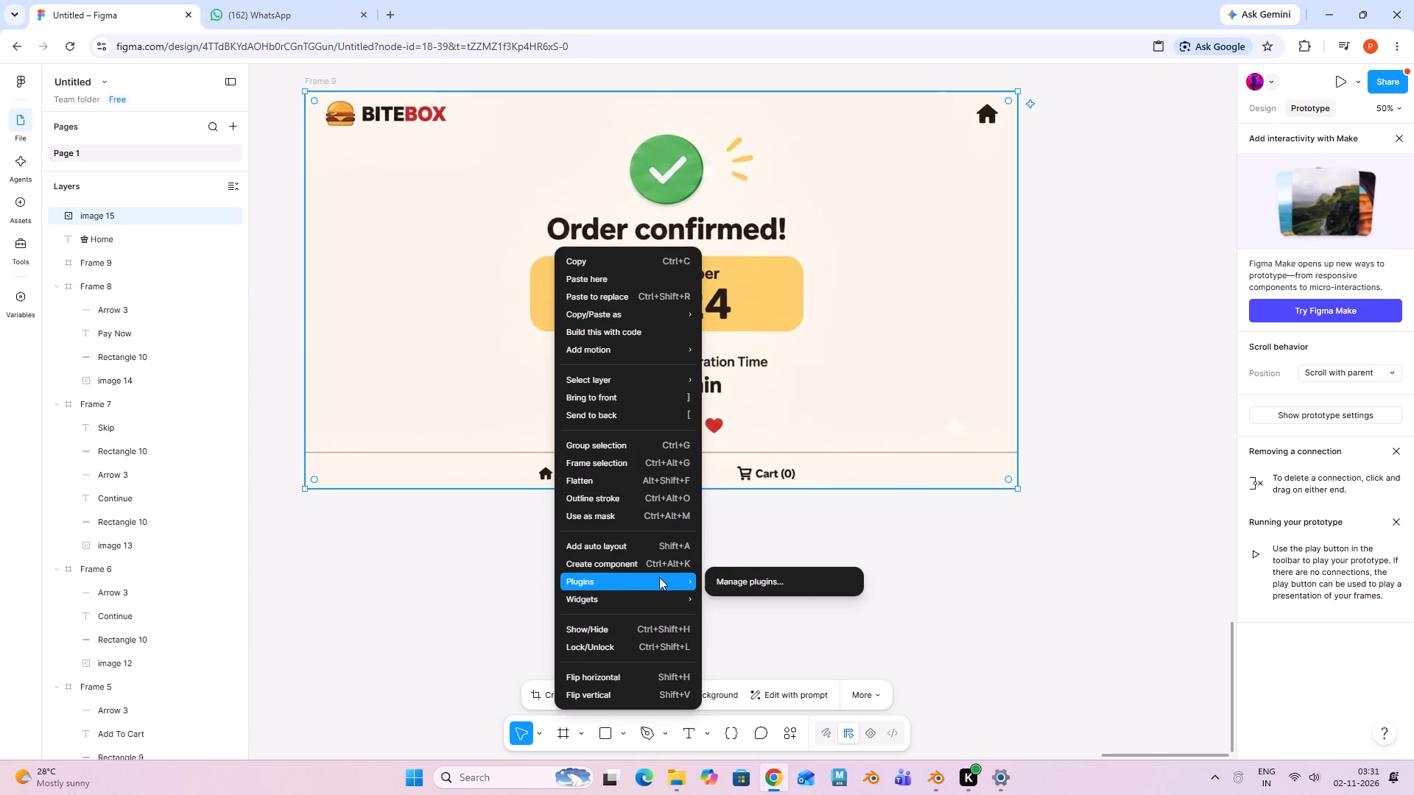
{"action": "left_click", "coordinate": [743, 576]}
{"action": "left_click", "coordinate": [612, 473]}
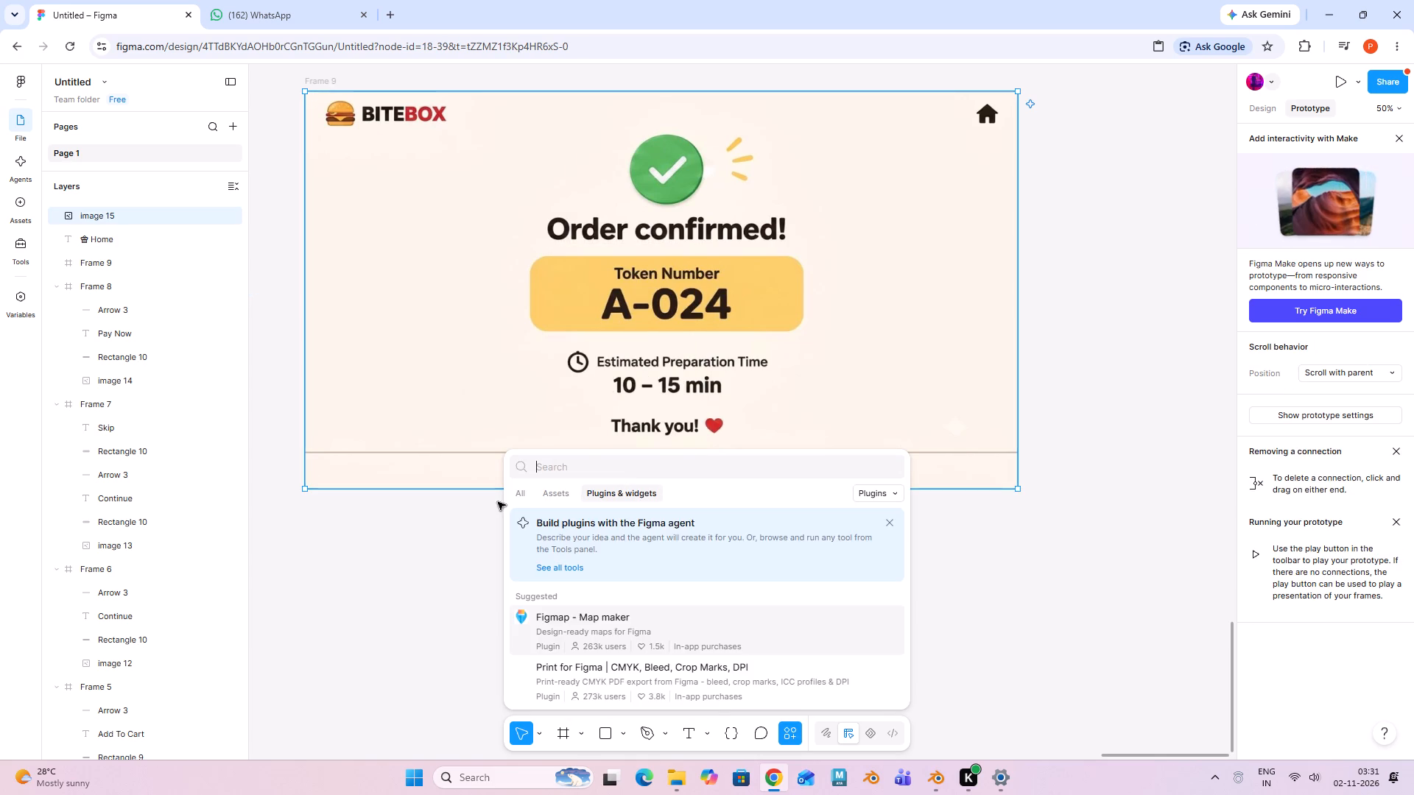
{"action": "left_click", "coordinate": [513, 492]}
{"action": "left_click", "coordinate": [554, 470]}
{"action": "type", "text": "home"}
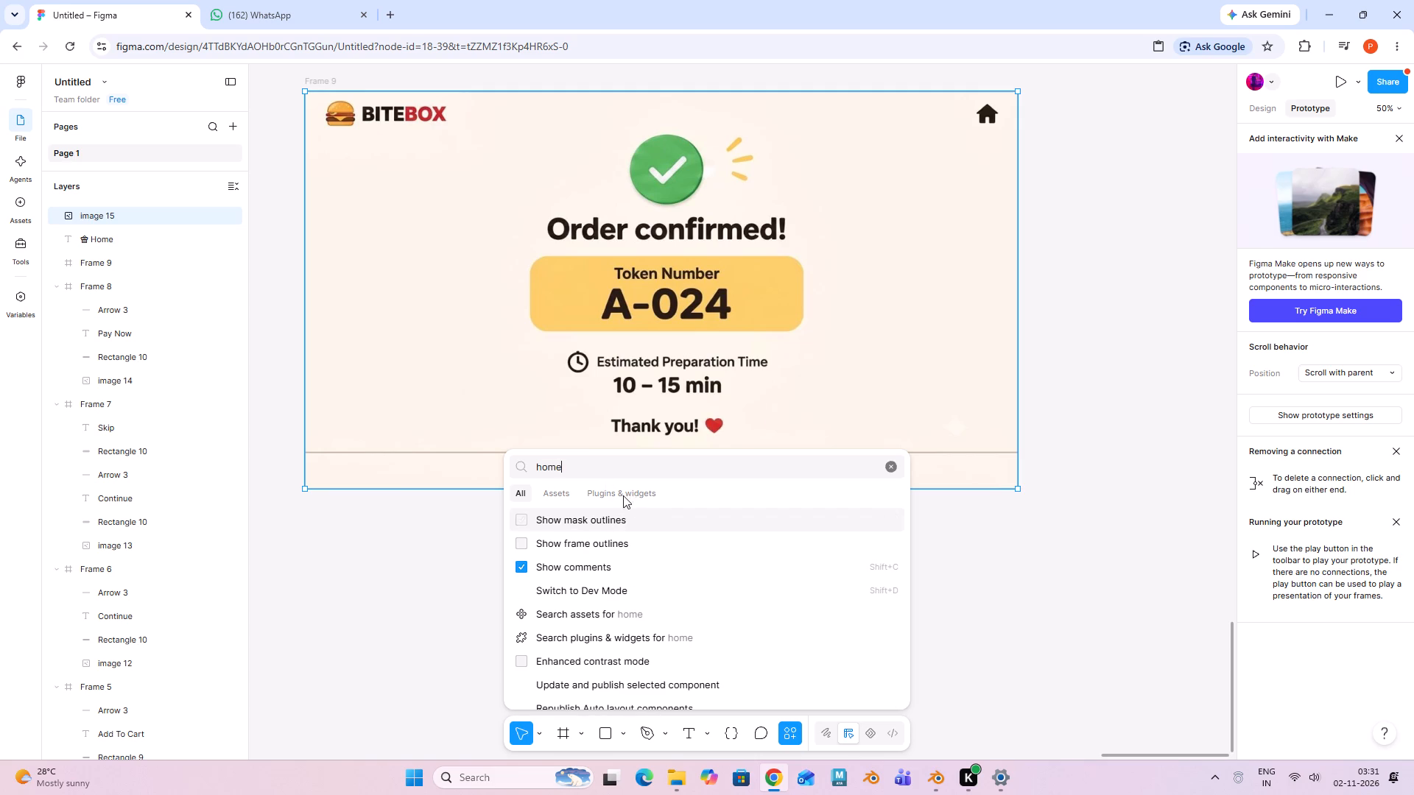
{"action": "key", "text": "Return"}
{"action": "key", "text": "ctrl+z"}
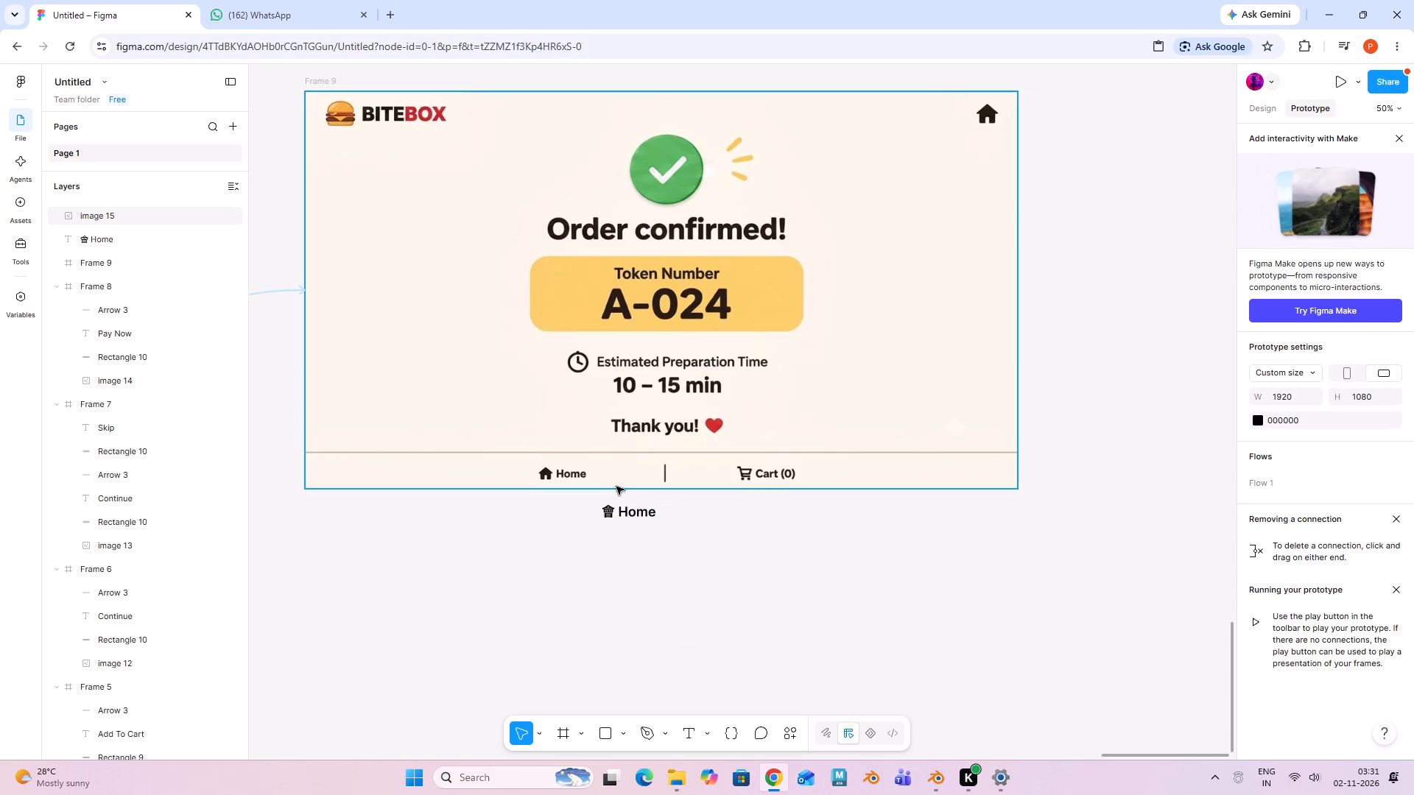
Search the asset libraries for home logo, look through the icons offered, and leave the search without inserting any.
{"action": "right_click", "coordinate": [612, 470]}
{"action": "left_click", "coordinate": [787, 576]}
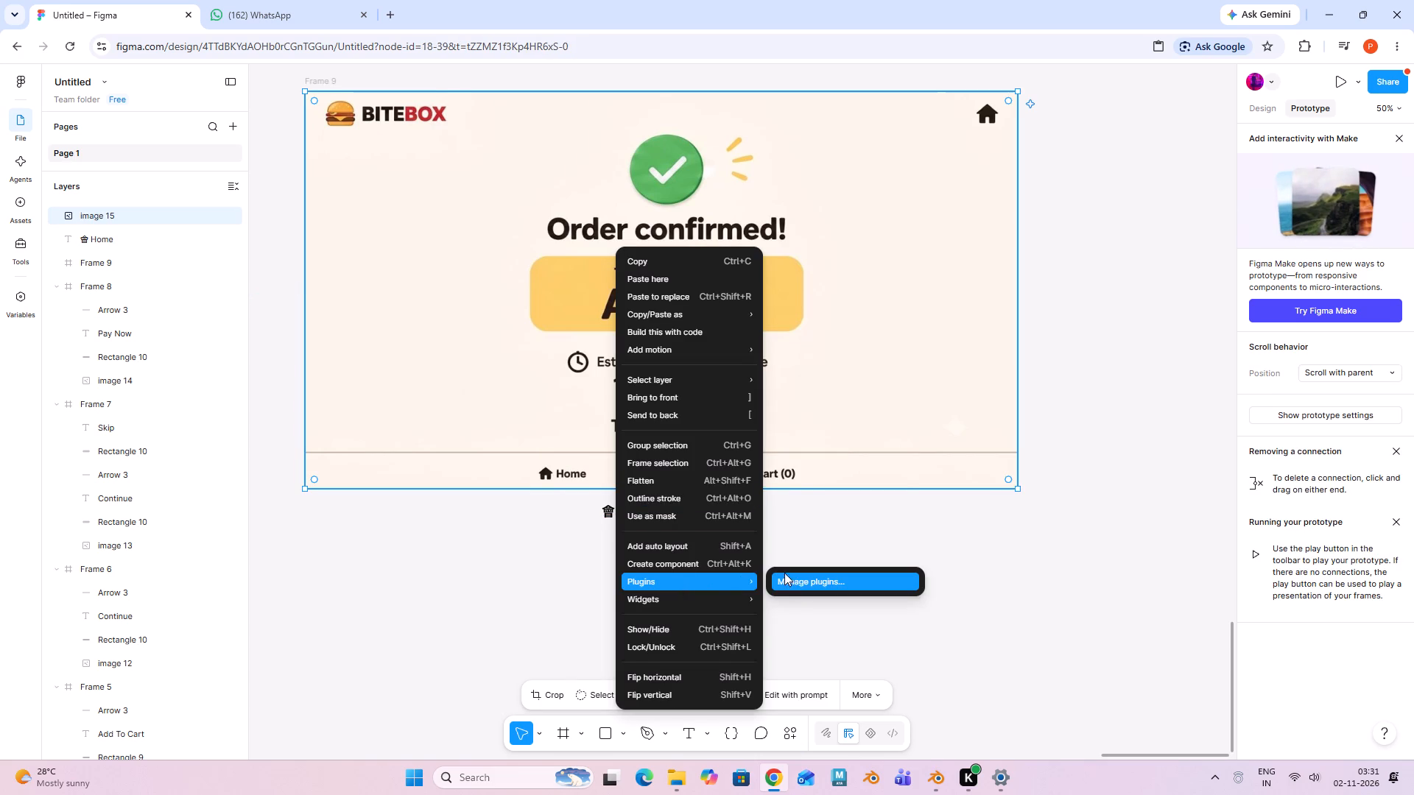
{"action": "left_click", "coordinate": [516, 489]}
{"action": "left_click", "coordinate": [560, 470]}
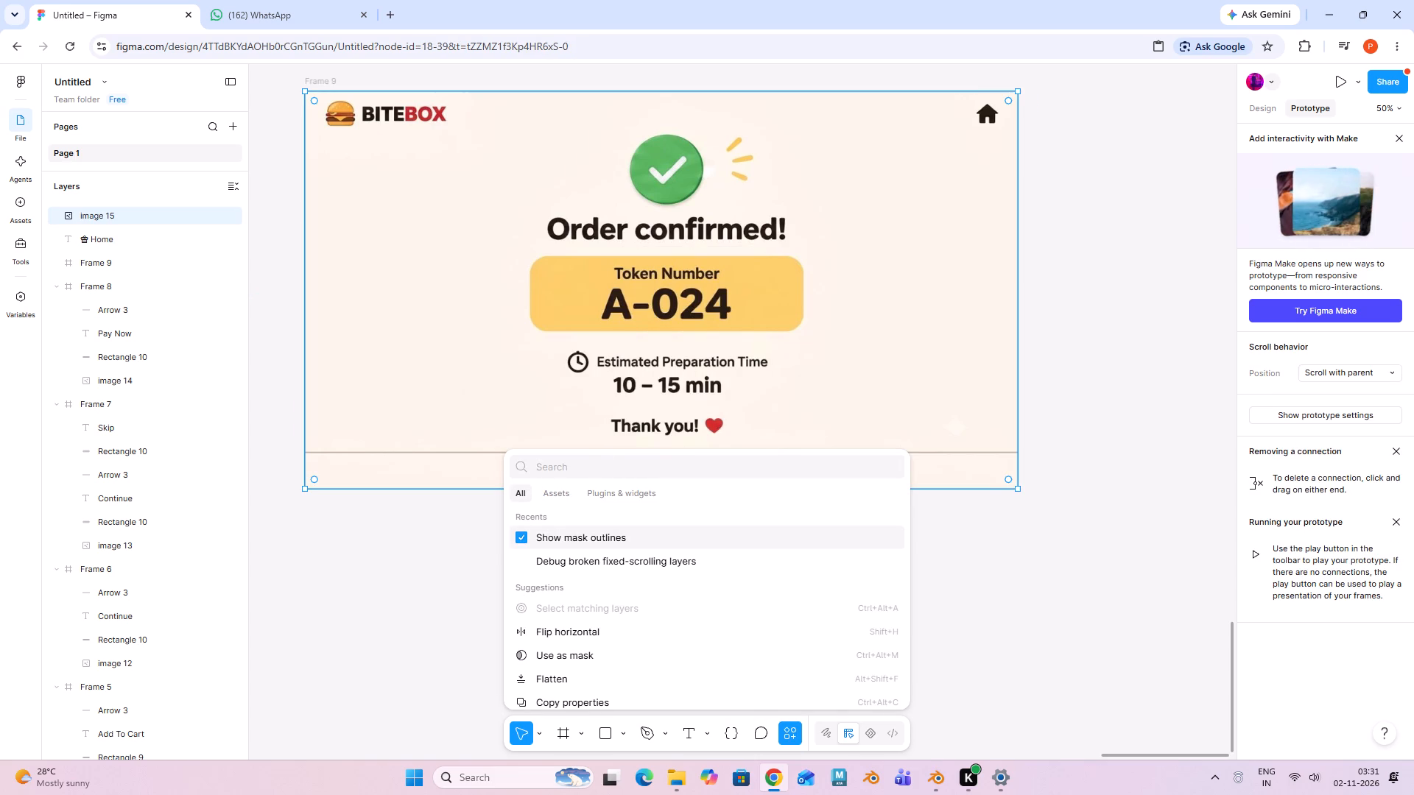
{"action": "type", "text": "home"}
{"action": "key", "text": "space"}
{"action": "type", "text": "logo"}
{"action": "key", "text": "Return"}
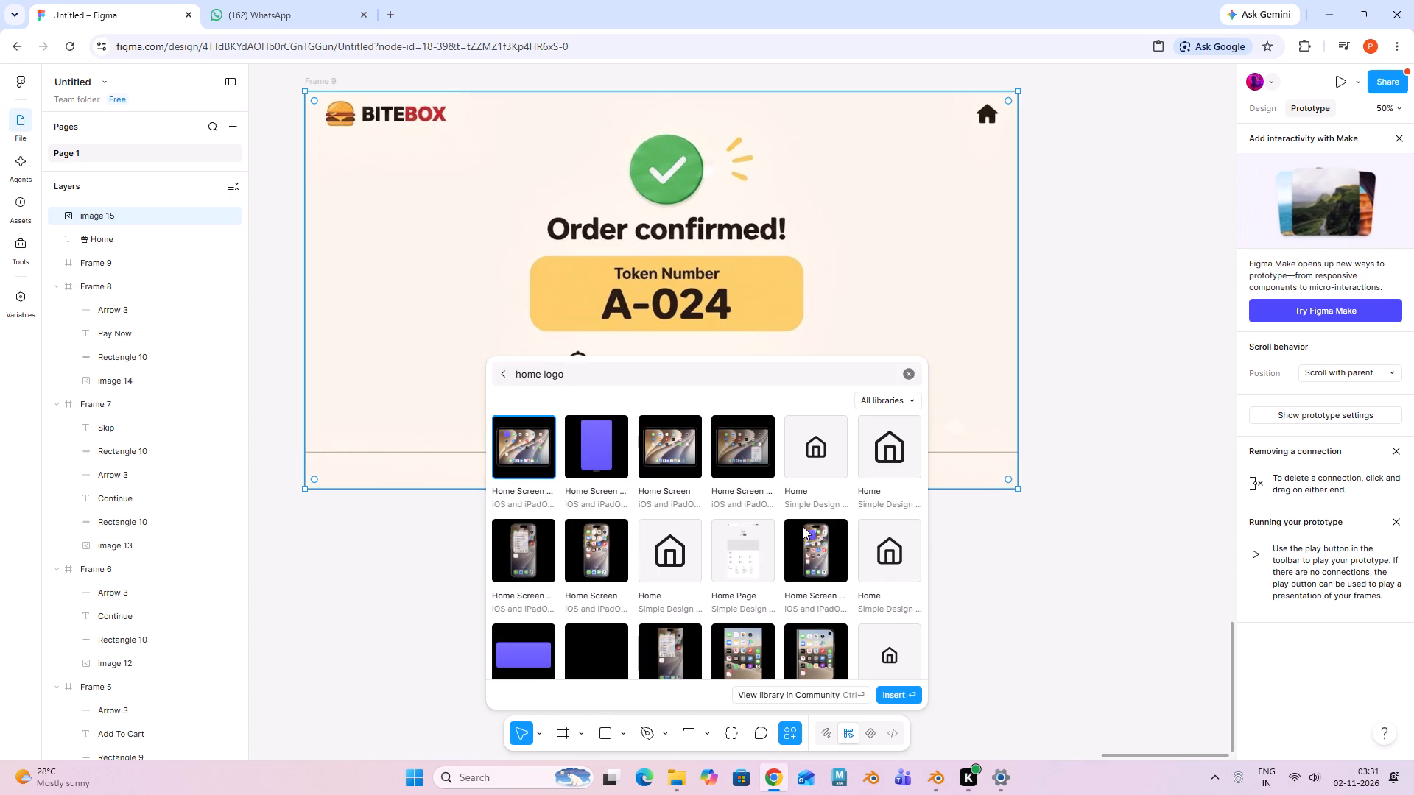
{"action": "scroll", "coordinate": [803, 526], "scroll_direction": "down", "scroll_amount": 6}
{"action": "scroll", "coordinate": [803, 519], "scroll_direction": "up", "scroll_amount": 3}
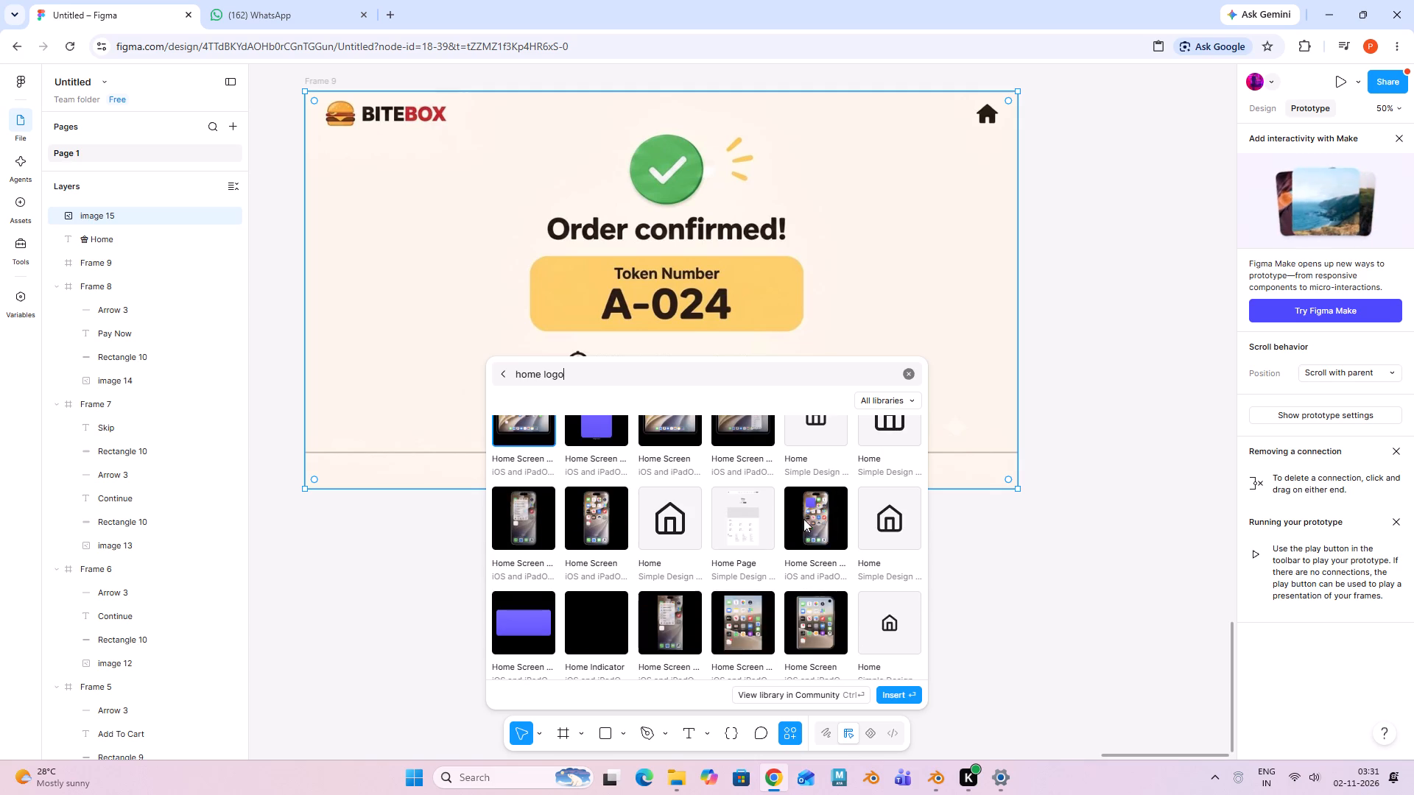
{"action": "left_click", "coordinate": [907, 378]}
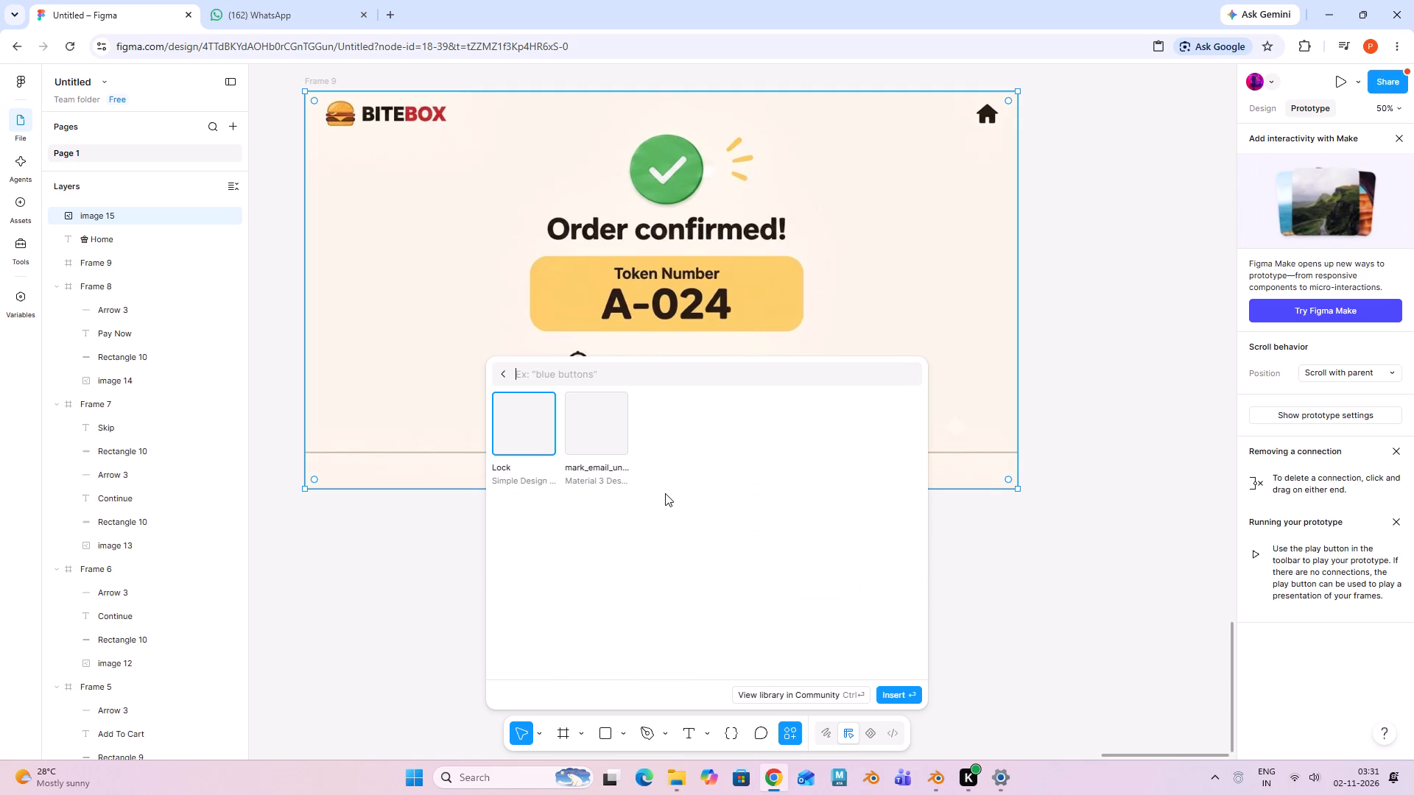
{"action": "left_click", "coordinate": [1117, 617]}
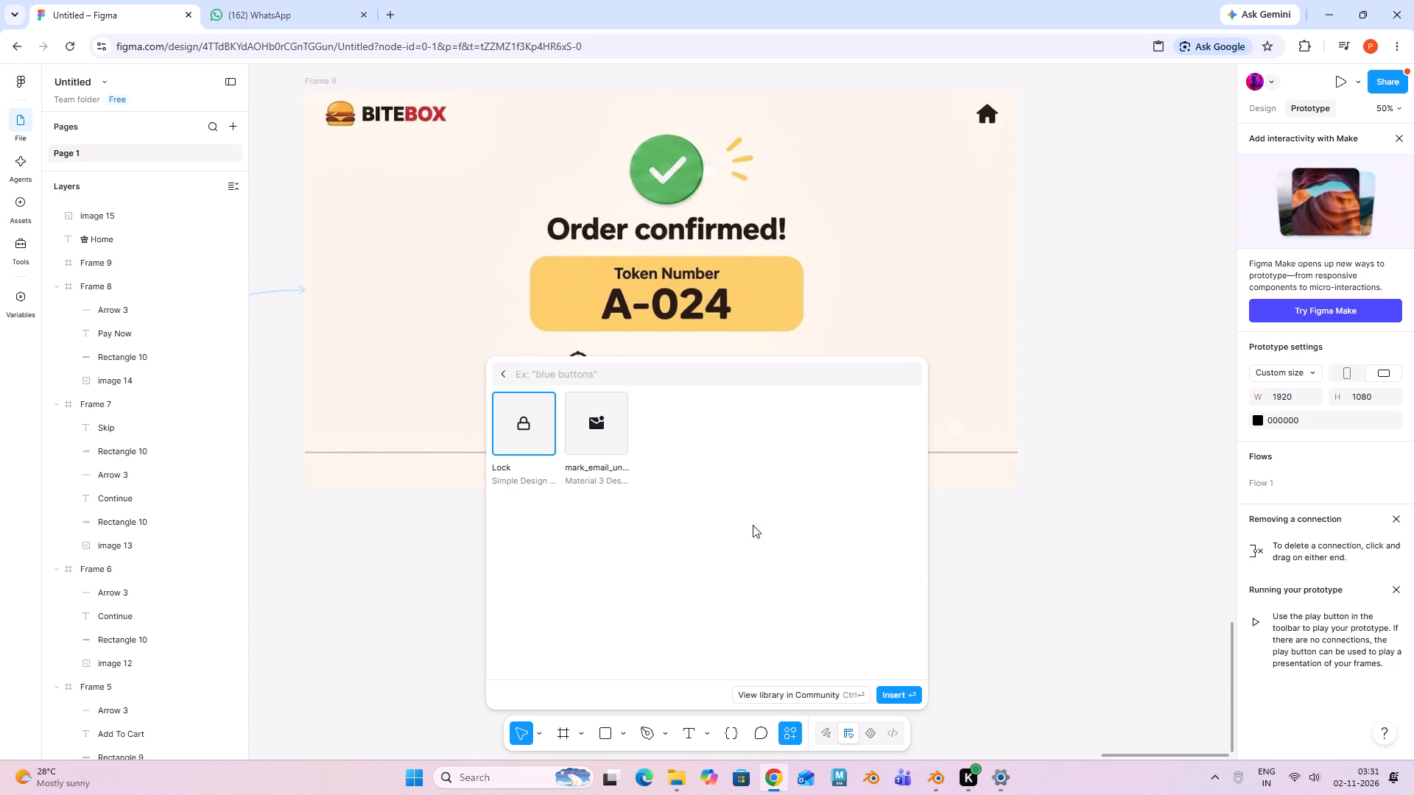
{"action": "left_click", "coordinate": [502, 378]}
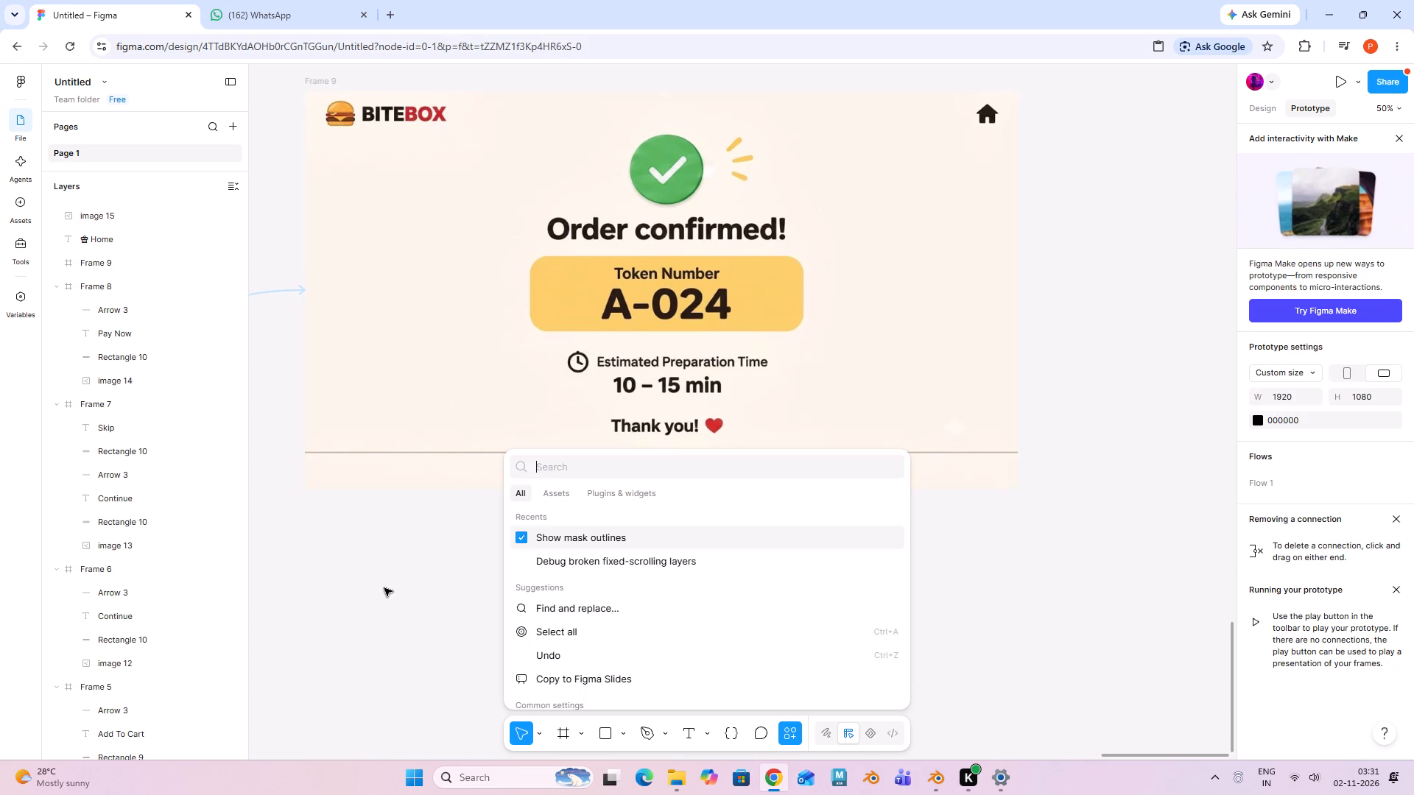
{"action": "left_click", "coordinate": [384, 588]}
Open a new browser tab and search Google for home logo.
{"action": "key", "text": "minus"}
{"action": "type", "text": "-+++"}
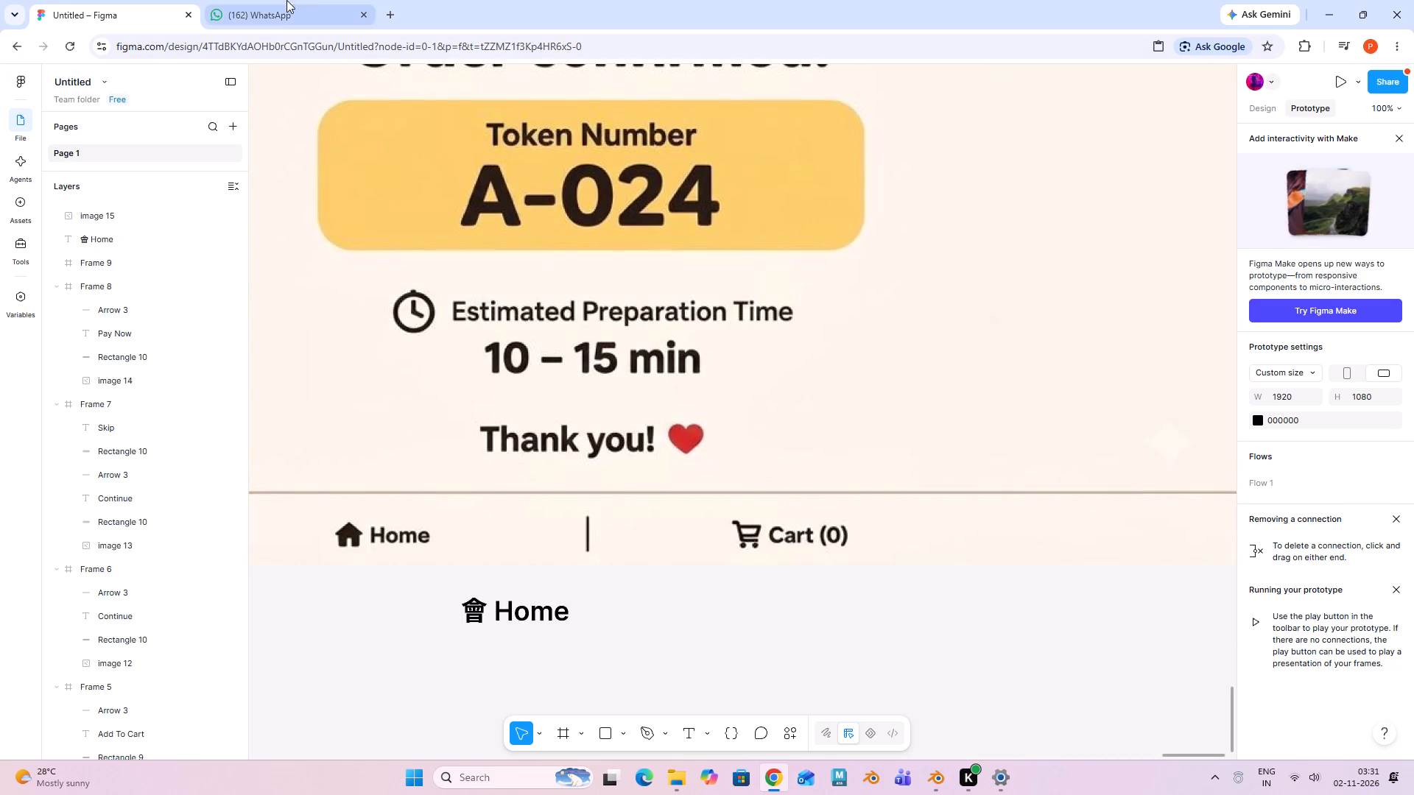
{"action": "left_click", "coordinate": [392, 12]}
{"action": "left_click", "coordinate": [636, 278]}
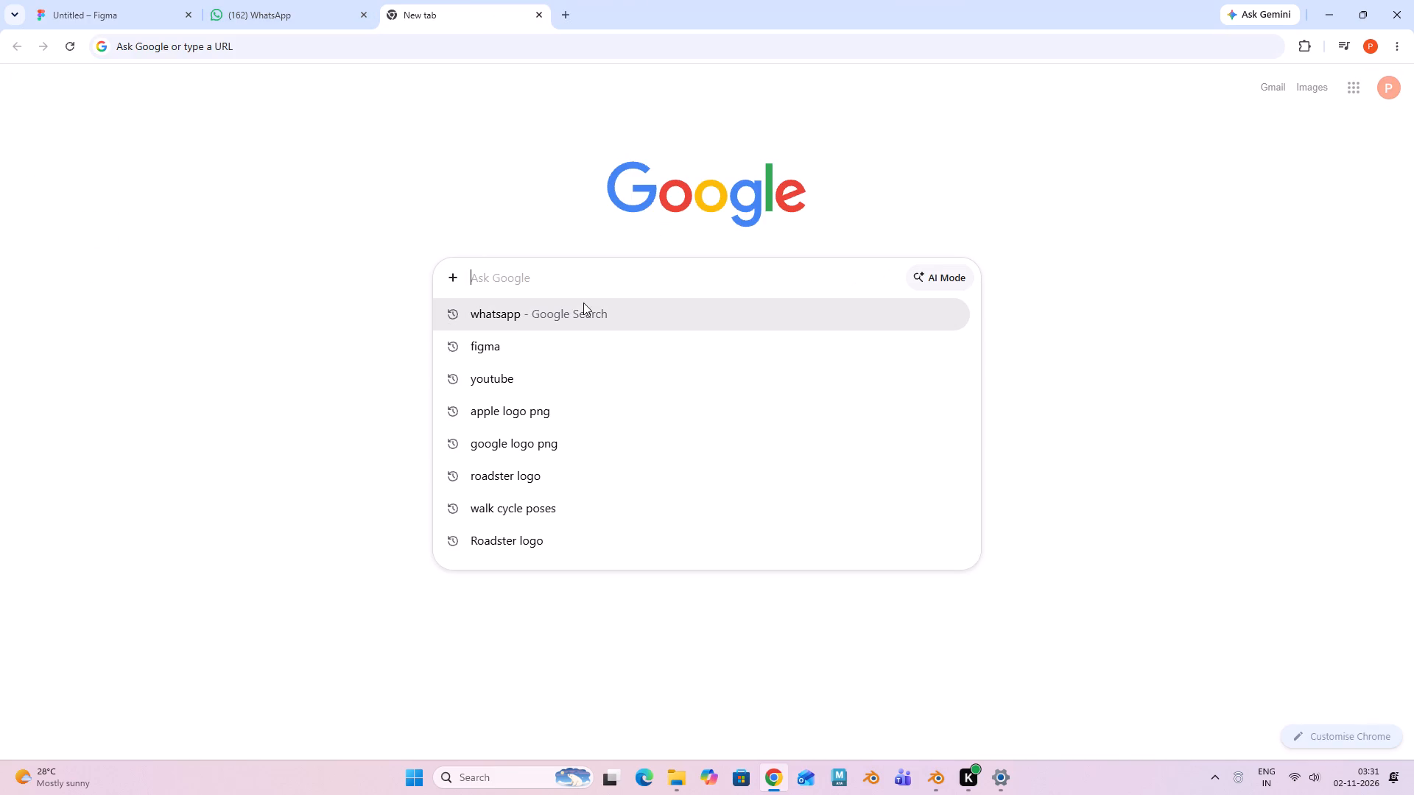
{"action": "type", "text": "ho"}
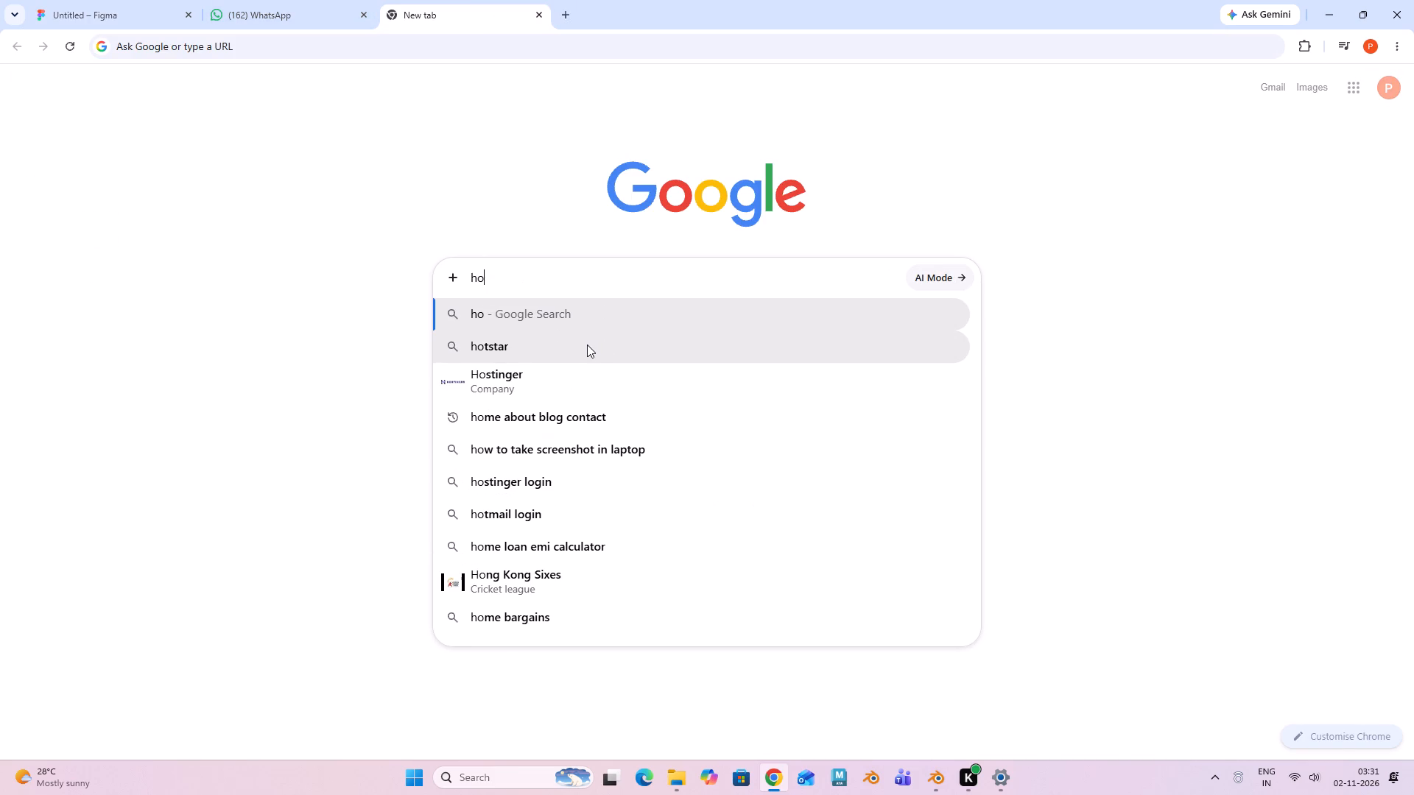
{"action": "type", "text": "me"}
{"action": "key", "text": "space"}
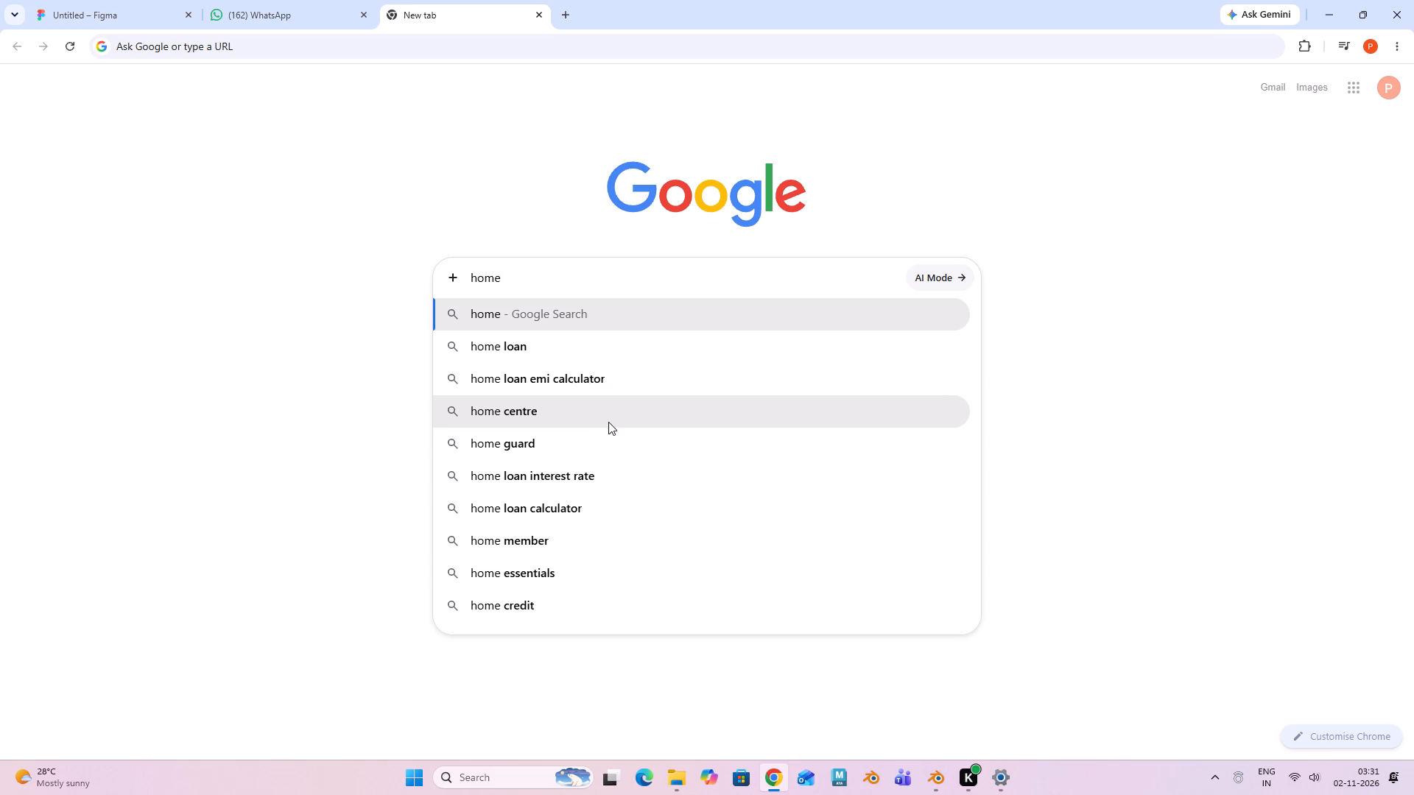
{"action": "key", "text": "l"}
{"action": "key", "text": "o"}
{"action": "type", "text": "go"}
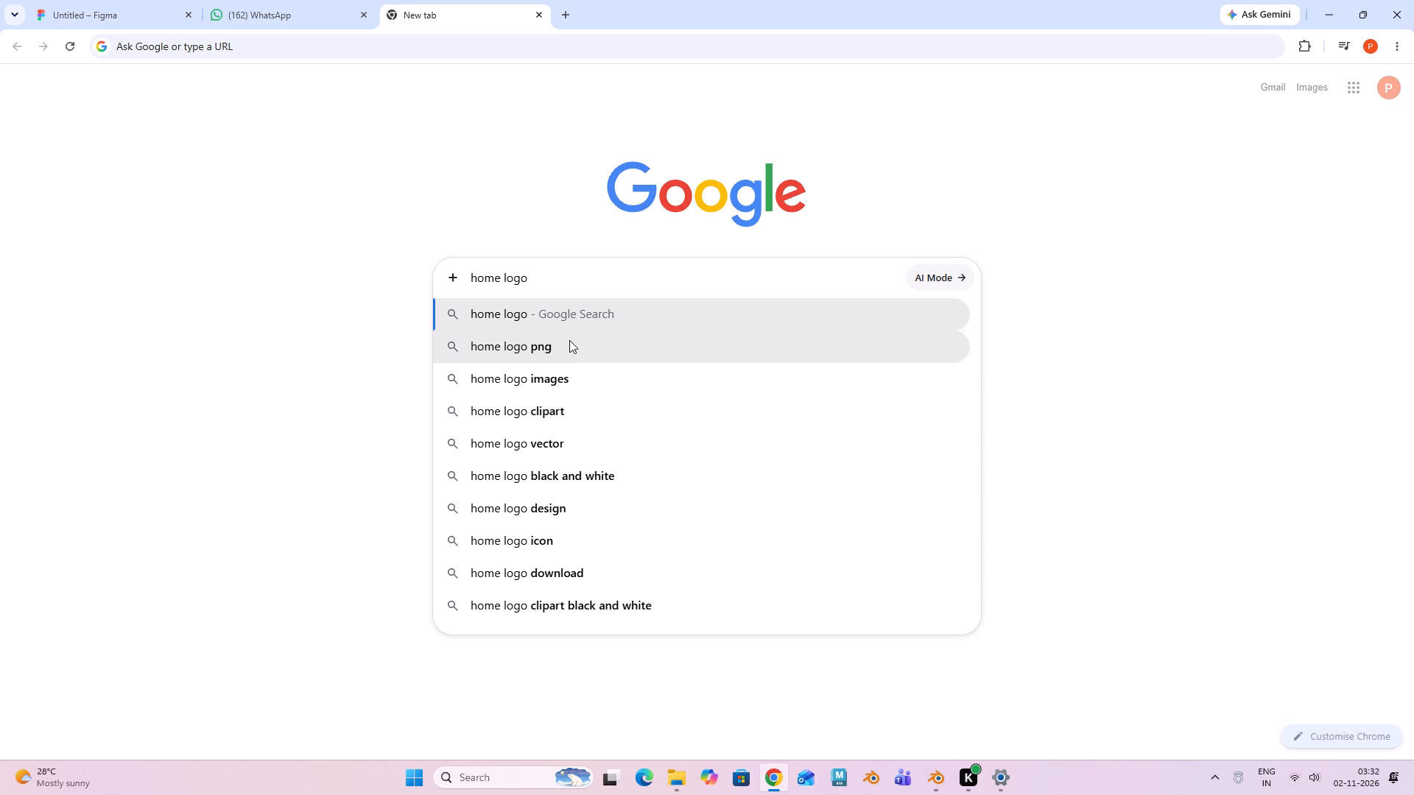
{"action": "left_click", "coordinate": [569, 340]}
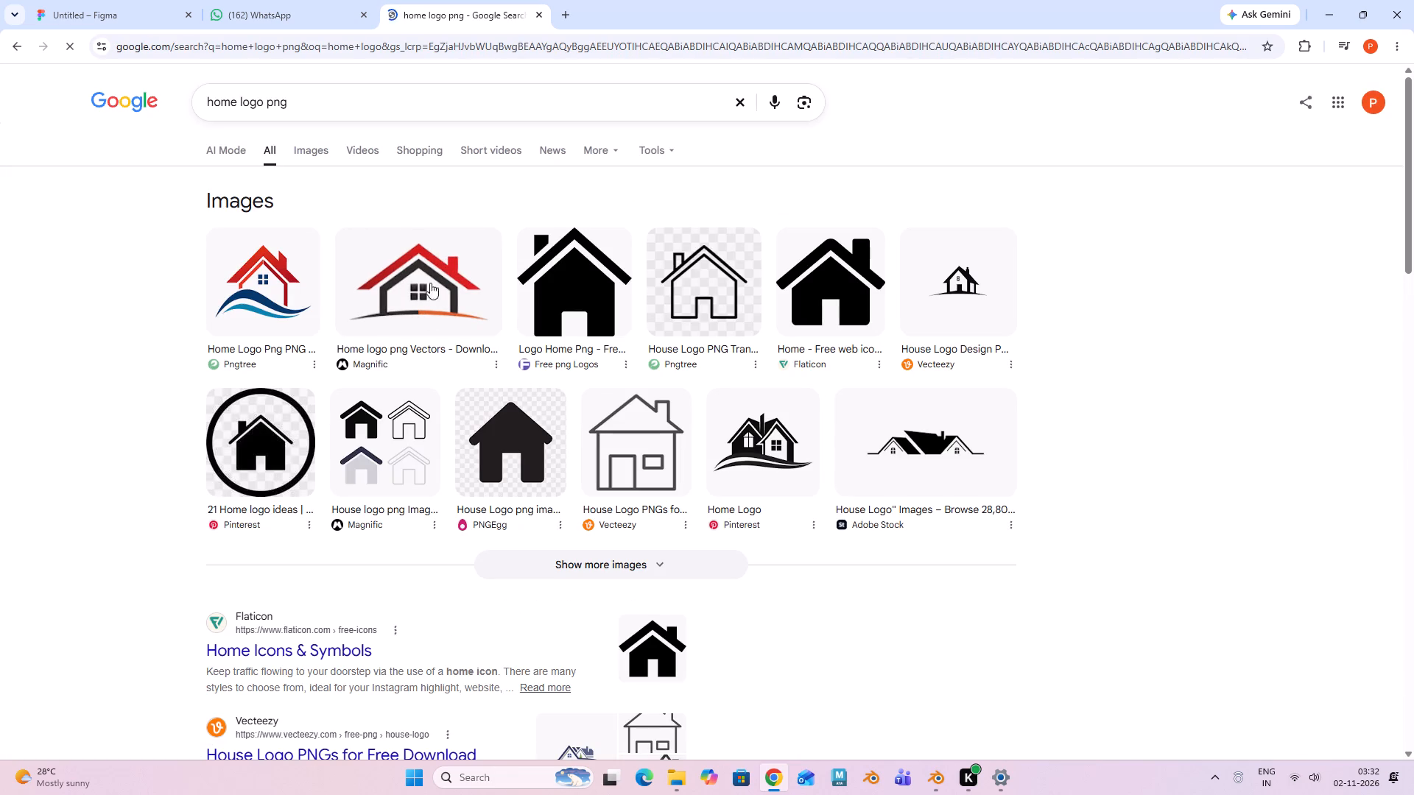
{"action": "left_click", "coordinate": [125, 0]}
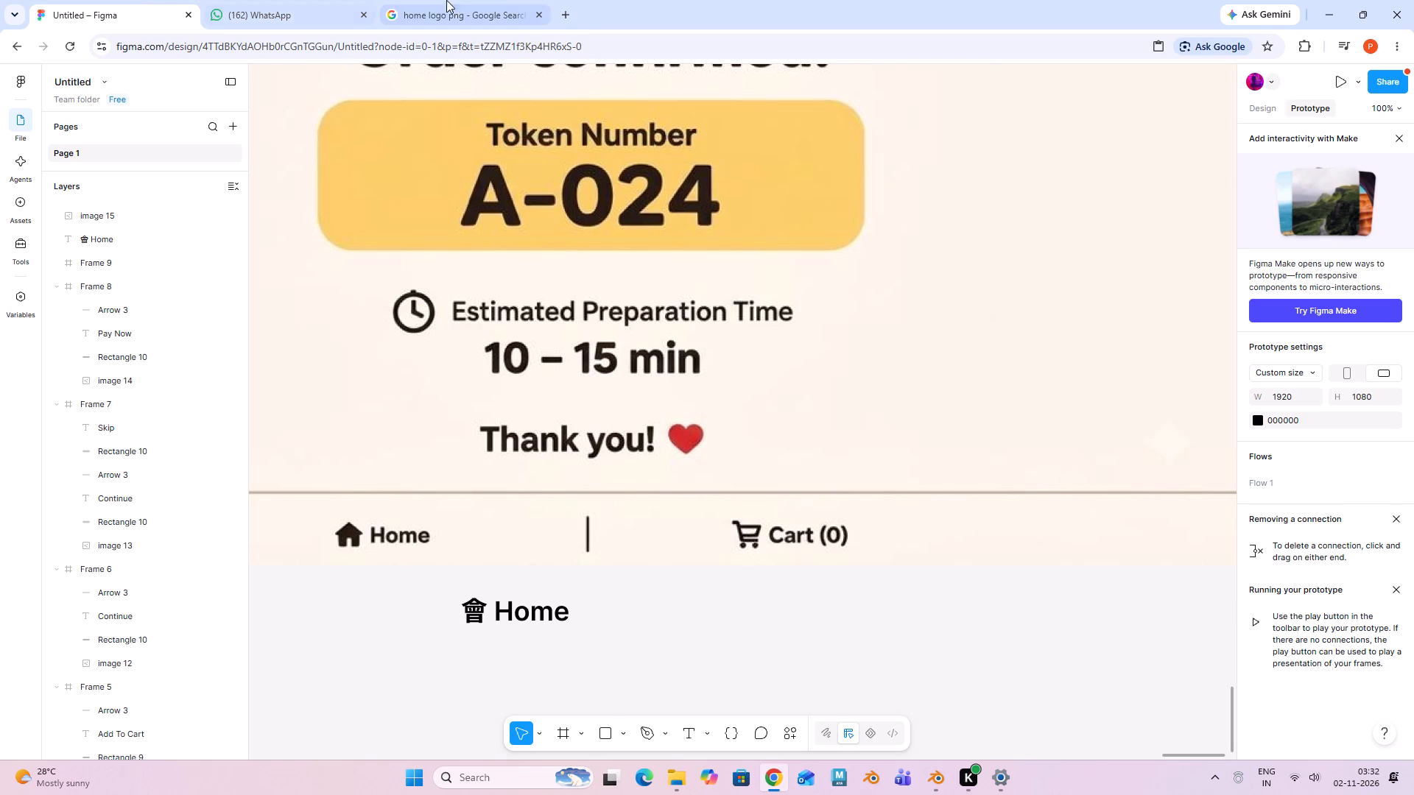
{"action": "left_click", "coordinate": [499, 14]}
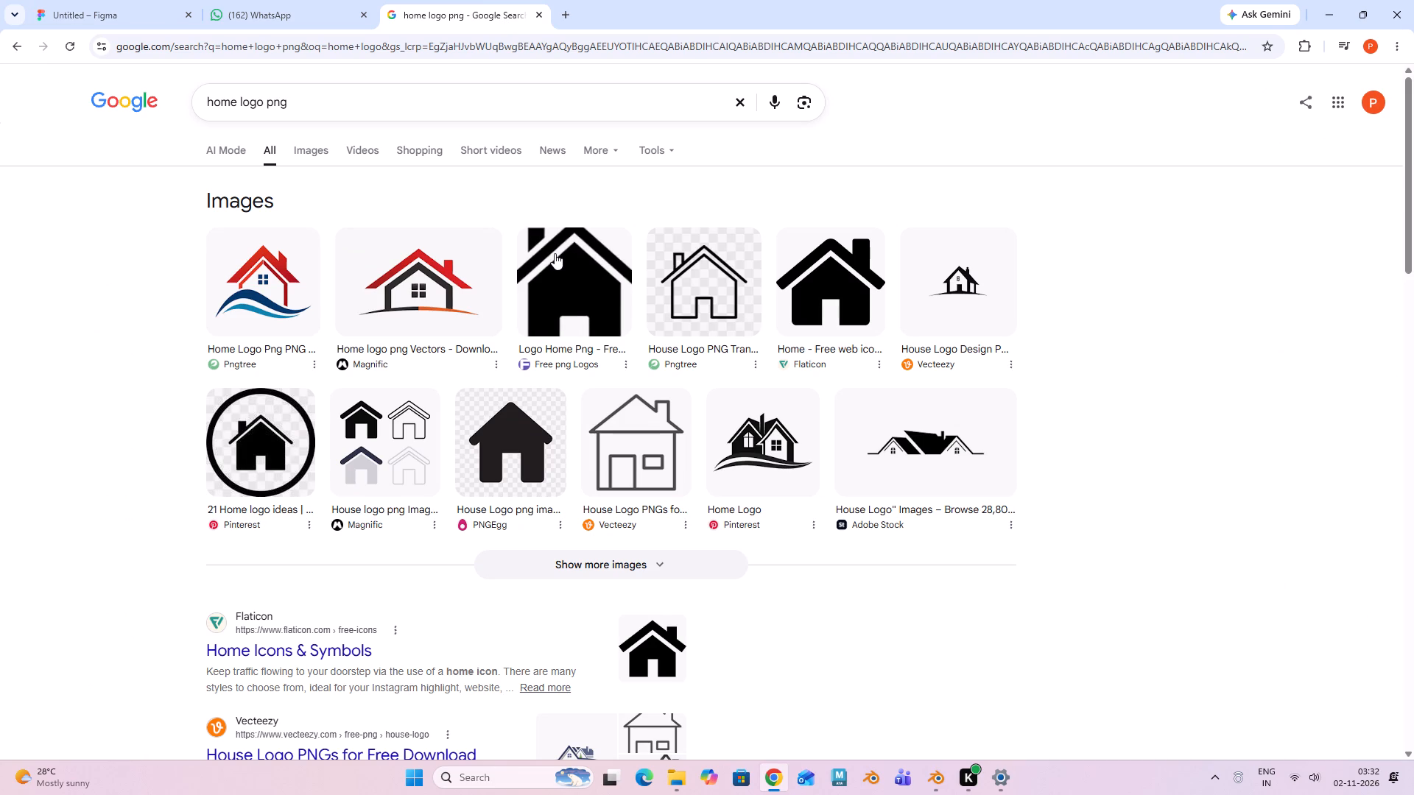
{"action": "left_click", "coordinate": [310, 155]}
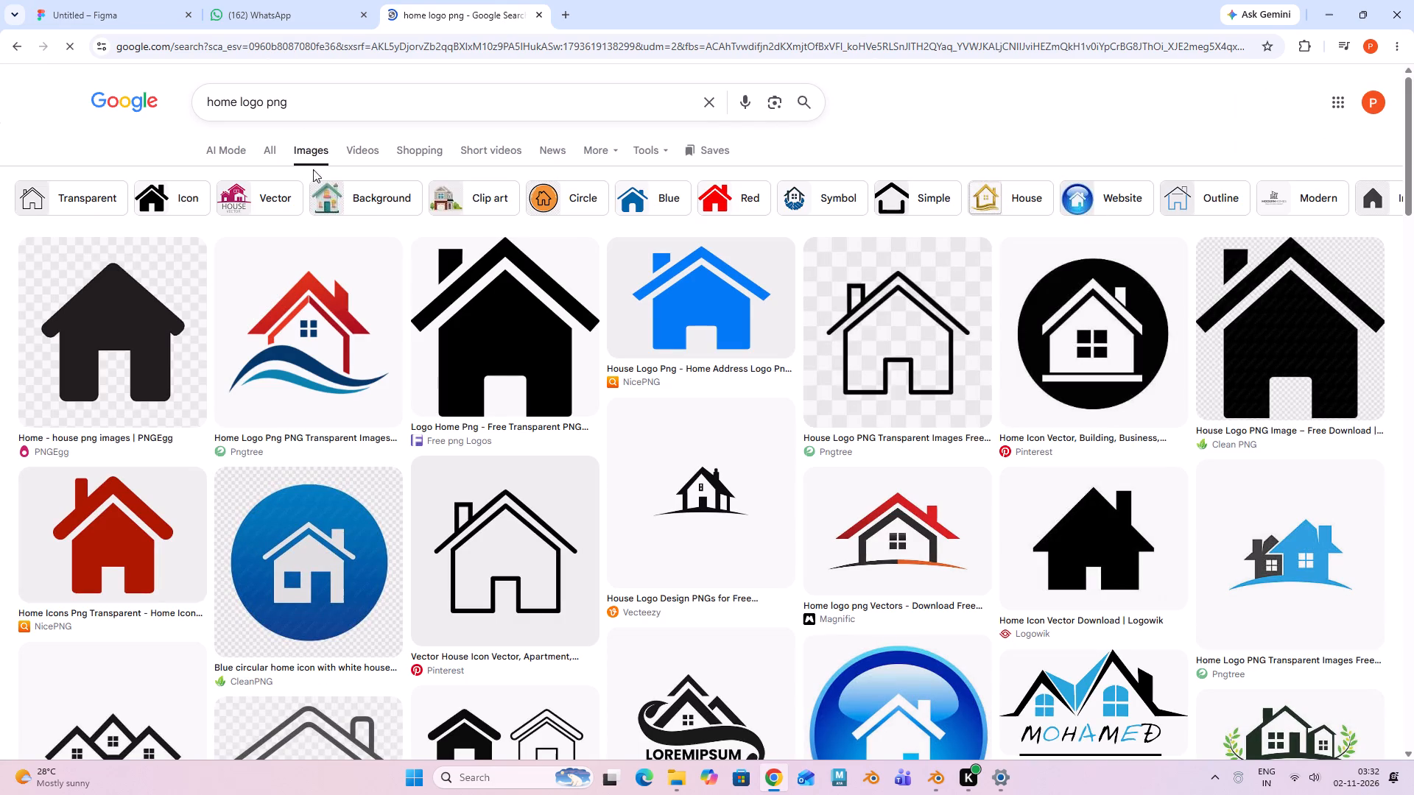
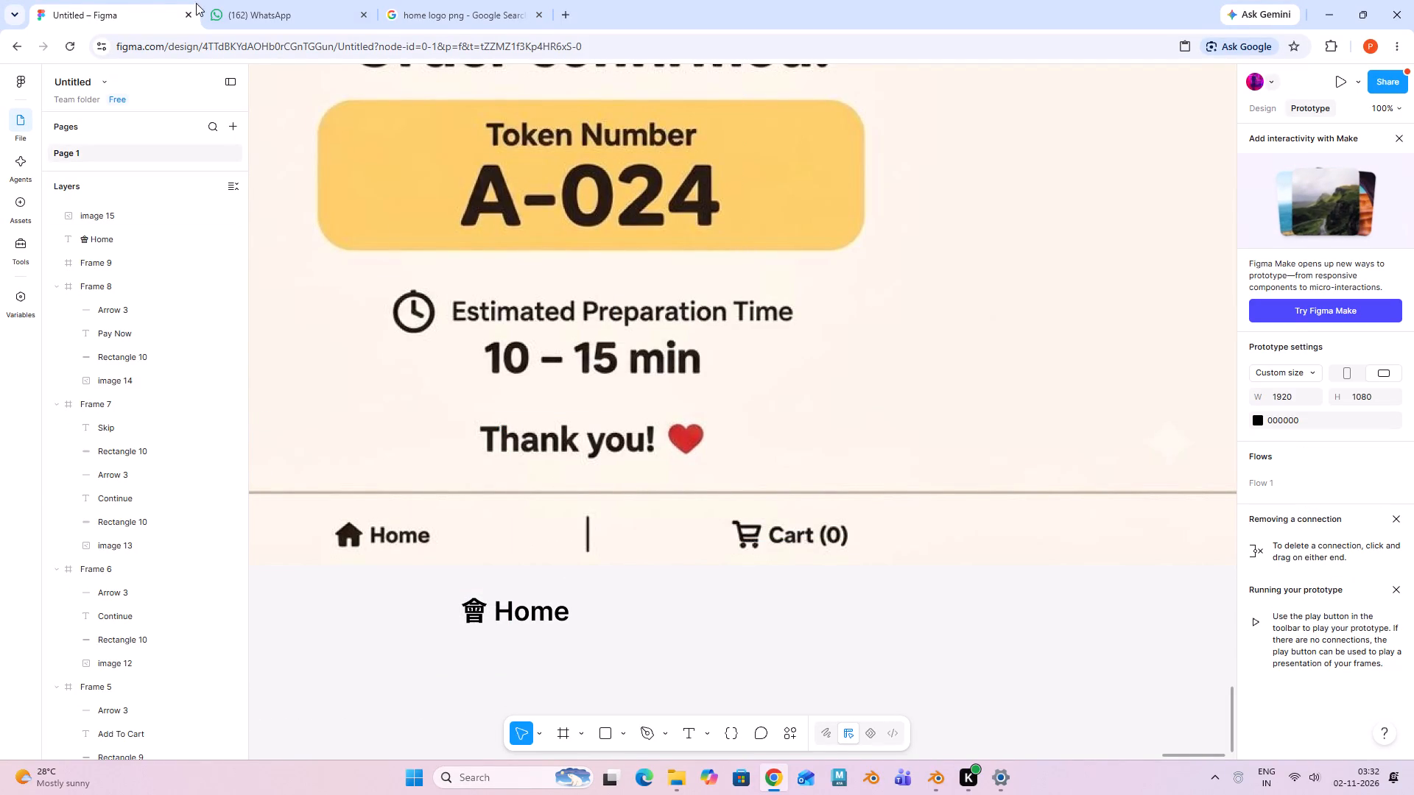
Check the footer's Home icon in the Figma design, and return to the Google image results for home logo png.
{"action": "left_click", "coordinate": [145, 8]}
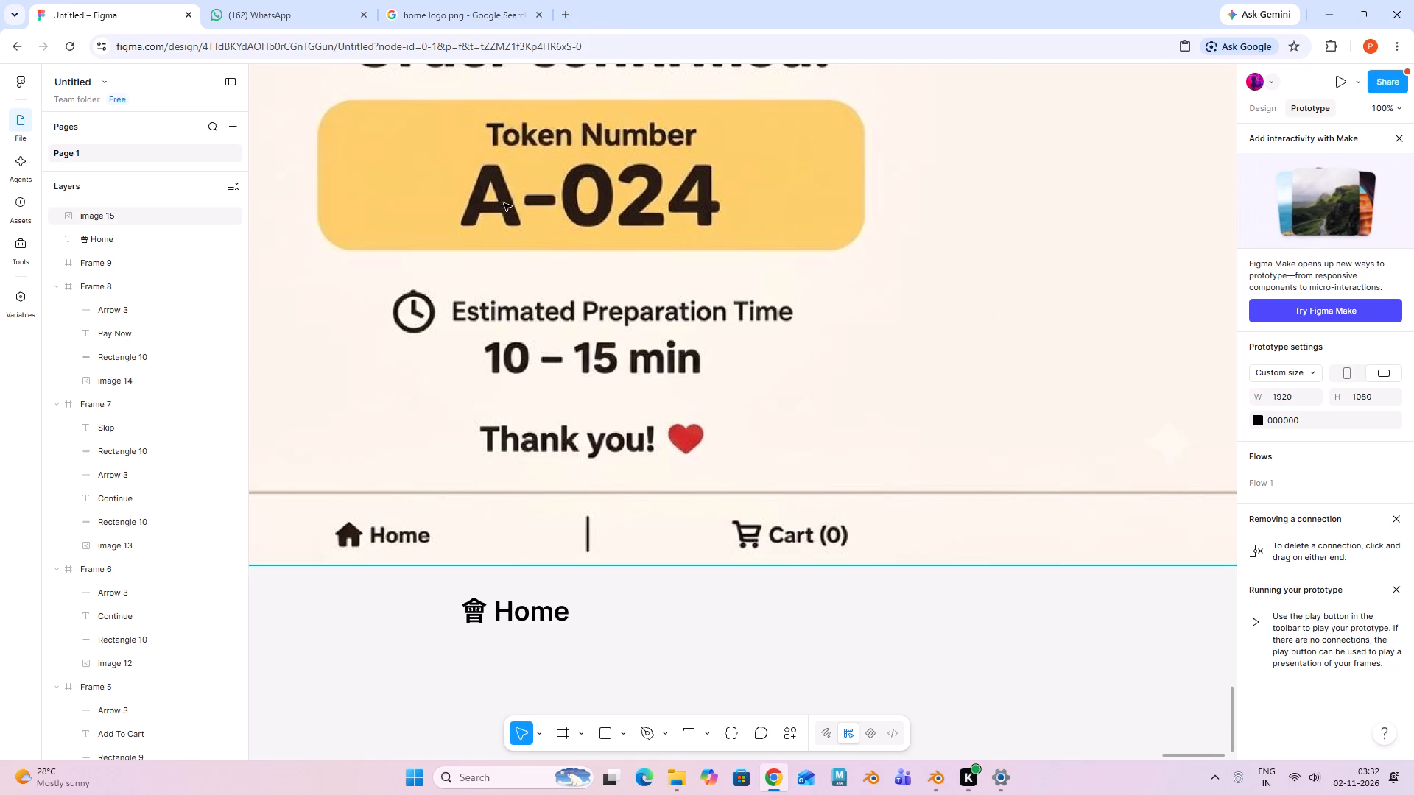
{"action": "left_click", "coordinate": [522, 5]}
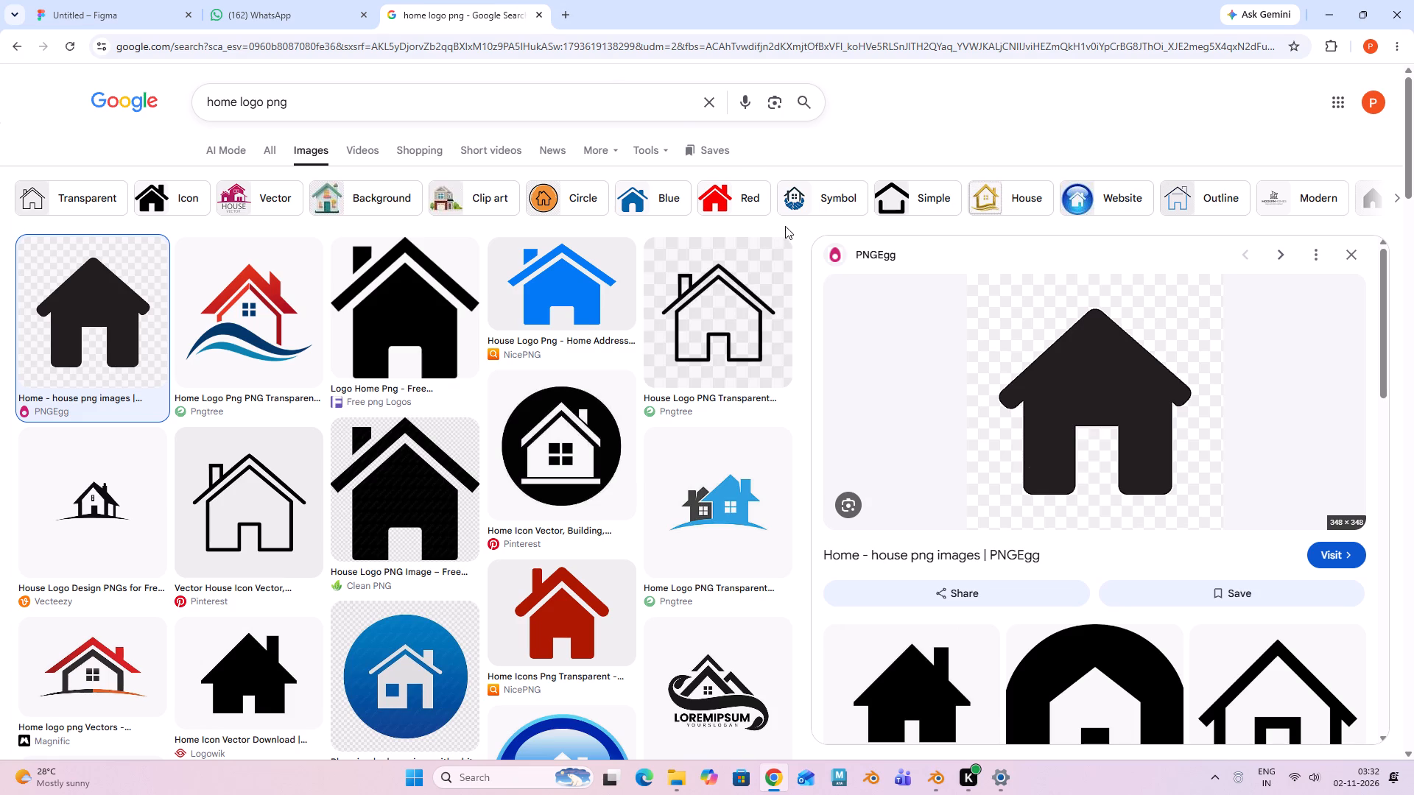
Look through the Google image results for home logo png to find a suitable house icon.
{"action": "scroll", "coordinate": [527, 339], "scroll_direction": "down", "scroll_amount": 5}
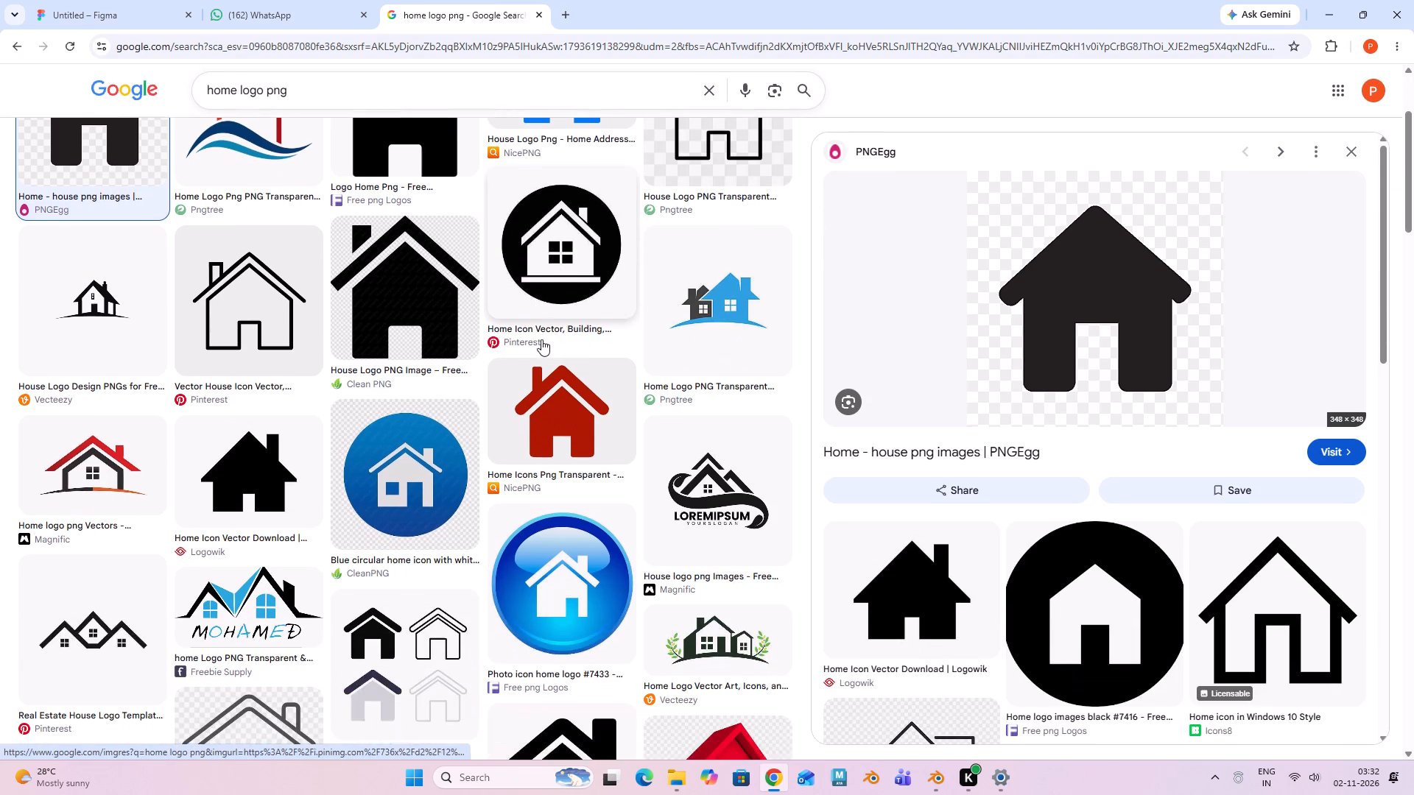
{"action": "scroll", "coordinate": [541, 339], "scroll_direction": "down", "scroll_amount": 7}
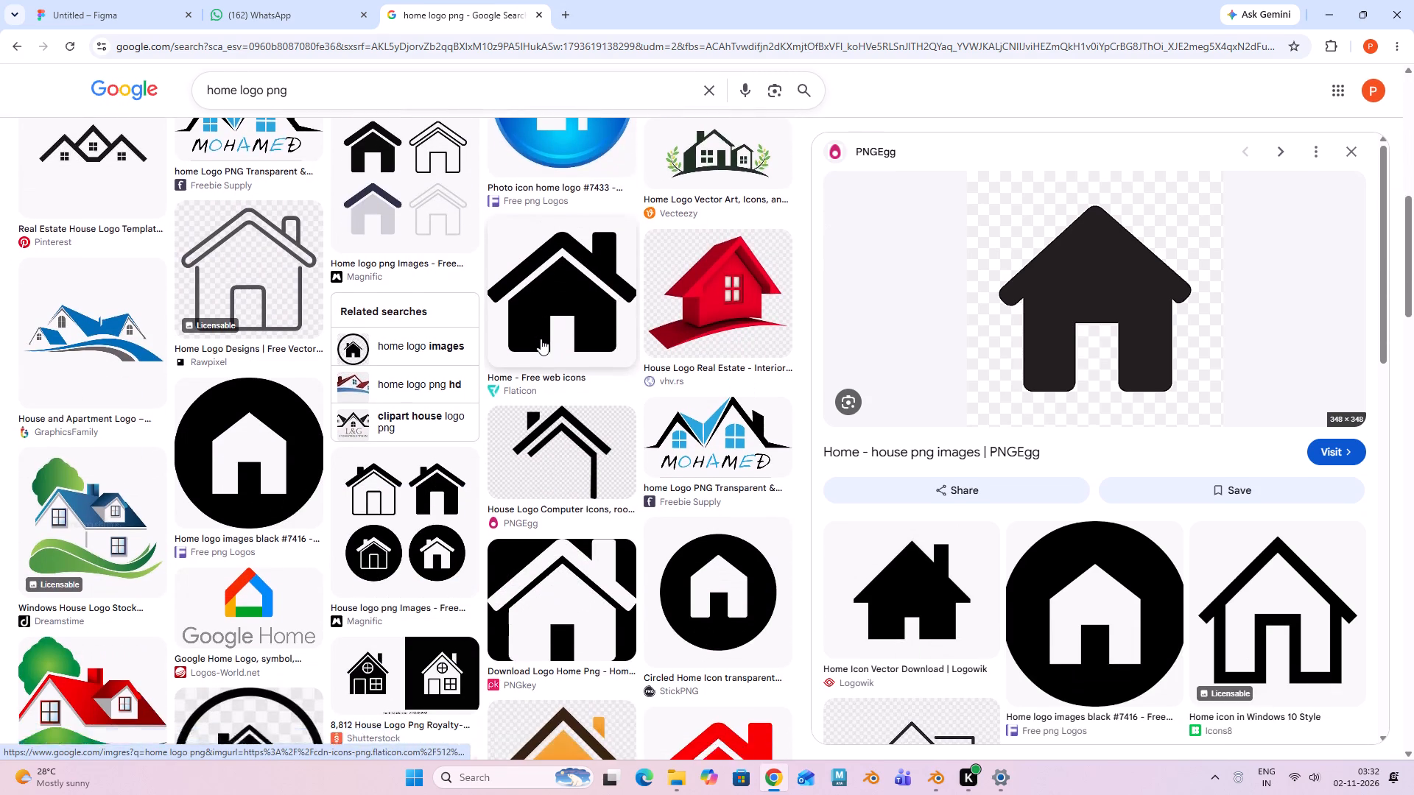
{"action": "scroll", "coordinate": [541, 339], "scroll_direction": "down", "scroll_amount": 6}
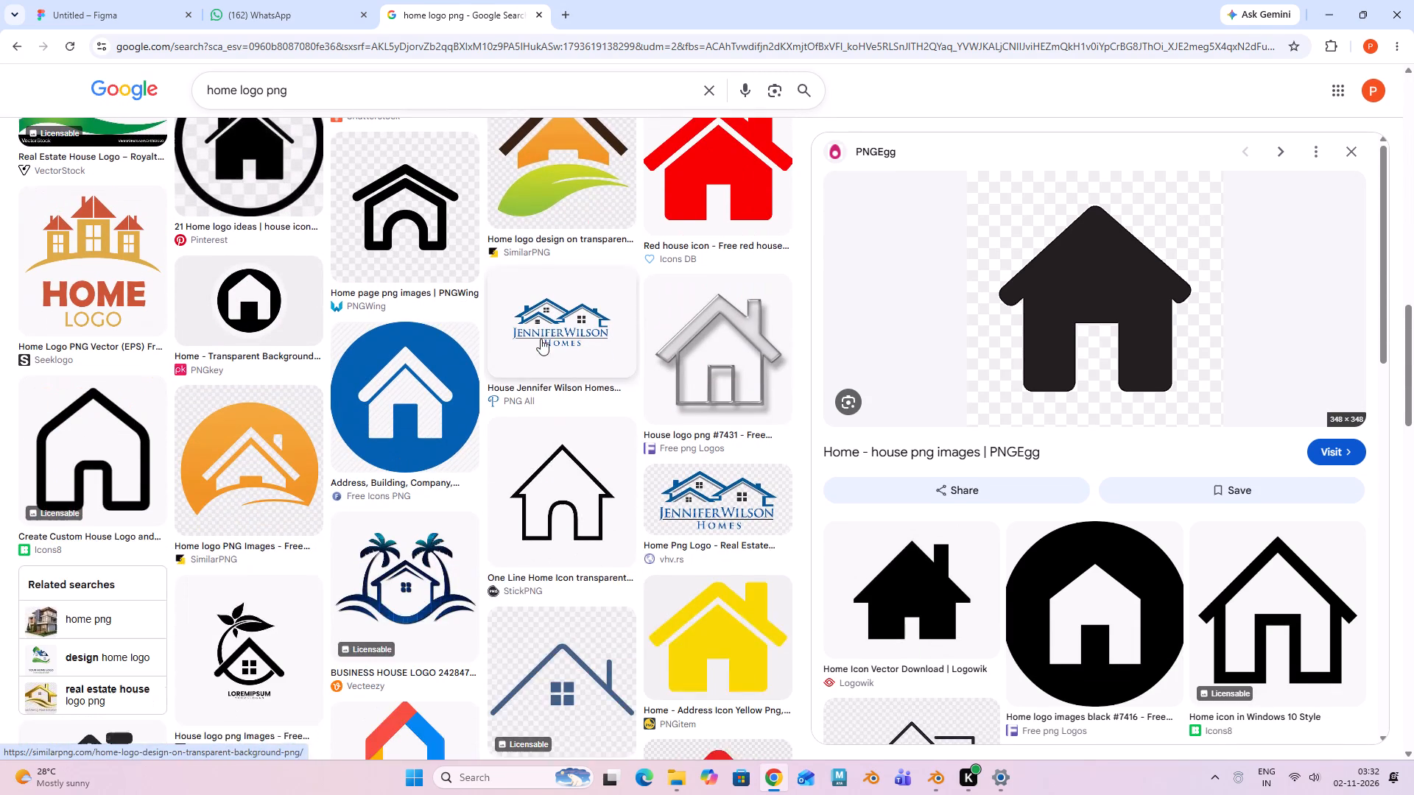
{"action": "scroll", "coordinate": [541, 339], "scroll_direction": "down", "scroll_amount": 8}
{"action": "scroll", "coordinate": [538, 339], "scroll_direction": "up", "scroll_amount": 5}
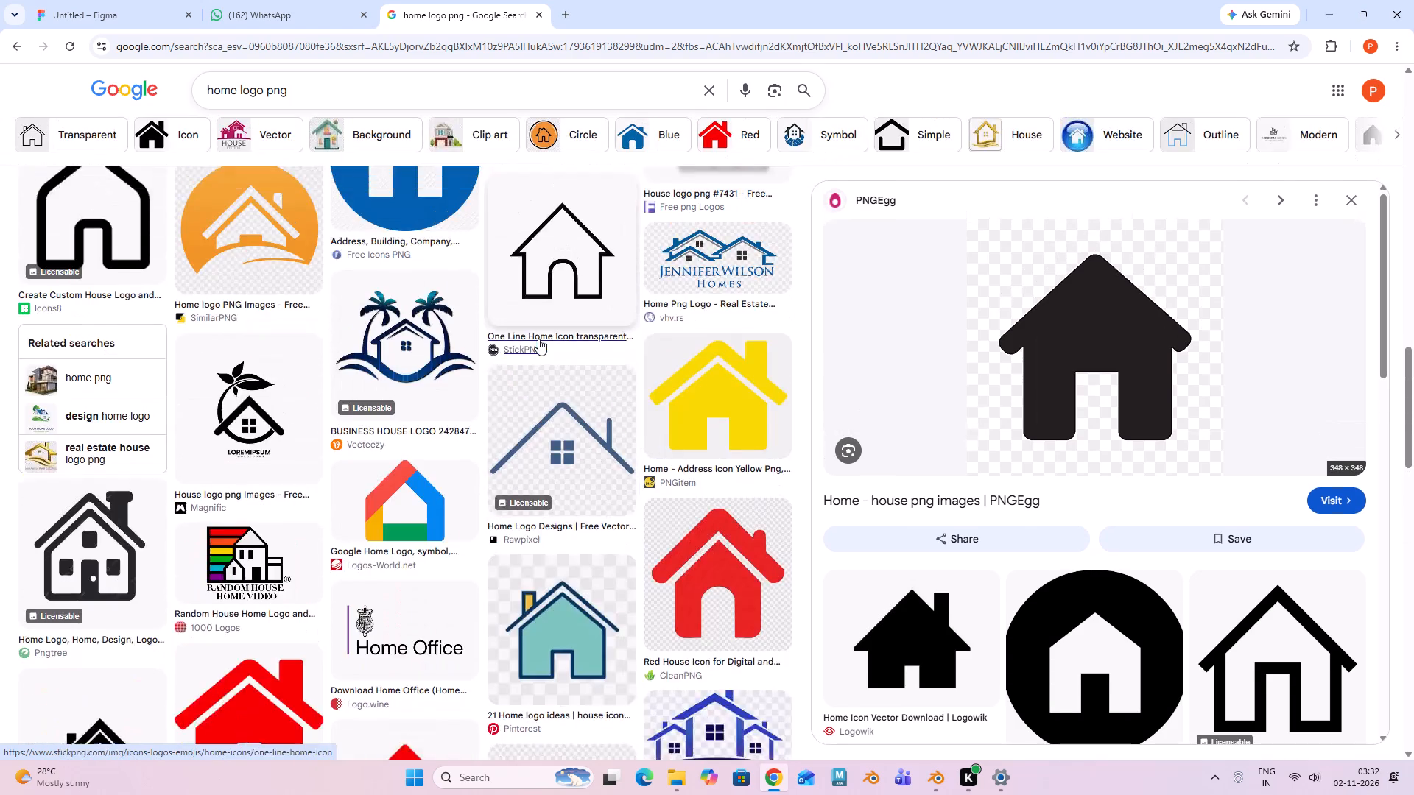
{"action": "scroll", "coordinate": [538, 339], "scroll_direction": "up", "scroll_amount": 18}
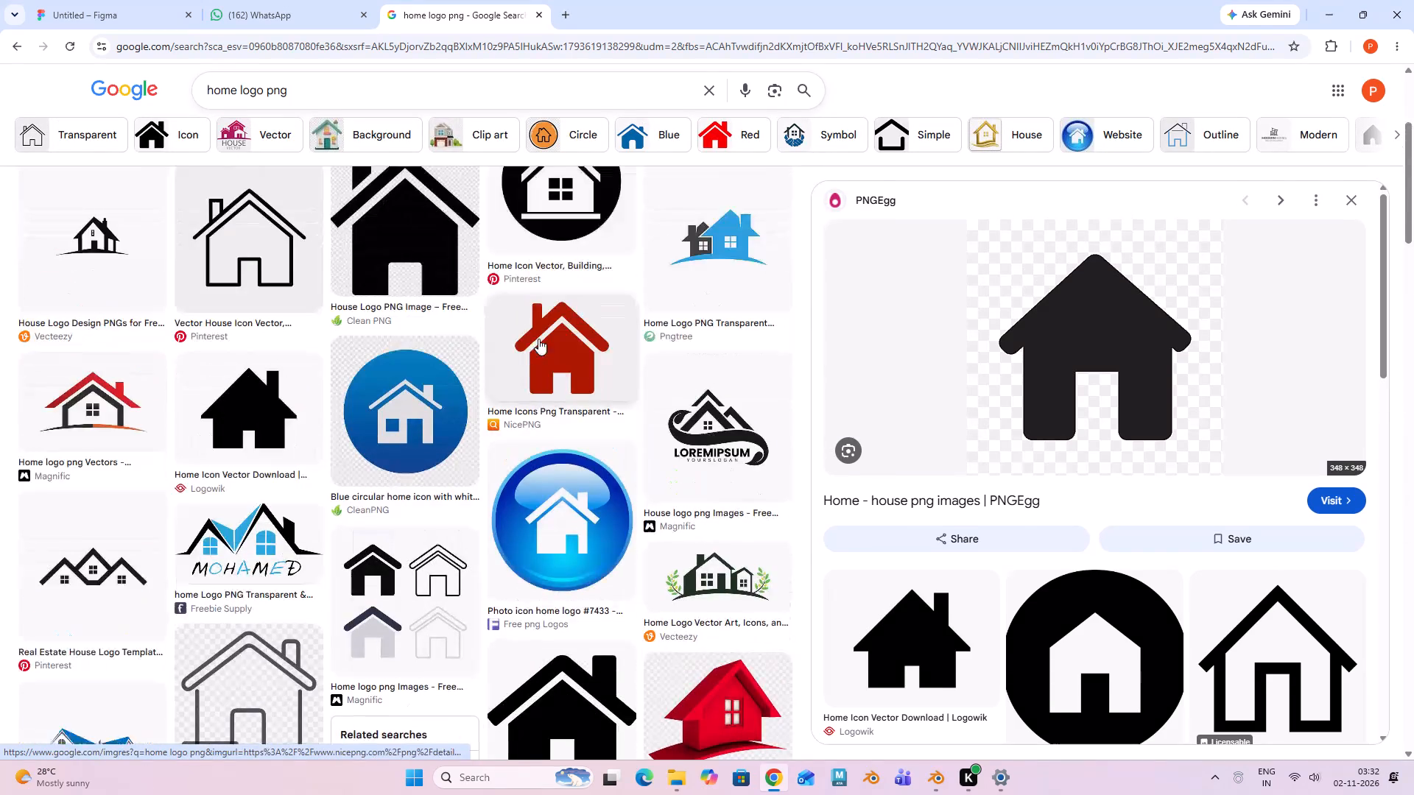
{"action": "scroll", "coordinate": [538, 339], "scroll_direction": "up", "scroll_amount": 4}
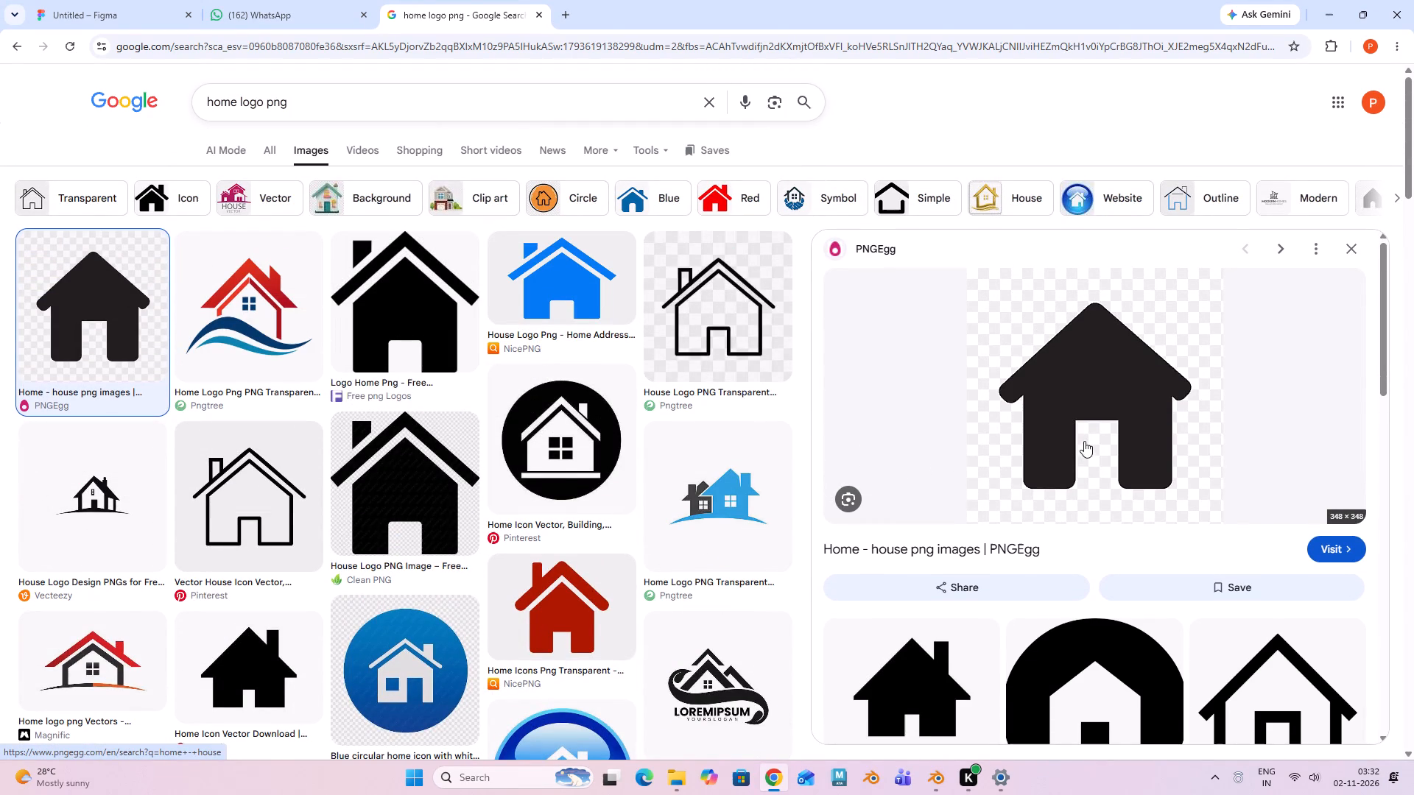
{"action": "left_click", "coordinate": [476, 0]}
{"action": "left_click", "coordinate": [469, 9]}
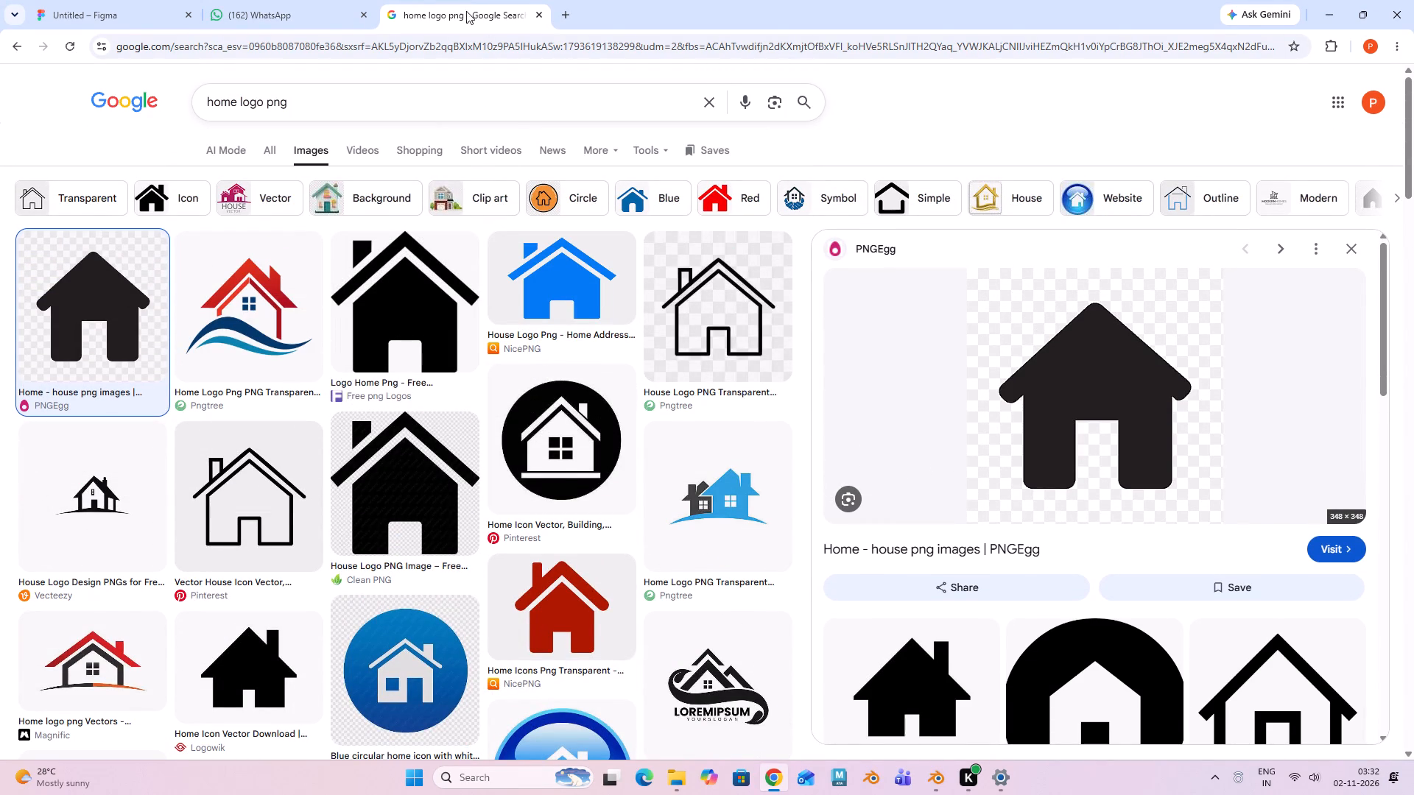
Switch back to the Figma file and delete the icon character before Home in the text label below Frame 9.
{"action": "left_click", "coordinate": [79, 16]}
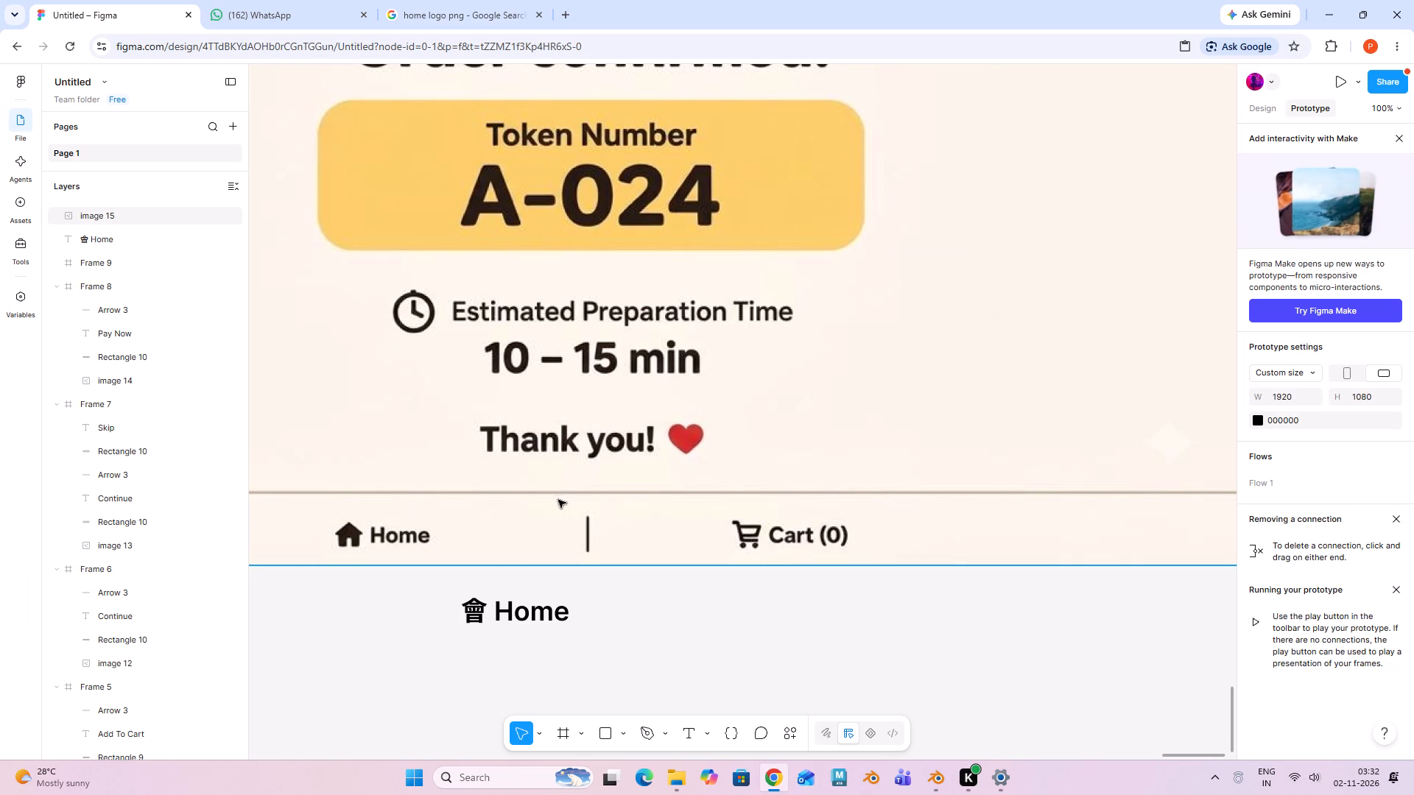
{"action": "middle_click_drag", "start_coordinate": [493, 512], "coordinate": [602, 514]}
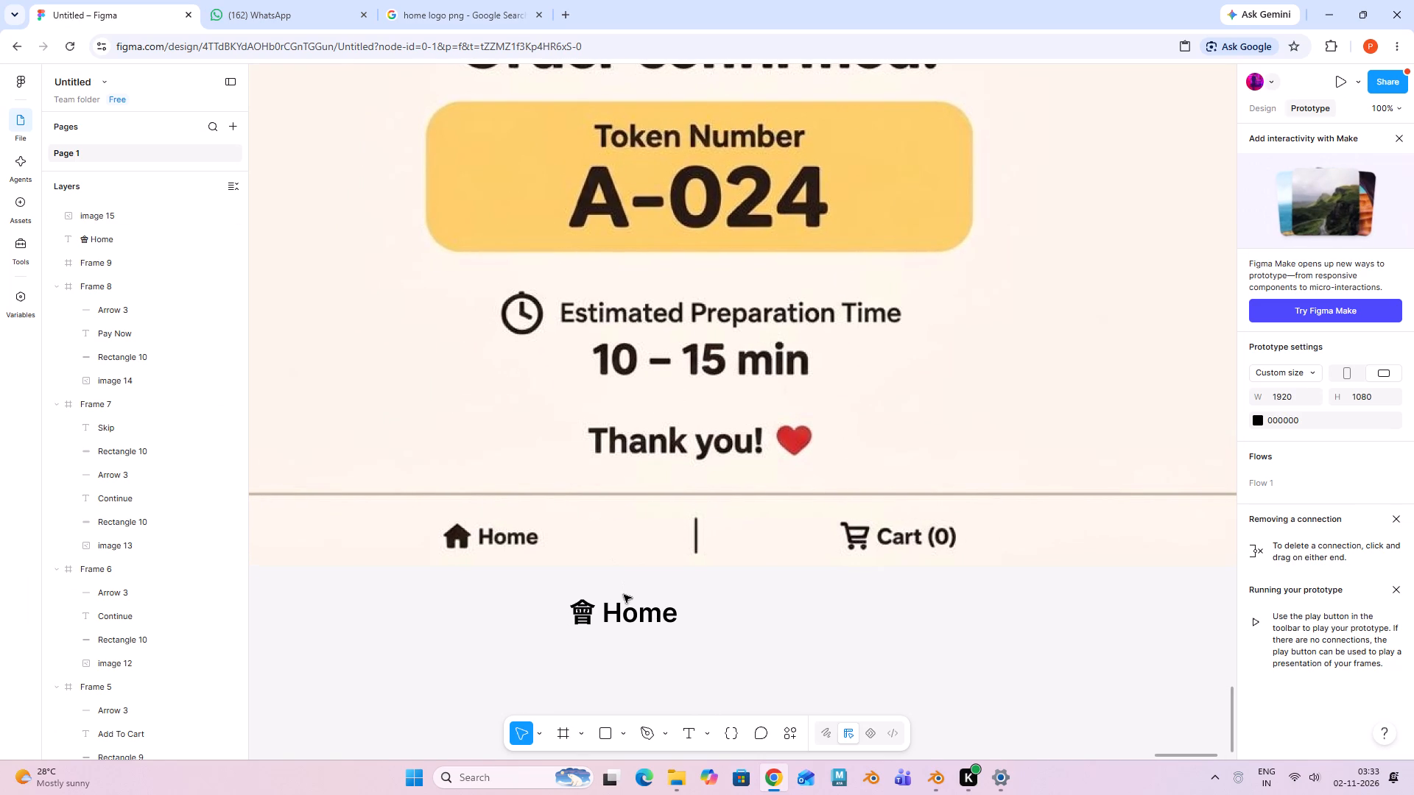
{"action": "left_click", "coordinate": [631, 626]}
{"action": "left_click", "coordinate": [597, 614]}
{"action": "double_click", "coordinate": [591, 606]}
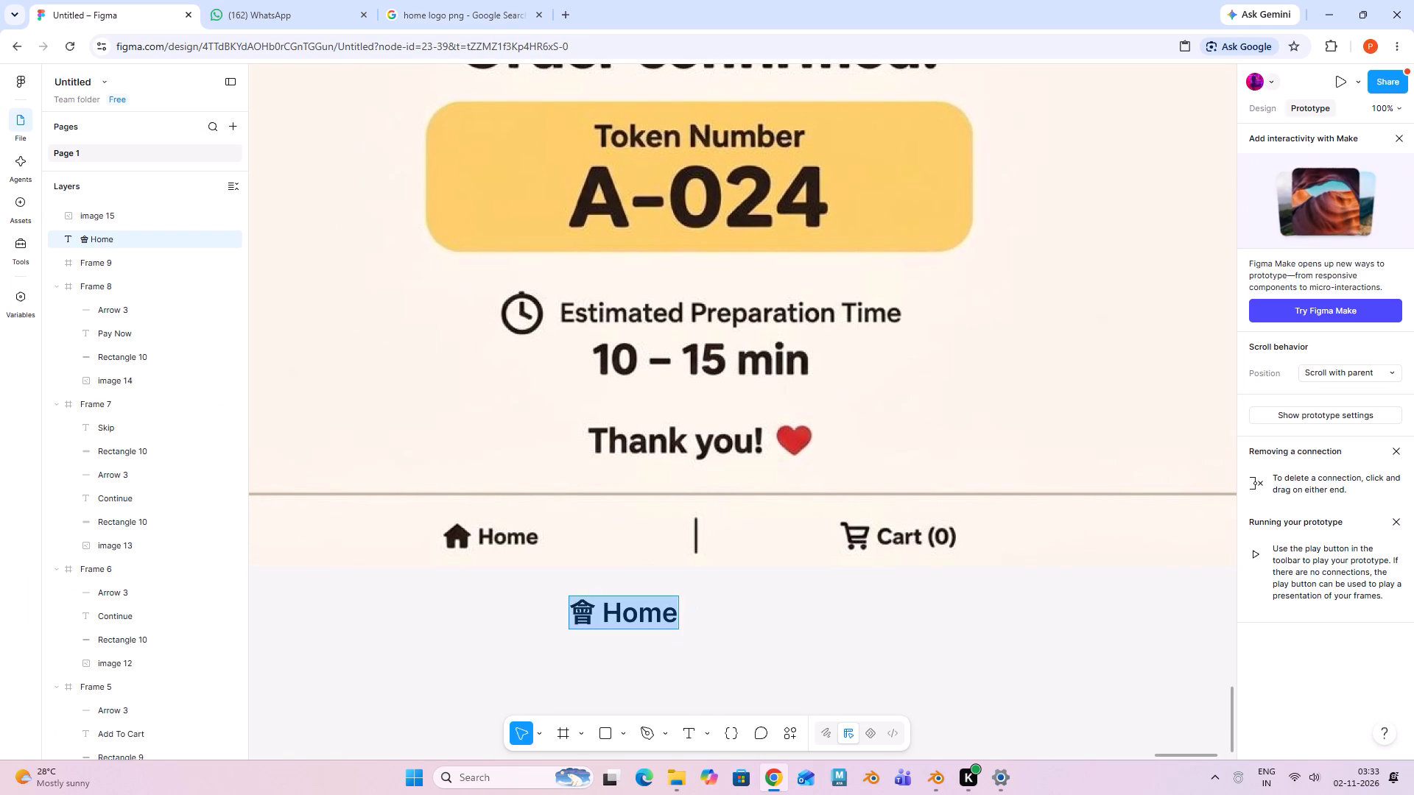
{"action": "left_click", "coordinate": [603, 615]}
{"action": "key", "text": "BackSpace"}
{"action": "key", "text": "BackSpace"}
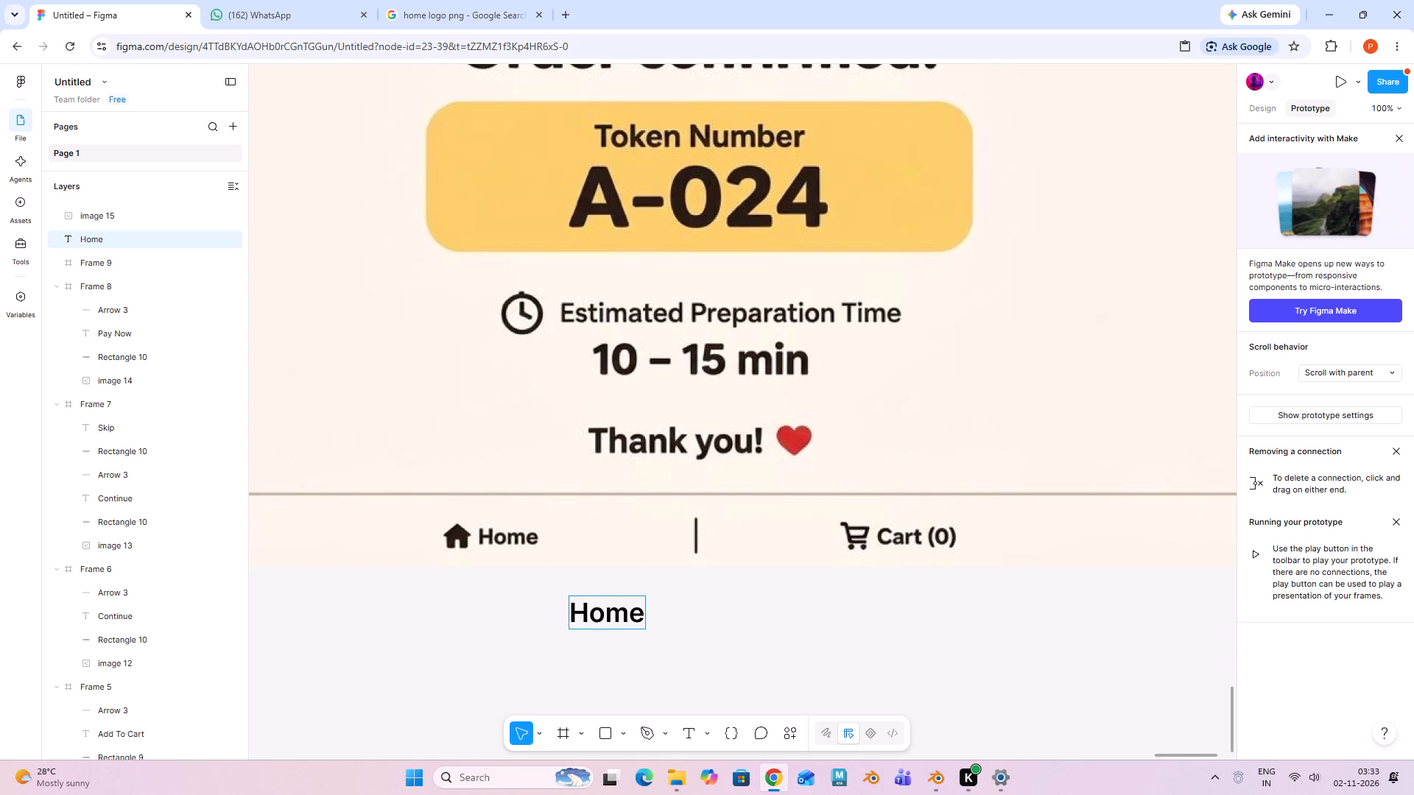
{"action": "left_click", "coordinate": [650, 665]}
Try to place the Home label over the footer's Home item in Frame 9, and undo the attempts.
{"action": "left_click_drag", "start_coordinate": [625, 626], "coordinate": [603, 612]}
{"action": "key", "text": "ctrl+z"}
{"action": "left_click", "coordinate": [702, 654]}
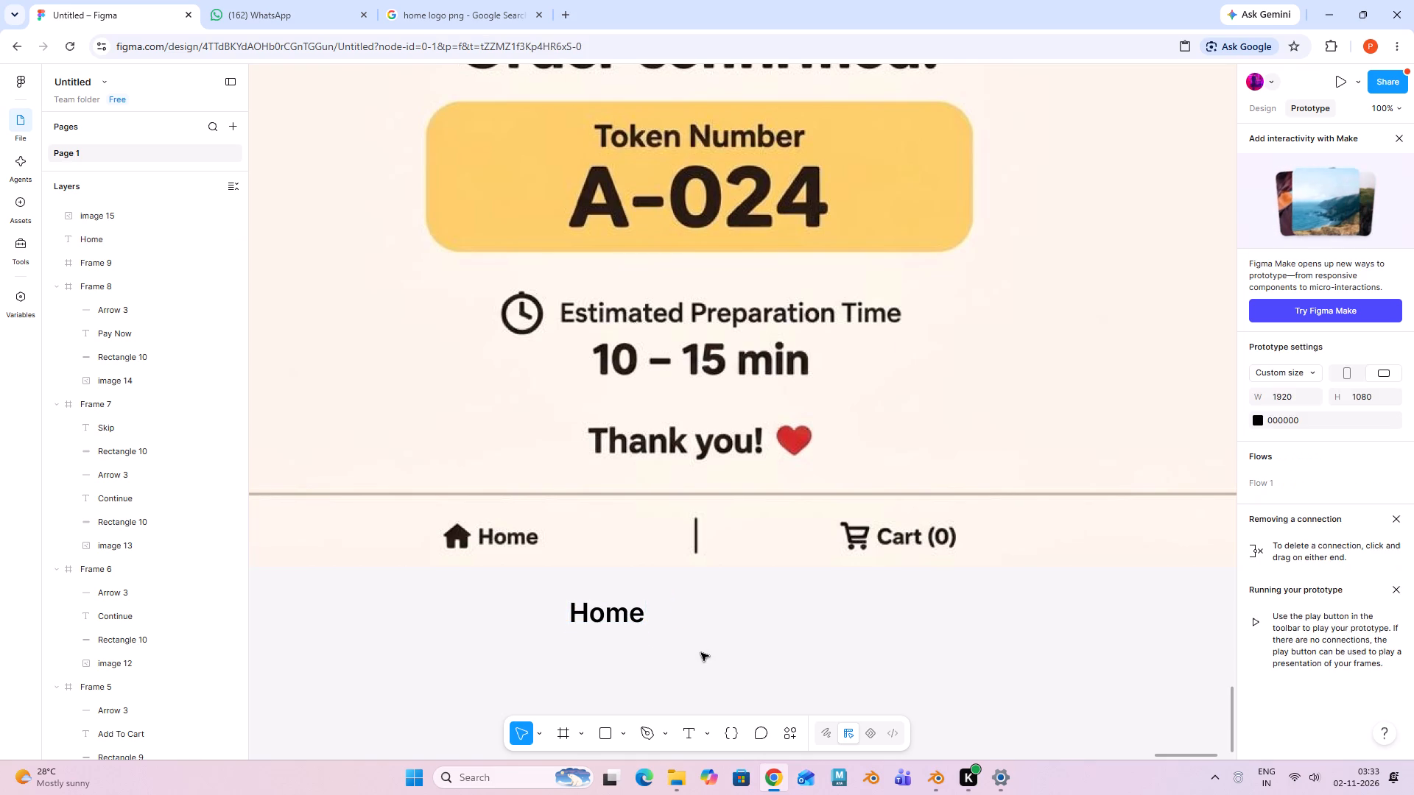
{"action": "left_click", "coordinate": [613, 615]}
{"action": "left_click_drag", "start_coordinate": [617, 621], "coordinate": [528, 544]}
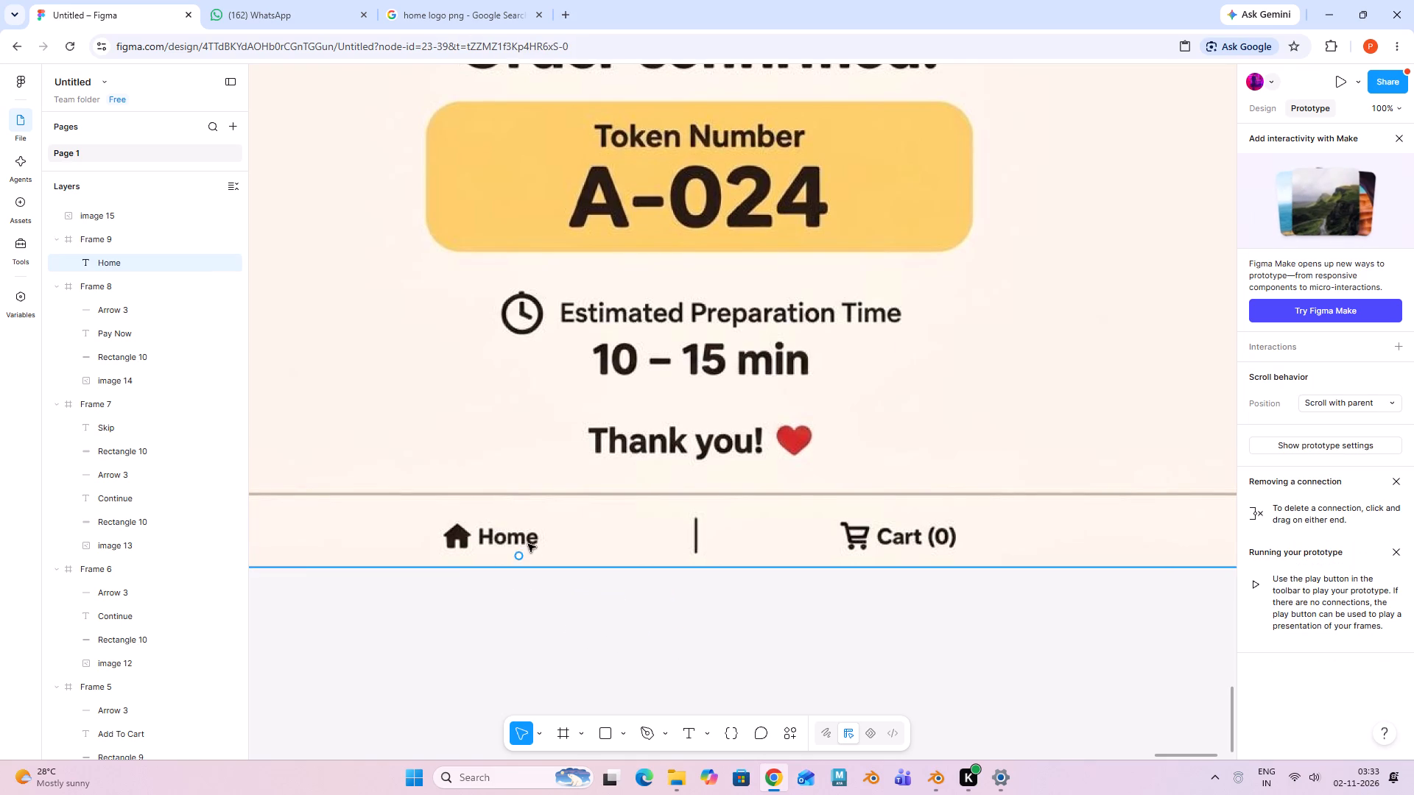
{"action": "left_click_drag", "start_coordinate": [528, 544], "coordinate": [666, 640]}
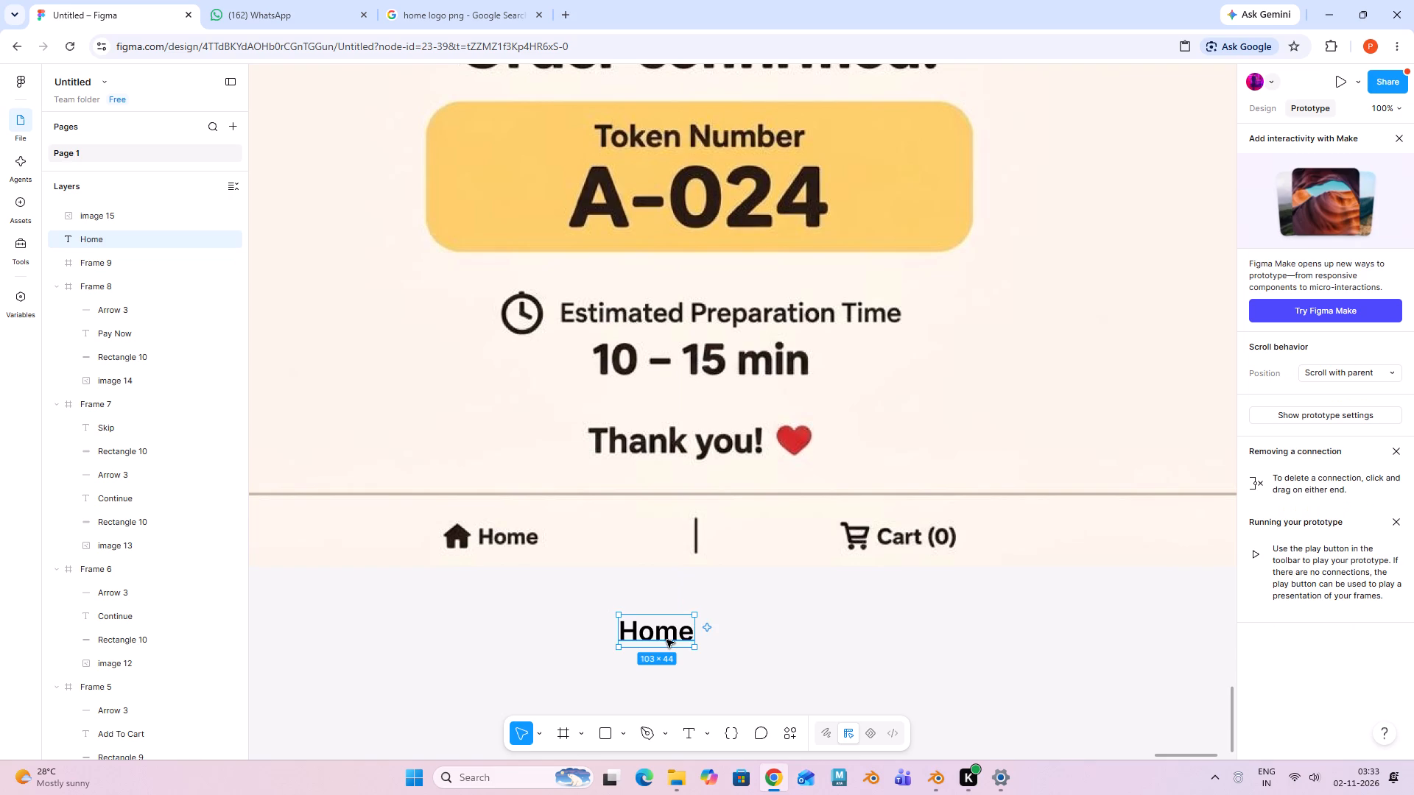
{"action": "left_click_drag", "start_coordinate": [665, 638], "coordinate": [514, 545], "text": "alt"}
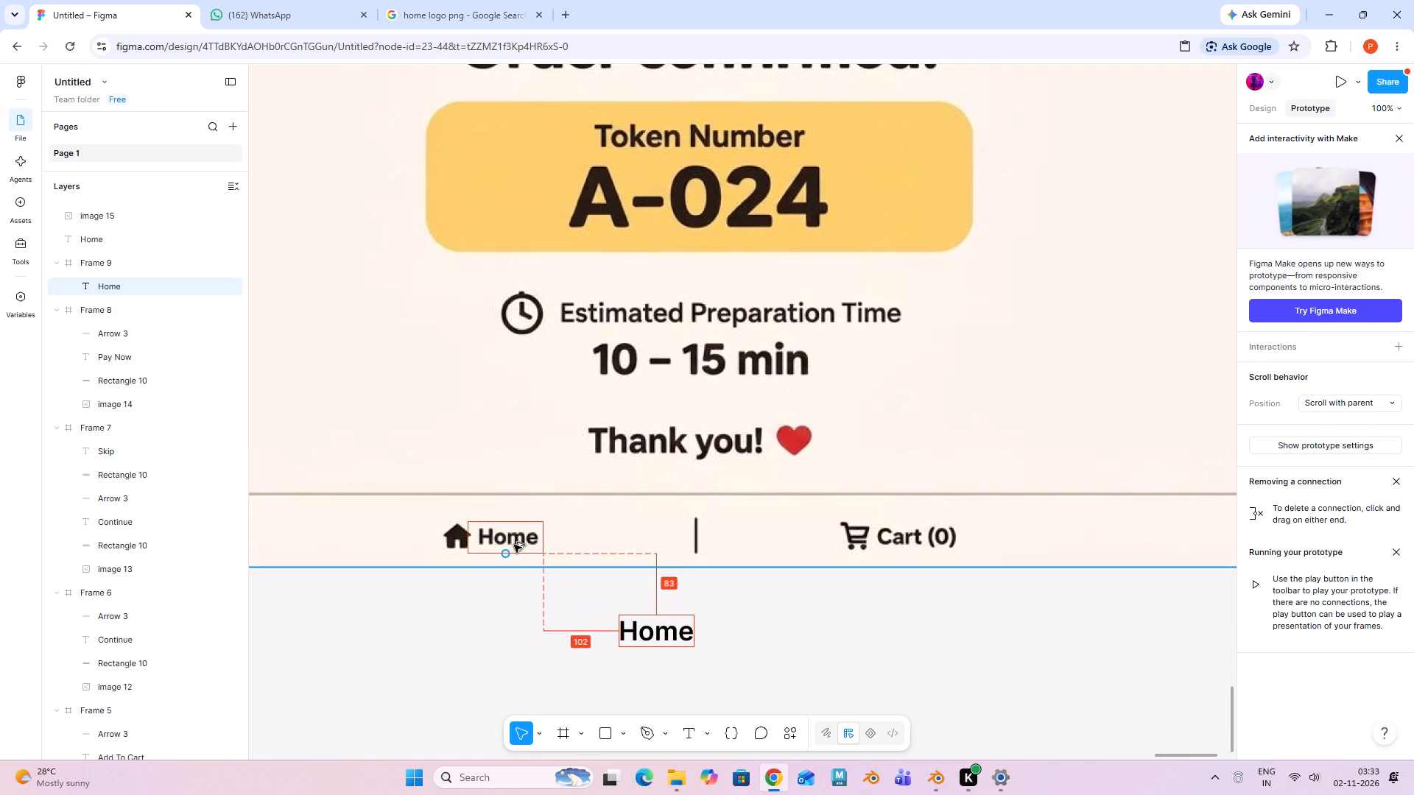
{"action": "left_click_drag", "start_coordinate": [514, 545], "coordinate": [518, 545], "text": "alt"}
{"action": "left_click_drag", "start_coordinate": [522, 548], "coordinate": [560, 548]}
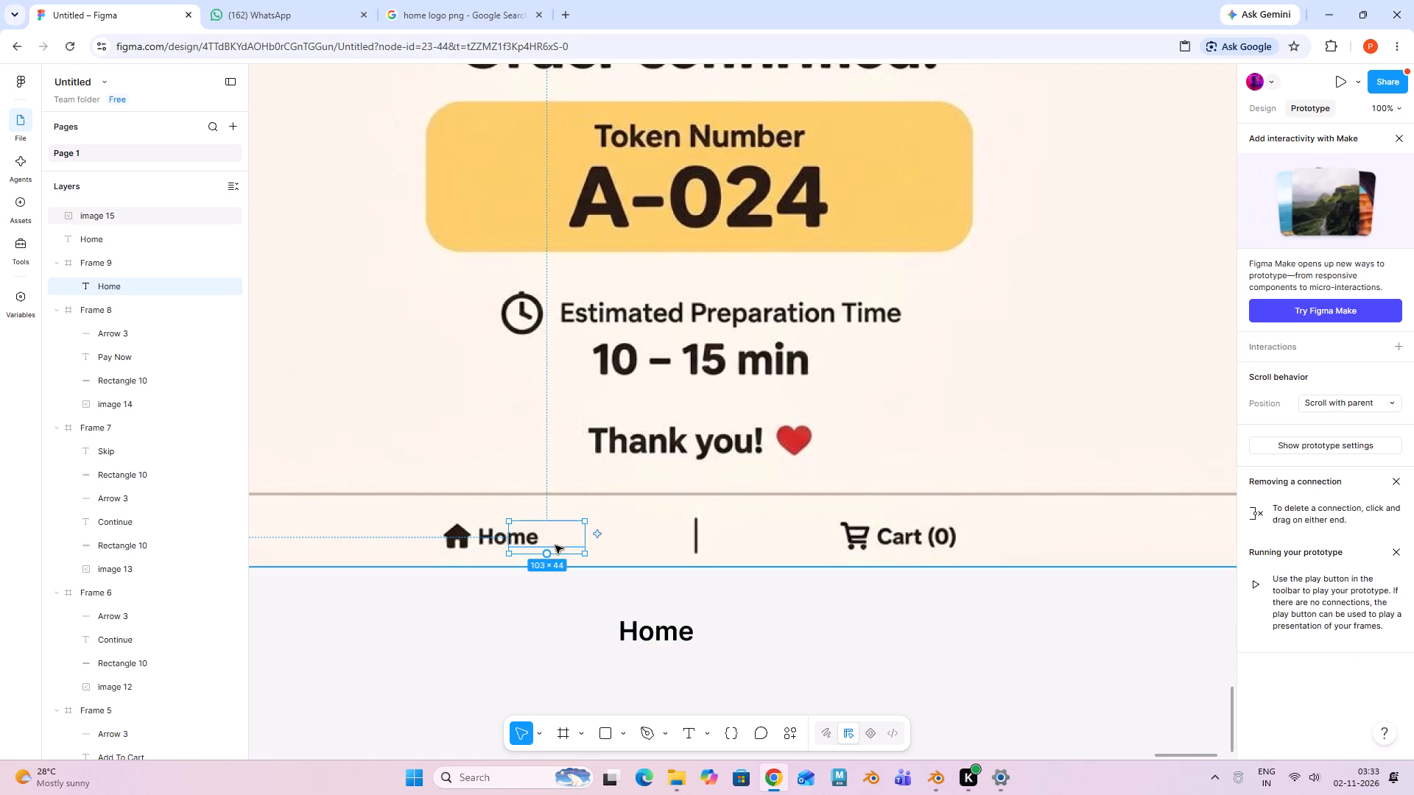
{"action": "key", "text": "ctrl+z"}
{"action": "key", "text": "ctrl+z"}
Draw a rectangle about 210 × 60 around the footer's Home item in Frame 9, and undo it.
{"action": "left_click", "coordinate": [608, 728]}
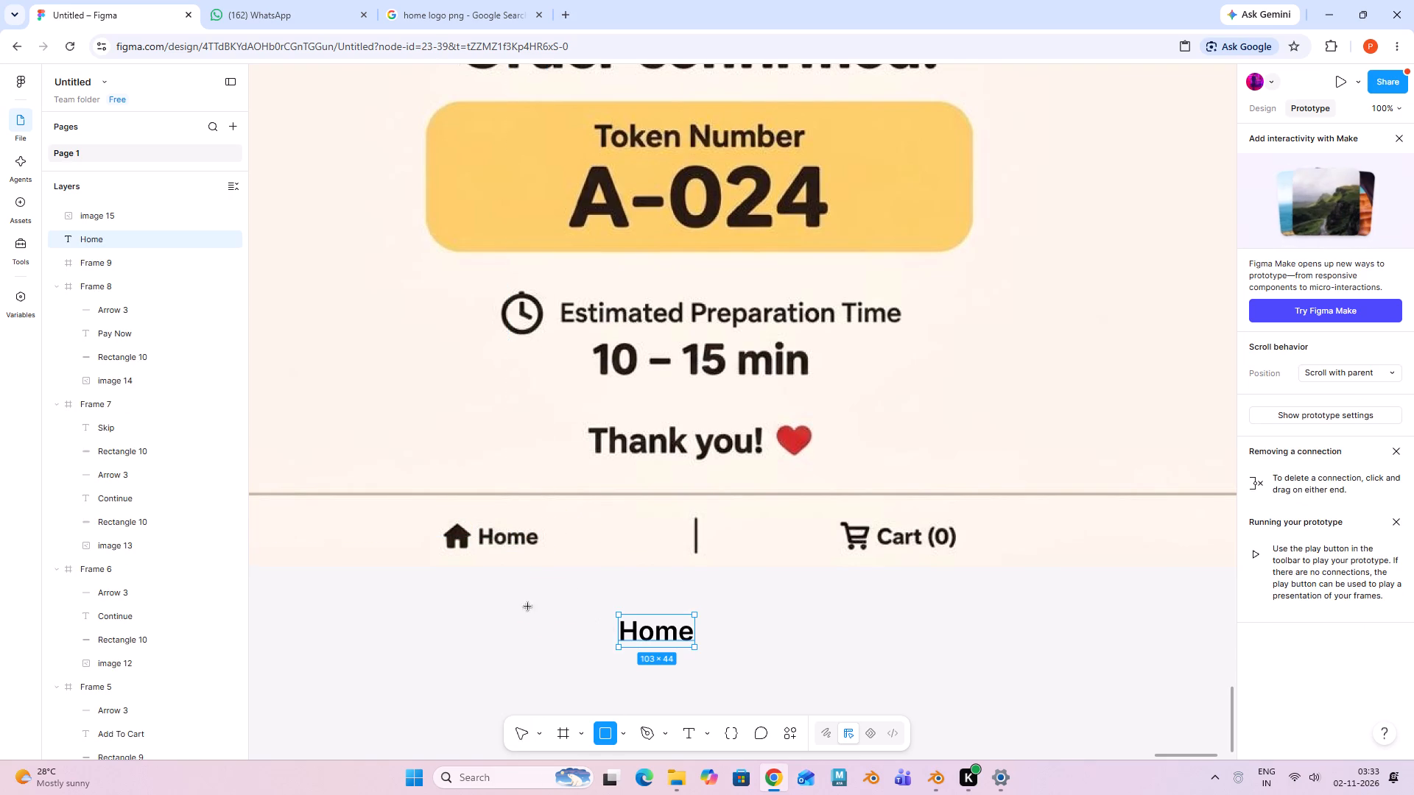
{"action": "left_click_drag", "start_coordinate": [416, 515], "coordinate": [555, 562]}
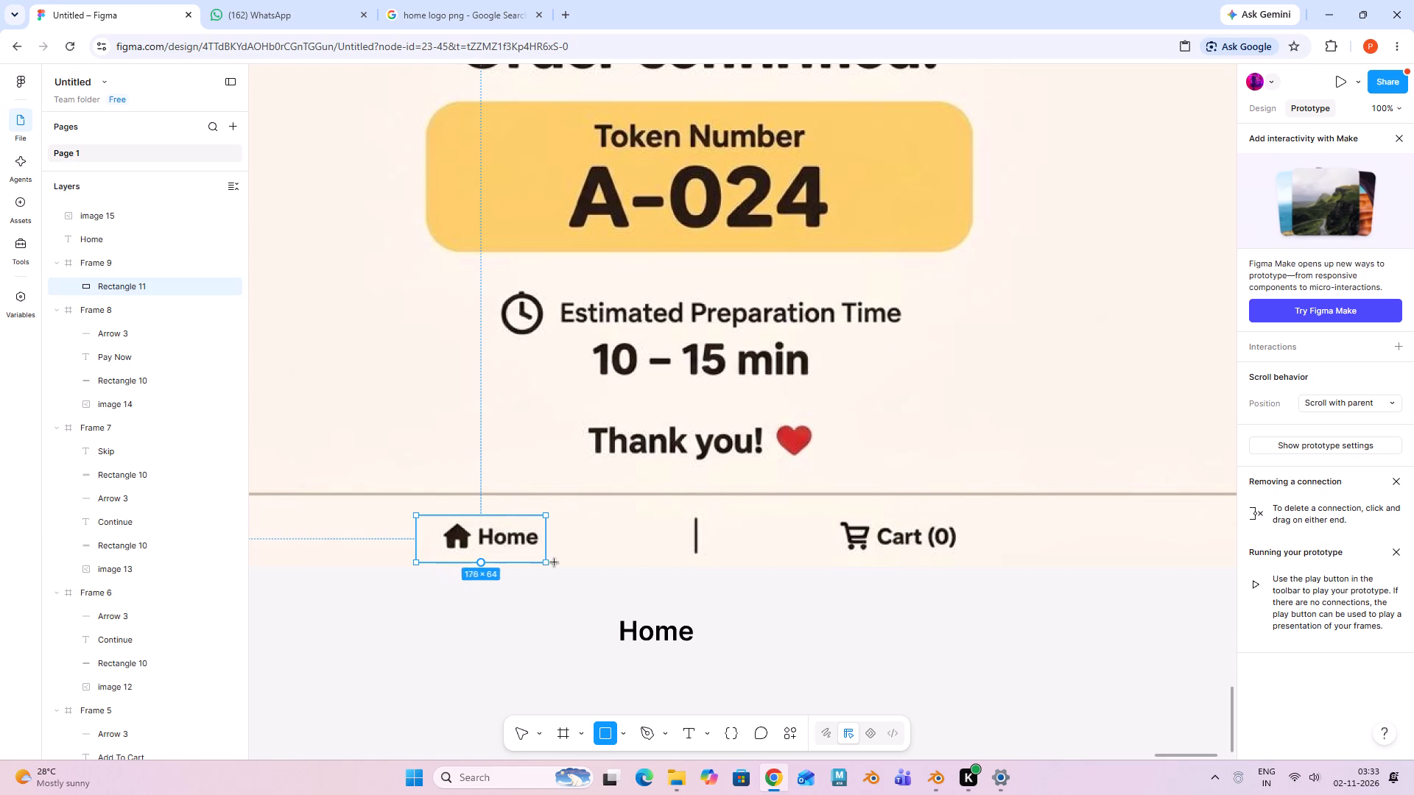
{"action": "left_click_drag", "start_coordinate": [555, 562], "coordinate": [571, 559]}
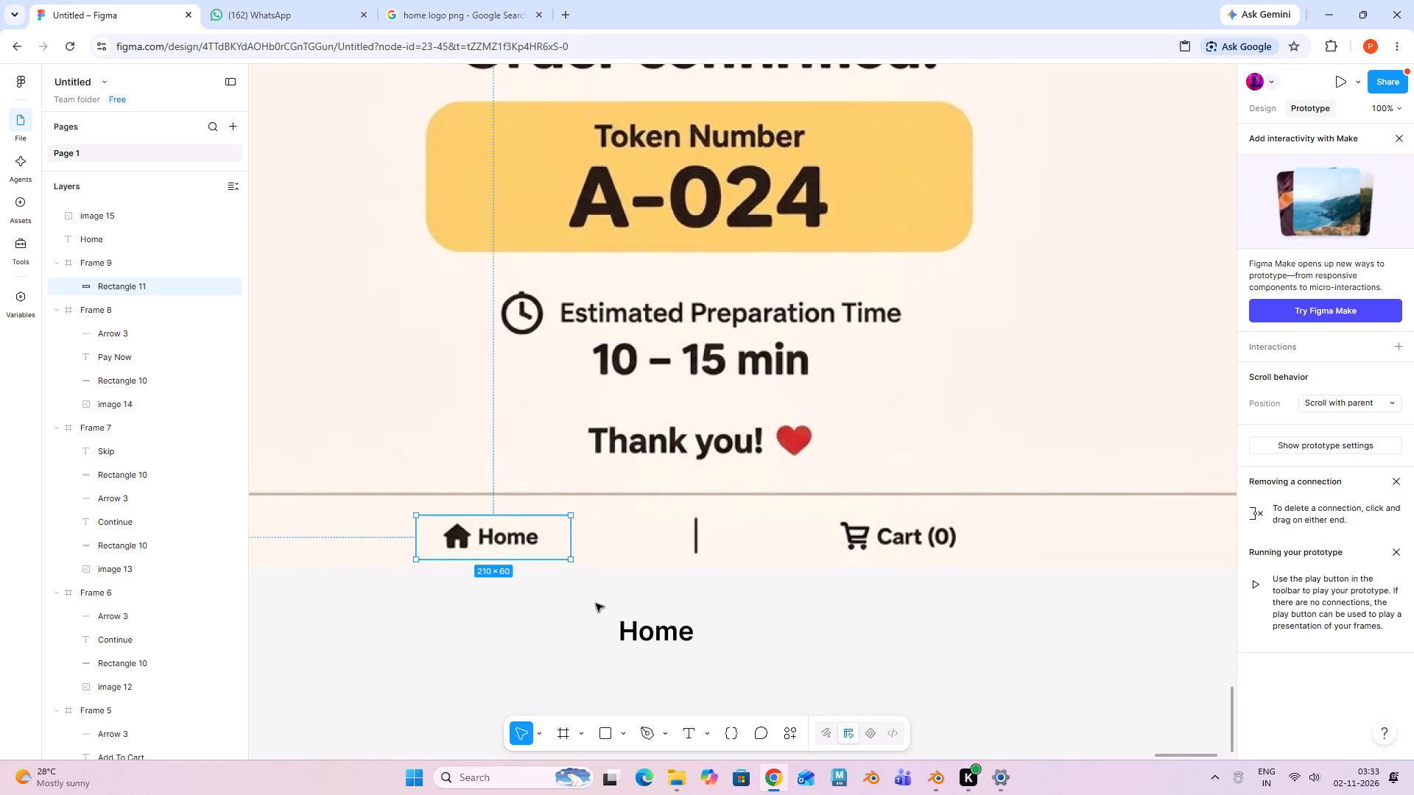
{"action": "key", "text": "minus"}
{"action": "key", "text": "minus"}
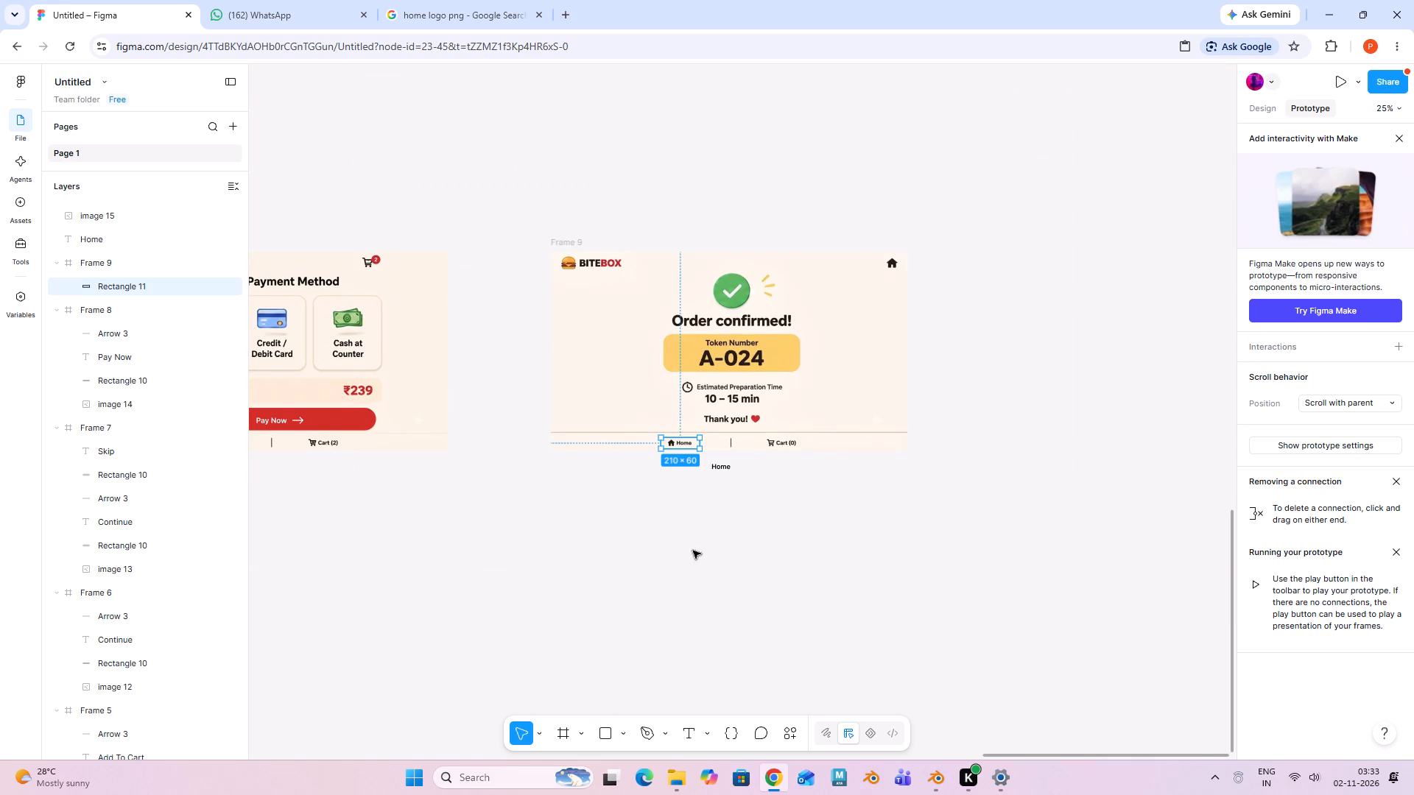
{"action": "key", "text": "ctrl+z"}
Move the Home text label below Frame 9 to about X 11053, Y 3159.
{"action": "left_click", "coordinate": [1266, 107]}
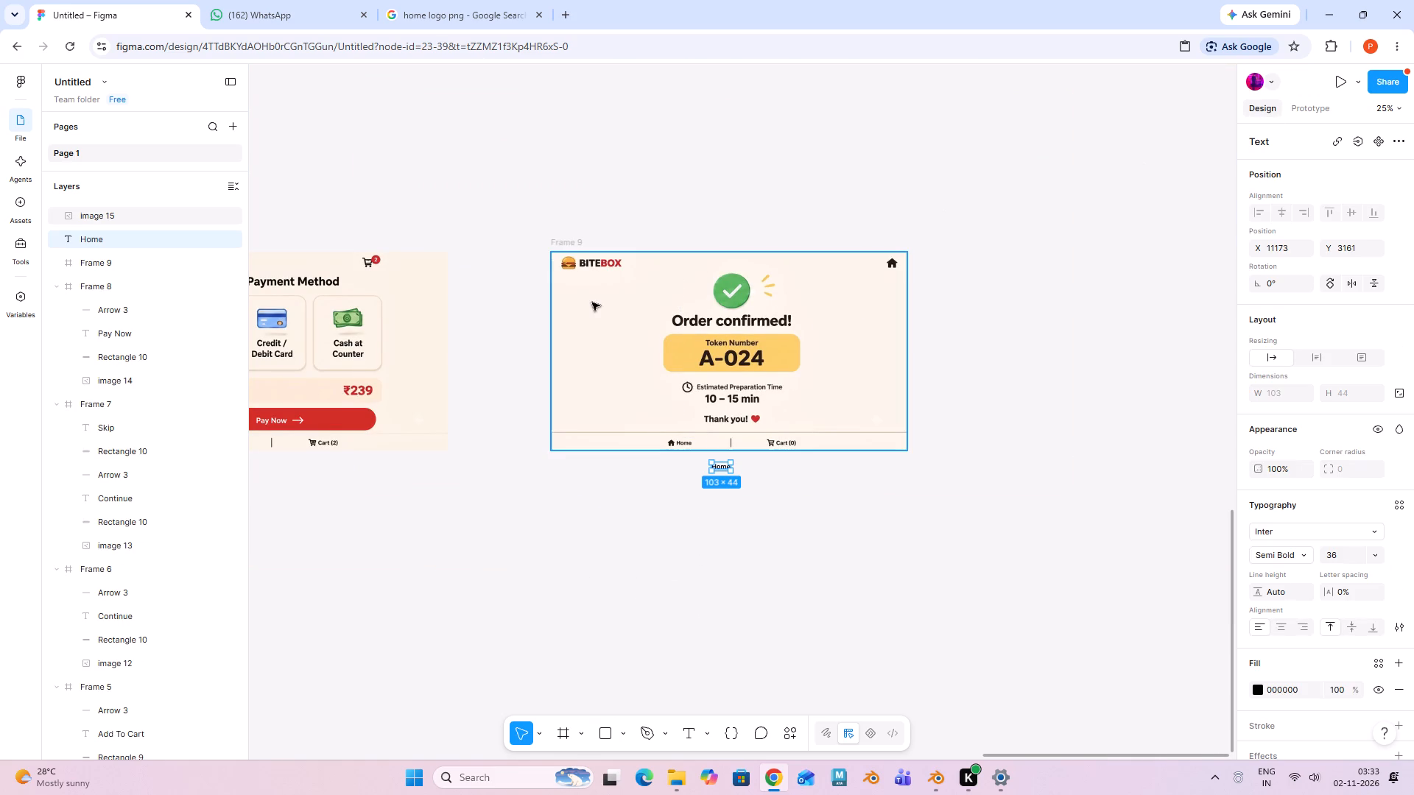
{"action": "type", "text": "++"}
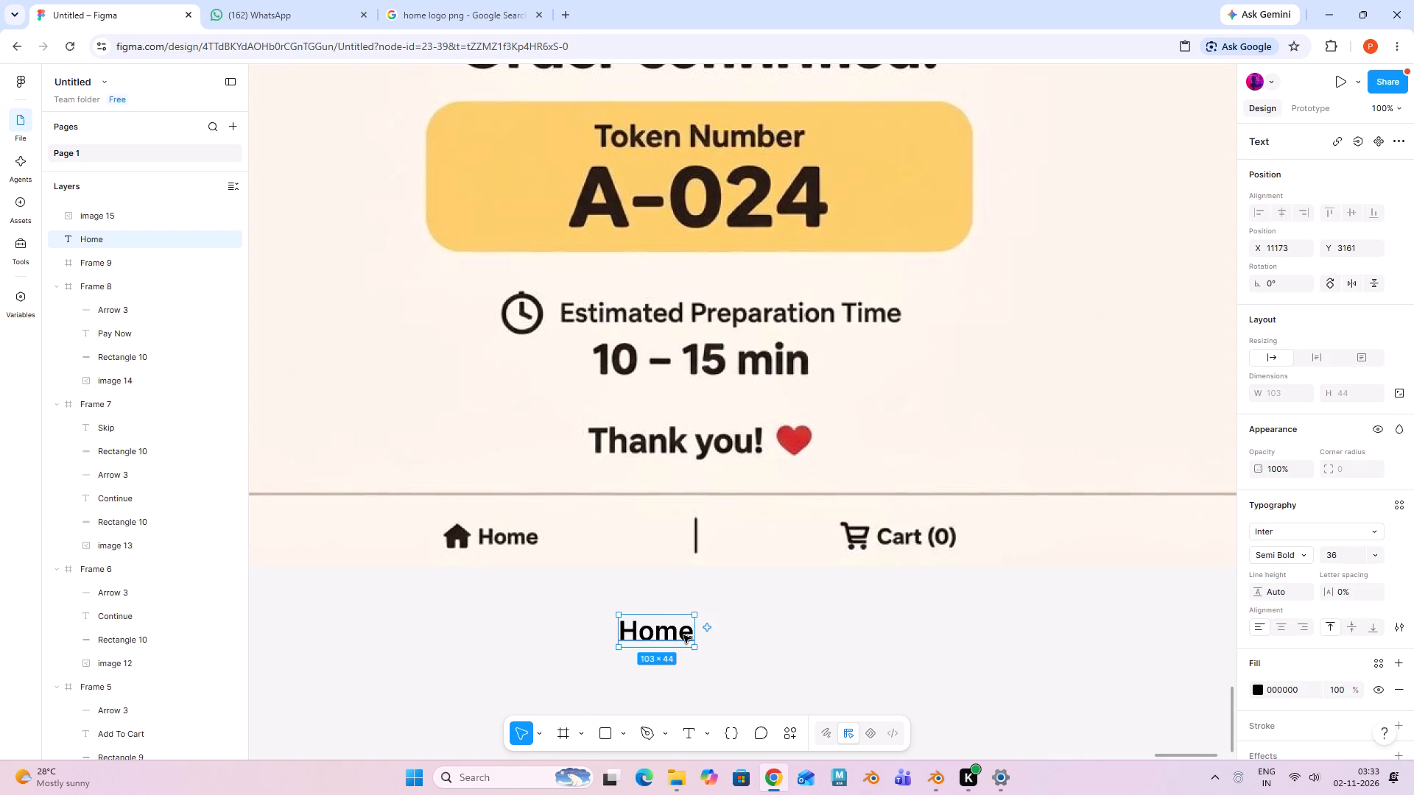
{"action": "left_click_drag", "start_coordinate": [681, 636], "coordinate": [593, 635]}
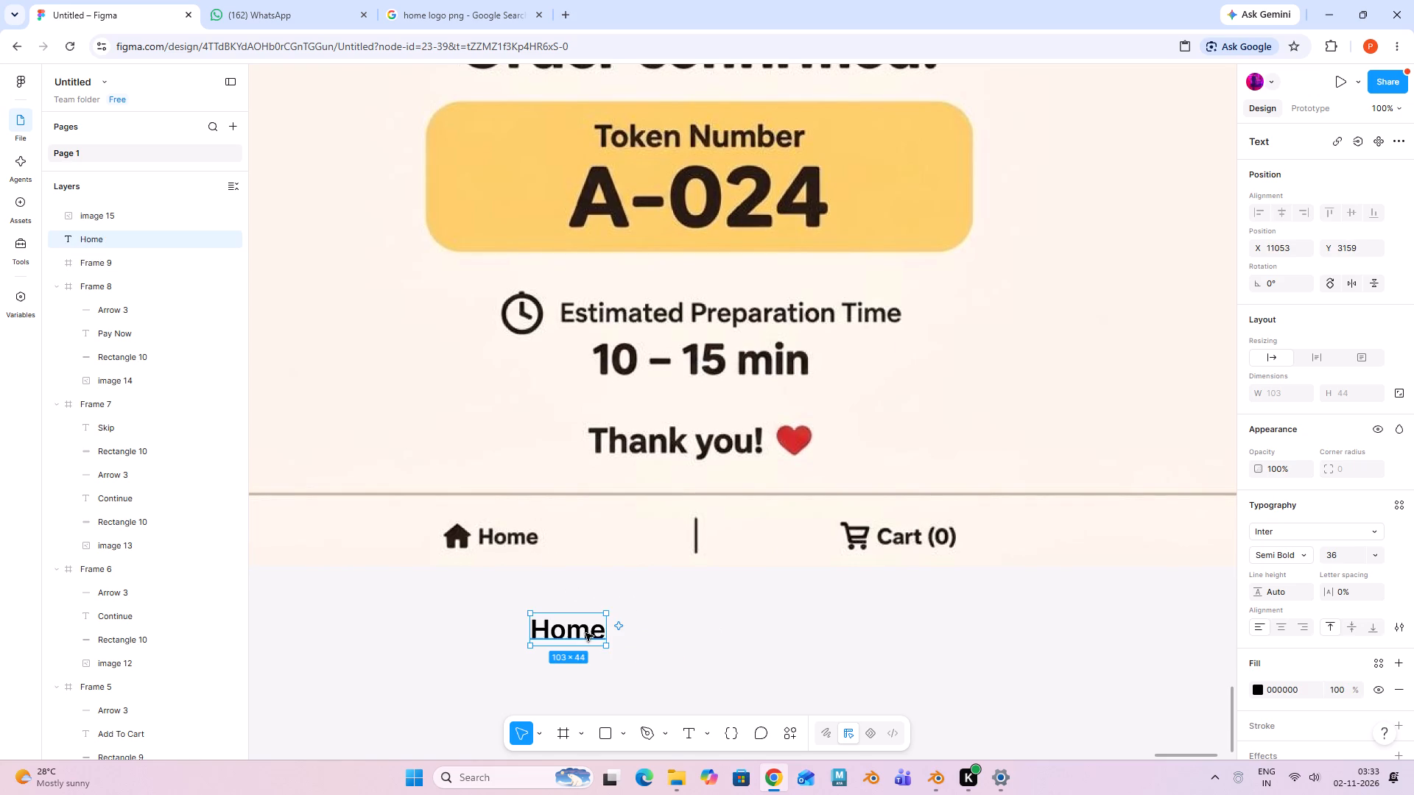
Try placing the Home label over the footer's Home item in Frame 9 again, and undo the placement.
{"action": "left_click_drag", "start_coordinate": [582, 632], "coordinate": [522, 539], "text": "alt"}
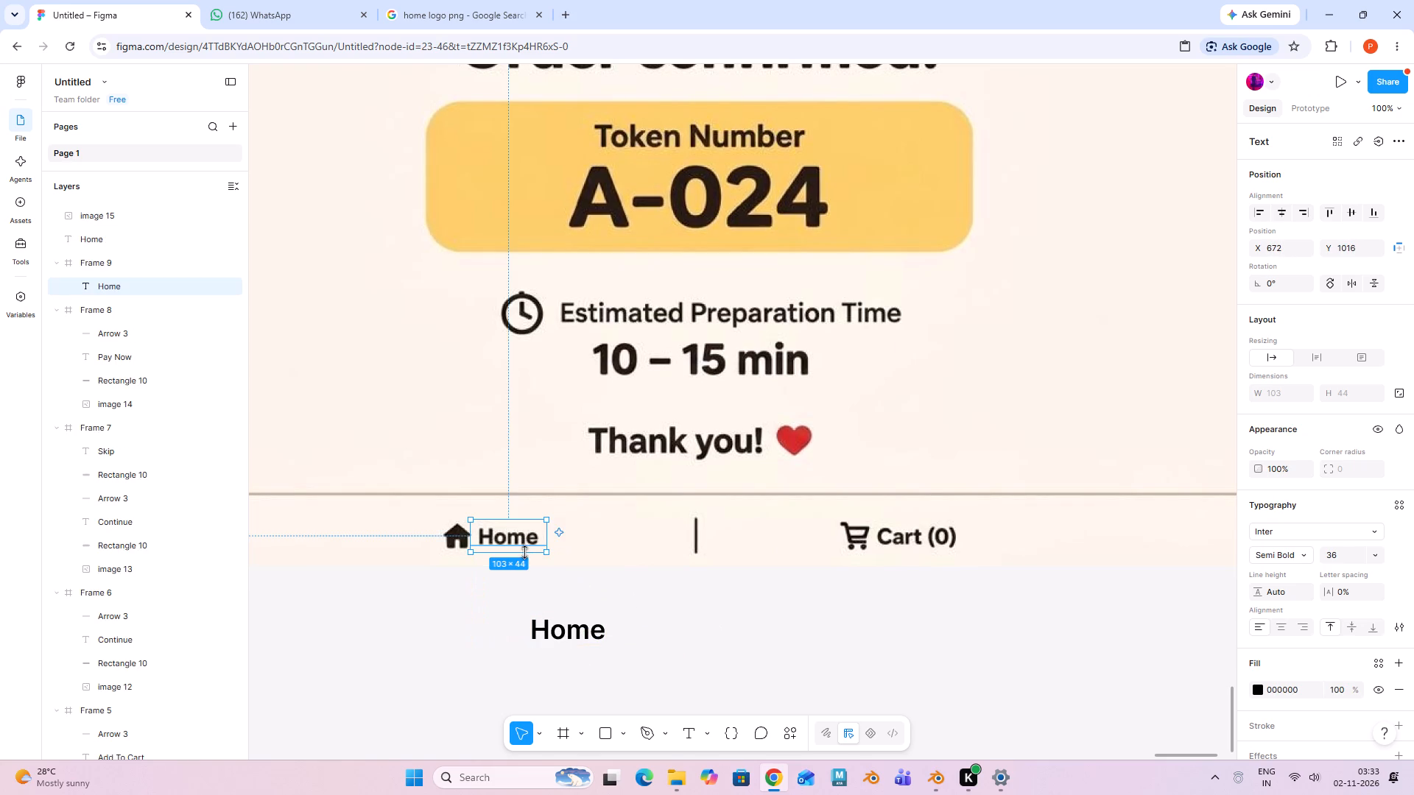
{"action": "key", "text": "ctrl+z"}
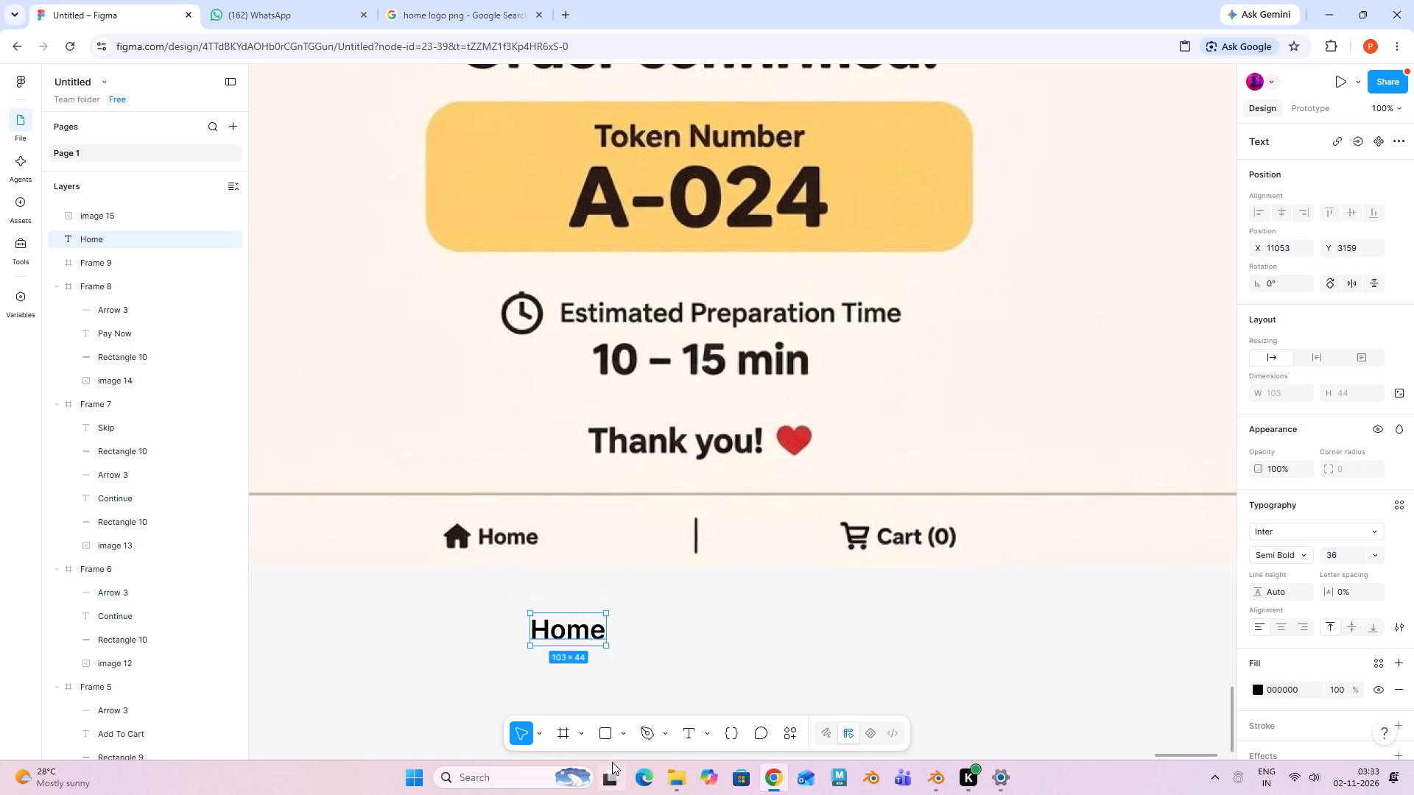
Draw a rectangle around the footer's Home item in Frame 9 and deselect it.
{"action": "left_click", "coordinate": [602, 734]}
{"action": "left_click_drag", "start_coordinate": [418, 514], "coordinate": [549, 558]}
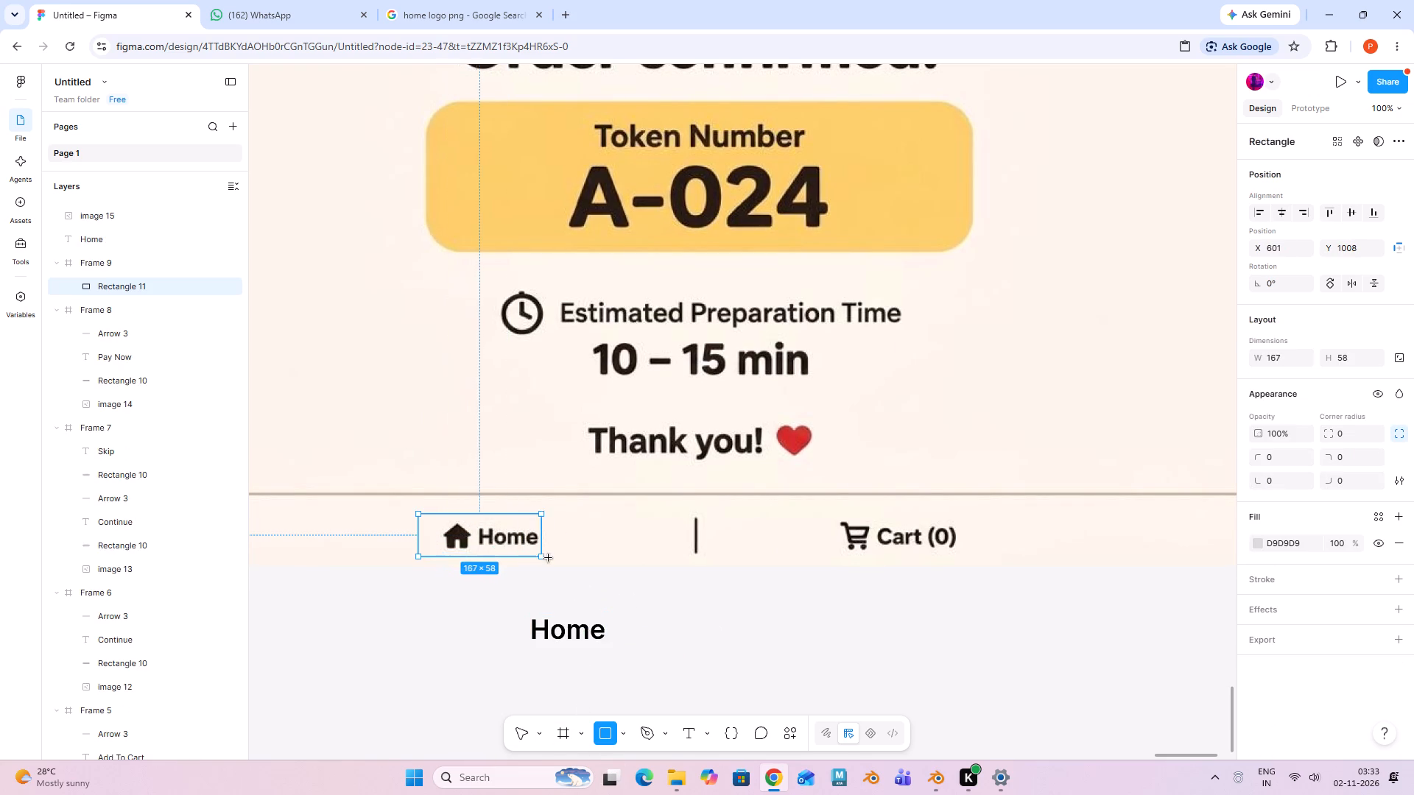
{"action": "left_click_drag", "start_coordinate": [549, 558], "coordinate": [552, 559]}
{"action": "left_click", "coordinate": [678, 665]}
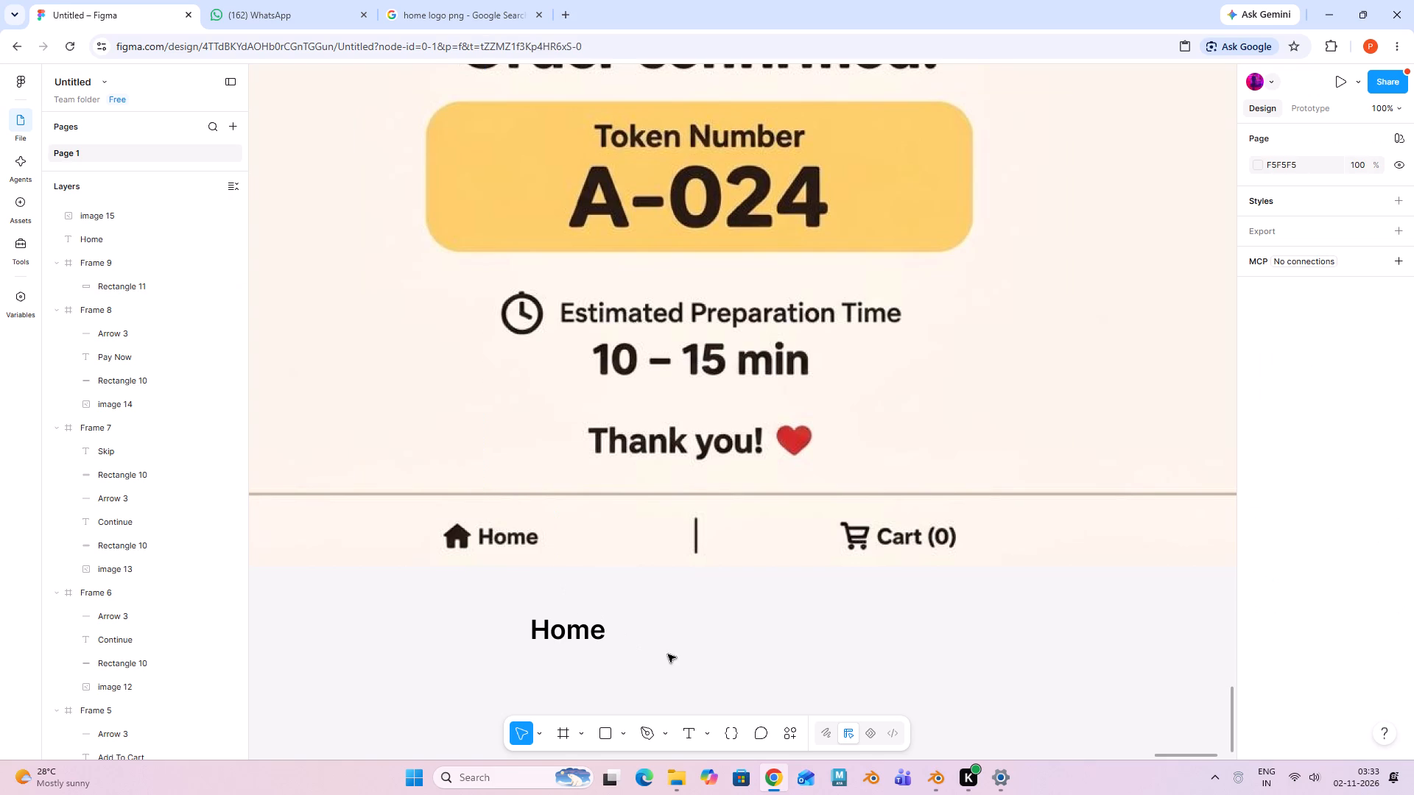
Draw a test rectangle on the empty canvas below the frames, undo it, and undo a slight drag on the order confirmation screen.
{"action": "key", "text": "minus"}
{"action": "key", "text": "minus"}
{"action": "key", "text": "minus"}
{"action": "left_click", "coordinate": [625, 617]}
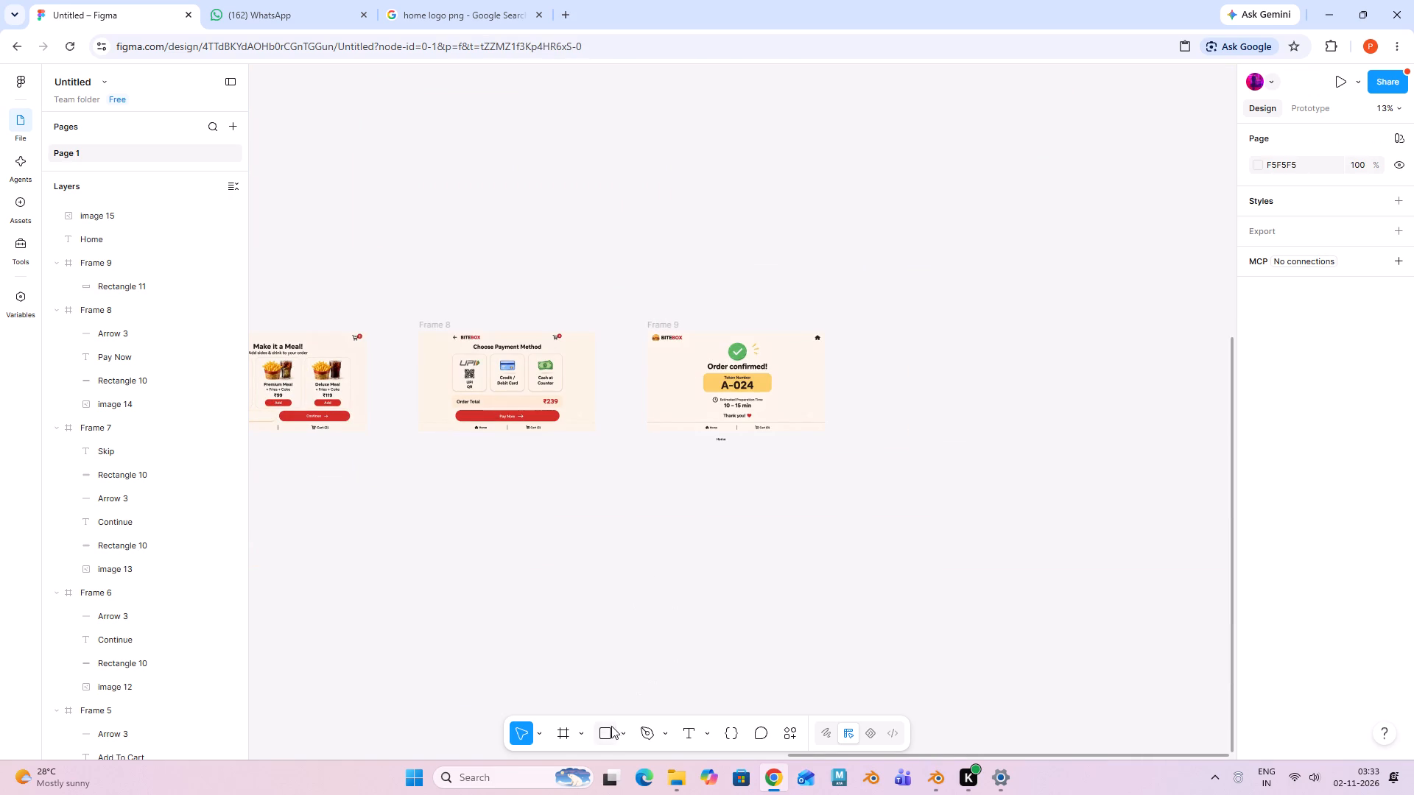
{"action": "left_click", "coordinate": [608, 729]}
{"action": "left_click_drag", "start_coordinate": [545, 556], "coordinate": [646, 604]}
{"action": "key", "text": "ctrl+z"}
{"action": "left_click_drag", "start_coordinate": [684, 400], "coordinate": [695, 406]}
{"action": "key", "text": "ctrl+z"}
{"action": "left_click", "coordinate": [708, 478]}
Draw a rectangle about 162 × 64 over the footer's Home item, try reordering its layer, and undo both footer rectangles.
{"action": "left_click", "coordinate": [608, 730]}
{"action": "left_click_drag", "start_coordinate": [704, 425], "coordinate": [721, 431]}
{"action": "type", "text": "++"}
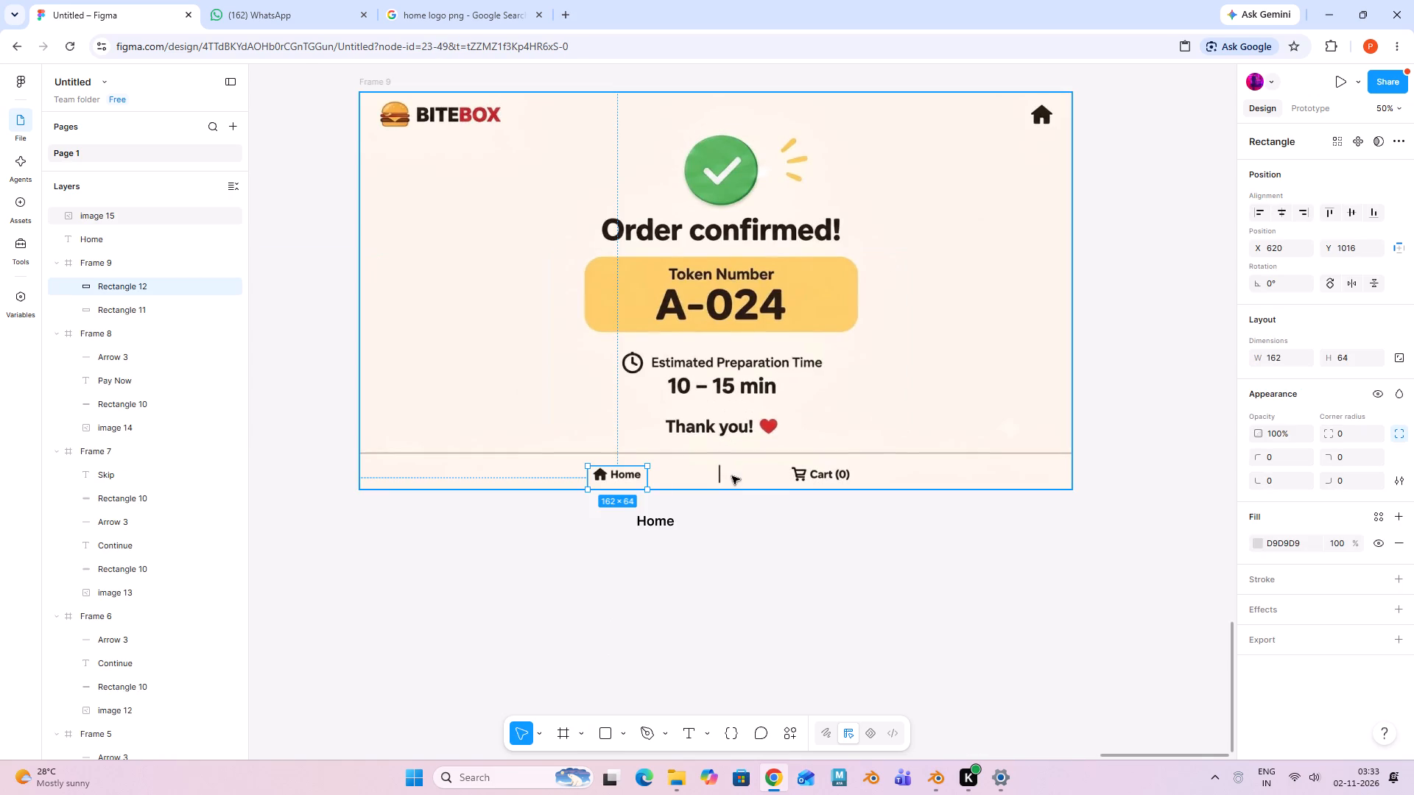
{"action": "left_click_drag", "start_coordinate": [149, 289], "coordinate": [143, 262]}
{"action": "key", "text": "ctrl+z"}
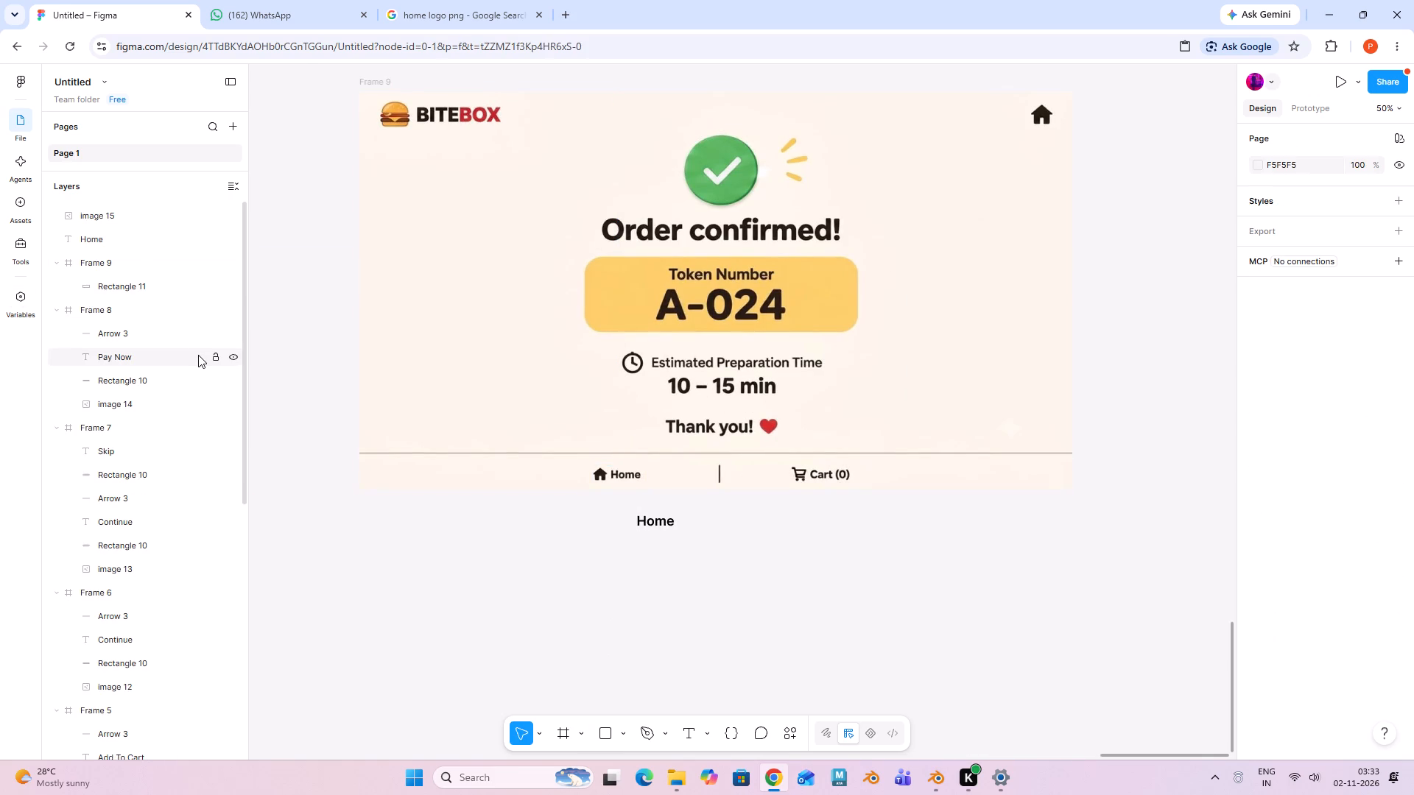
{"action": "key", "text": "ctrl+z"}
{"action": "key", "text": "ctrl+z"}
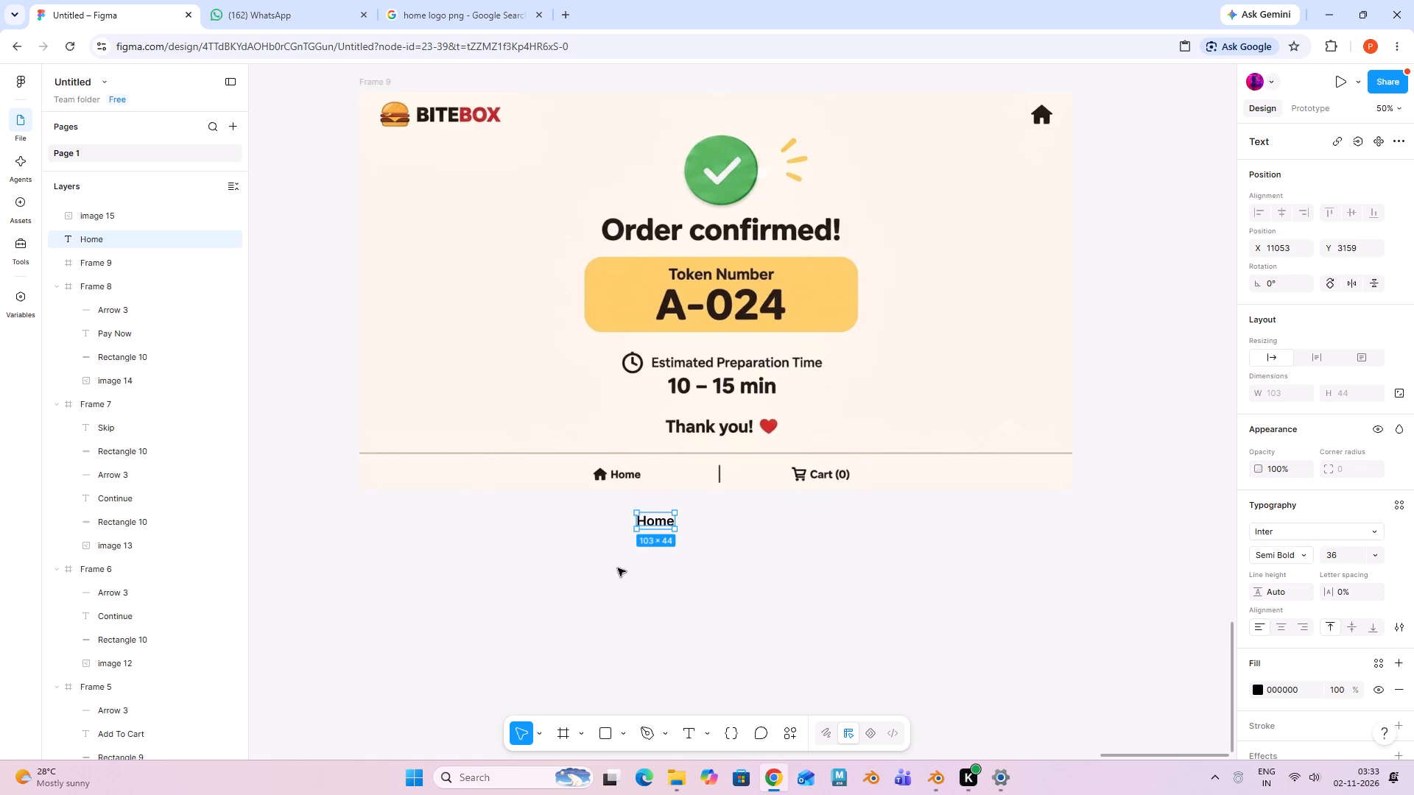
Move the Home label from below Frame 9 onto the footer's Home item and place its layer above image 15.
{"action": "left_click", "coordinate": [659, 417]}
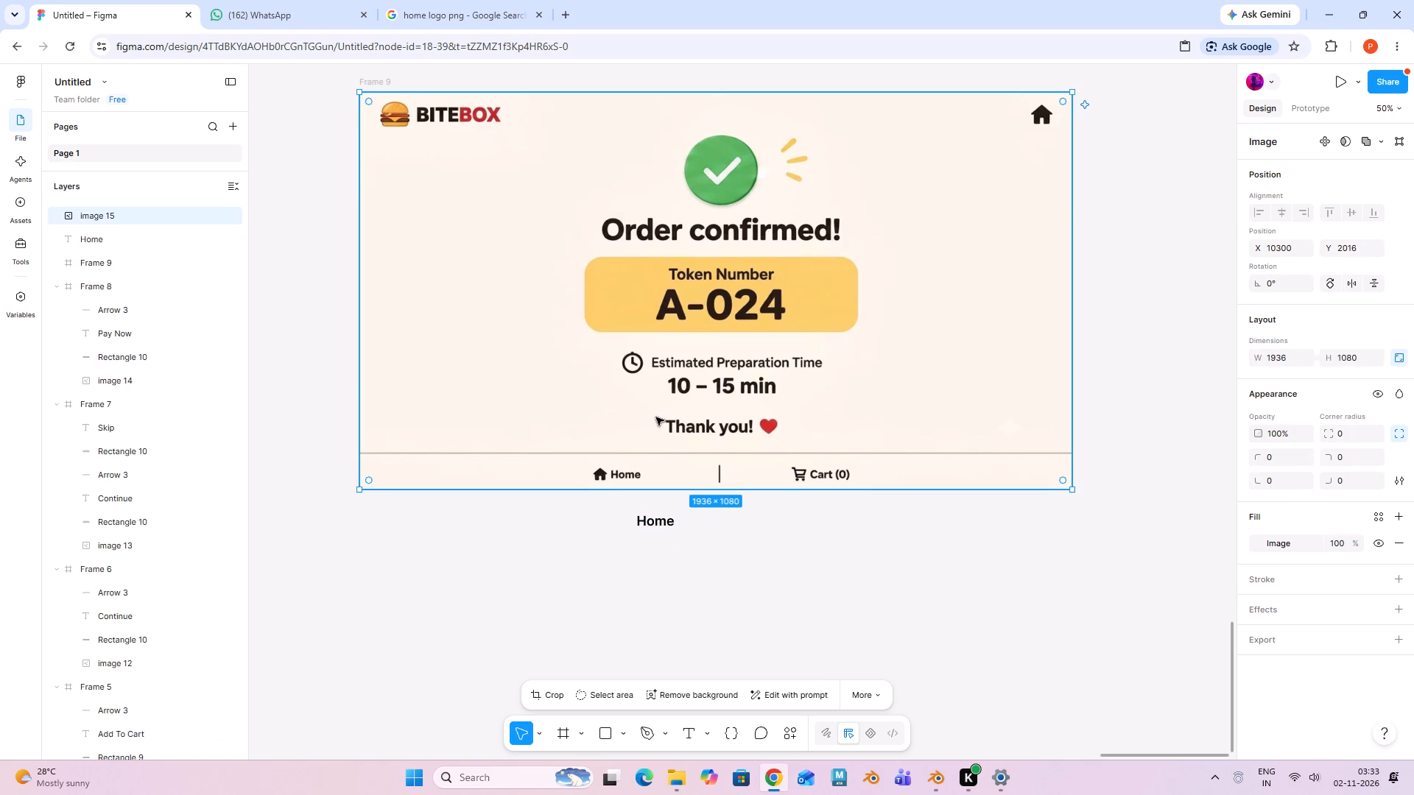
{"action": "left_click", "coordinate": [664, 520]}
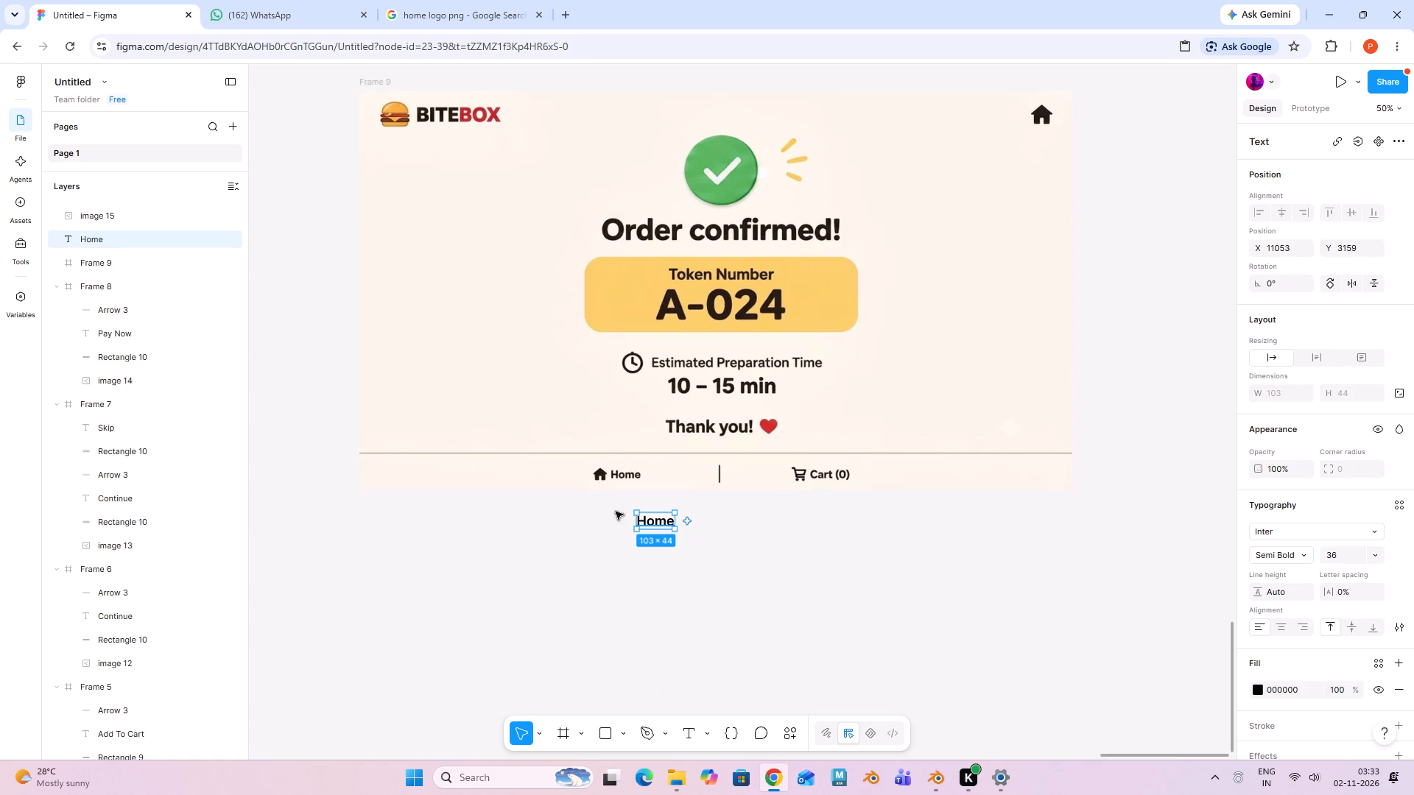
{"action": "left_click_drag", "start_coordinate": [172, 237], "coordinate": [166, 207]}
{"action": "left_click_drag", "start_coordinate": [655, 523], "coordinate": [635, 468]}
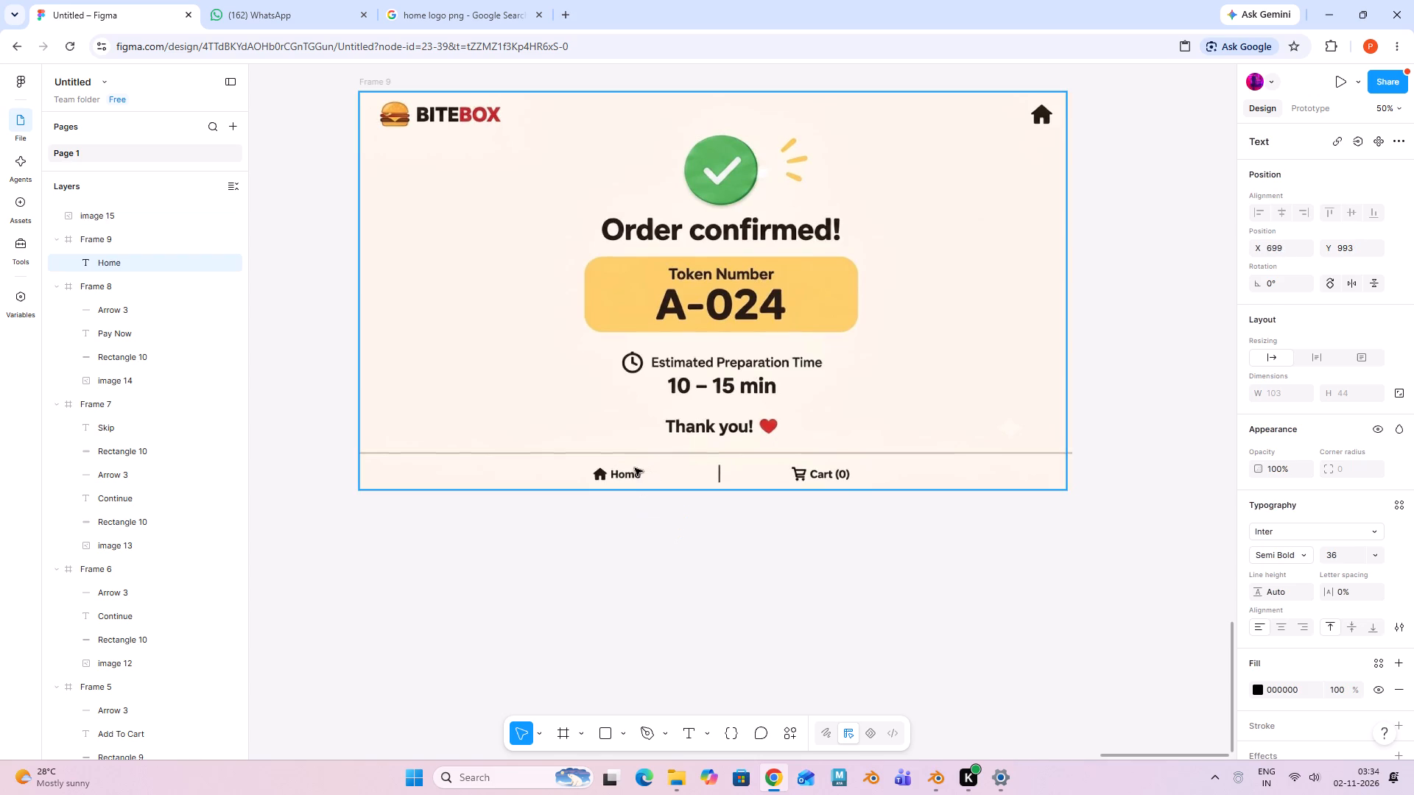
{"action": "left_click_drag", "start_coordinate": [635, 468], "coordinate": [672, 516]}
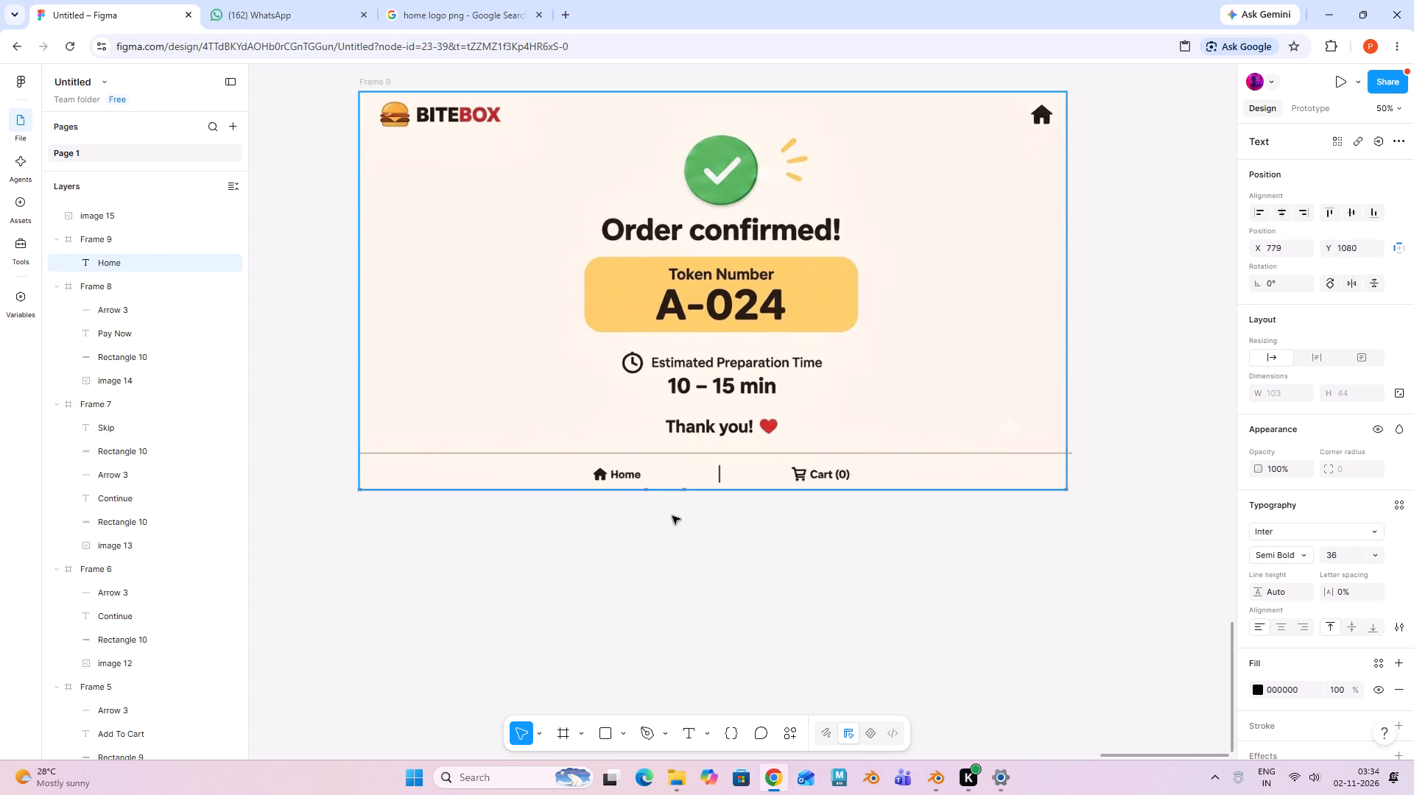
{"action": "left_click_drag", "start_coordinate": [672, 516], "coordinate": [653, 488]}
{"action": "left_click_drag", "start_coordinate": [653, 488], "coordinate": [647, 481]}
{"action": "left_click_drag", "start_coordinate": [647, 481], "coordinate": [645, 476]}
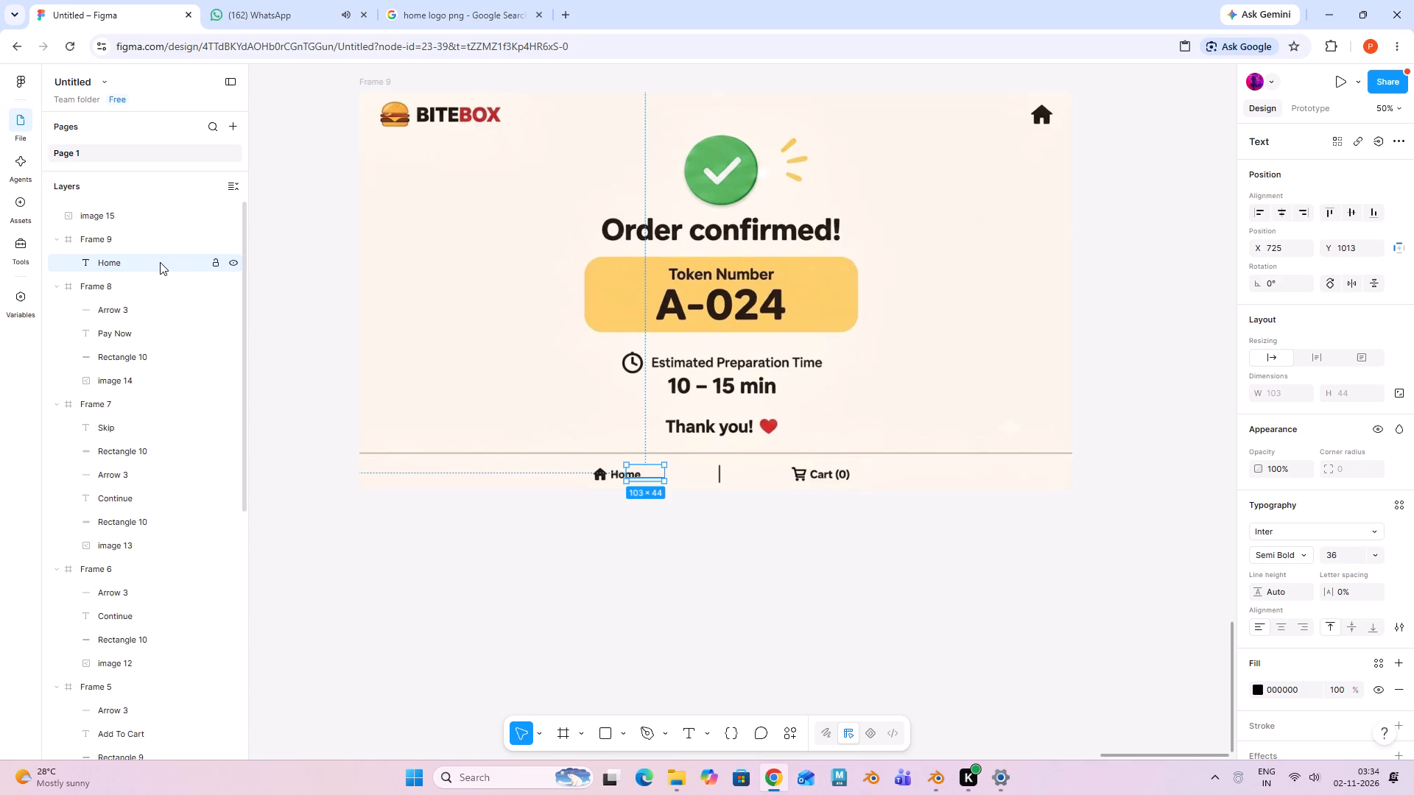
{"action": "left_click_drag", "start_coordinate": [160, 262], "coordinate": [155, 207]}
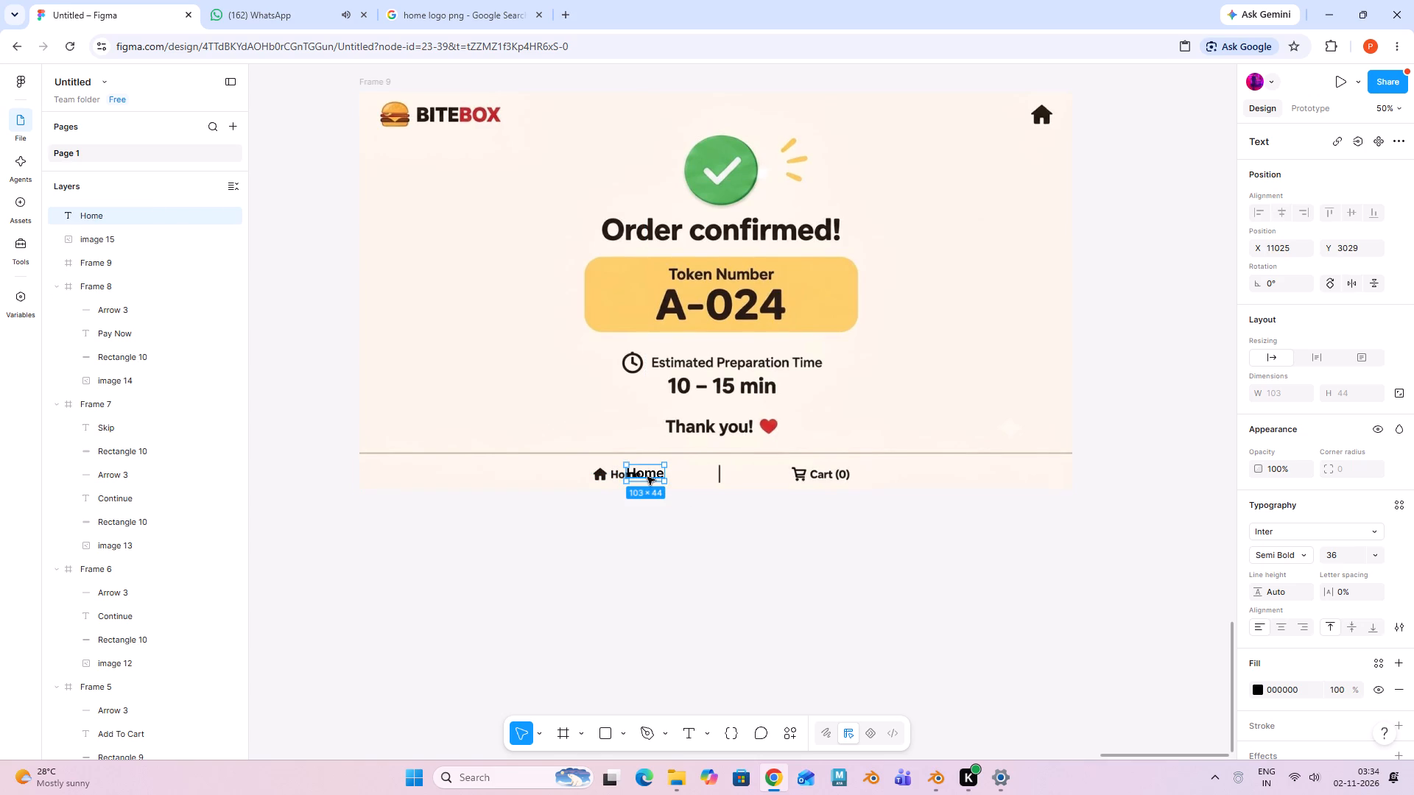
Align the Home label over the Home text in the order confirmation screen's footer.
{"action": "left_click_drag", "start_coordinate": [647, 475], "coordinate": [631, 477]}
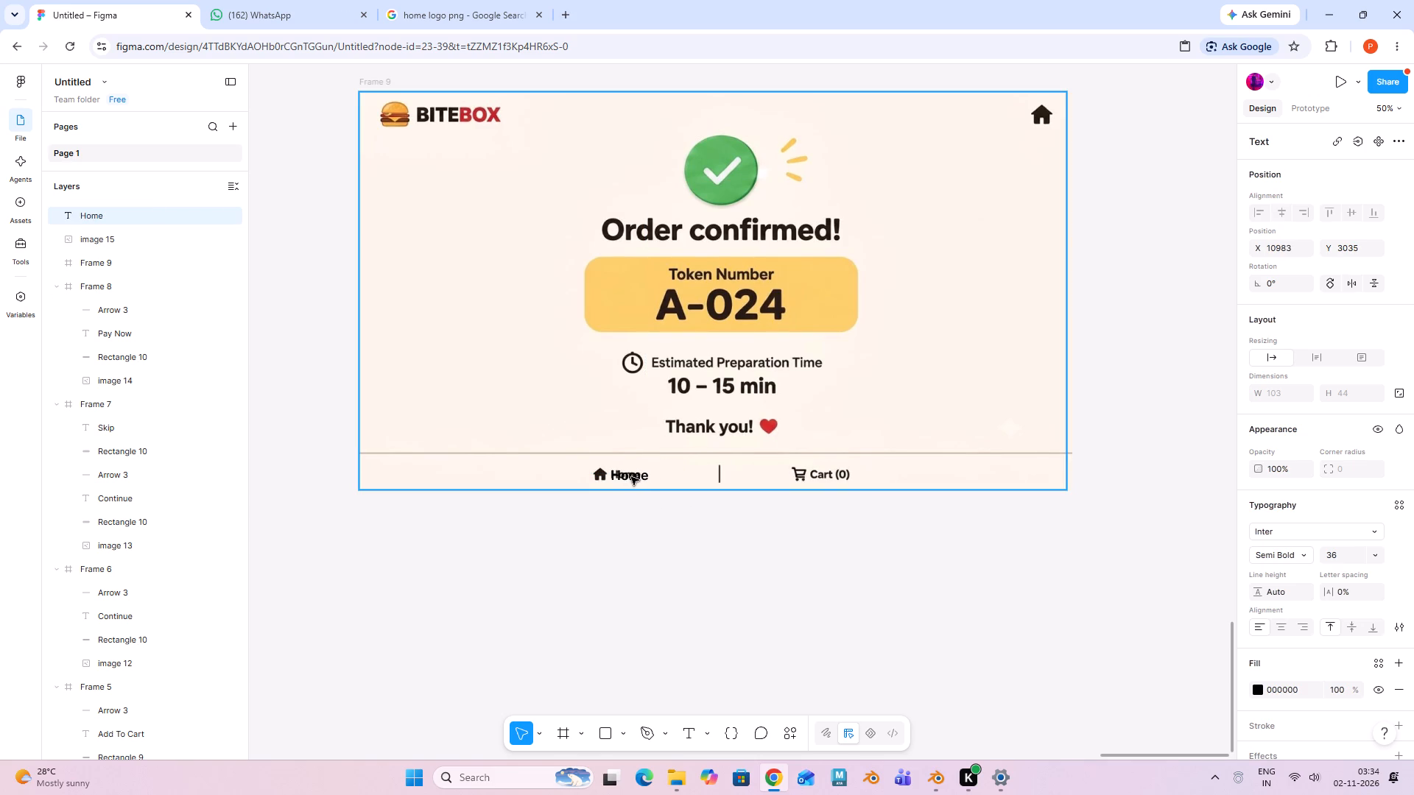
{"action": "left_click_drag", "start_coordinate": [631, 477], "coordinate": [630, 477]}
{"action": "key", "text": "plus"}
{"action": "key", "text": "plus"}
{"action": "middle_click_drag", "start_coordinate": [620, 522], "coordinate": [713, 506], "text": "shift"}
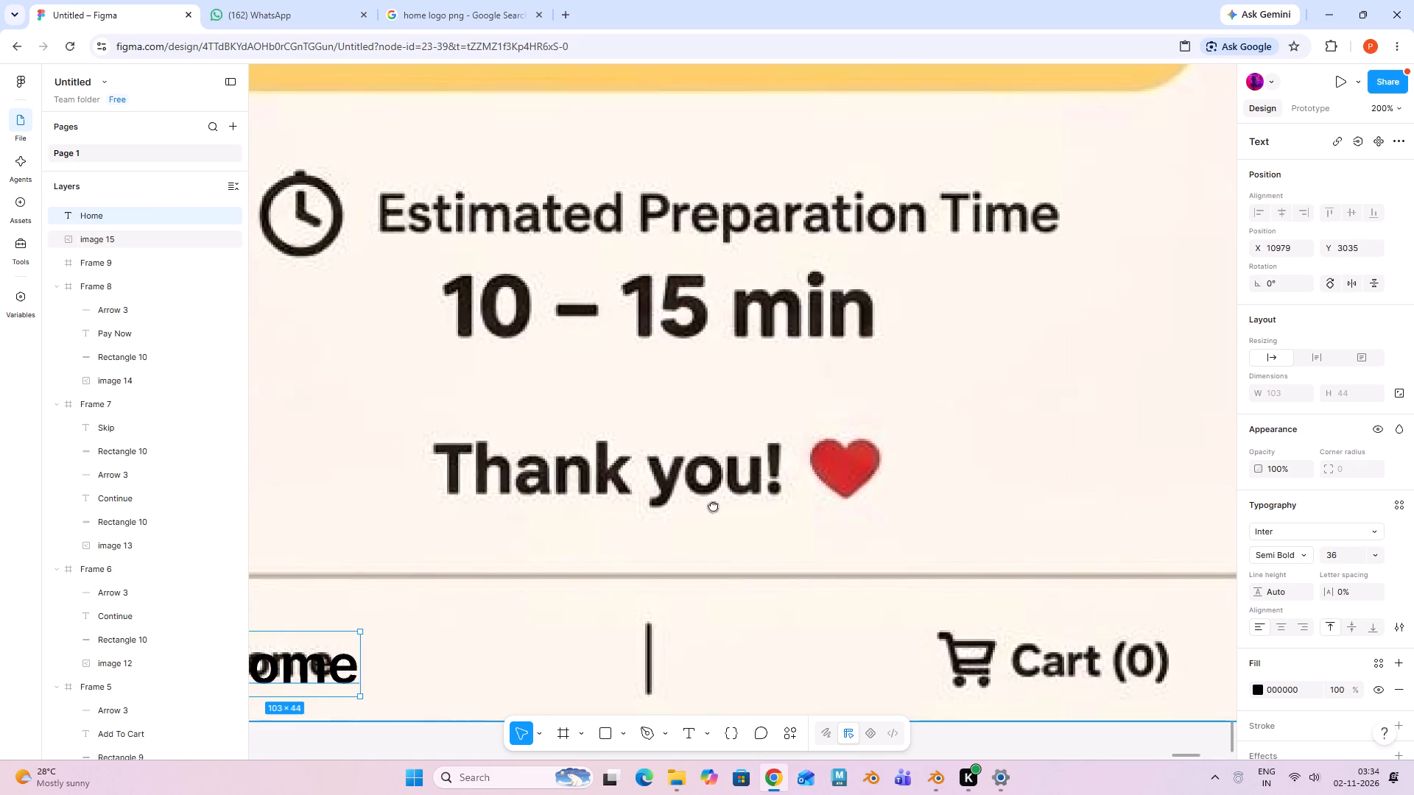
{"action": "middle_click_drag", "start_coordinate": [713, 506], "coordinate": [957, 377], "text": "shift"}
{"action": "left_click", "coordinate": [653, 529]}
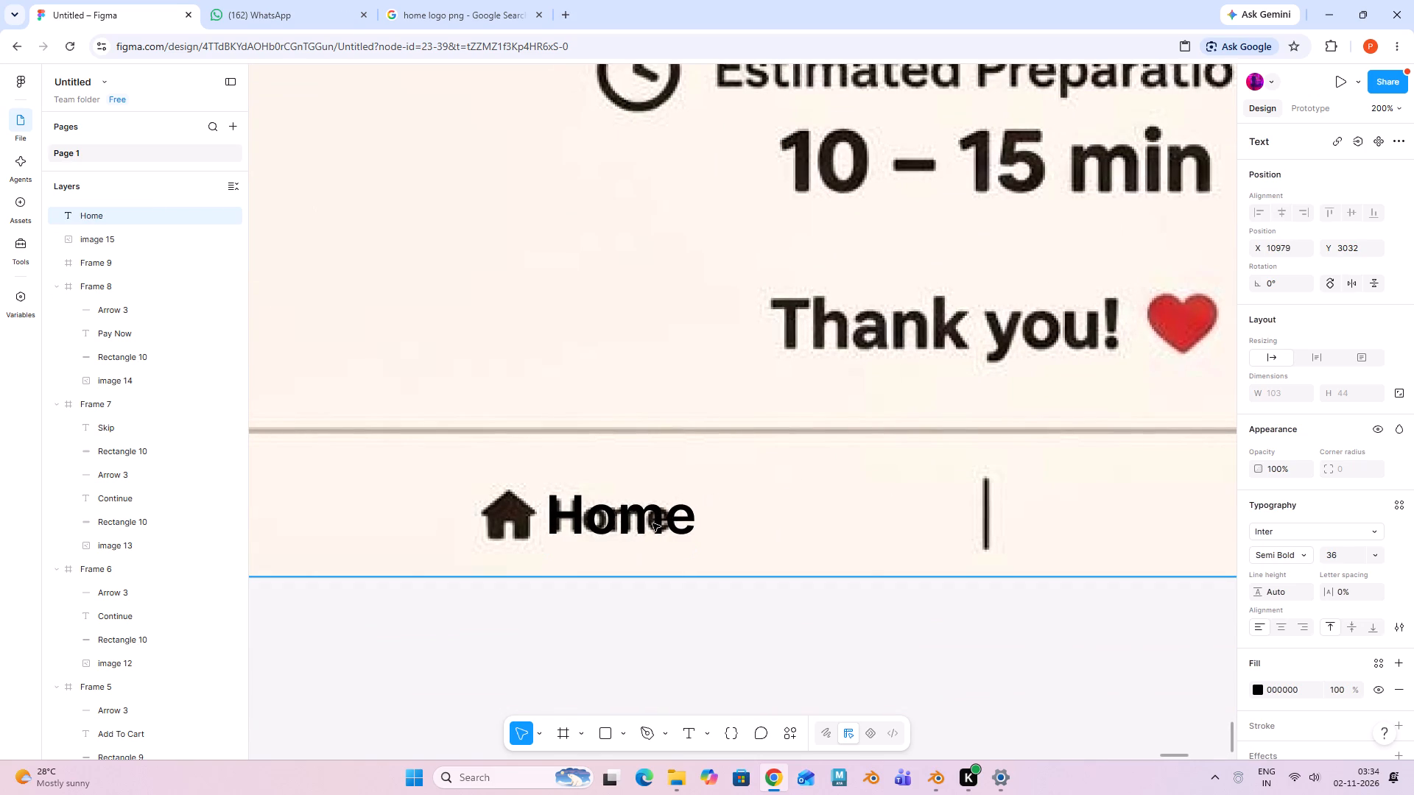
Set the Home label's font size to 32 and weight to Medium, realigning it over the footer's Home text.
{"action": "left_click", "coordinate": [1371, 555]}
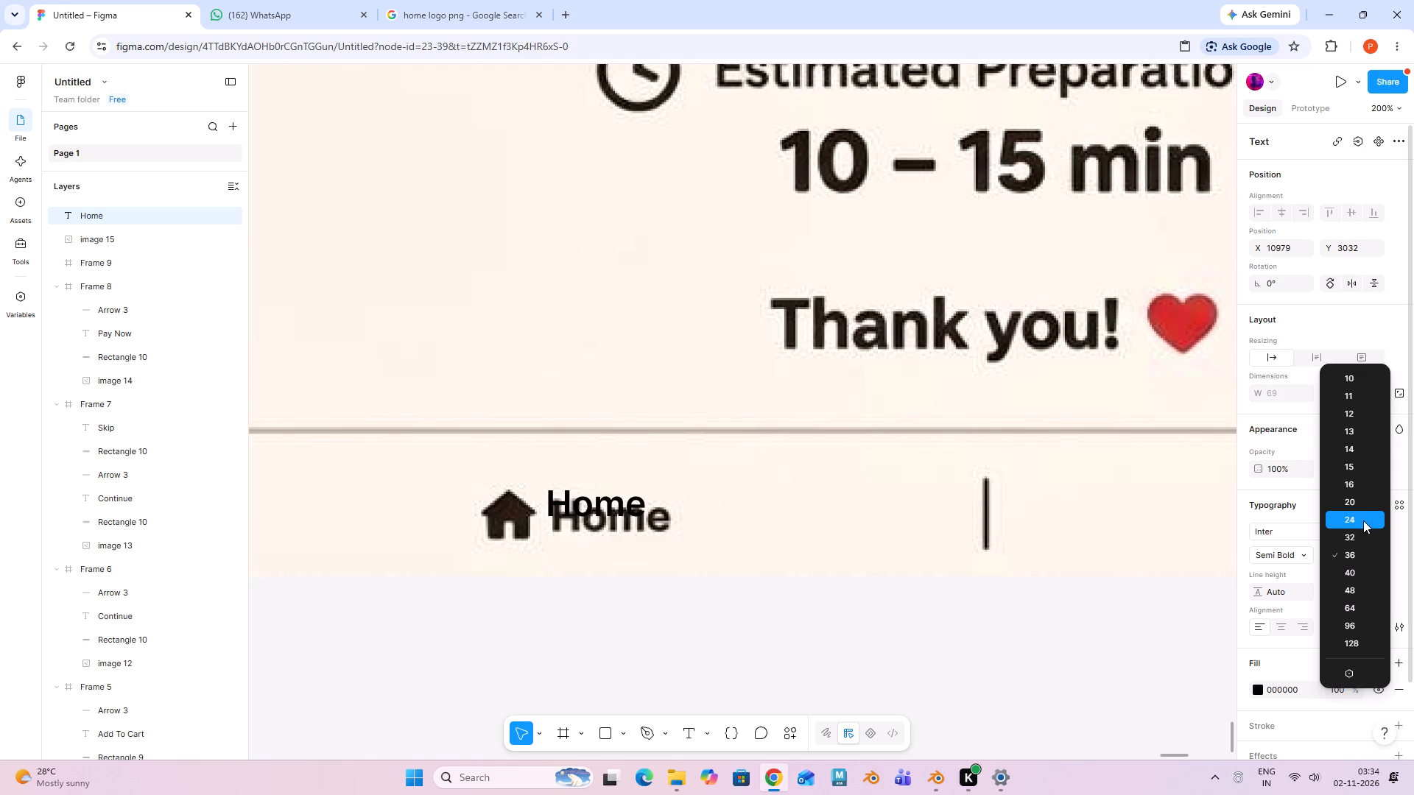
{"action": "left_click", "coordinate": [1364, 533]}
{"action": "left_click", "coordinate": [672, 517]}
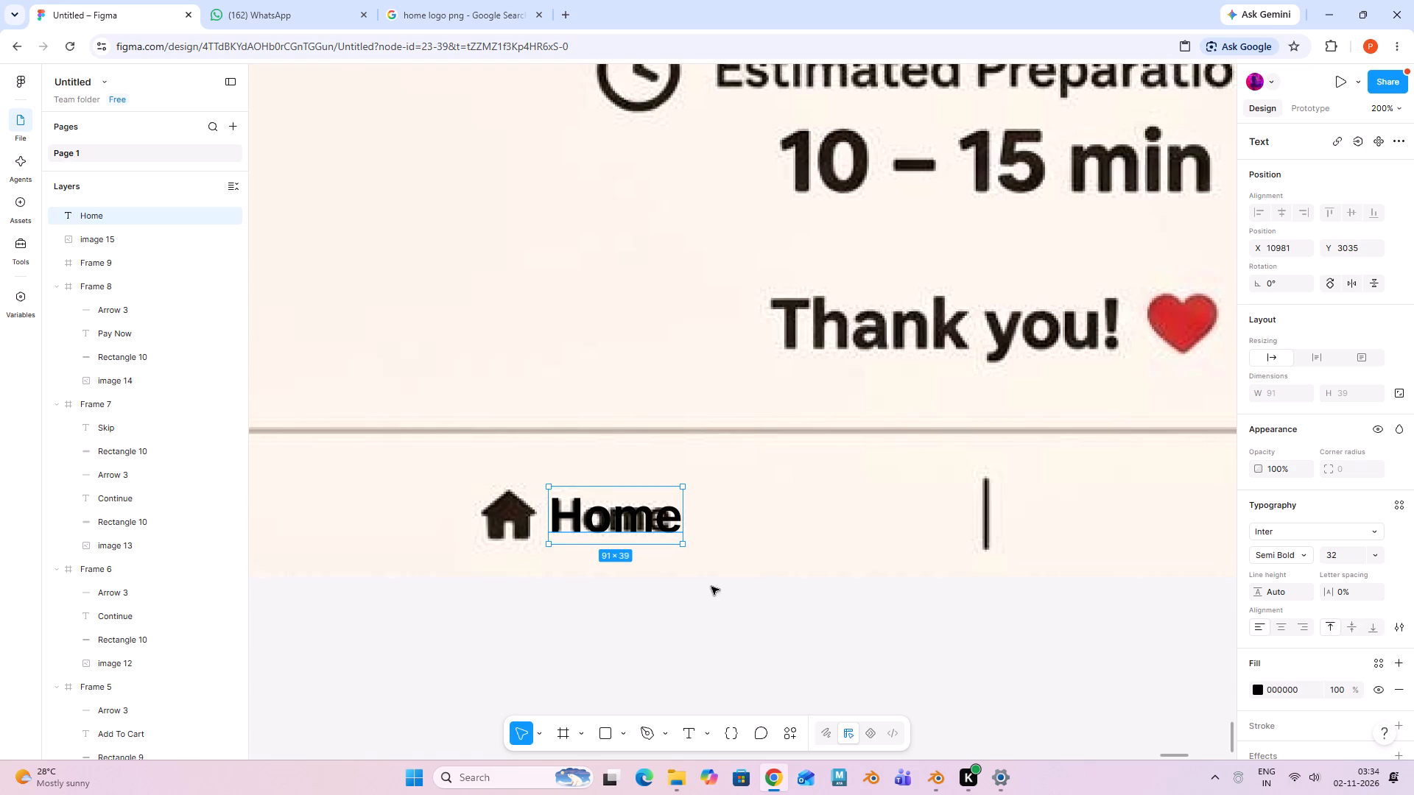
{"action": "left_click", "coordinate": [1299, 559]}
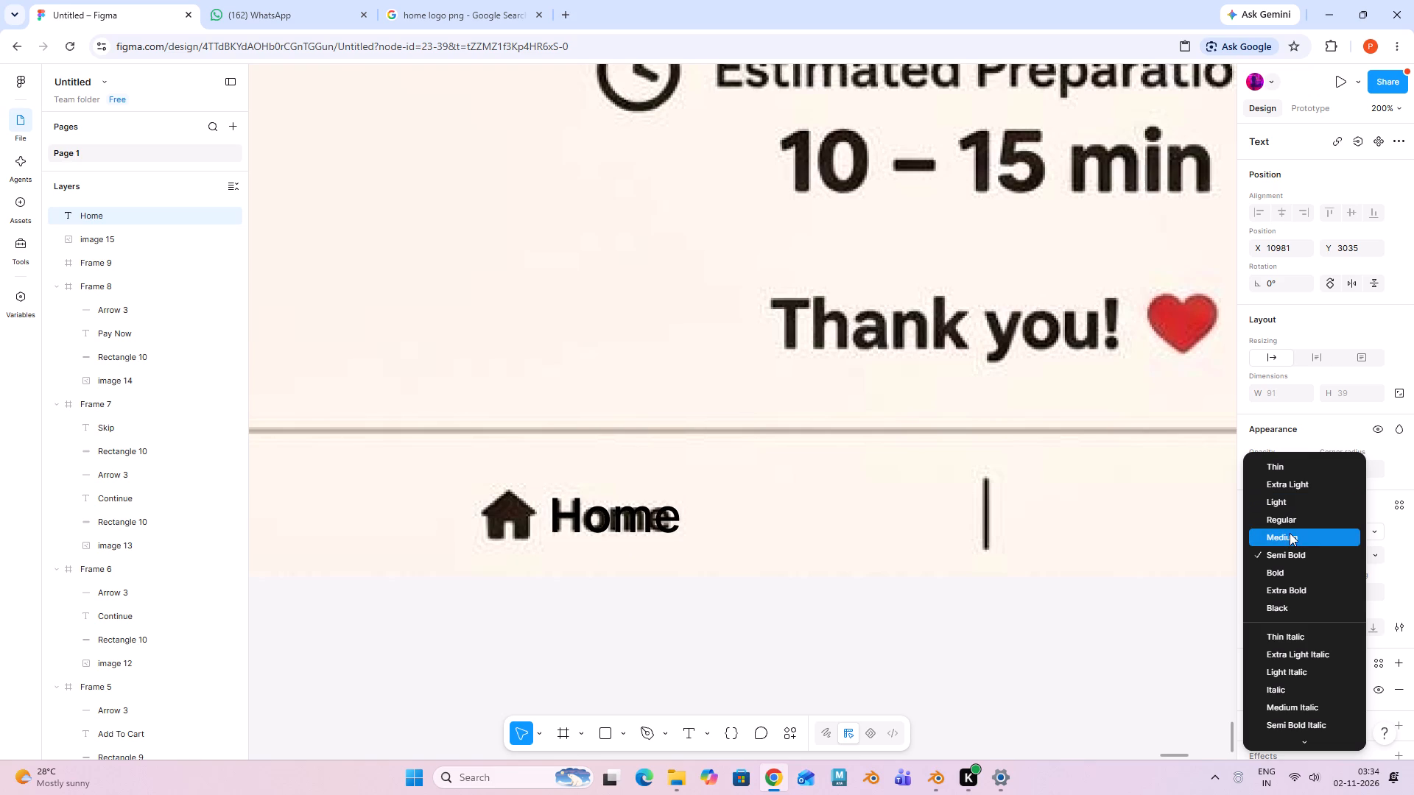
{"action": "left_click", "coordinate": [1290, 533]}
{"action": "left_click", "coordinate": [620, 526]}
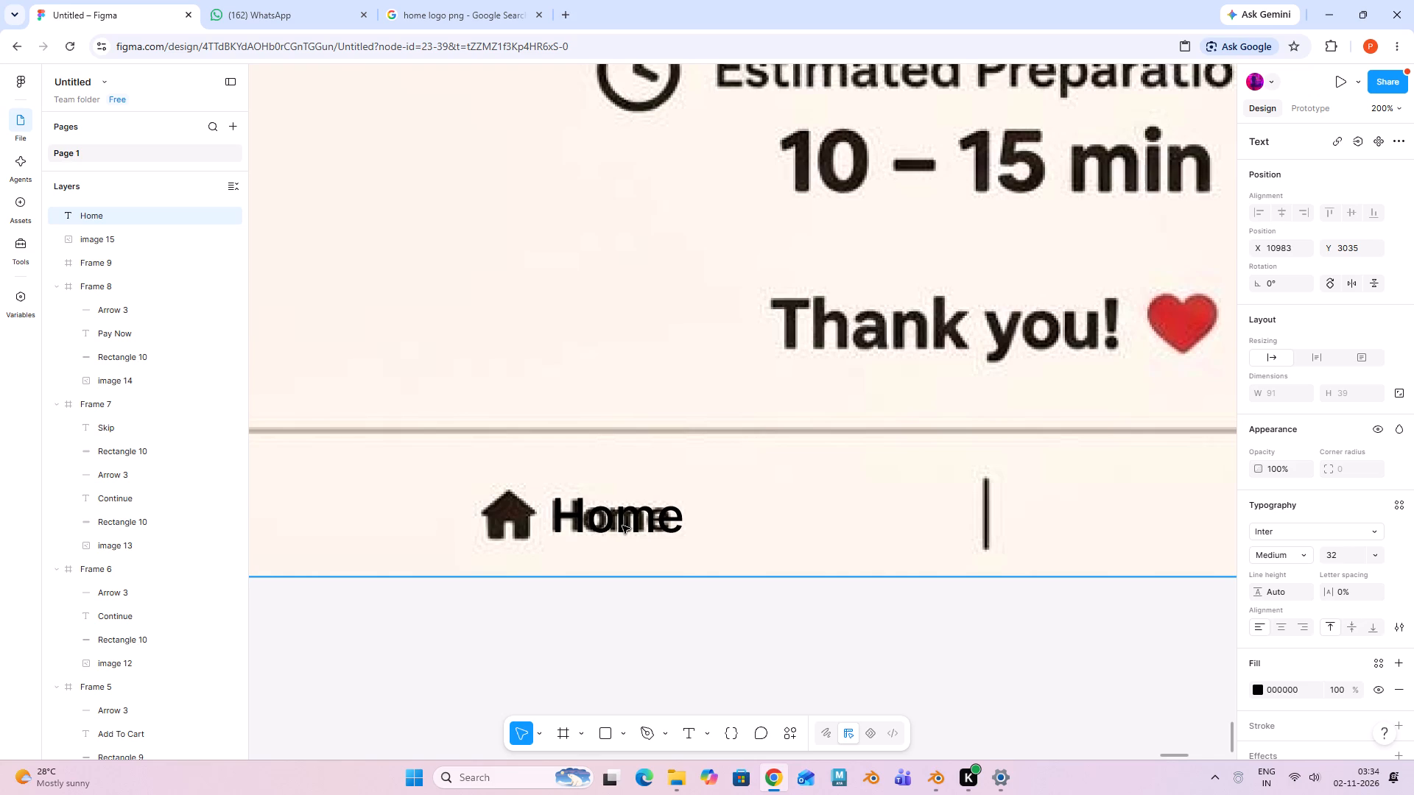
Move the Home label off the footer onto the empty canvas just below the order confirmation screen.
{"action": "left_click_drag", "start_coordinate": [639, 543], "coordinate": [647, 553]}
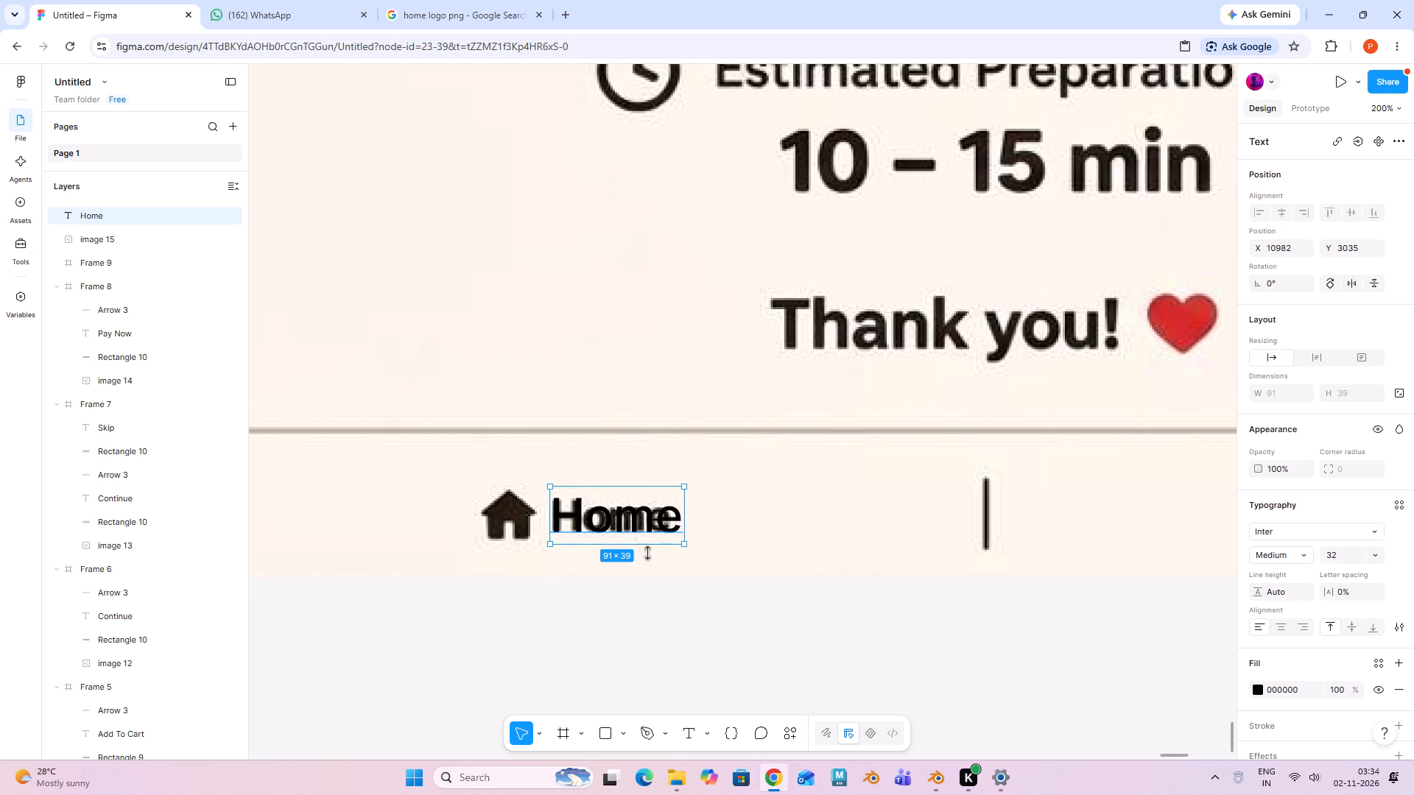
{"action": "left_click_drag", "start_coordinate": [647, 553], "coordinate": [678, 596]}
{"action": "key", "text": "ctrl+z"}
{"action": "left_click_drag", "start_coordinate": [619, 531], "coordinate": [653, 564]}
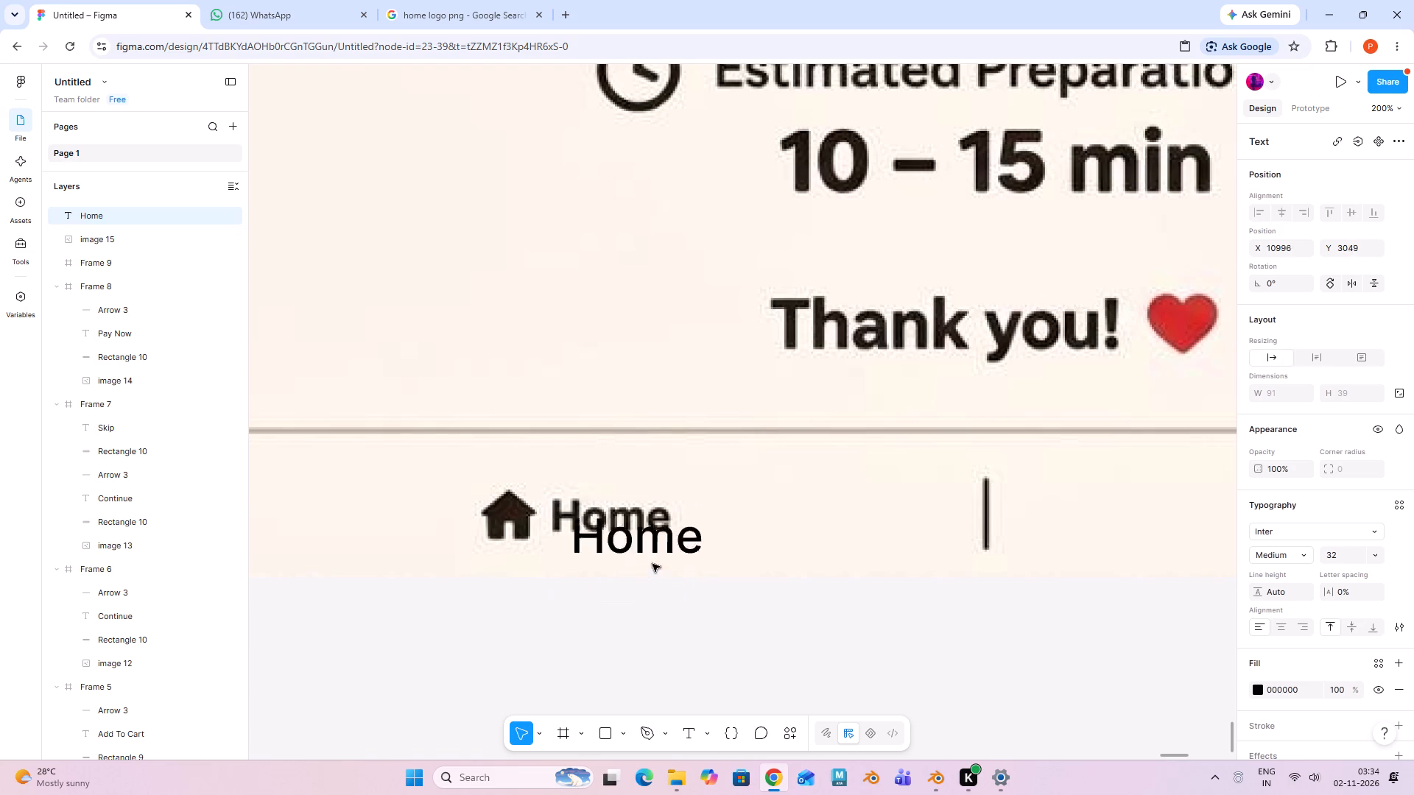
{"action": "left_click_drag", "start_coordinate": [653, 564], "coordinate": [712, 632]}
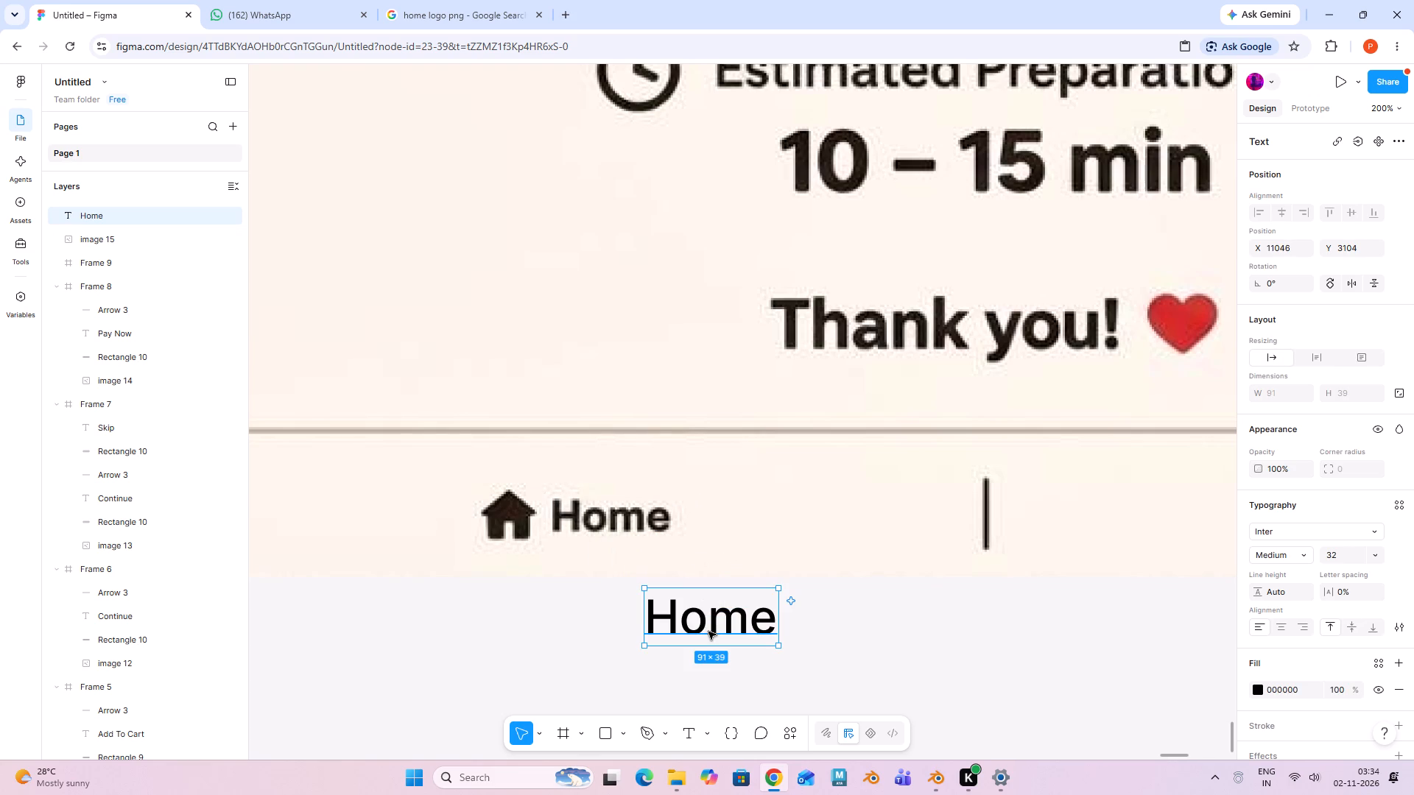
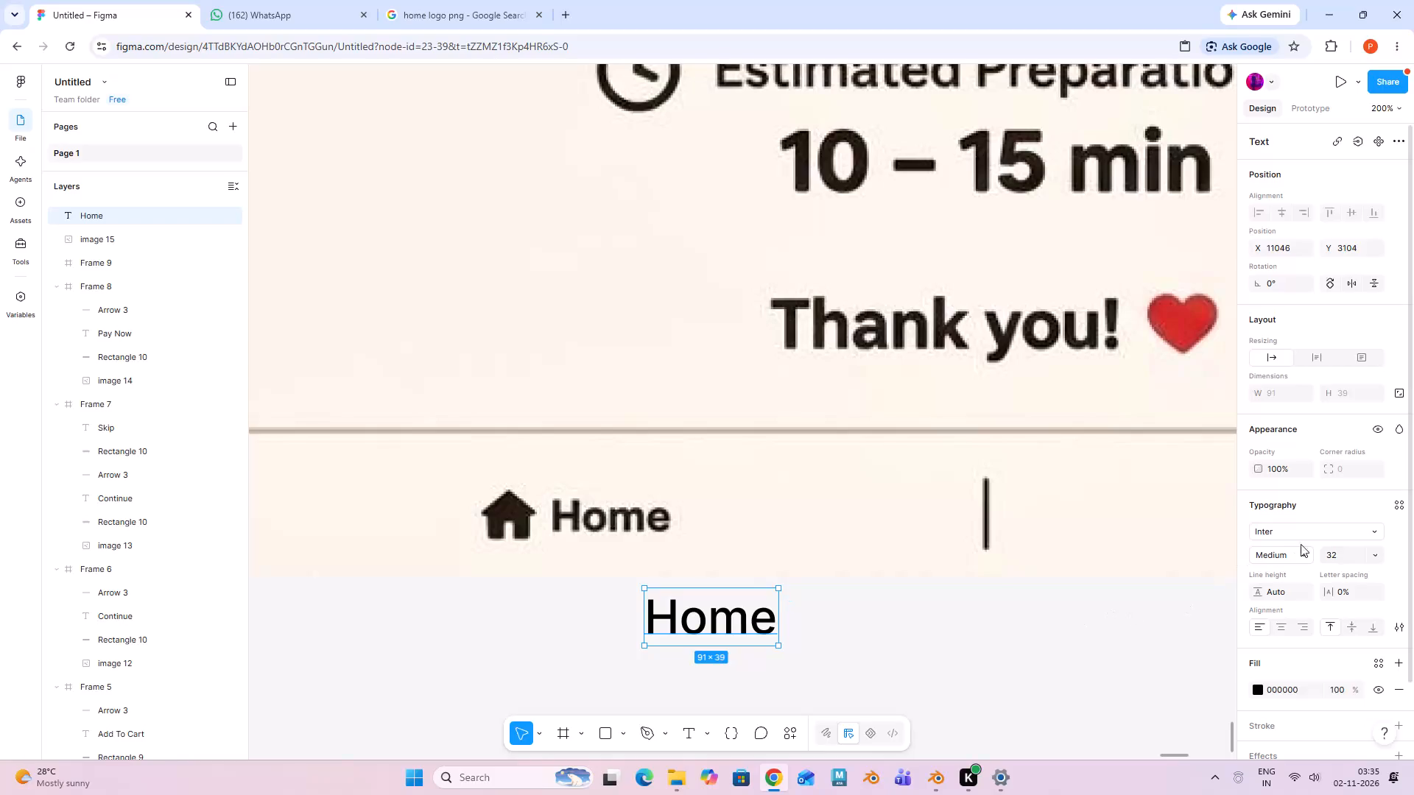
Set the Home label's font to Poppins, its size to 16 and its weight to SemiBold.
{"action": "left_click", "coordinate": [1325, 533]}
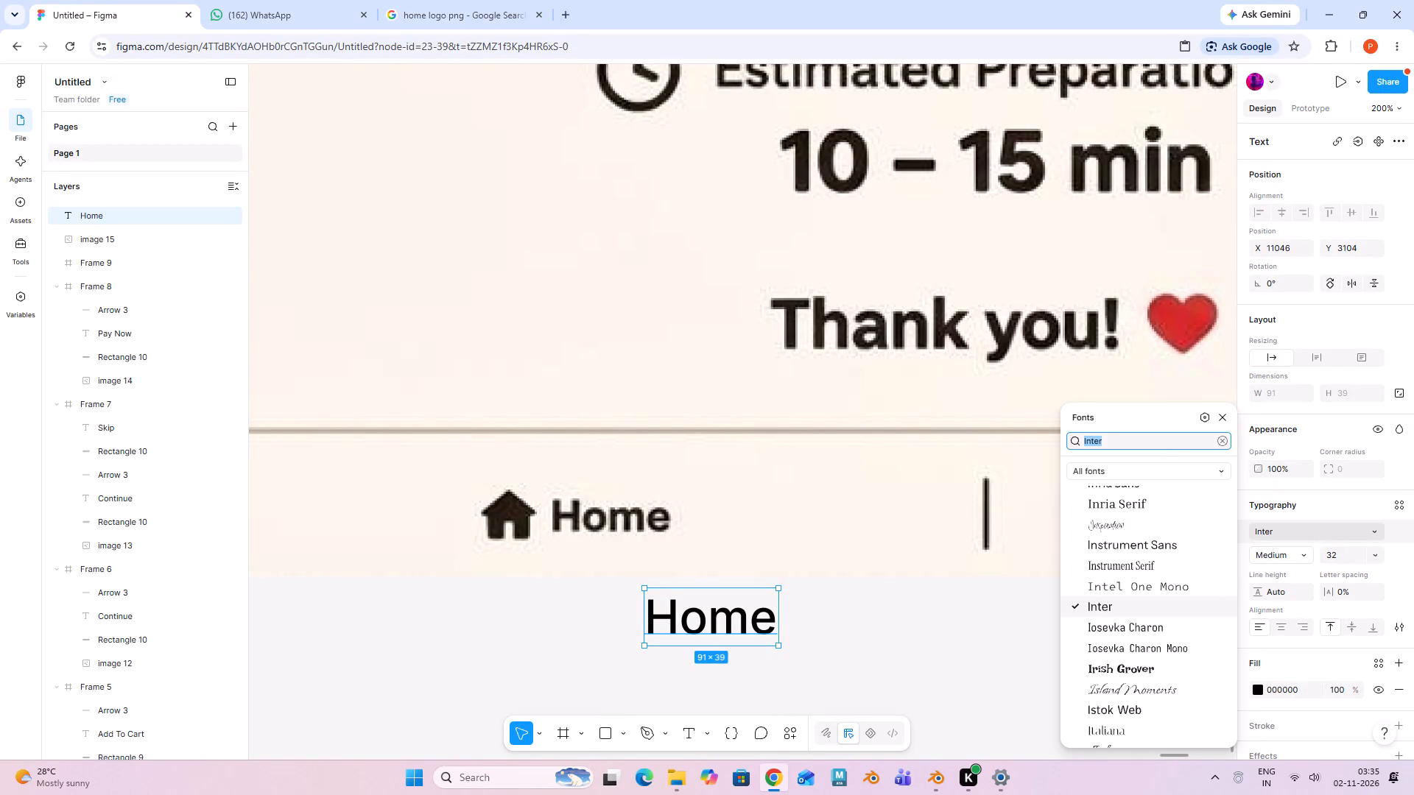
{"action": "key", "text": "BackSpace"}
{"action": "type", "text": "popp"}
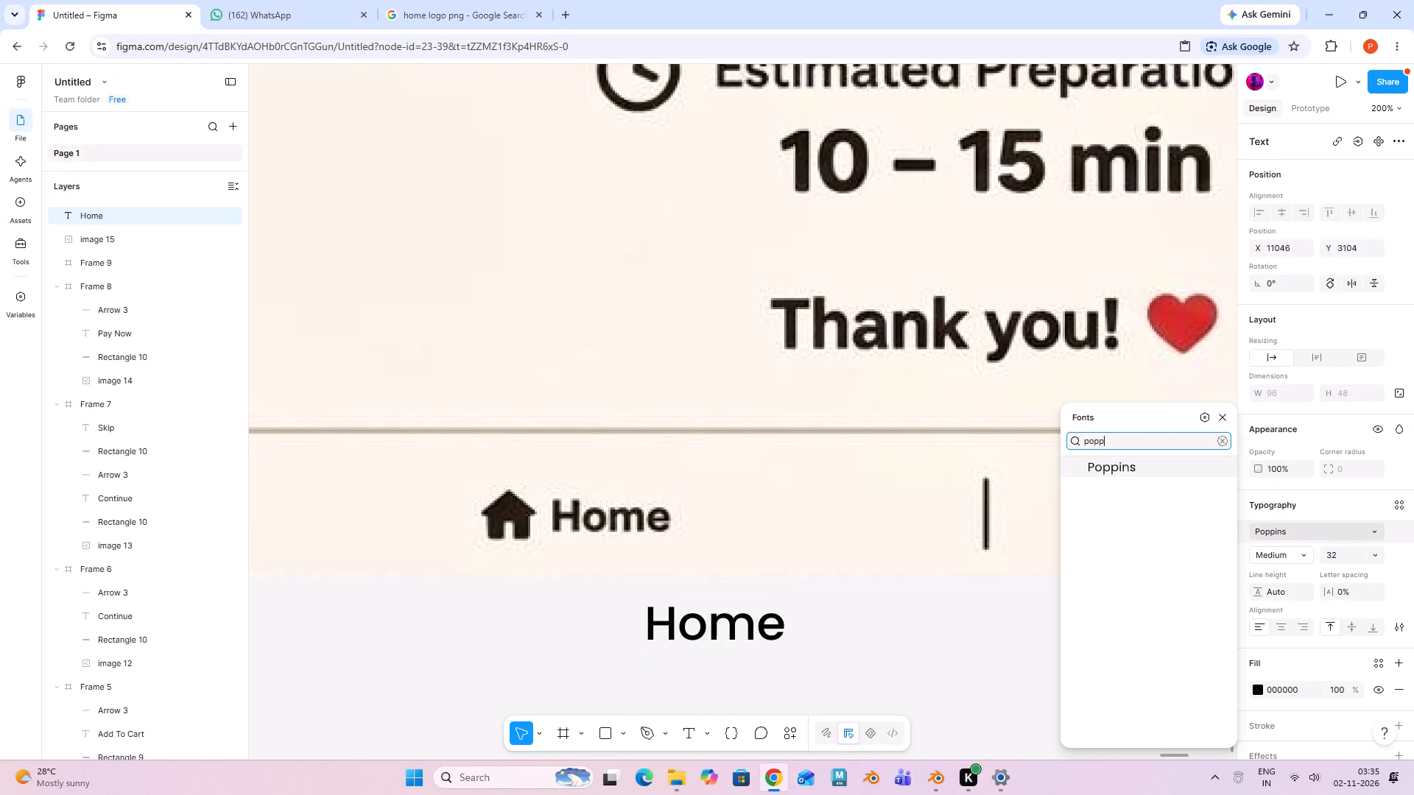
{"action": "left_click", "coordinate": [1131, 467]}
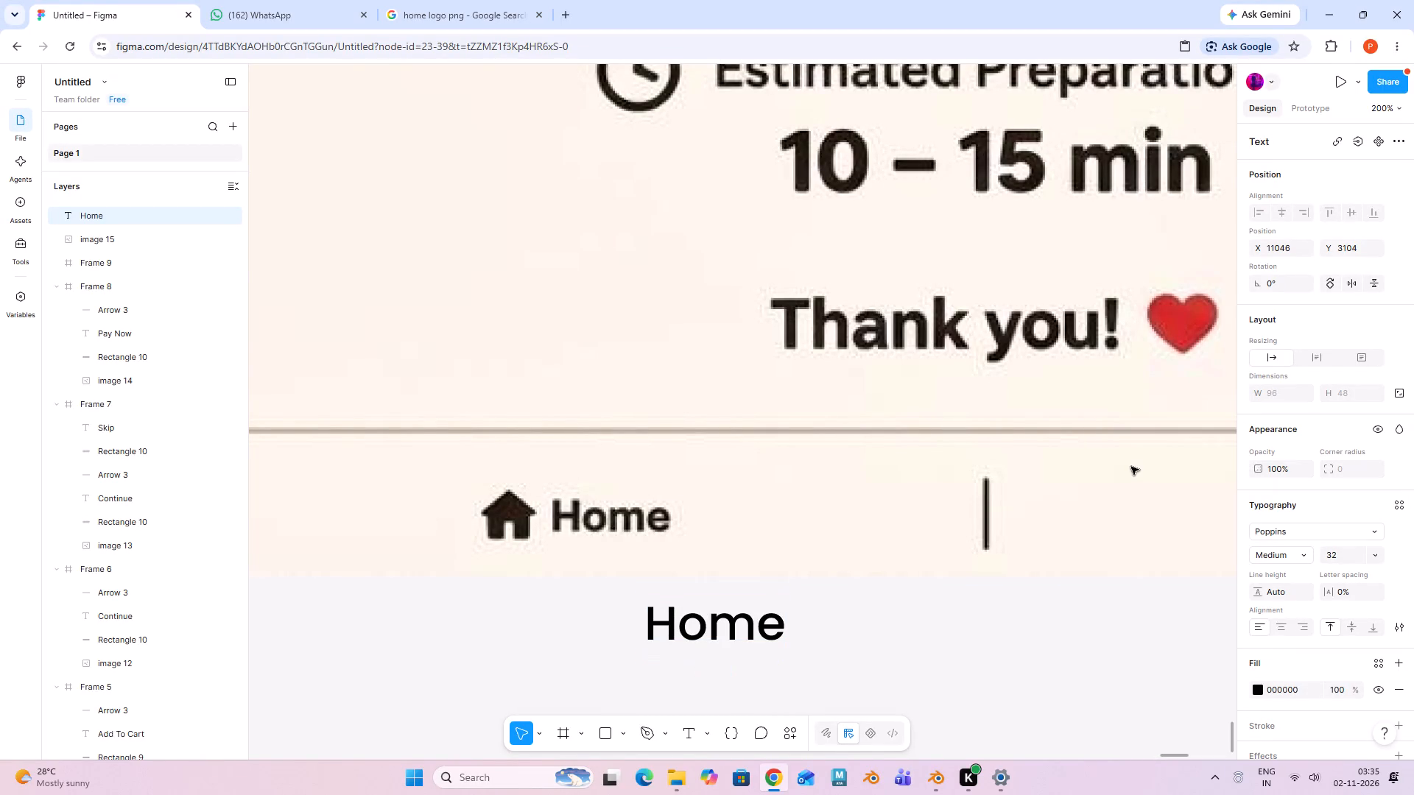
{"action": "left_click", "coordinate": [1362, 551]}
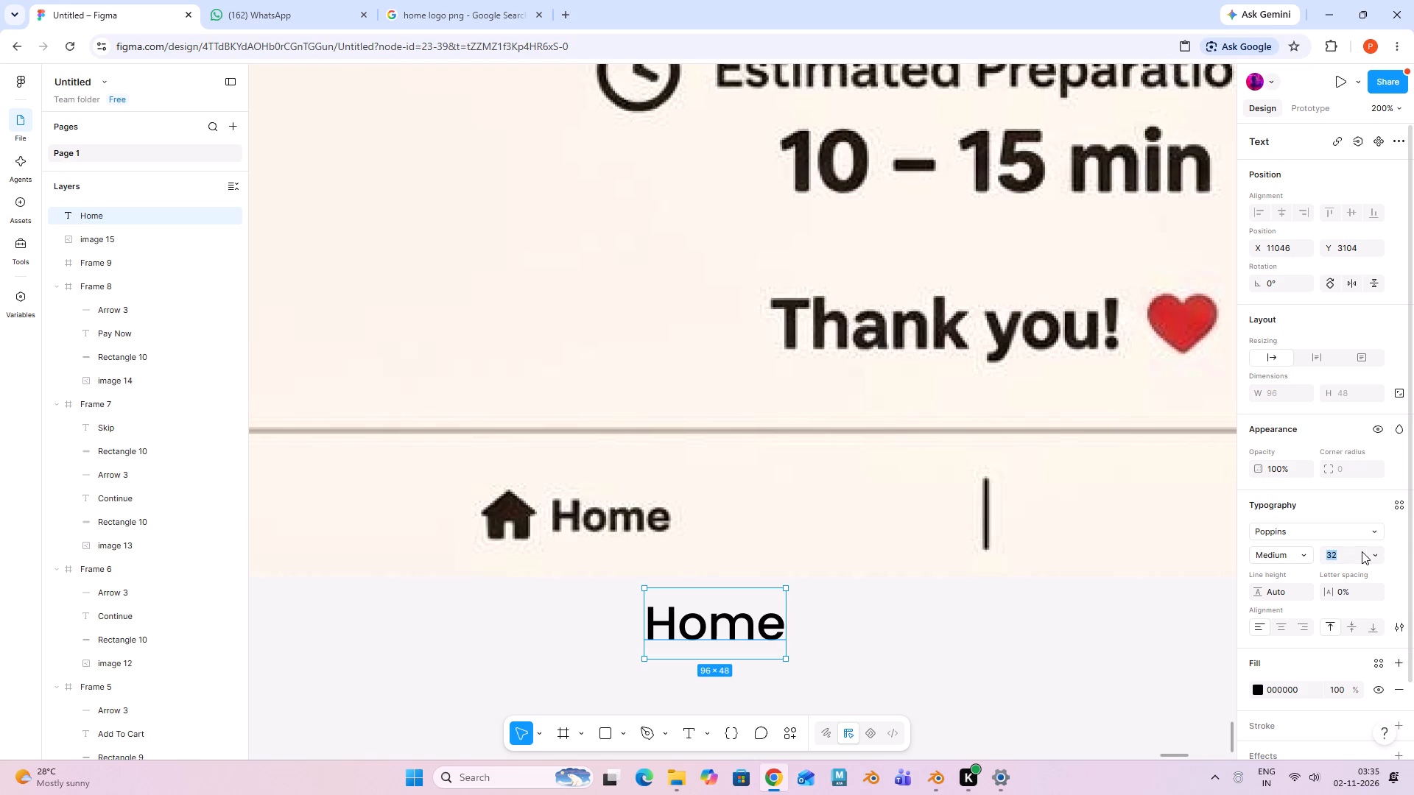
{"action": "left_click", "coordinate": [1385, 559]}
{"action": "left_click", "coordinate": [1384, 557]}
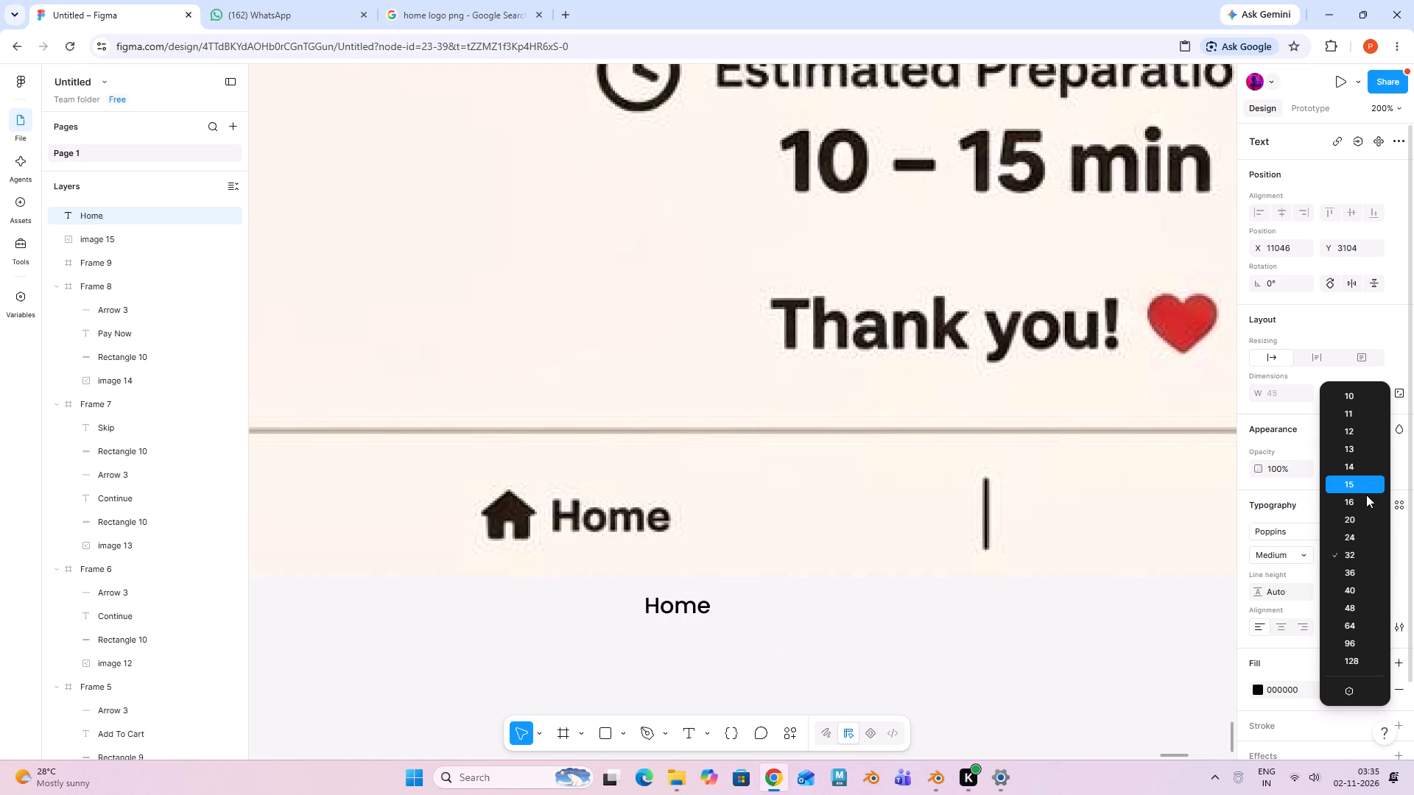
{"action": "left_click", "coordinate": [1368, 501]}
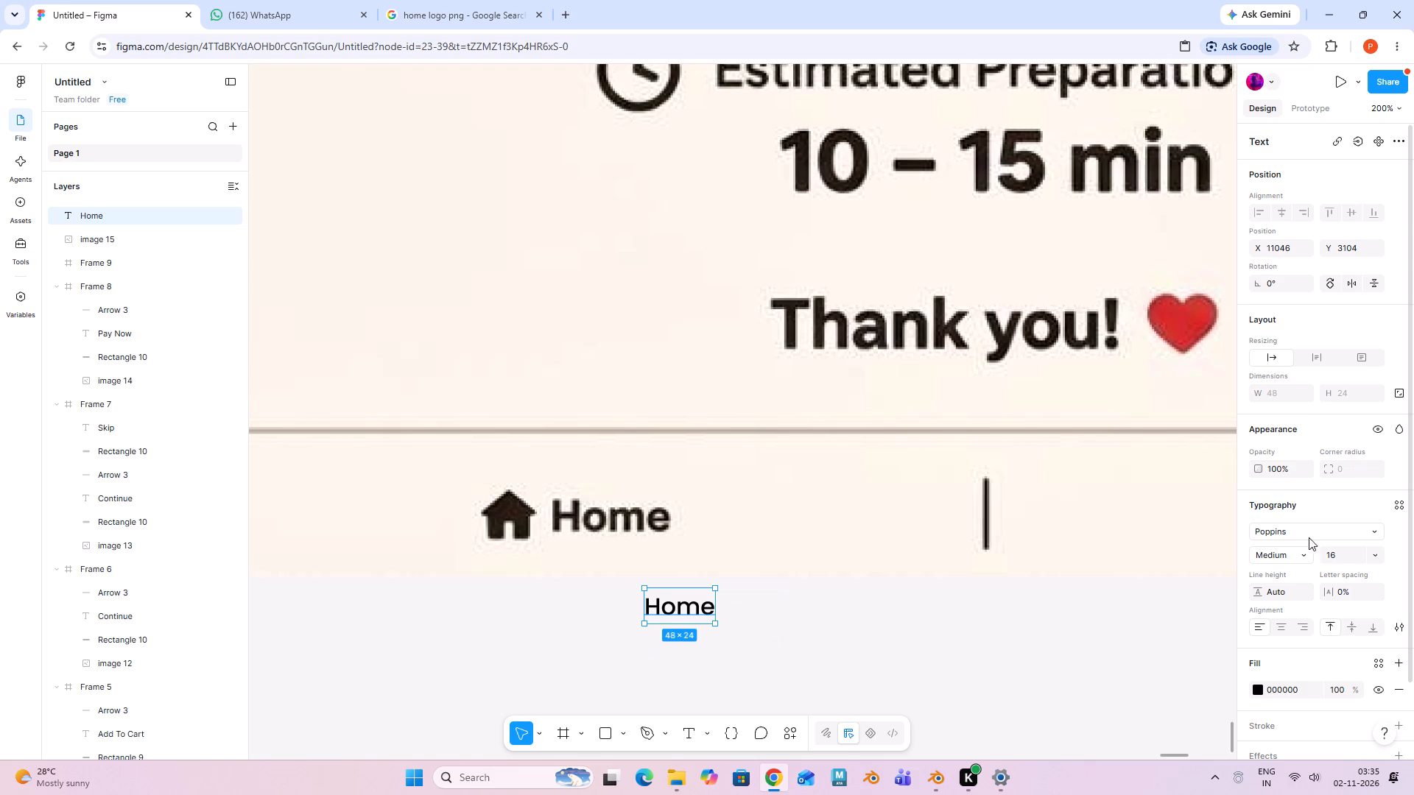
{"action": "left_click", "coordinate": [1298, 558]}
{"action": "left_click", "coordinate": [1301, 574]}
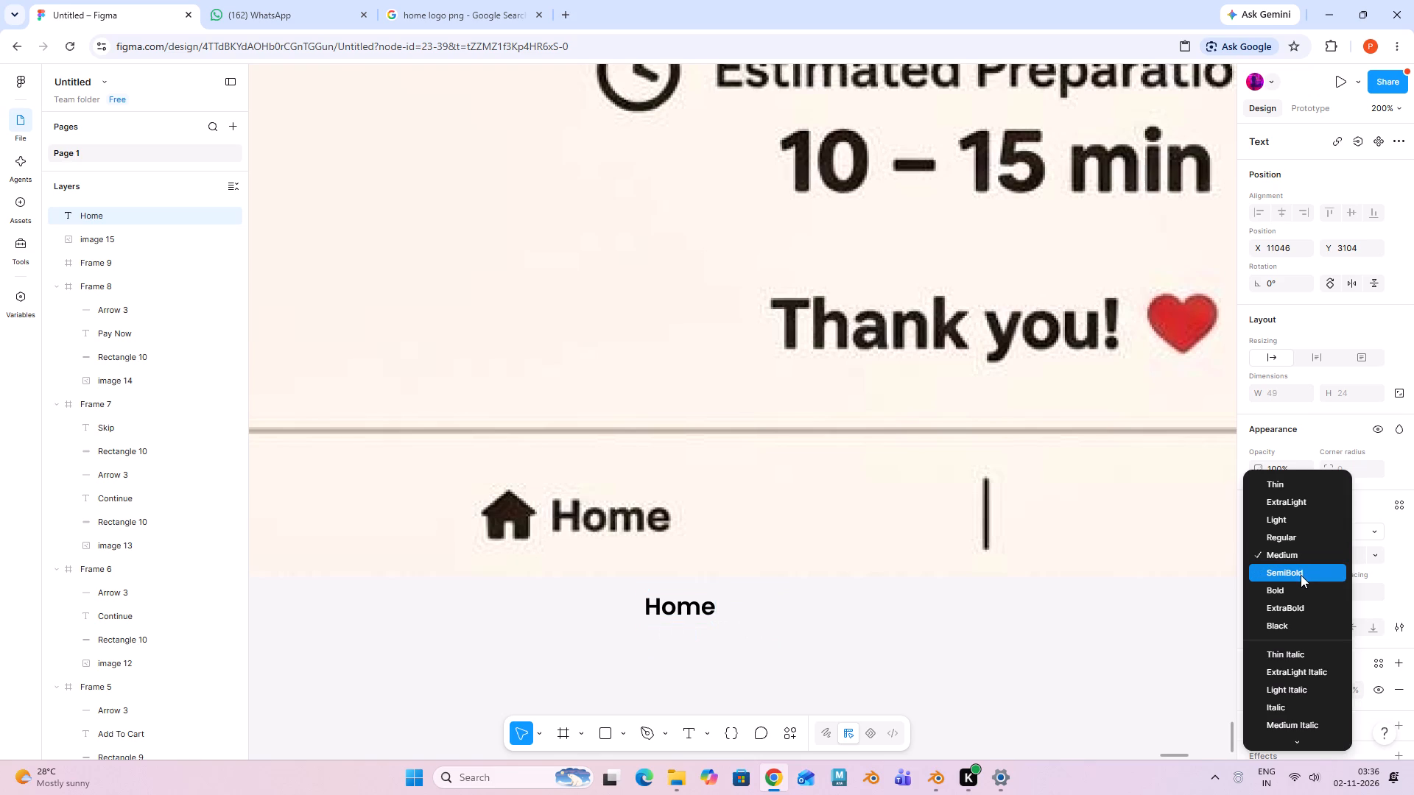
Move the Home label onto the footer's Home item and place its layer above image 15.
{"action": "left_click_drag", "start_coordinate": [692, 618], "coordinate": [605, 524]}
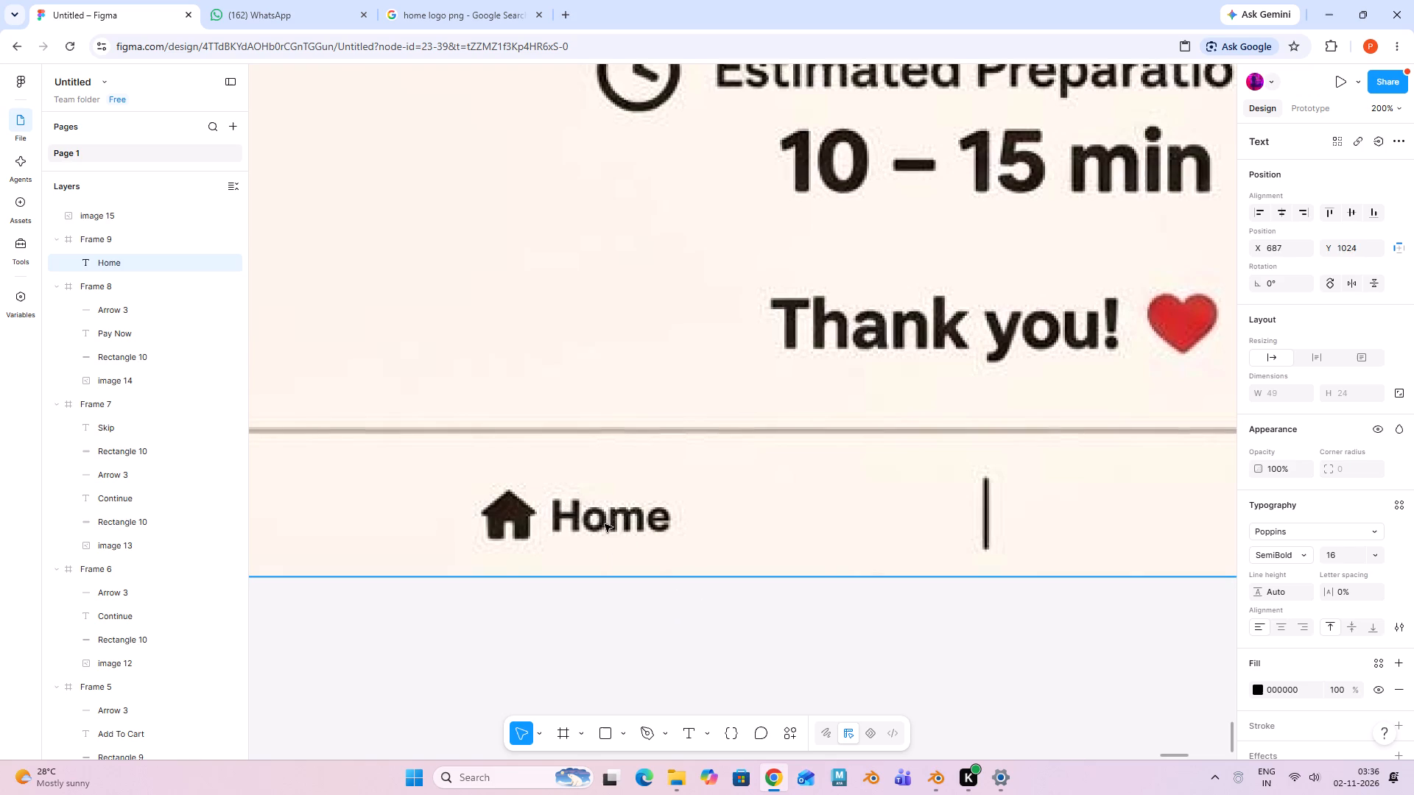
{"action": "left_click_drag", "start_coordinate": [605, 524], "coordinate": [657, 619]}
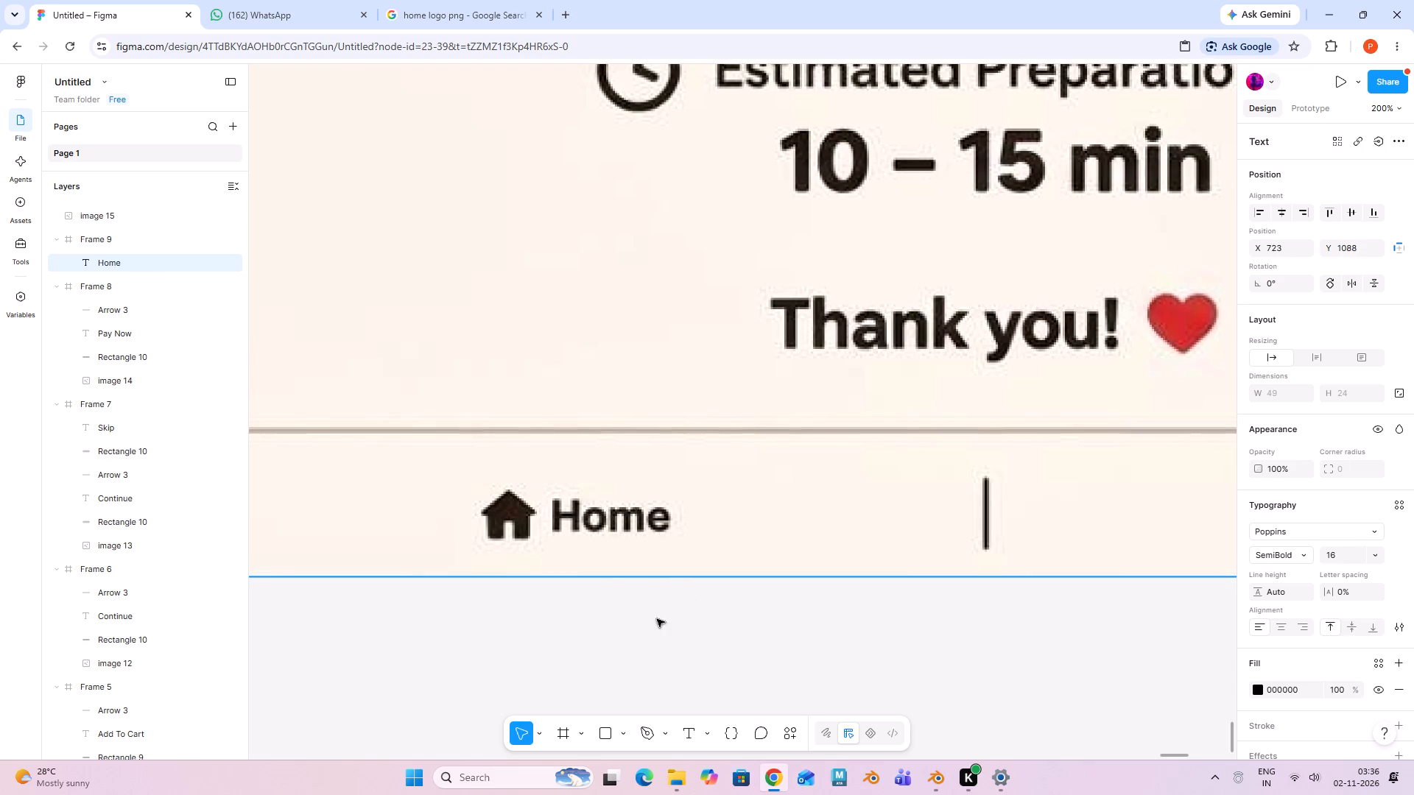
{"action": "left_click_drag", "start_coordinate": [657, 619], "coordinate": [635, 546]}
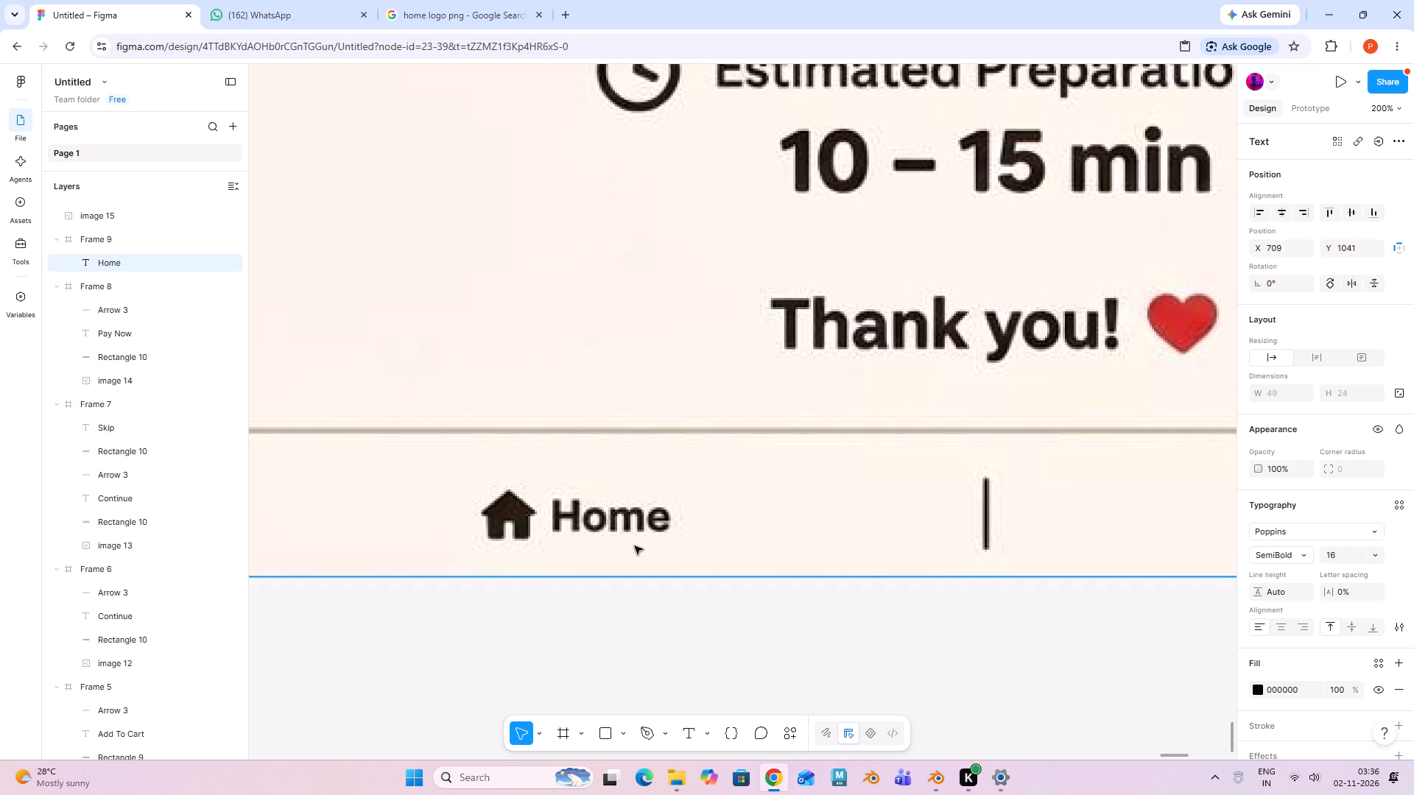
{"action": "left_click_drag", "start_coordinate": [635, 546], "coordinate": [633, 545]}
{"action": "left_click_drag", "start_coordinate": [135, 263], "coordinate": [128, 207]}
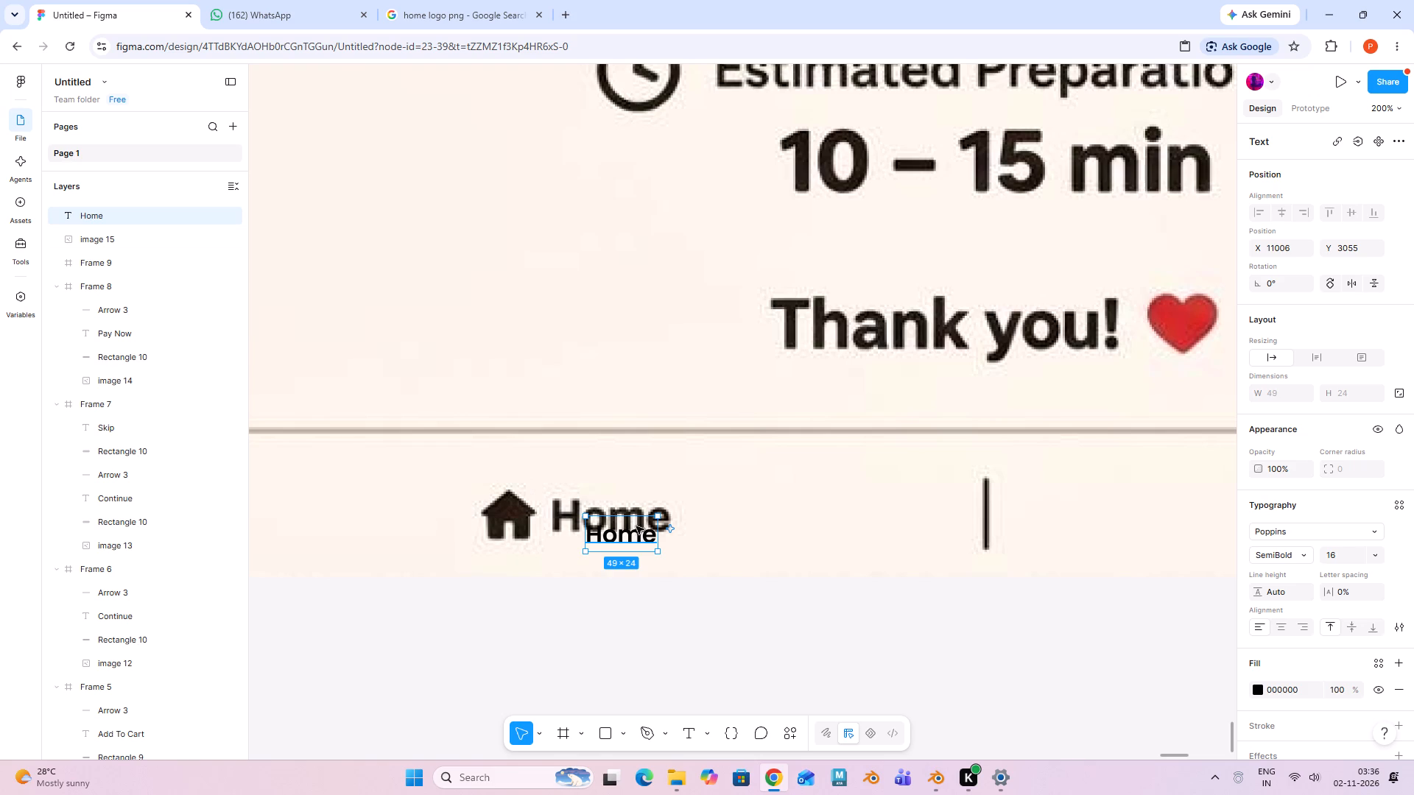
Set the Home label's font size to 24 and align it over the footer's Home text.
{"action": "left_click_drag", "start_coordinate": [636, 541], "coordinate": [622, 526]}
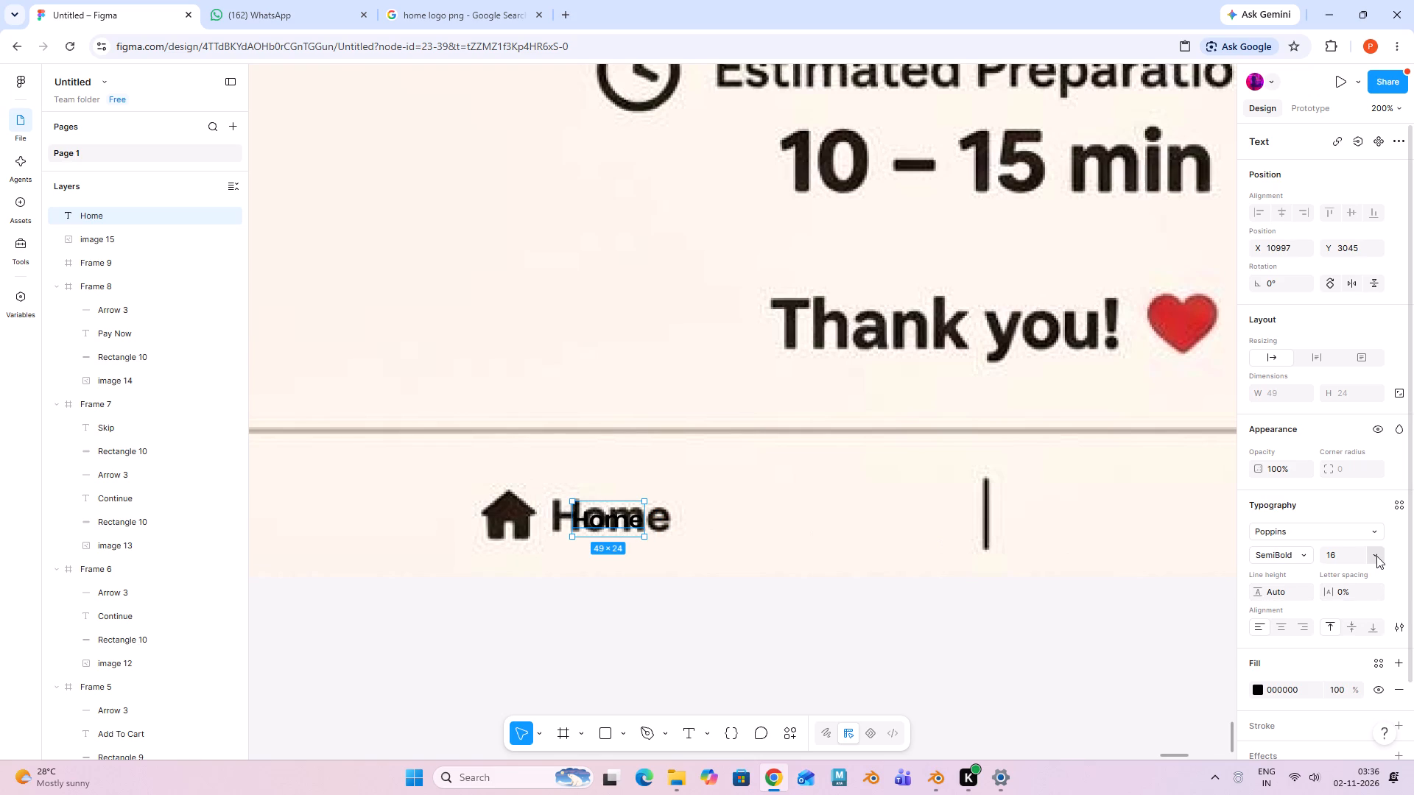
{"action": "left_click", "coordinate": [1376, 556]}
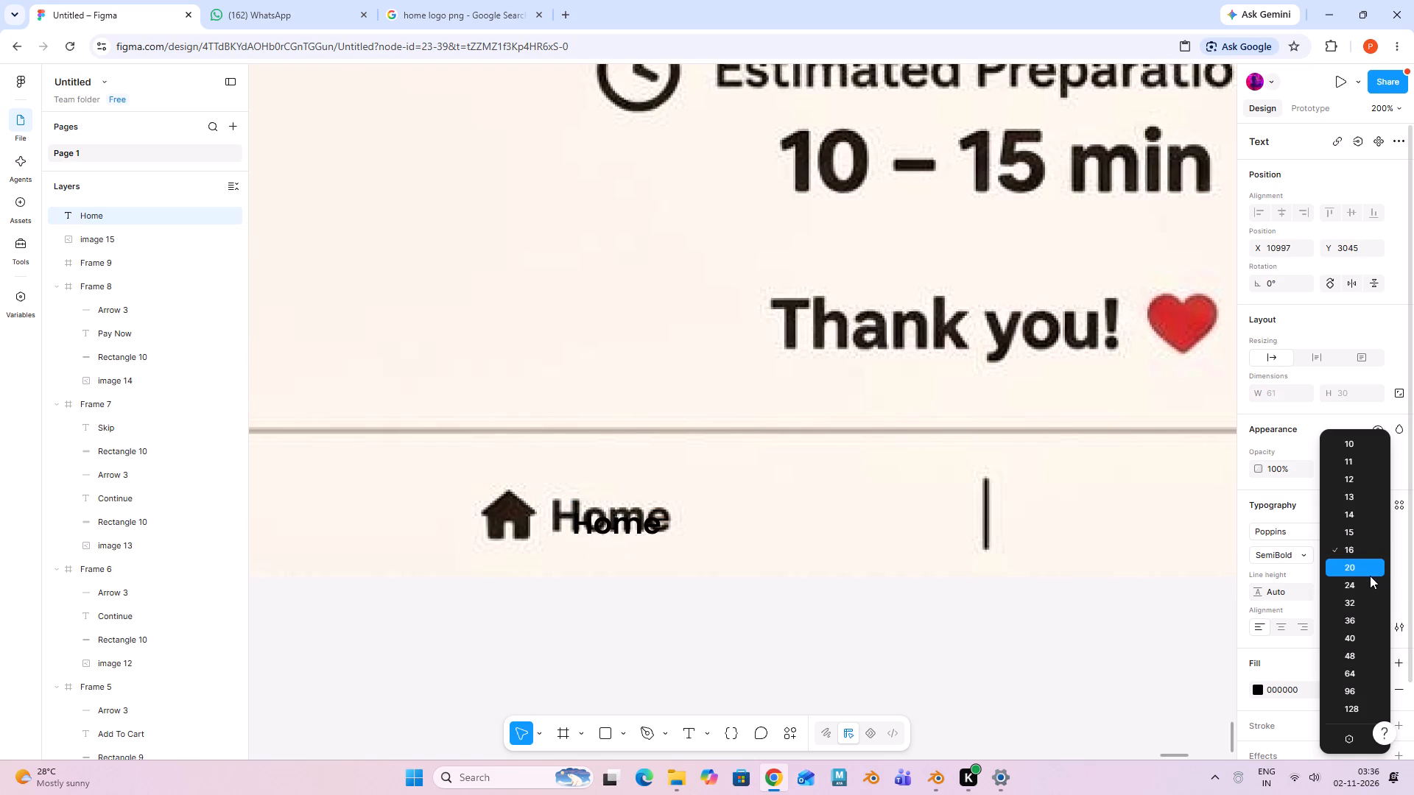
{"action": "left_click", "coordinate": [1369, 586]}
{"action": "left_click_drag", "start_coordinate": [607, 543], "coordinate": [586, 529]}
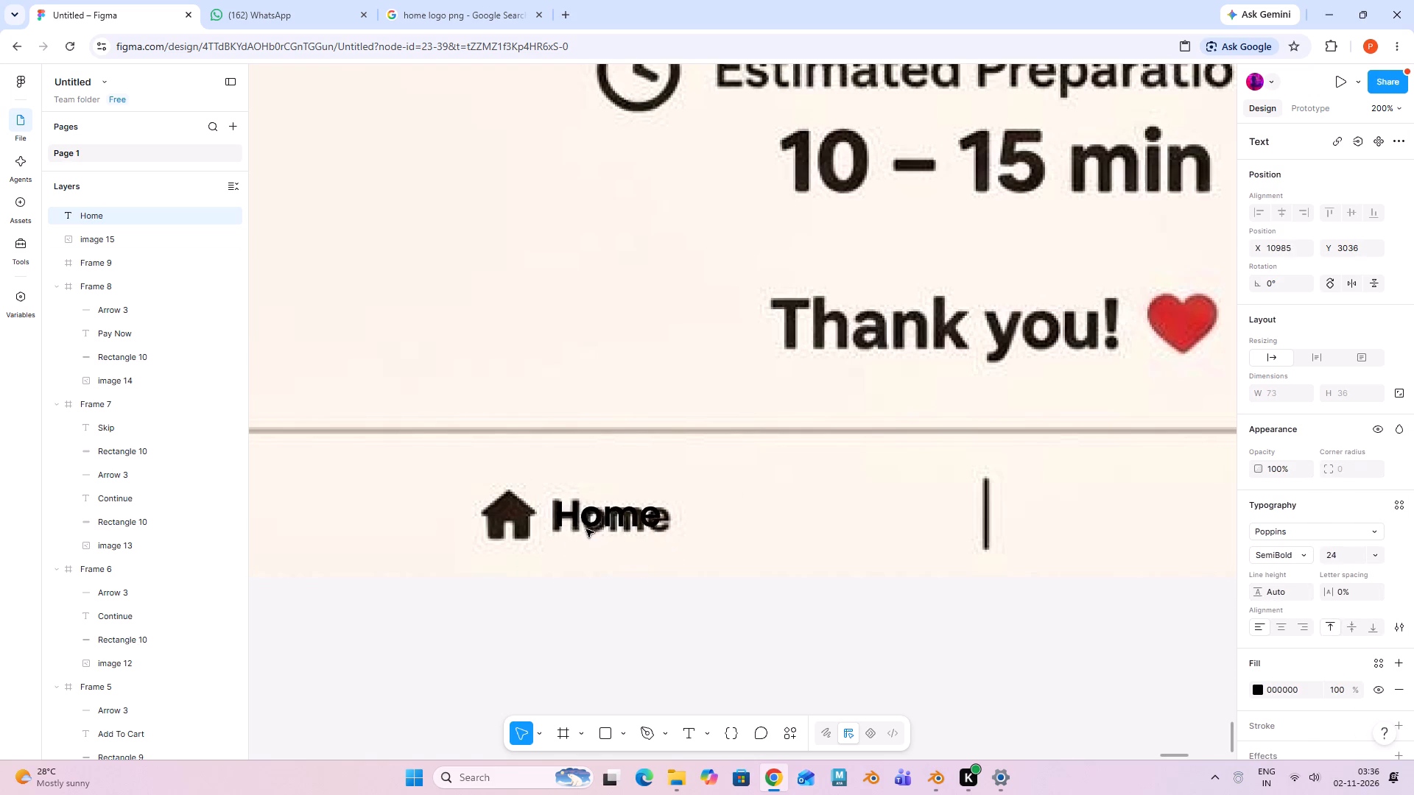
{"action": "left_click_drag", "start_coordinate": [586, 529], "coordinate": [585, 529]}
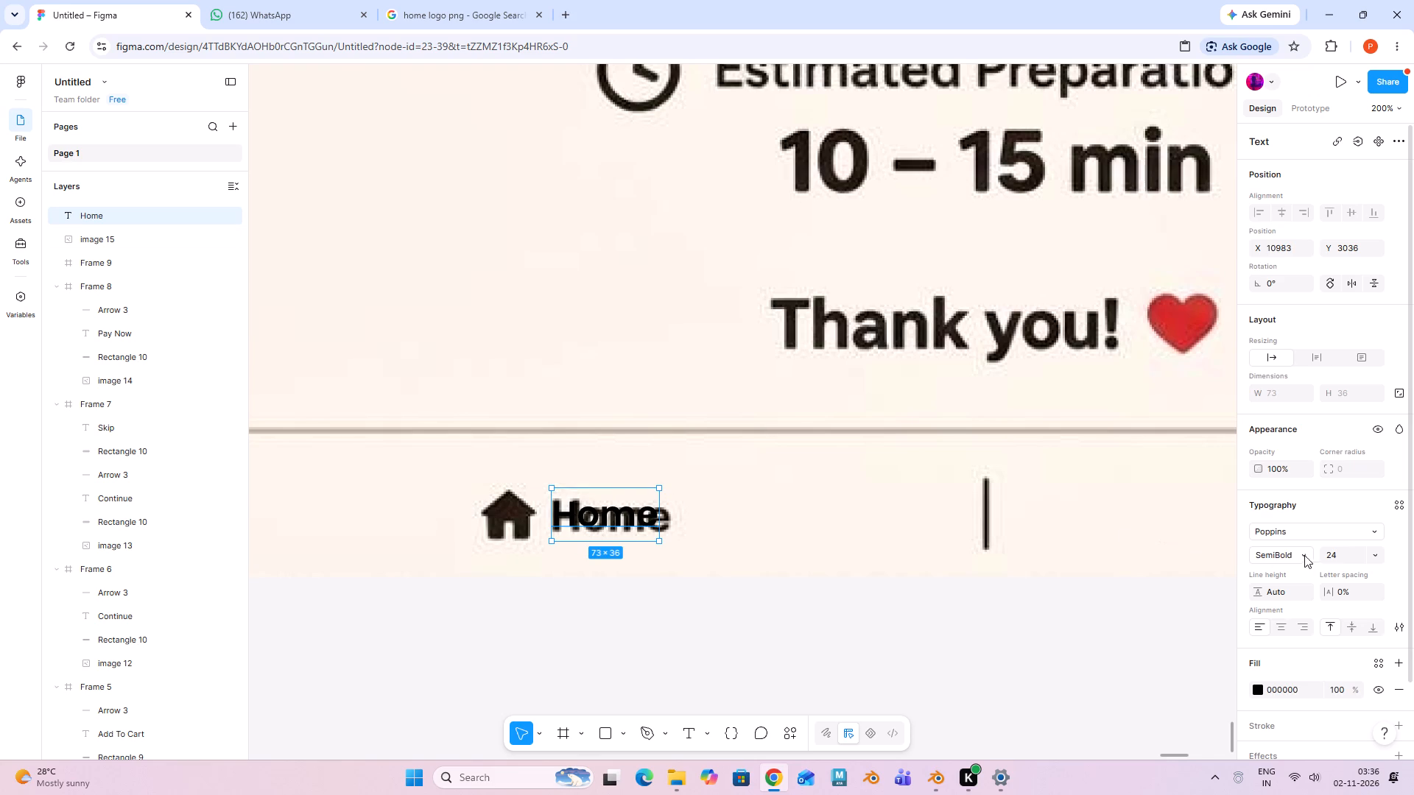
Set the Home label's font size to 32 and realign it over the footer's Home text.
{"action": "left_click", "coordinate": [1355, 554]}
{"action": "left_click", "coordinate": [1369, 556]}
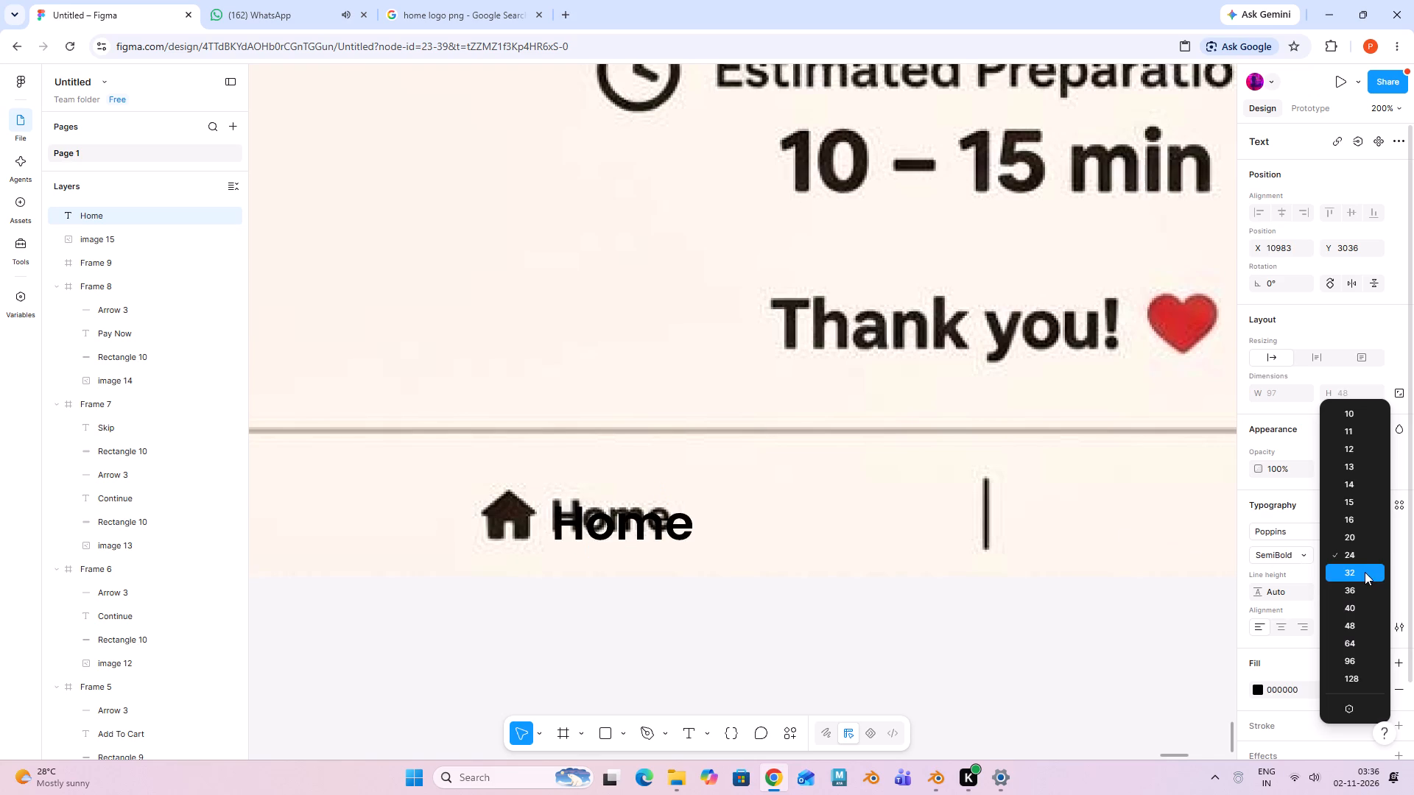
{"action": "left_click", "coordinate": [1365, 572]}
{"action": "left_click_drag", "start_coordinate": [611, 529], "coordinate": [605, 521]}
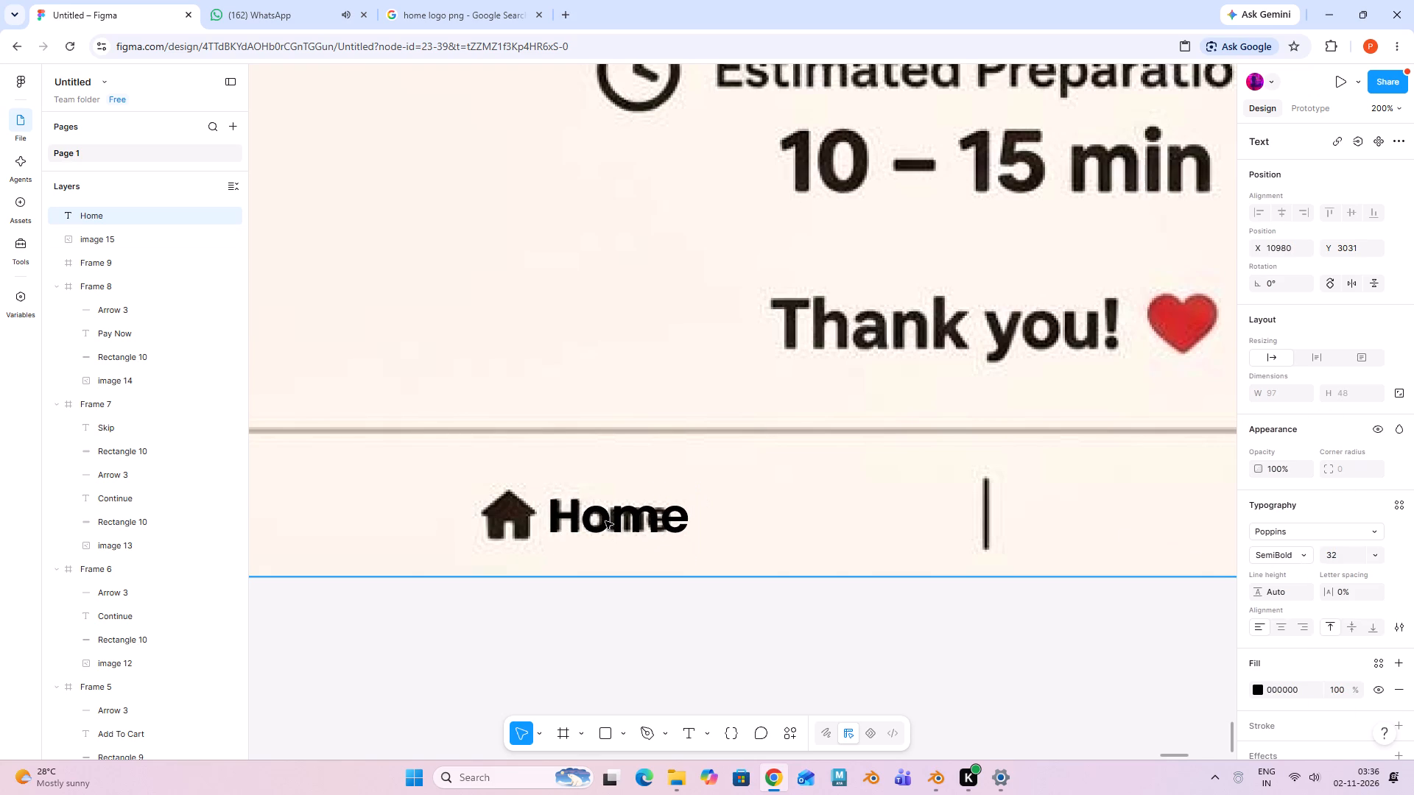
{"action": "left_click_drag", "start_coordinate": [605, 521], "coordinate": [609, 521]}
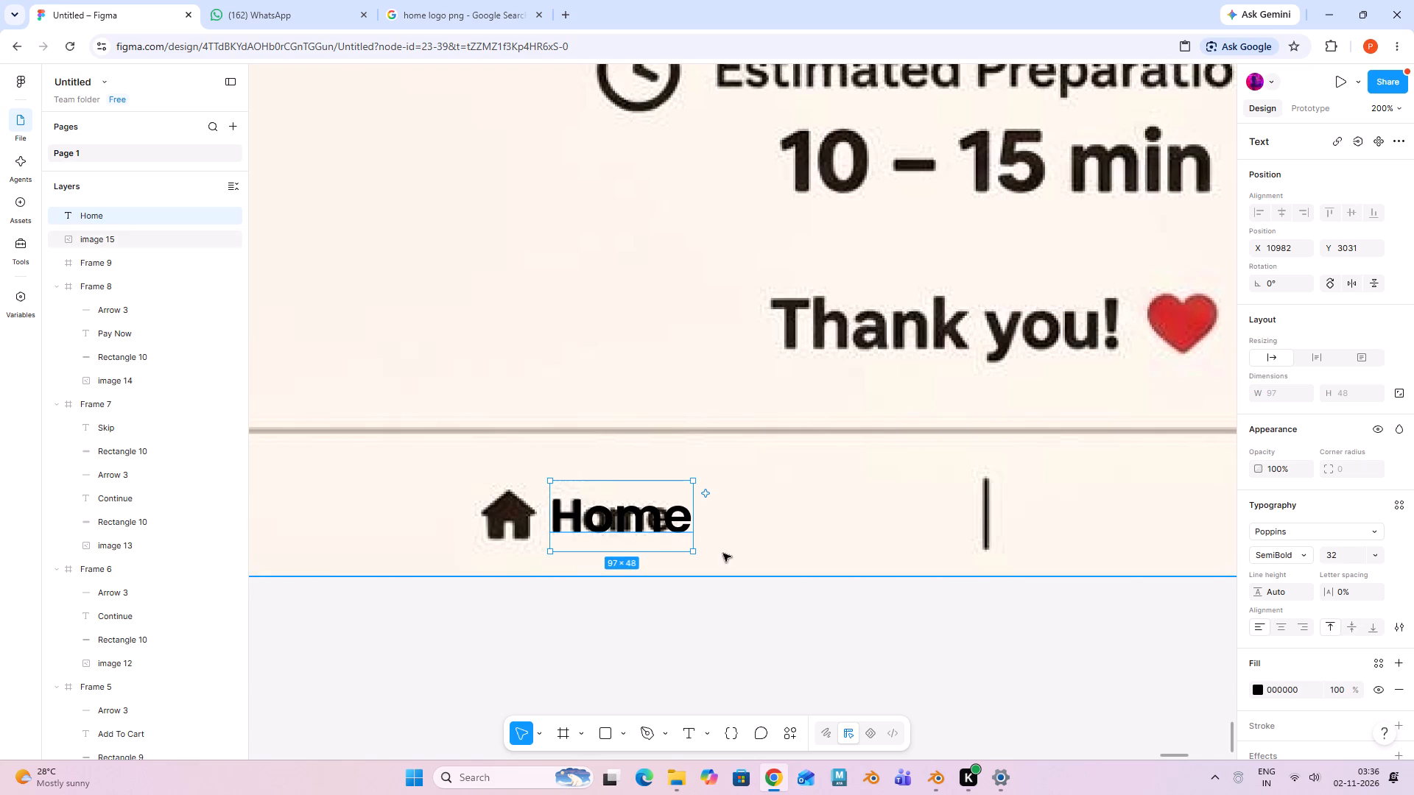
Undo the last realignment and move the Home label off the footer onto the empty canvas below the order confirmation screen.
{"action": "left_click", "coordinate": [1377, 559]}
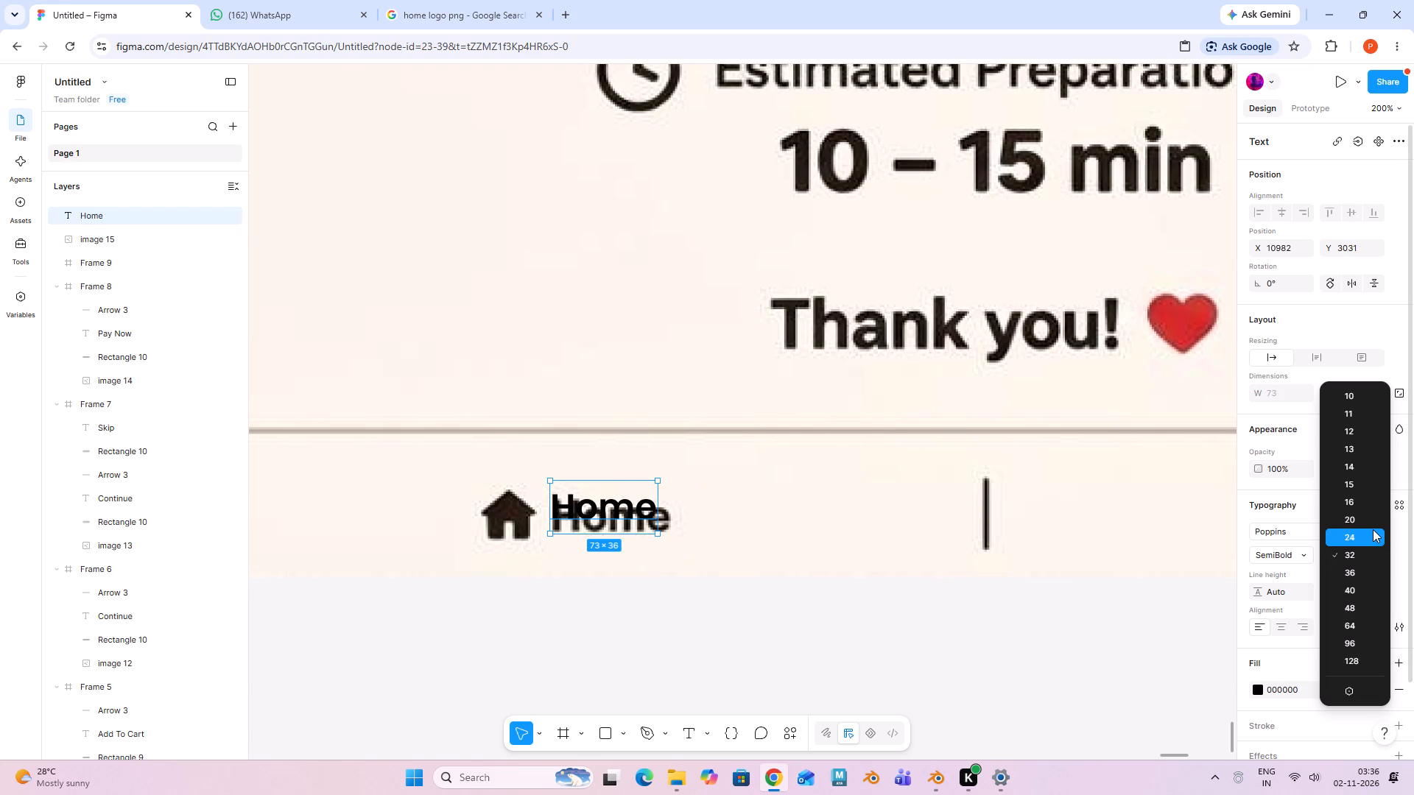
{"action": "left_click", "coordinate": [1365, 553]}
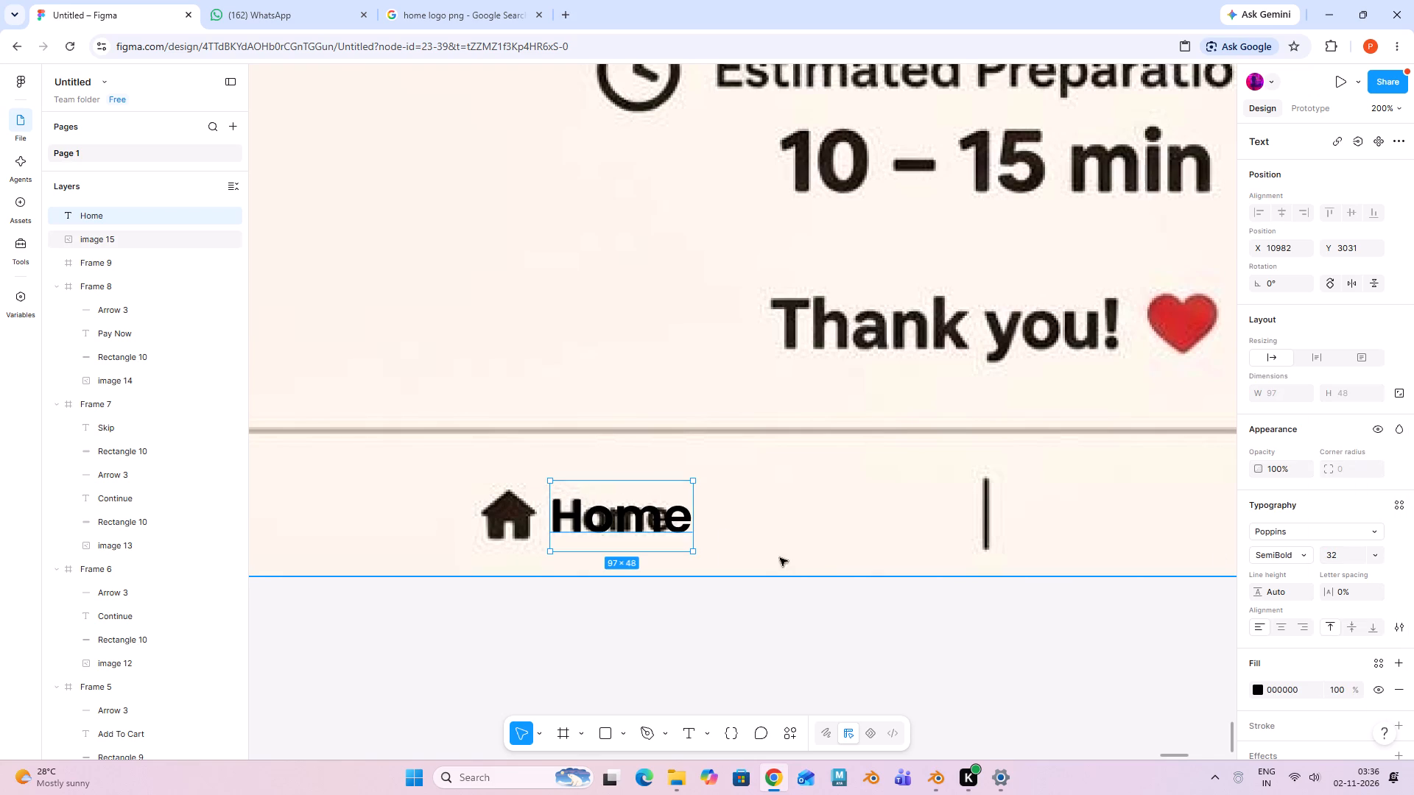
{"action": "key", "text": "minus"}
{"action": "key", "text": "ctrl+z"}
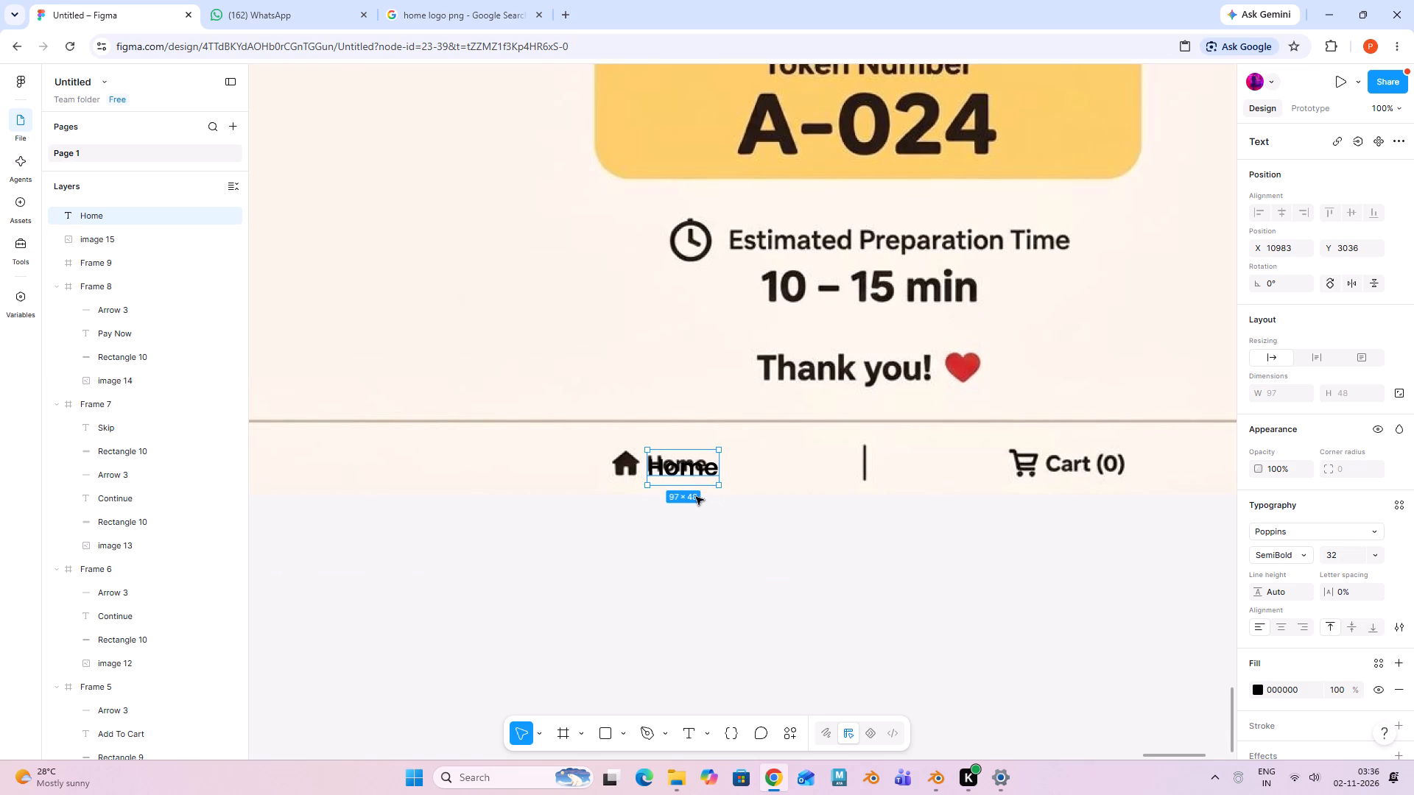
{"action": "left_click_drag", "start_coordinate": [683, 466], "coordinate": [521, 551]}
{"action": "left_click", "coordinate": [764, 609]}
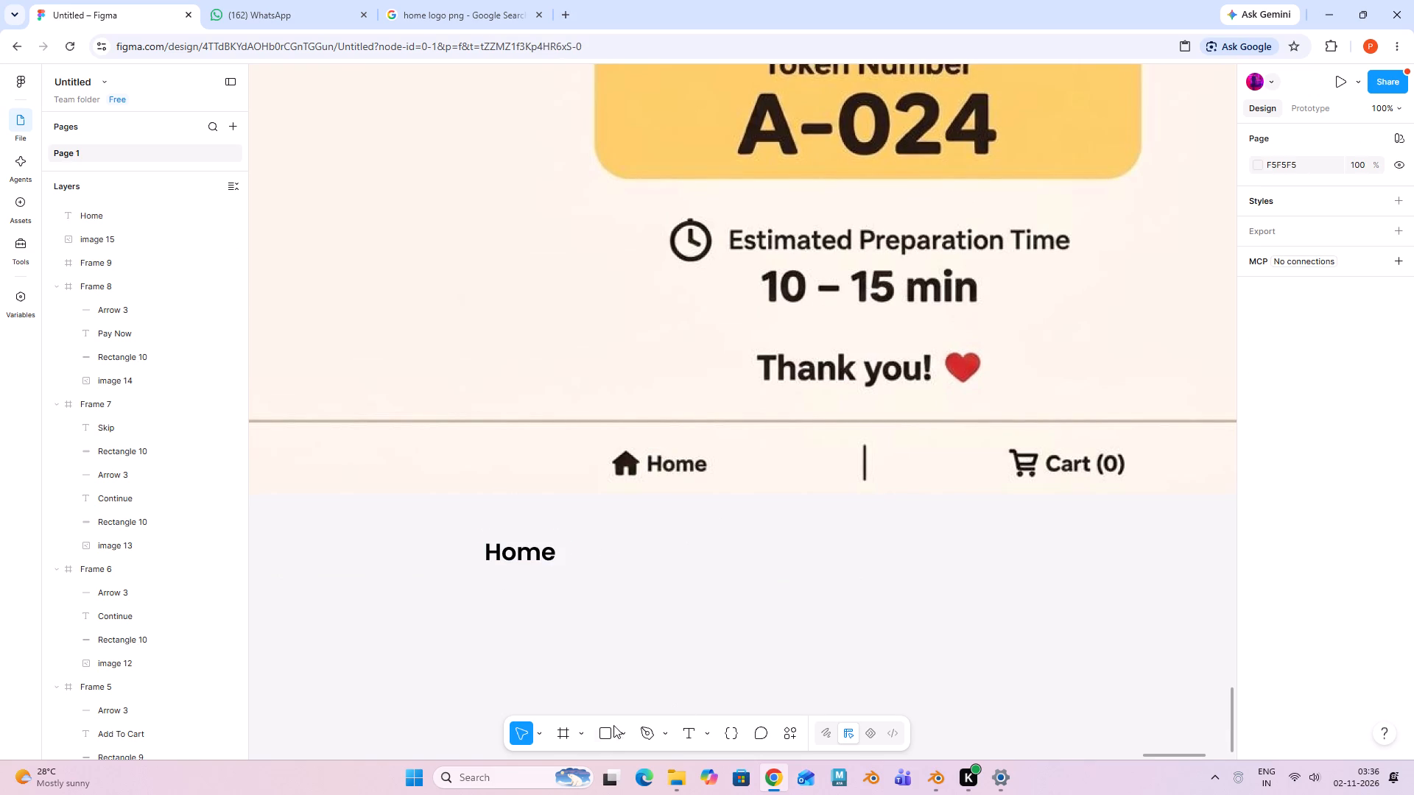
Draw a rectangle about 275 × 63 over the footer's Home icon and text, placing its layer directly above image 15.
{"action": "left_click", "coordinate": [598, 733]}
{"action": "left_click_drag", "start_coordinate": [556, 436], "coordinate": [720, 495]}
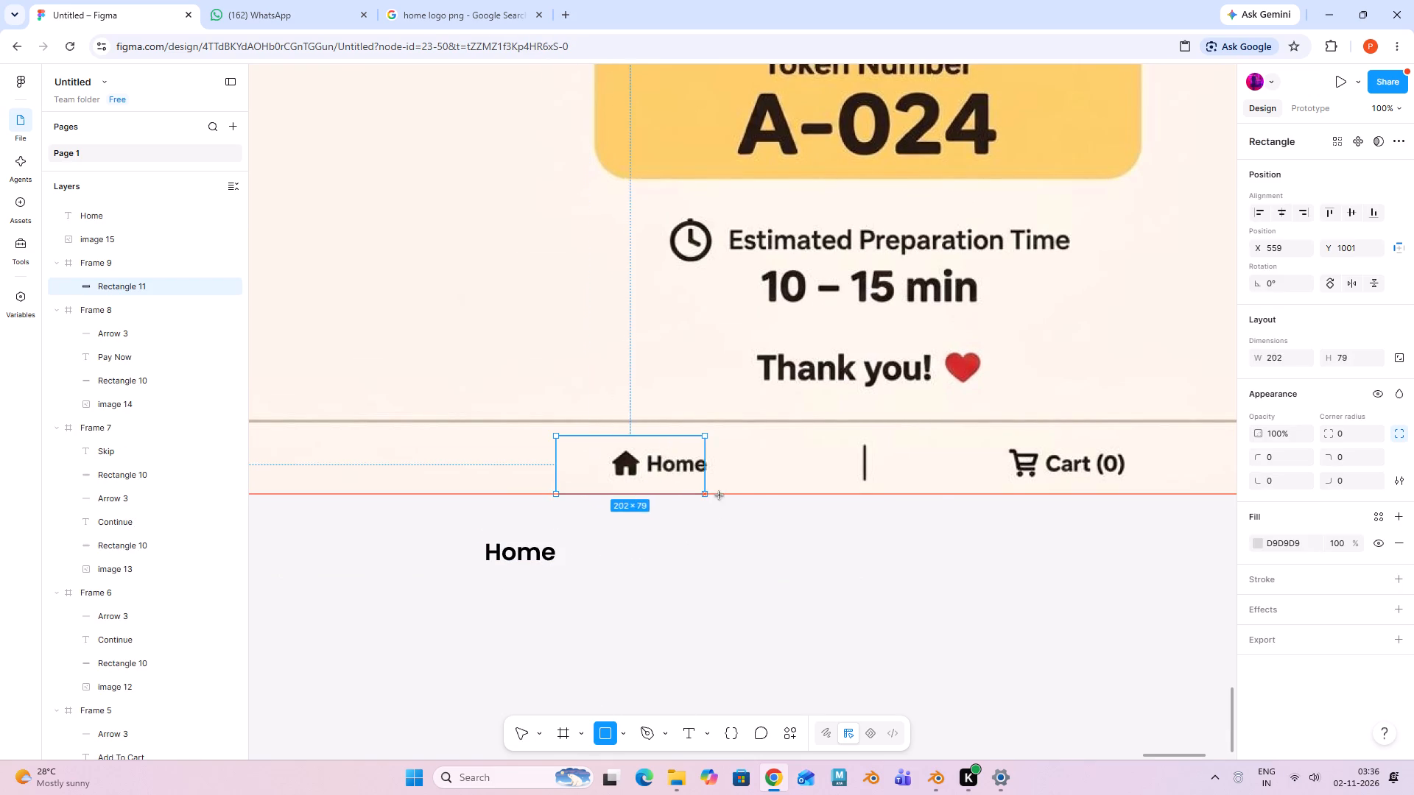
{"action": "left_click_drag", "start_coordinate": [720, 495], "coordinate": [759, 482]}
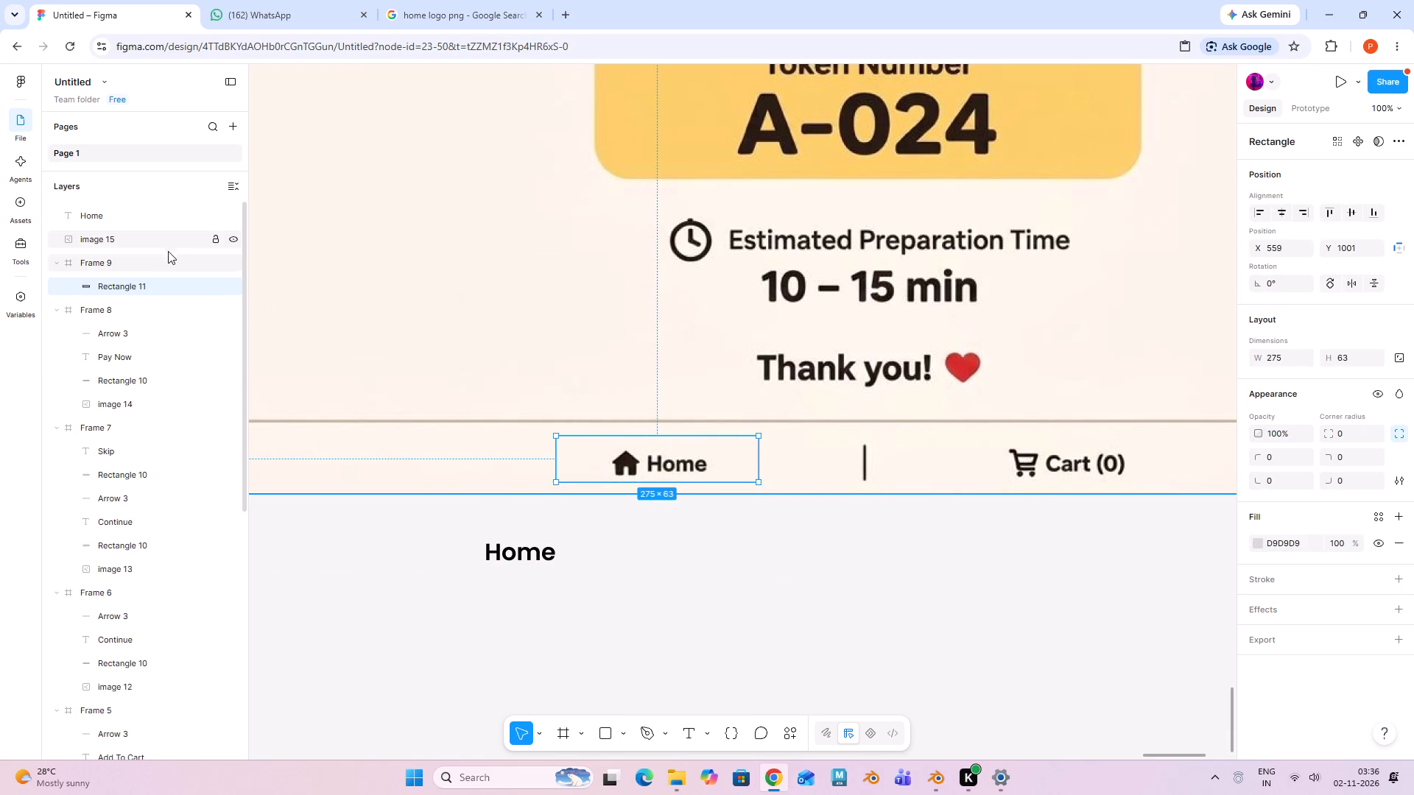
{"action": "left_click_drag", "start_coordinate": [157, 286], "coordinate": [147, 216]}
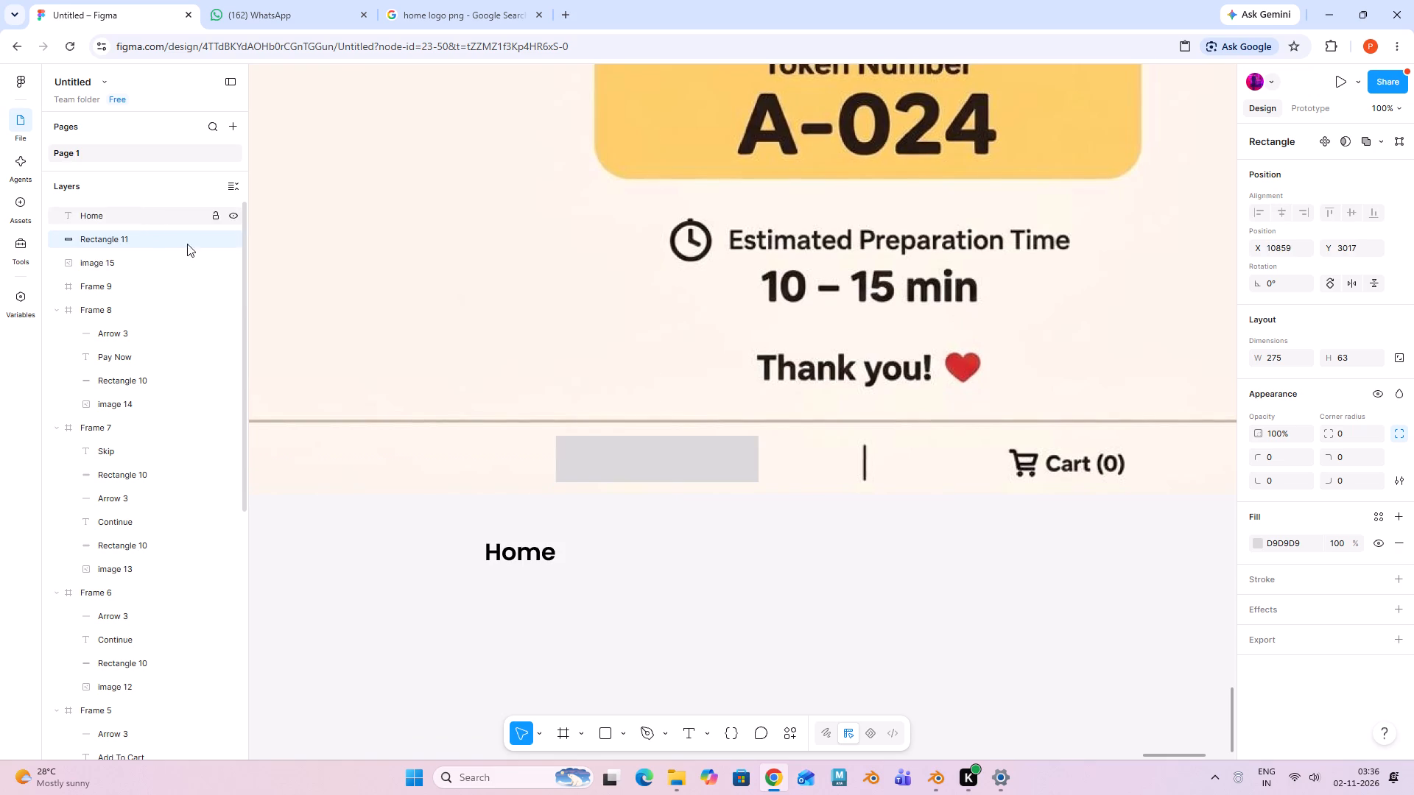
Fill the rectangle with the cream background colour sampled from the footer beside the divider.
{"action": "left_click", "coordinate": [1260, 544]}
{"action": "left_click", "coordinate": [1080, 619]}
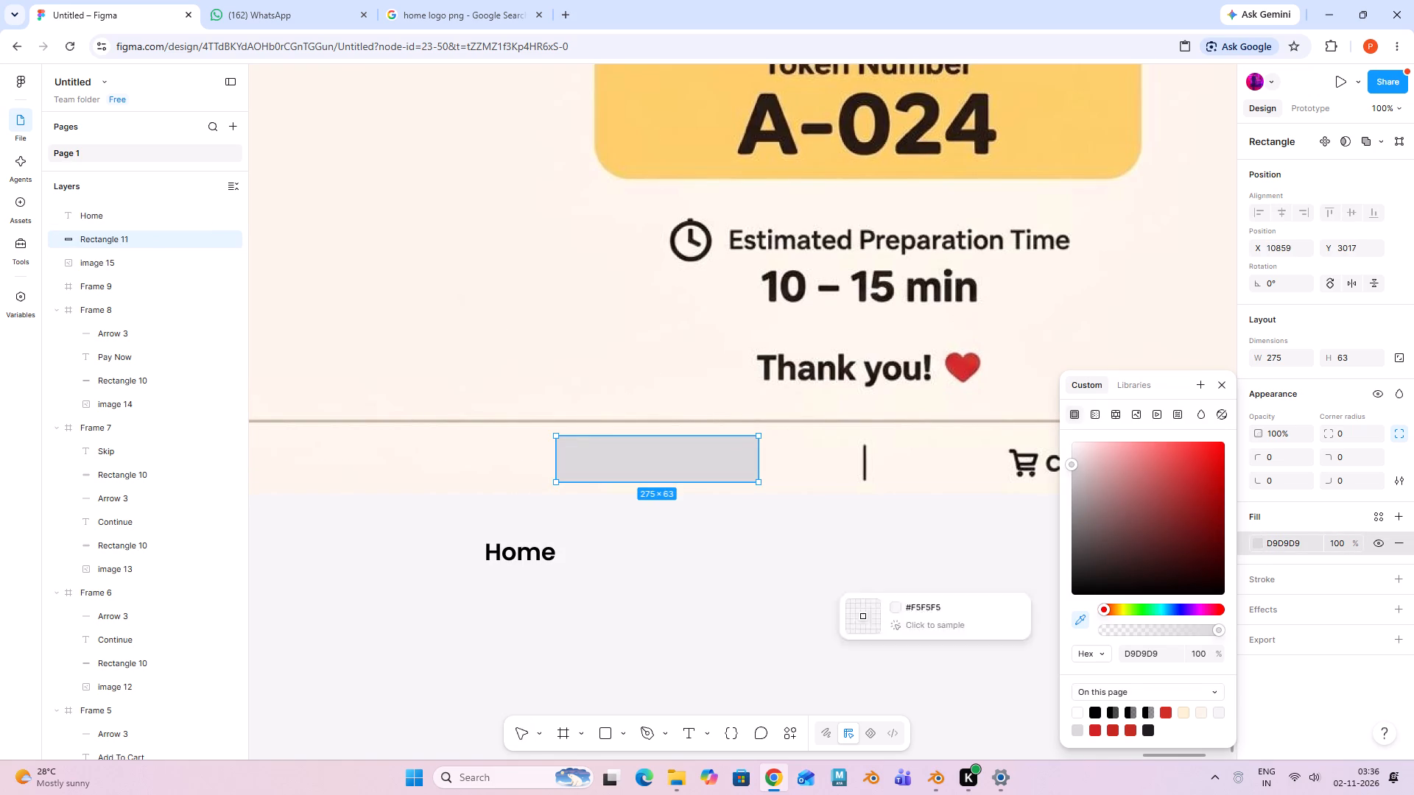
{"action": "left_click", "coordinate": [823, 456]}
{"action": "left_click", "coordinate": [638, 662]}
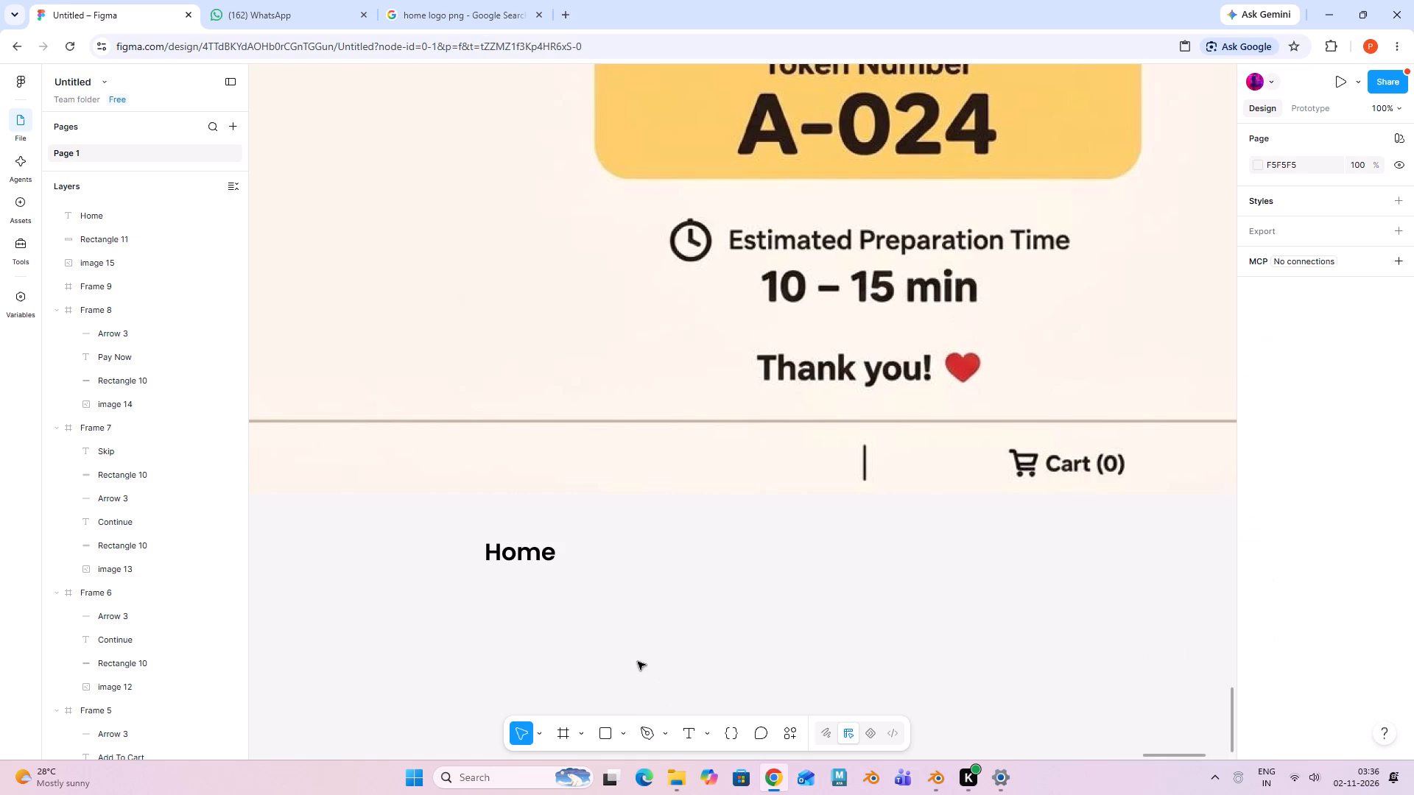
Try the Home label over the covered footer area and delete it.
{"action": "left_click", "coordinate": [527, 552]}
{"action": "left_click_drag", "start_coordinate": [527, 556], "coordinate": [679, 473]}
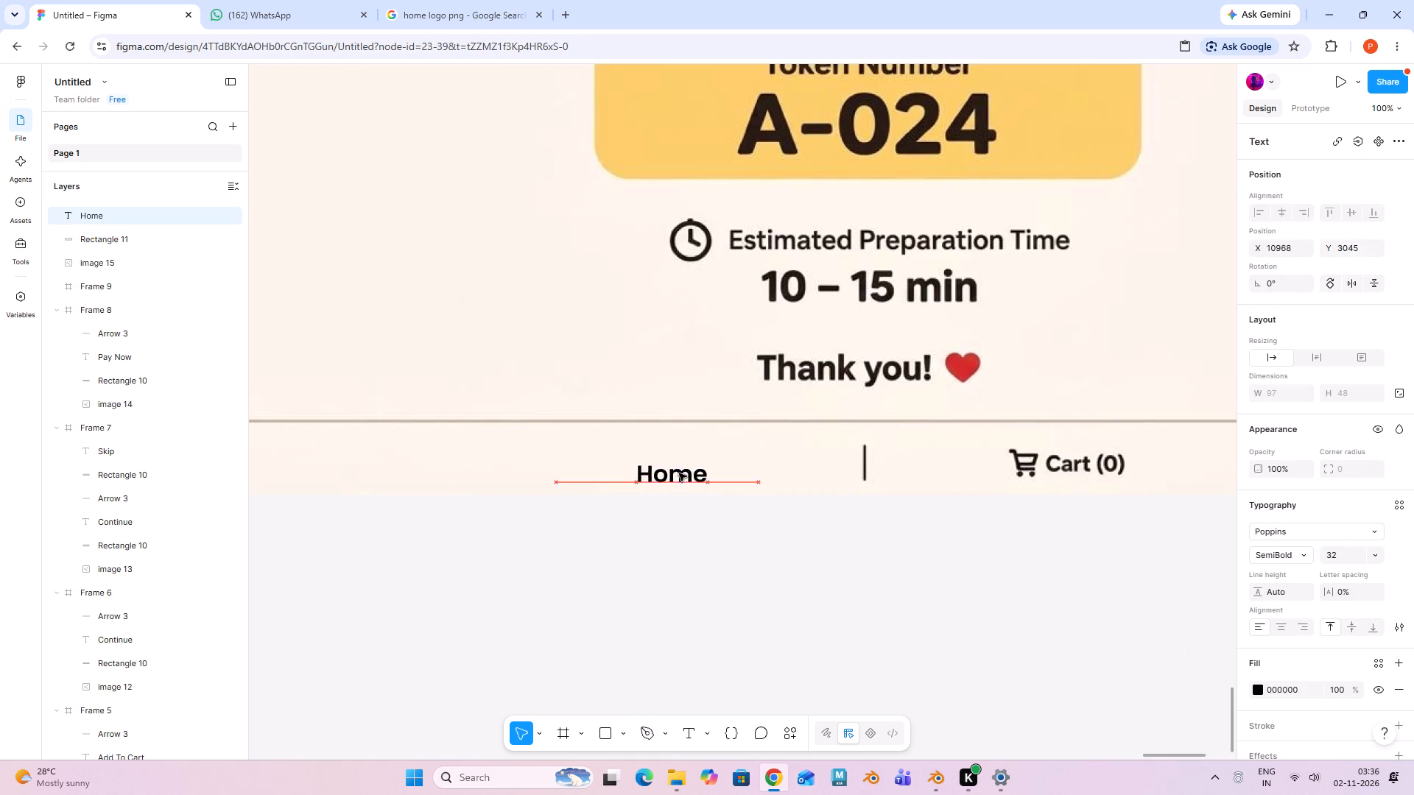
{"action": "left_click_drag", "start_coordinate": [679, 473], "coordinate": [664, 521]}
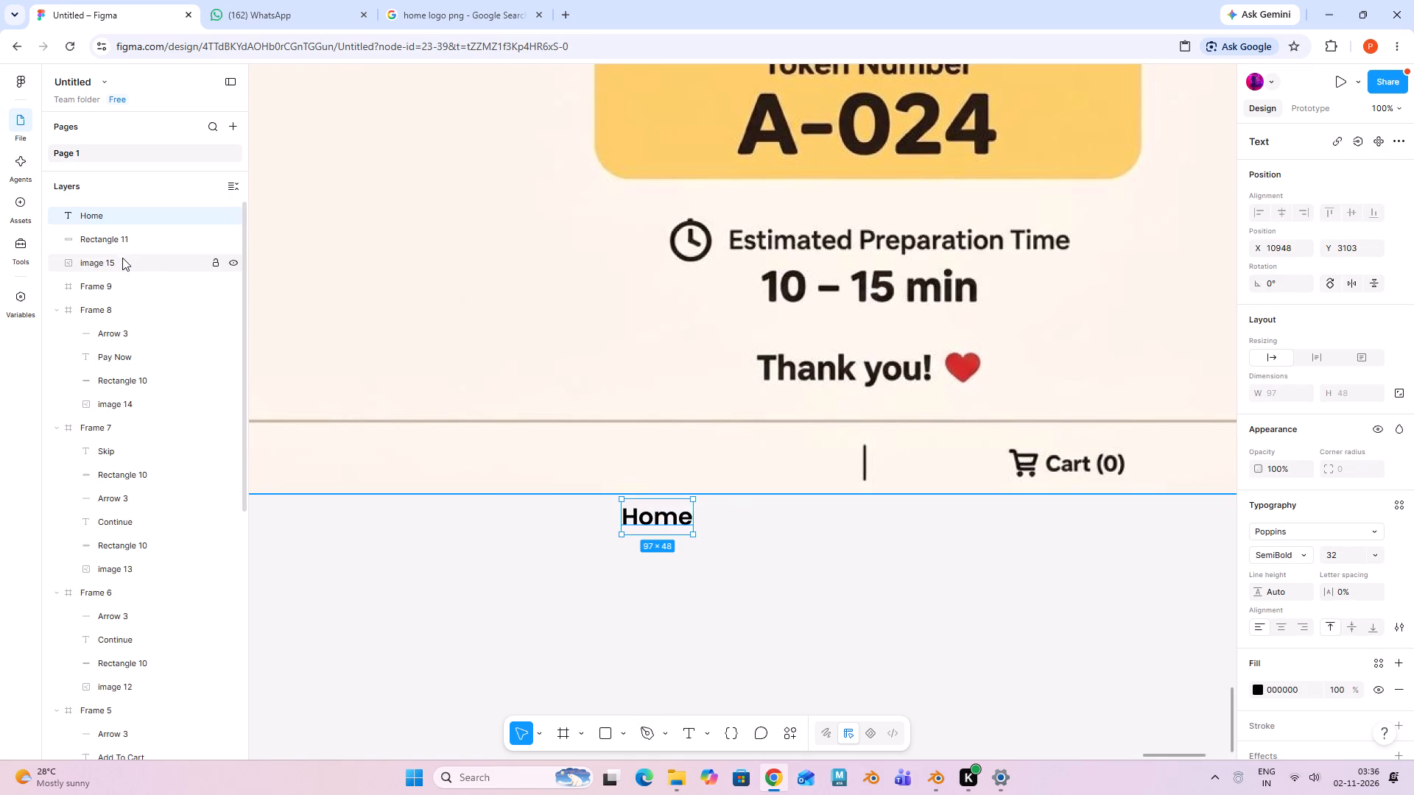
{"action": "key", "text": "ctrl+z"}
{"action": "key", "text": "Delete"}
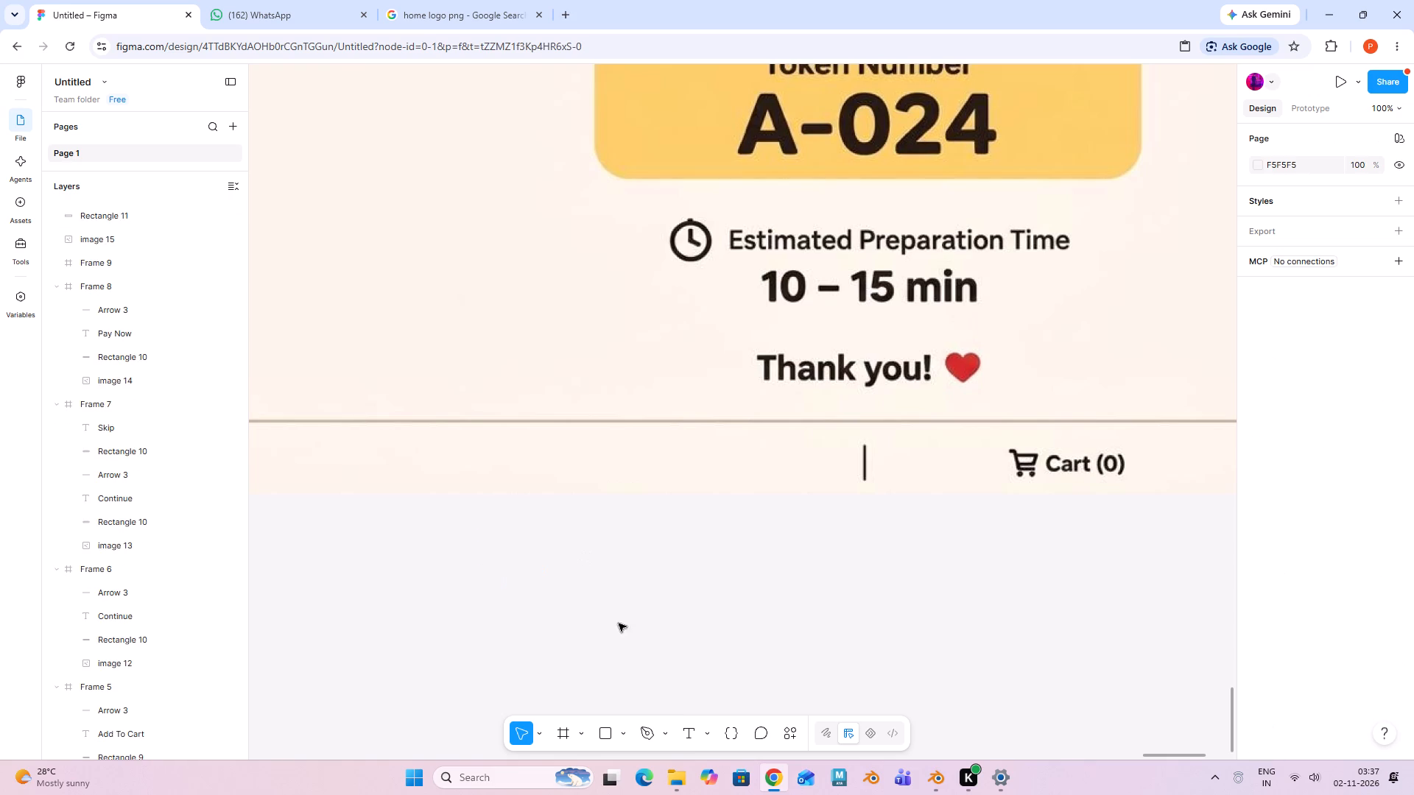
Add a new Home text label in the covered footer area and place its layer above Rectangle 11.
{"action": "left_click", "coordinate": [688, 731]}
{"action": "left_click", "coordinate": [653, 460]}
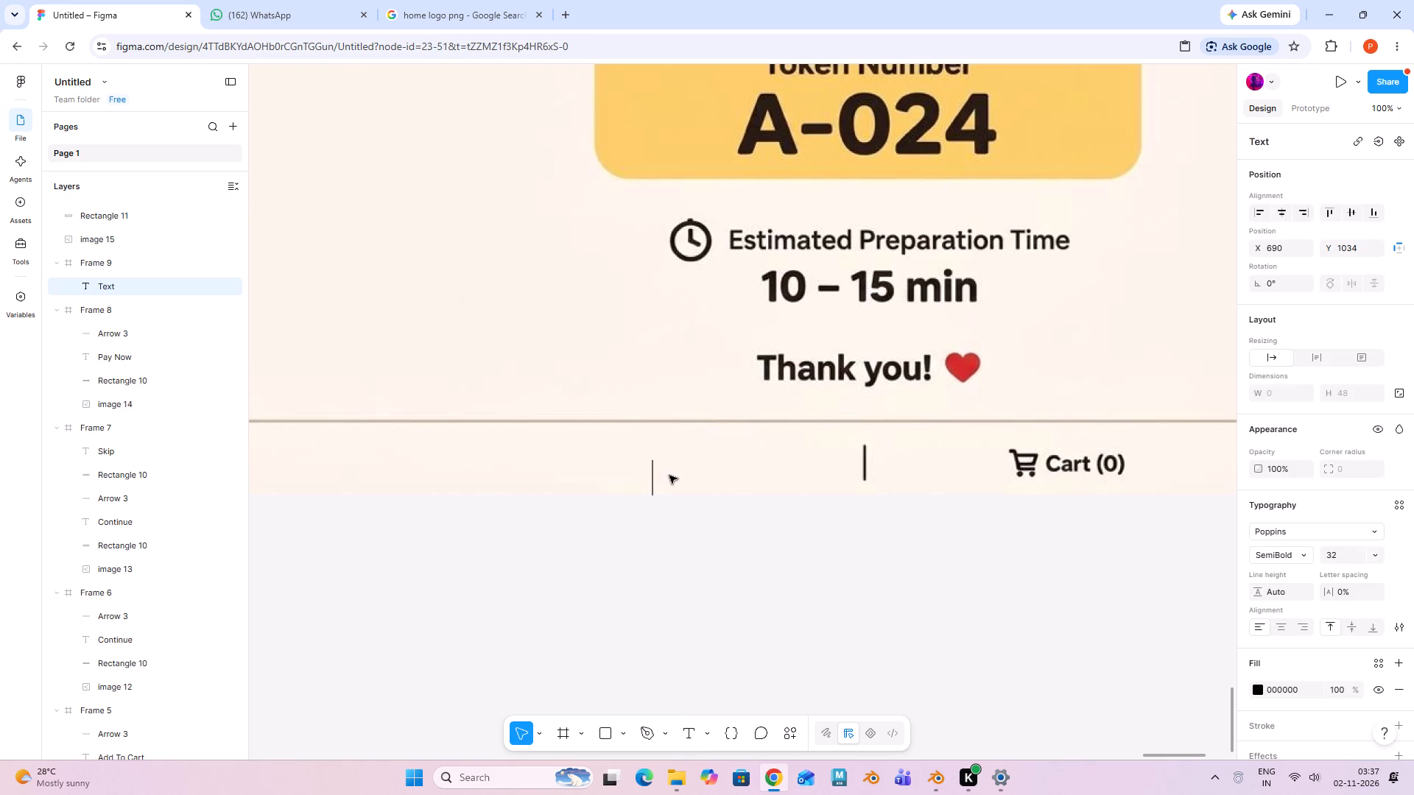
{"action": "type", "text": "ome"}
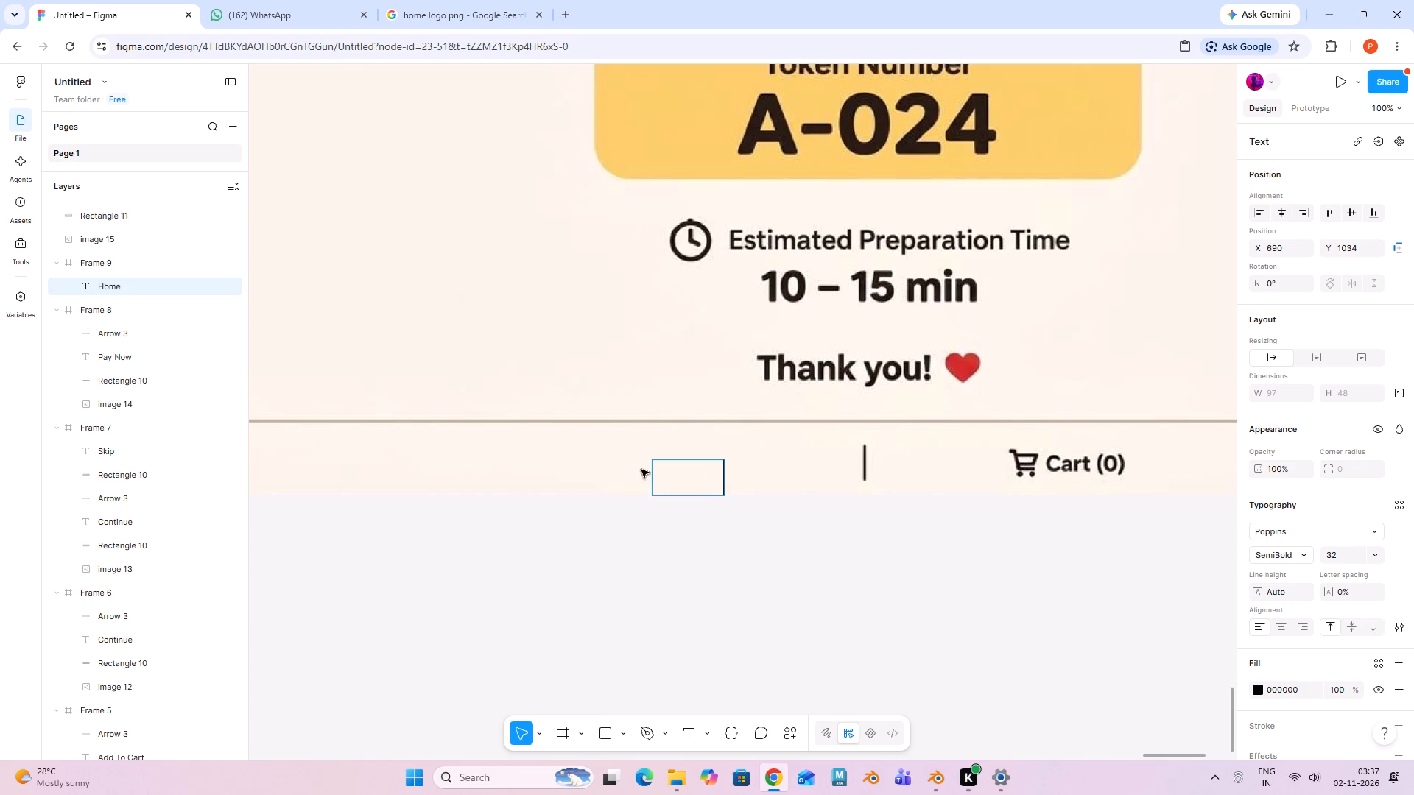
{"action": "left_click_drag", "start_coordinate": [166, 285], "coordinate": [158, 230]}
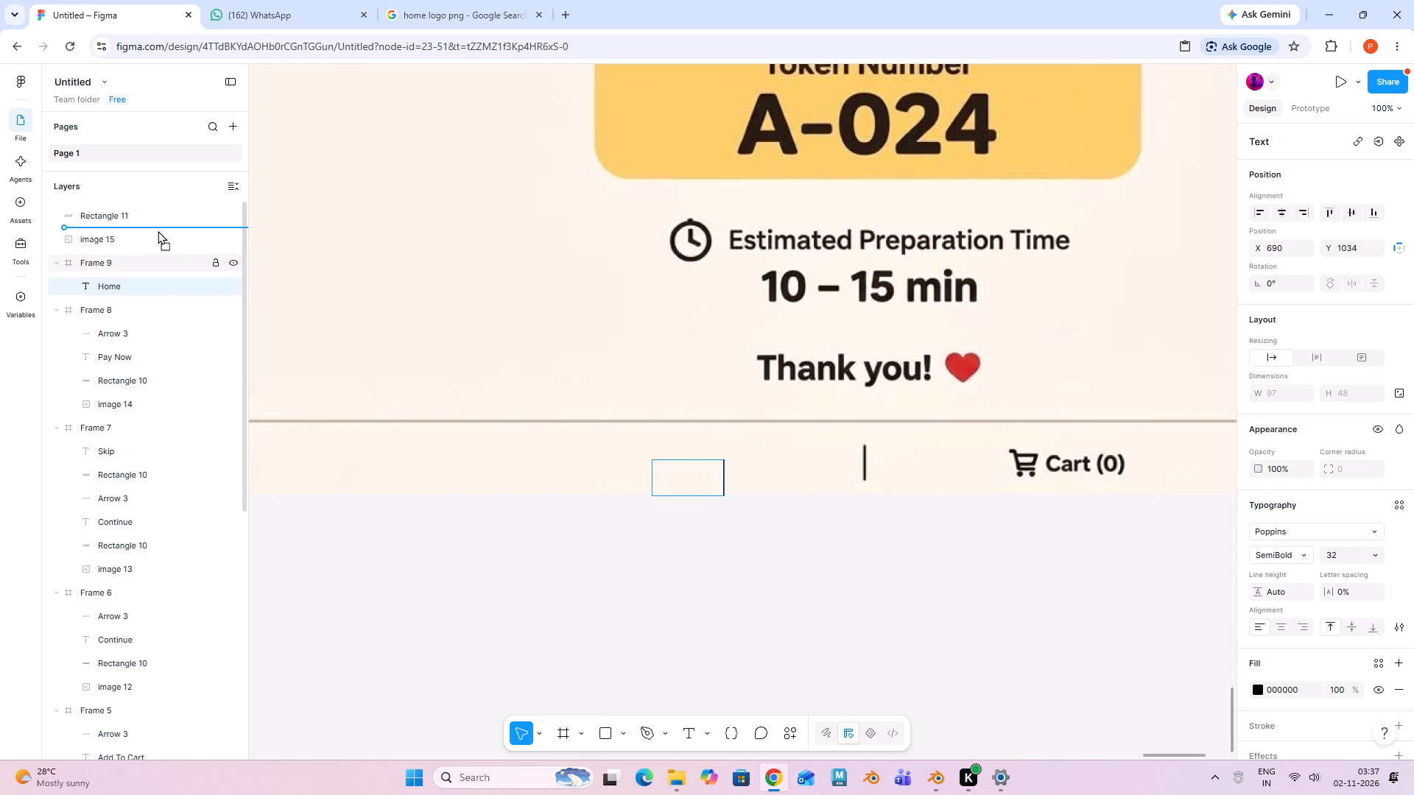
{"action": "left_click_drag", "start_coordinate": [158, 230], "coordinate": [158, 225]}
{"action": "left_click_drag", "start_coordinate": [168, 239], "coordinate": [161, 205]}
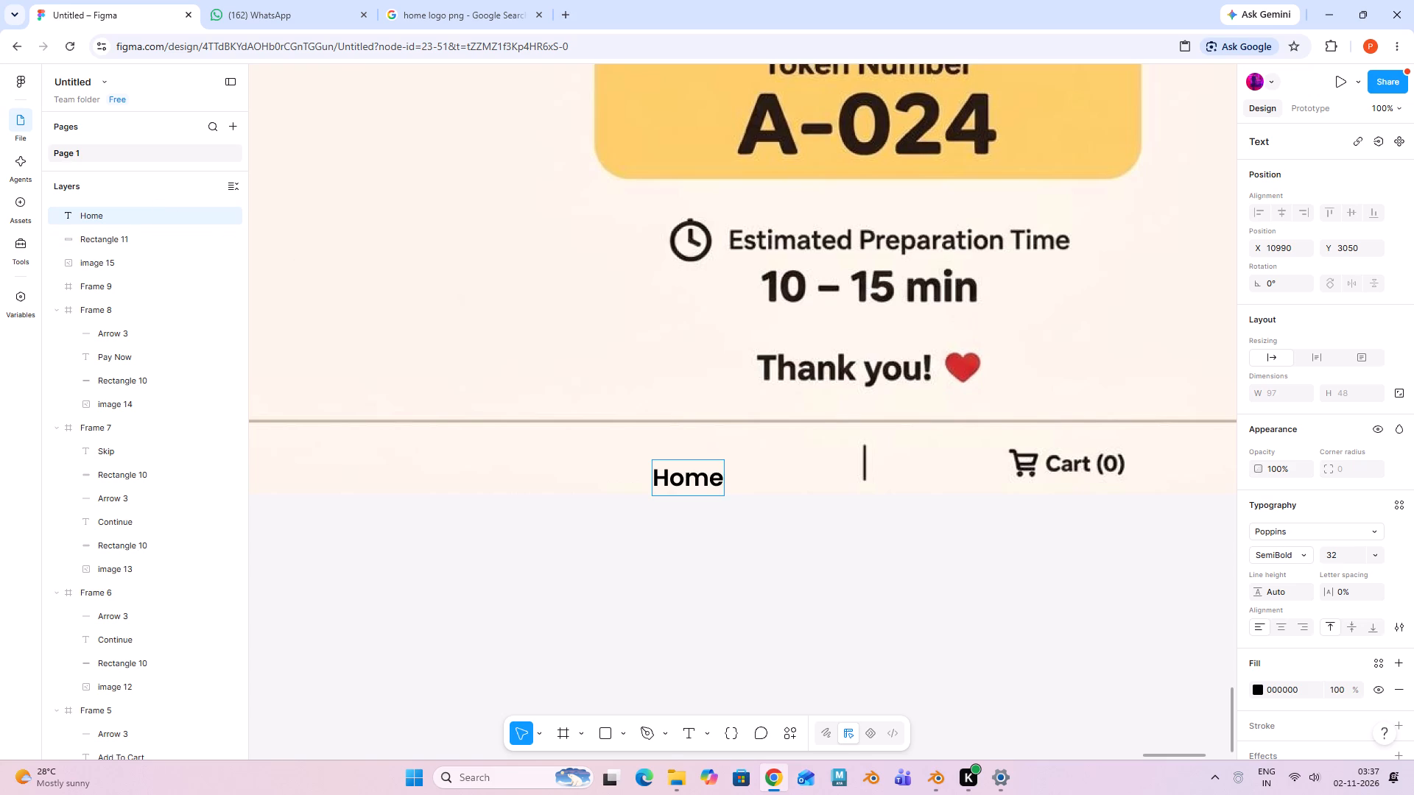
{"action": "left_click", "coordinate": [735, 552]}
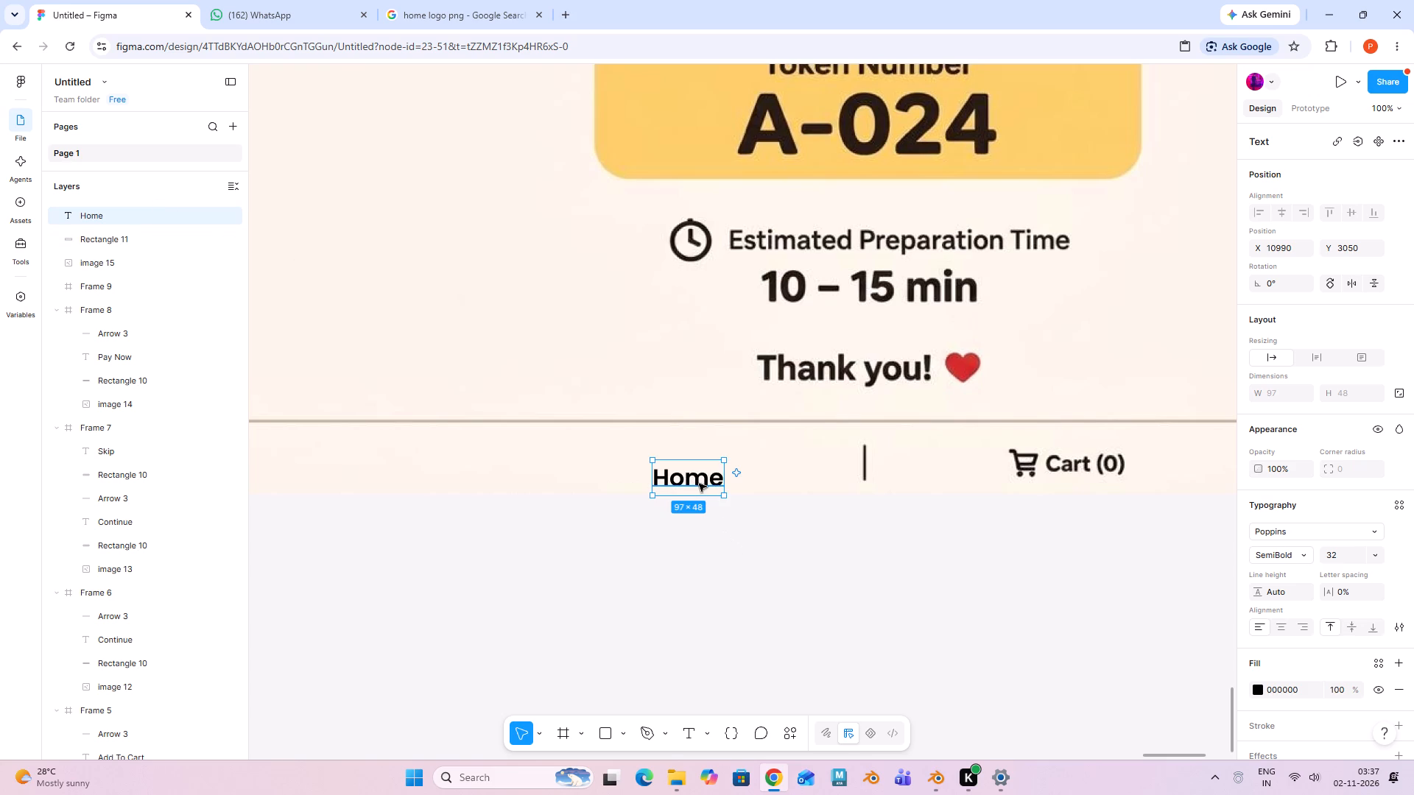
Move the new Home label level with Cart (0) in the footer, to about X 10992, Y 3032.
{"action": "left_click_drag", "start_coordinate": [703, 495], "coordinate": [704, 488]}
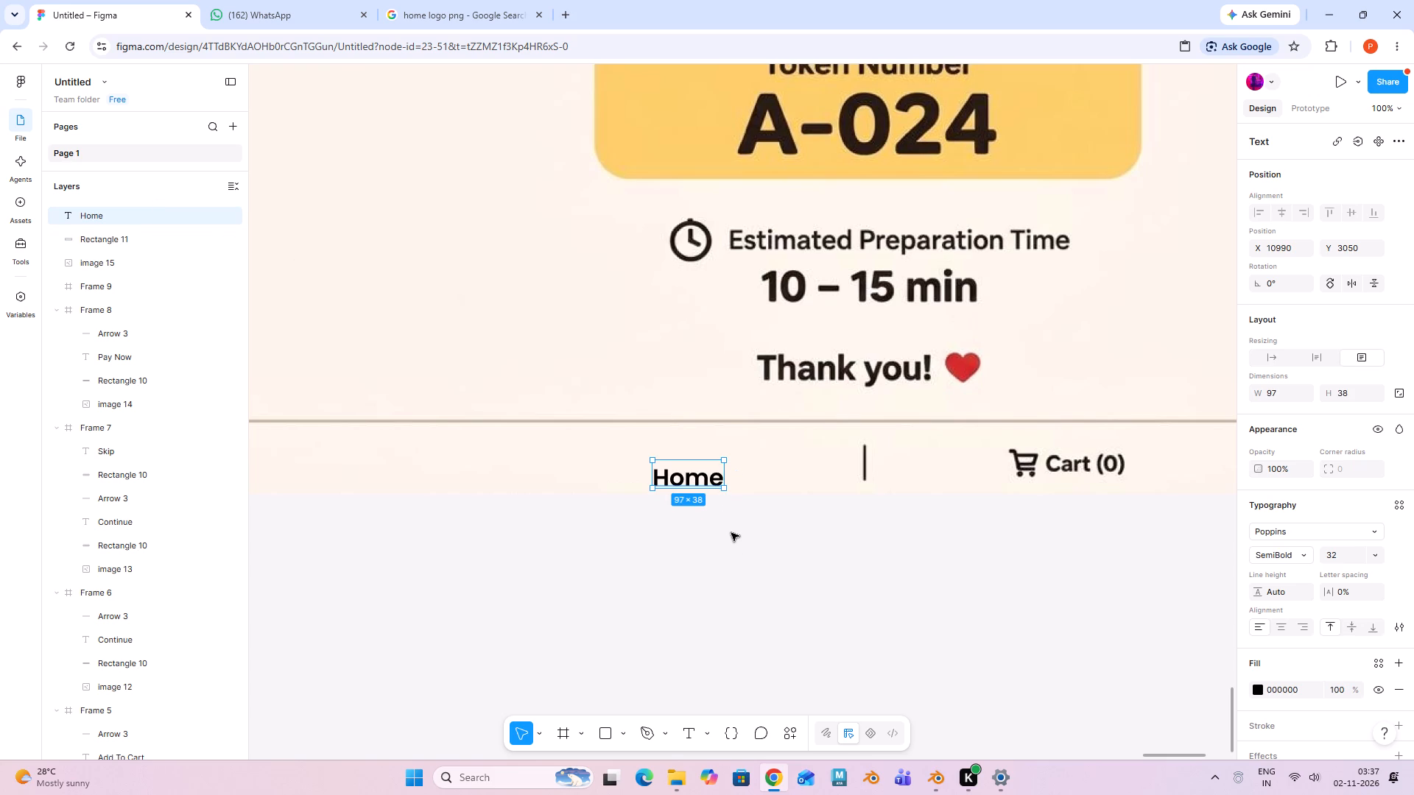
{"action": "key", "text": "ctrl+z"}
{"action": "left_click", "coordinate": [761, 596]}
{"action": "left_click", "coordinate": [687, 483]}
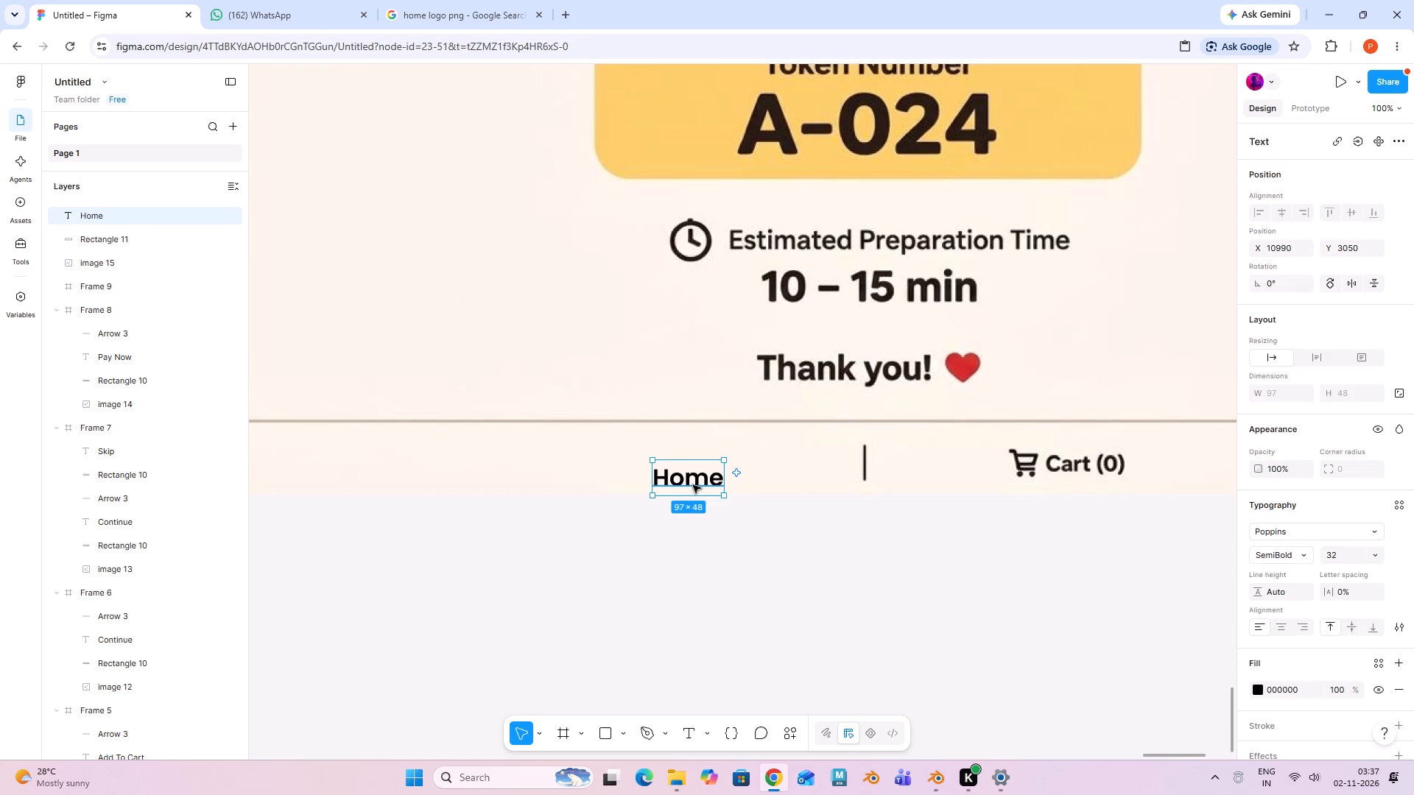
{"action": "left_click_drag", "start_coordinate": [693, 485], "coordinate": [692, 476]}
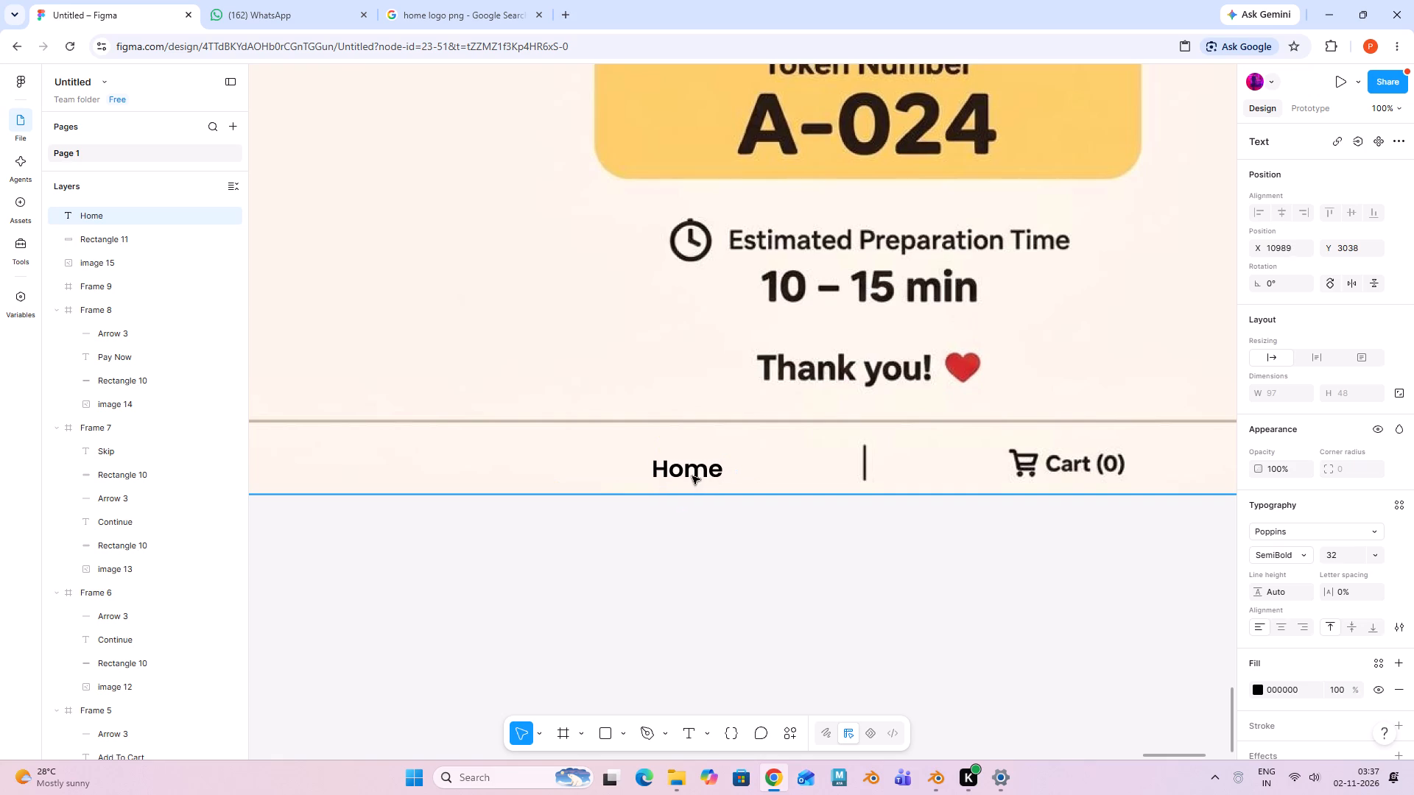
{"action": "left_click_drag", "start_coordinate": [692, 476], "coordinate": [694, 473]}
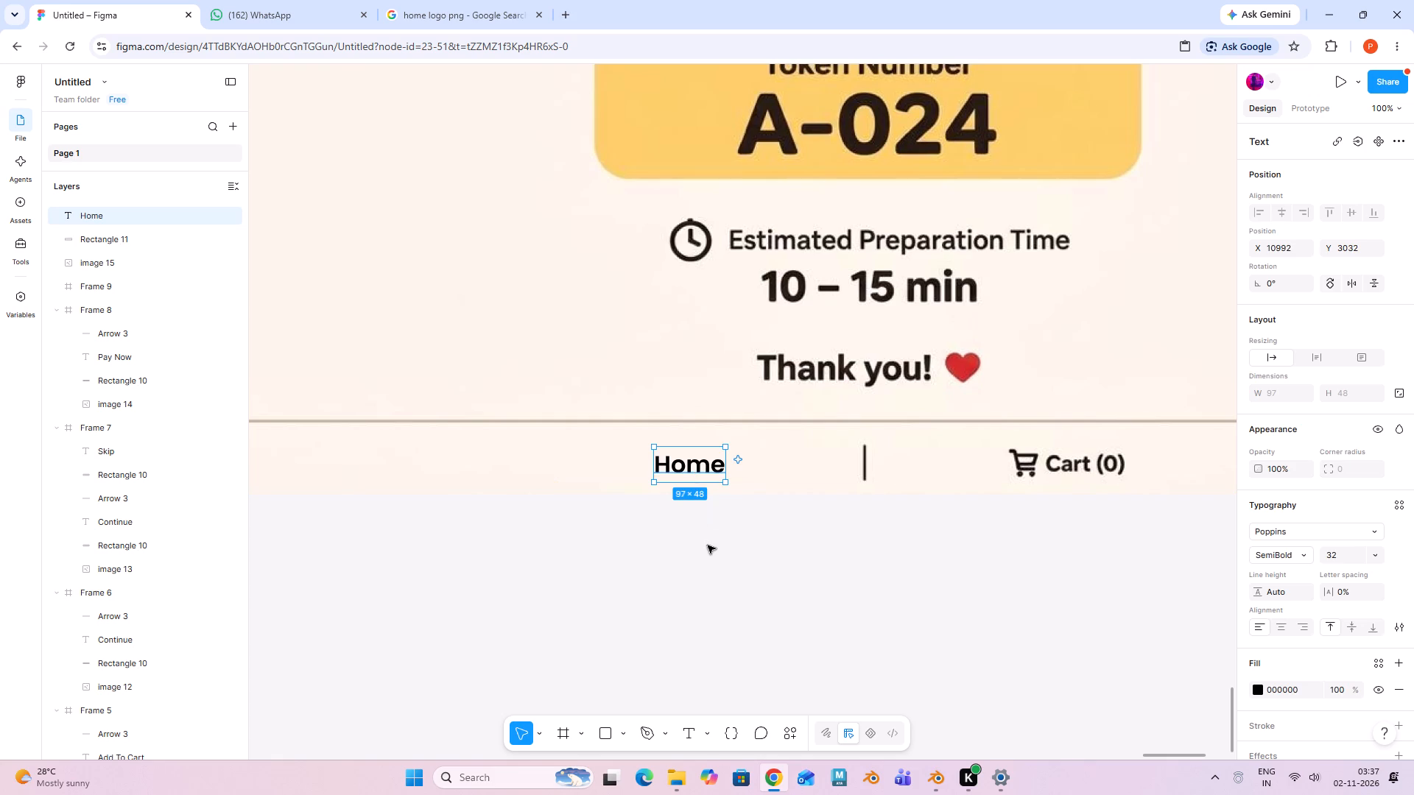
{"action": "left_click", "coordinate": [707, 547]}
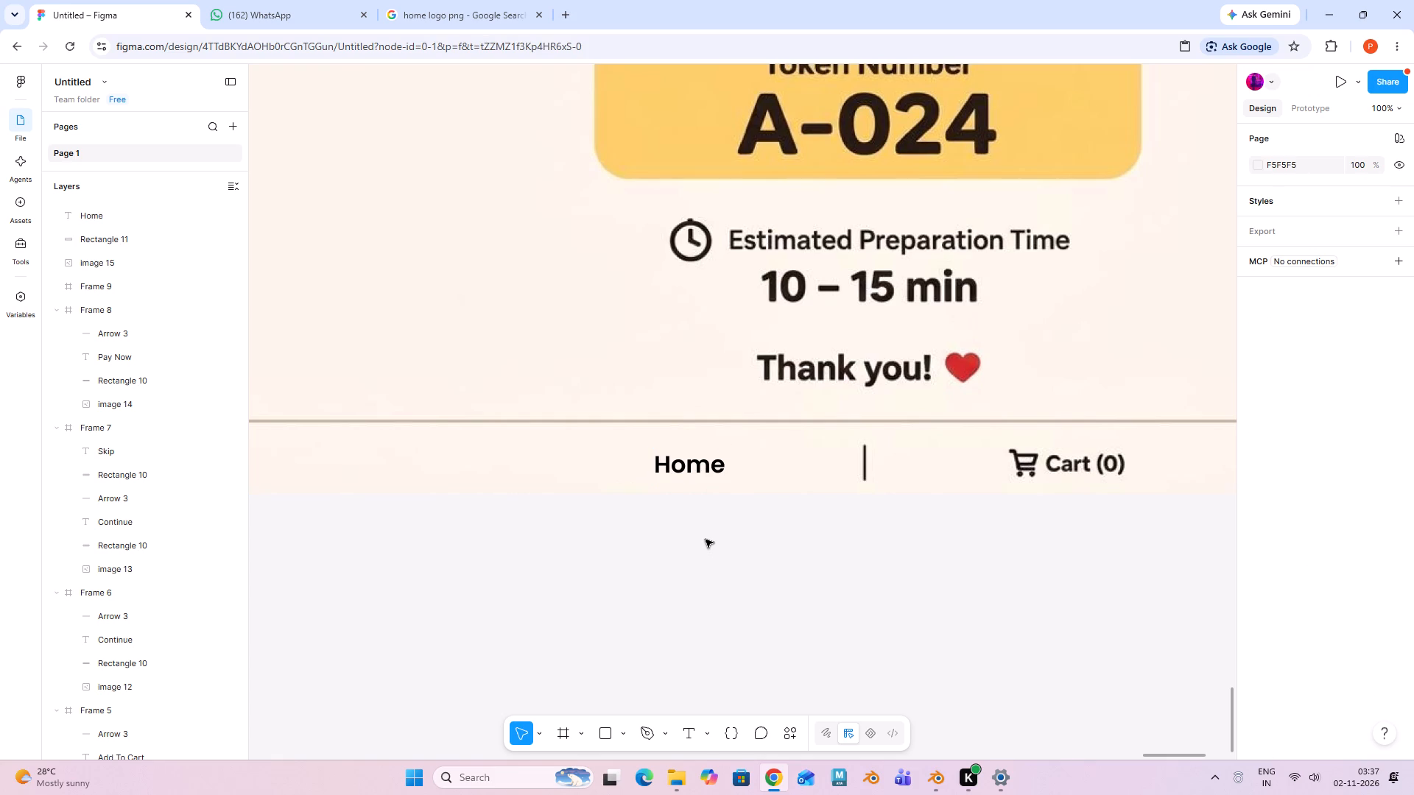
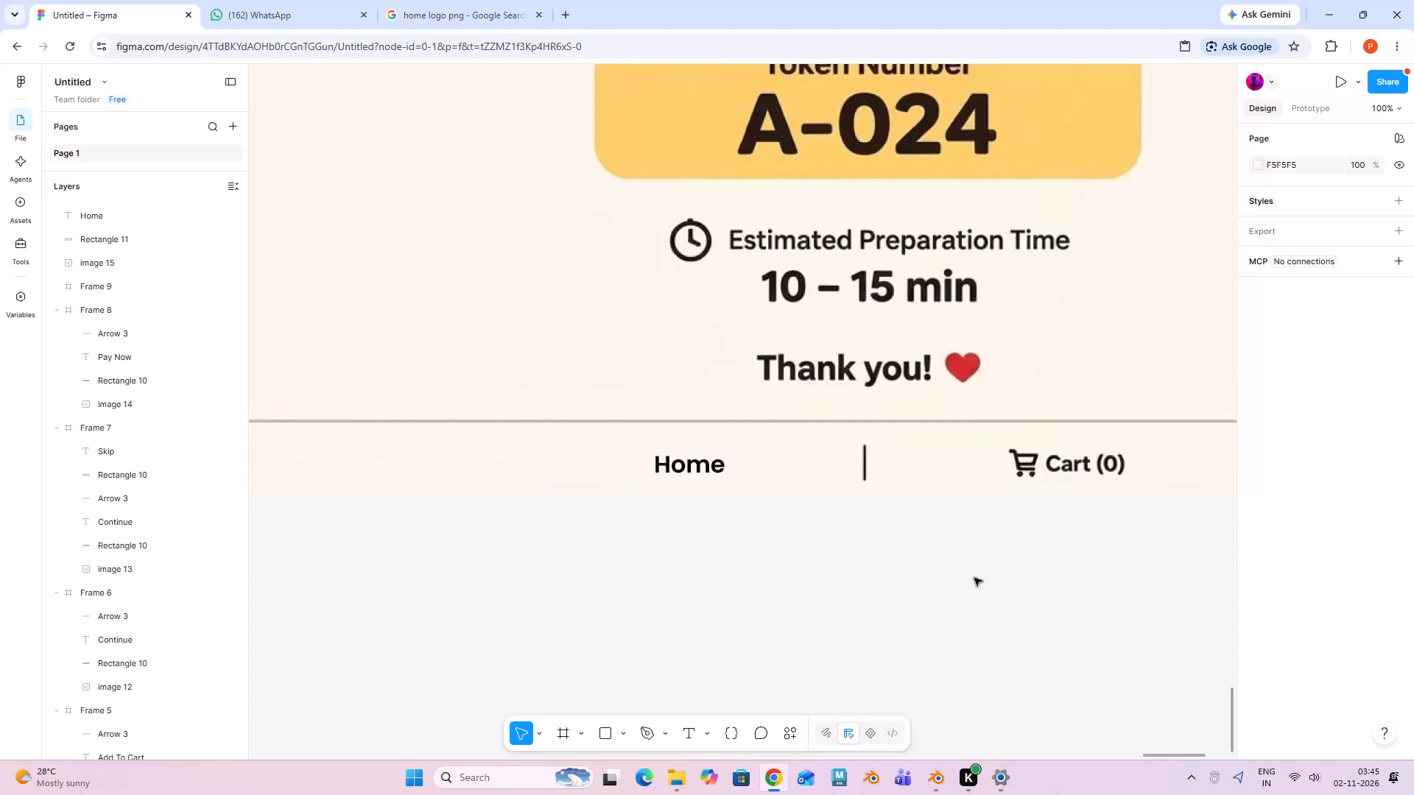
Preview the prototype from Start Ordering through Burgers, Classic Burger, cart, meal and payment to the final screen, and return to the design file.
{"action": "key", "text": "space"}
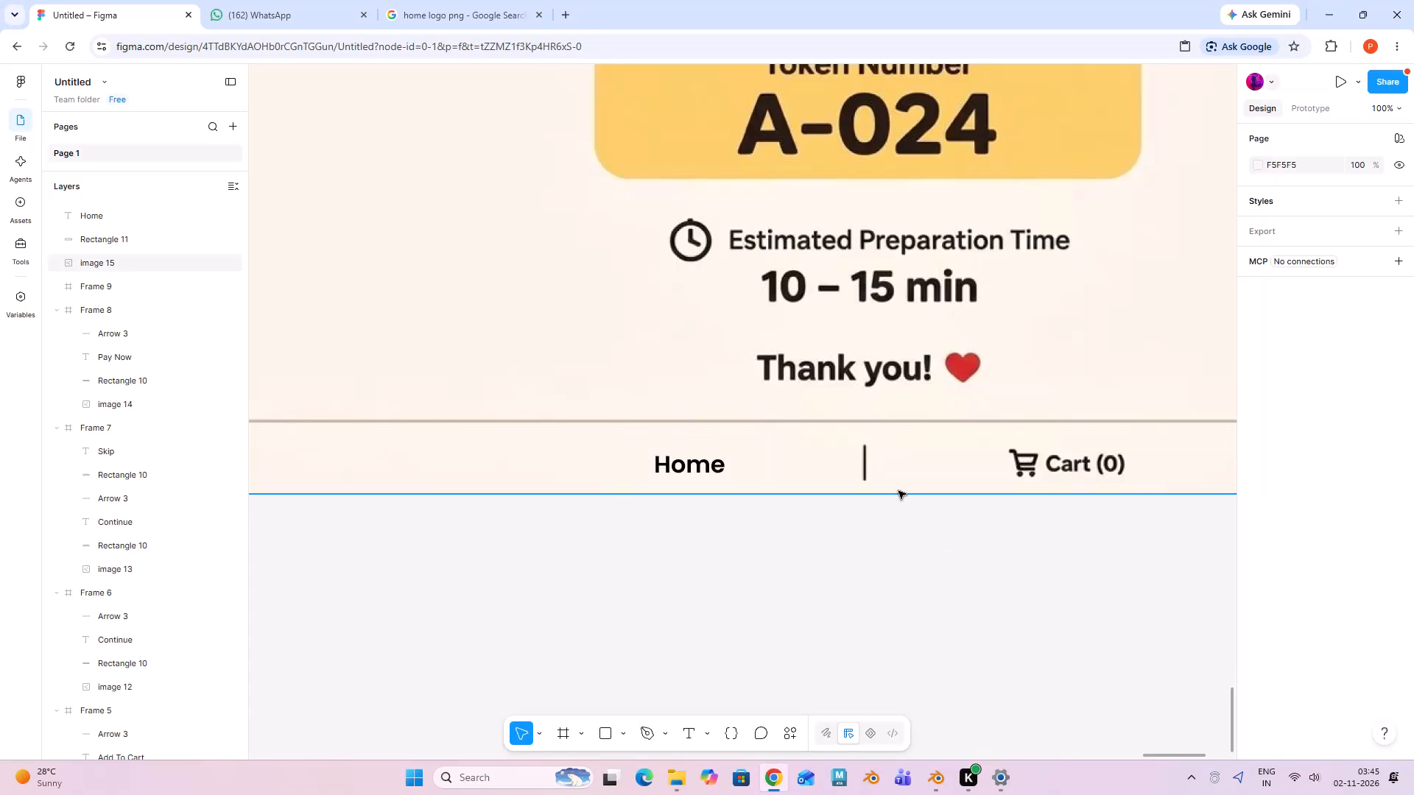
{"action": "key", "text": "minus"}
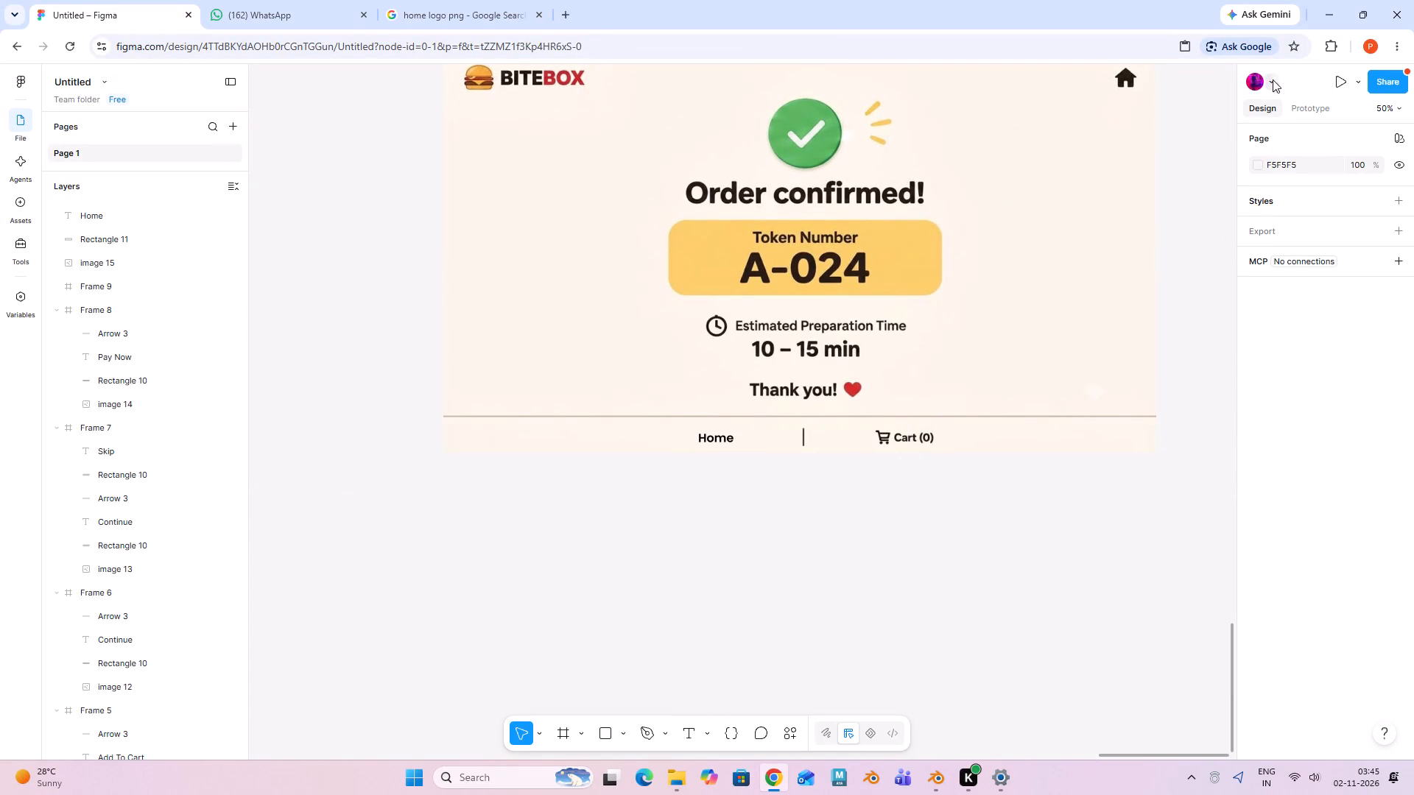
{"action": "left_click", "coordinate": [1311, 113]}
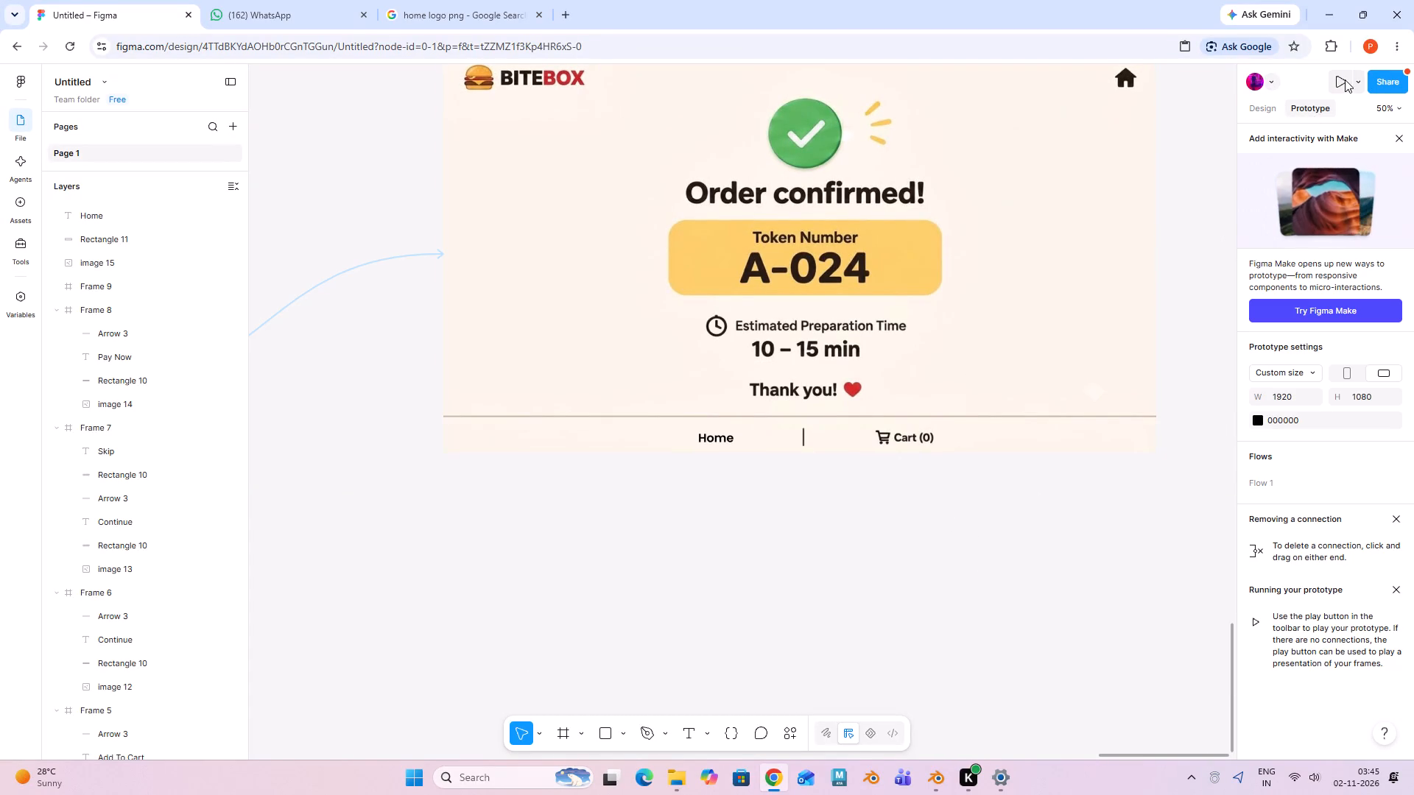
{"action": "left_click", "coordinate": [1341, 79]}
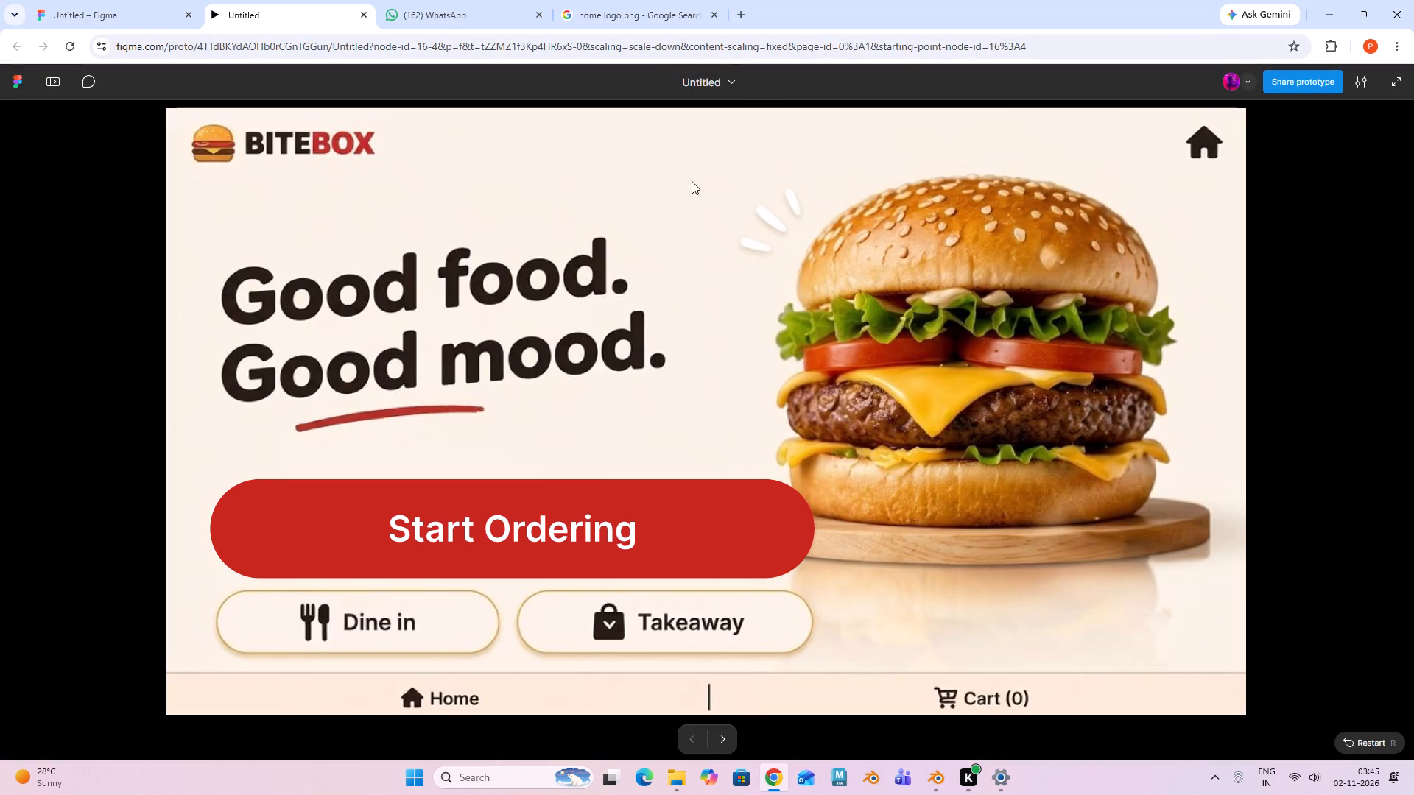
{"action": "left_click", "coordinate": [522, 531]}
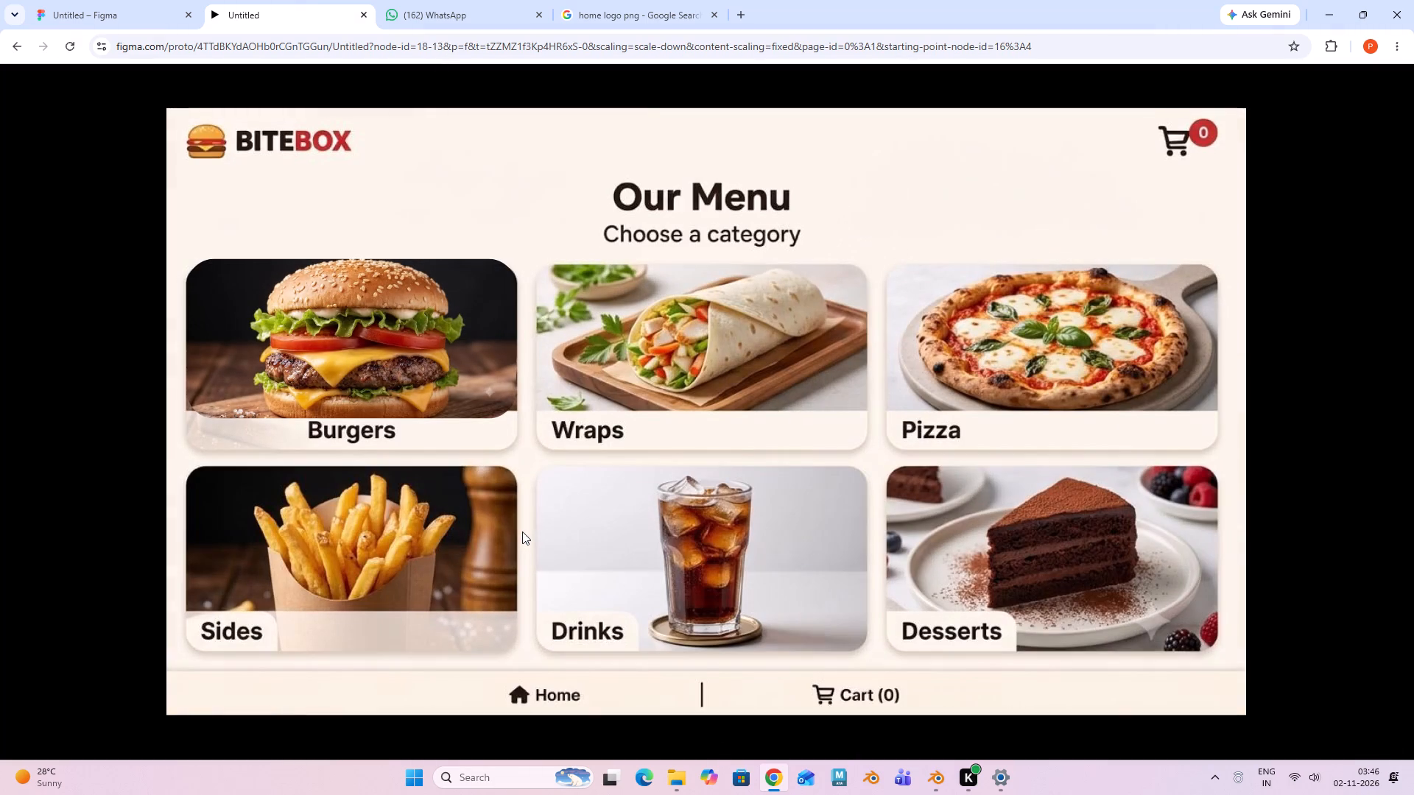
{"action": "left_click", "coordinate": [455, 381]}
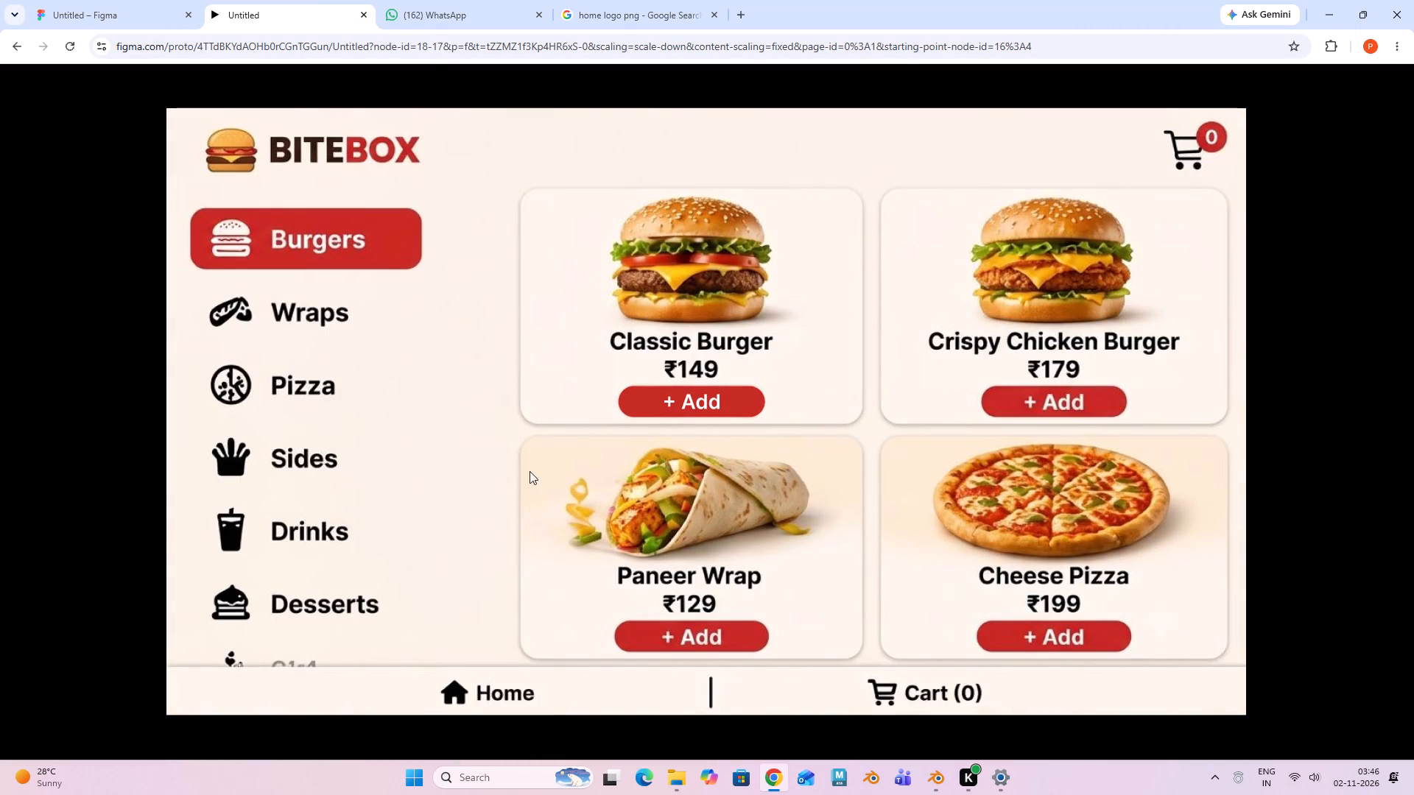
{"action": "left_click", "coordinate": [664, 411]}
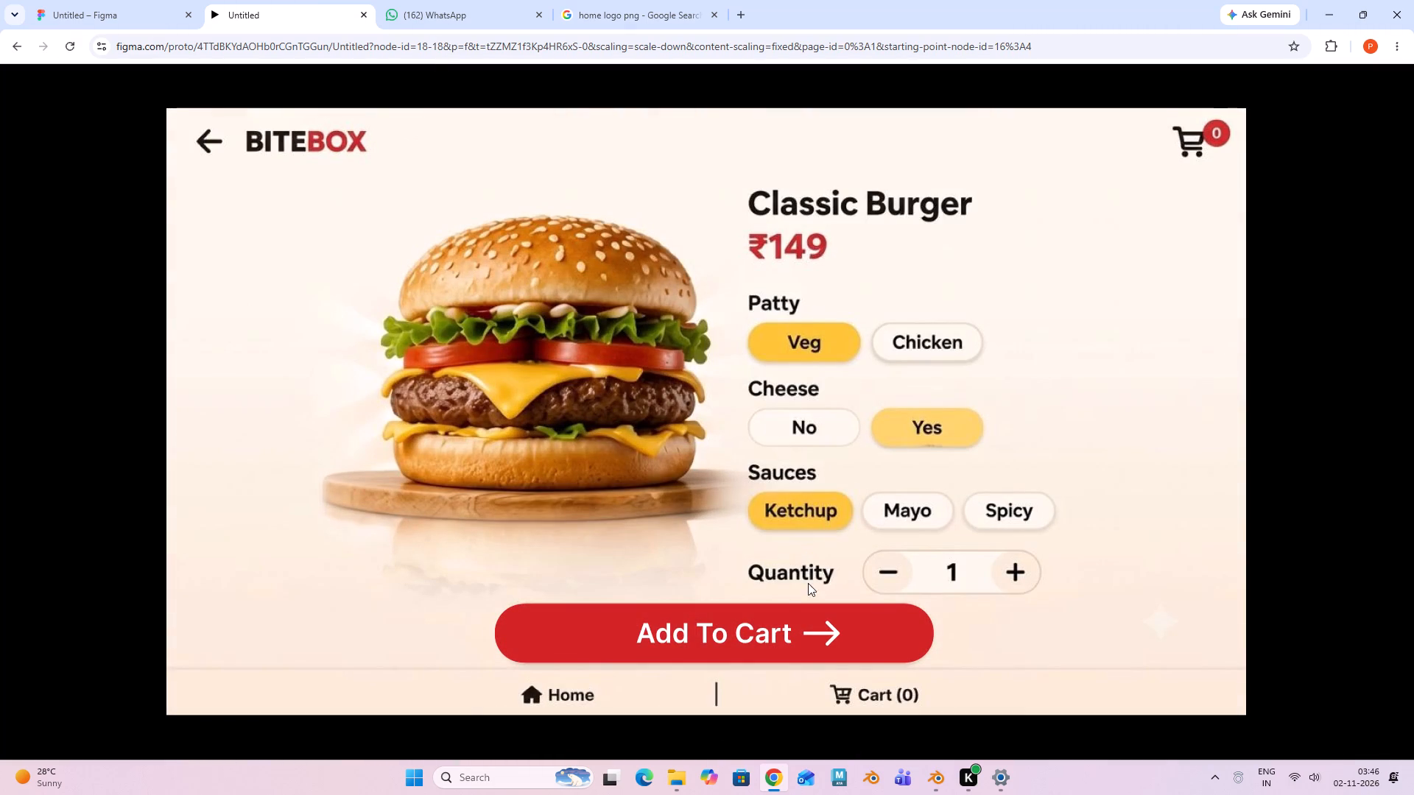
{"action": "left_click", "coordinate": [792, 621]}
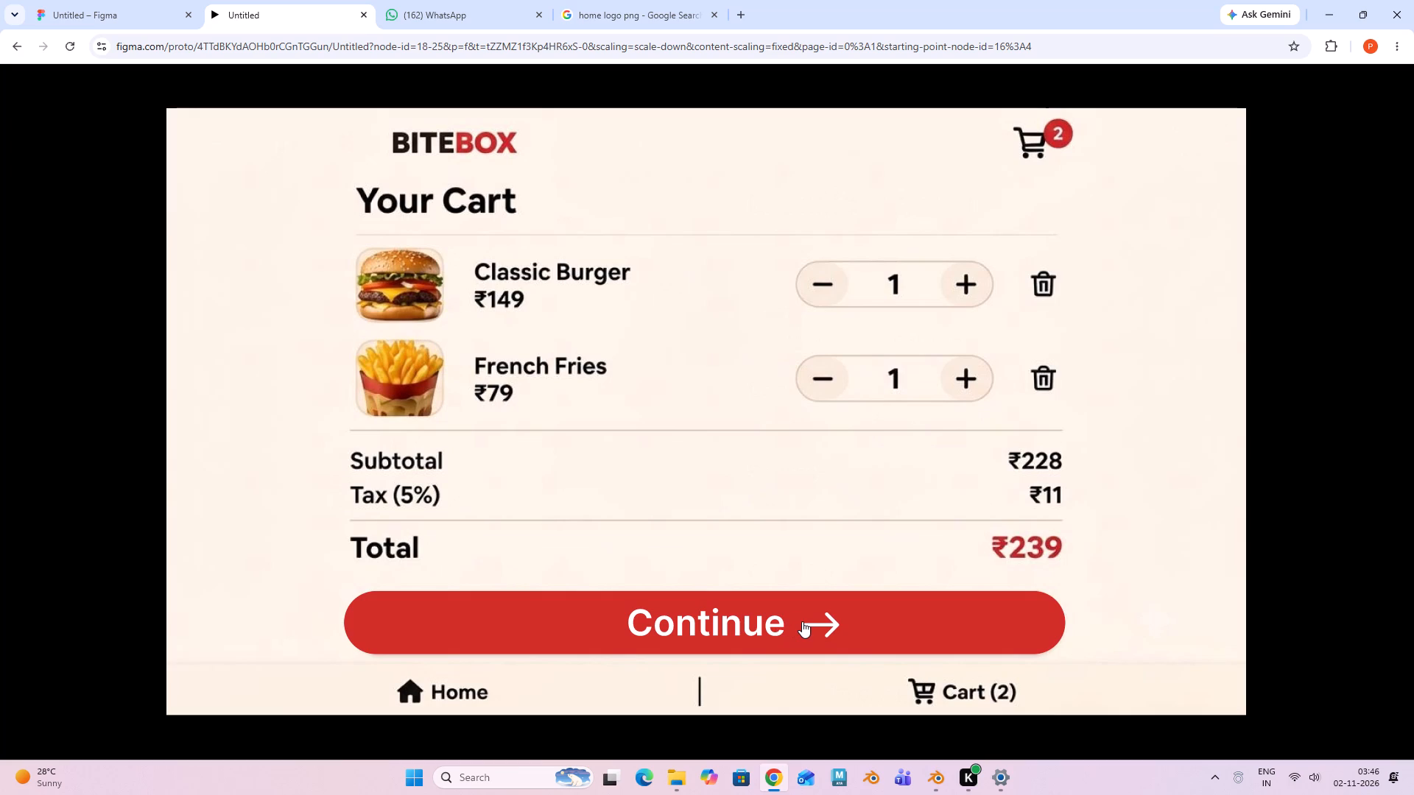
{"action": "left_click", "coordinate": [802, 621]}
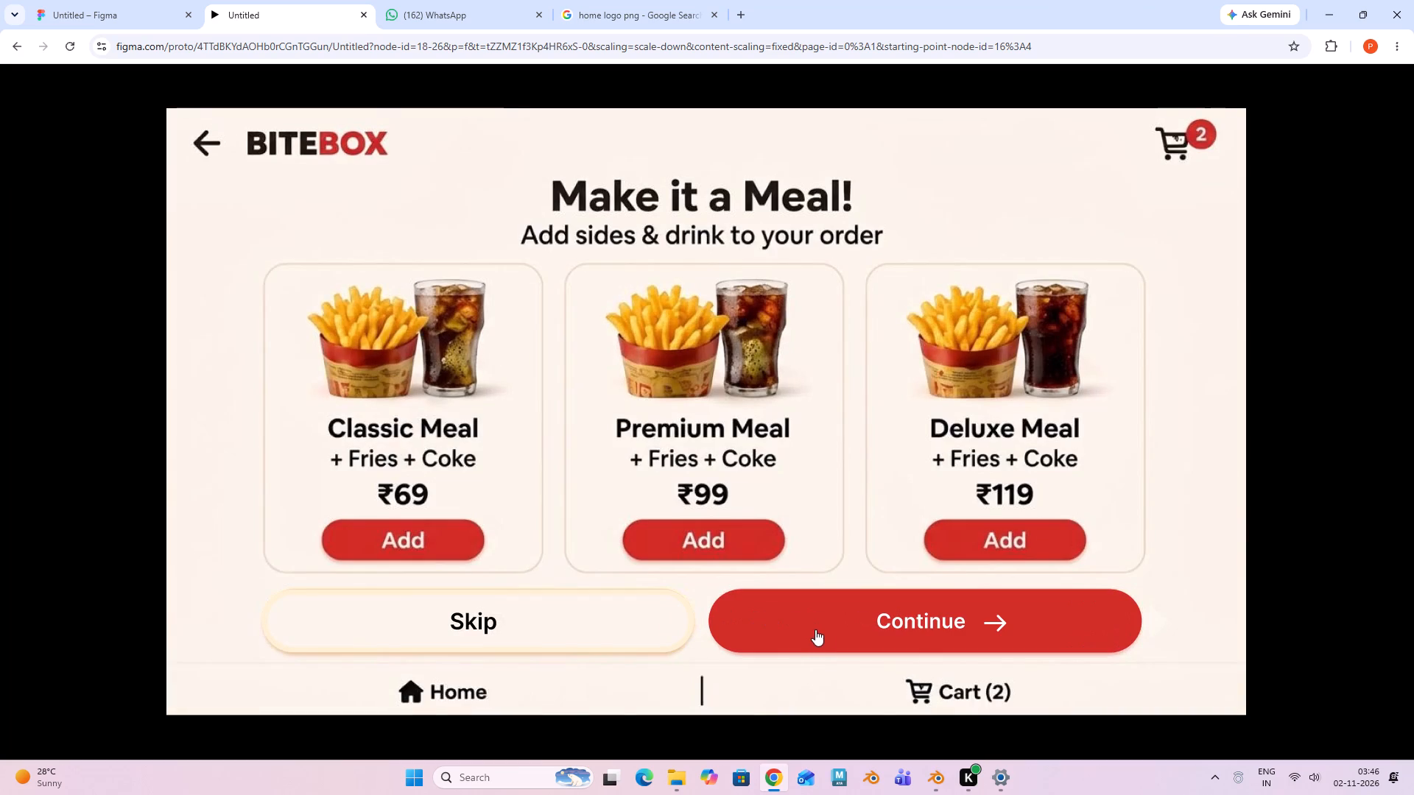
{"action": "left_click", "coordinate": [837, 628]}
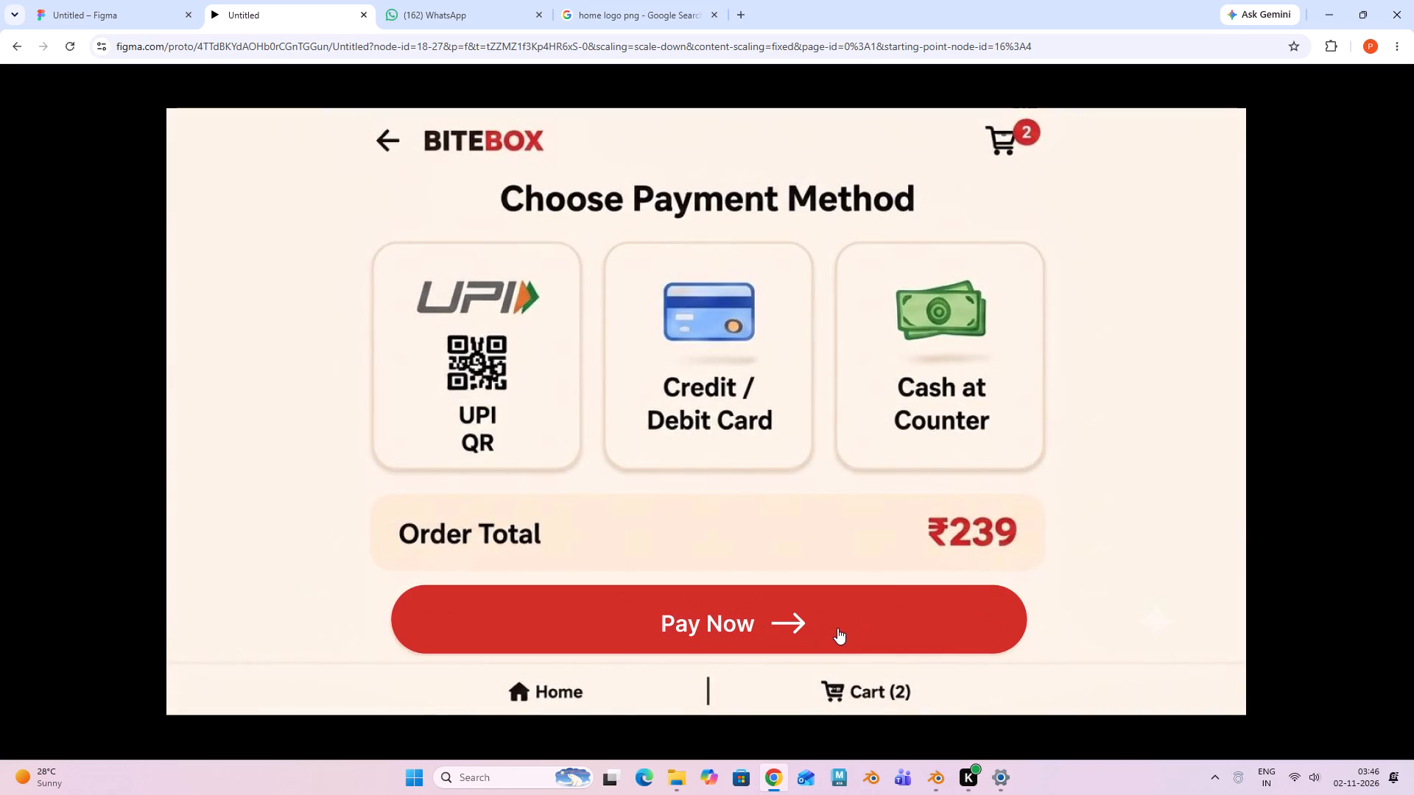
{"action": "left_click", "coordinate": [837, 628]}
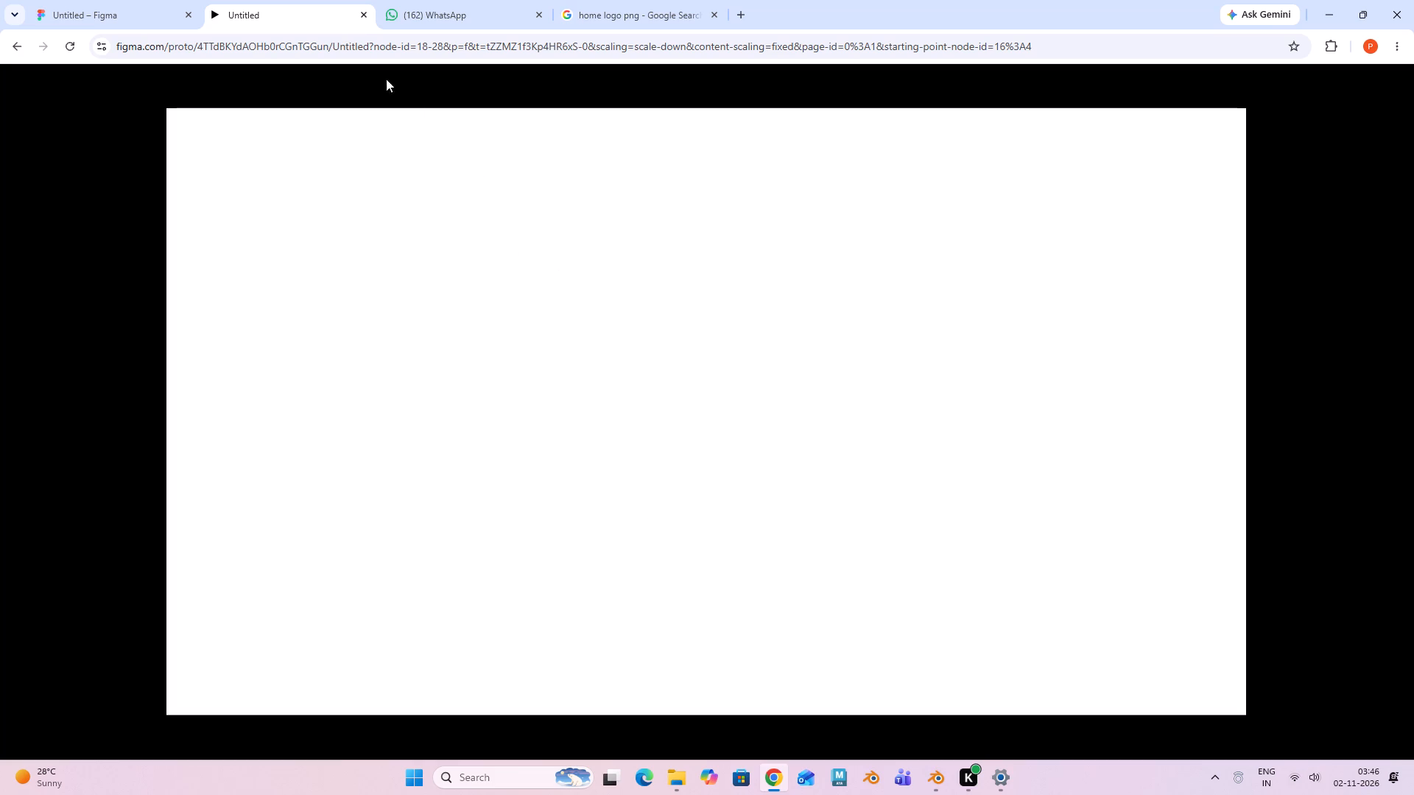
{"action": "left_click", "coordinate": [362, 5]}
{"action": "left_click", "coordinate": [119, 7]}
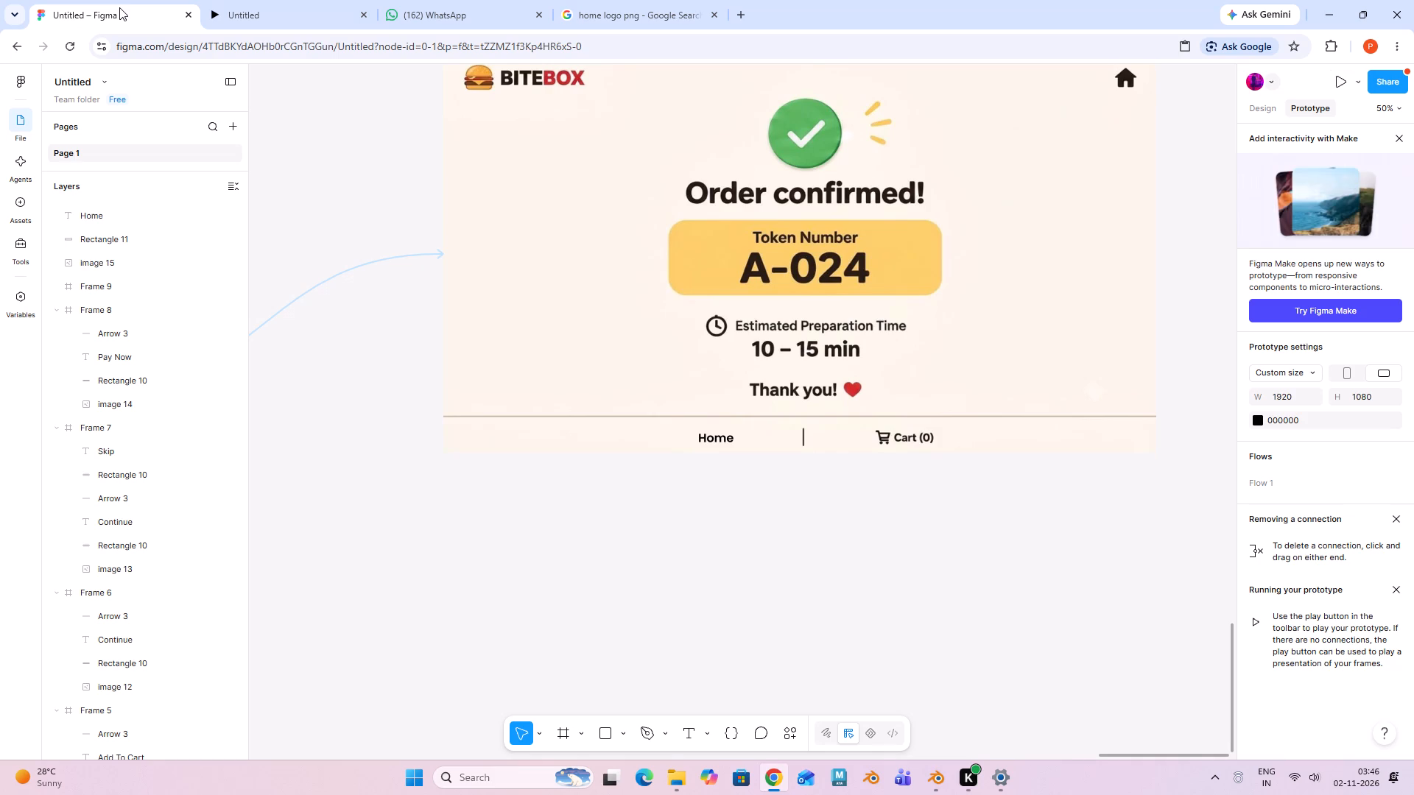
Capture a screenshot of just the house icon beside Home in the payment screen's footer.
{"action": "key", "text": "minus"}
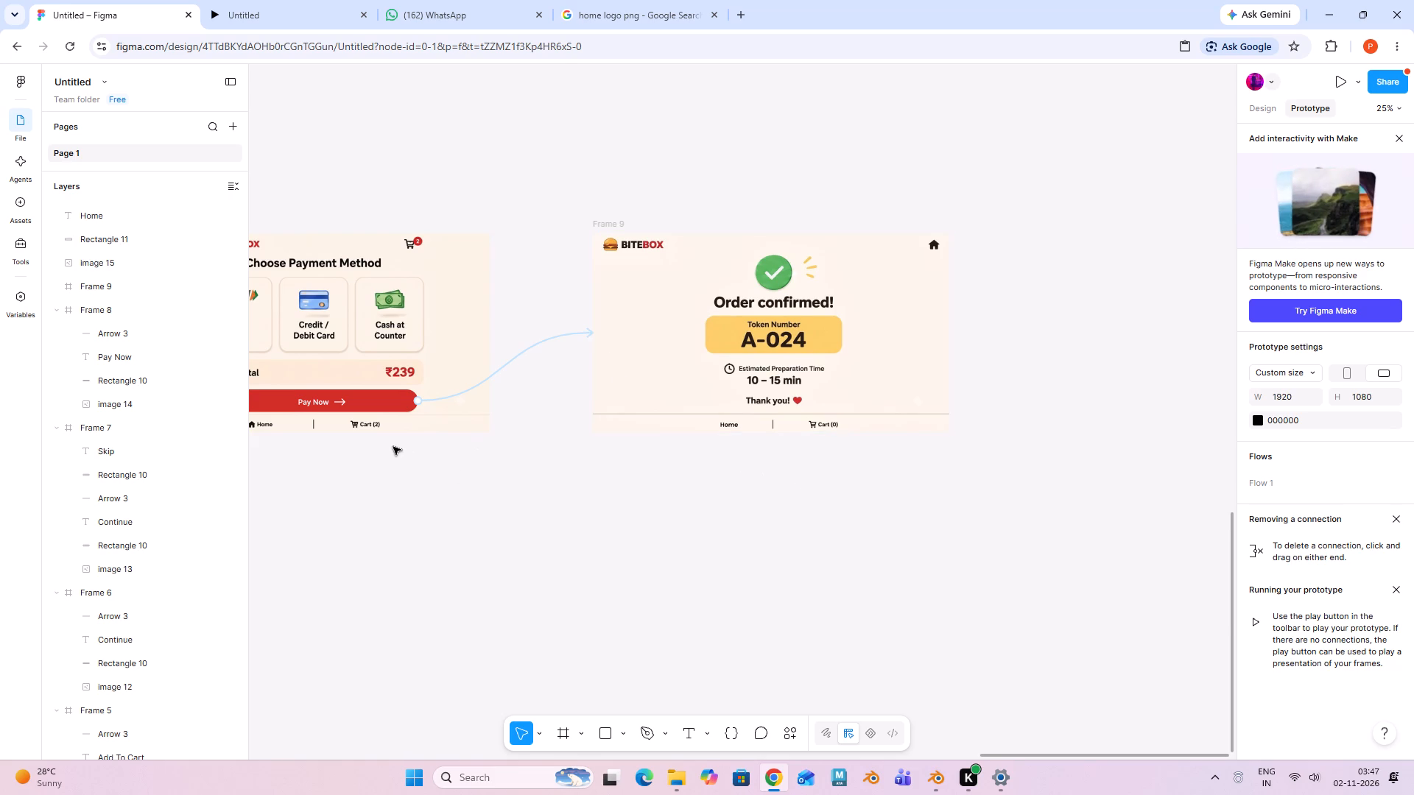
{"action": "key", "text": "plus"}
{"action": "middle_click_drag", "start_coordinate": [416, 464], "coordinate": [1117, 456], "text": "shift"}
{"action": "key", "text": "plus"}
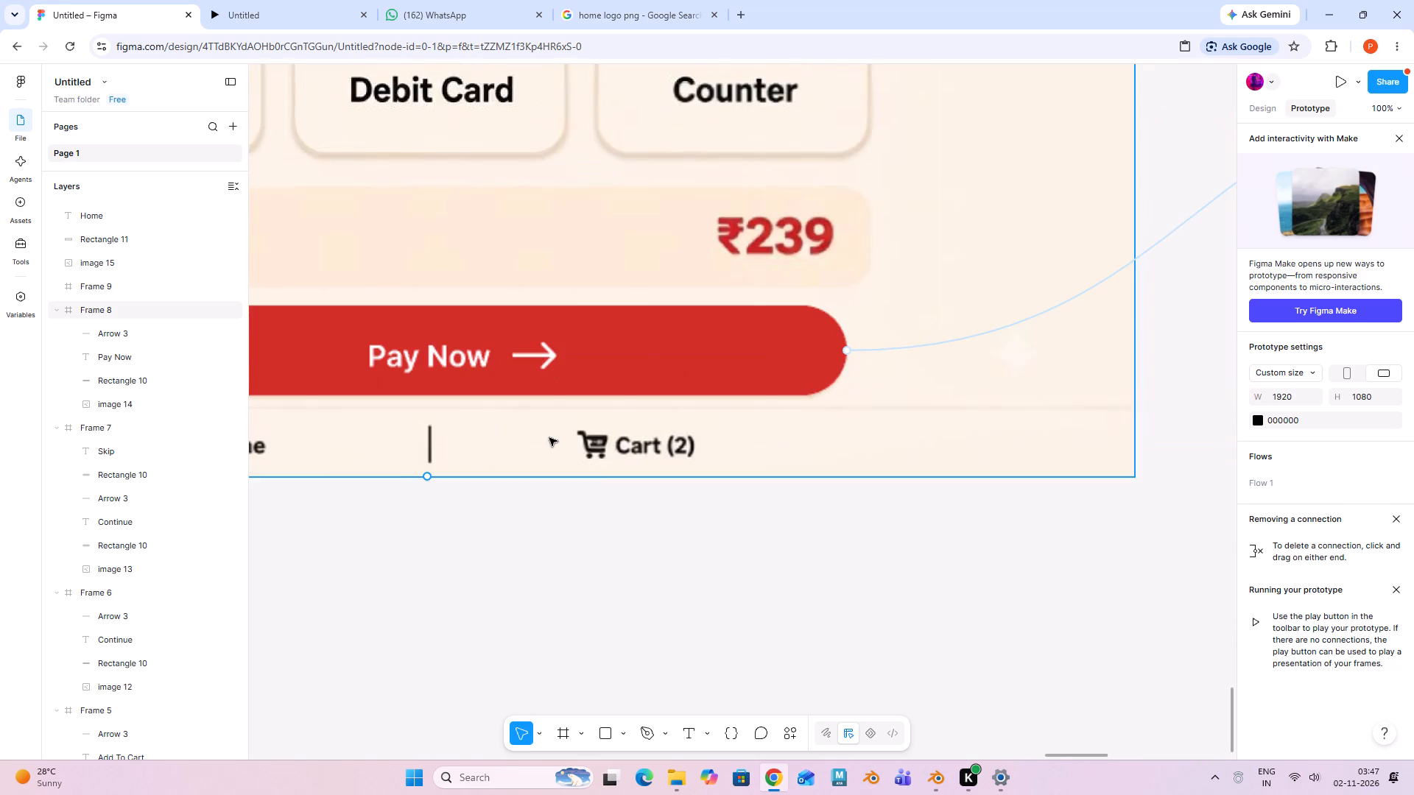
{"action": "middle_click_drag", "start_coordinate": [553, 439], "coordinate": [1069, 445], "text": "shift"}
{"action": "key", "text": "plus"}
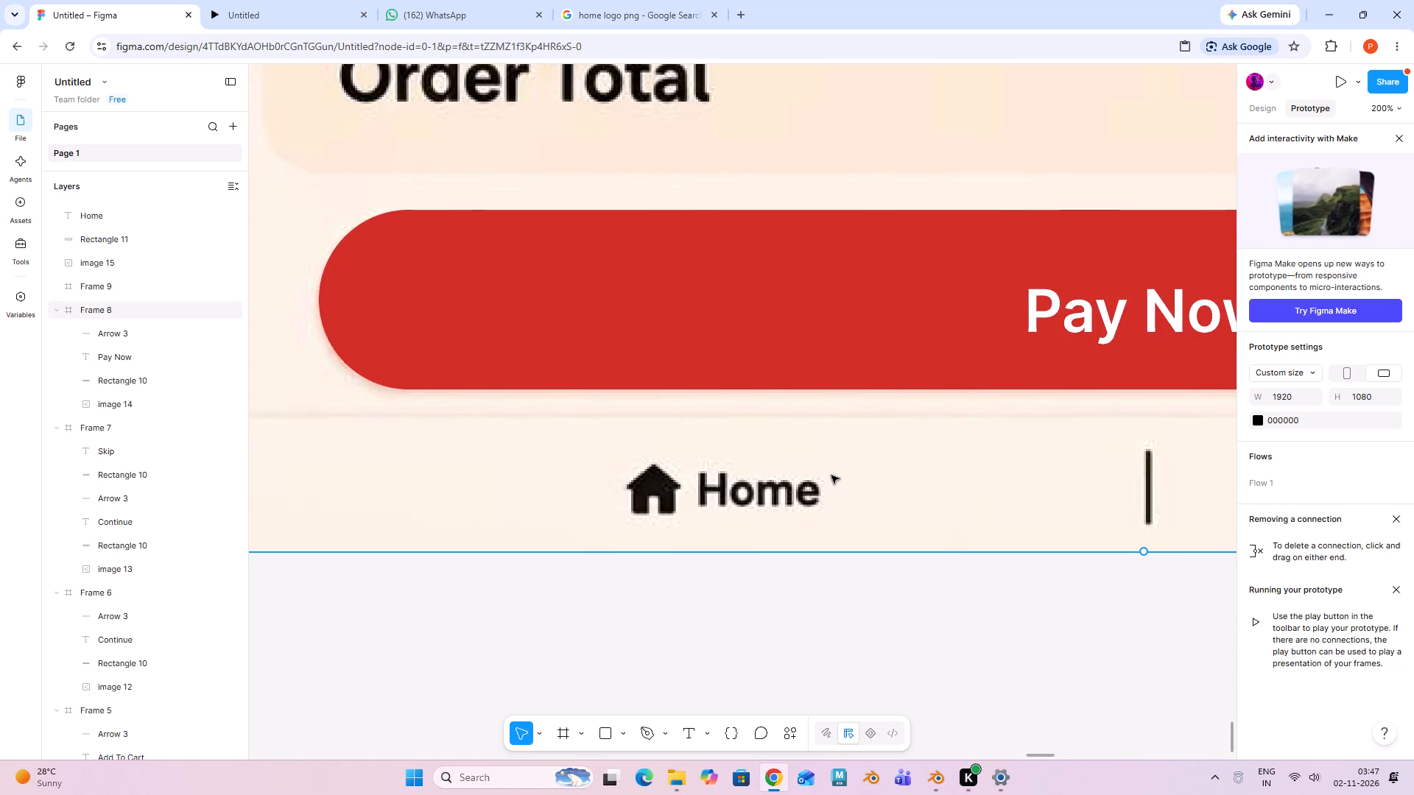
{"action": "key", "text": "Print"}
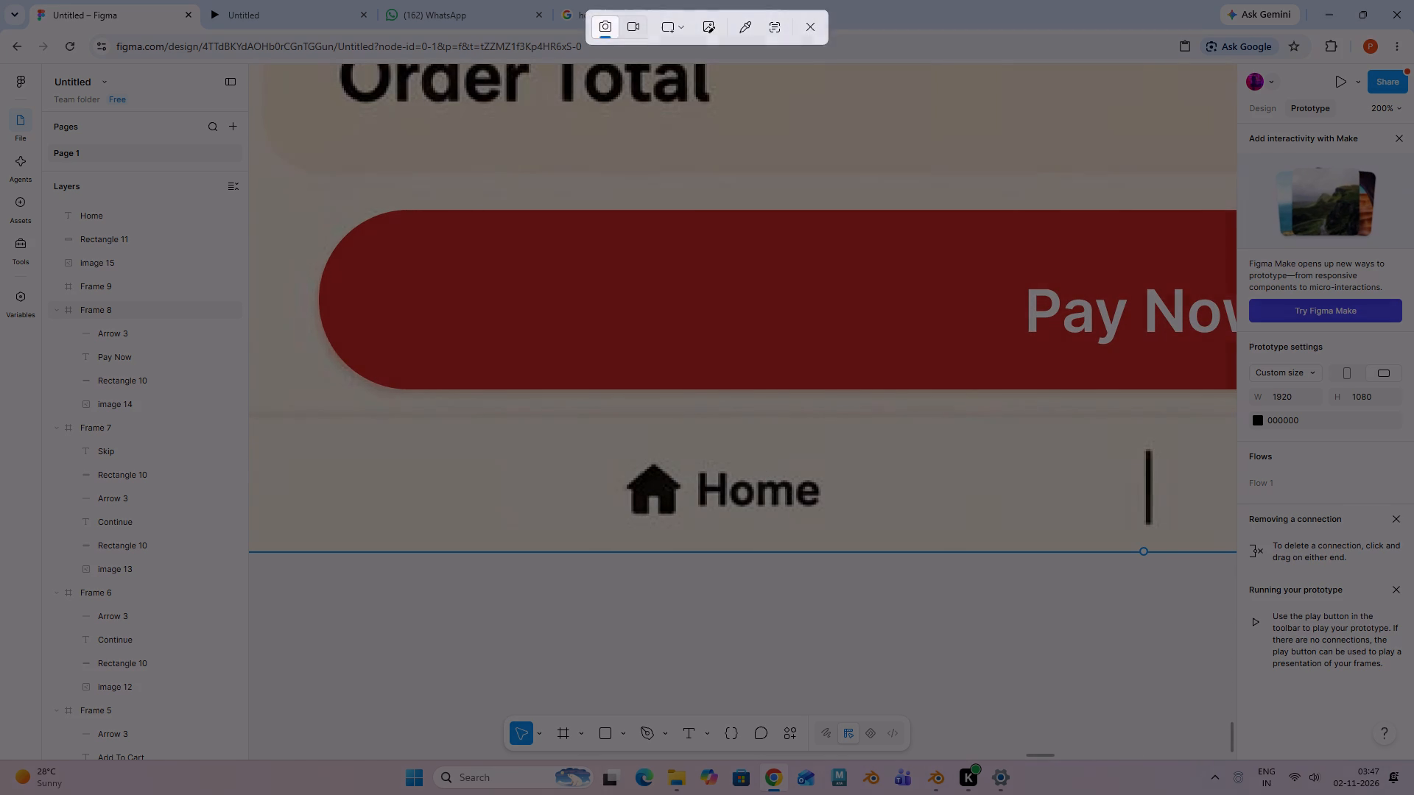
{"action": "left_click_drag", "start_coordinate": [609, 447], "coordinate": [689, 533]}
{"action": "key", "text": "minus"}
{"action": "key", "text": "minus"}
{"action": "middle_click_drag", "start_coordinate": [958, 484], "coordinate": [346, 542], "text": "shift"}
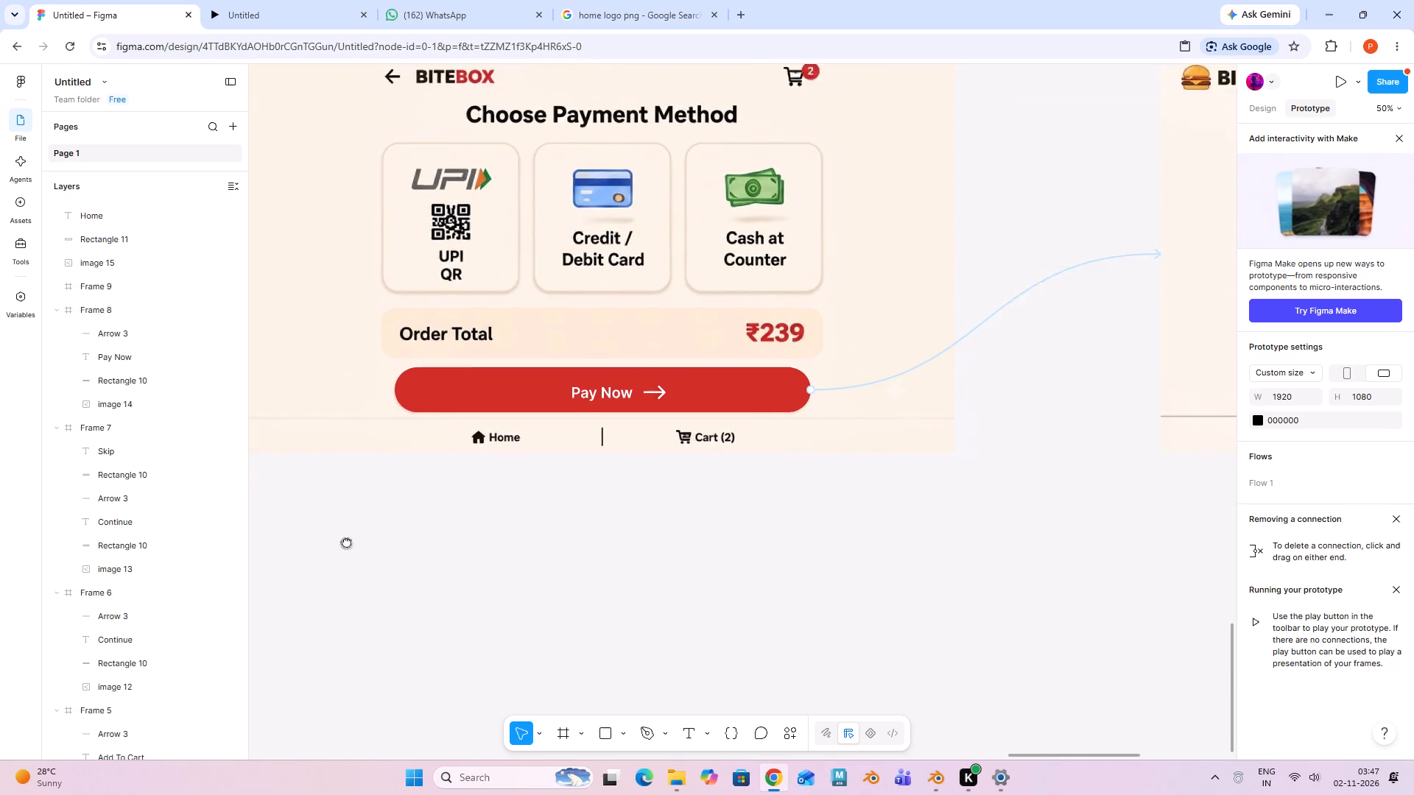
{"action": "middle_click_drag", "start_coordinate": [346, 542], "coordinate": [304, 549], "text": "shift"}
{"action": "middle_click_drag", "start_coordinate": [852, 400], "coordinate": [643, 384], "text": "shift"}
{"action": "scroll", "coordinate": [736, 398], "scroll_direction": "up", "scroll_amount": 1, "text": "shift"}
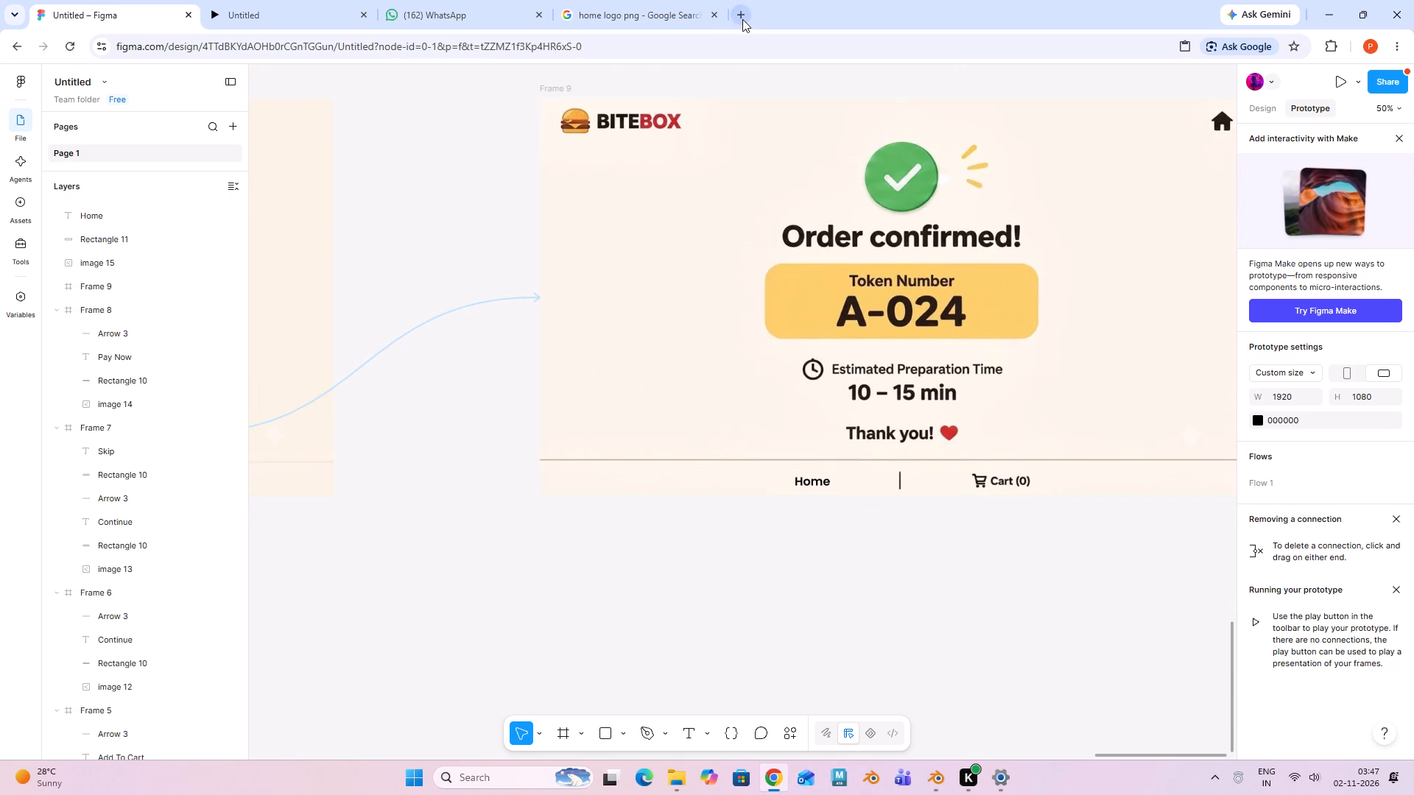
{"action": "left_click", "coordinate": [743, 7]}
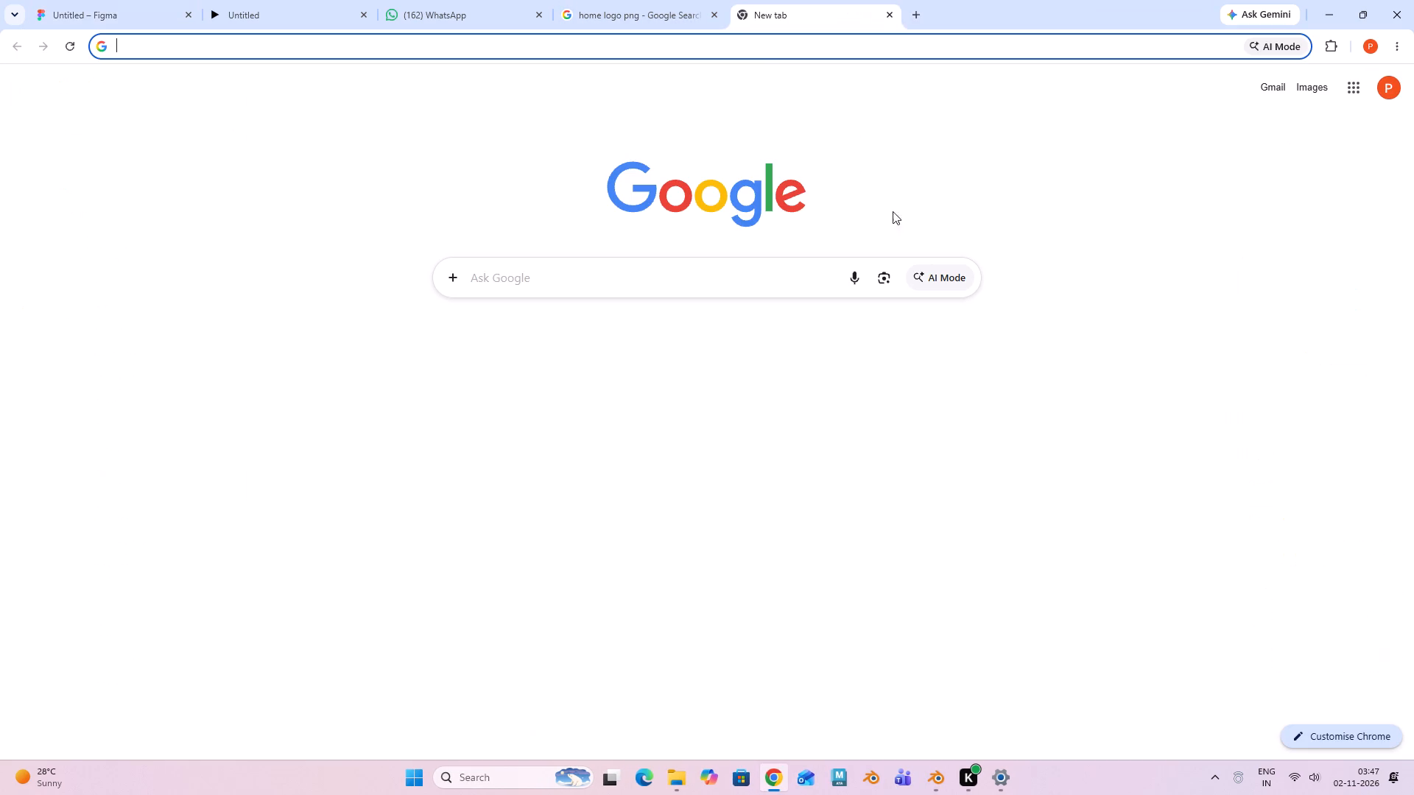
{"action": "left_click", "coordinate": [887, 276]}
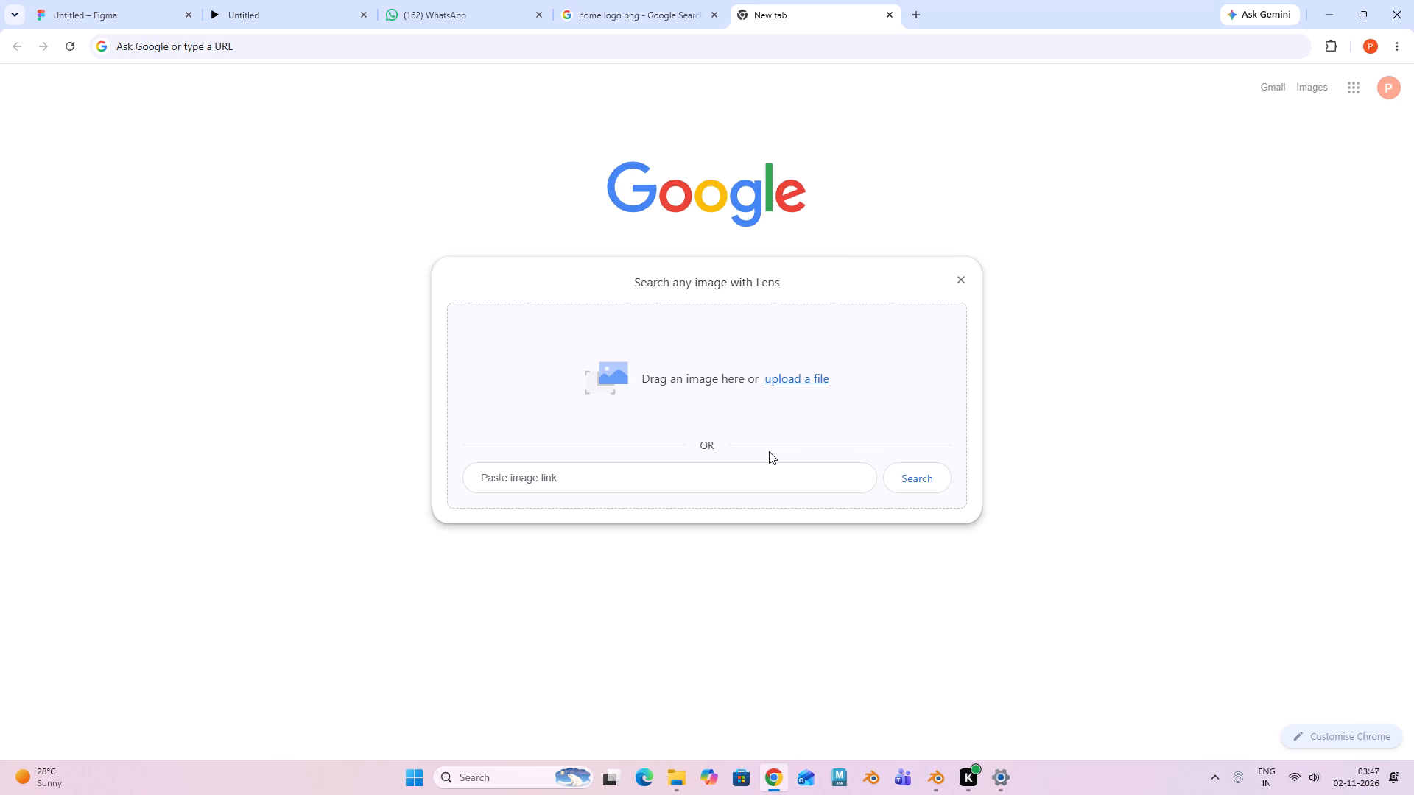
{"action": "left_click", "coordinate": [795, 382]}
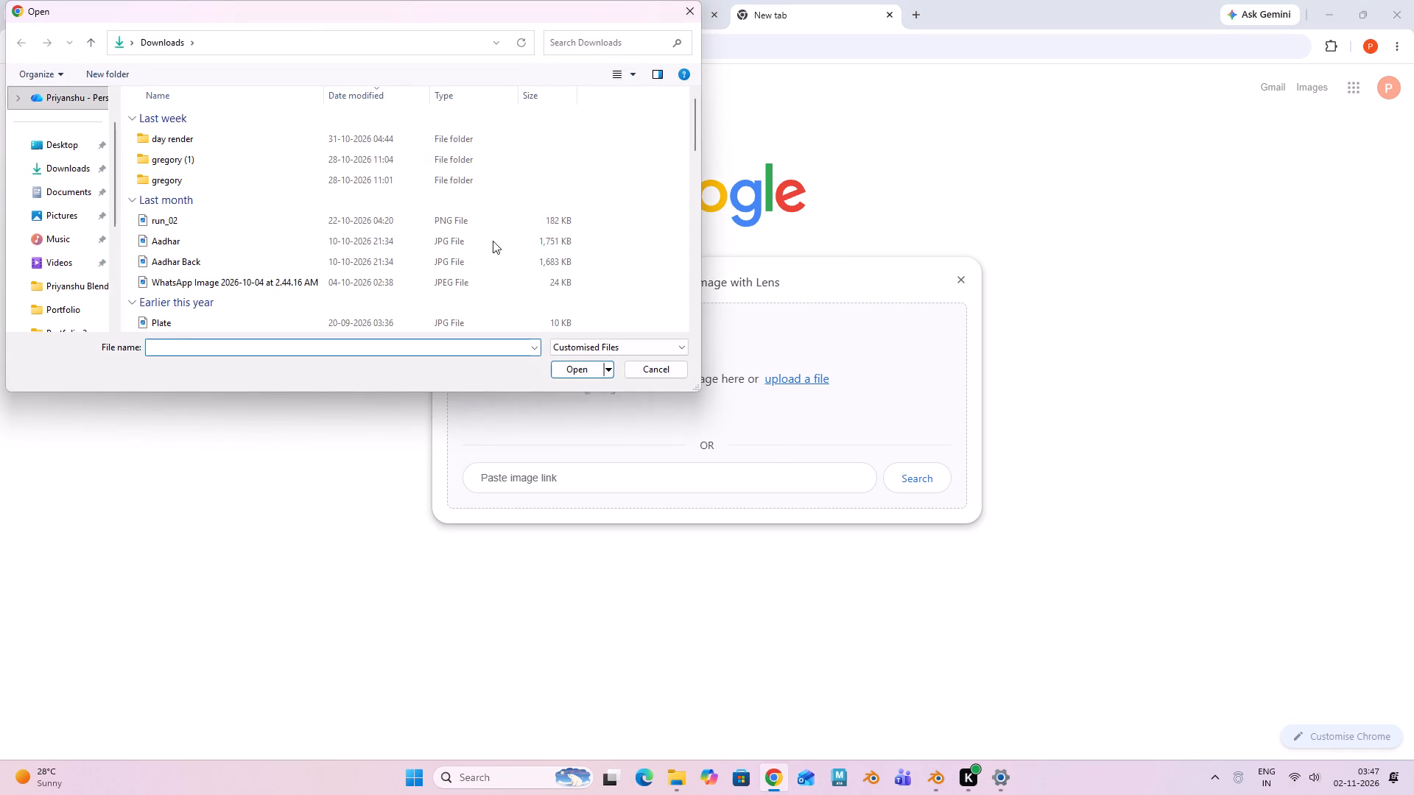
{"action": "left_click", "coordinate": [51, 147]}
{"action": "left_click", "coordinate": [82, 210]}
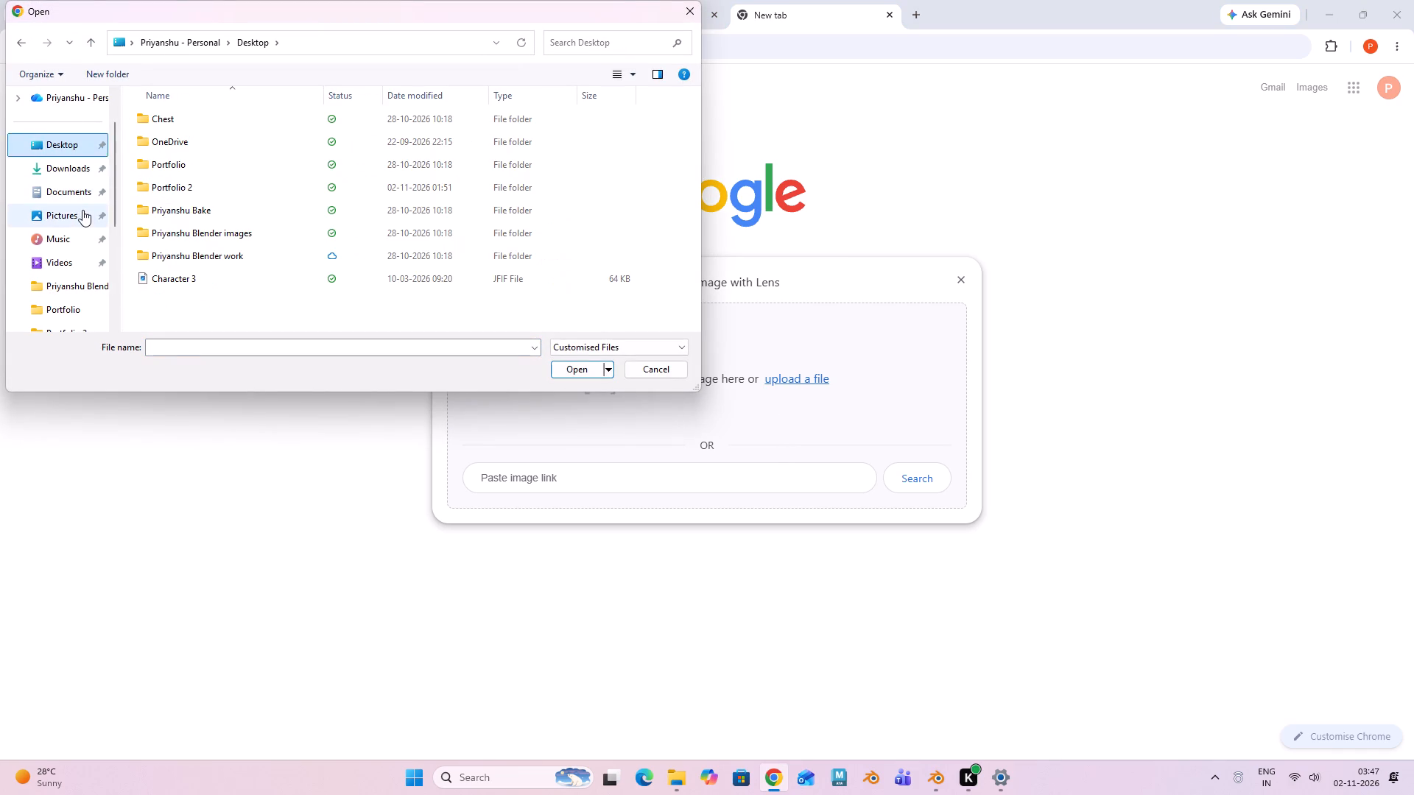
{"action": "double_click", "coordinate": [189, 189]}
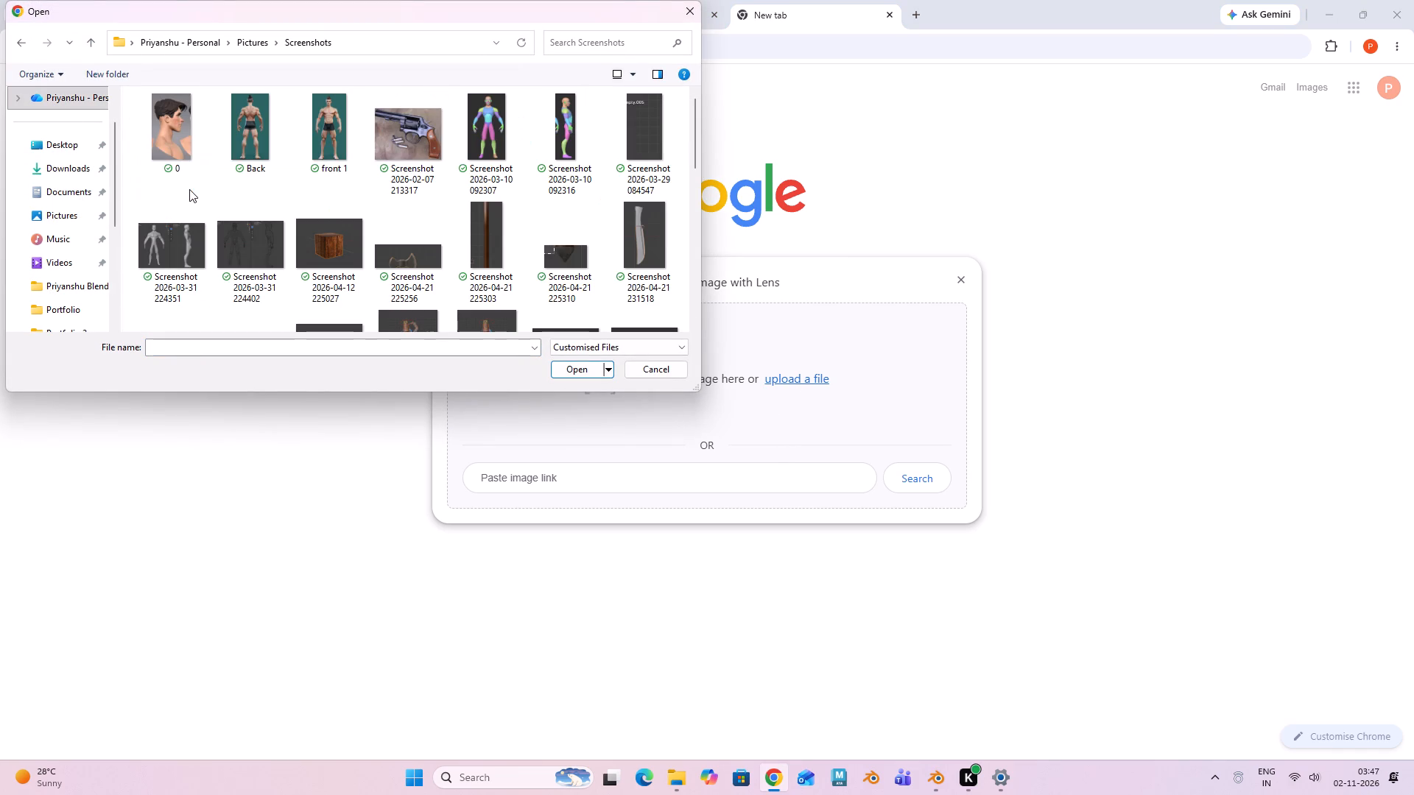
{"action": "scroll", "coordinate": [520, 261], "scroll_direction": "down", "scroll_amount": 14}
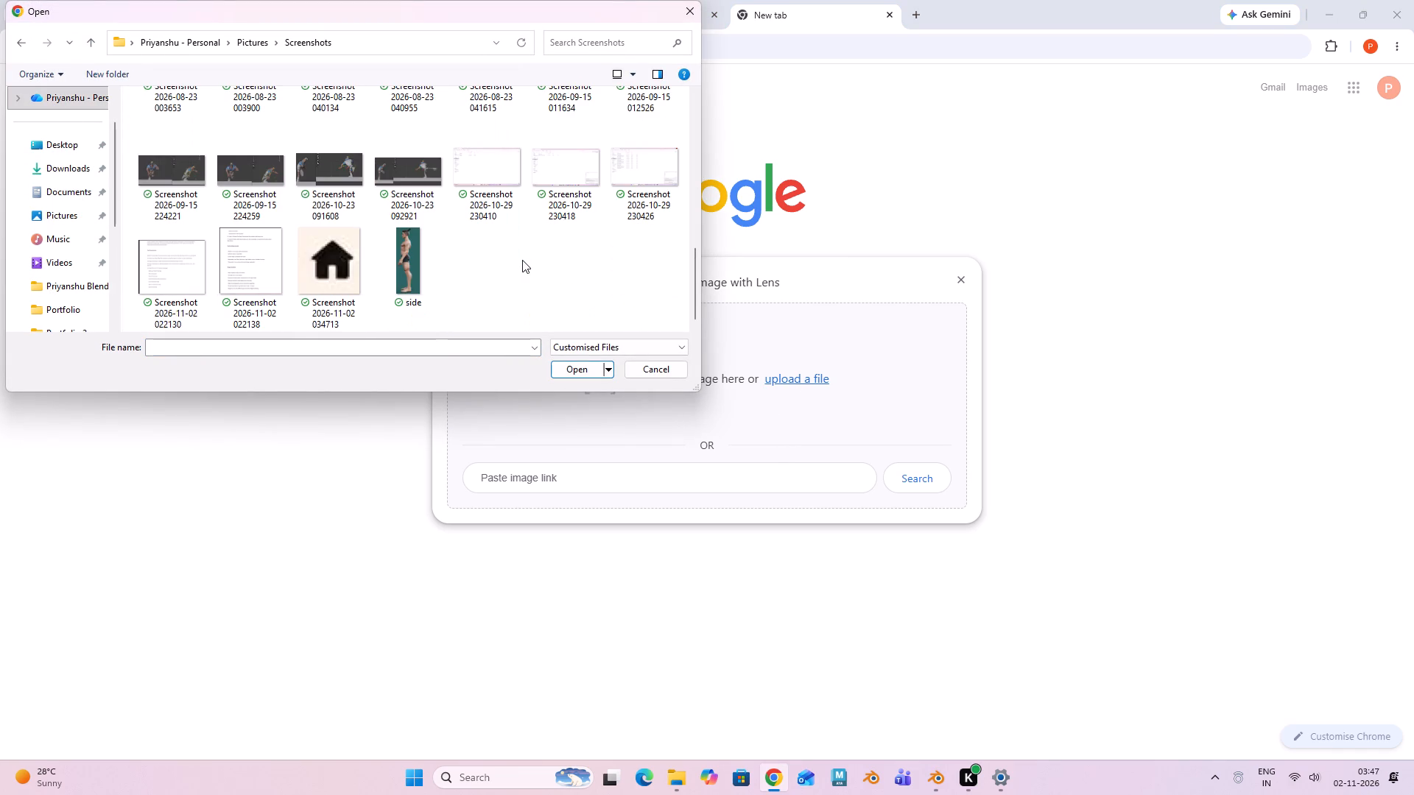
{"action": "left_click", "coordinate": [334, 270]}
{"action": "left_click", "coordinate": [571, 365]}
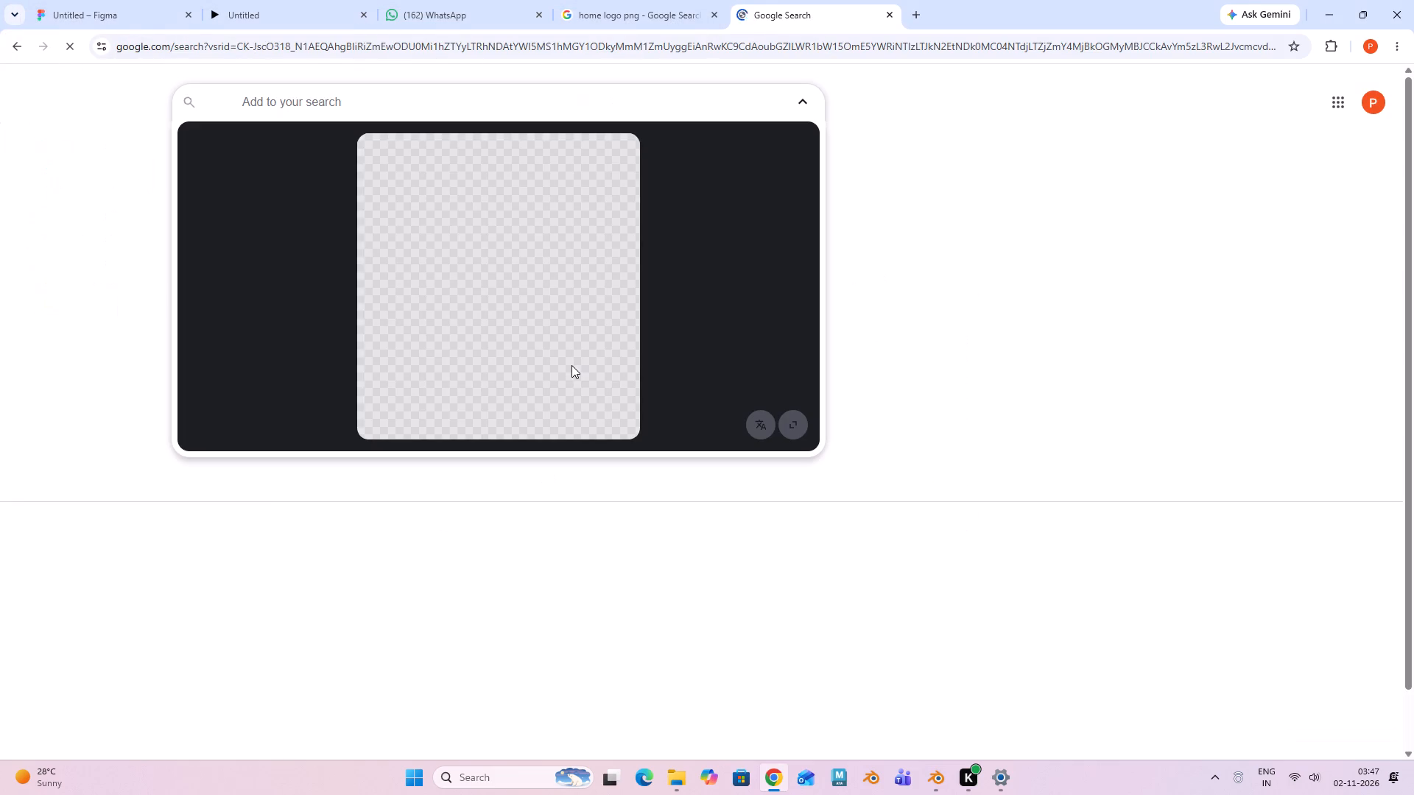
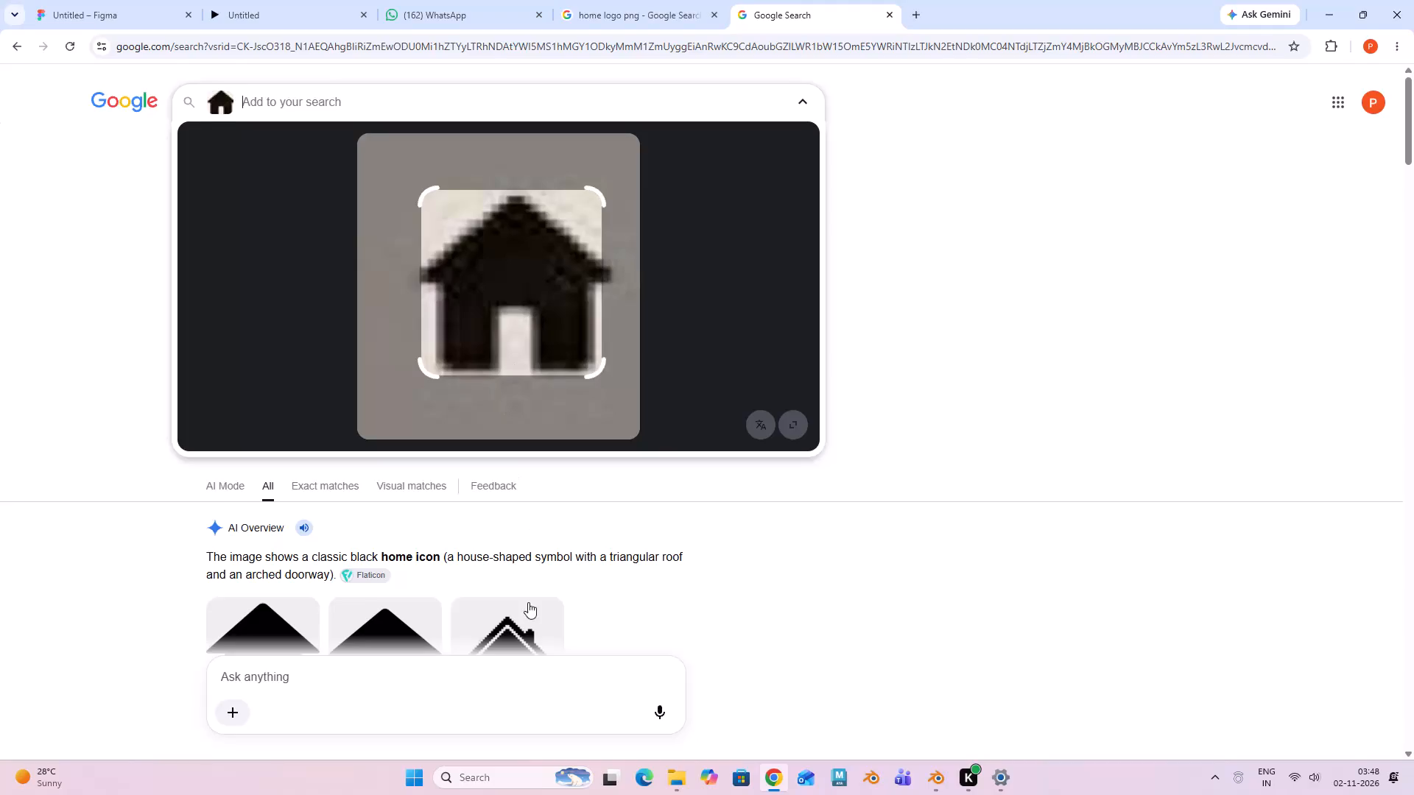
Look through the image search results for a black home icon matching the captured house.
{"action": "scroll", "coordinate": [527, 601], "scroll_direction": "down", "scroll_amount": 2}
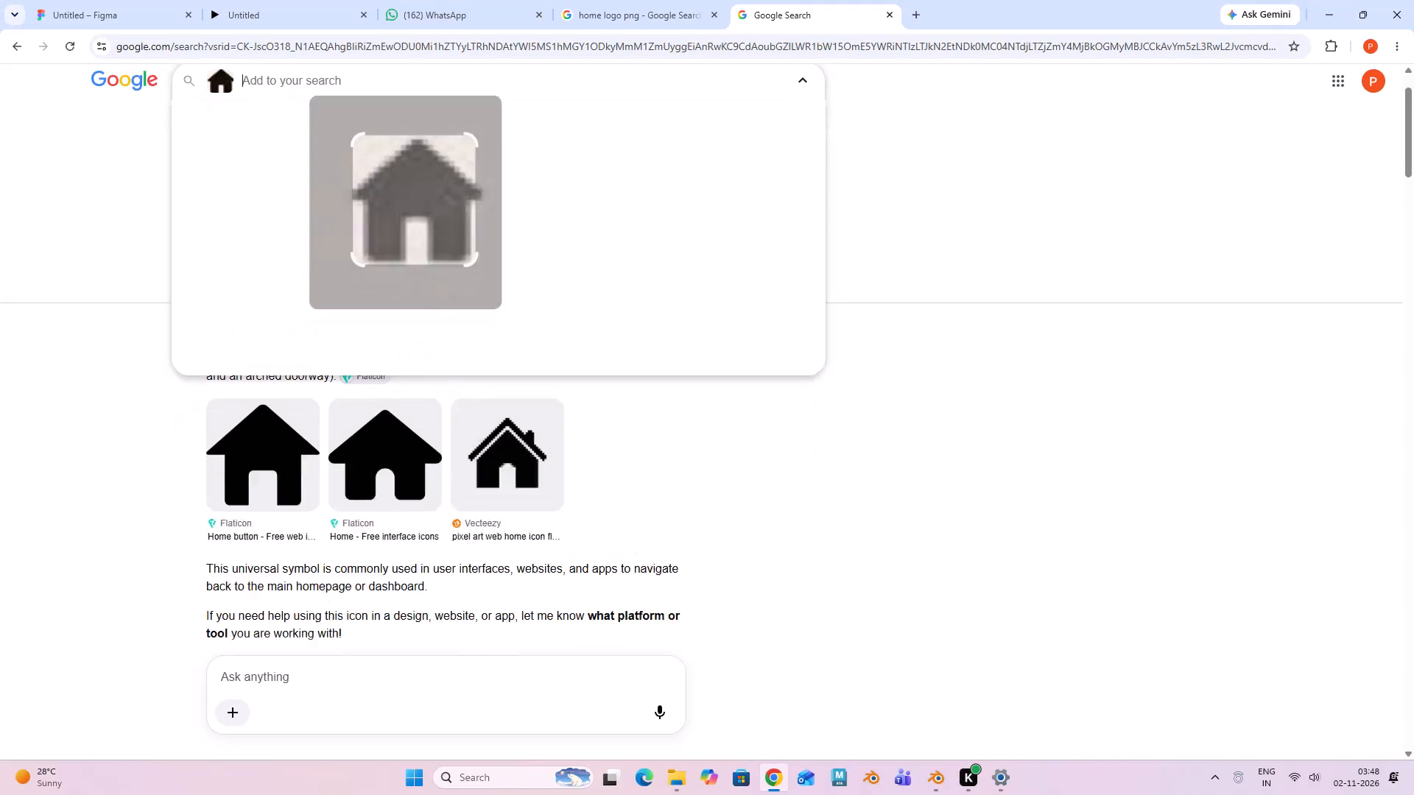
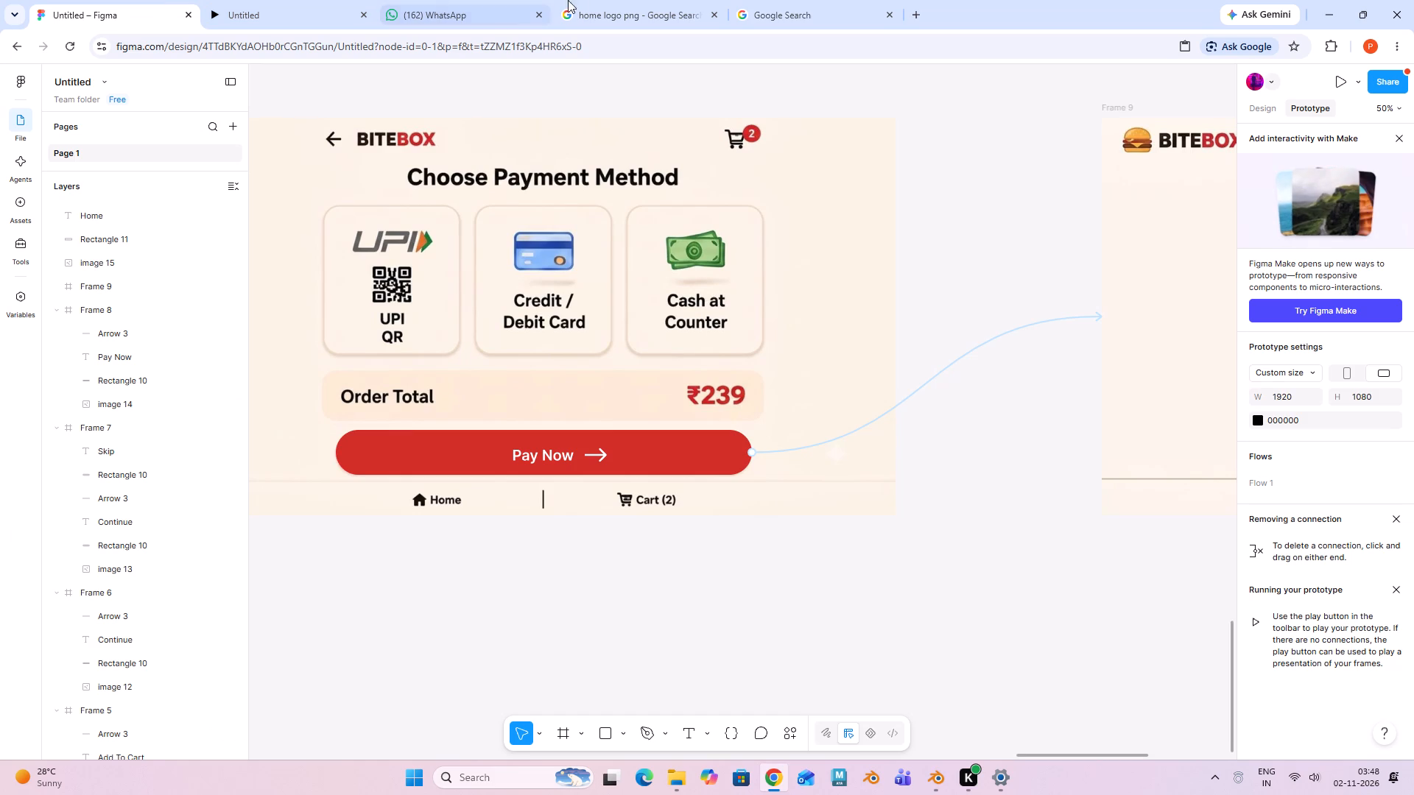
In the Google image search results, open the Flaticon "Home button - Free web icons" preview and copy its black house image.
{"action": "left_click", "coordinate": [784, 0]}
{"action": "left_click", "coordinate": [261, 221]}
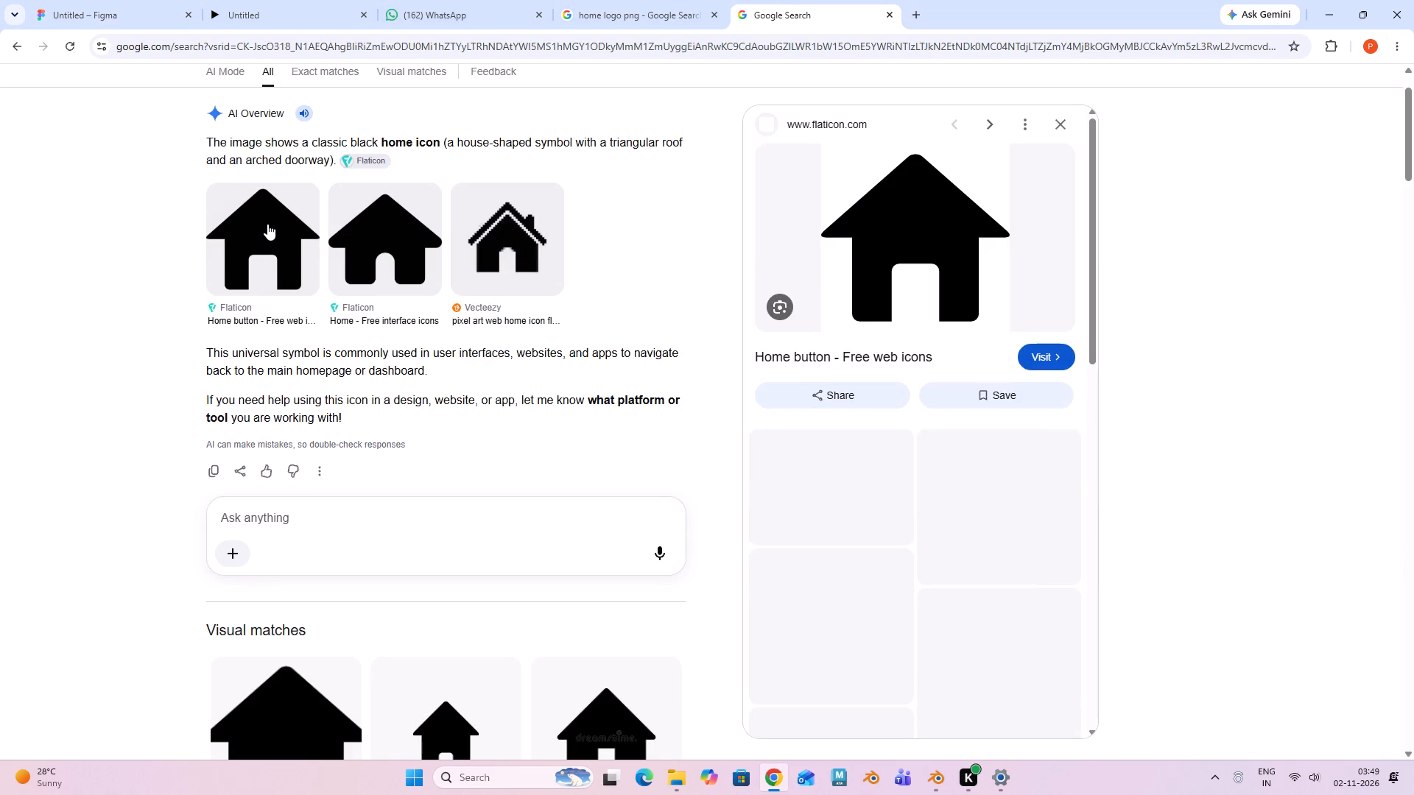
{"action": "right_click", "coordinate": [944, 222]}
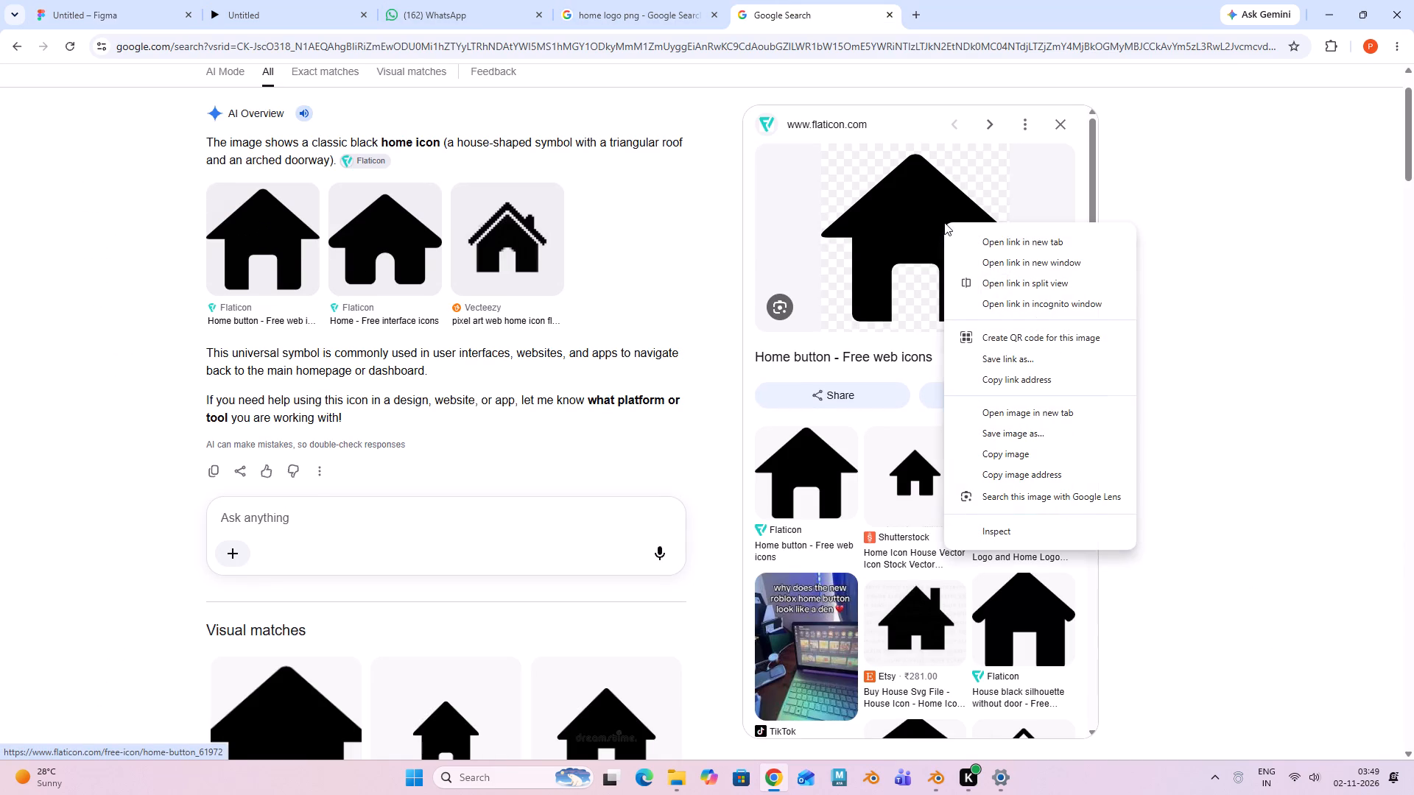
{"action": "left_click", "coordinate": [997, 449]}
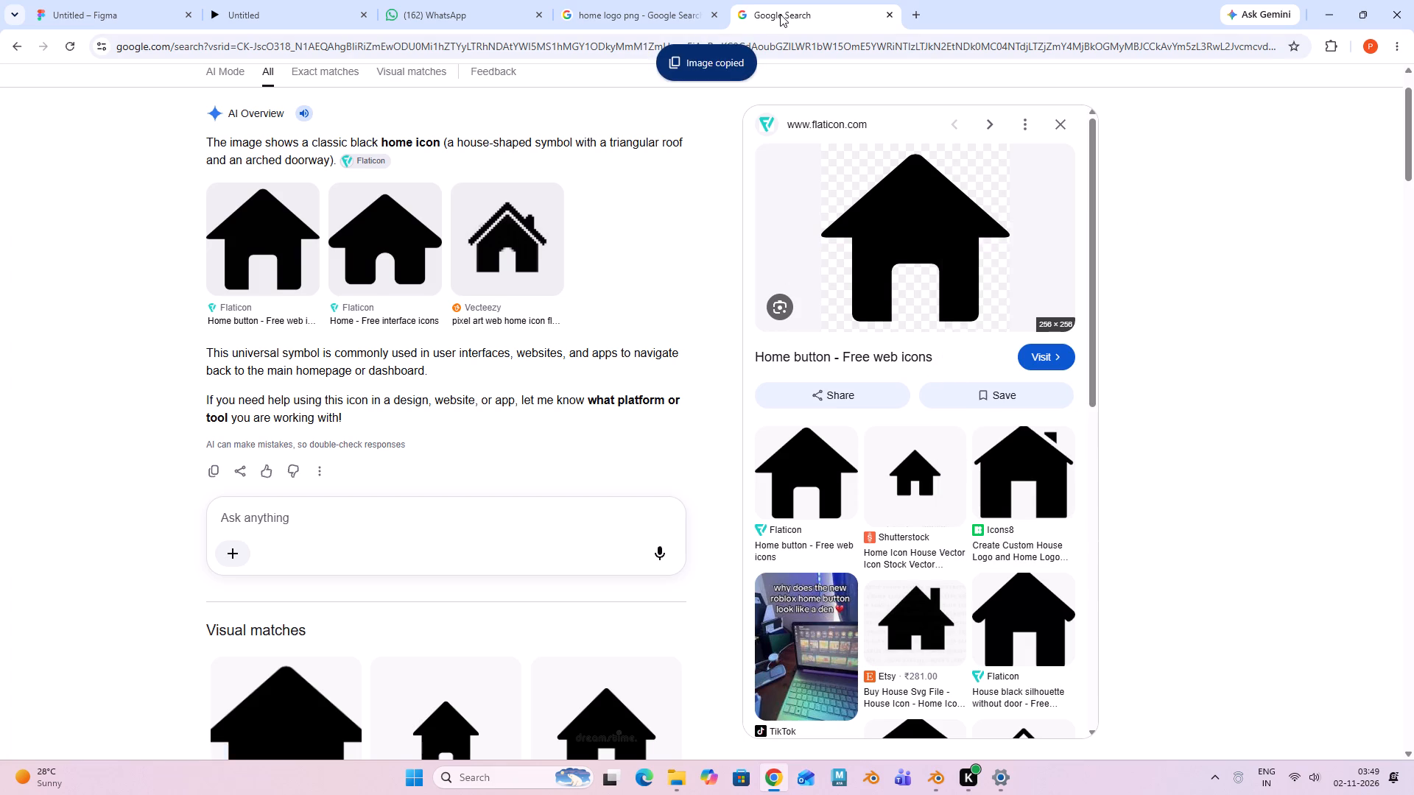
Switch to the Figma design, paste the copied home icon by the order confirmation screen's Home label, and move its layer above all others.
{"action": "left_click", "coordinate": [644, 3]}
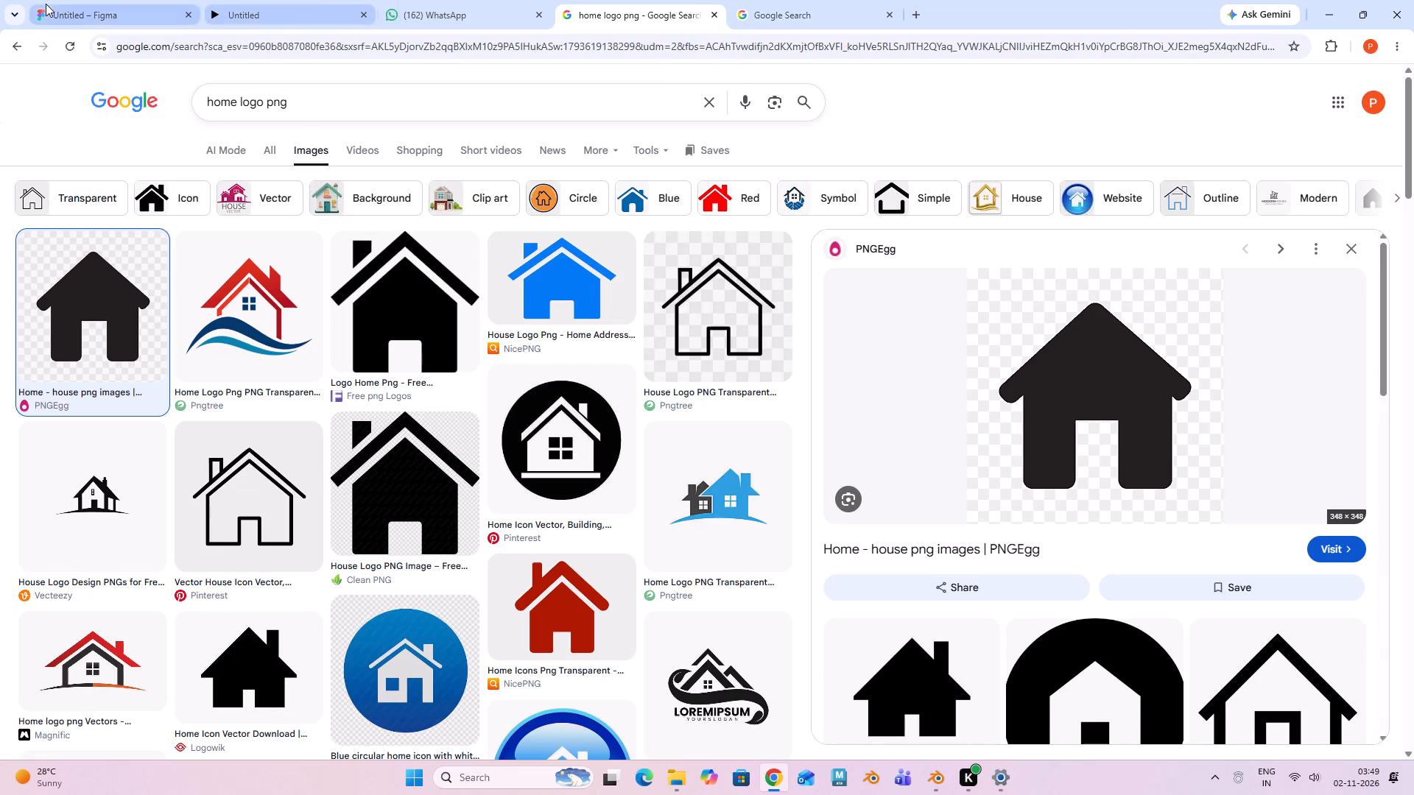
{"action": "left_click", "coordinate": [46, 4]}
{"action": "middle_click_drag", "start_coordinate": [988, 376], "coordinate": [465, 349], "text": "shift"}
{"action": "scroll", "coordinate": [965, 372], "scroll_direction": "up", "scroll_amount": 1, "text": "shift"}
{"action": "middle_click_drag", "start_coordinate": [801, 389], "coordinate": [715, 372], "text": "shift"}
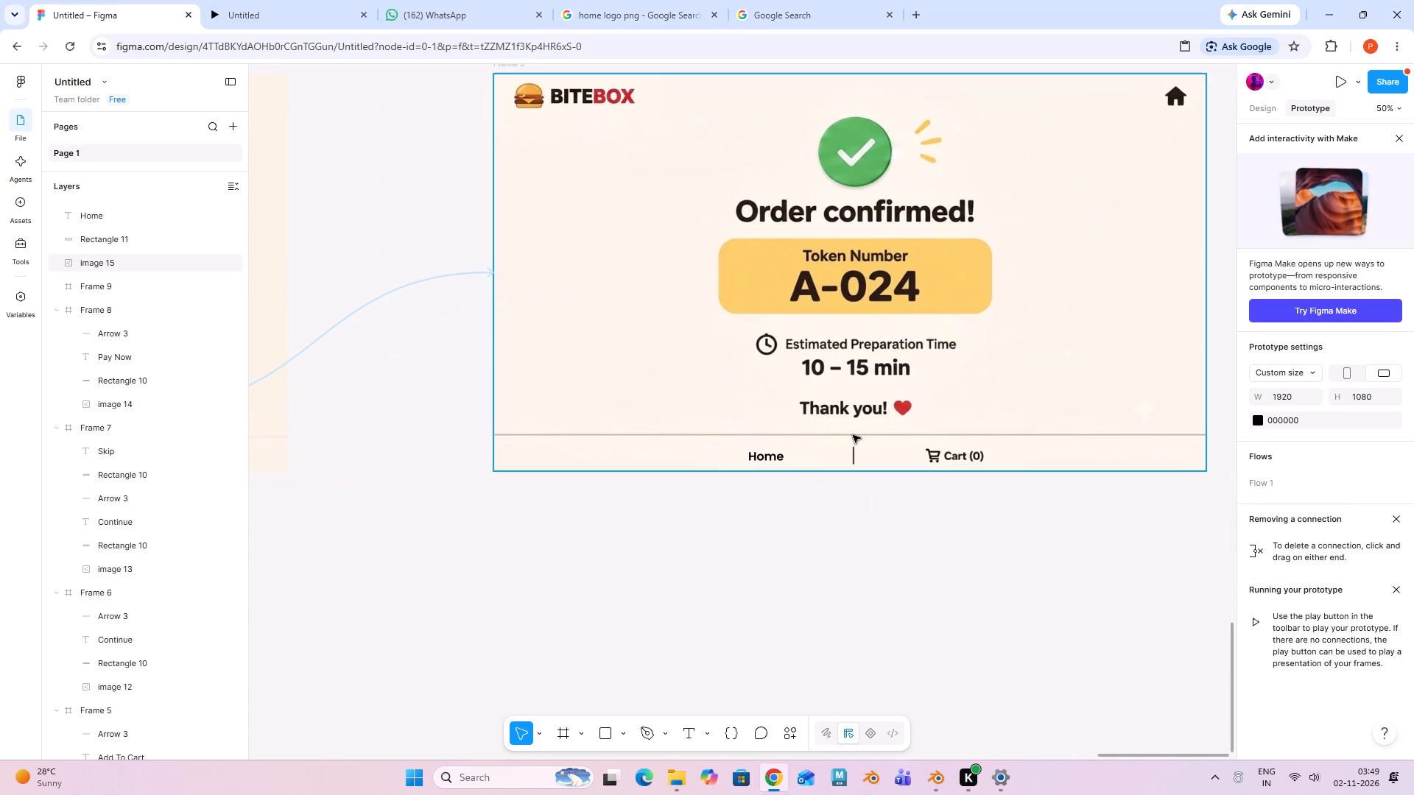
{"action": "key", "text": "ctrl+v"}
{"action": "left_click_drag", "start_coordinate": [764, 413], "coordinate": [766, 437]}
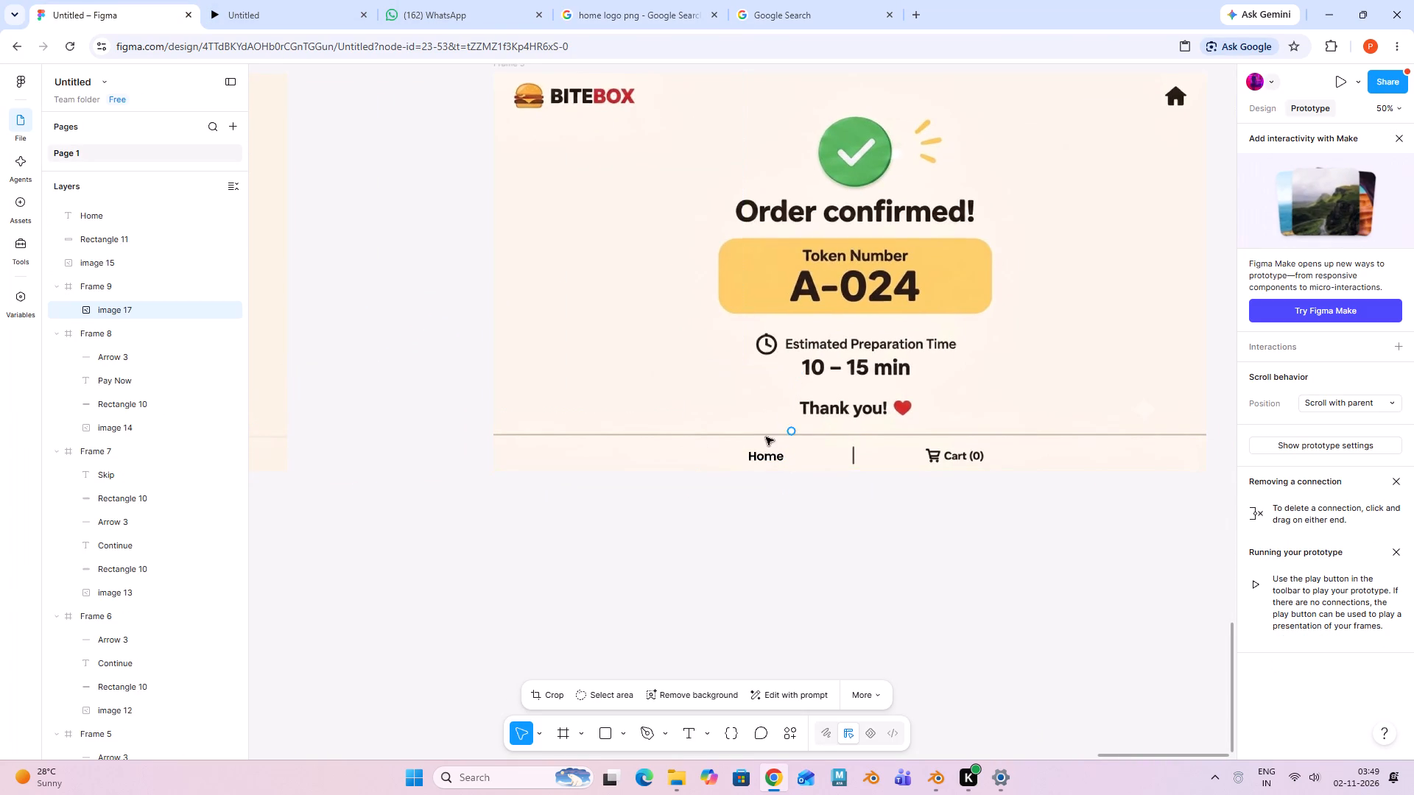
{"action": "left_click_drag", "start_coordinate": [766, 437], "coordinate": [746, 451]}
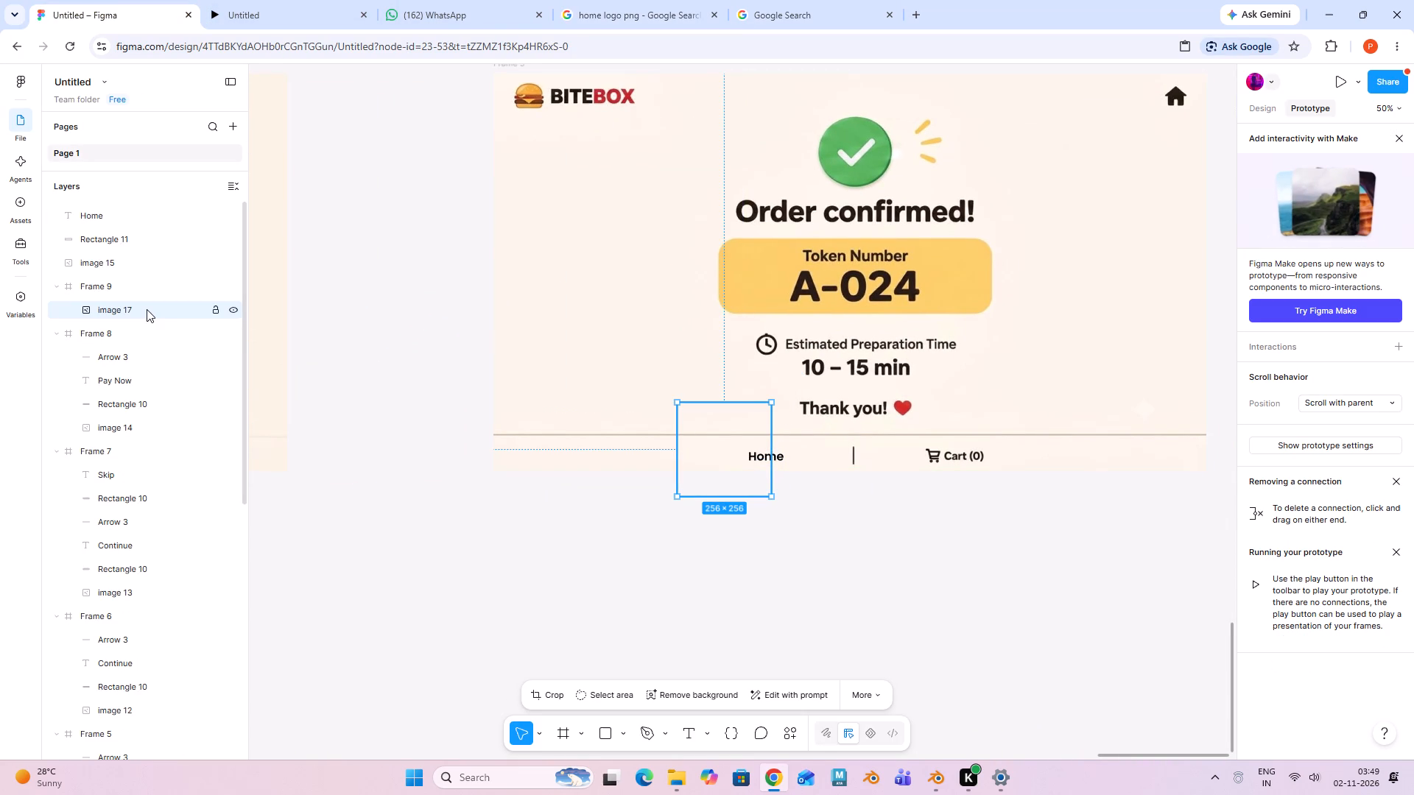
{"action": "left_click_drag", "start_coordinate": [147, 309], "coordinate": [141, 213]}
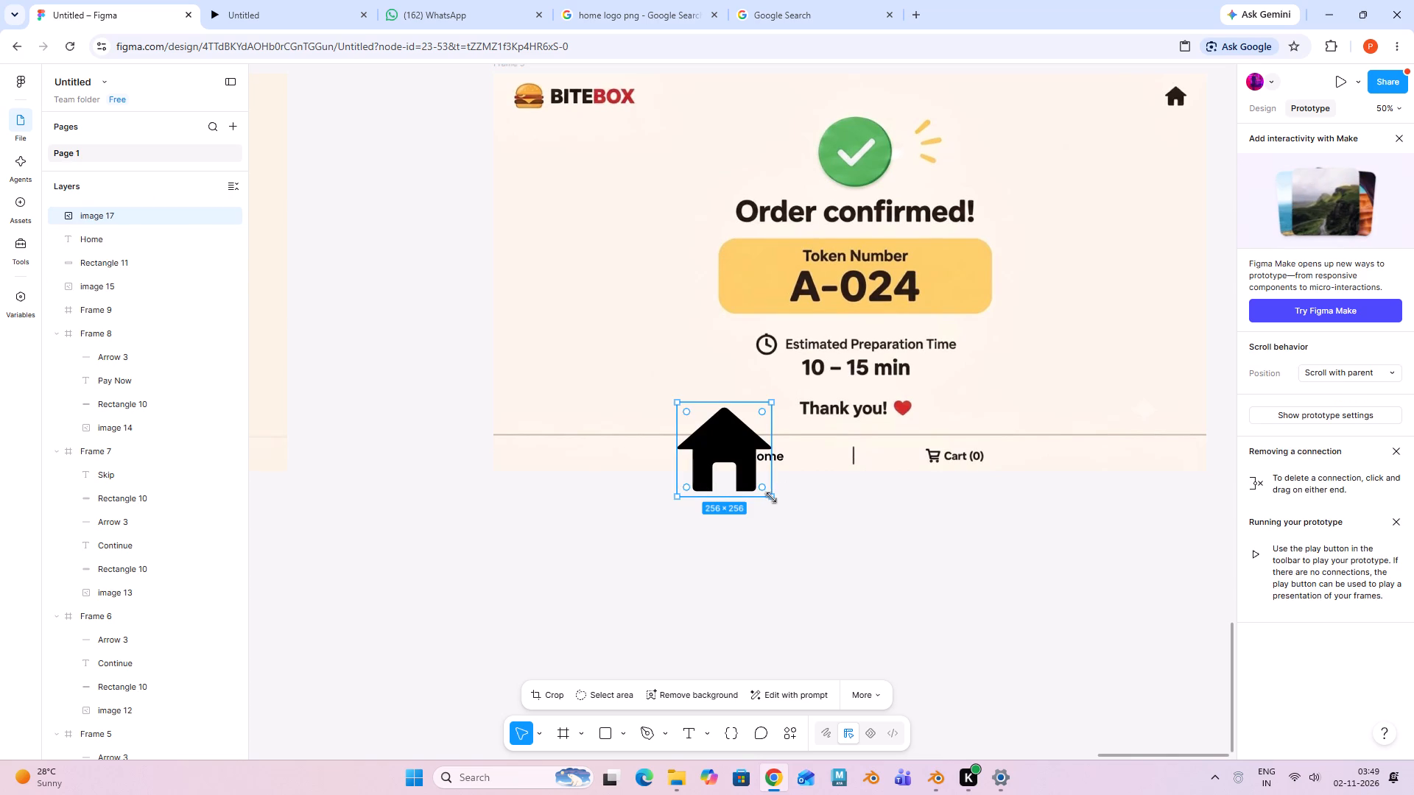
Scale the pasted home icon down proportionally to about 79 × 79.
{"action": "left_click_drag", "start_coordinate": [771, 498], "coordinate": [703, 431]}
{"action": "middle_click_drag", "start_coordinate": [692, 489], "coordinate": [870, 496], "text": "shift"}
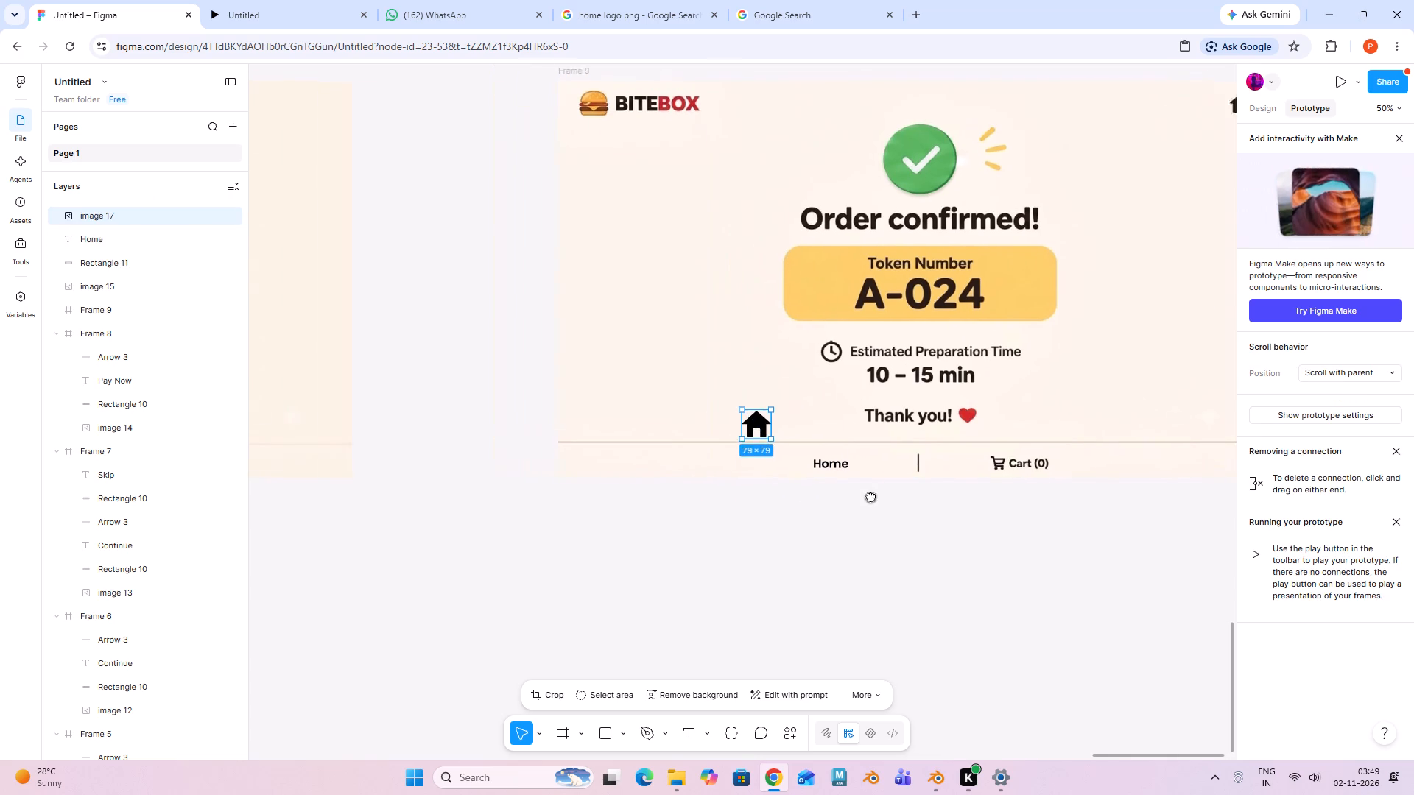
{"action": "middle_click_drag", "start_coordinate": [870, 496], "coordinate": [918, 496], "text": "shift"}
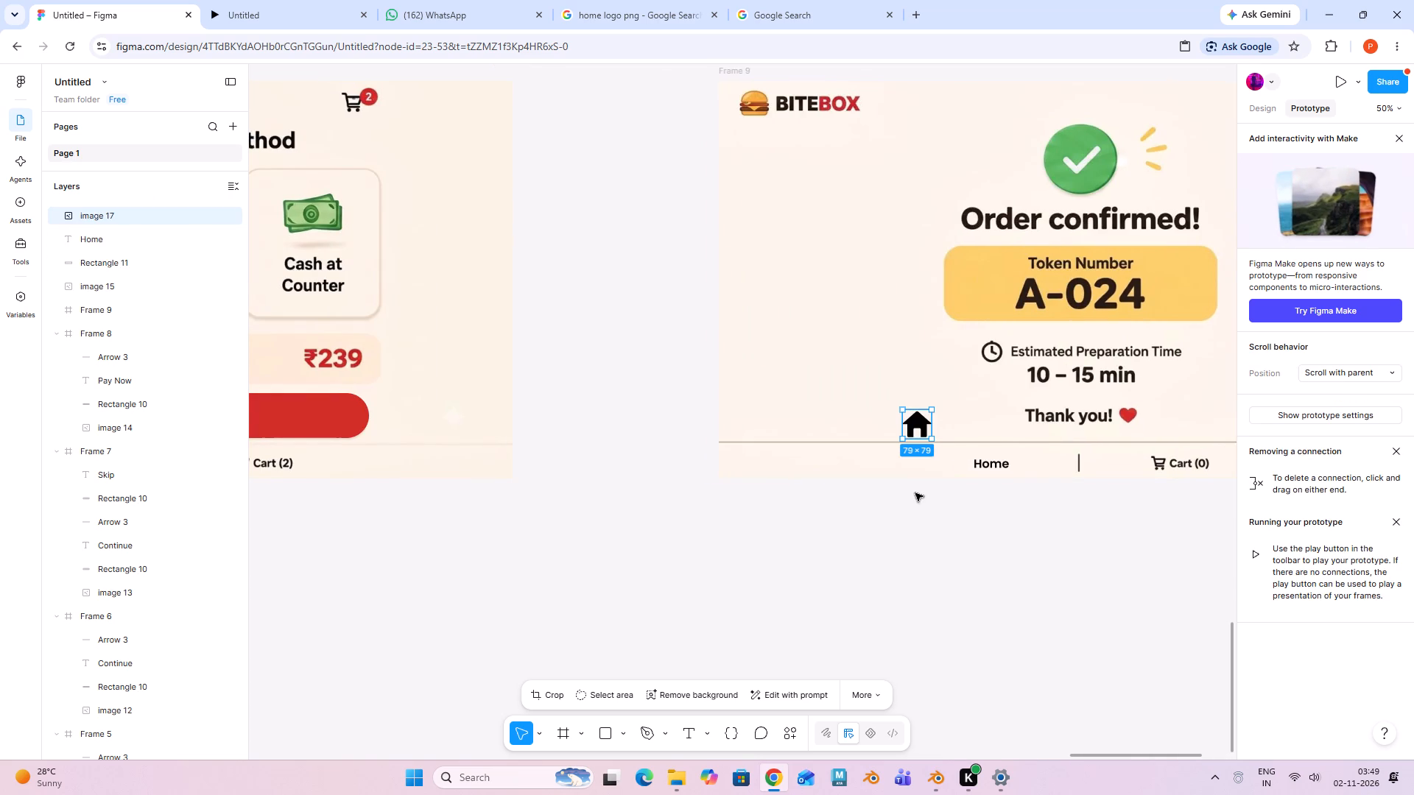
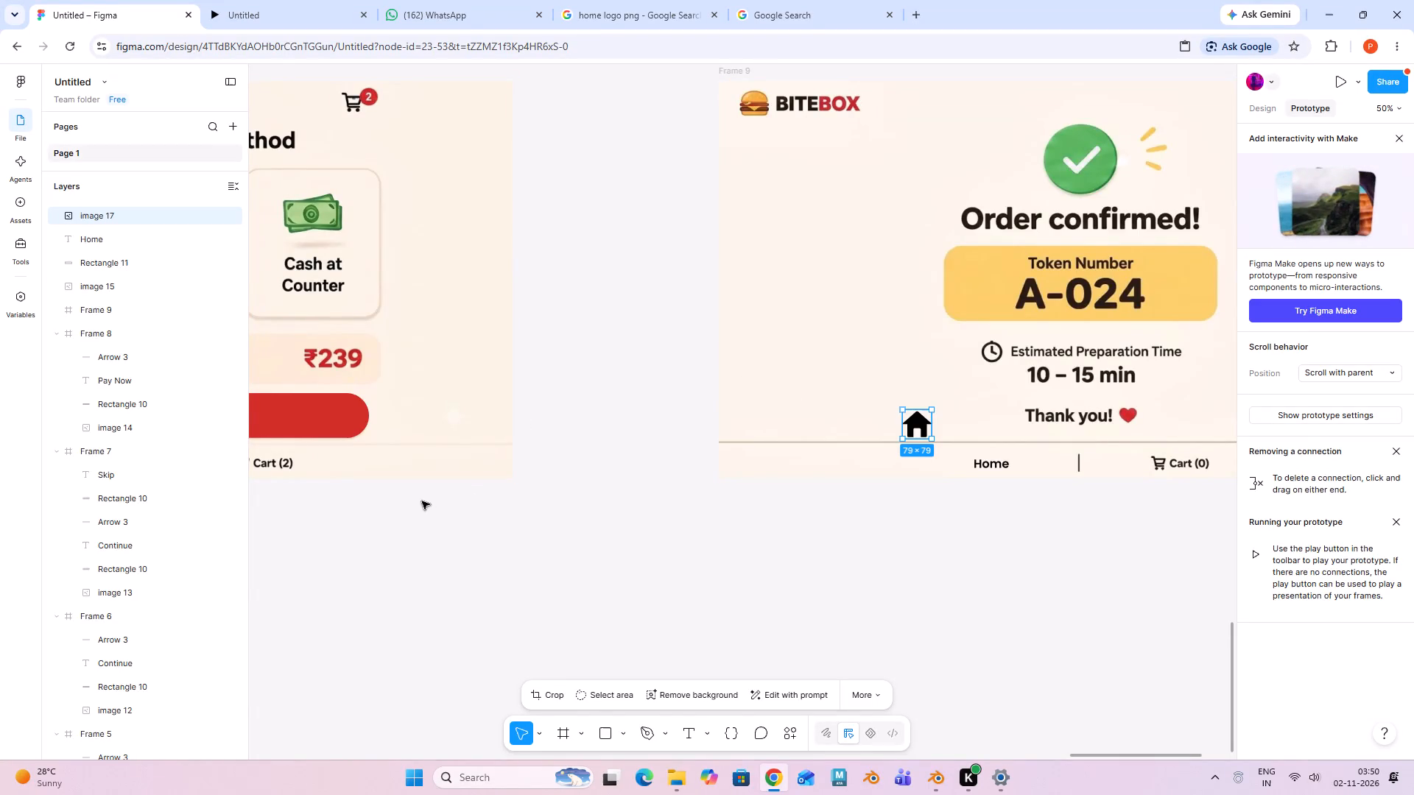
Move the home icon over the Home icon in the payment method screen's bottom navigation as a size reference.
{"action": "middle_click_drag", "start_coordinate": [443, 508], "coordinate": [819, 564], "text": "shift"}
{"action": "middle_click_drag", "start_coordinate": [814, 549], "coordinate": [680, 547], "text": "shift"}
{"action": "scroll", "coordinate": [814, 549], "scroll_direction": "up", "scroll_amount": 1, "text": "shift"}
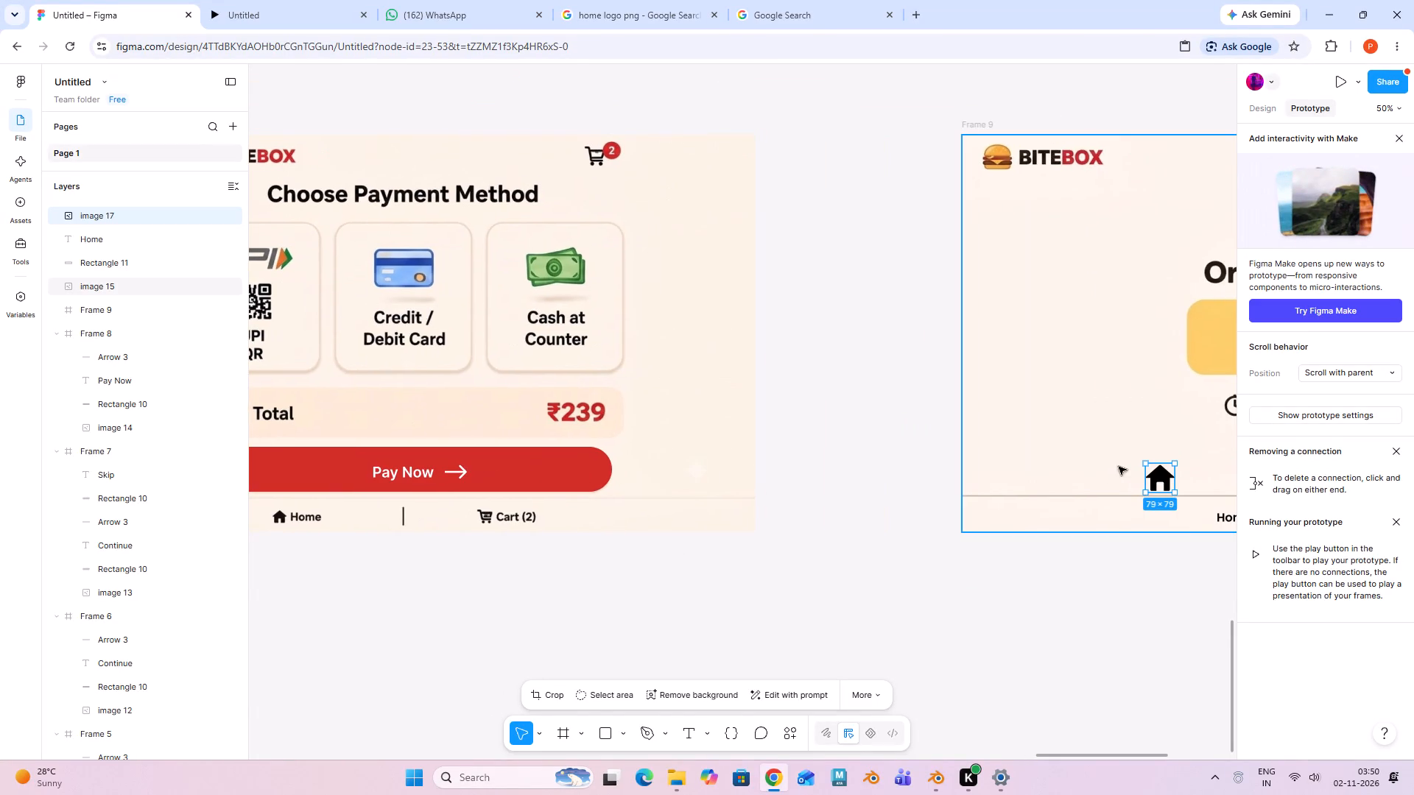
{"action": "left_click_drag", "start_coordinate": [1161, 478], "coordinate": [292, 516]}
{"action": "middle_click_drag", "start_coordinate": [325, 560], "coordinate": [463, 560], "text": "shift"}
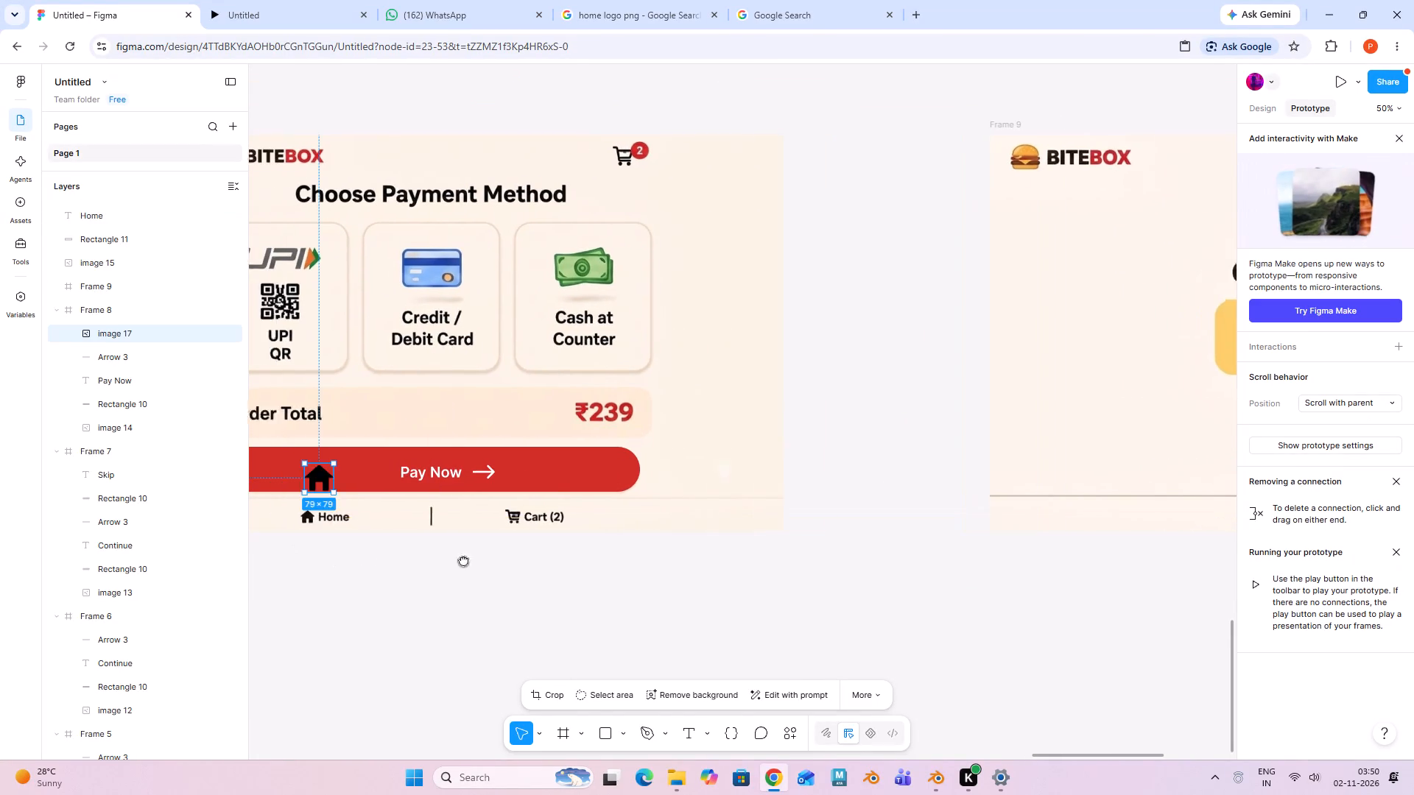
{"action": "middle_click_drag", "start_coordinate": [463, 560], "coordinate": [627, 563], "text": "shift"}
{"action": "key", "text": "plus"}
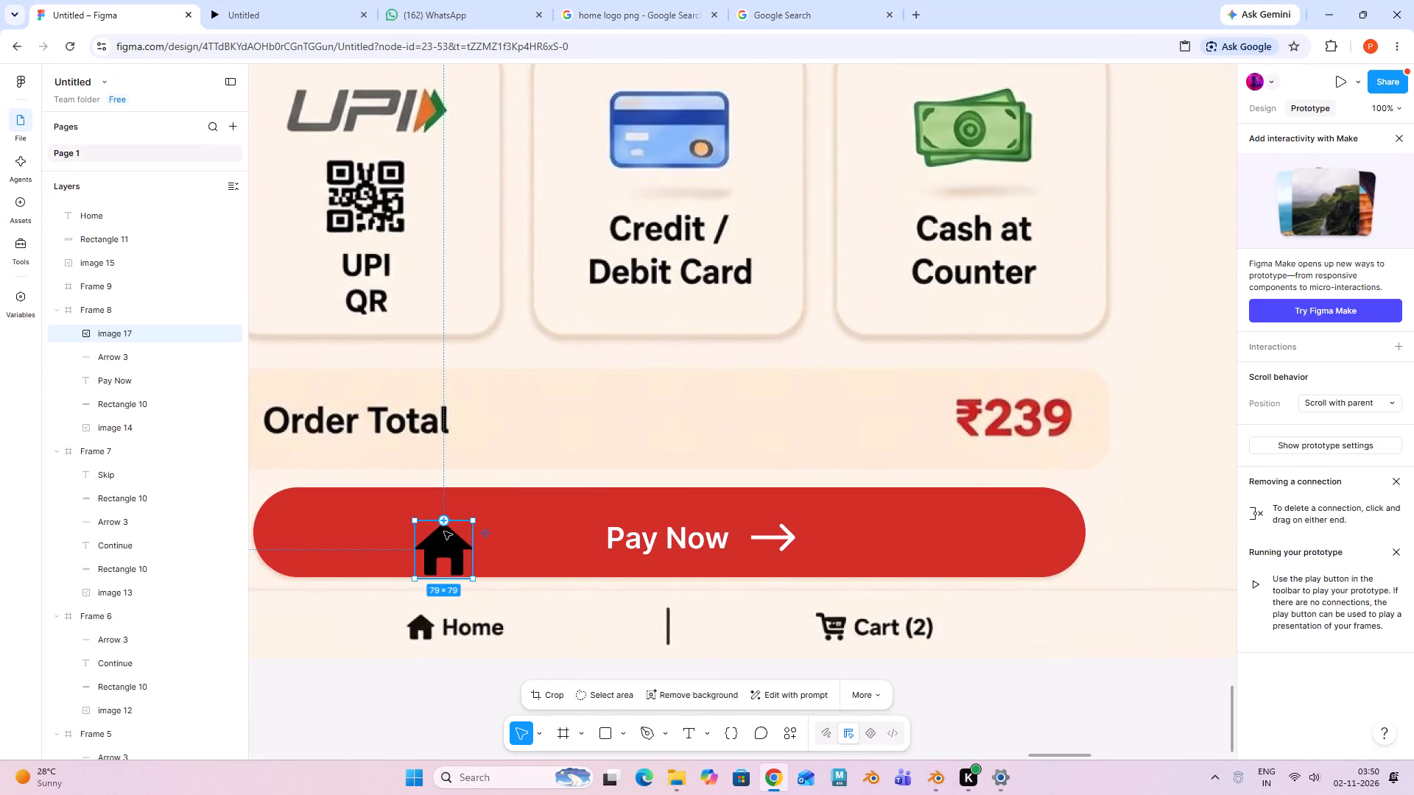
{"action": "left_click_drag", "start_coordinate": [451, 548], "coordinate": [430, 625]}
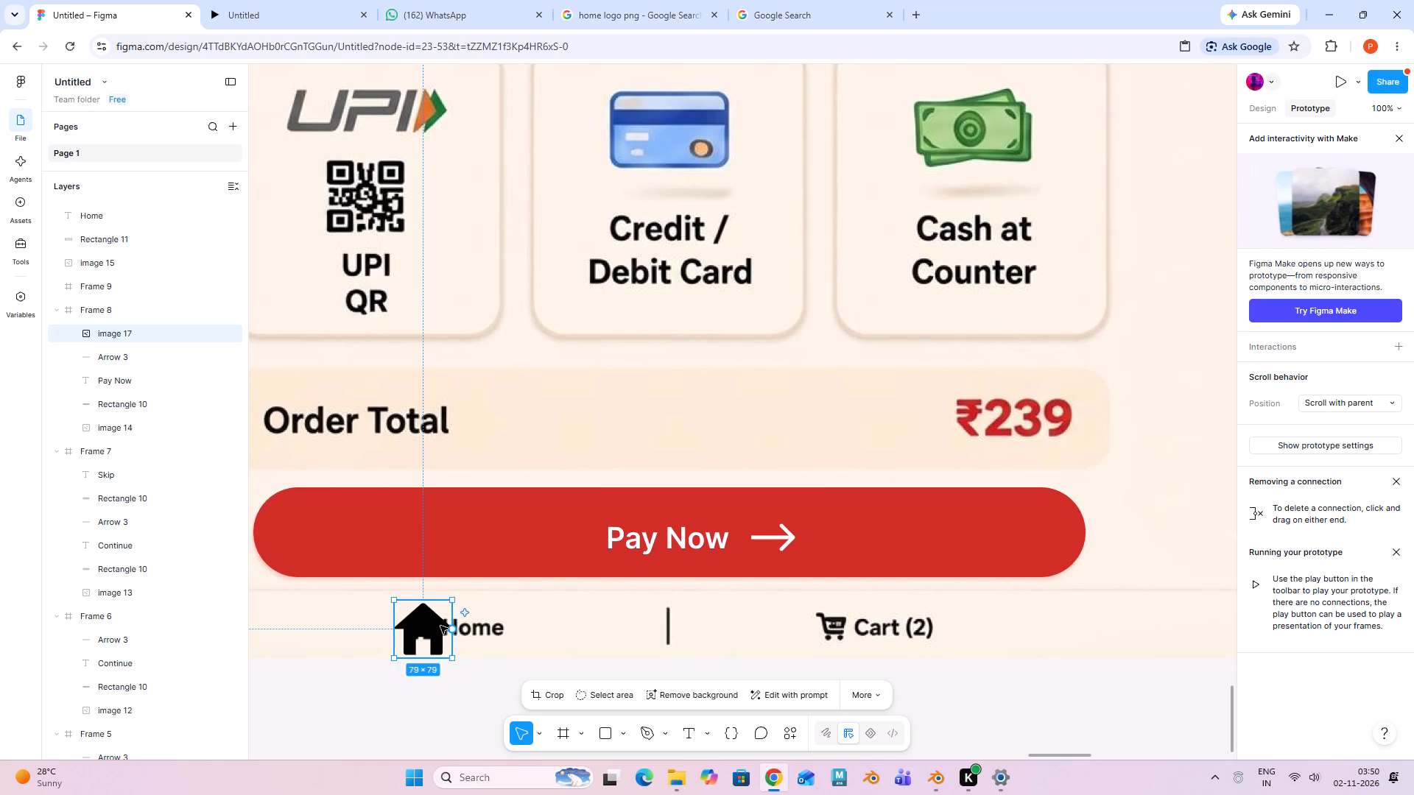
Scale the home icon down proportionally to 38 × 38 to match the payment method screen's Home icon.
{"action": "left_click_drag", "start_coordinate": [454, 659], "coordinate": [452, 657]}
{"action": "left_click_drag", "start_coordinate": [452, 657], "coordinate": [423, 631]}
{"action": "left_click_drag", "start_coordinate": [417, 620], "coordinate": [429, 629], "text": "shift"}
{"action": "key", "text": "plus"}
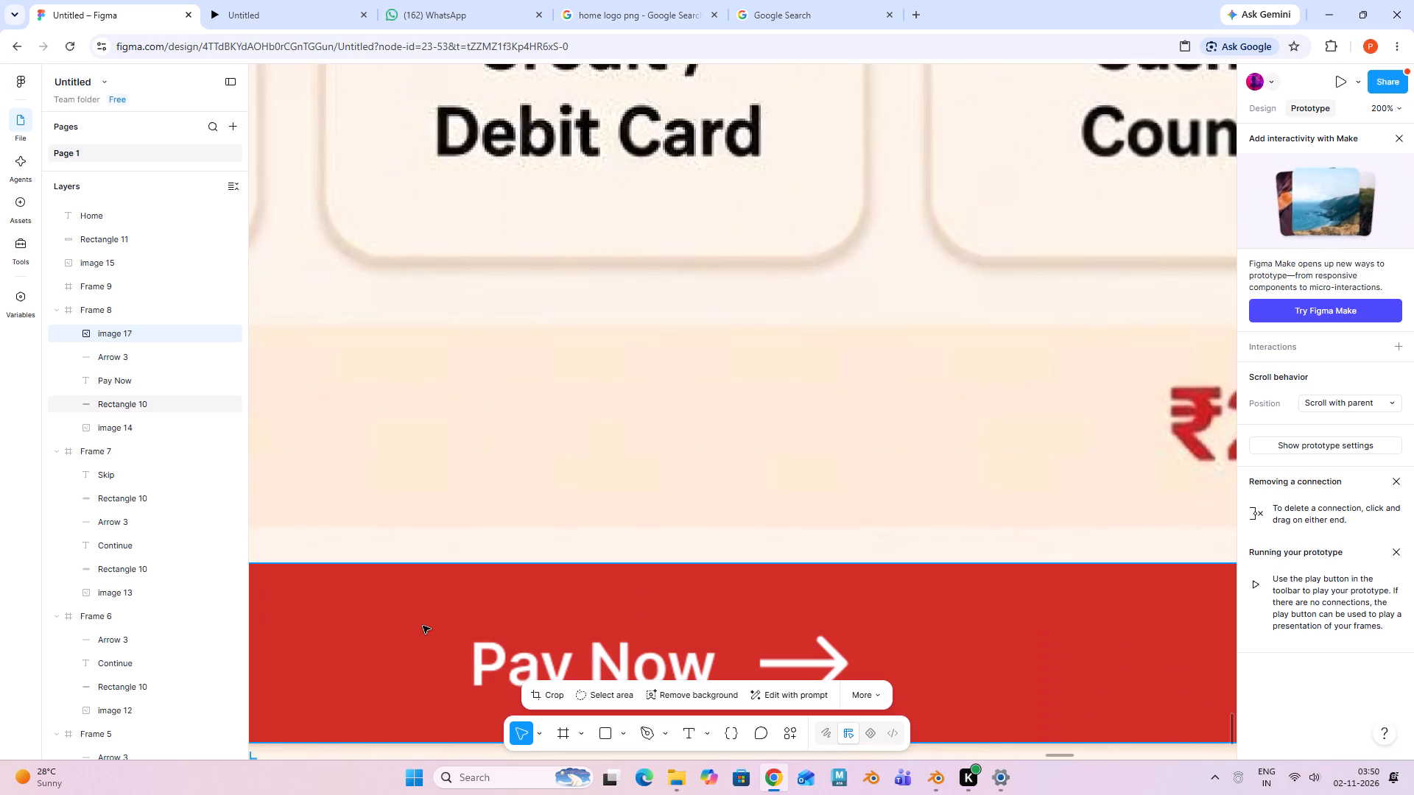
{"action": "middle_click_drag", "start_coordinate": [485, 570], "coordinate": [767, 213], "text": "shift"}
{"action": "middle_click_drag", "start_coordinate": [536, 335], "coordinate": [686, 362], "text": "shift"}
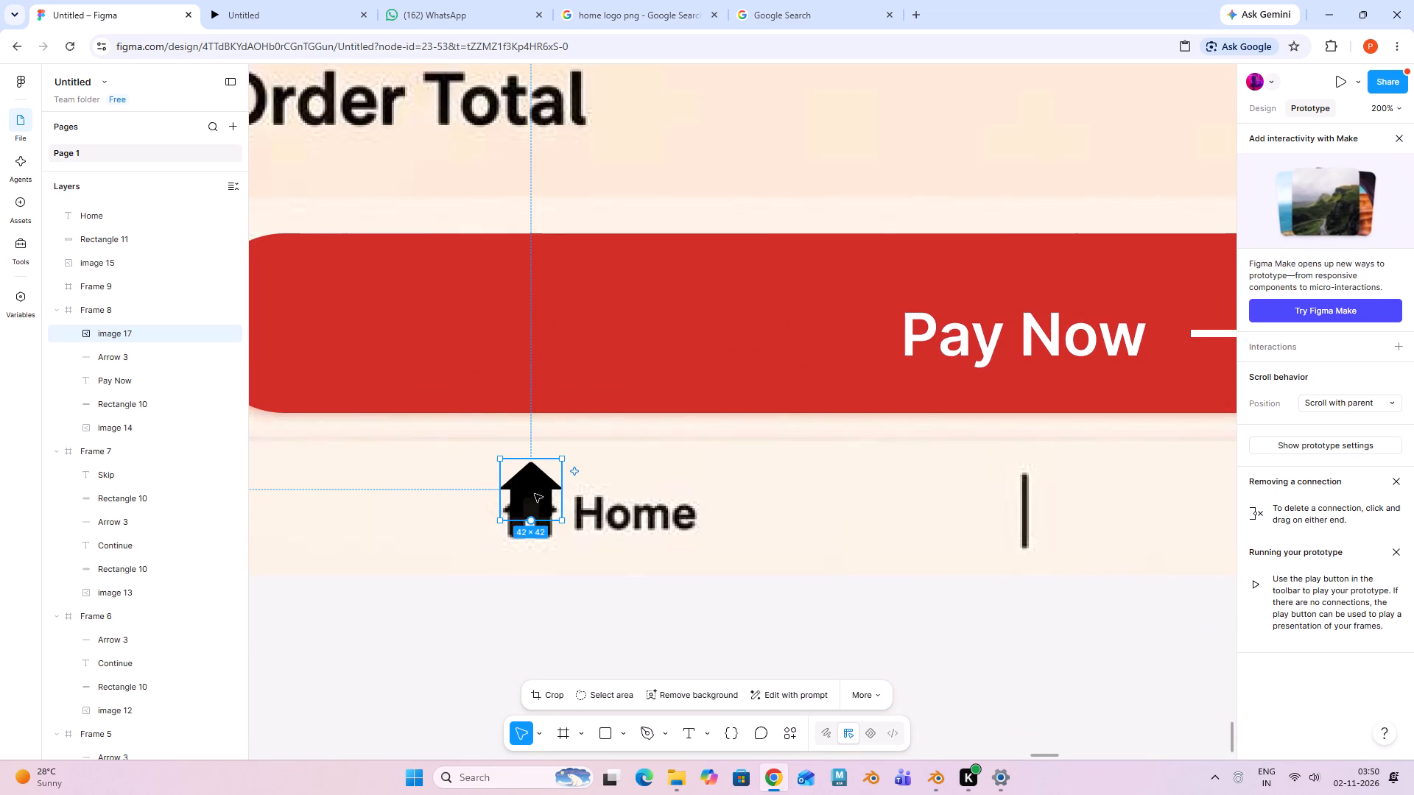
{"action": "left_click_drag", "start_coordinate": [535, 494], "coordinate": [534, 517]}
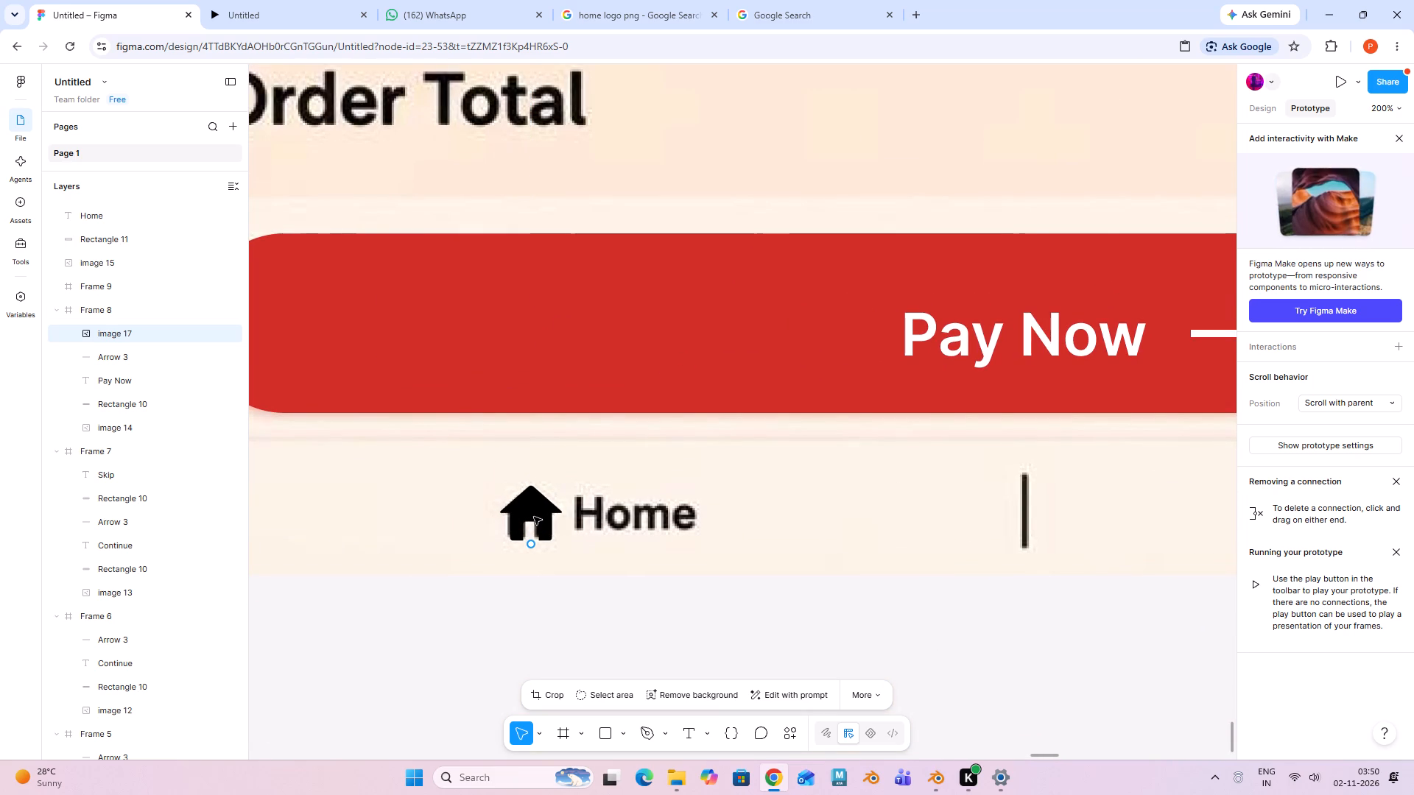
{"action": "left_click_drag", "start_coordinate": [534, 517], "coordinate": [533, 517]}
{"action": "left_click", "coordinate": [558, 542]}
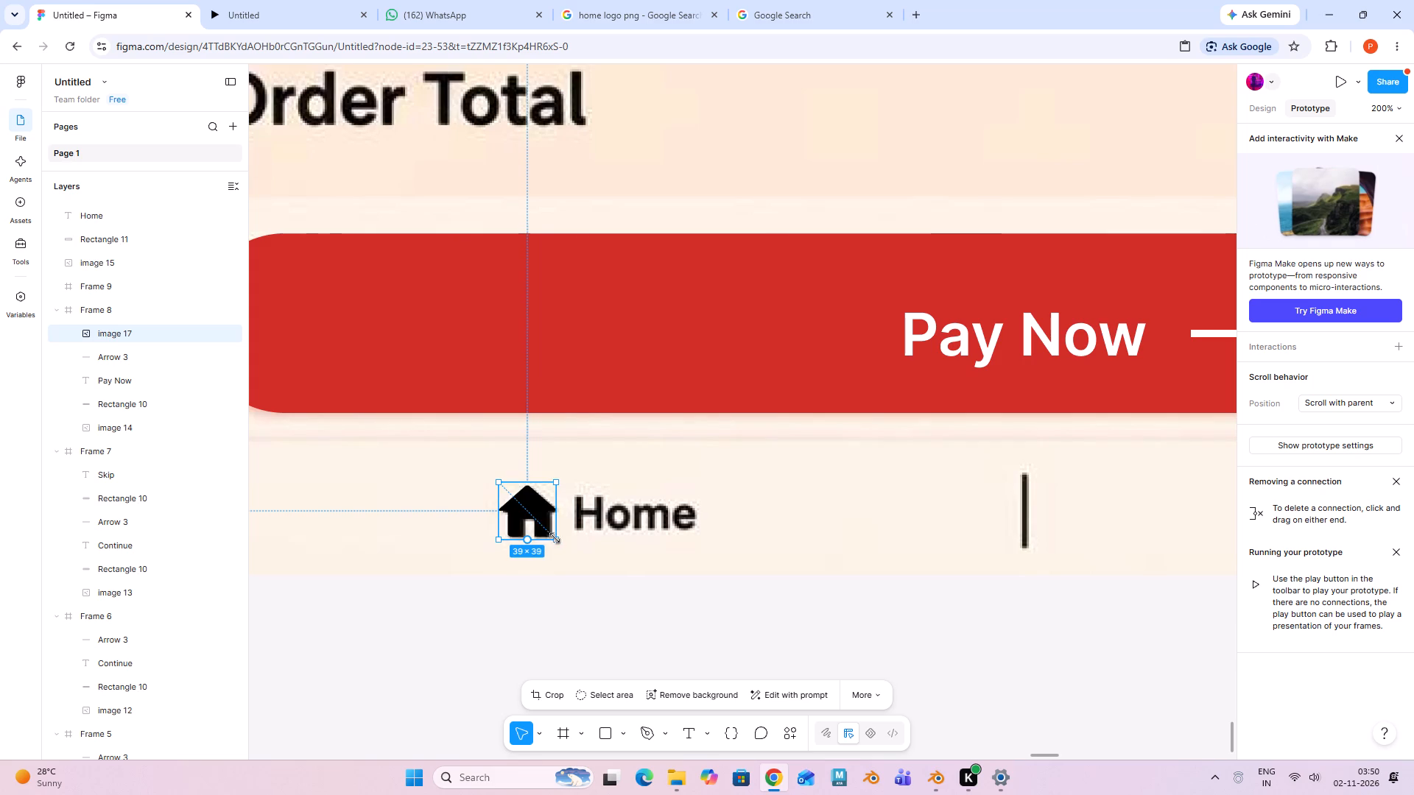
{"action": "left_click", "coordinate": [544, 517]}
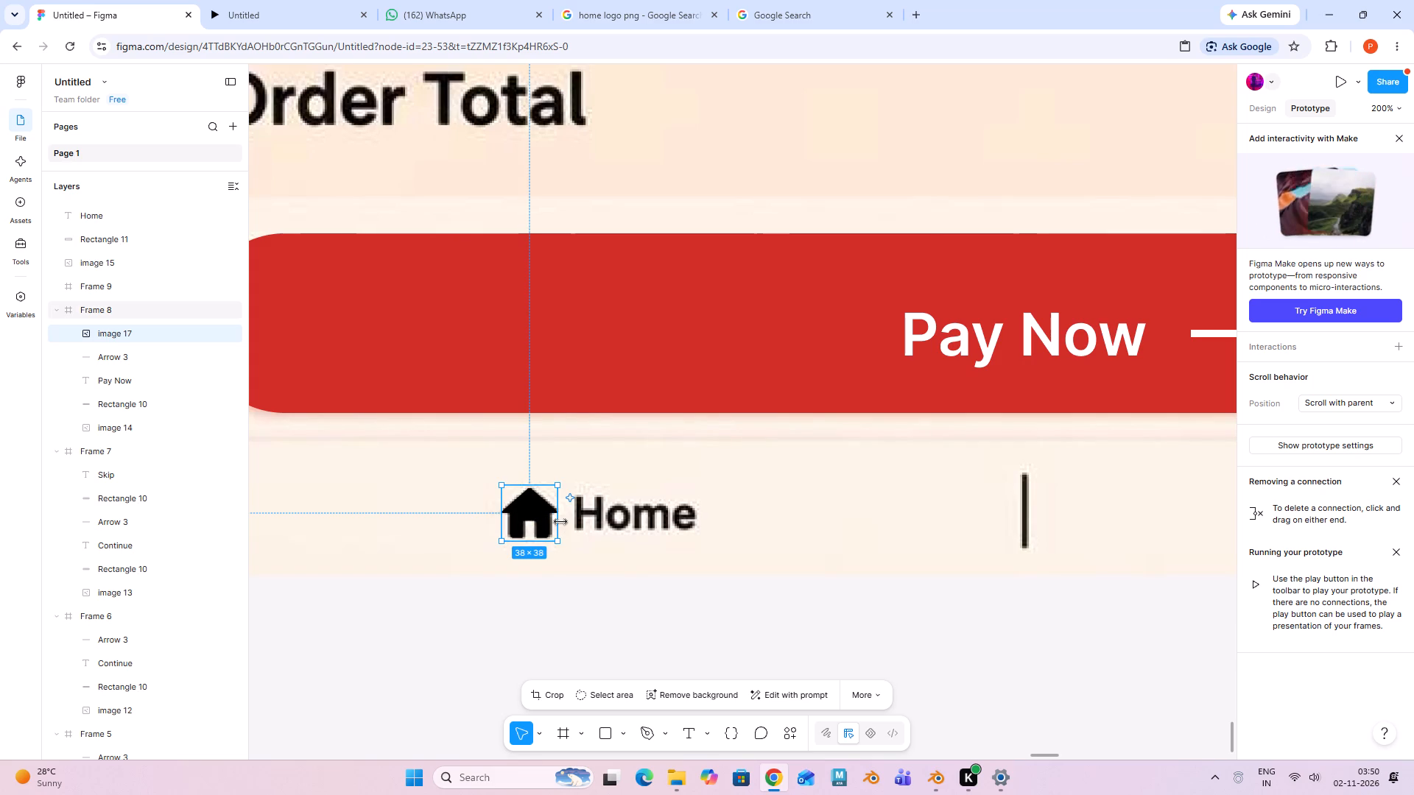
{"action": "left_click", "coordinate": [560, 522]}
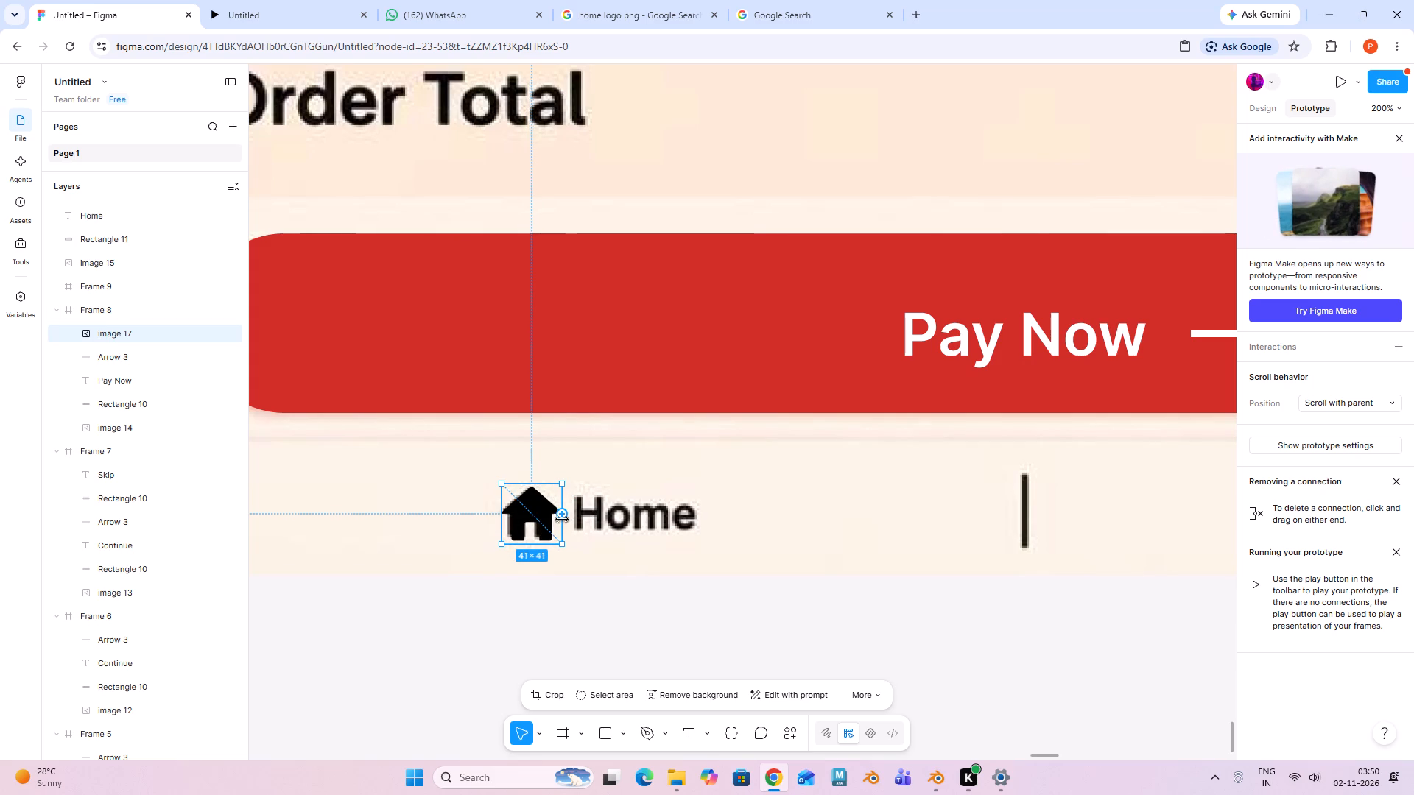
{"action": "key", "text": "ctrl+z"}
{"action": "key", "text": "minus"}
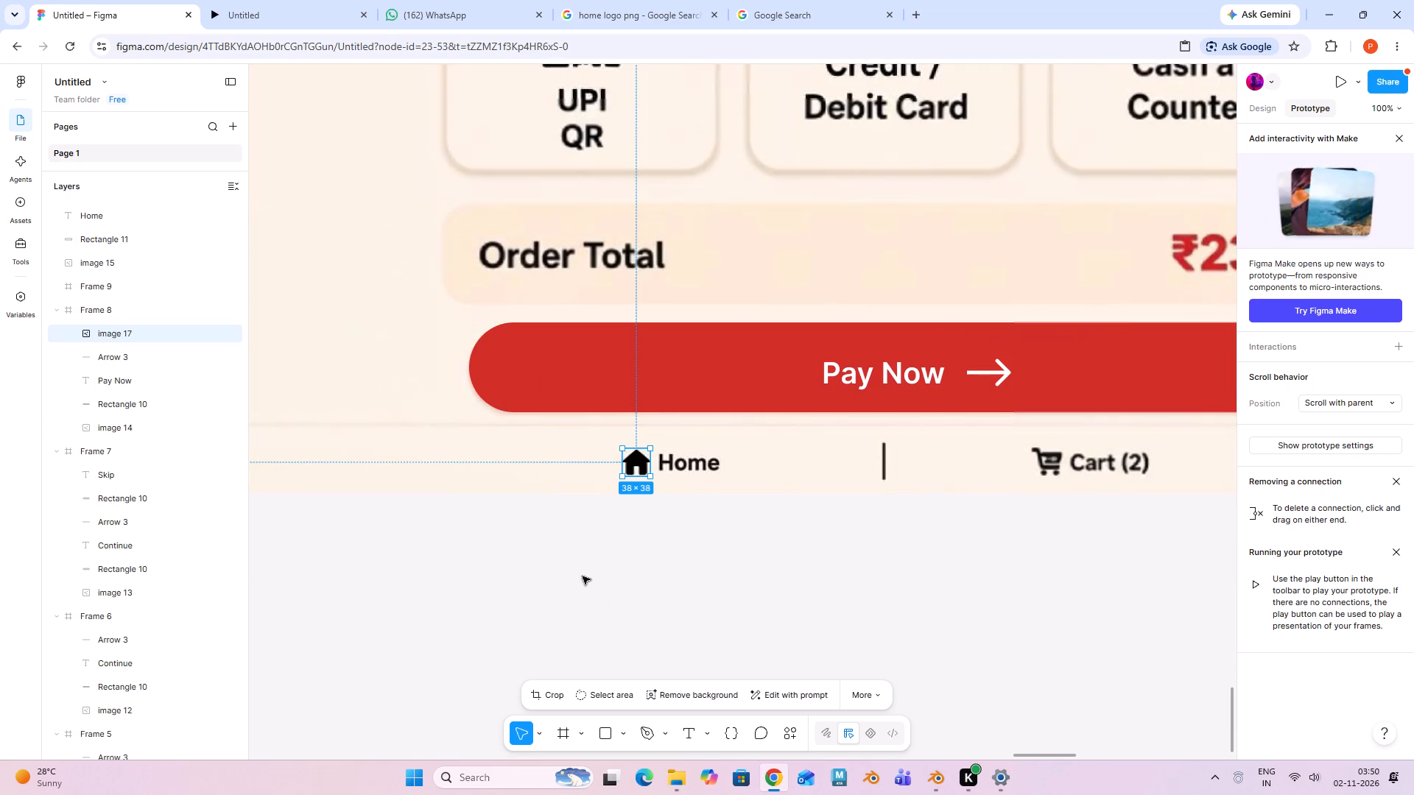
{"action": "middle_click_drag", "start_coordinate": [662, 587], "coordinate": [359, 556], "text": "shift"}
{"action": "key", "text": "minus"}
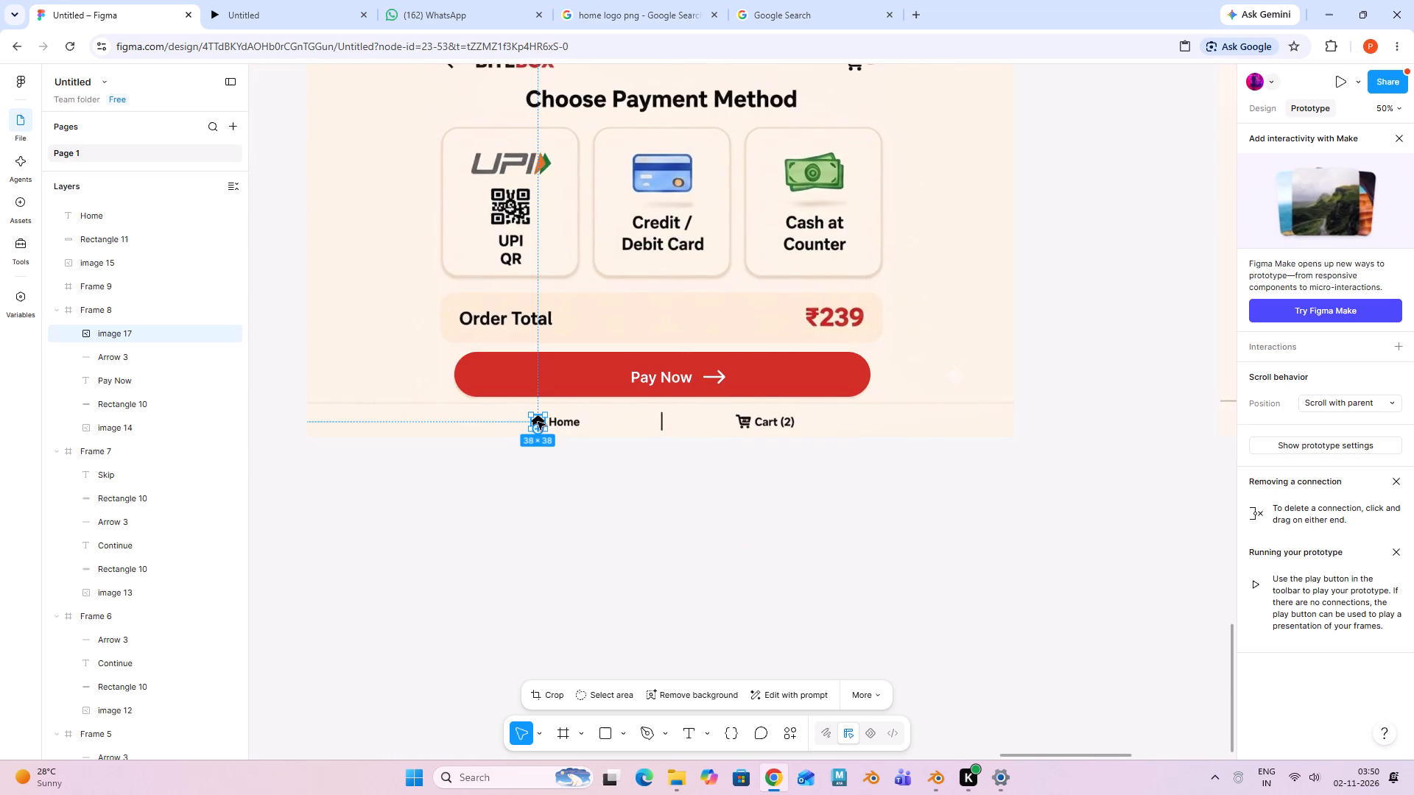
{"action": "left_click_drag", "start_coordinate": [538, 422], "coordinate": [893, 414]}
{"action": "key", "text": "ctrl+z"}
Move the resized home icon to the order confirmation screen's Home label and place its layer above all others.
{"action": "left_click", "coordinate": [1274, 106]}
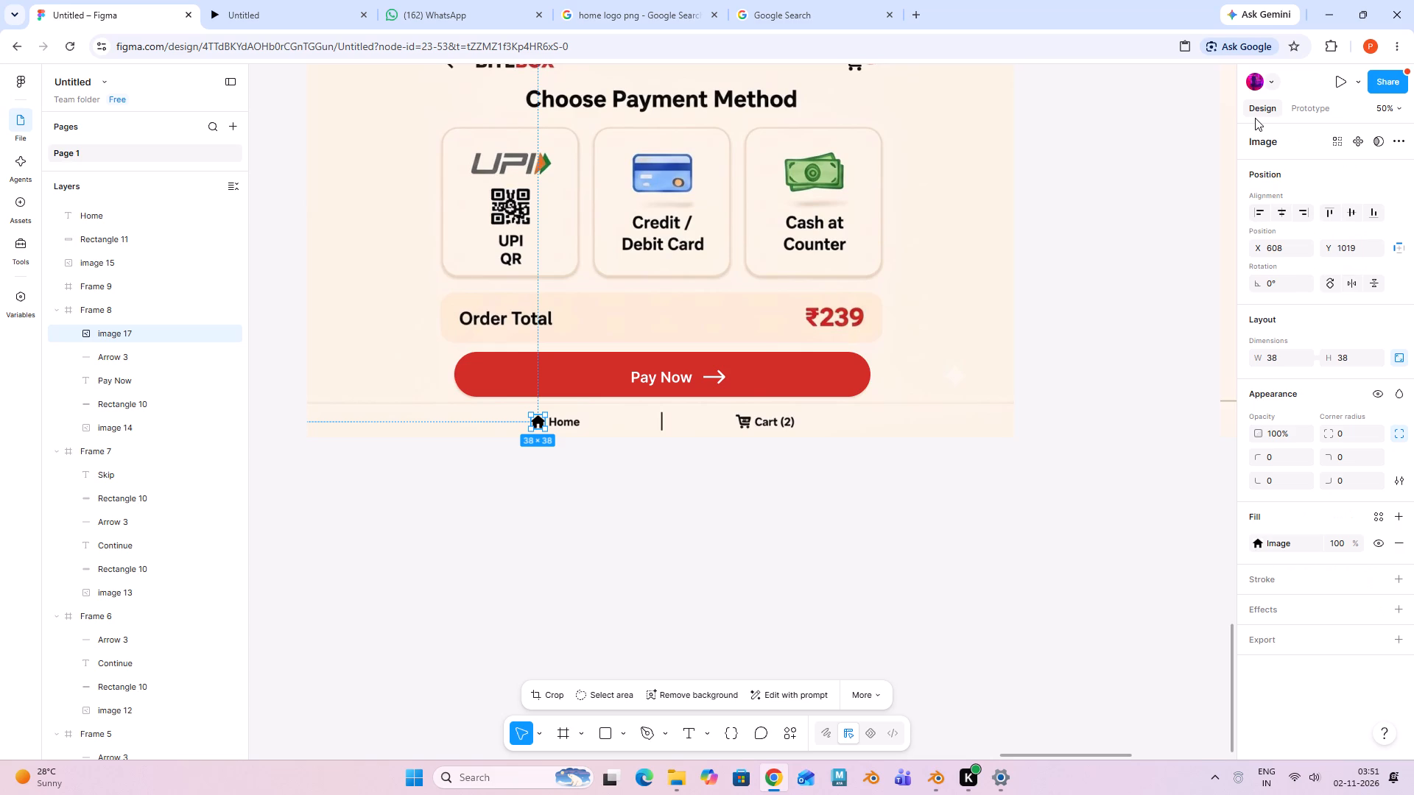
{"action": "scroll", "coordinate": [874, 565], "scroll_direction": "up", "scroll_amount": 1, "text": "shift"}
{"action": "middle_click_drag", "start_coordinate": [826, 569], "coordinate": [578, 578], "text": "shift"}
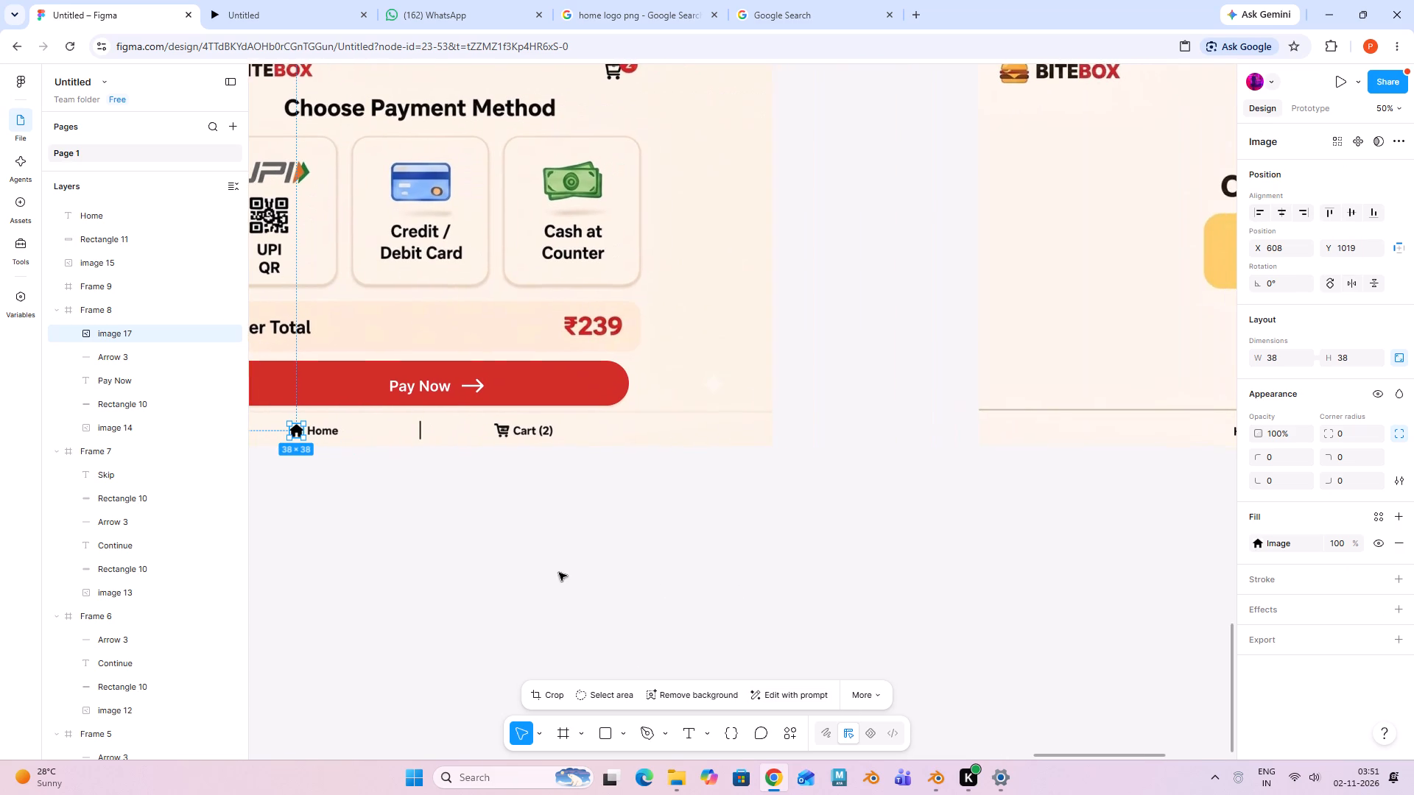
{"action": "left_click_drag", "start_coordinate": [298, 431], "coordinate": [806, 369]}
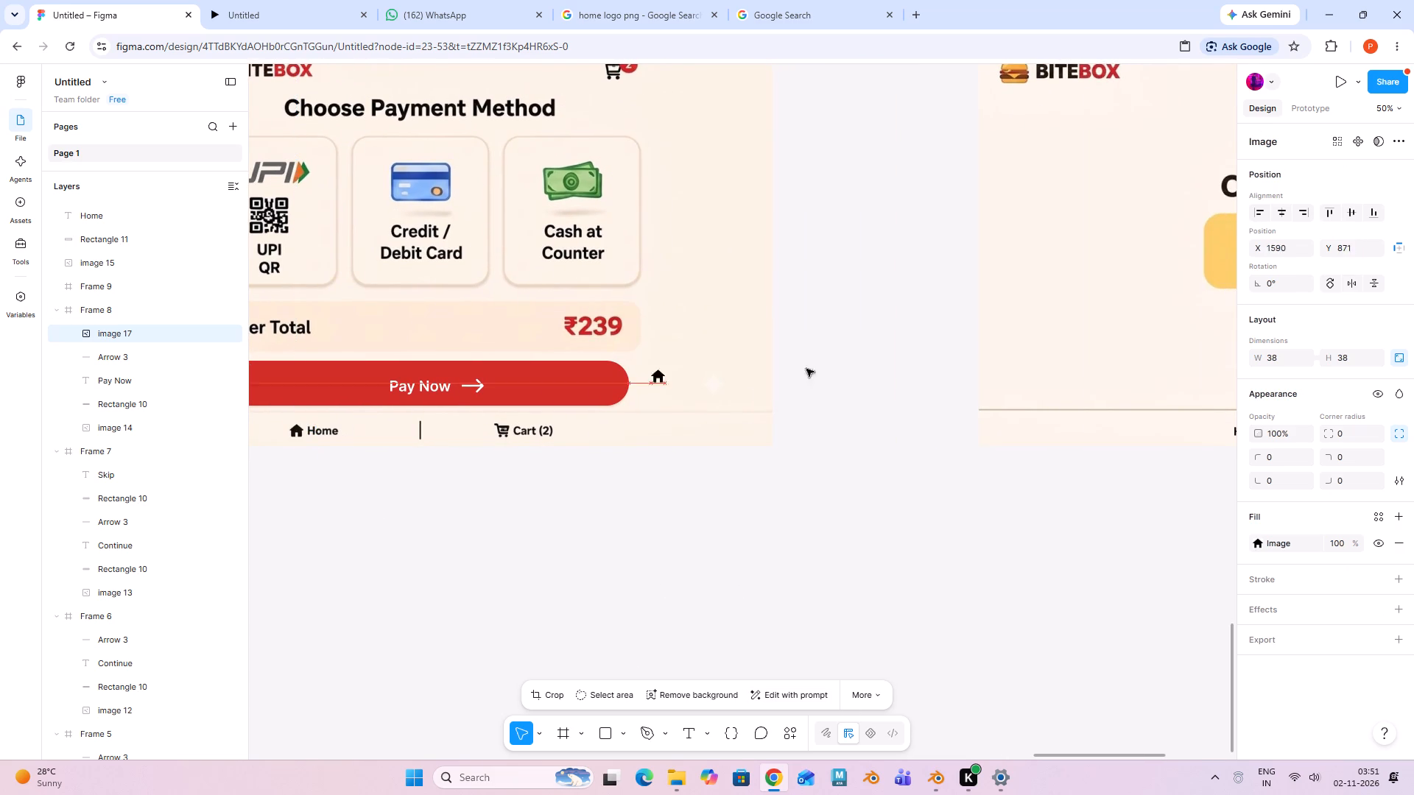
{"action": "left_click_drag", "start_coordinate": [806, 369], "coordinate": [970, 401]}
{"action": "scroll", "coordinate": [1005, 476], "scroll_direction": "up", "scroll_amount": 1, "text": "shift"}
{"action": "middle_click_drag", "start_coordinate": [1005, 476], "coordinate": [530, 529], "text": "shift"}
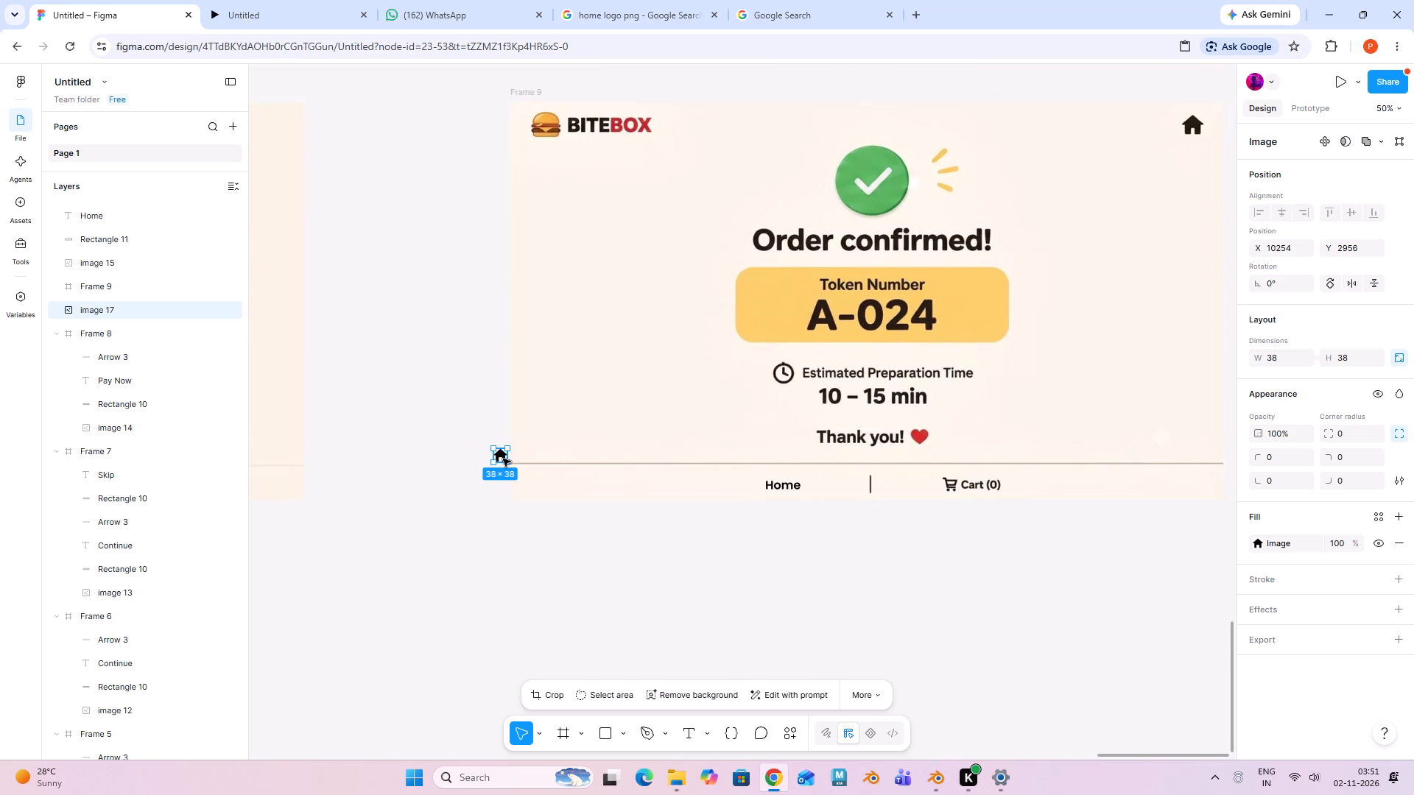
{"action": "left_click_drag", "start_coordinate": [501, 455], "coordinate": [755, 484]}
{"action": "left_click_drag", "start_coordinate": [139, 304], "coordinate": [141, 258]}
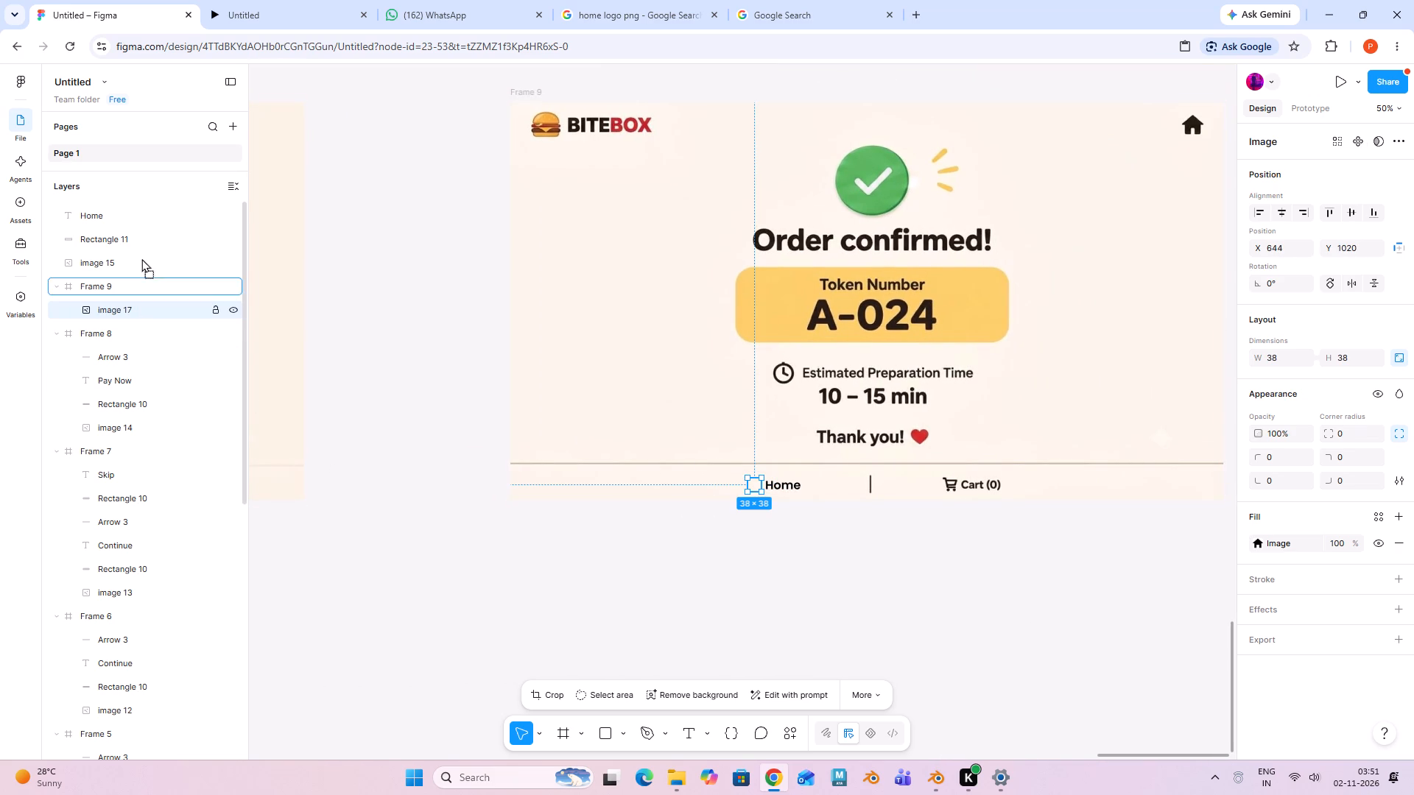
{"action": "left_click_drag", "start_coordinate": [141, 258], "coordinate": [132, 214]}
{"action": "scroll", "coordinate": [772, 504], "scroll_direction": "up", "scroll_amount": 1}
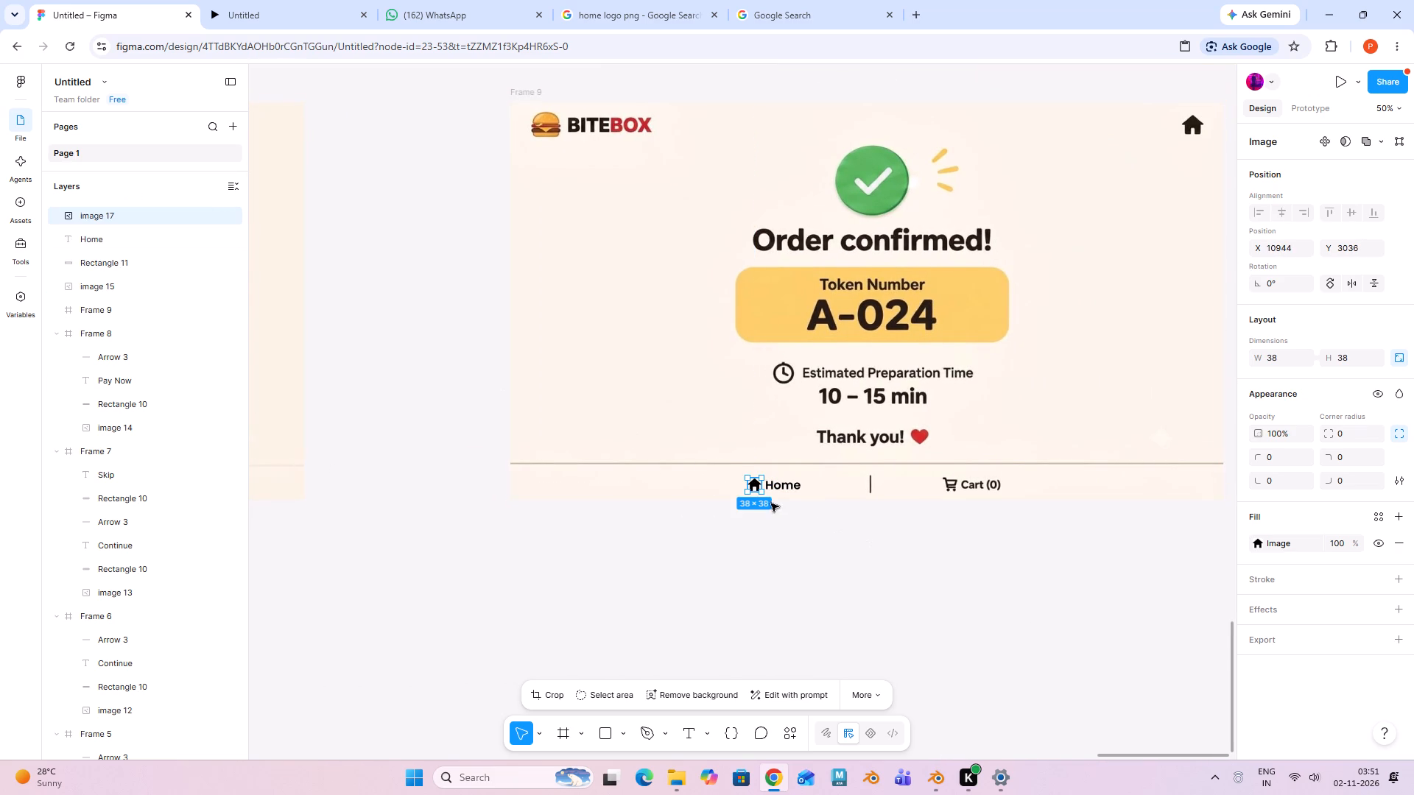
Fine-tune the home icon's position so it sits just before the Home label, level with the text.
{"action": "scroll", "coordinate": [771, 504], "scroll_direction": "up", "scroll_amount": 1}
{"action": "key", "text": "plus"}
{"action": "middle_click_drag", "start_coordinate": [826, 602], "coordinate": [780, 449], "text": "shift"}
{"action": "scroll", "coordinate": [798, 484], "scroll_direction": "up", "scroll_amount": 1, "text": "shift"}
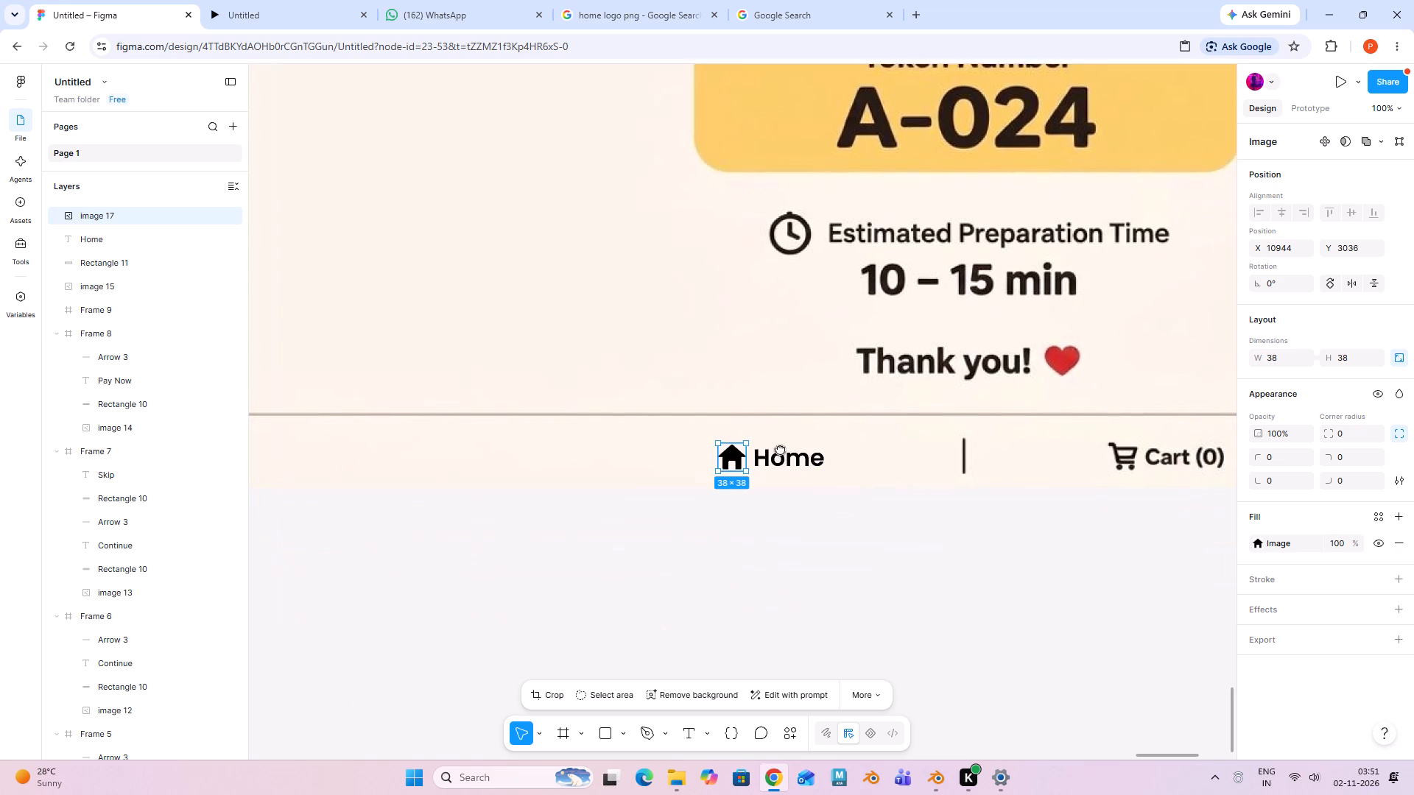
{"action": "middle_click_drag", "start_coordinate": [780, 449], "coordinate": [788, 458], "text": "shift"}
{"action": "key", "text": "plus"}
{"action": "left_click", "coordinate": [722, 504]}
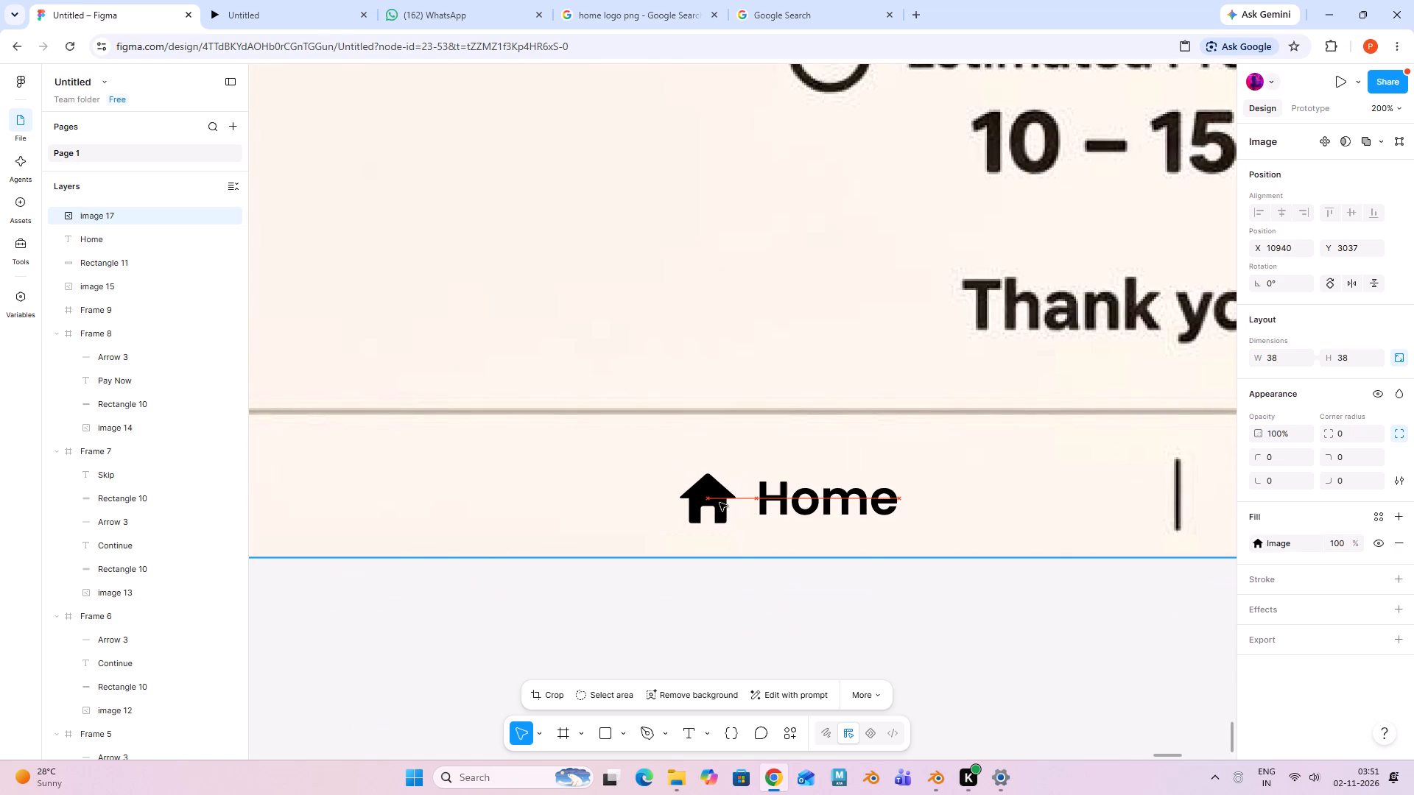
{"action": "key", "text": "Up"}
{"action": "key", "text": "Up"}
{"action": "key", "text": "Up"}
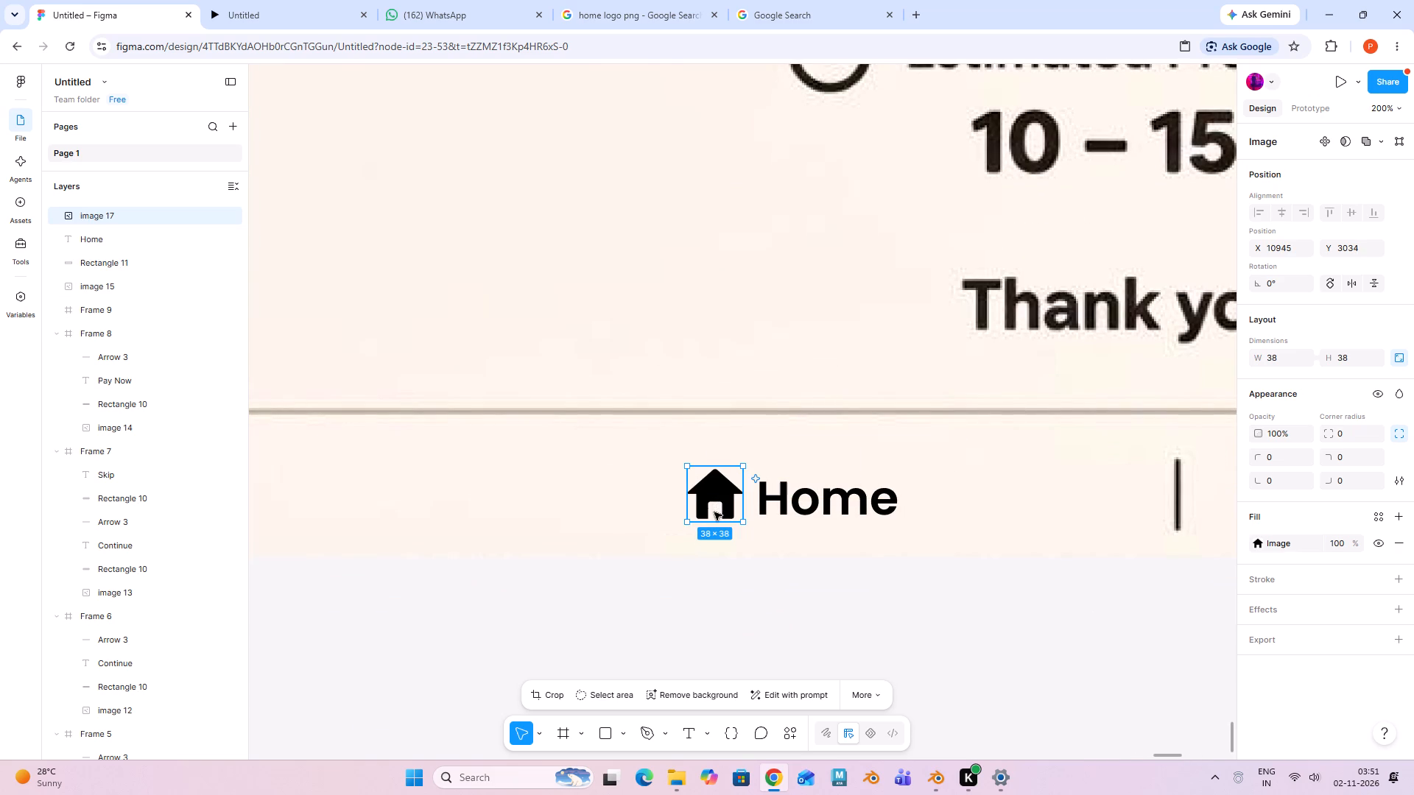
{"action": "key", "text": "Down"}
{"action": "left_click", "coordinate": [784, 595]}
Nudge the order confirmation screen's bottom home icon slightly down beside the Home label.
{"action": "key", "text": "minus"}
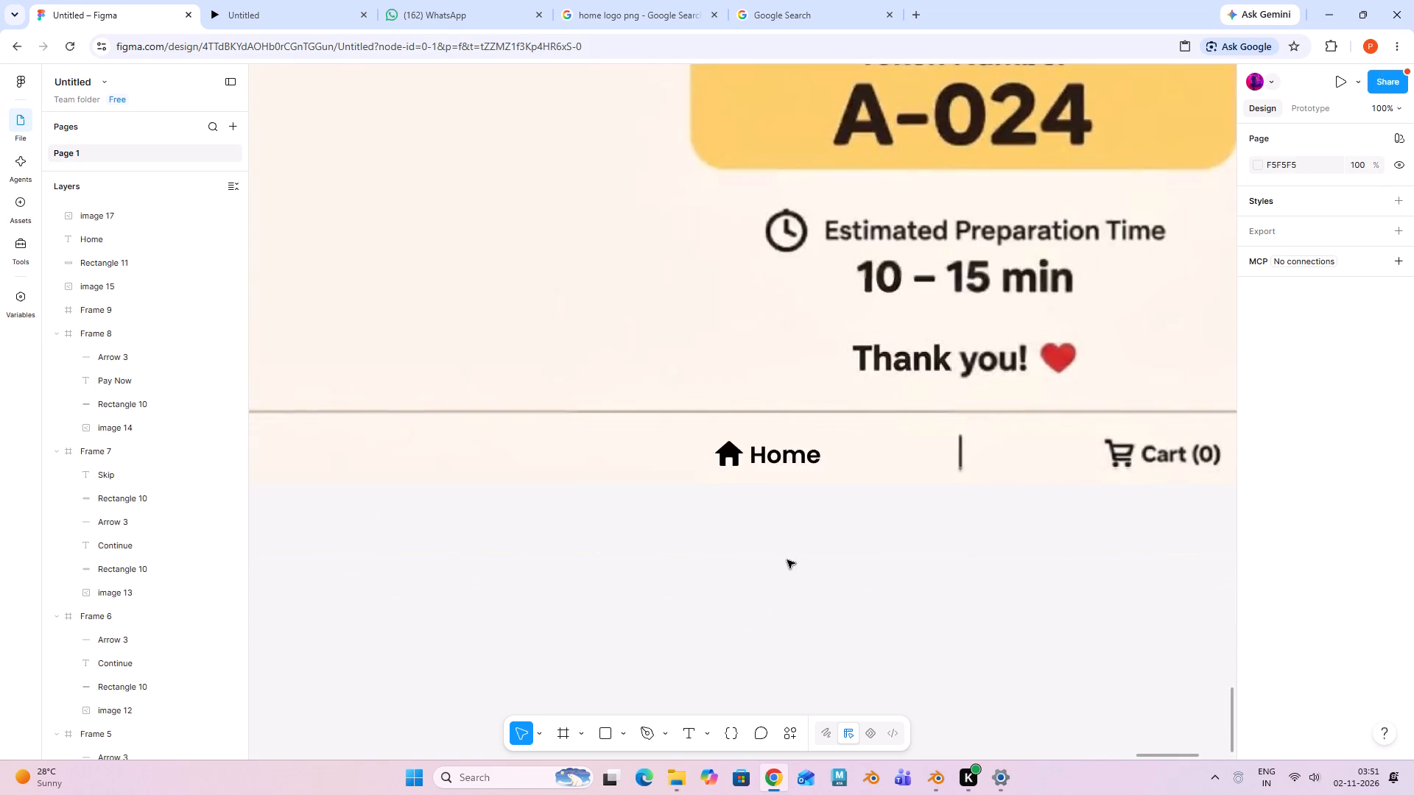
{"action": "type", "text": "--"}
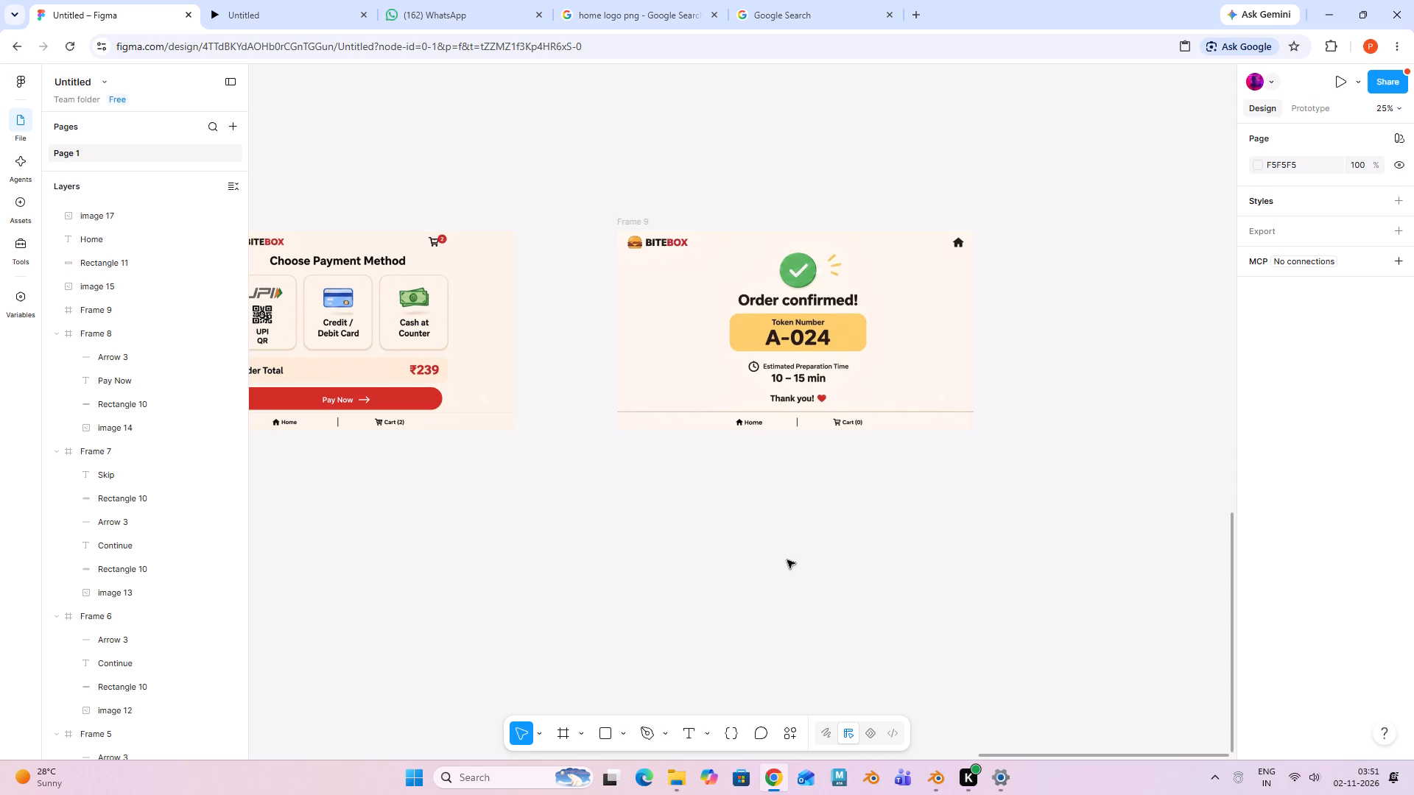
{"action": "left_click", "coordinate": [739, 426]}
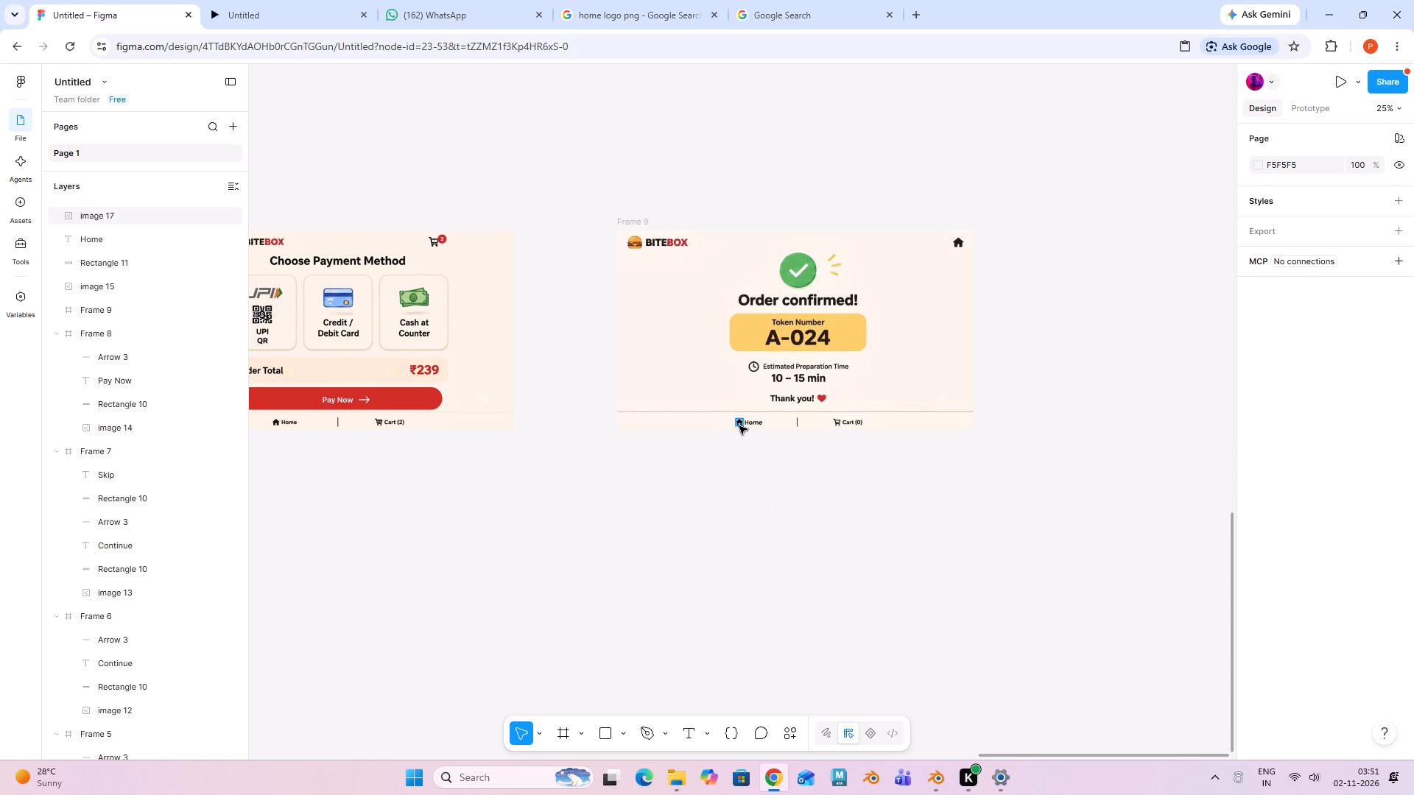
{"action": "key", "text": "Down"}
{"action": "key", "text": "Down"}
{"action": "left_click", "coordinate": [881, 506]}
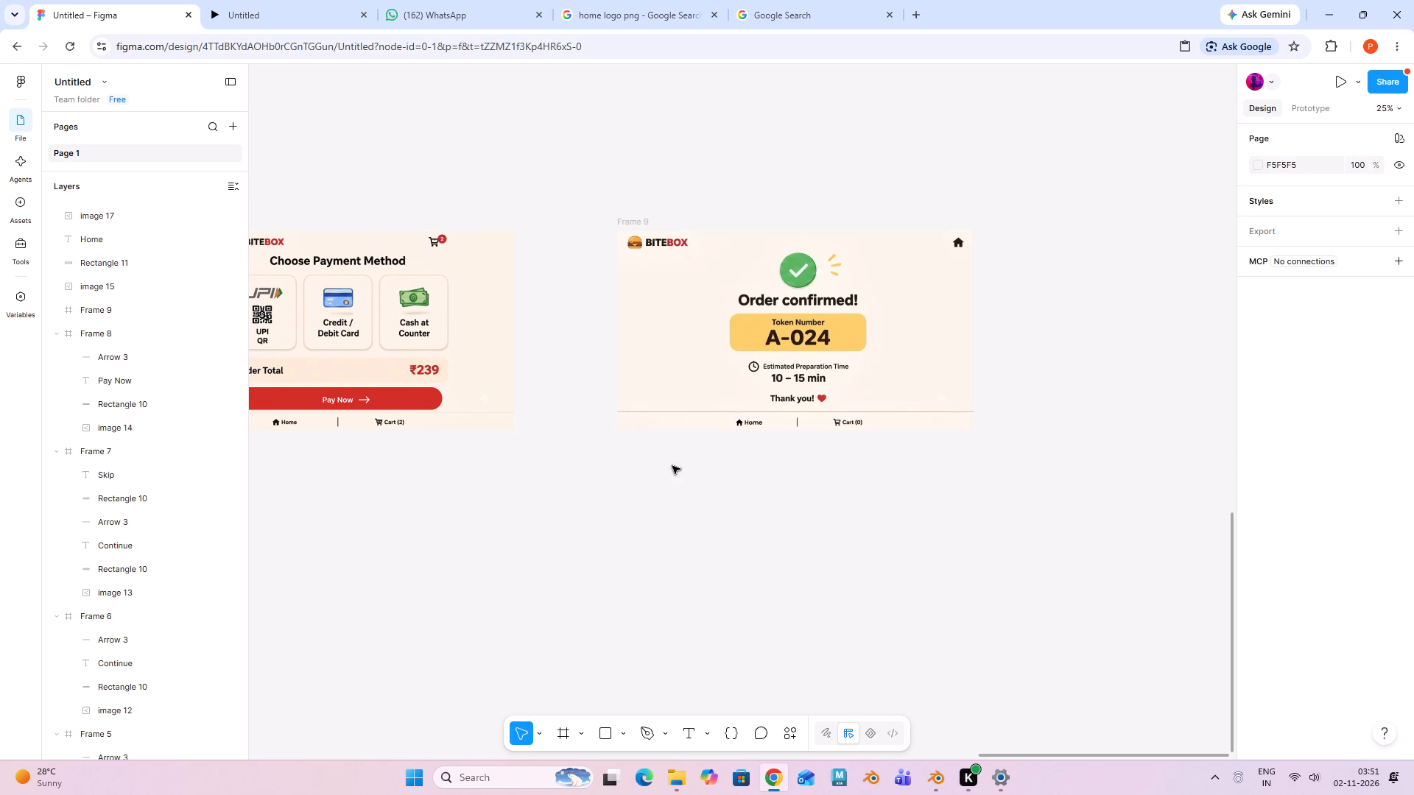
Switch from design editing to prototype mode.
{"action": "left_click", "coordinate": [1336, 111]}
{"action": "left_click", "coordinate": [1329, 107]}
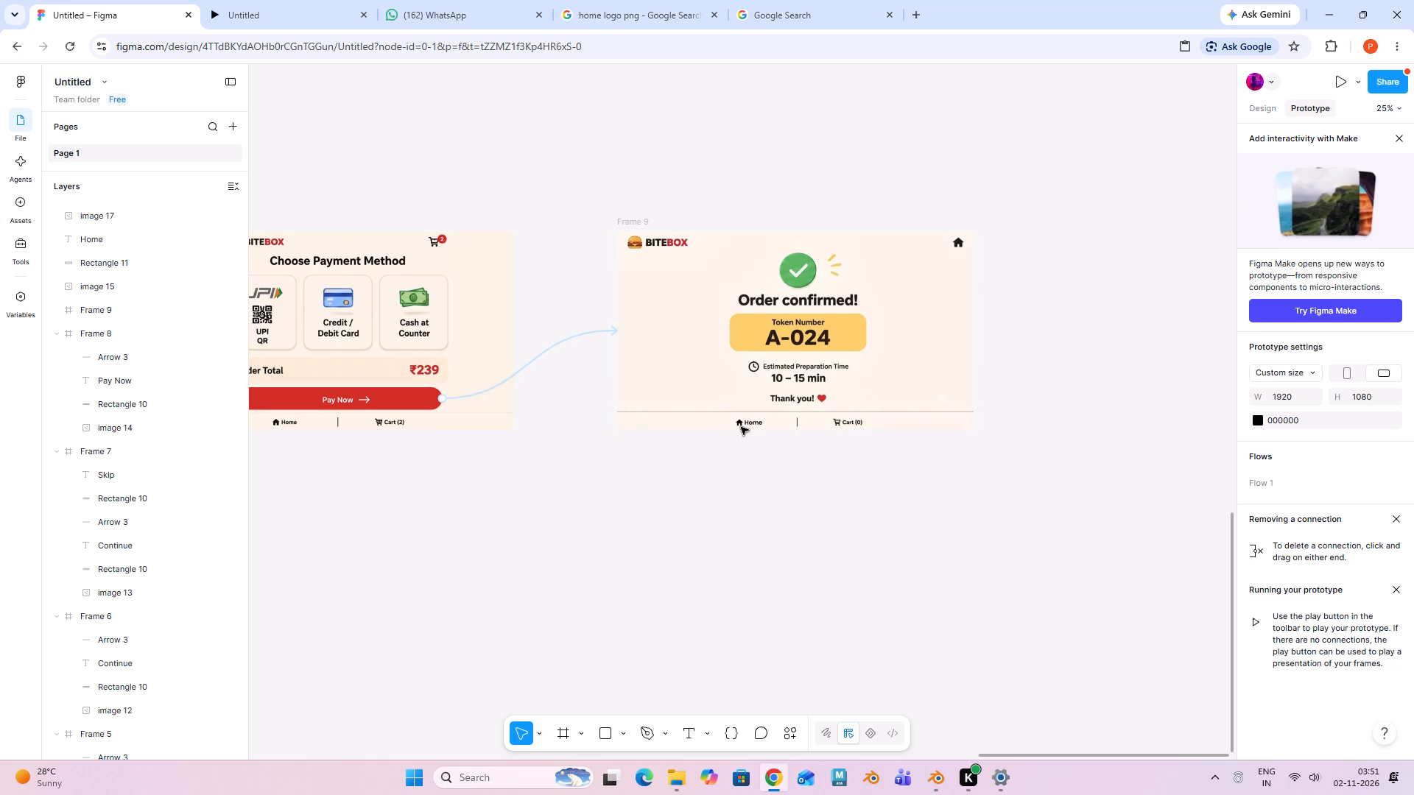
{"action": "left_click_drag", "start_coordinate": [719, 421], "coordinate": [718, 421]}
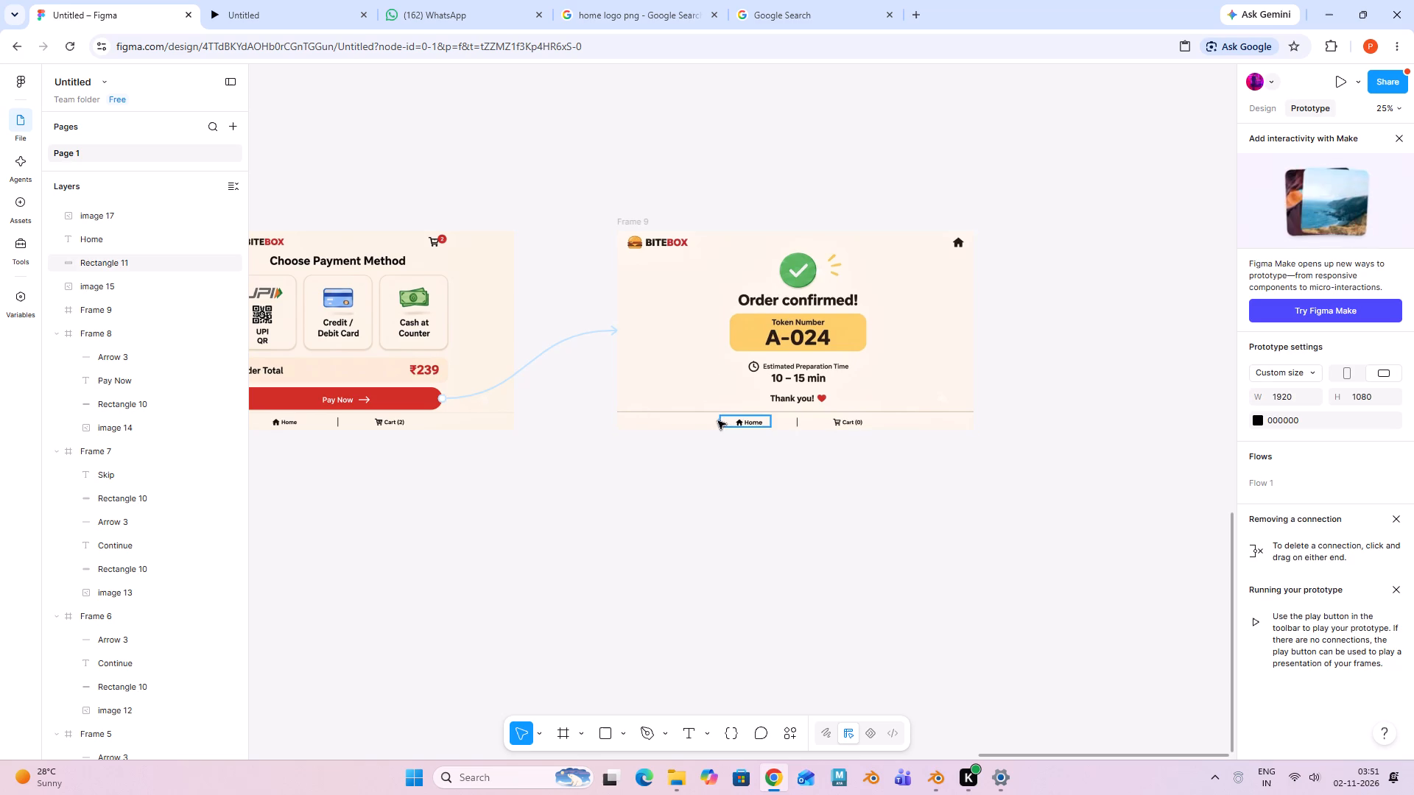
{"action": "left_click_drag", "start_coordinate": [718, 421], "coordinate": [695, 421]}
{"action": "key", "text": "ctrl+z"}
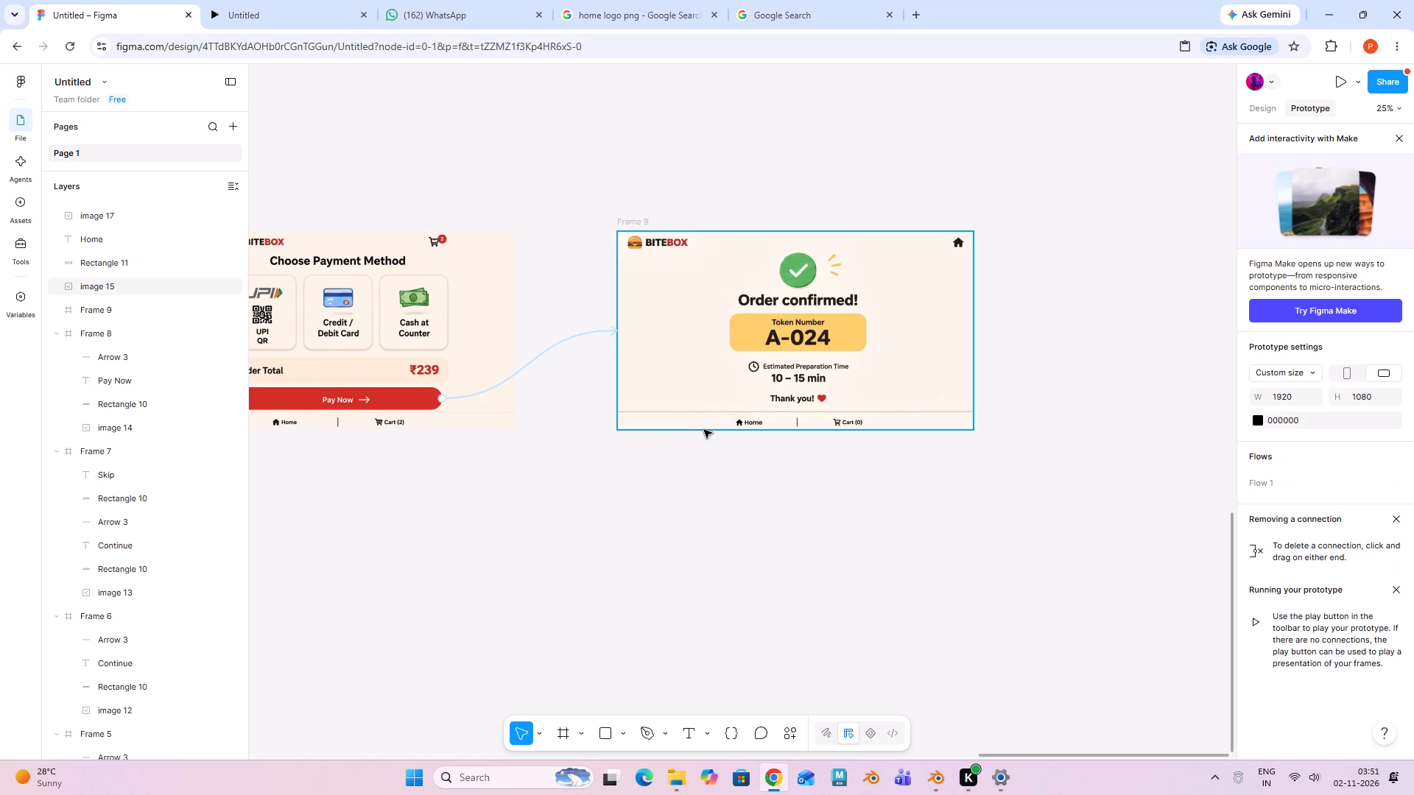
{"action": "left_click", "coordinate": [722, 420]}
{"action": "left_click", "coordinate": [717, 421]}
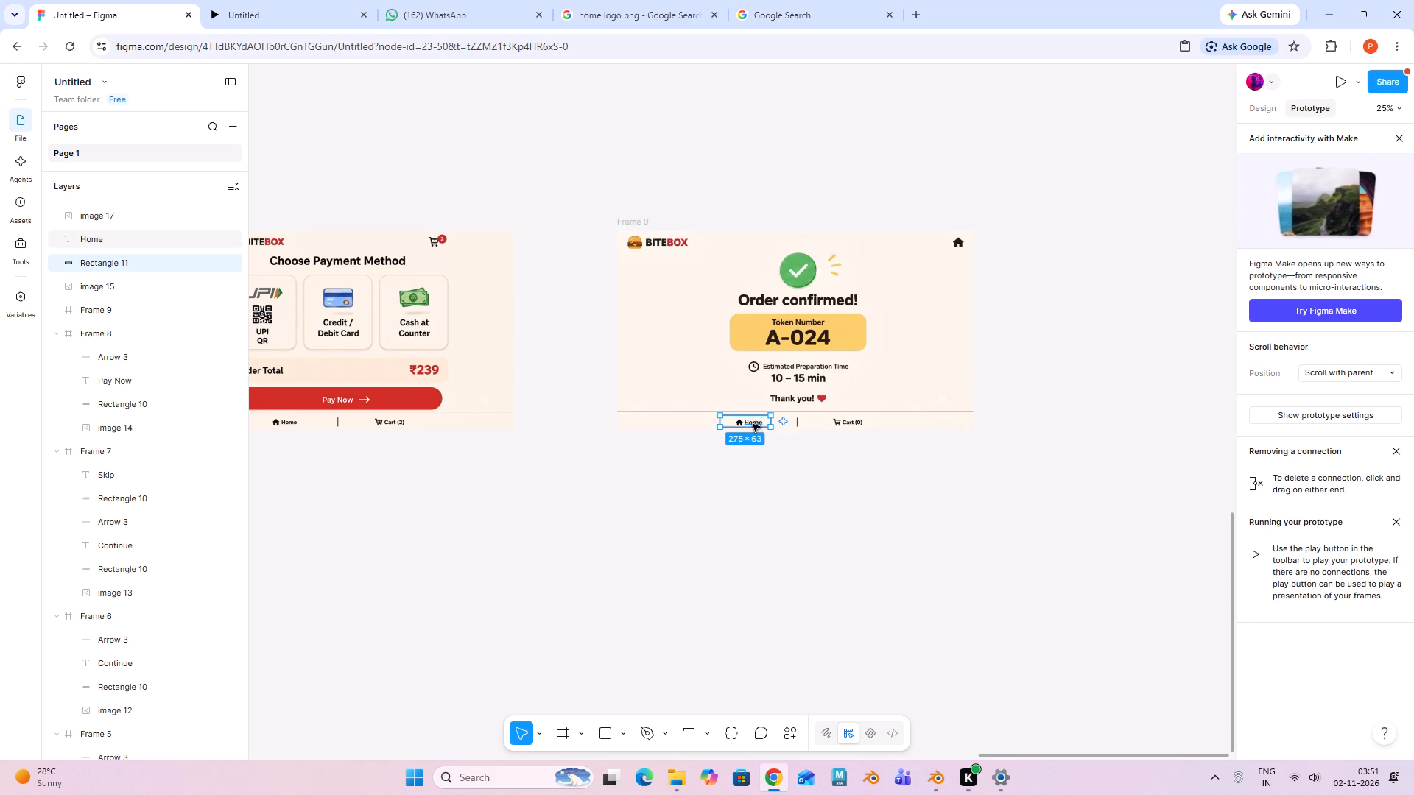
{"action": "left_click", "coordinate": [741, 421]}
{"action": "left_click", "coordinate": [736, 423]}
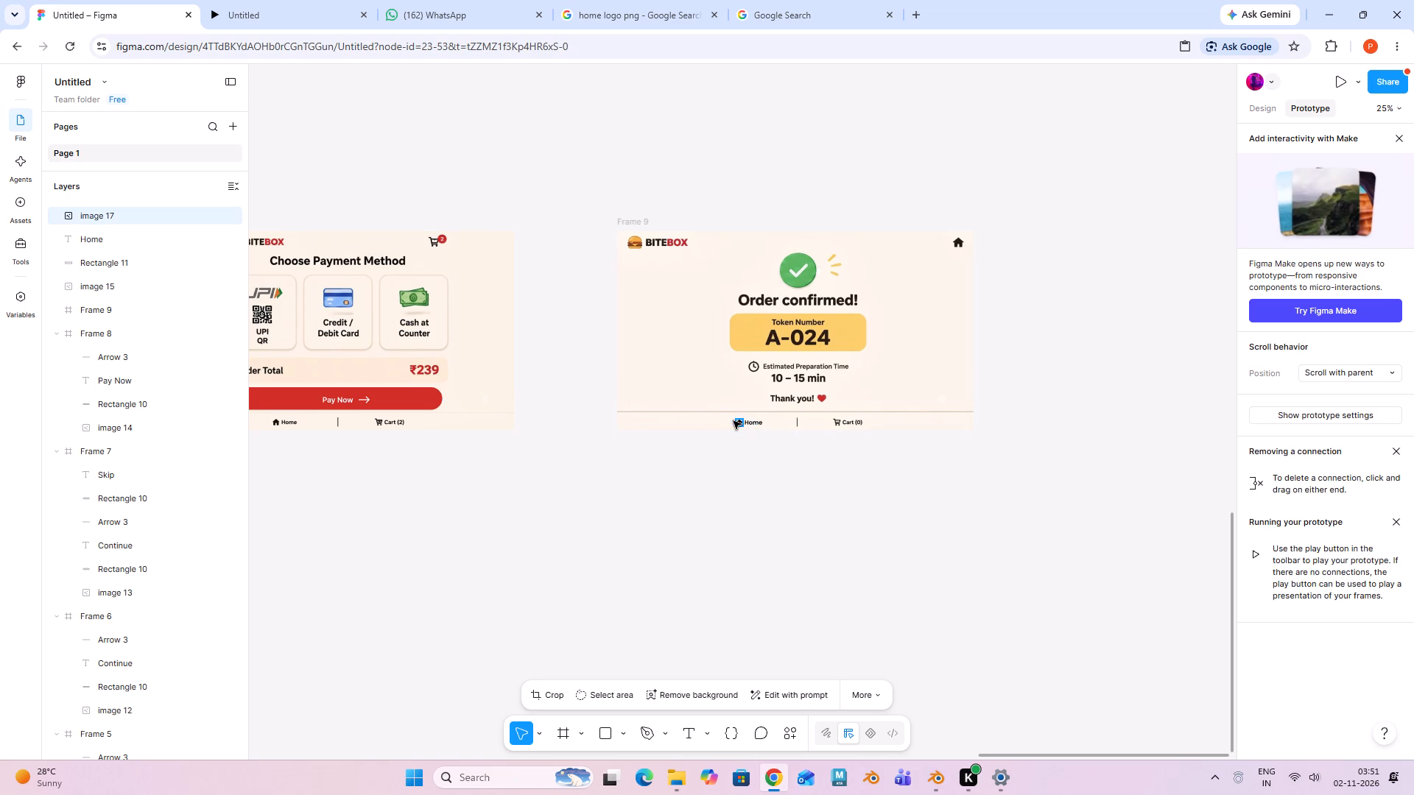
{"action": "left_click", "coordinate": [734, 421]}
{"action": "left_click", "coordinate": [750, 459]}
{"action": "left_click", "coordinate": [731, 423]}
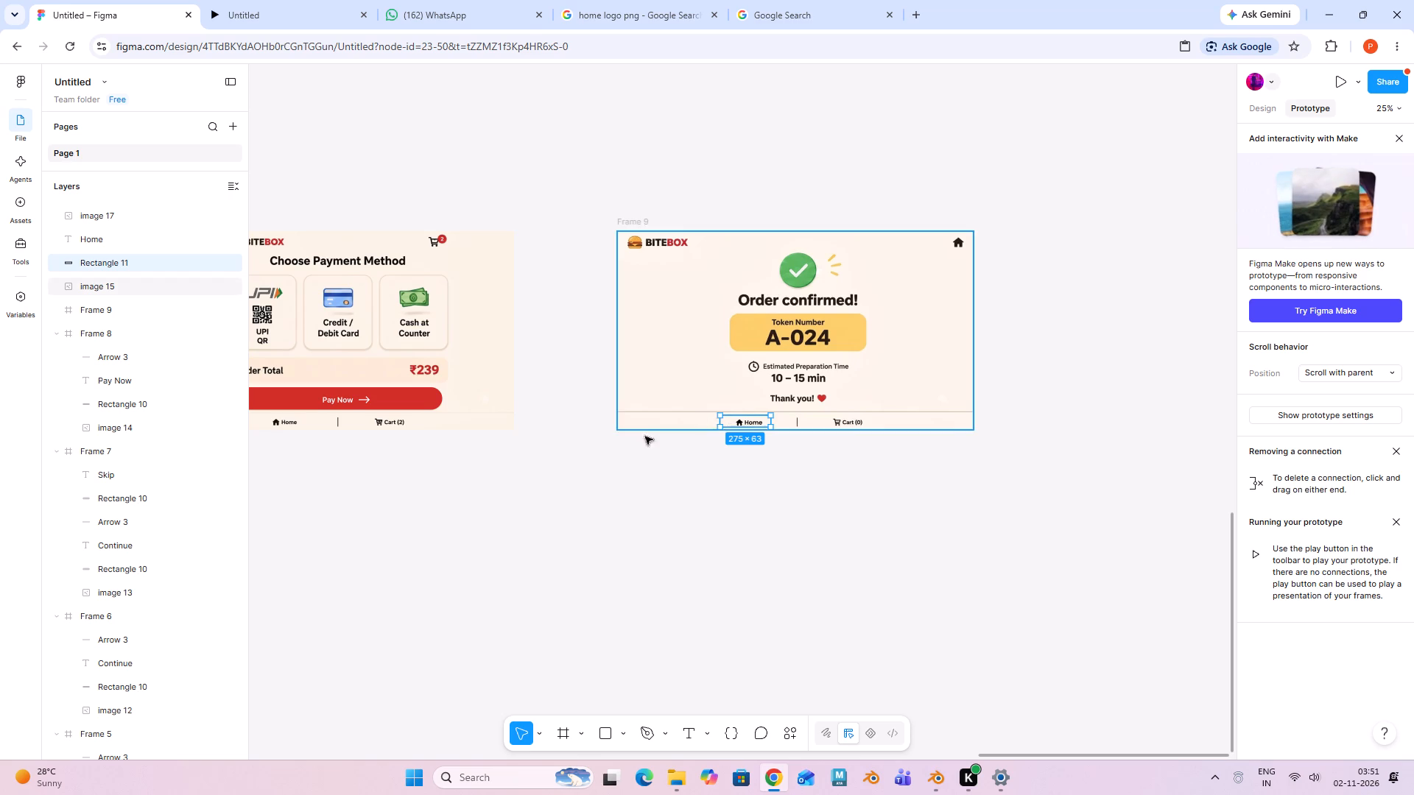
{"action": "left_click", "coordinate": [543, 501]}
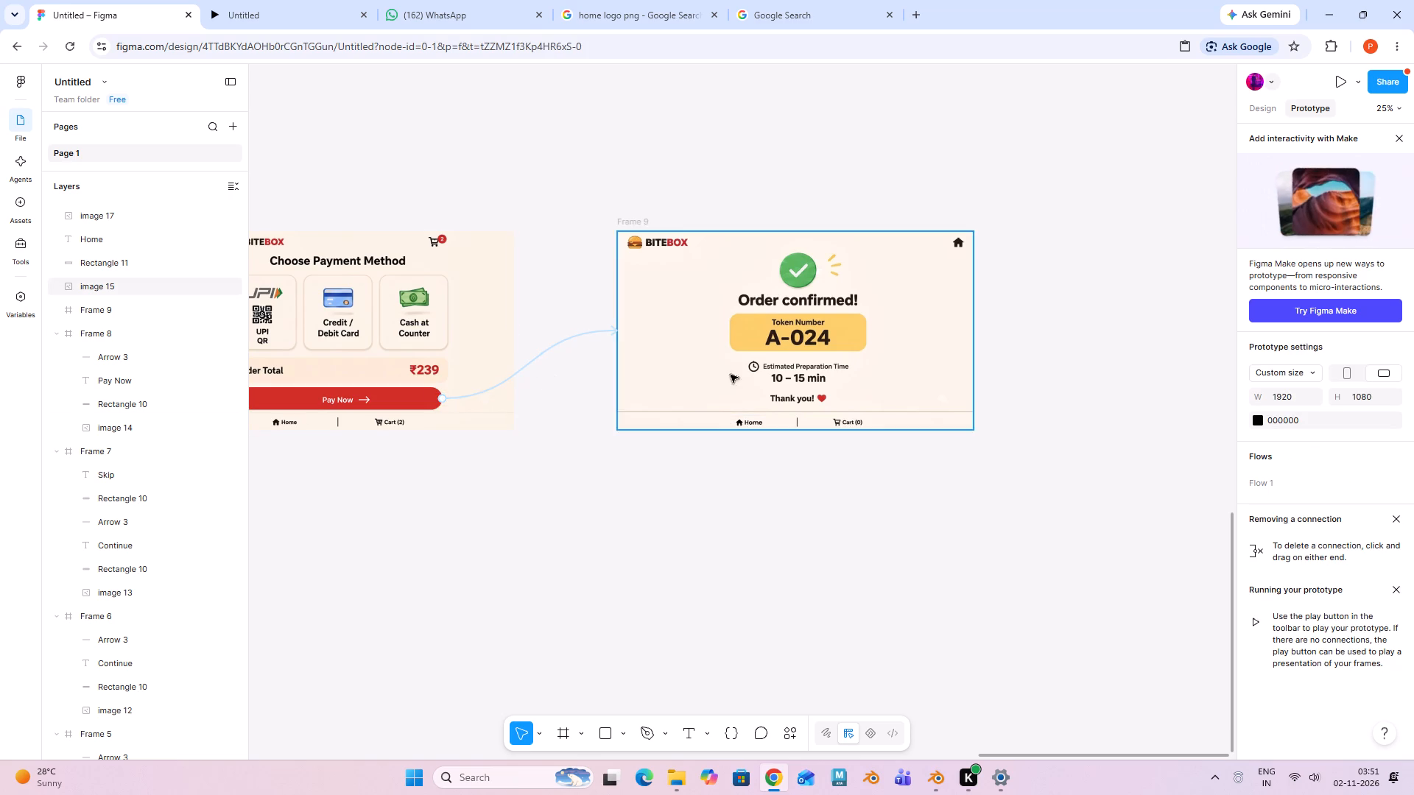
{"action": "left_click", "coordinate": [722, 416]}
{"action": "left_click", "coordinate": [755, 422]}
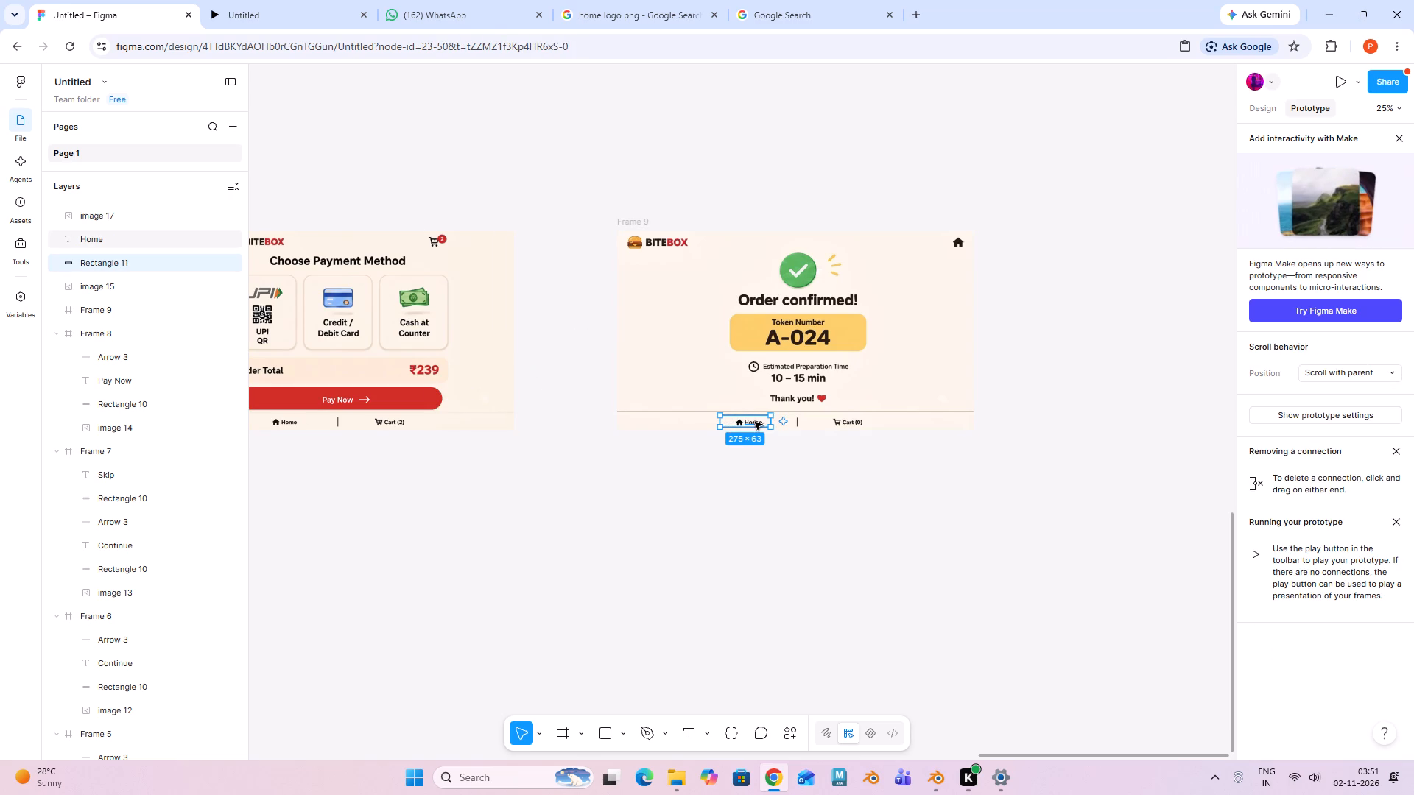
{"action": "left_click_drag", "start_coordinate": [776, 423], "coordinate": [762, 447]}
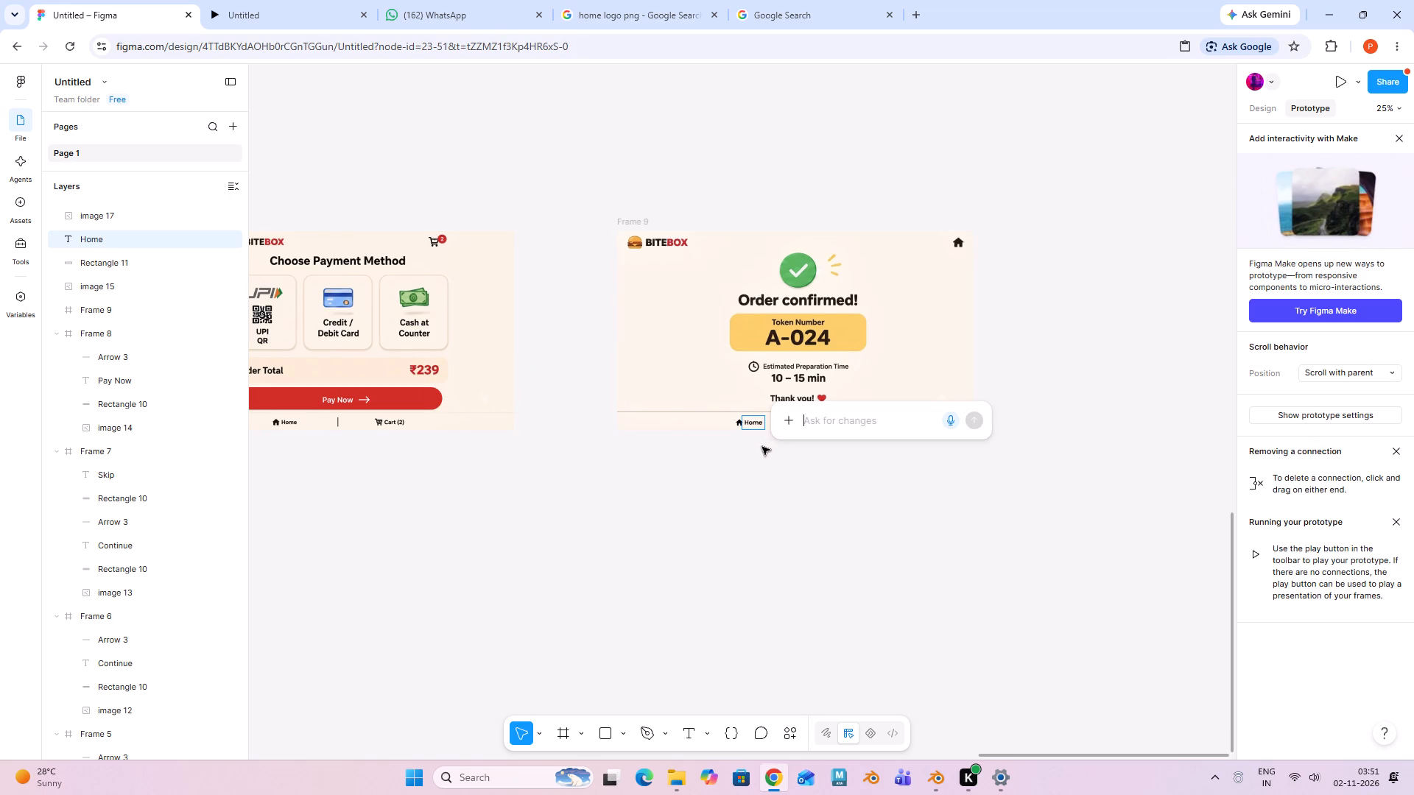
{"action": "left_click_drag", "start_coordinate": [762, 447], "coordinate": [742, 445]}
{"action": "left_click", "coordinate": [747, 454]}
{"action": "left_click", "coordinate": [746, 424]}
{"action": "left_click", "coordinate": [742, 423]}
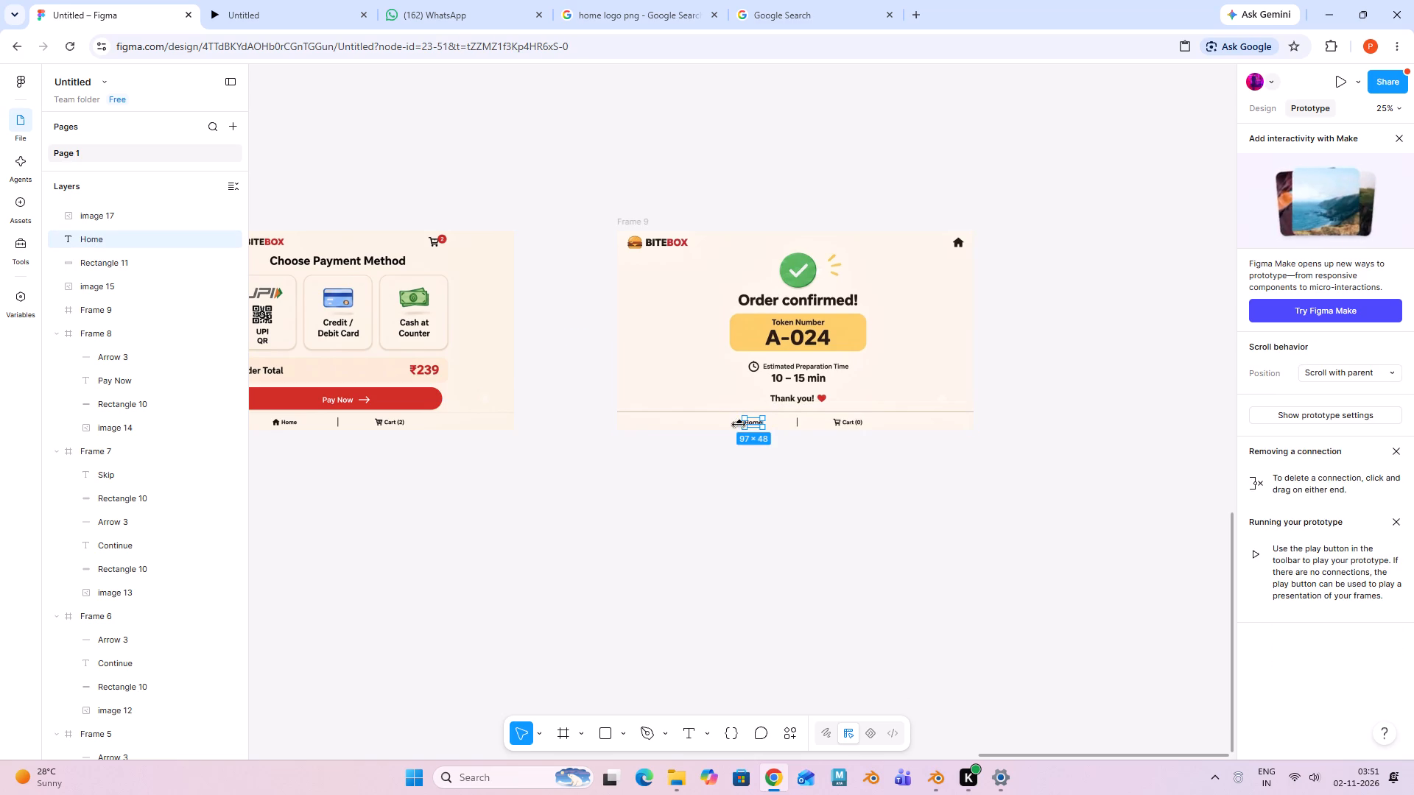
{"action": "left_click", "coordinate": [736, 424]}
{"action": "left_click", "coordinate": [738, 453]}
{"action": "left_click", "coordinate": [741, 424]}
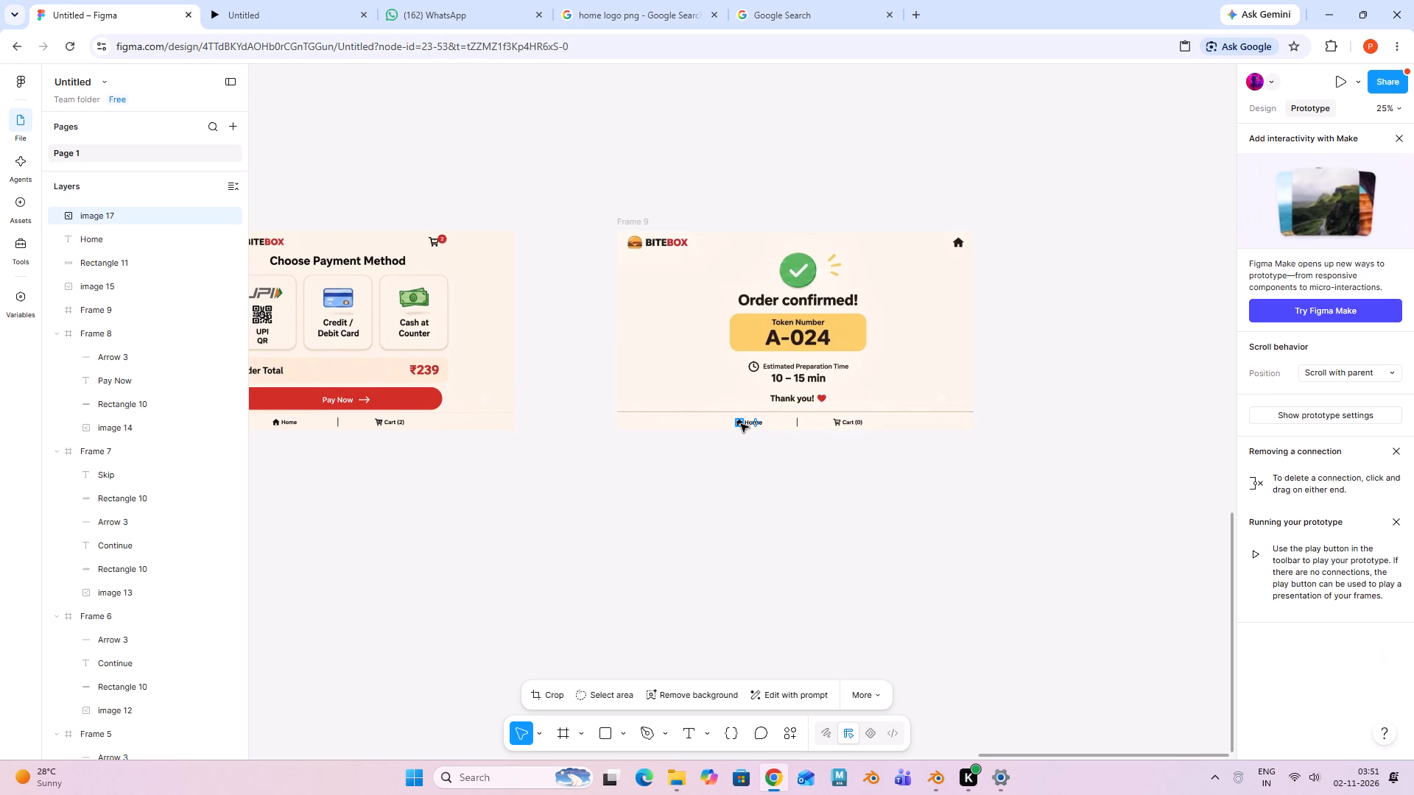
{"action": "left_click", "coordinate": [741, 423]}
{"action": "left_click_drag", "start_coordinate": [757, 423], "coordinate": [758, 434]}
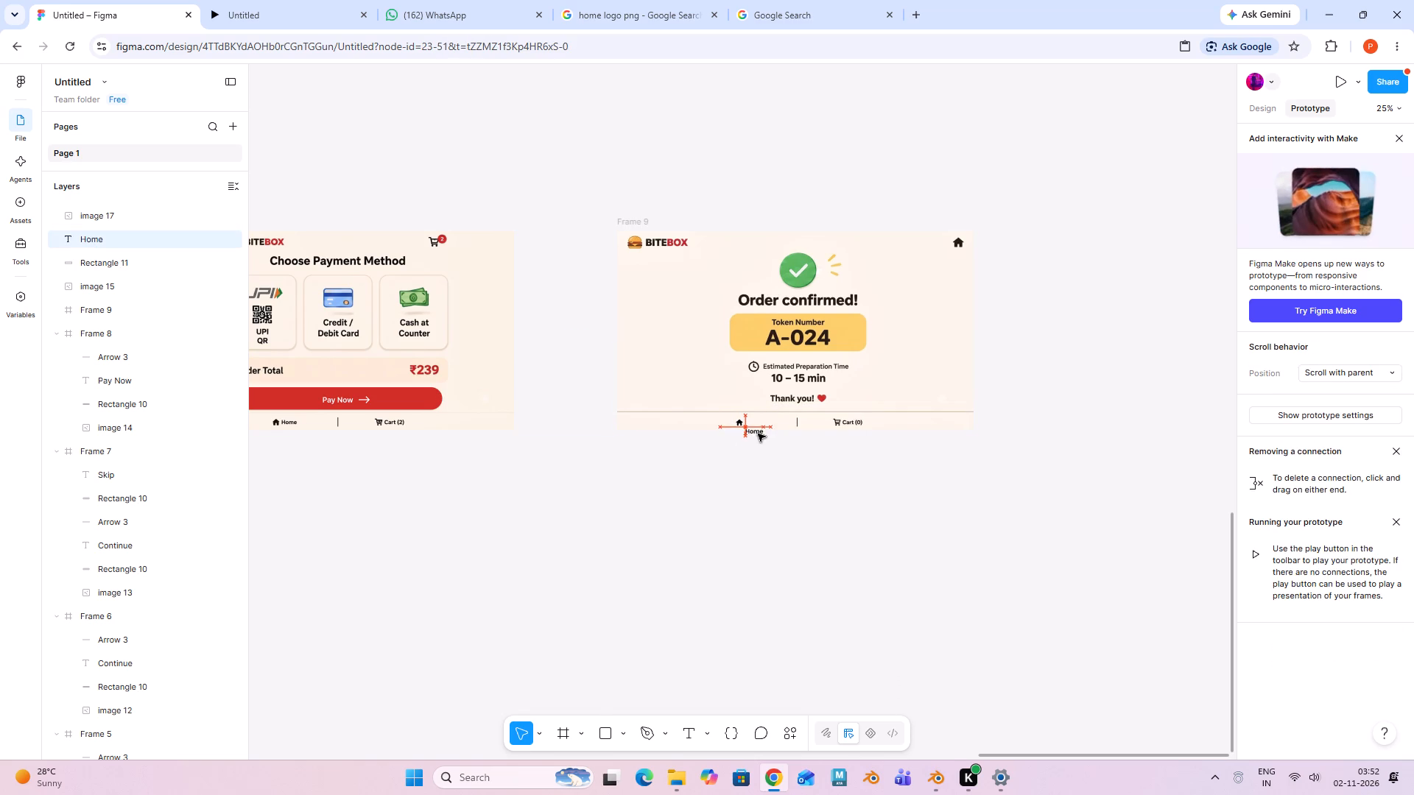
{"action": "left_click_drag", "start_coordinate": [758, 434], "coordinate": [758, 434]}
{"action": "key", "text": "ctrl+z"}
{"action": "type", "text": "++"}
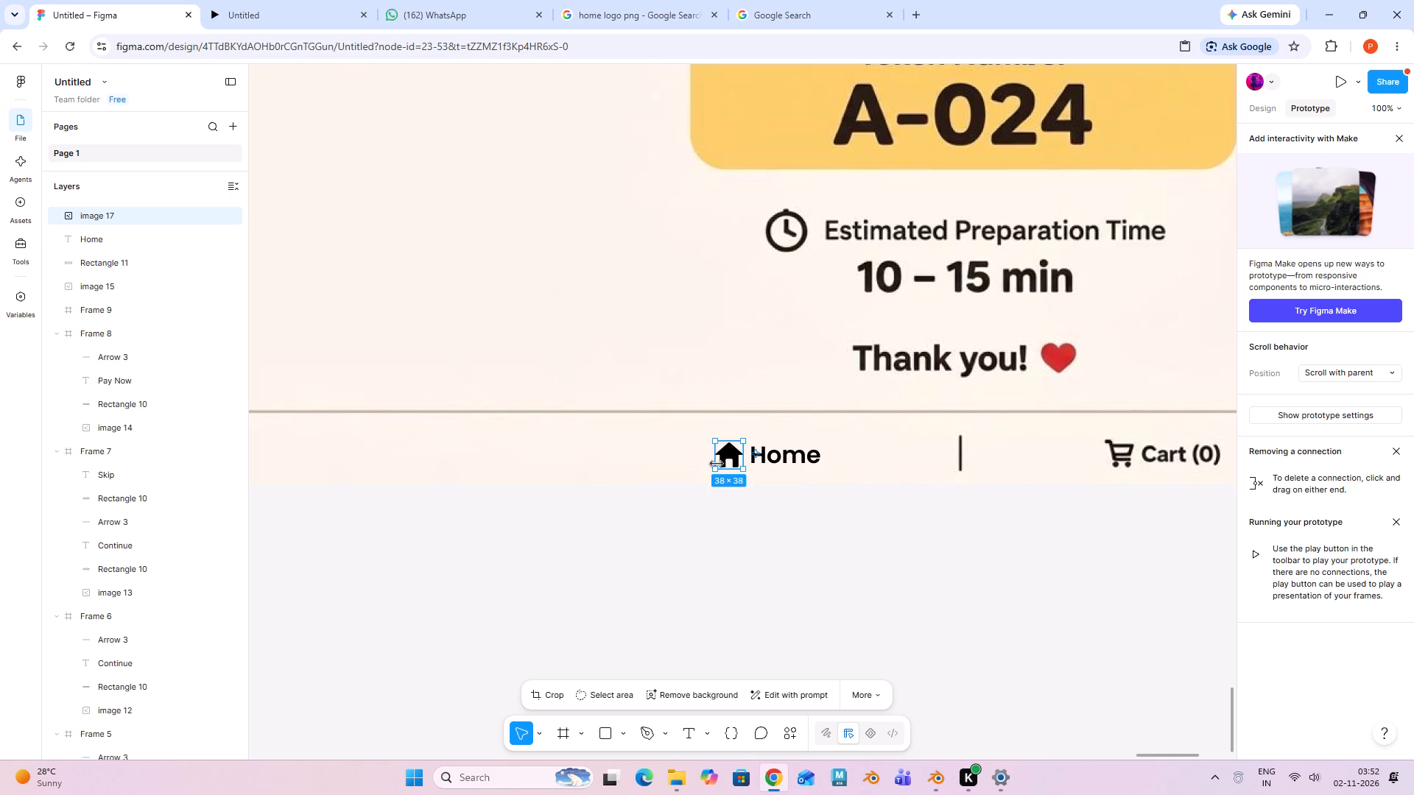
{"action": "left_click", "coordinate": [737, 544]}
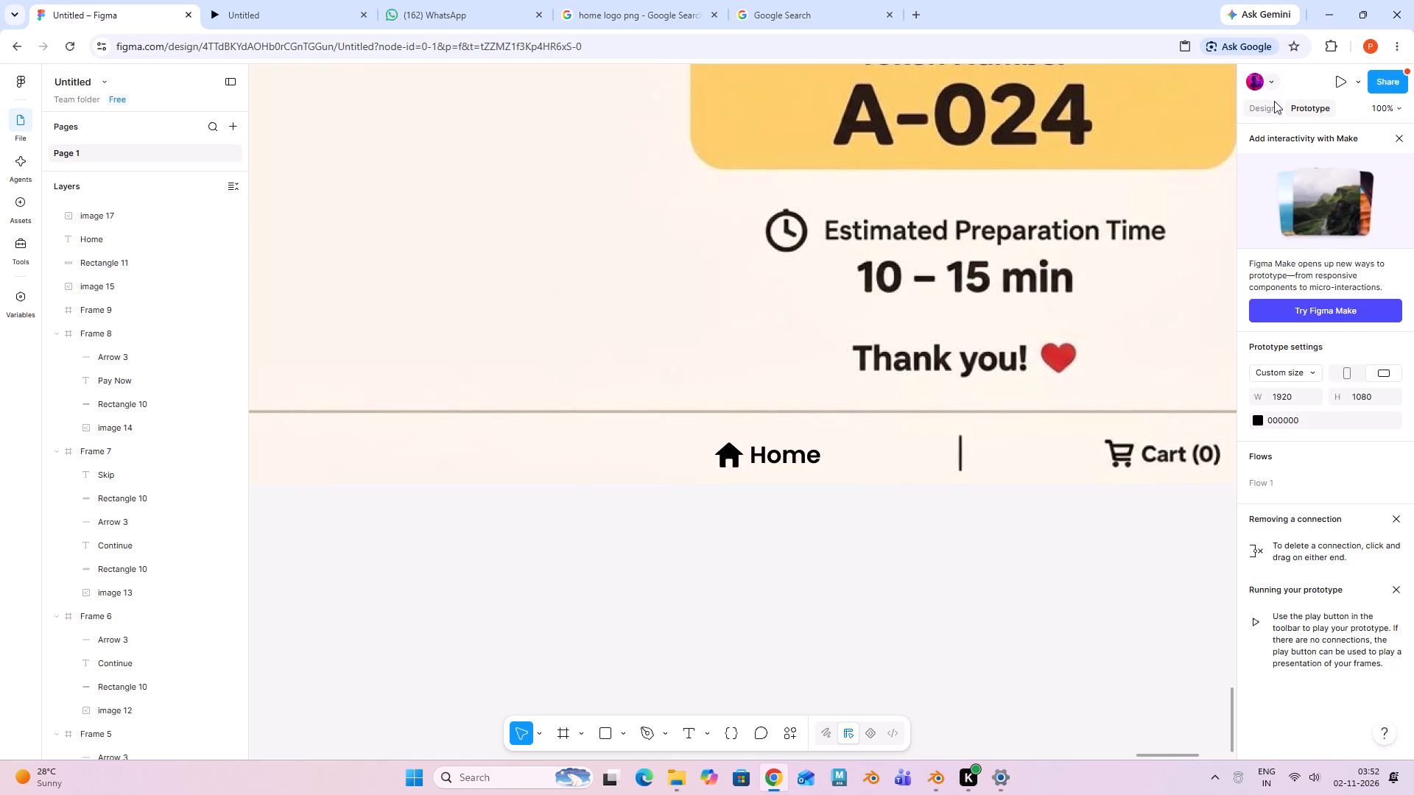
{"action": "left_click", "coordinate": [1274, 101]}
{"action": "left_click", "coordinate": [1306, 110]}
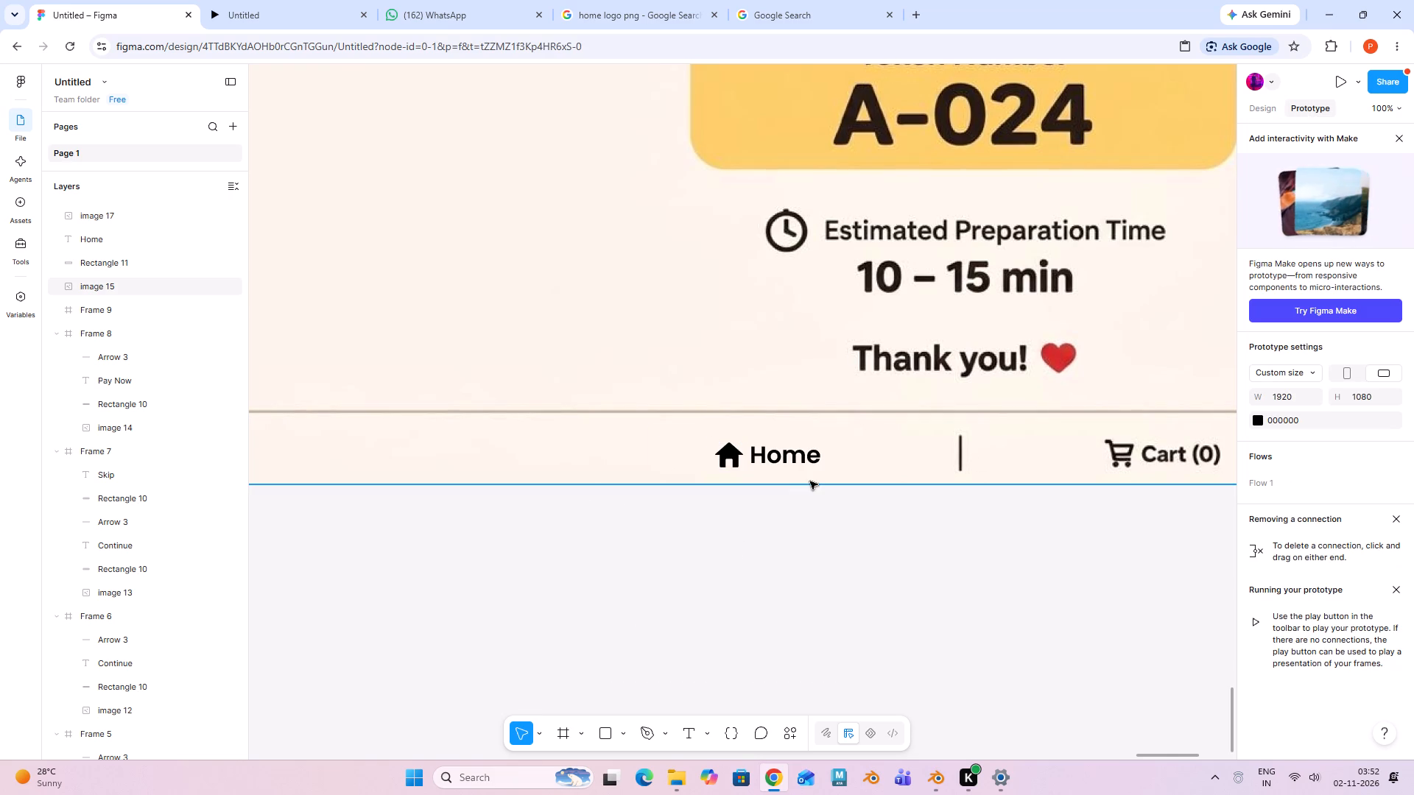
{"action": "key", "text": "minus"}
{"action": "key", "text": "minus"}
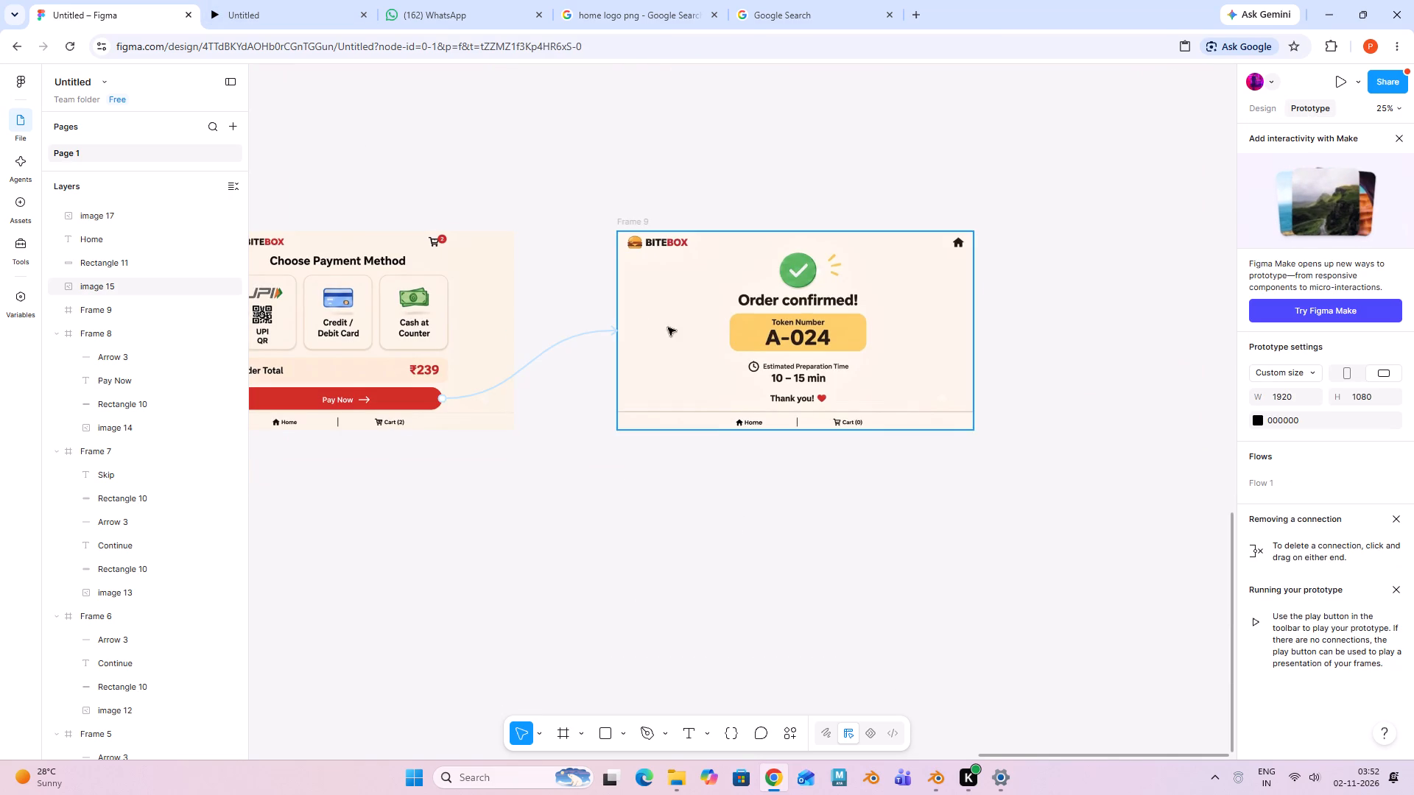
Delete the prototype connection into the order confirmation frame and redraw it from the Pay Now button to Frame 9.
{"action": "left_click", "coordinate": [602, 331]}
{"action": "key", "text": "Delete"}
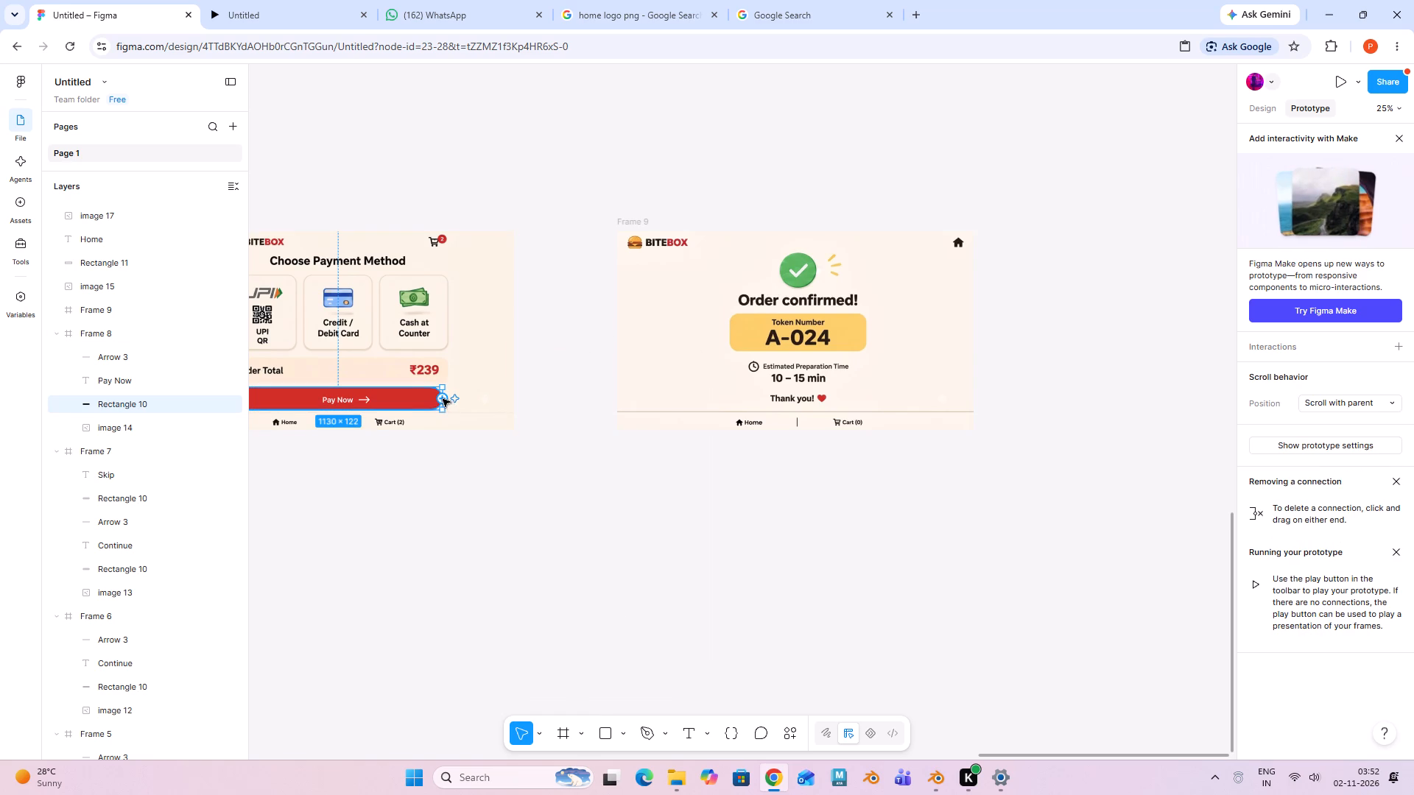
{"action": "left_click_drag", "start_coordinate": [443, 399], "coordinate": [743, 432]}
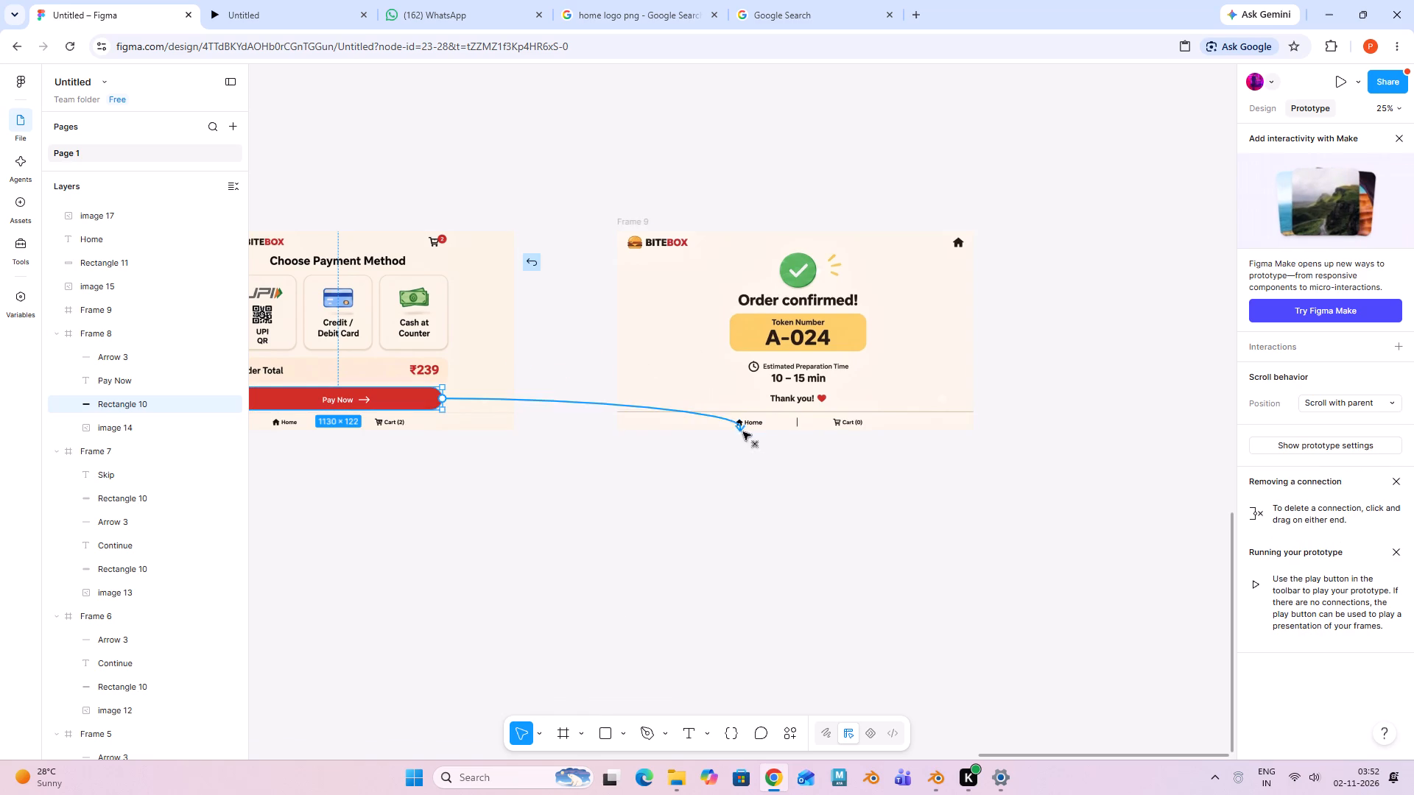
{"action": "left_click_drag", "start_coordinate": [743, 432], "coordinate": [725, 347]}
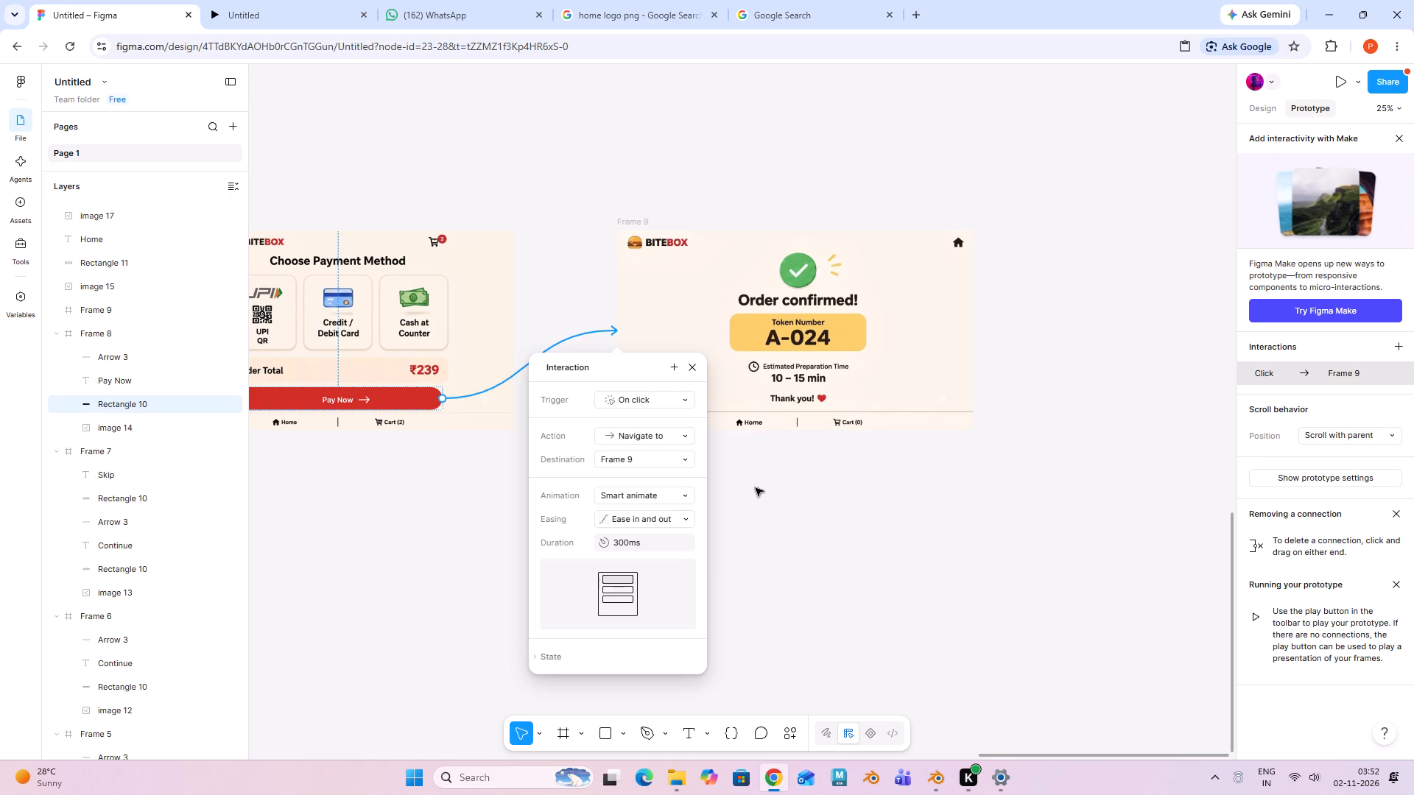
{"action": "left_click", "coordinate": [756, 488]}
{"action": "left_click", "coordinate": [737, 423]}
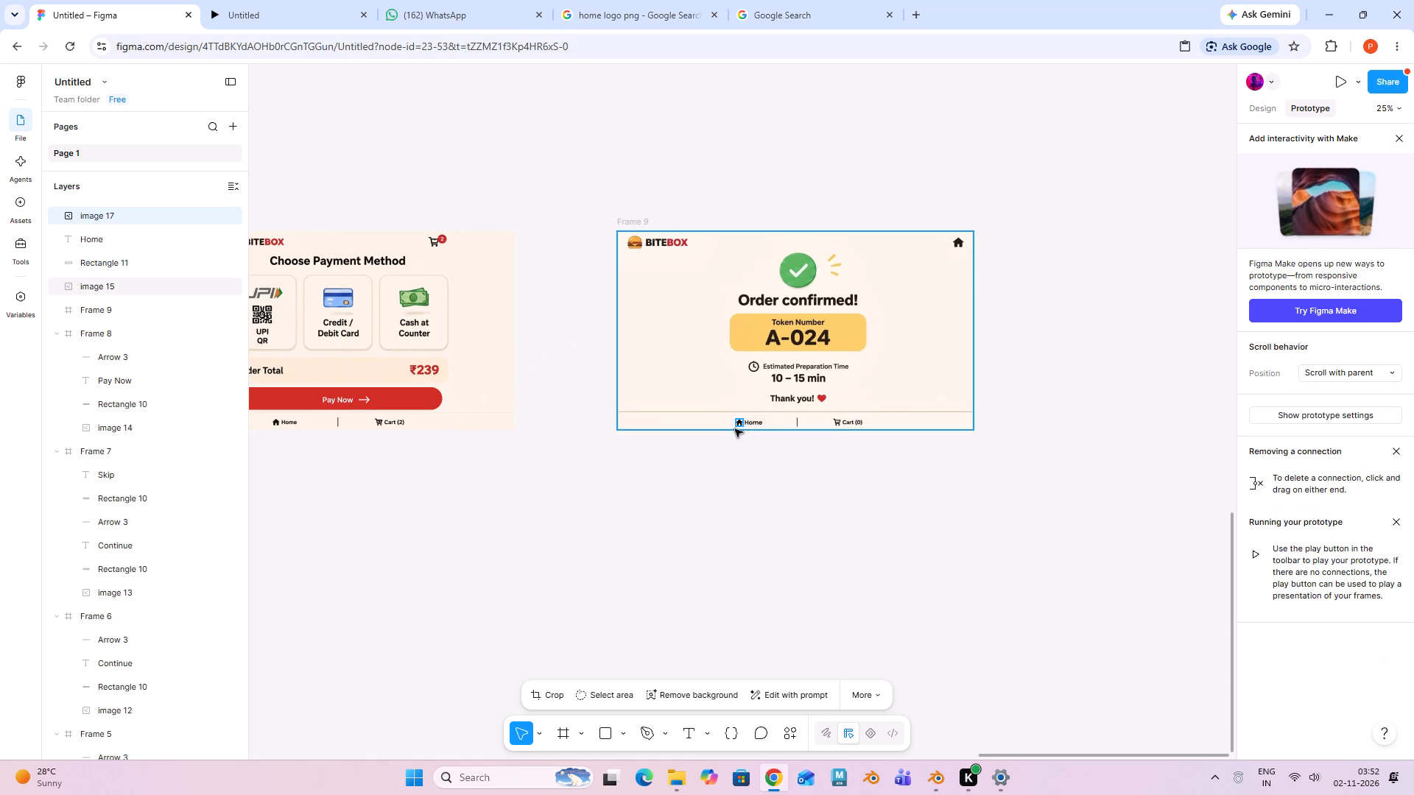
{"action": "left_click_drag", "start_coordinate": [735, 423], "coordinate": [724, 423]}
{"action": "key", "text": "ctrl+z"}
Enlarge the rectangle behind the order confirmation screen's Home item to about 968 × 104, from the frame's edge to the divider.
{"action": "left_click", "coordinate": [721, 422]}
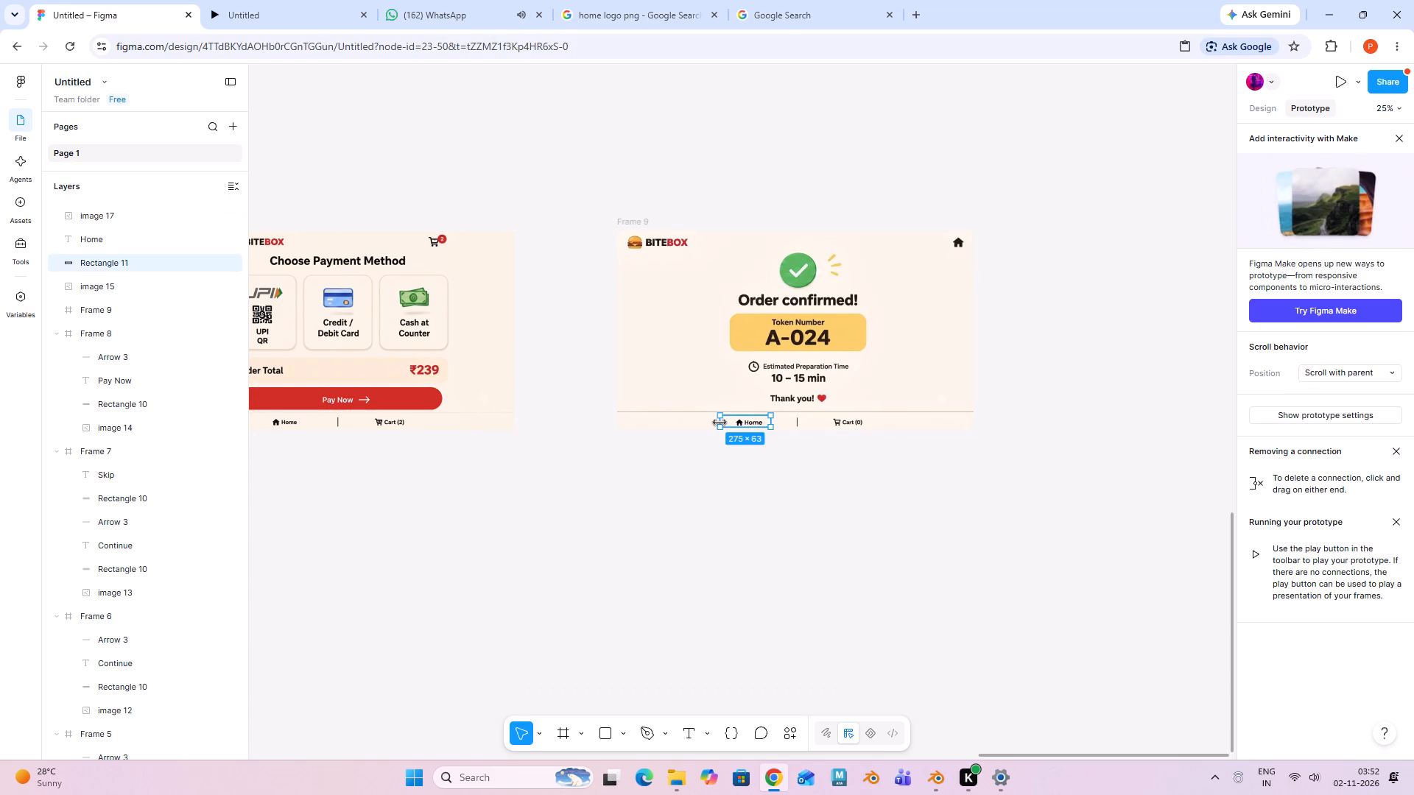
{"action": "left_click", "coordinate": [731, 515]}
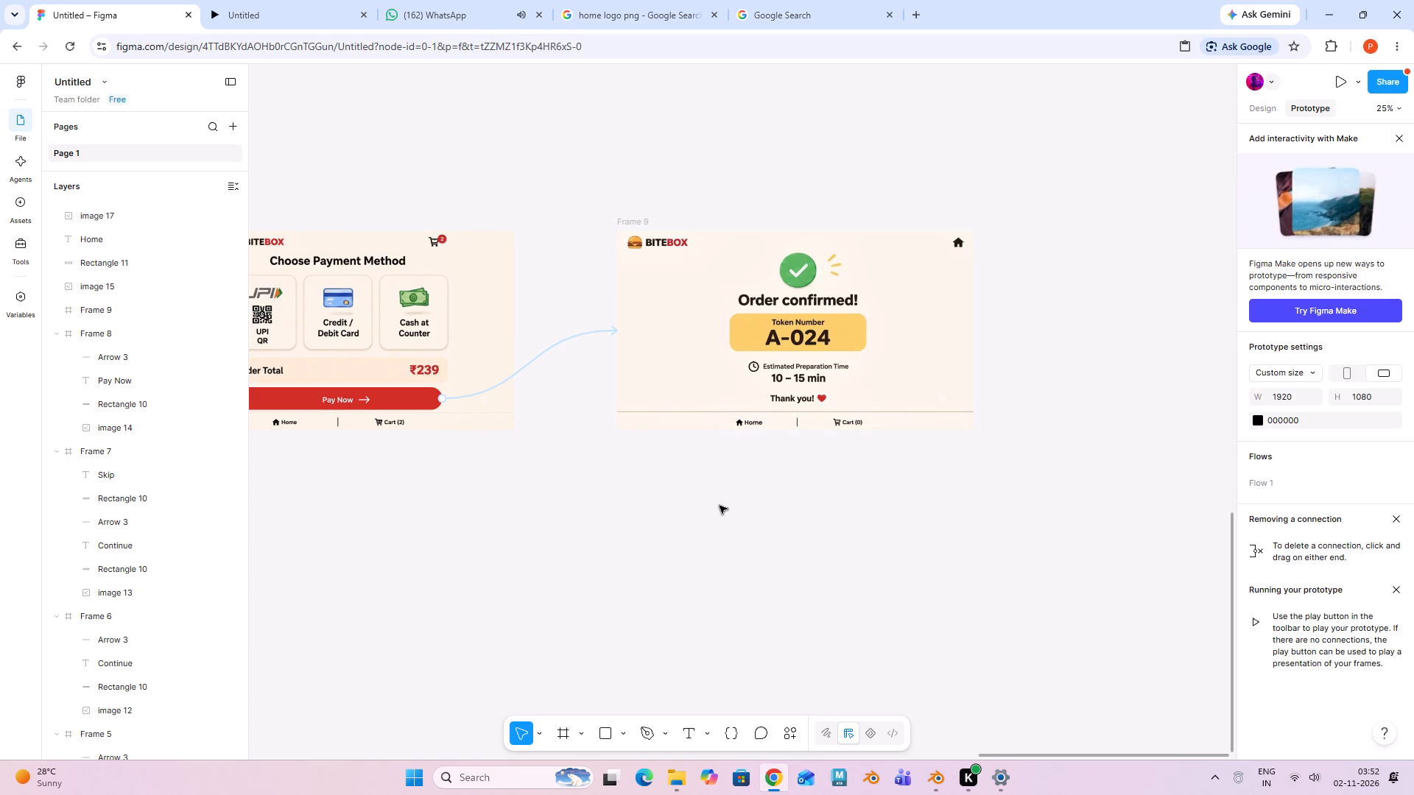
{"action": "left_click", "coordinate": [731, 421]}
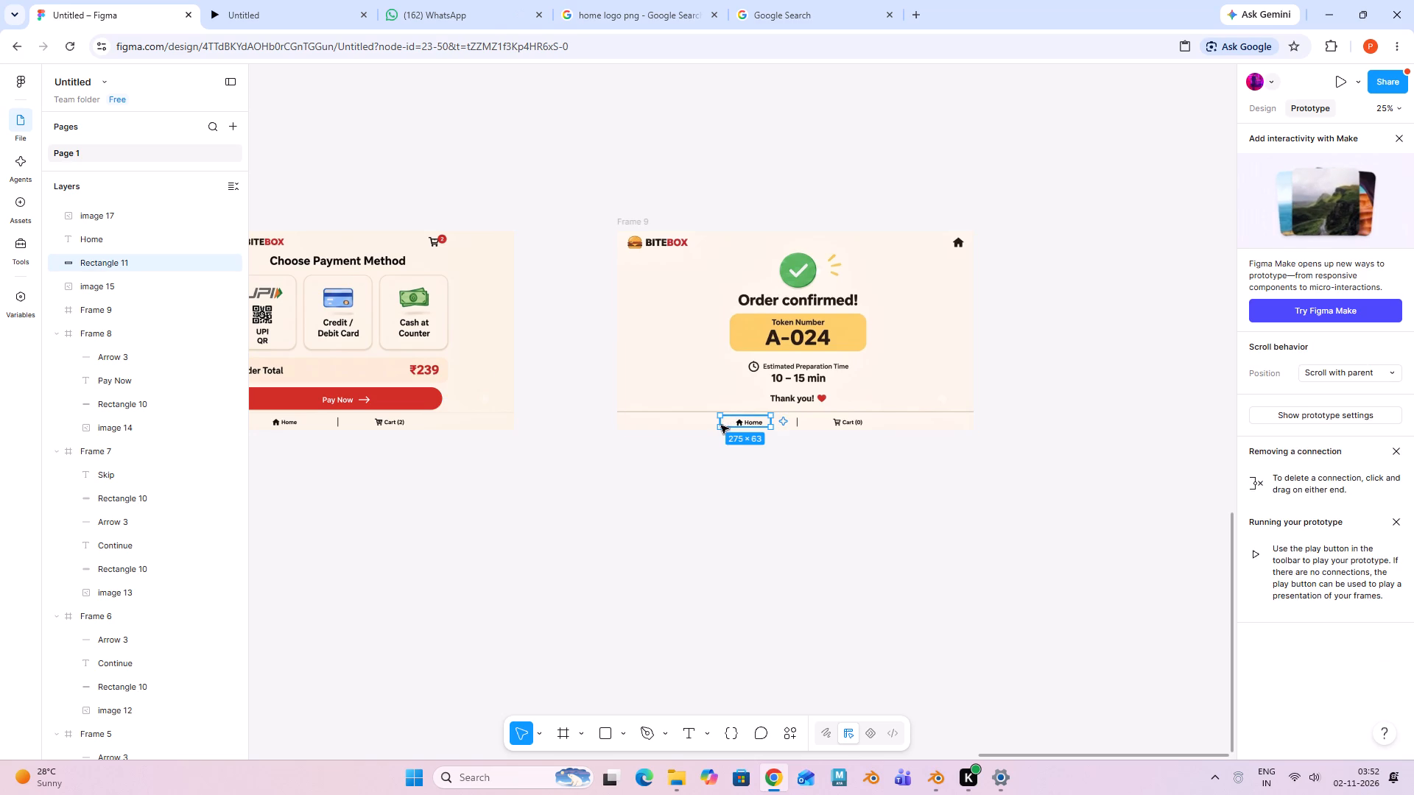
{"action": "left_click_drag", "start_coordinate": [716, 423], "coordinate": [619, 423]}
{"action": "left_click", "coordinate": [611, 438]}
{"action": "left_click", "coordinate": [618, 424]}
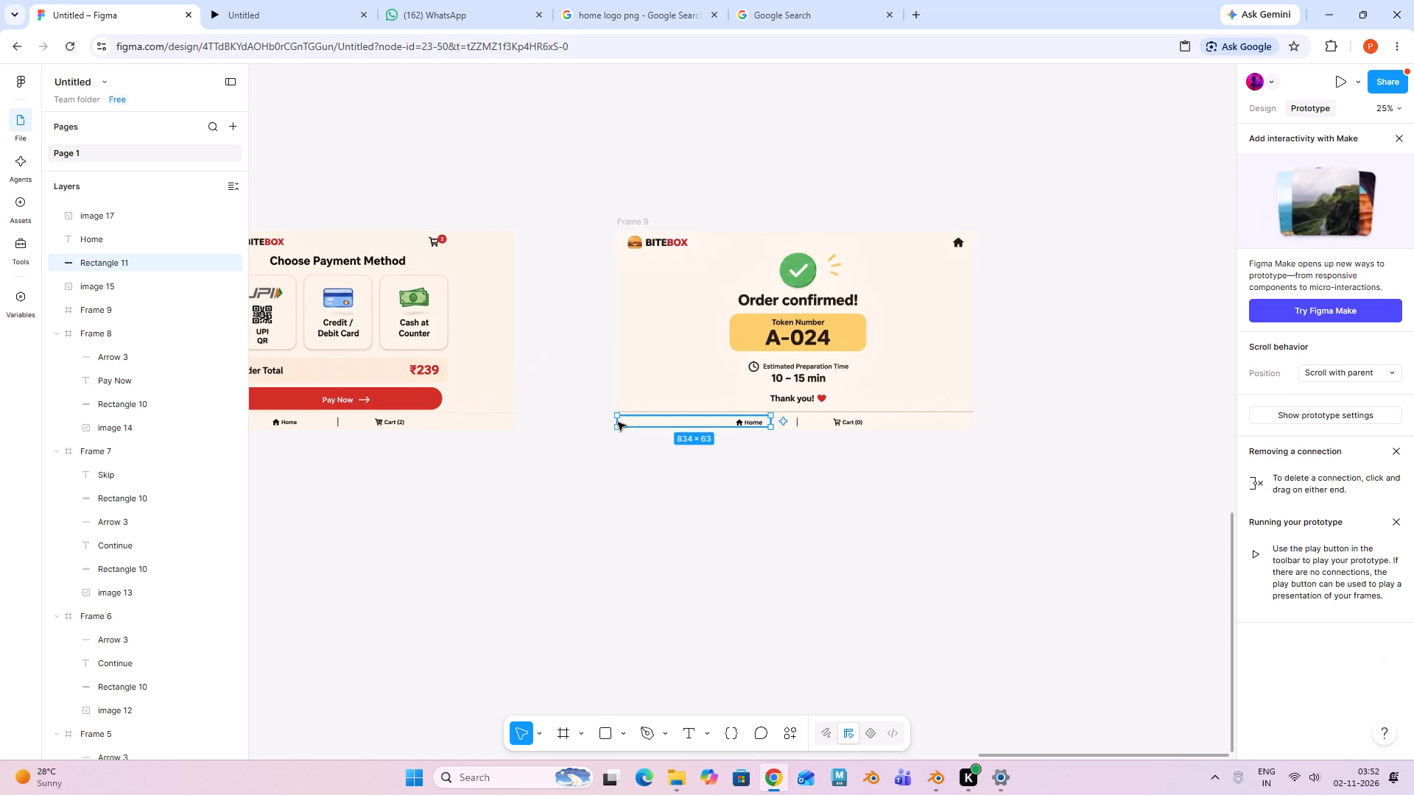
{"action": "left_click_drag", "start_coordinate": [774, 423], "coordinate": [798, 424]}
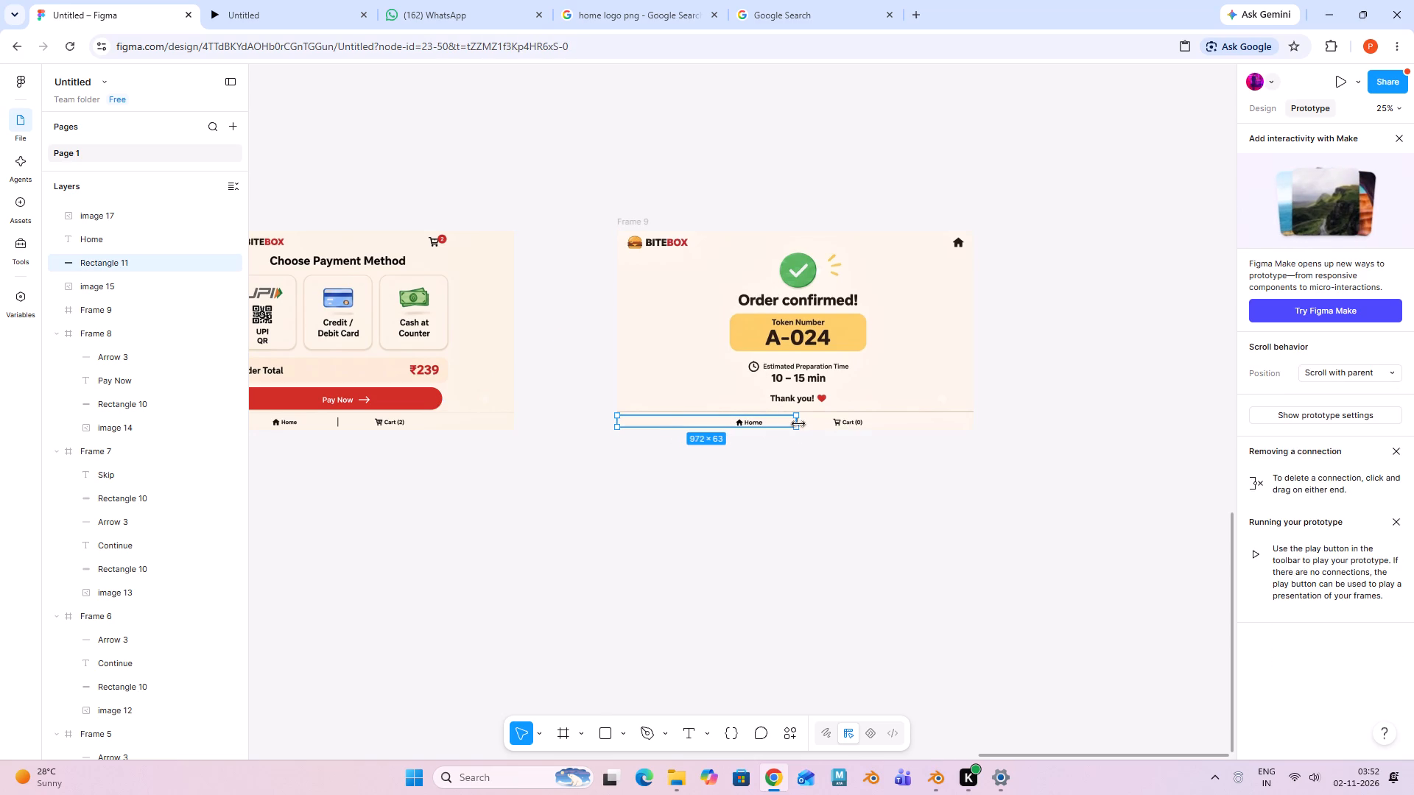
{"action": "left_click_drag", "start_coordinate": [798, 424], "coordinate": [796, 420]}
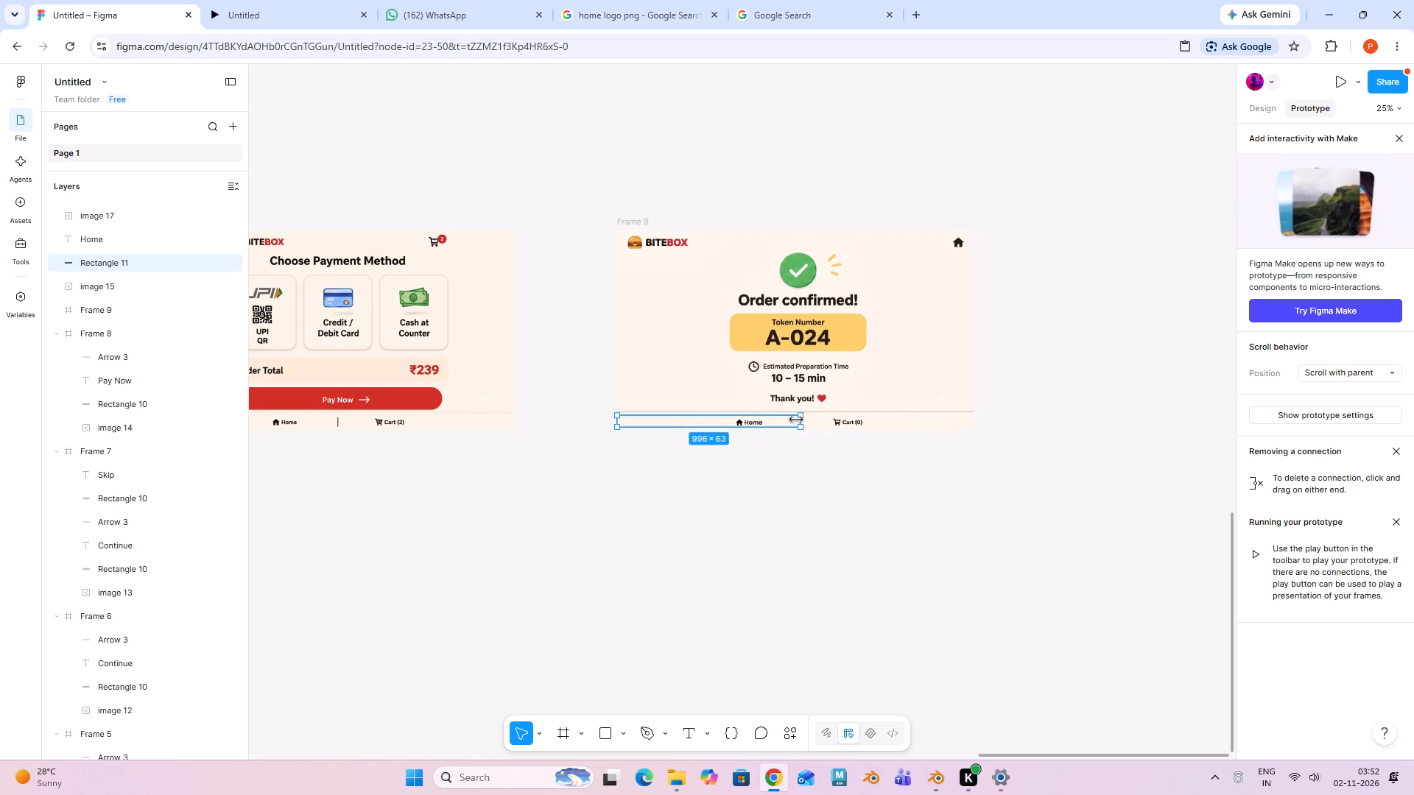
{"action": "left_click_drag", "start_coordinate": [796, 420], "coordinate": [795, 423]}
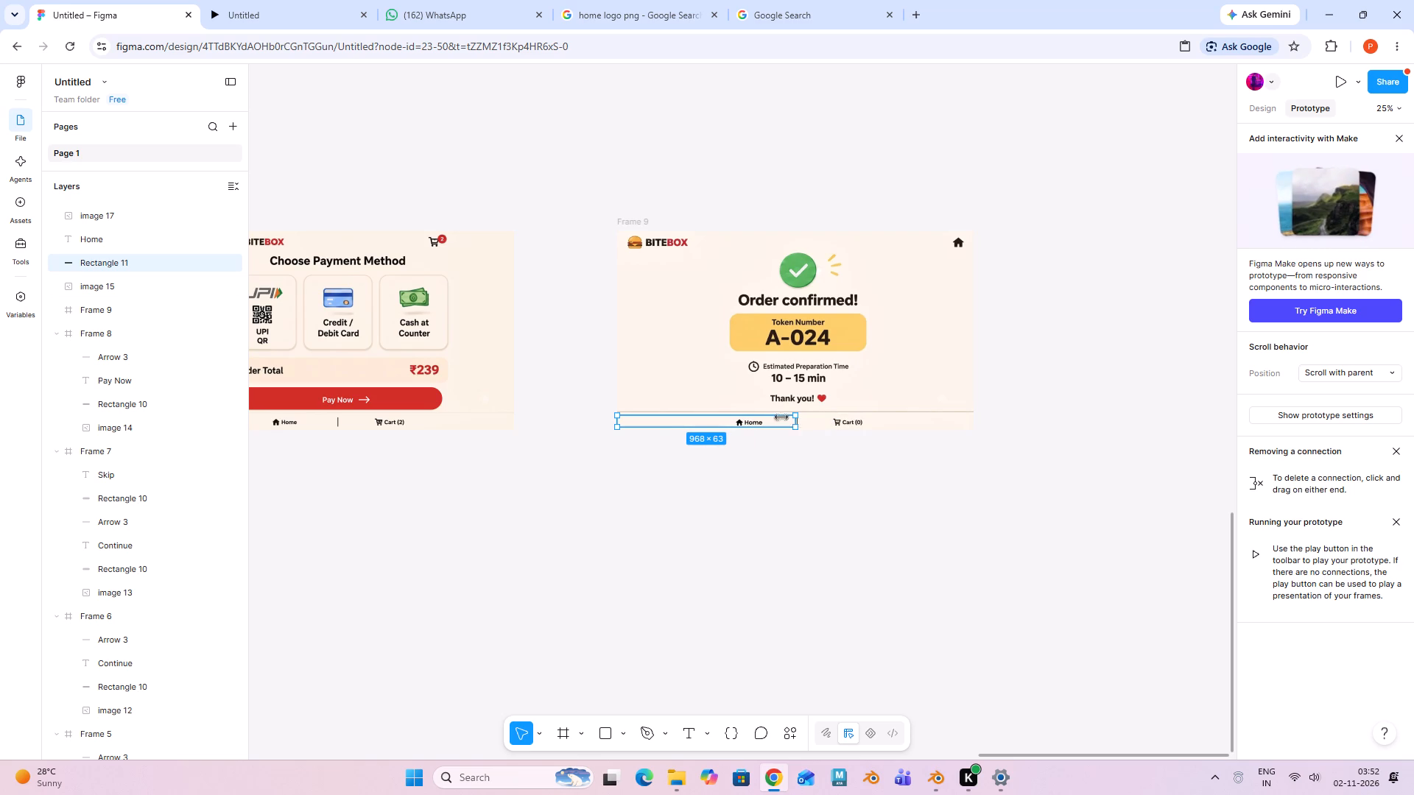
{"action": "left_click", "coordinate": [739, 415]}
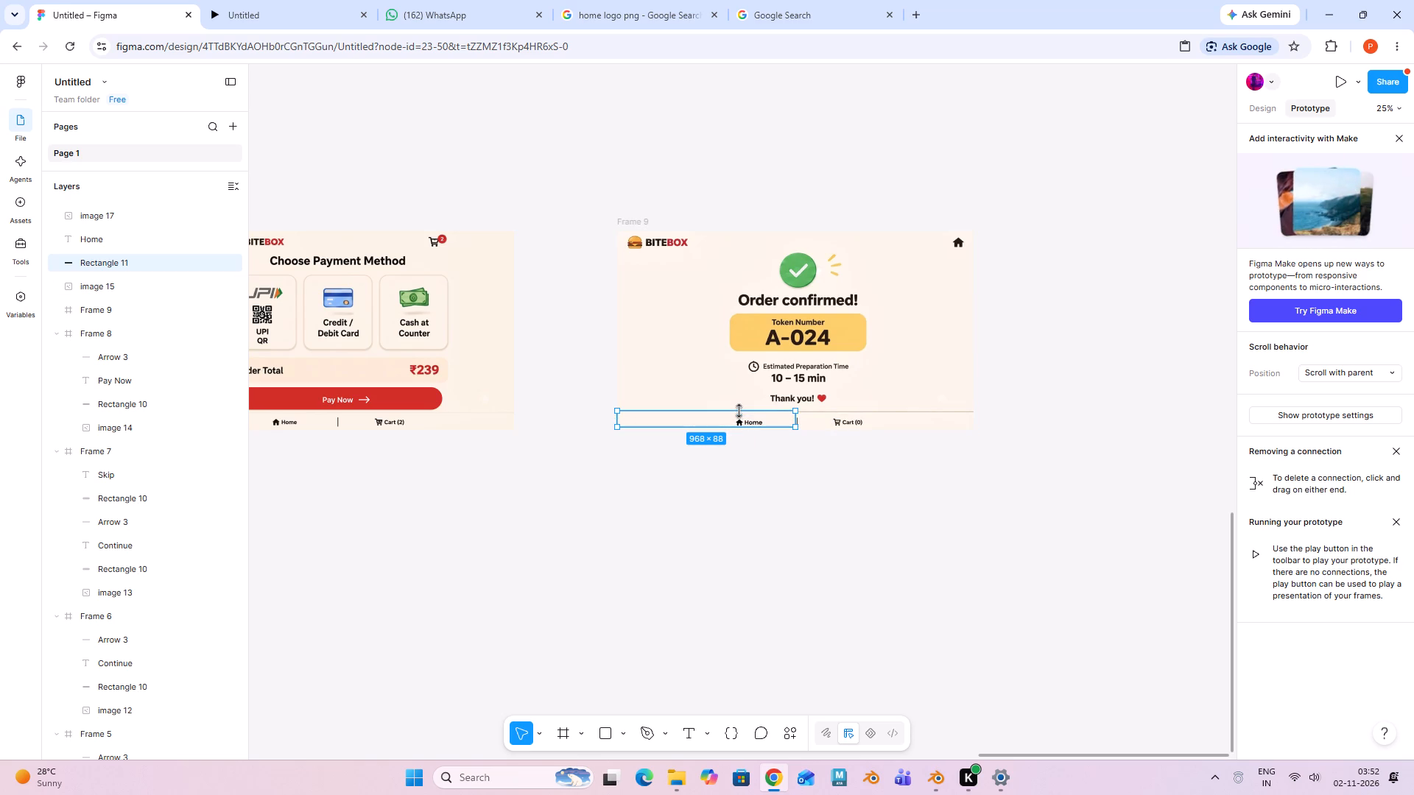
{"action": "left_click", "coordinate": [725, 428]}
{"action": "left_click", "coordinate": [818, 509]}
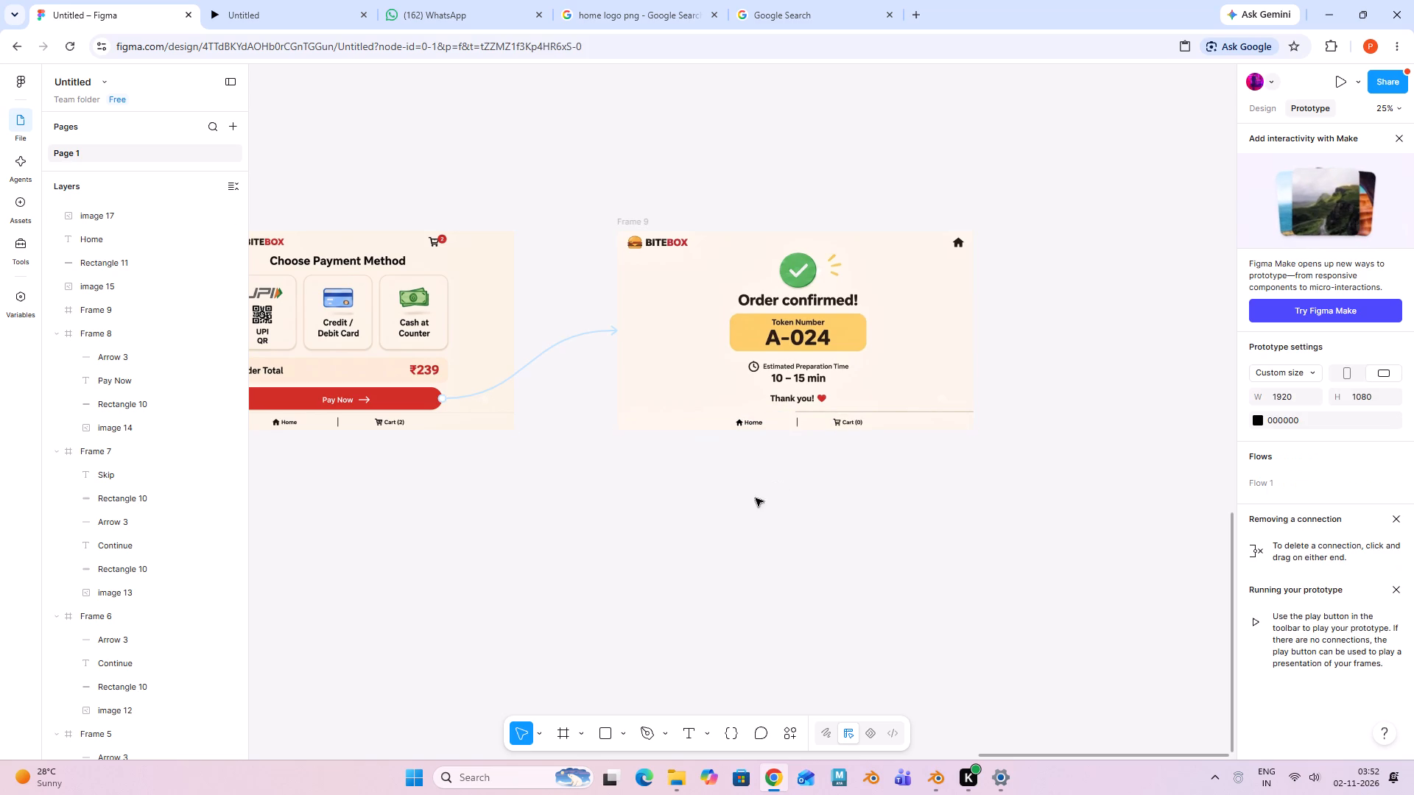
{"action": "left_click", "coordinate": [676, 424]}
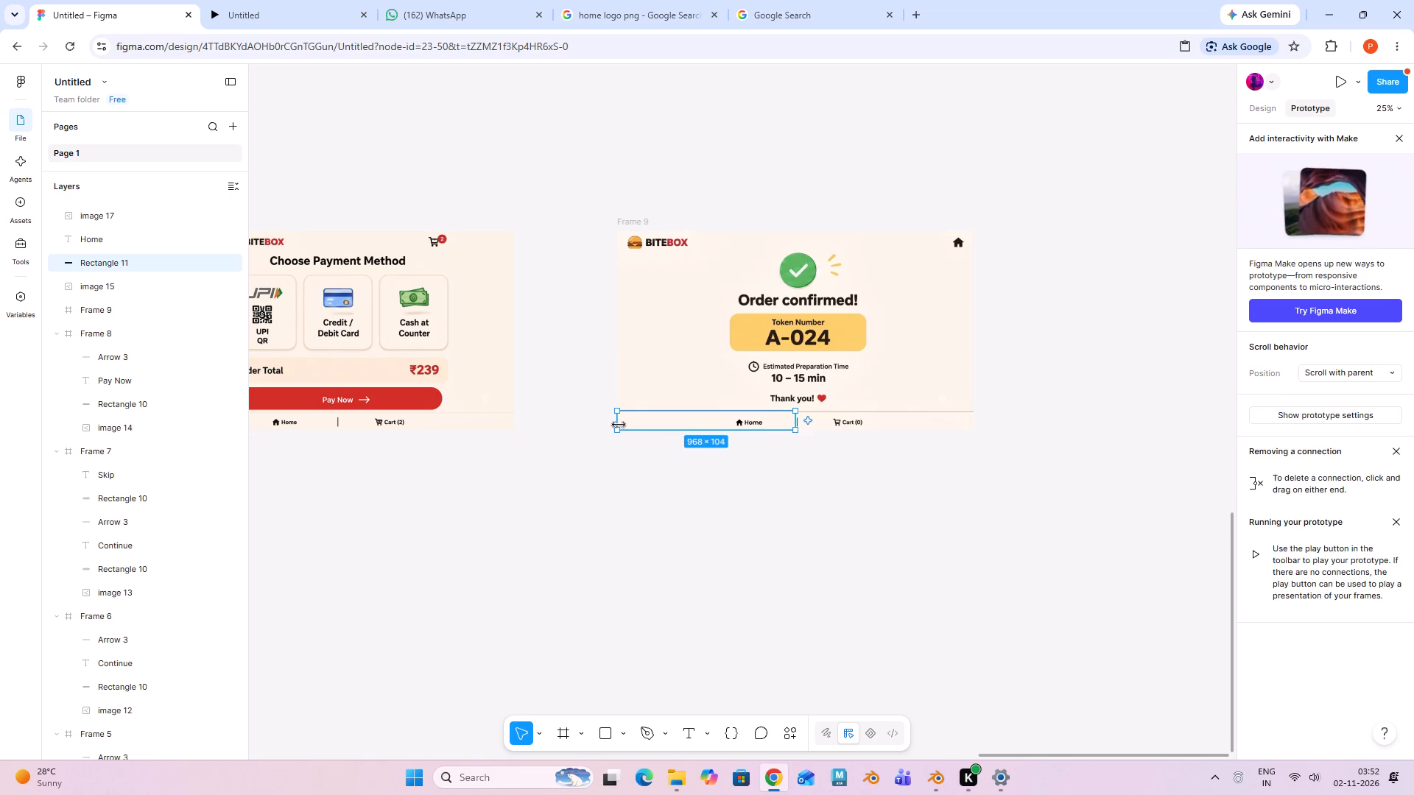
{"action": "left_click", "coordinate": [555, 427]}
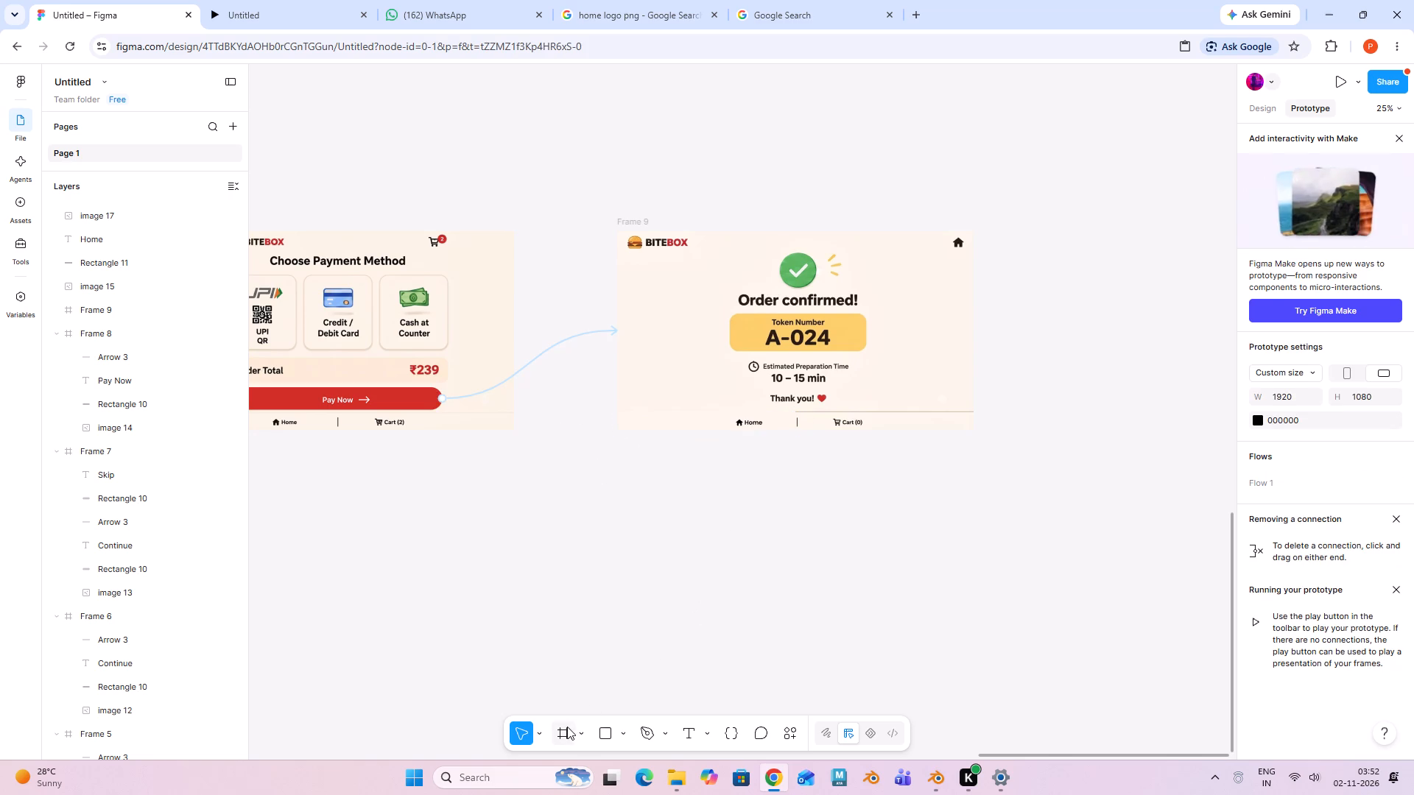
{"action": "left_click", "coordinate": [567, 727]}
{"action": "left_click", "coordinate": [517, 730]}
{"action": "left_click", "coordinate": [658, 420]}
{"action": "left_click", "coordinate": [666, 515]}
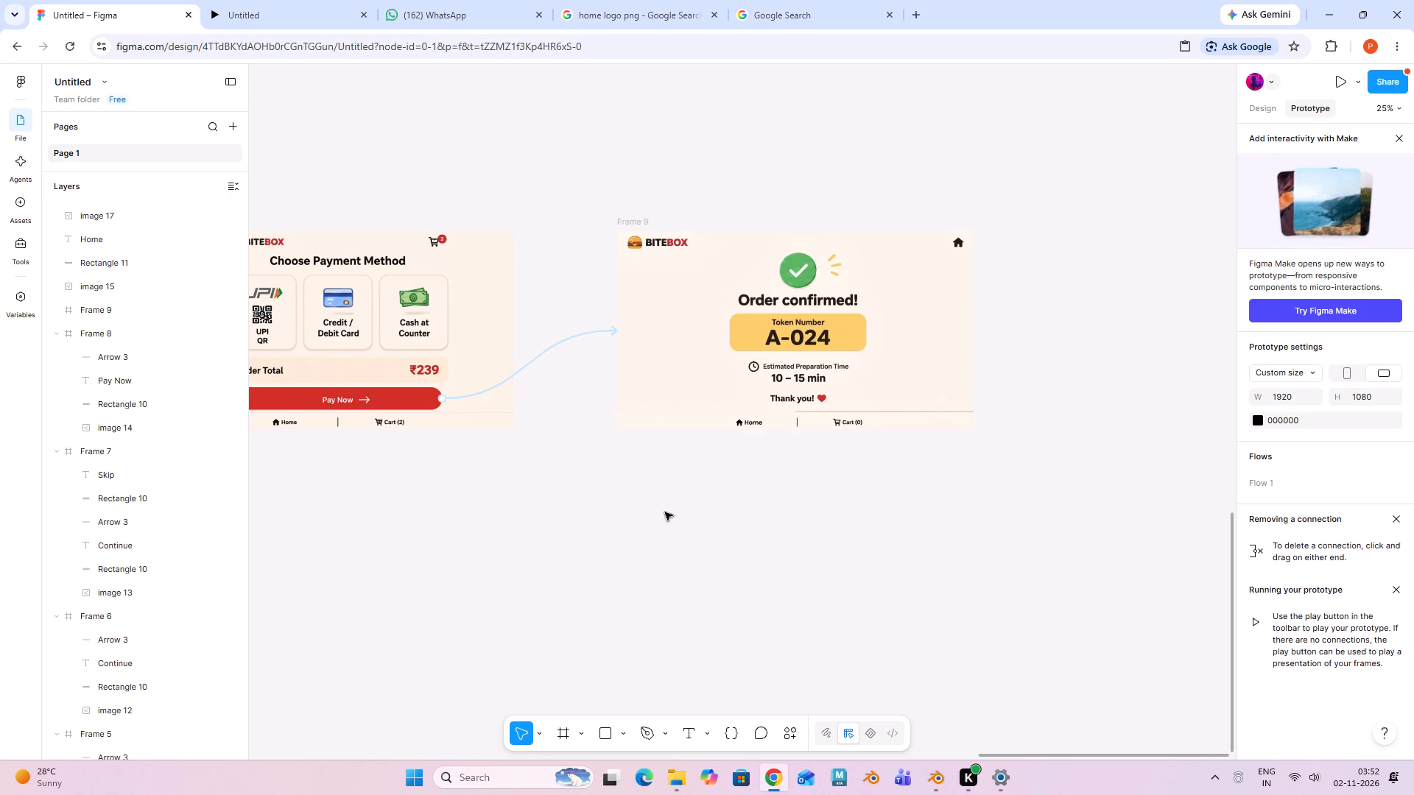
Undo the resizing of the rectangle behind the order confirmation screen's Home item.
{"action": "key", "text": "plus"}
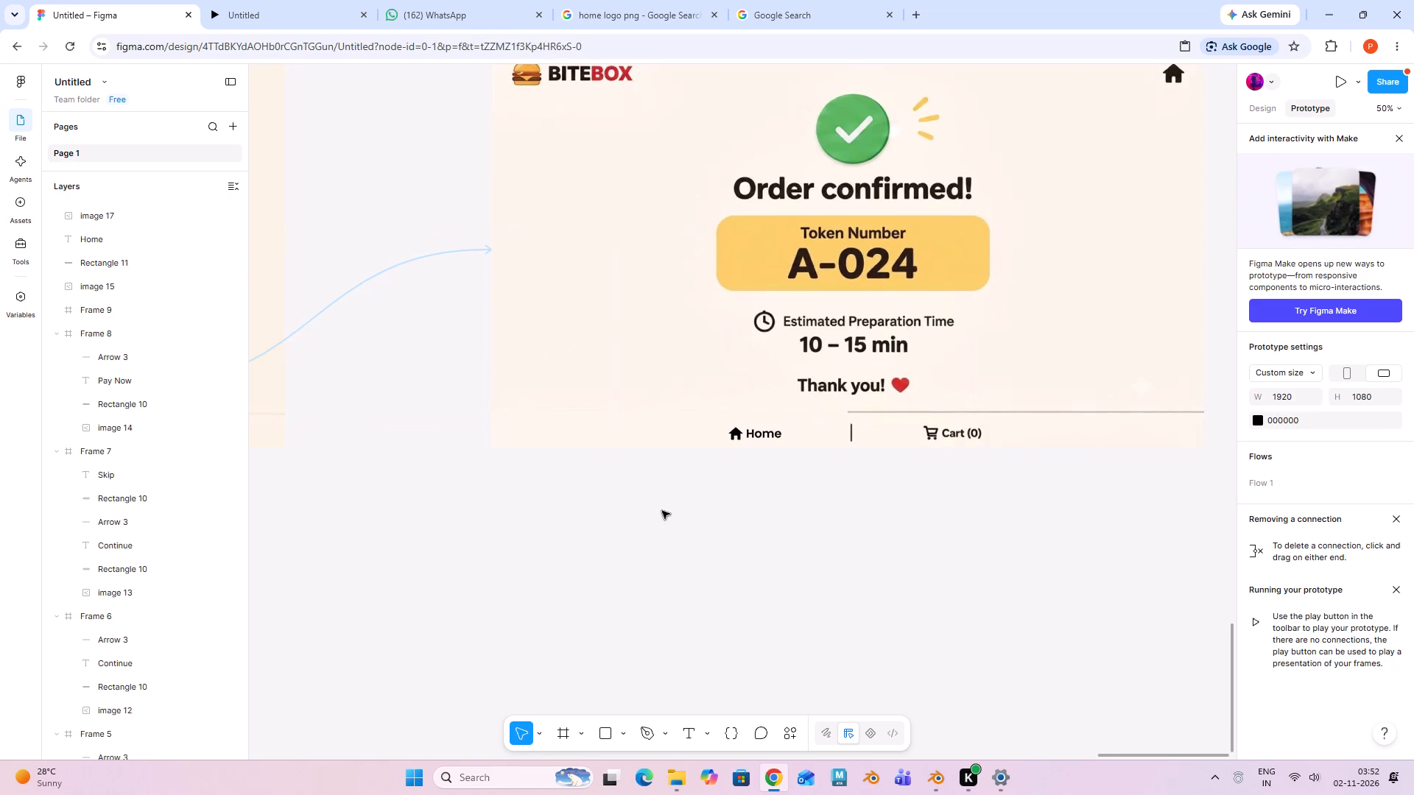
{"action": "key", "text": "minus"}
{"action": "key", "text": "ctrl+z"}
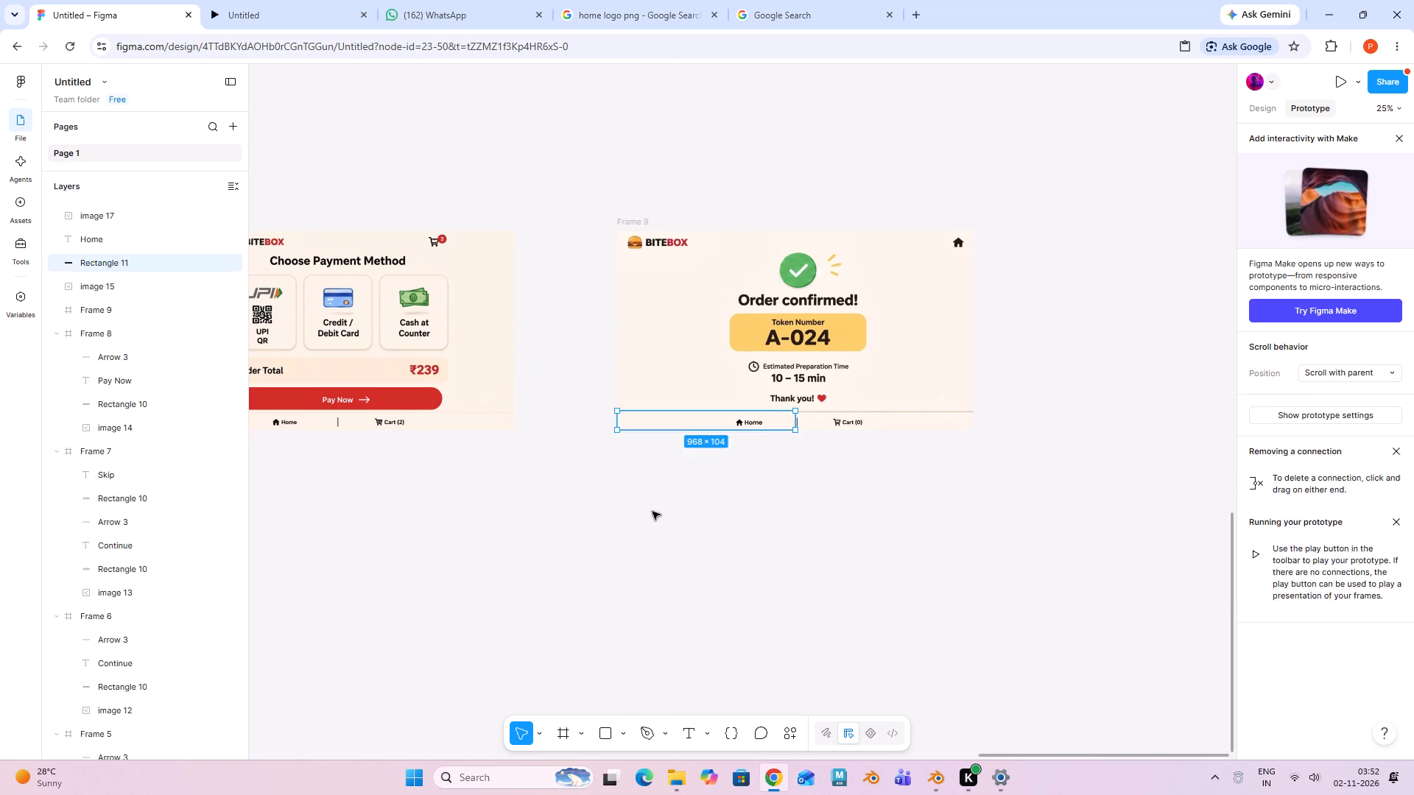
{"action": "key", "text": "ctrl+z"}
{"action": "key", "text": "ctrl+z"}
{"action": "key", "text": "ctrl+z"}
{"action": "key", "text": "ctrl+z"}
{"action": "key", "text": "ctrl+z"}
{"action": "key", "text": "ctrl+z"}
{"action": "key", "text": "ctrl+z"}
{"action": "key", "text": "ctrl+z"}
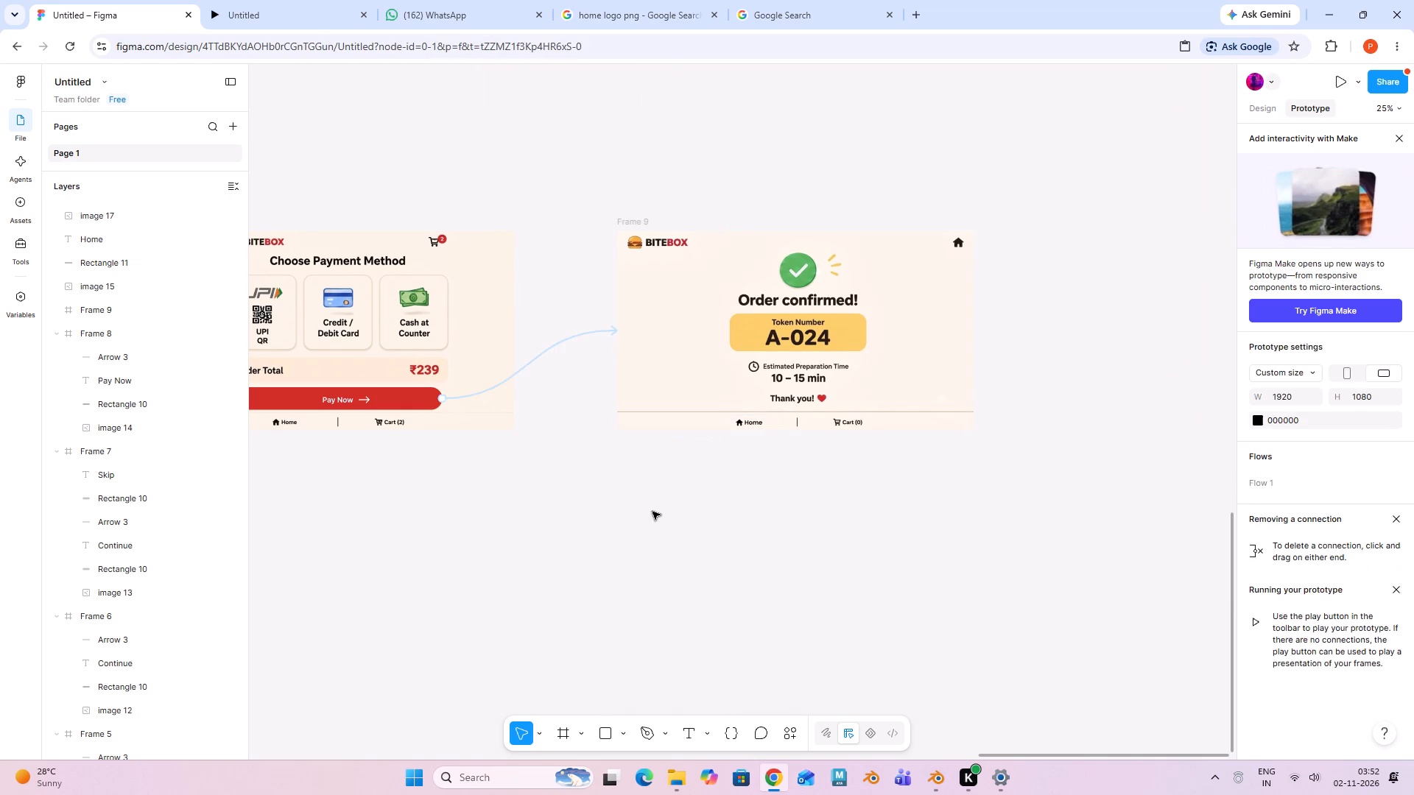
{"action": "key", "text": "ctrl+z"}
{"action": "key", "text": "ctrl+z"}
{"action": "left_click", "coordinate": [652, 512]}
Preview the prototype and test the ordering flow from Start Ordering through adding the Classic Burger, the cart, meal and payment screens.
{"action": "left_click", "coordinate": [1345, 83]}
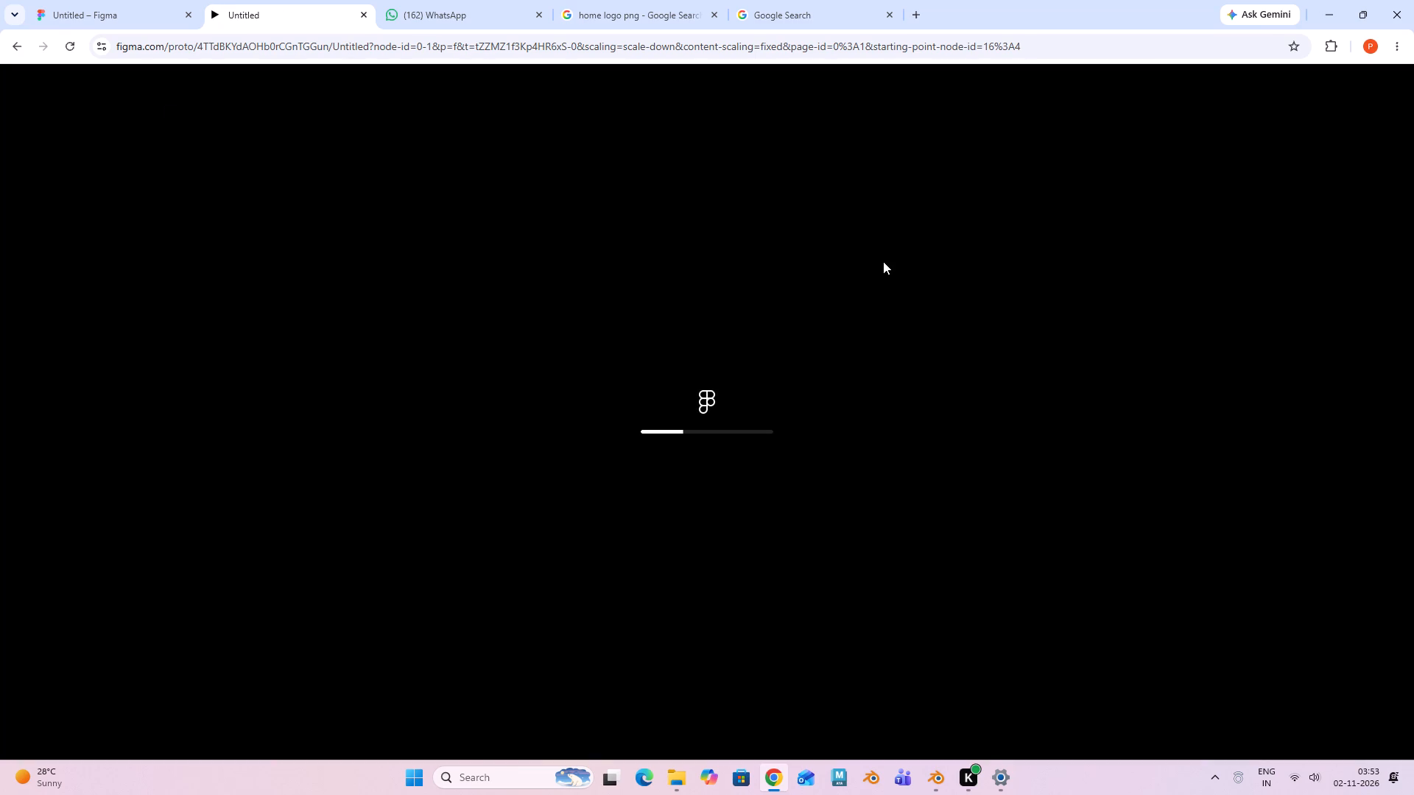
{"action": "left_click", "coordinate": [619, 549]}
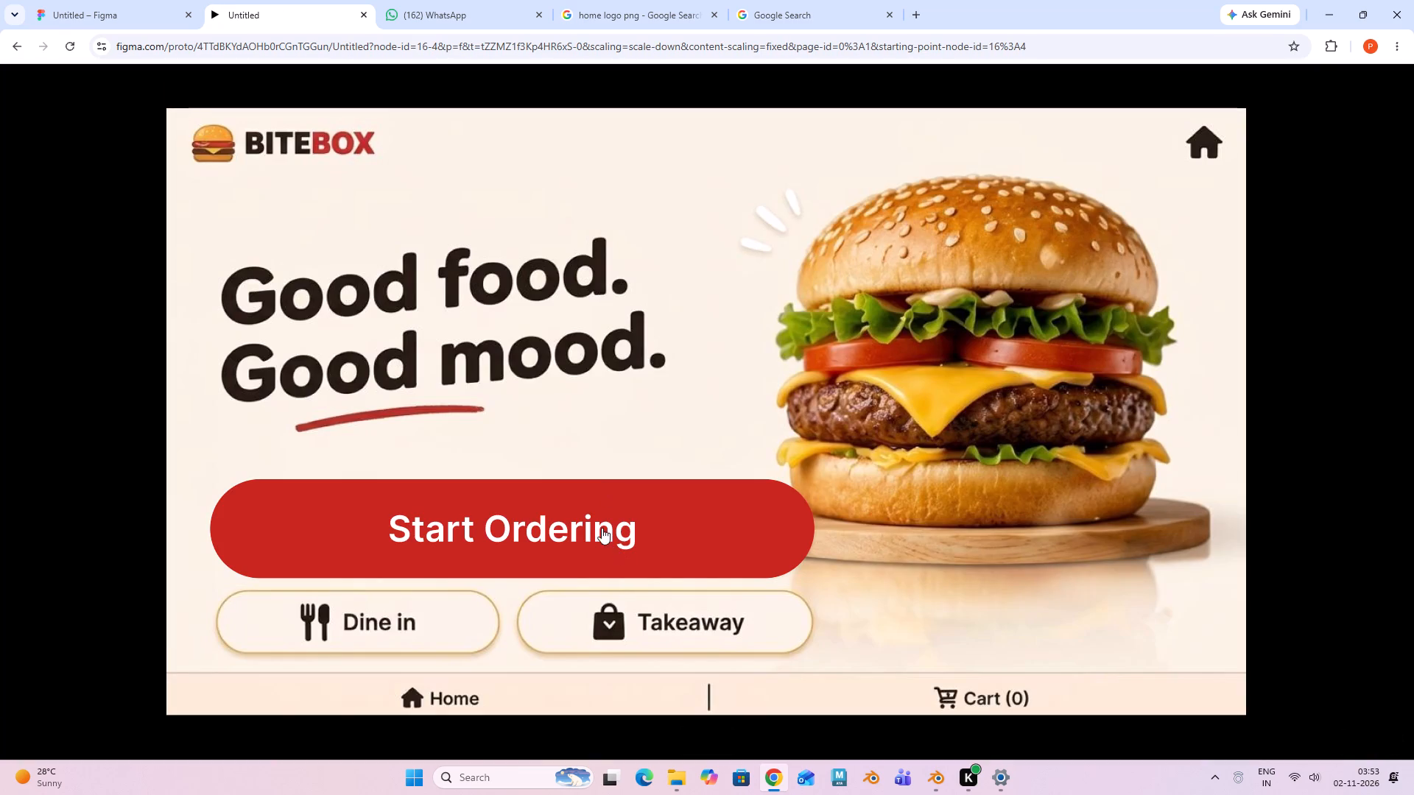
{"action": "left_click", "coordinate": [602, 528]}
{"action": "left_click", "coordinate": [409, 384]}
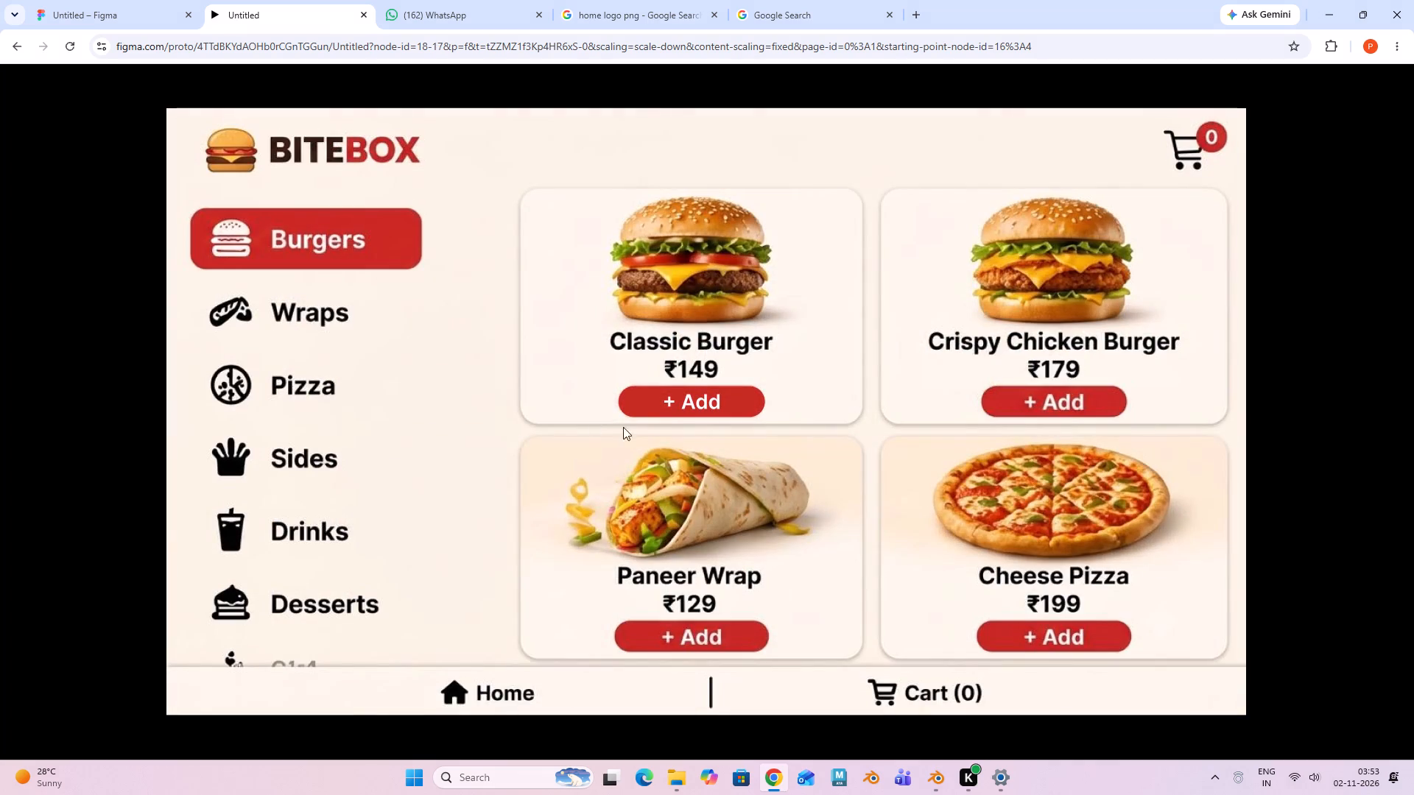
{"action": "left_click", "coordinate": [663, 404]}
{"action": "left_click", "coordinate": [812, 619]}
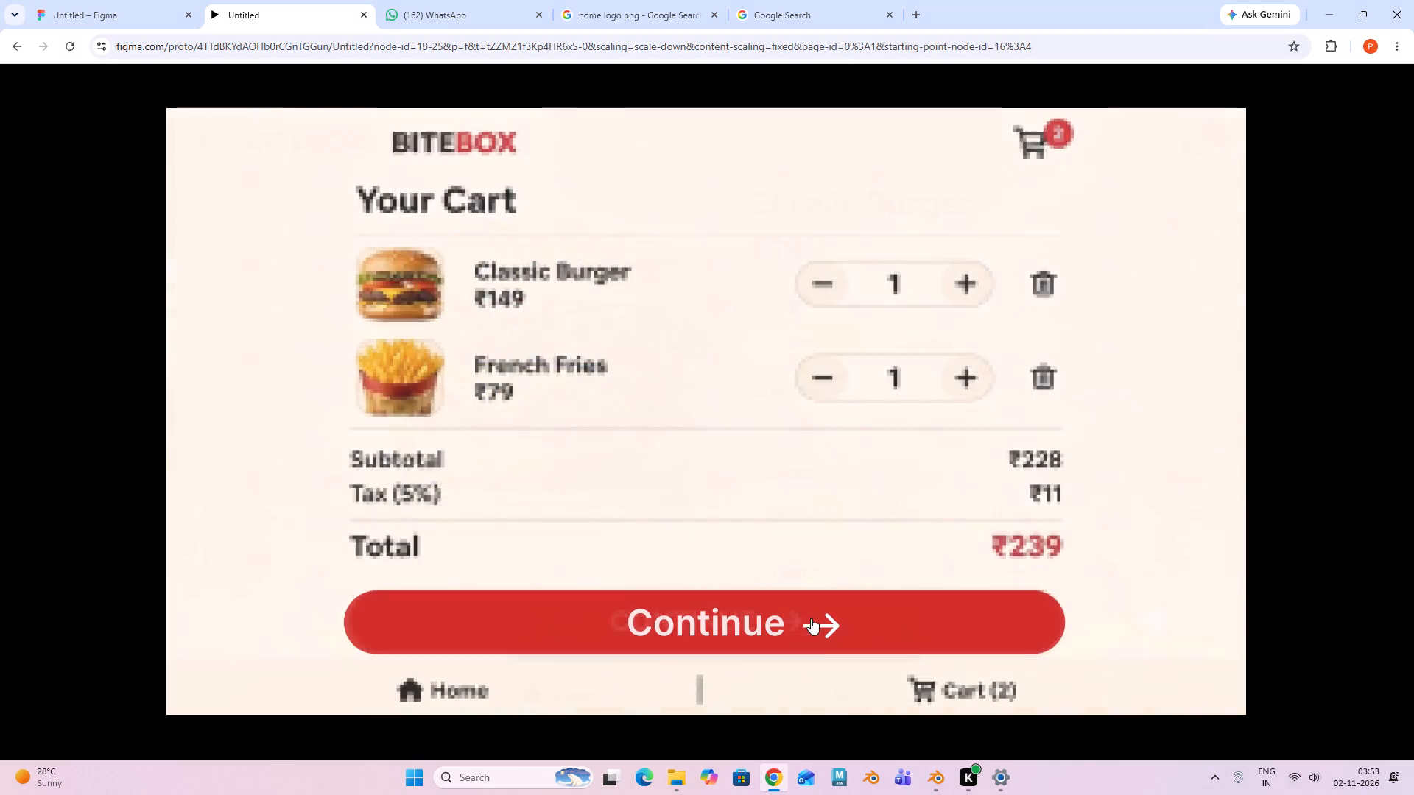
{"action": "left_click", "coordinate": [834, 595]}
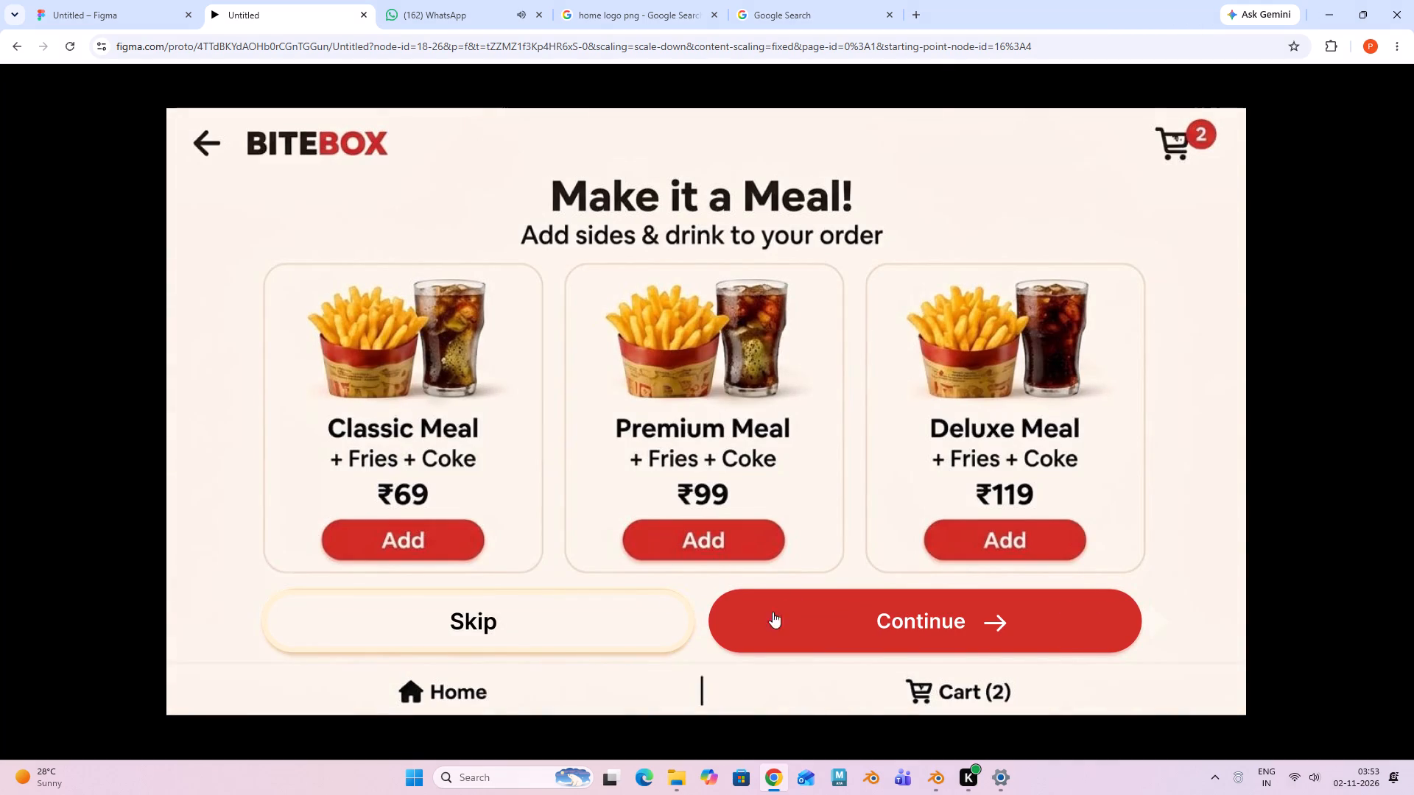
{"action": "left_click", "coordinate": [502, 618]}
{"action": "left_click", "coordinate": [700, 626]}
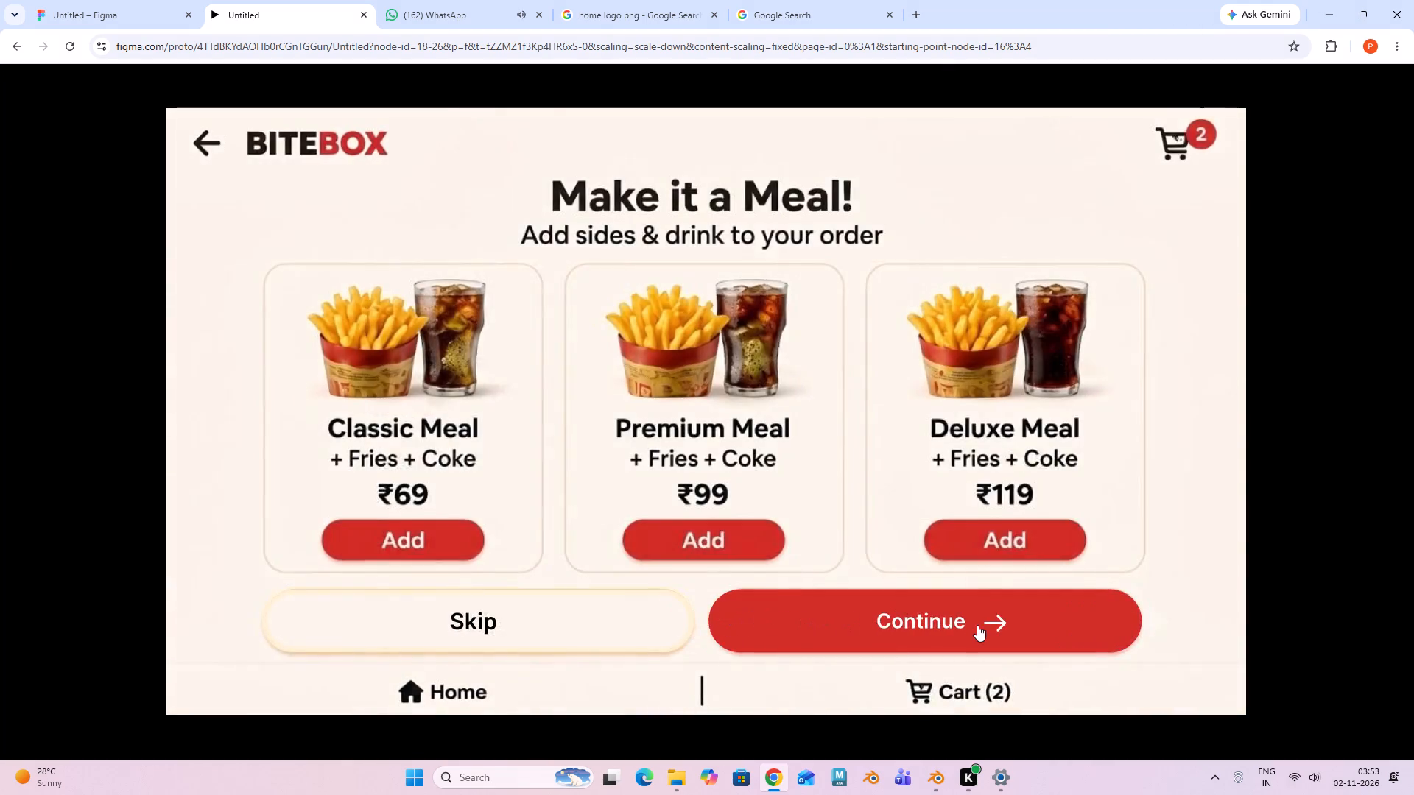
{"action": "left_click", "coordinate": [977, 625]}
{"action": "left_click", "coordinate": [853, 619]}
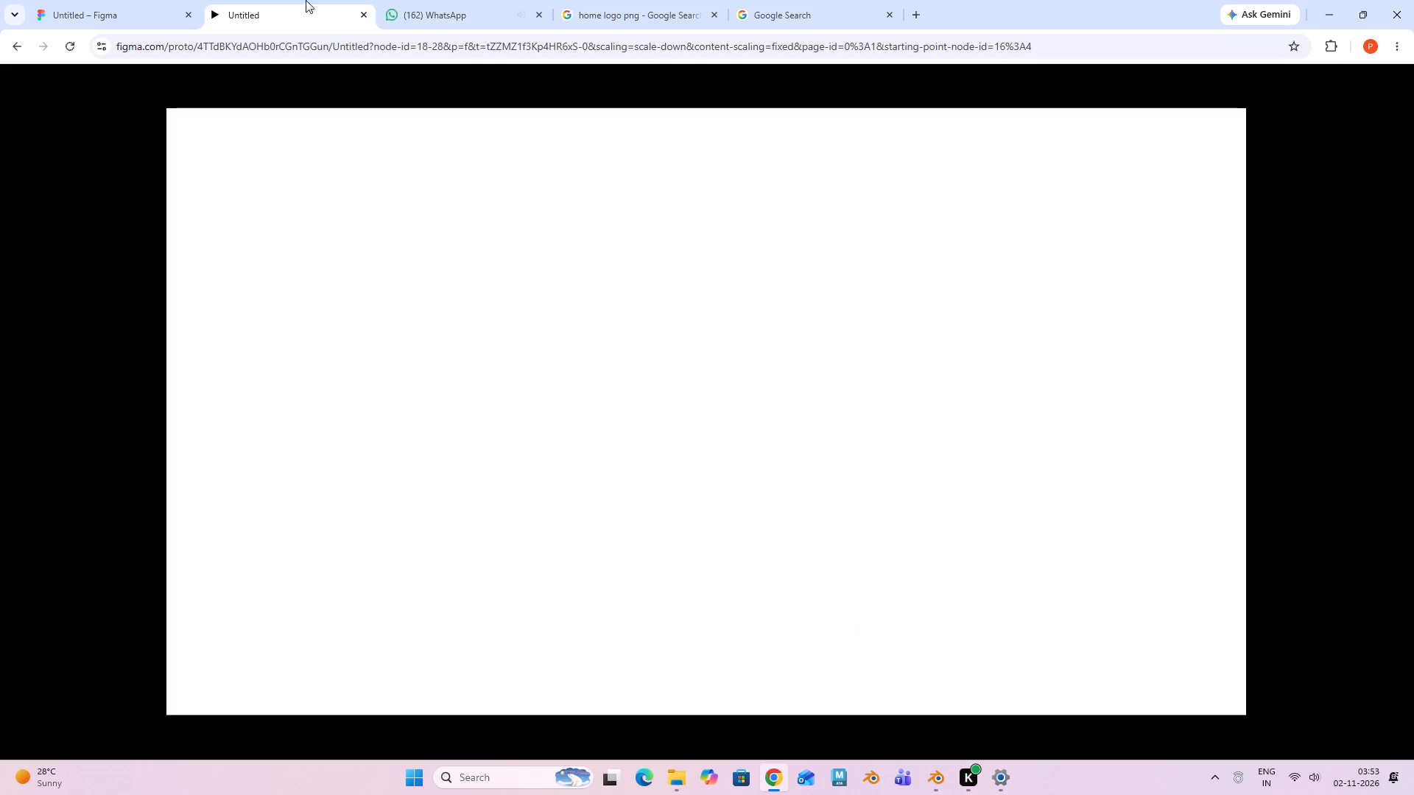
Close the old design and prototype preview tabs and open Figma's recent files in a new browser tab.
{"action": "left_click", "coordinate": [189, 13]}
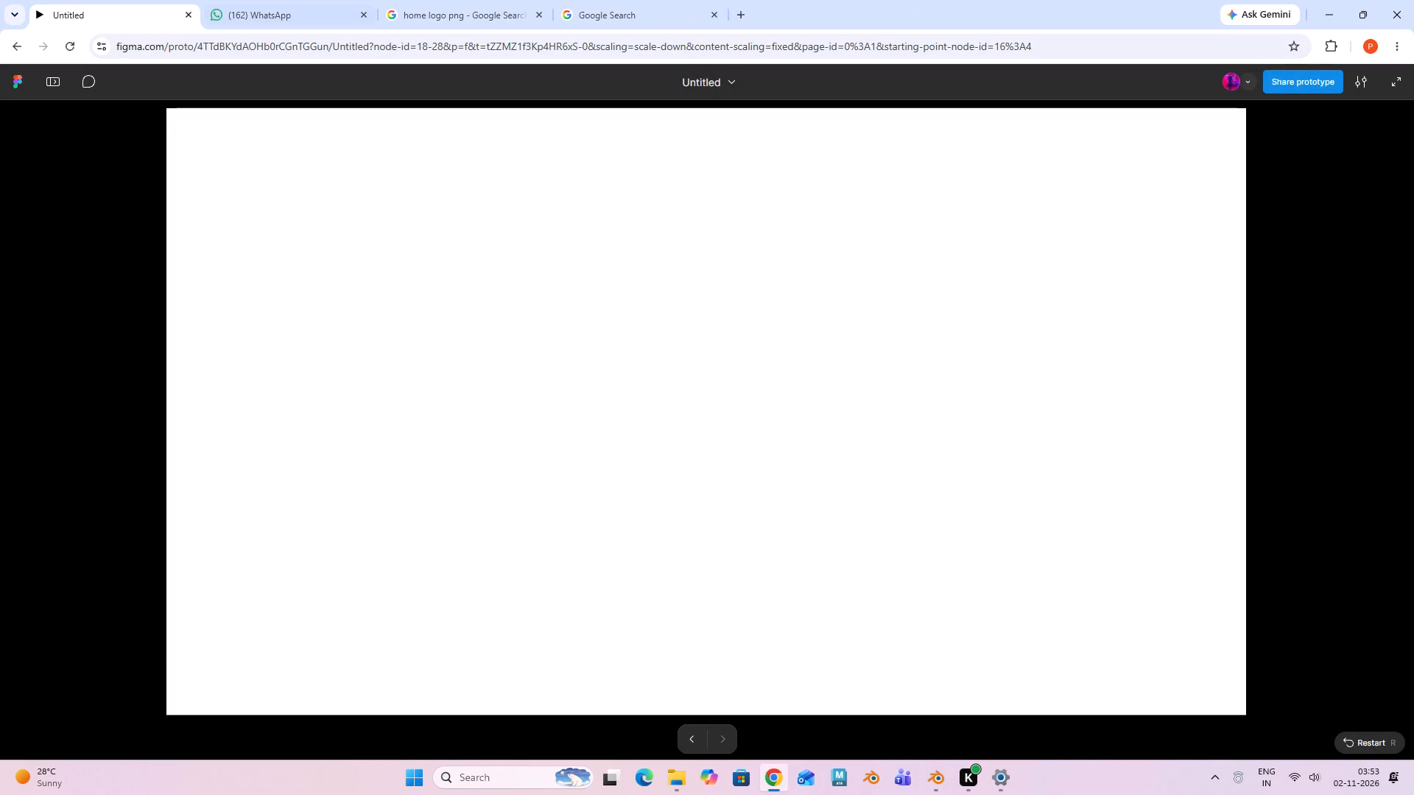
{"action": "left_click", "coordinate": [594, 18]}
{"action": "left_click", "coordinate": [140, 4]}
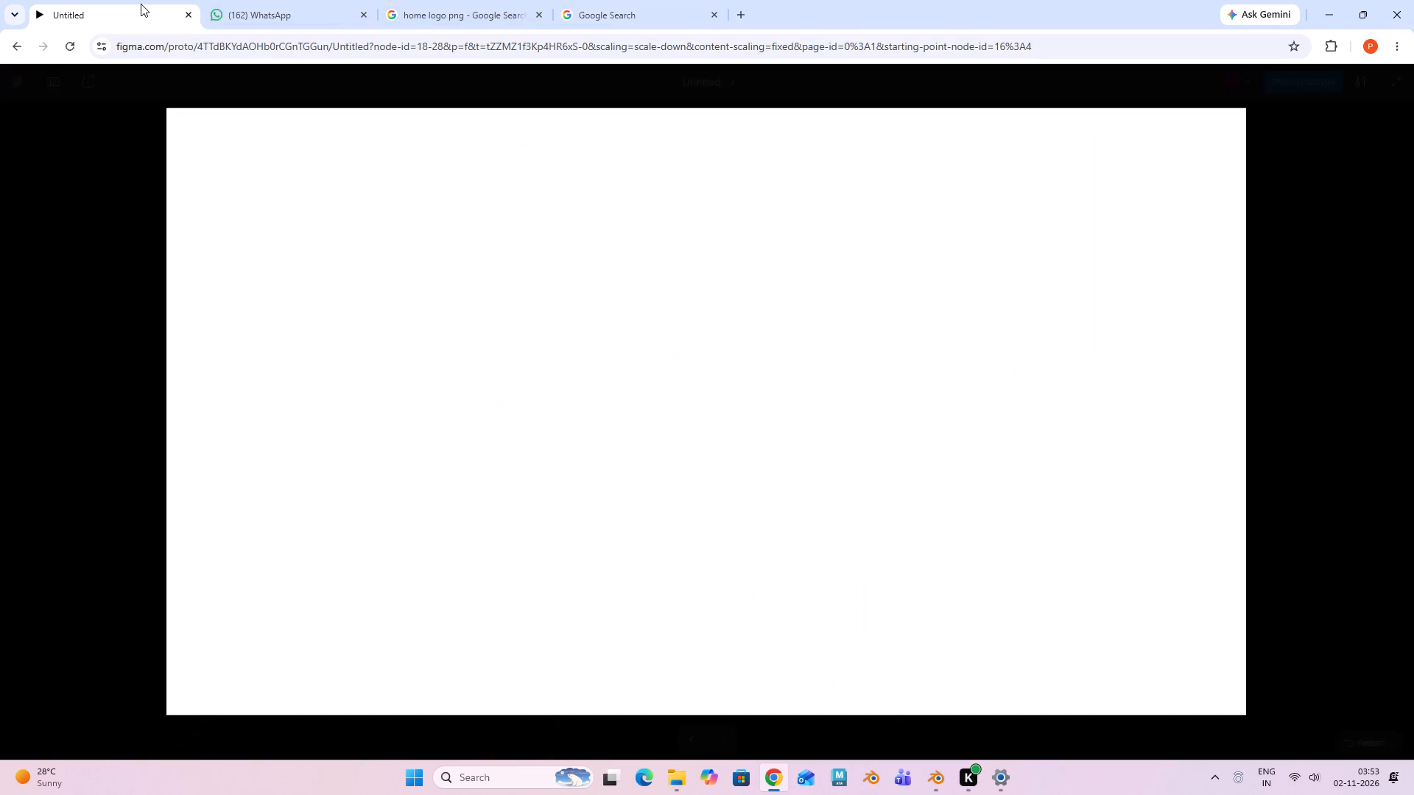
{"action": "left_click", "coordinate": [295, 2]}
{"action": "left_click", "coordinate": [496, 4]}
{"action": "left_click", "coordinate": [742, 11]}
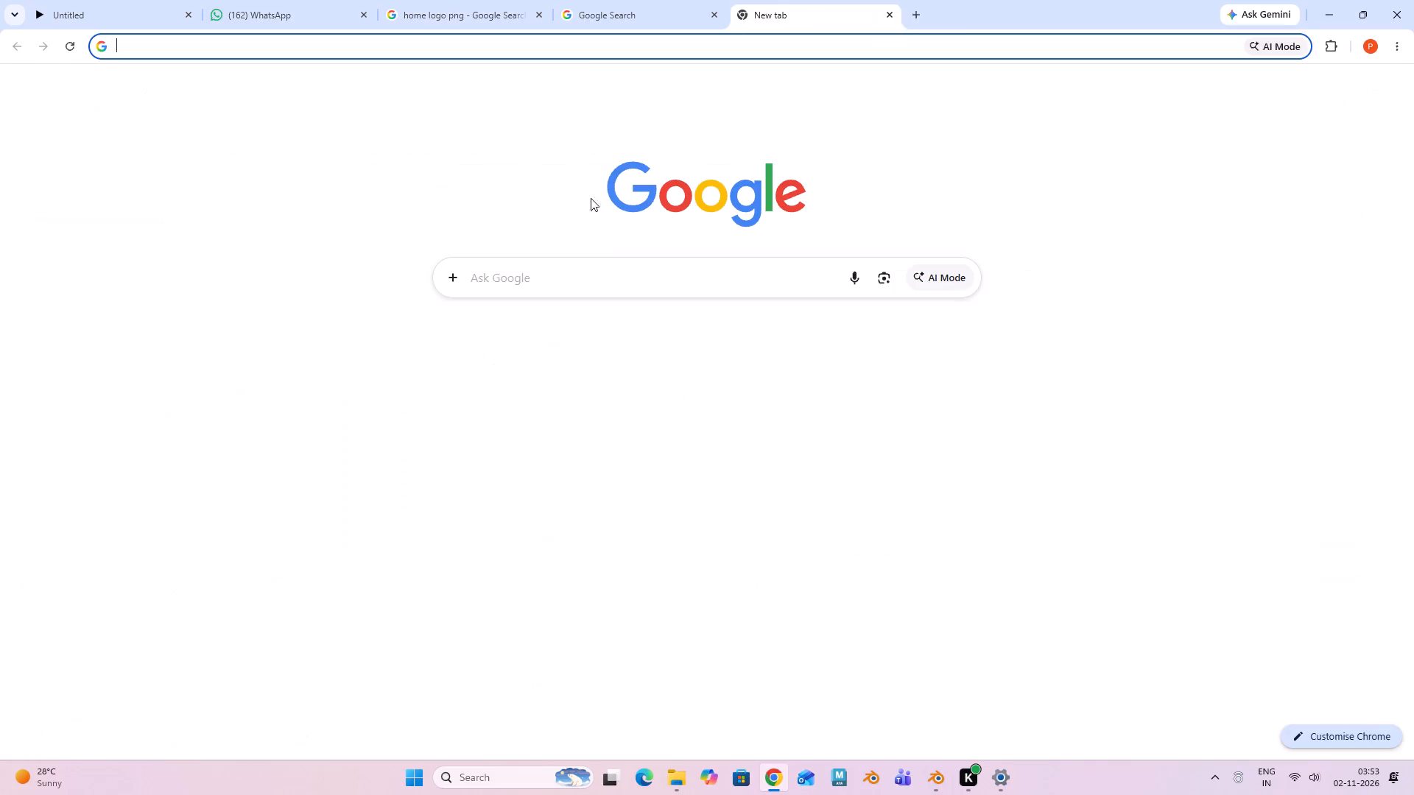
{"action": "left_click_drag", "start_coordinate": [615, 280], "coordinate": [611, 272]}
{"action": "left_click", "coordinate": [582, 309]}
{"action": "left_click", "coordinate": [247, 231]}
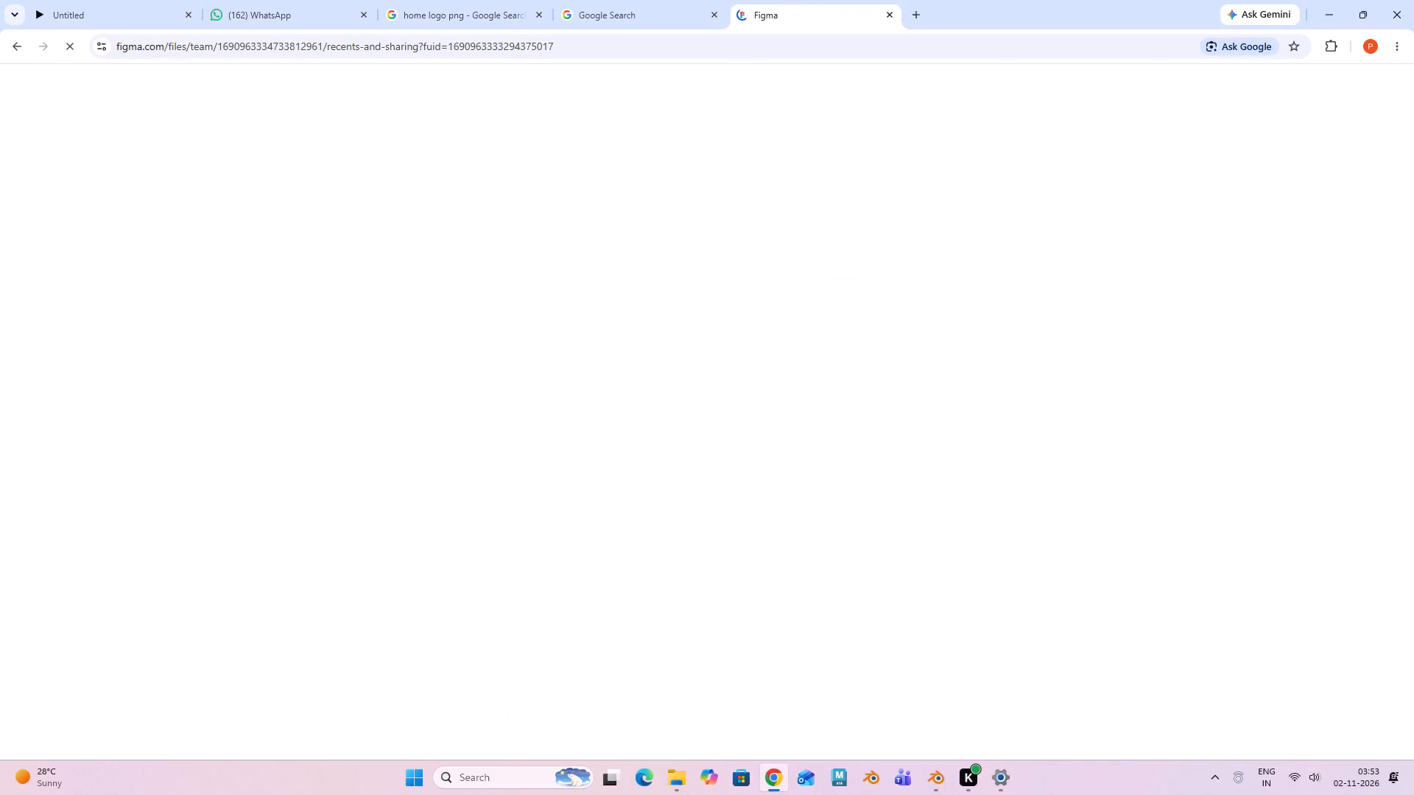
{"action": "left_click", "coordinate": [189, 13]}
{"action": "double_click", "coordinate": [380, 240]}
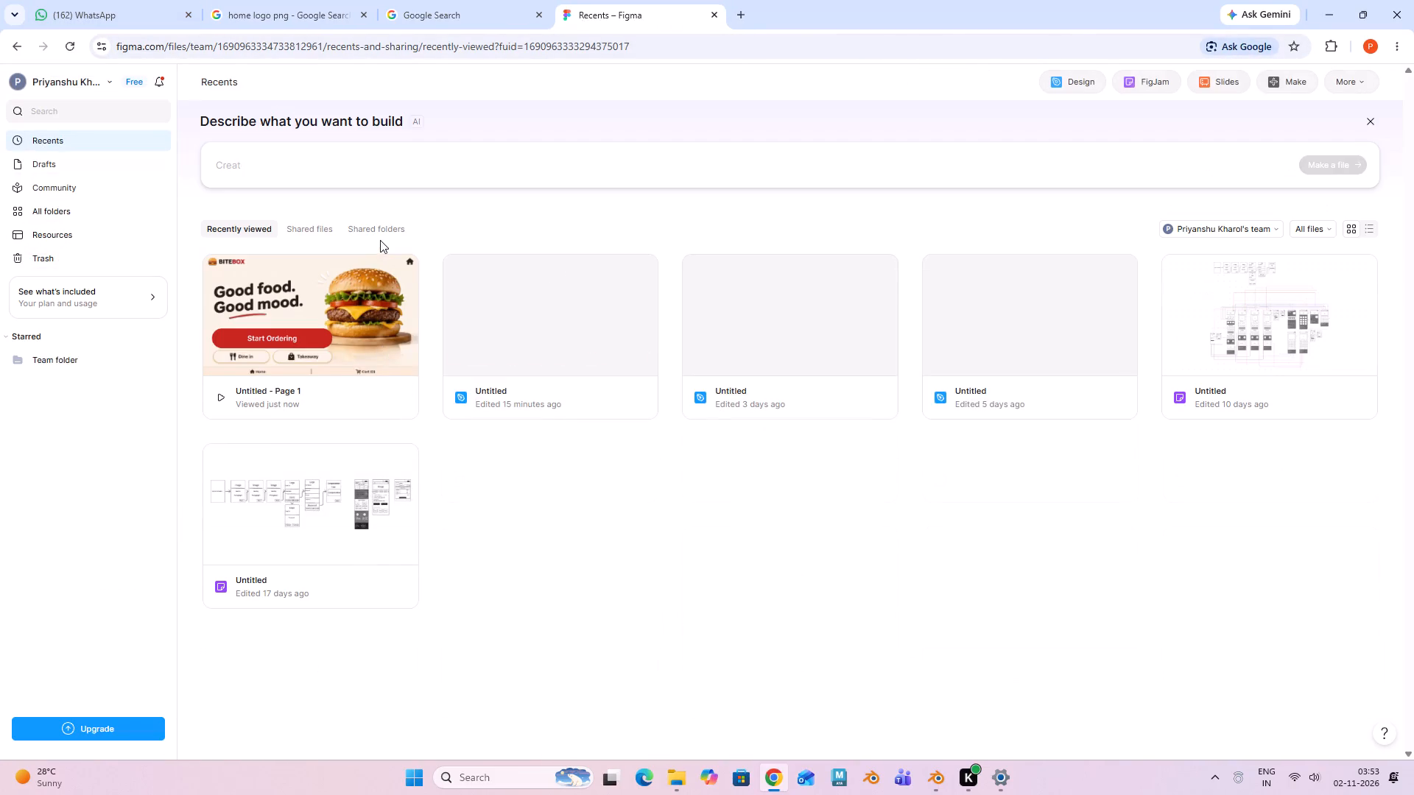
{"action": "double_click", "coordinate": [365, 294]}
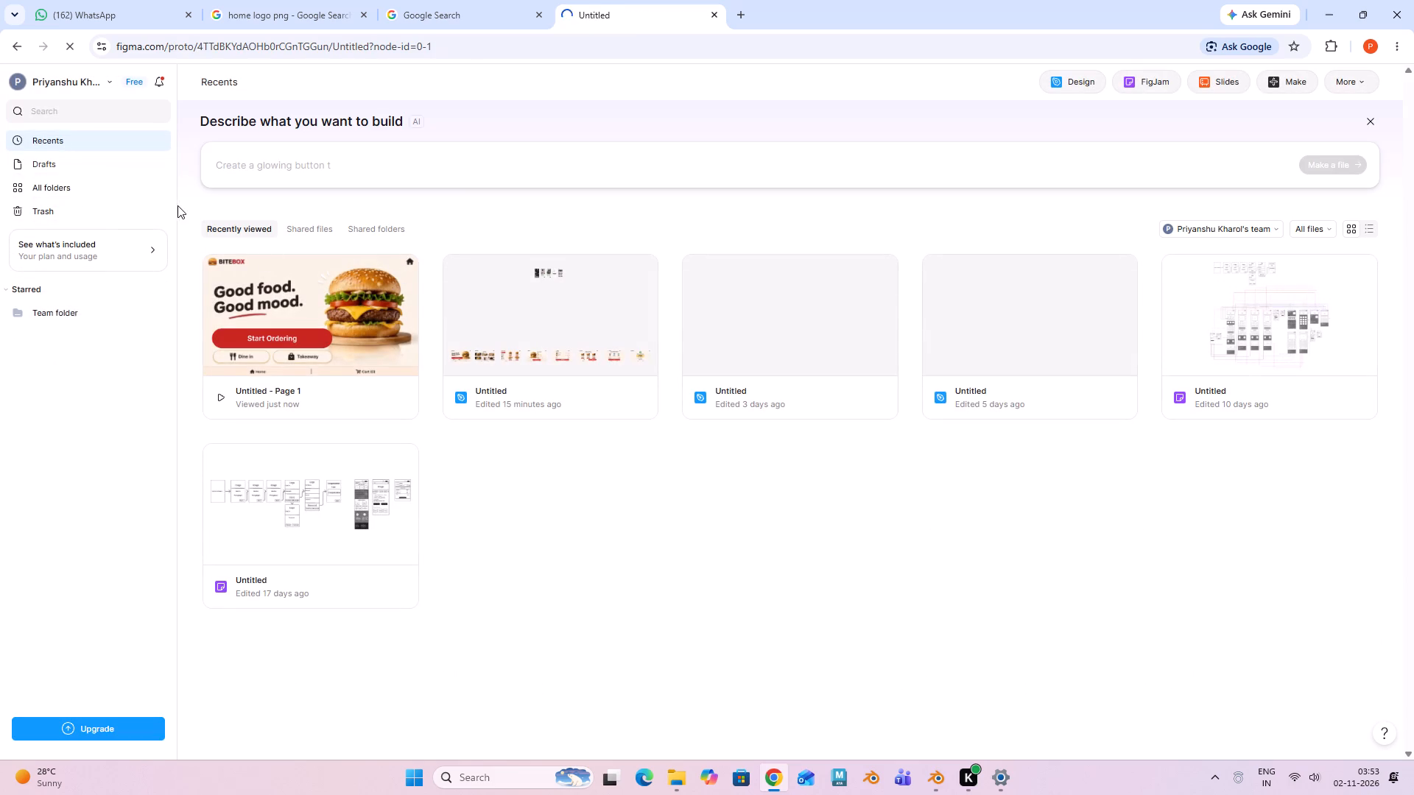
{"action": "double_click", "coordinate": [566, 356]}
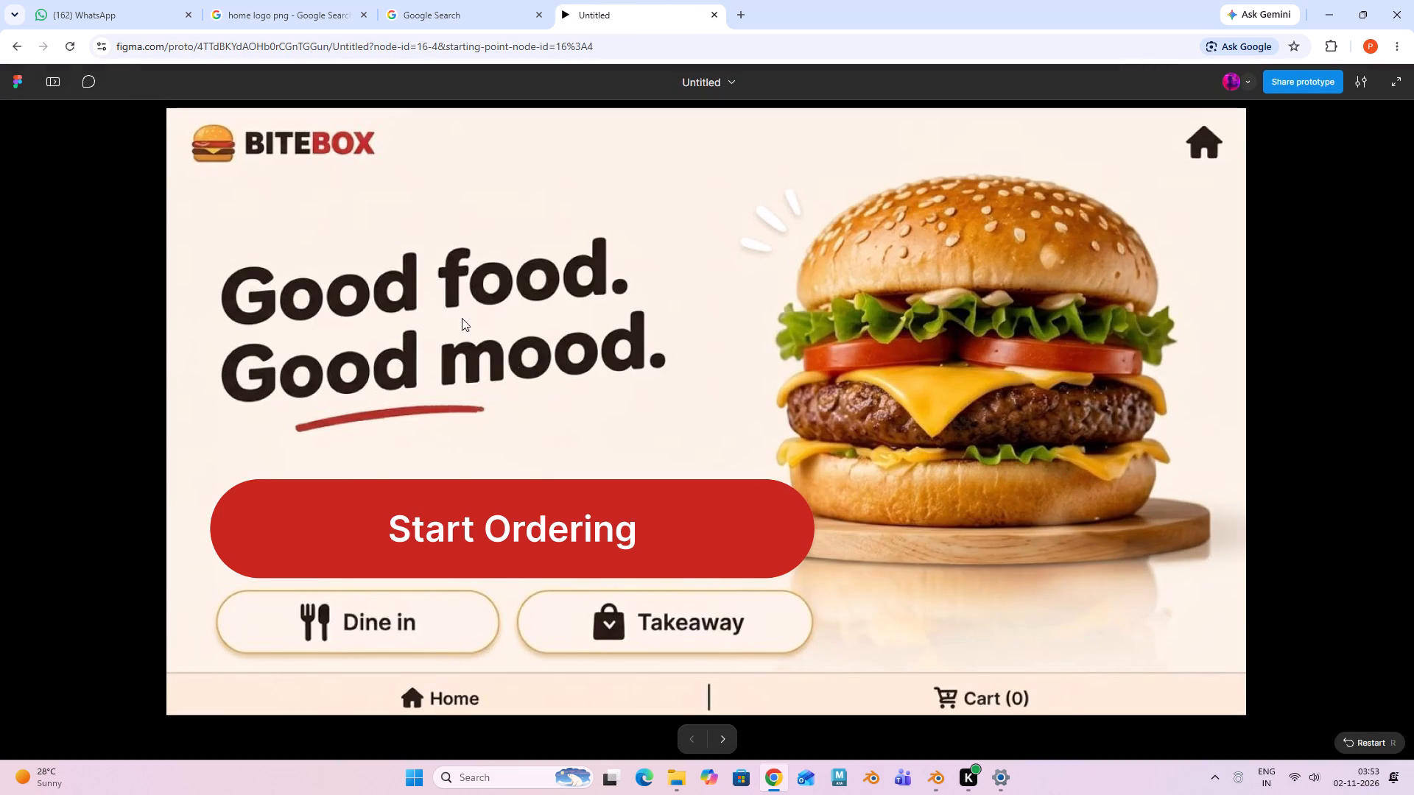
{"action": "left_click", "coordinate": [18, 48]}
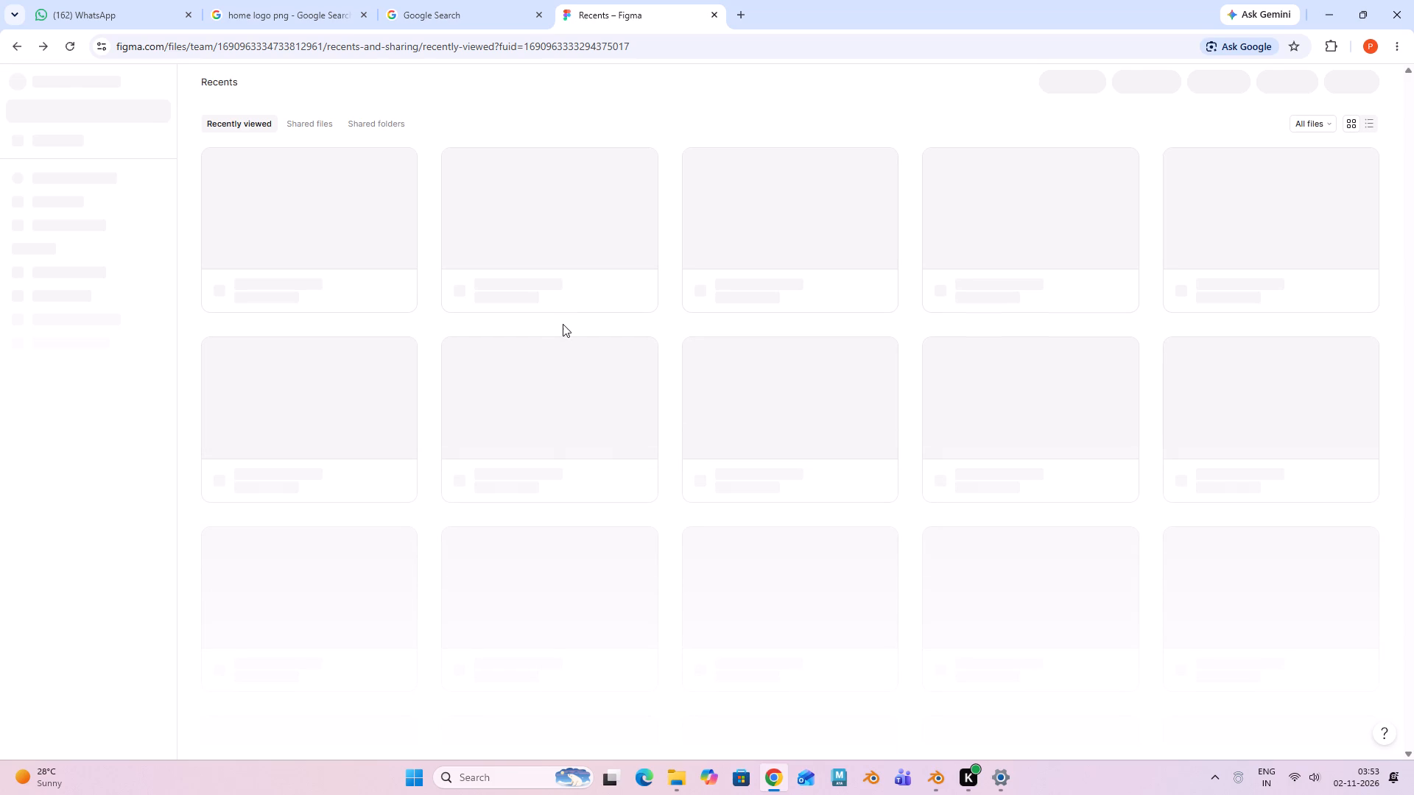
Open the Untitled design file containing the BiteBox frames from the recently viewed files.
{"action": "double_click", "coordinate": [534, 314]}
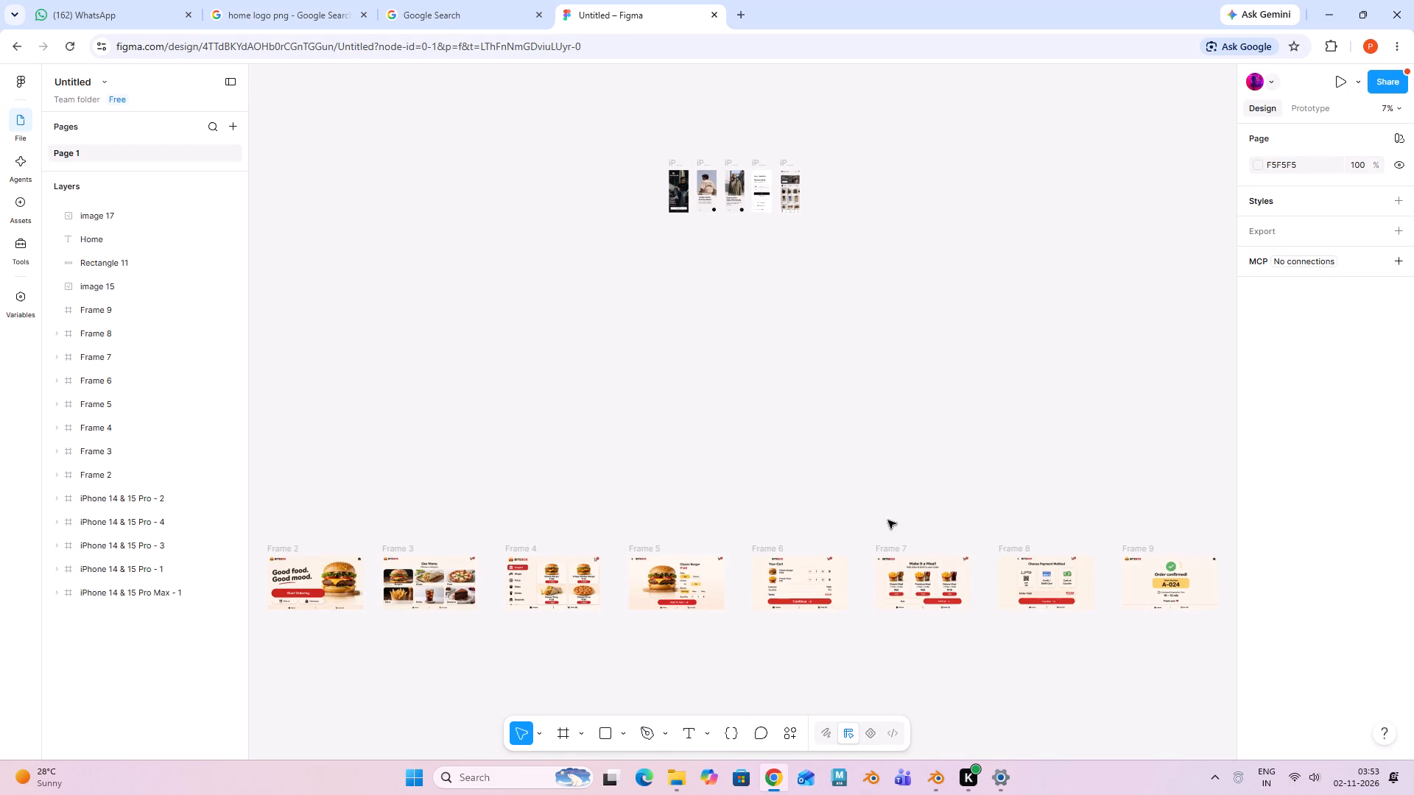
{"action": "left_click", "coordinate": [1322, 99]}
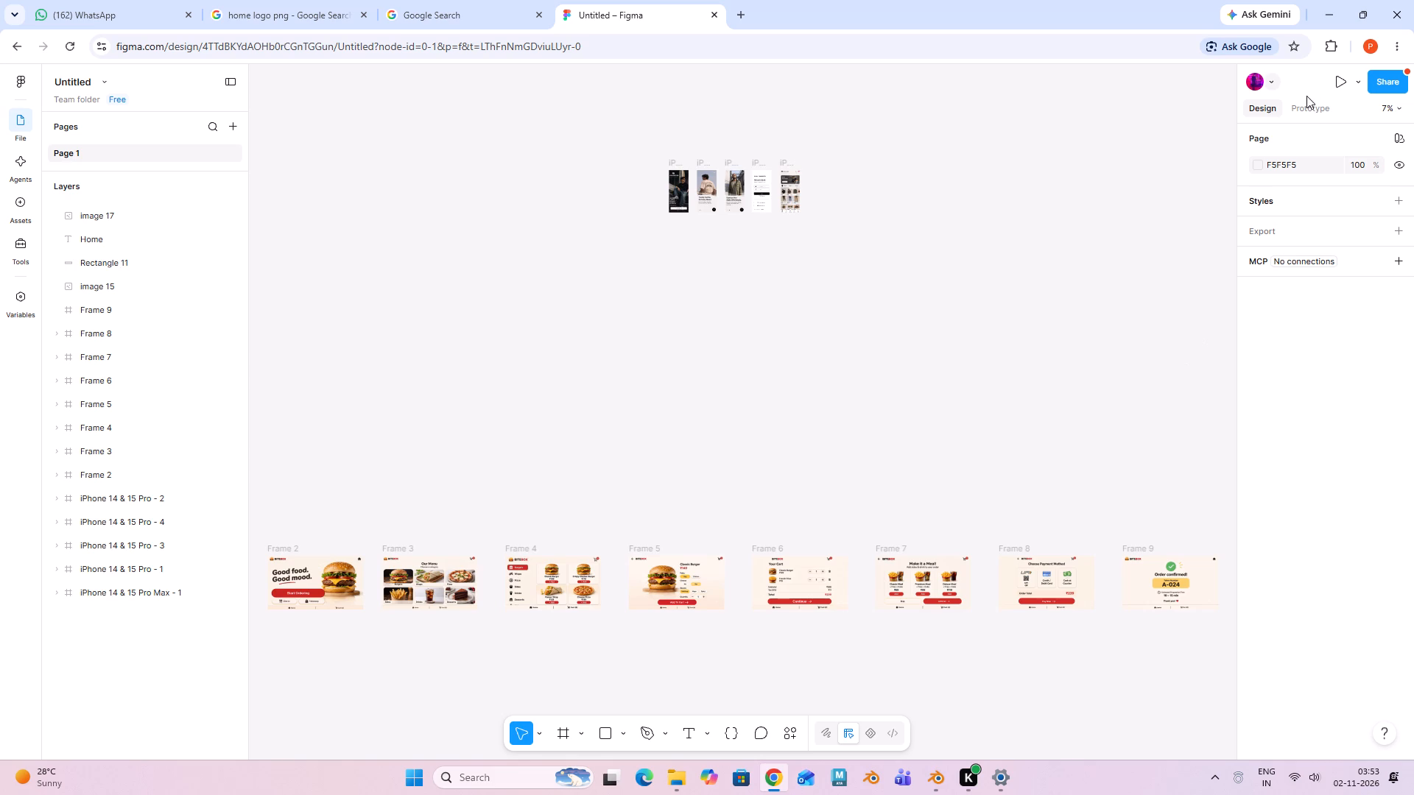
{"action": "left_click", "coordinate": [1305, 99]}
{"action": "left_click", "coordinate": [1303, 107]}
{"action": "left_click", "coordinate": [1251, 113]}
Open the sharing options for the BiteBox design file.
{"action": "left_click", "coordinate": [1379, 86]}
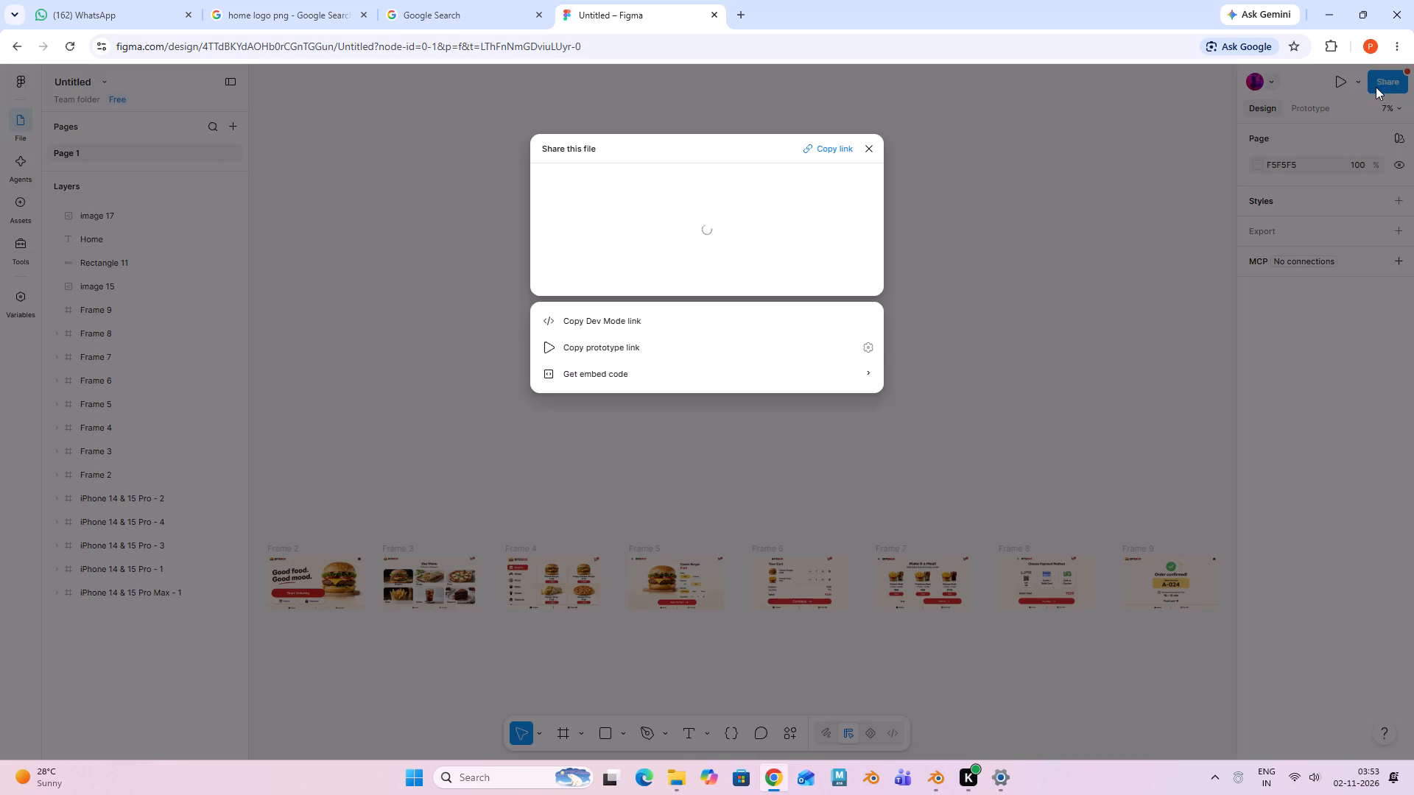
Review the file's Team folder permissions and its team share settings without changing who can access it.
{"action": "left_click", "coordinate": [857, 311]}
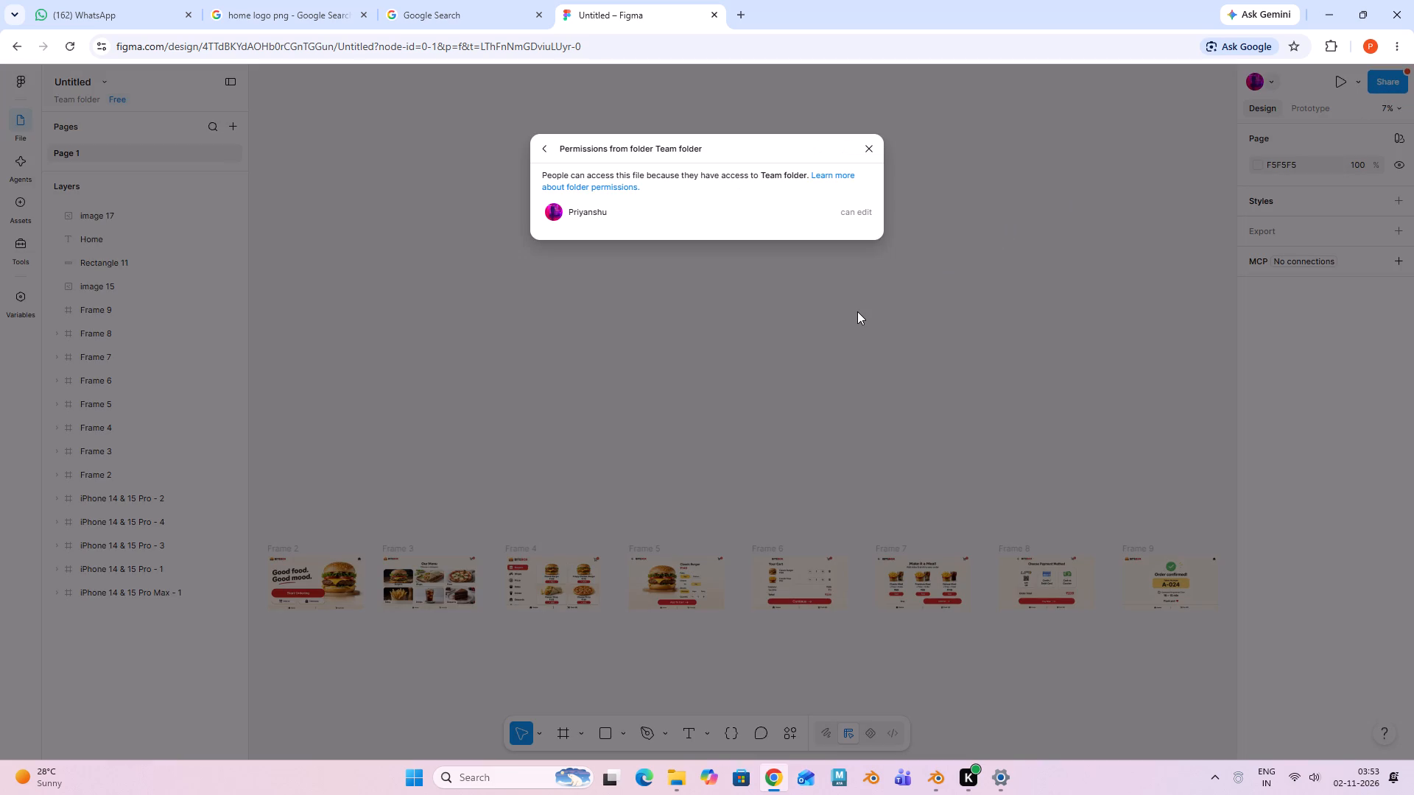
{"action": "left_click", "coordinate": [544, 144]}
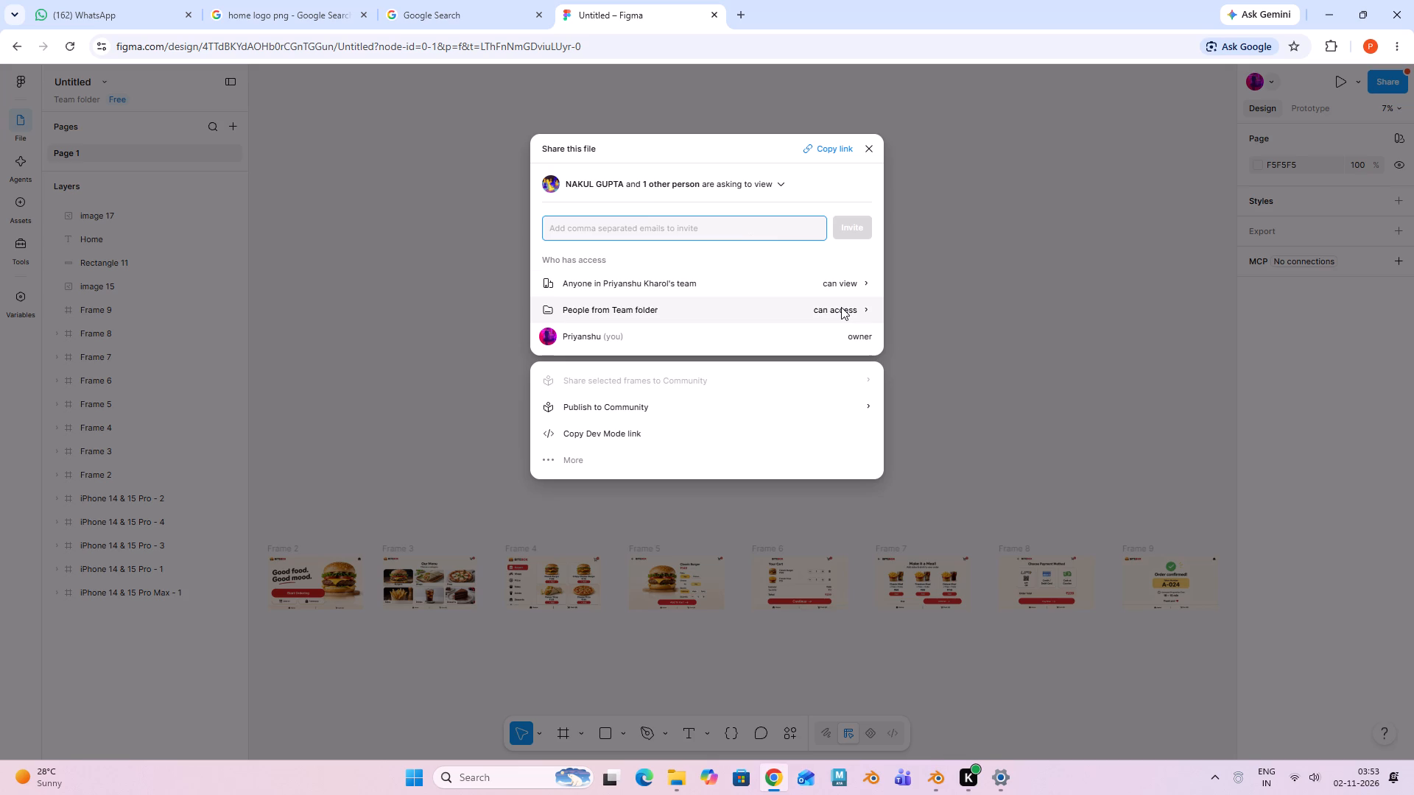
{"action": "left_click", "coordinate": [846, 283]}
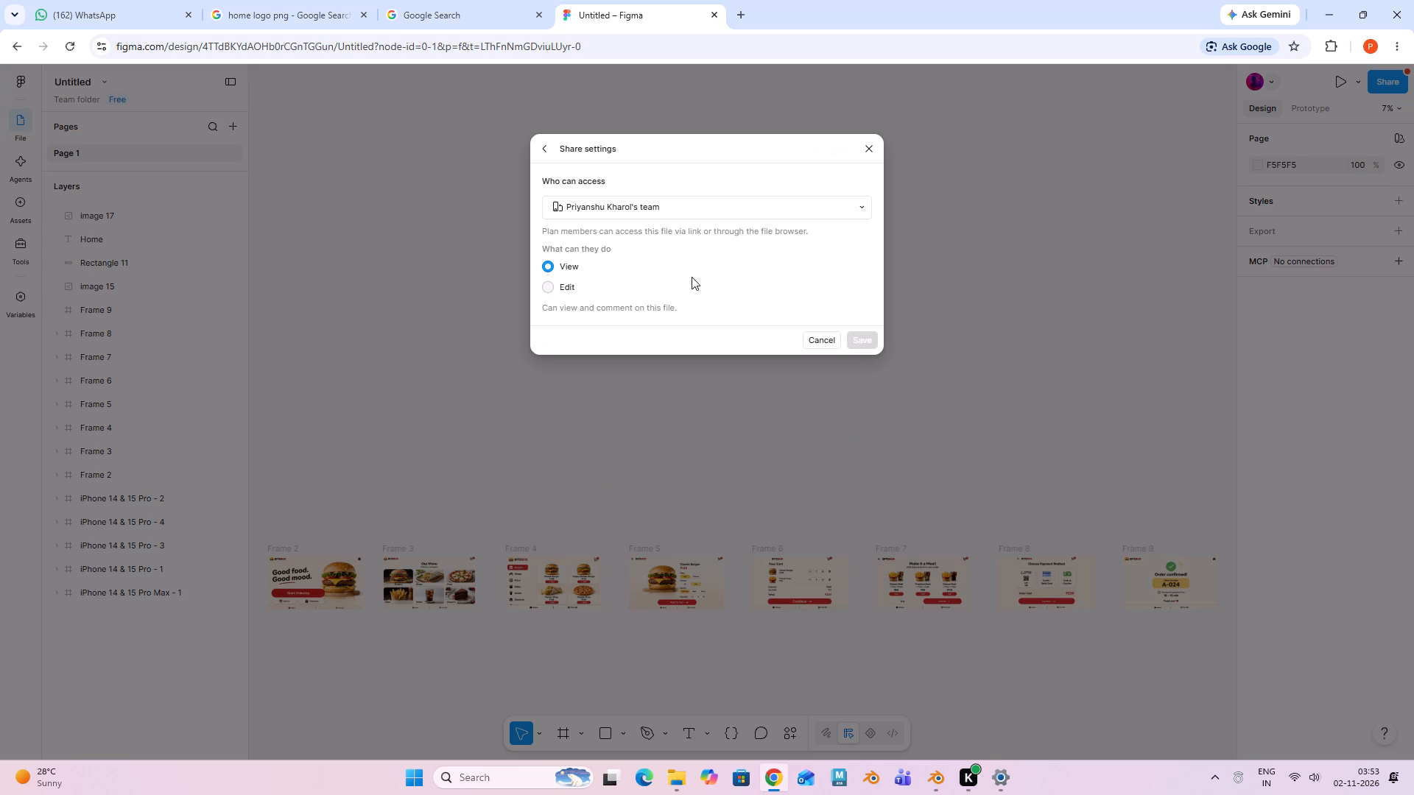
{"action": "left_click", "coordinate": [549, 150]}
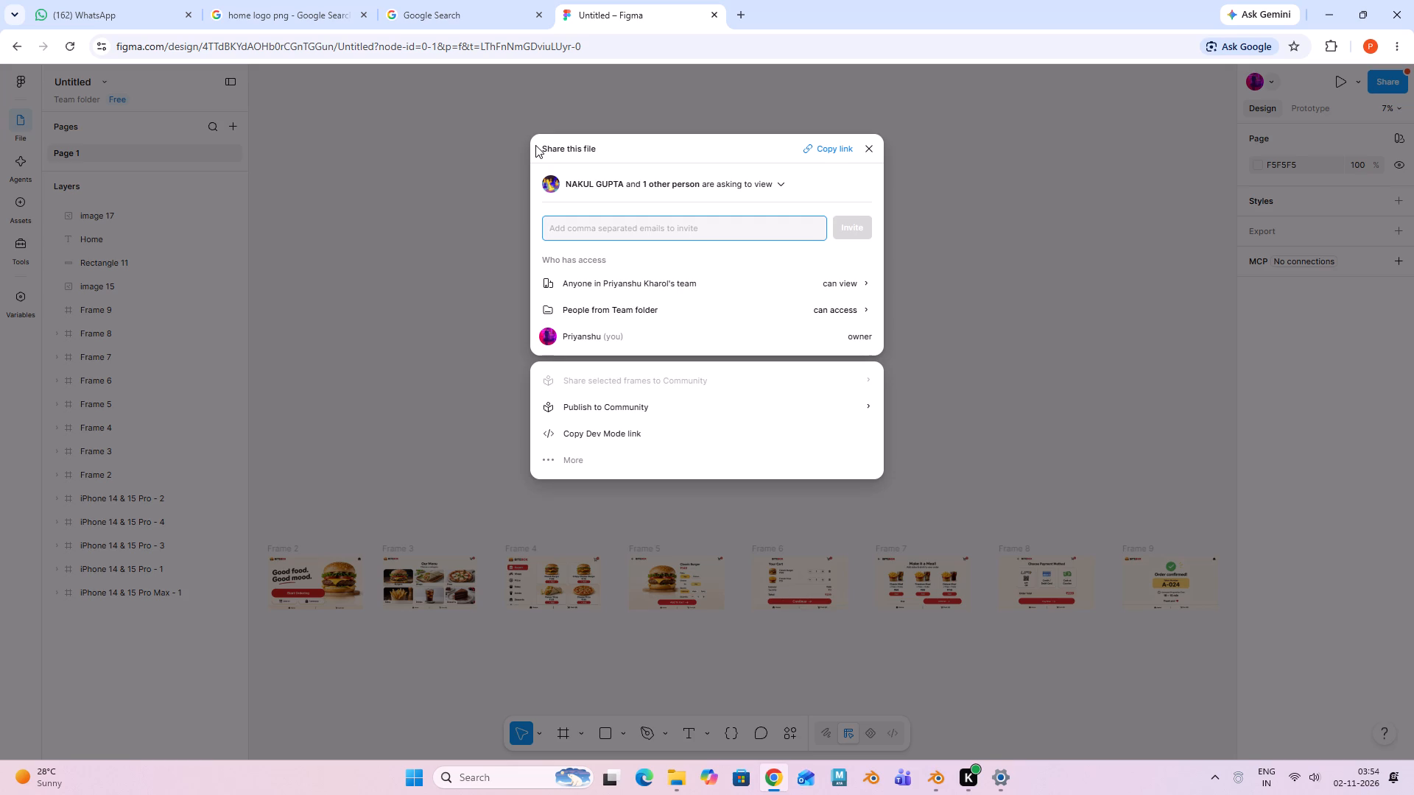
Copy the share link to the BiteBox design file.
{"action": "left_click", "coordinate": [818, 145]}
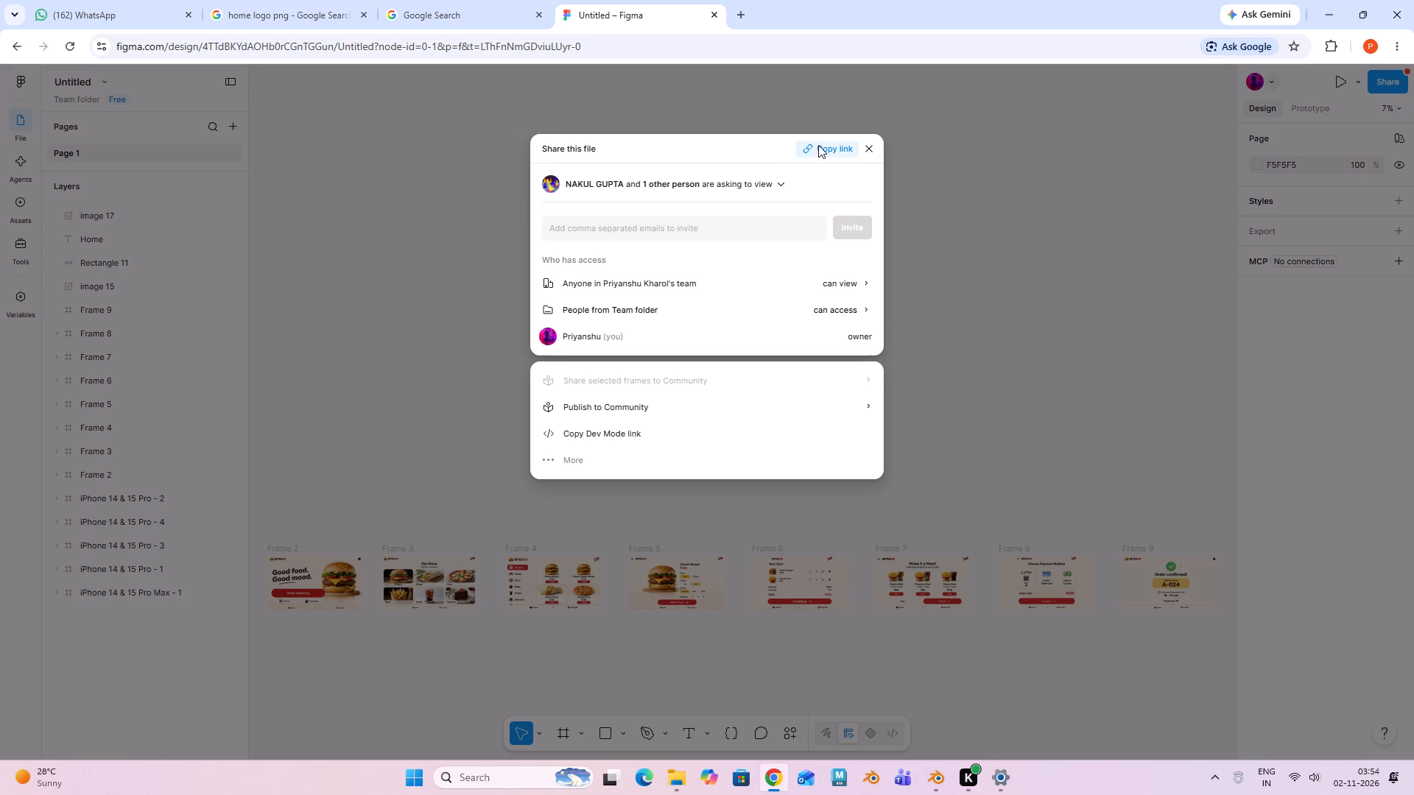